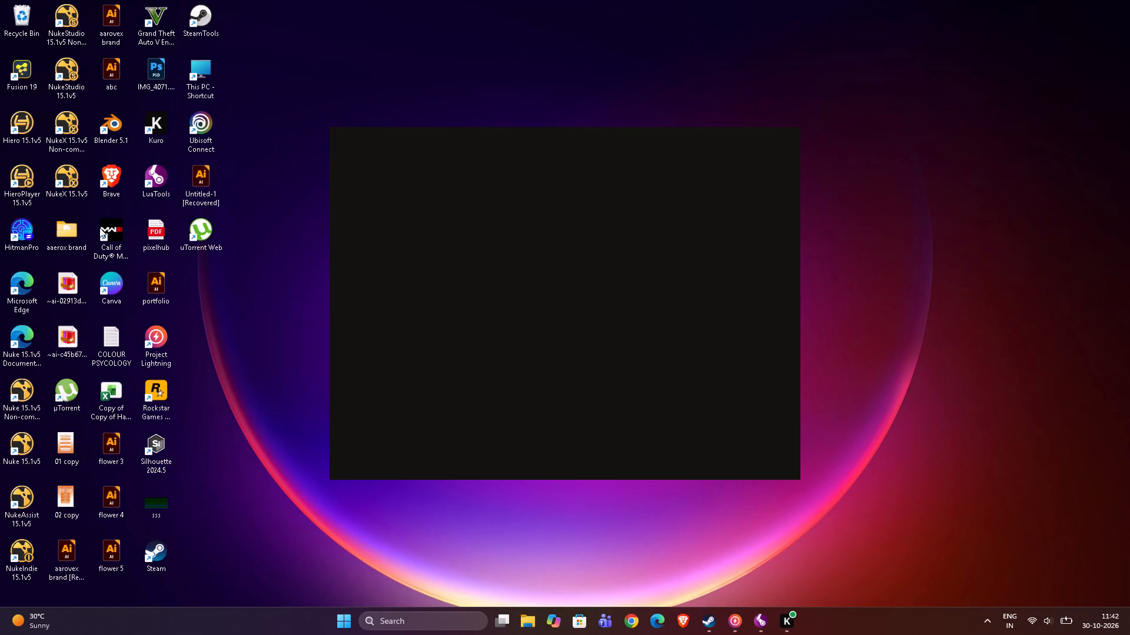
Launch NukeX 15.1v5 and get the unsaved composition loaded.
double_click(71, 188)
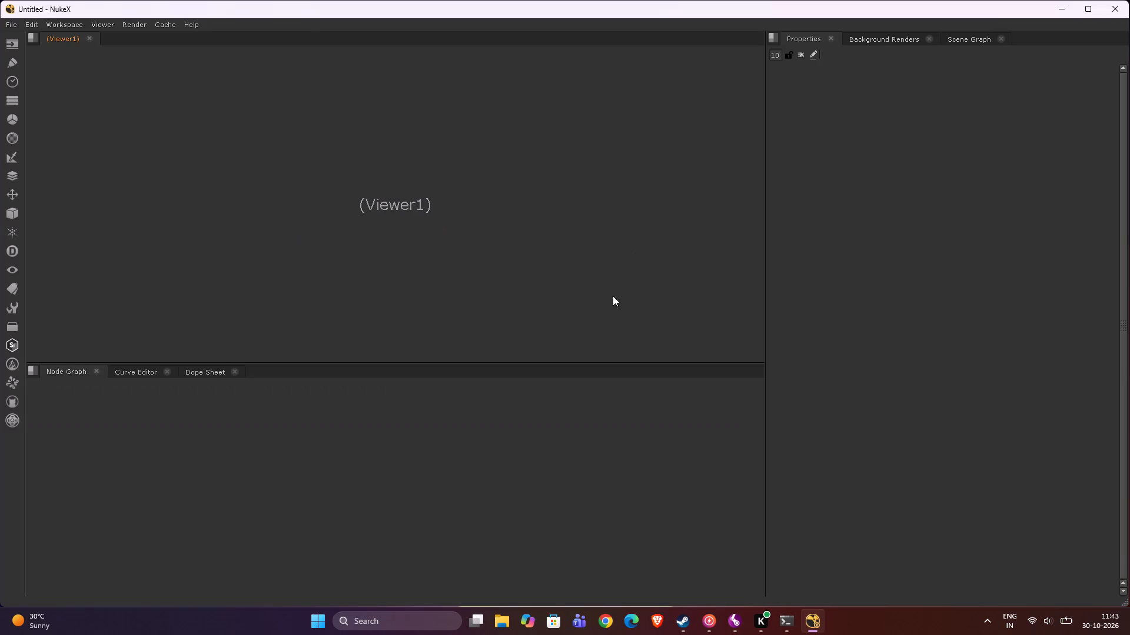
click(574, 325)
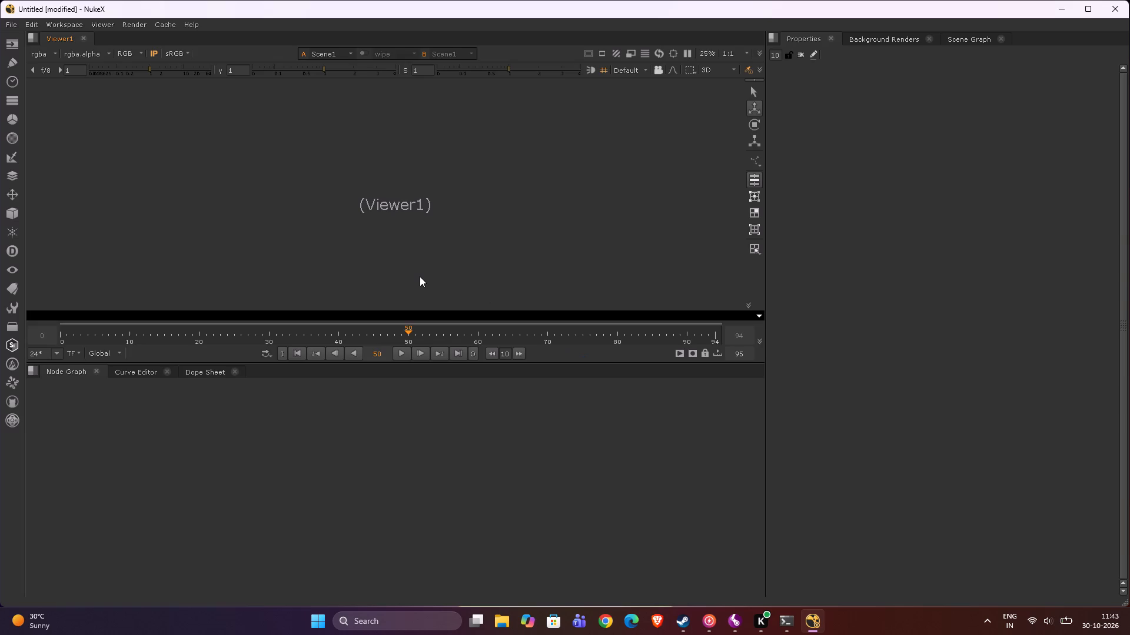
Delete the old camera, scene and tracking nodes between the Read node and the Viewer, keeping those two.
scroll(379, 178, up, 2)
scroll(394, 453, down, 1)
scroll(398, 464, up, 4)
scroll(398, 464, down, 6)
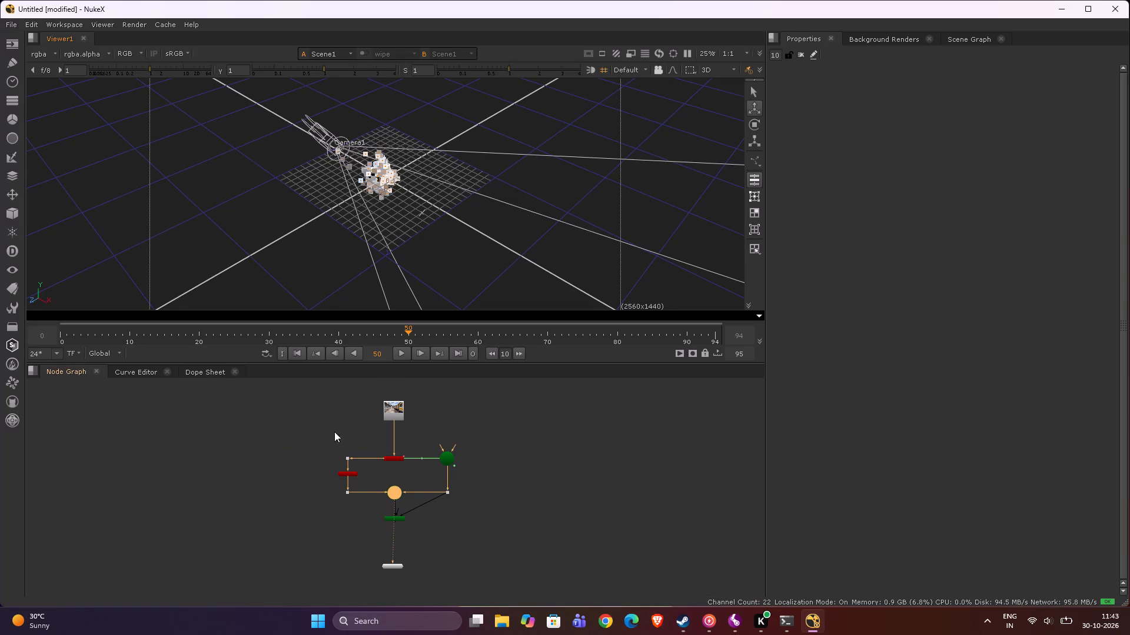
drag(308, 442, 508, 537)
key(BackSpace)
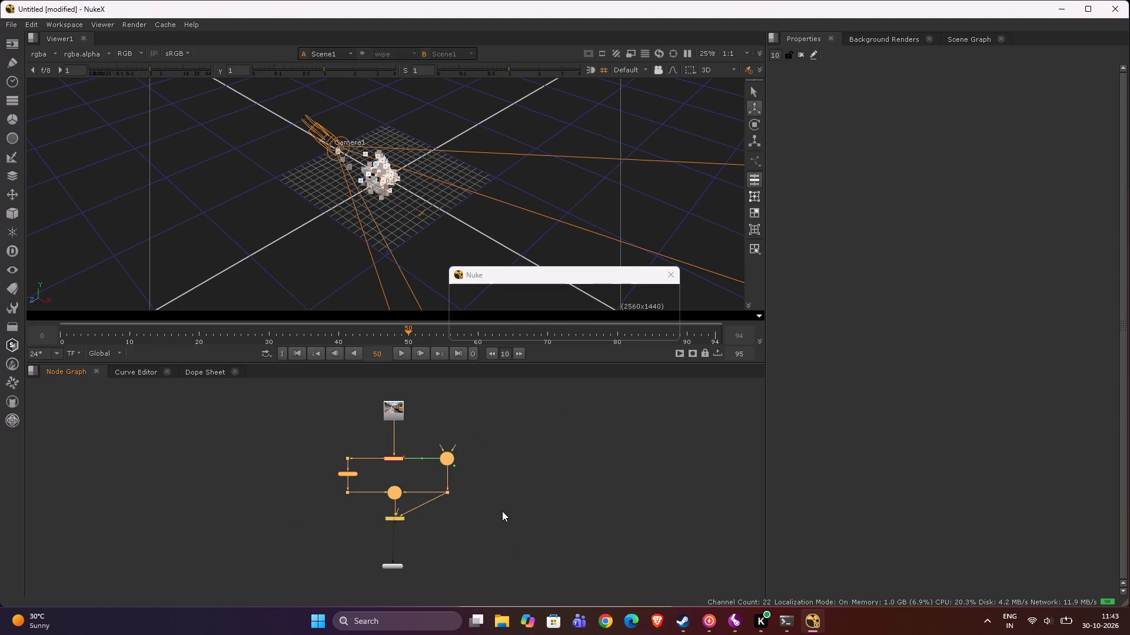
click(599, 326)
Reposition the Read node slightly lower in the Node Graph and show its train station footage in the Viewer.
scroll(399, 435, up, 2)
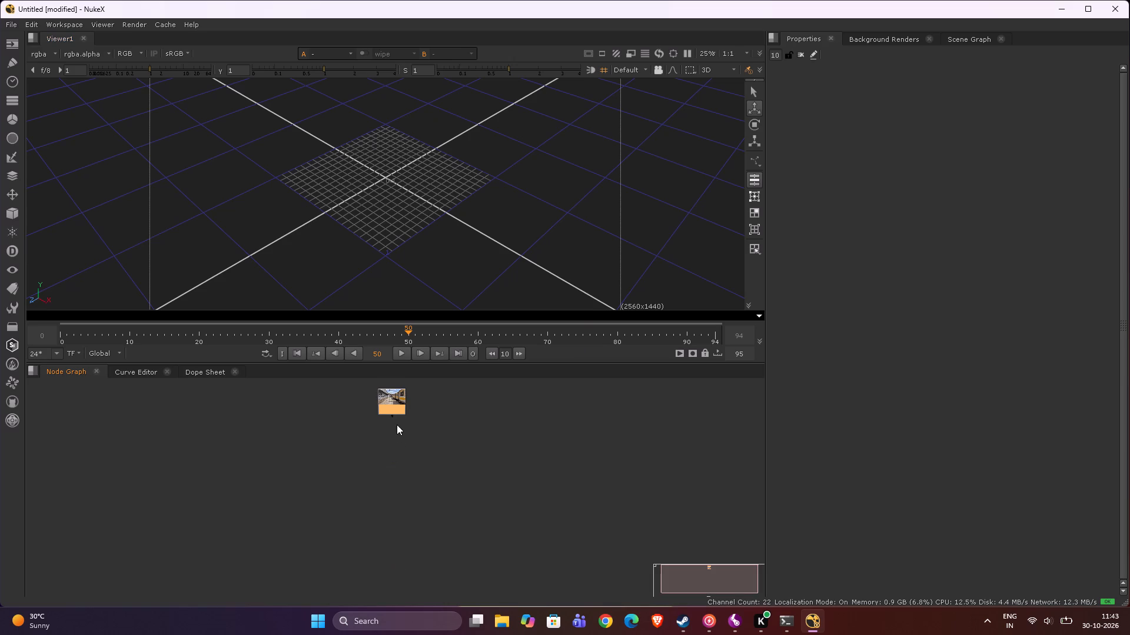
drag(393, 406, 393, 425)
text(21)
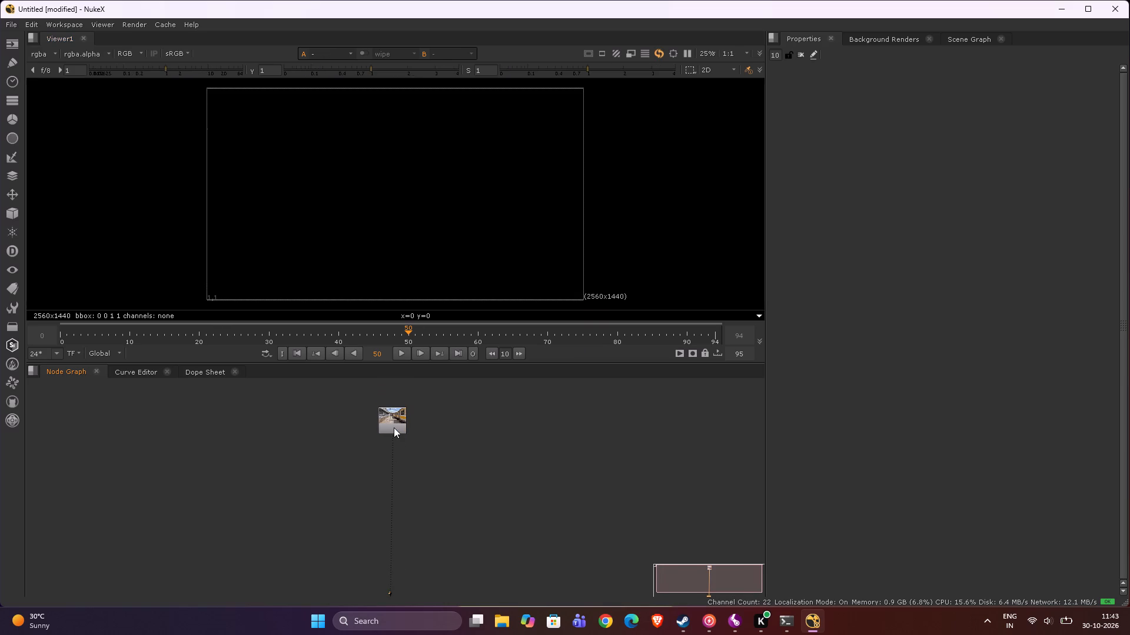
scroll(391, 450, down, 4)
click(389, 435)
key(1)
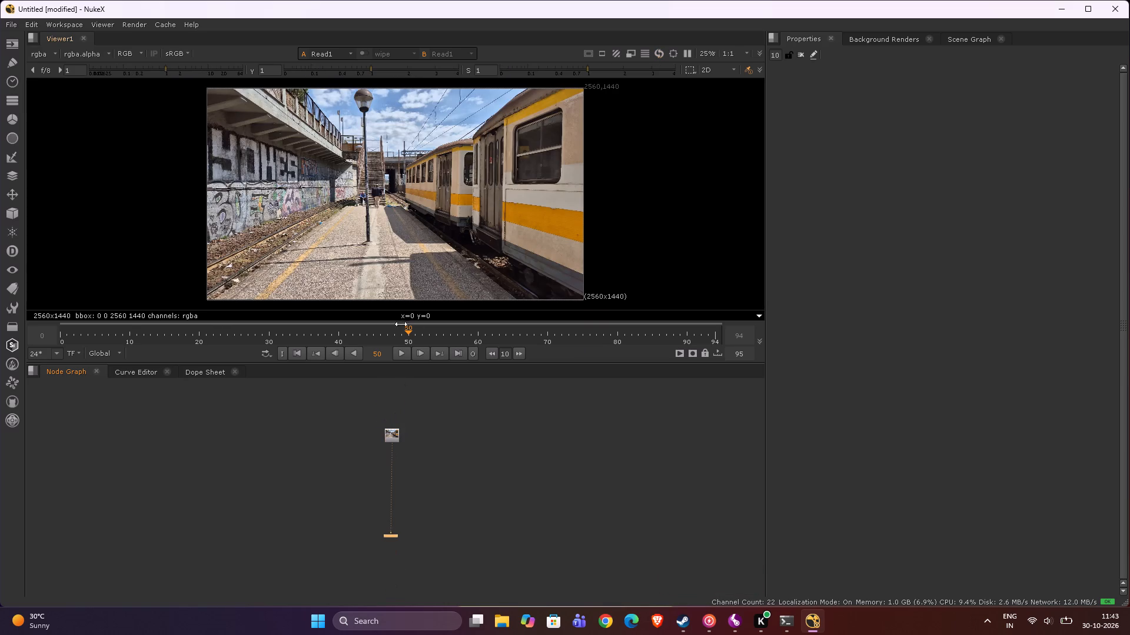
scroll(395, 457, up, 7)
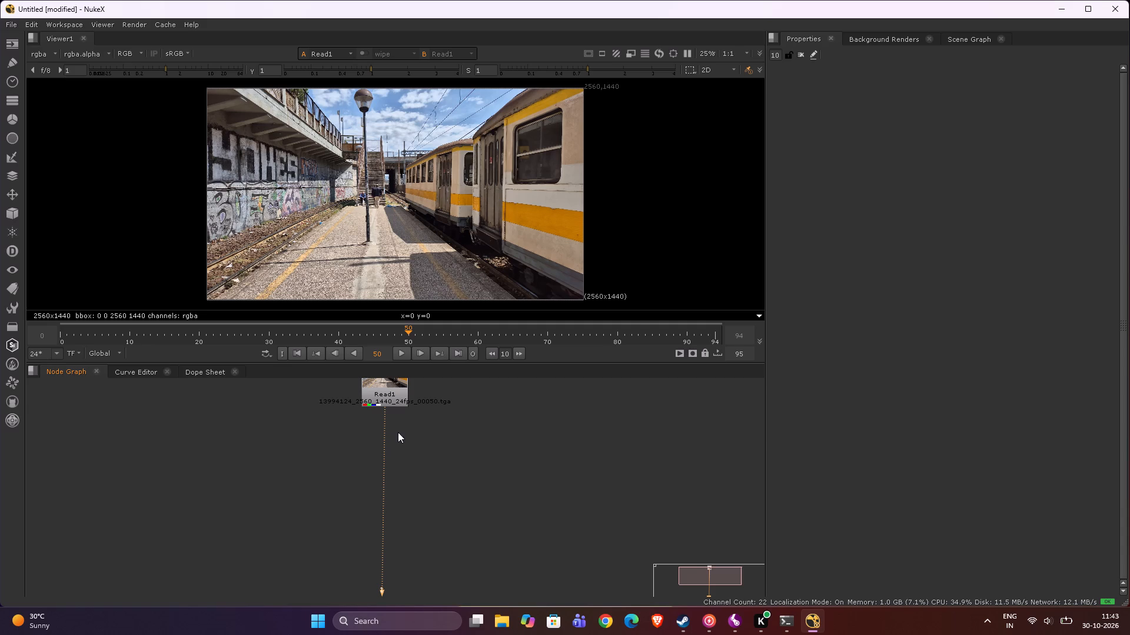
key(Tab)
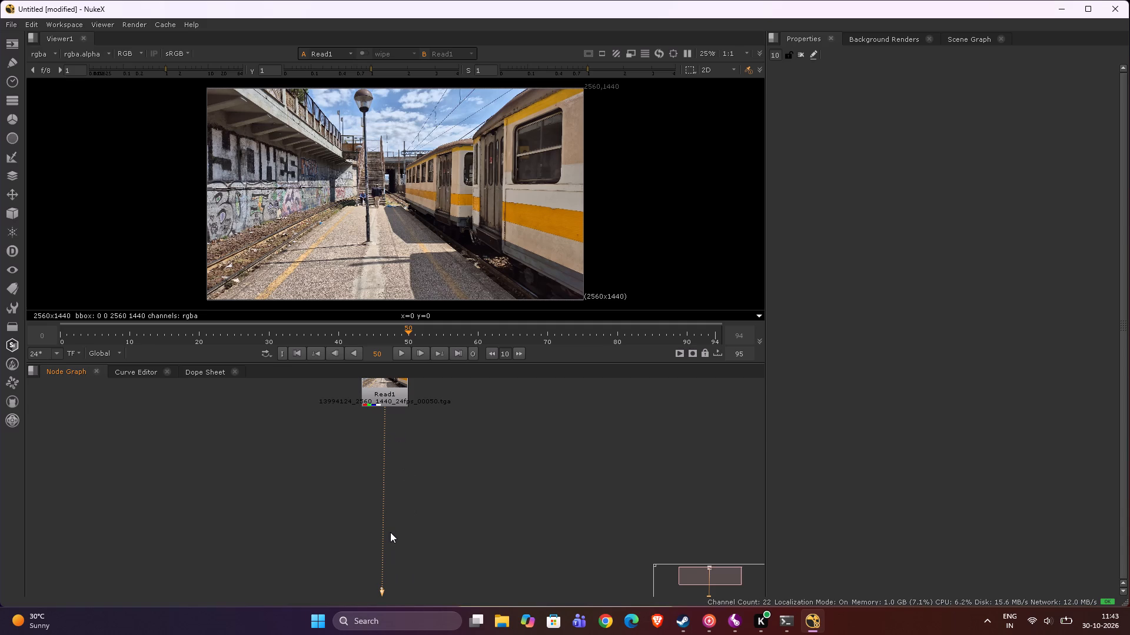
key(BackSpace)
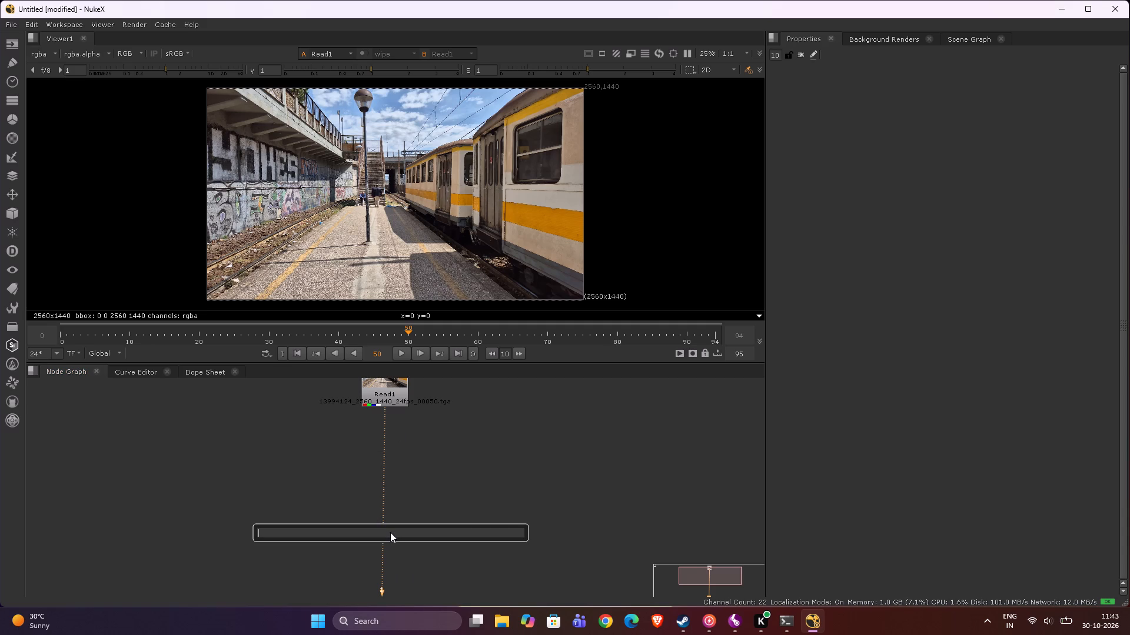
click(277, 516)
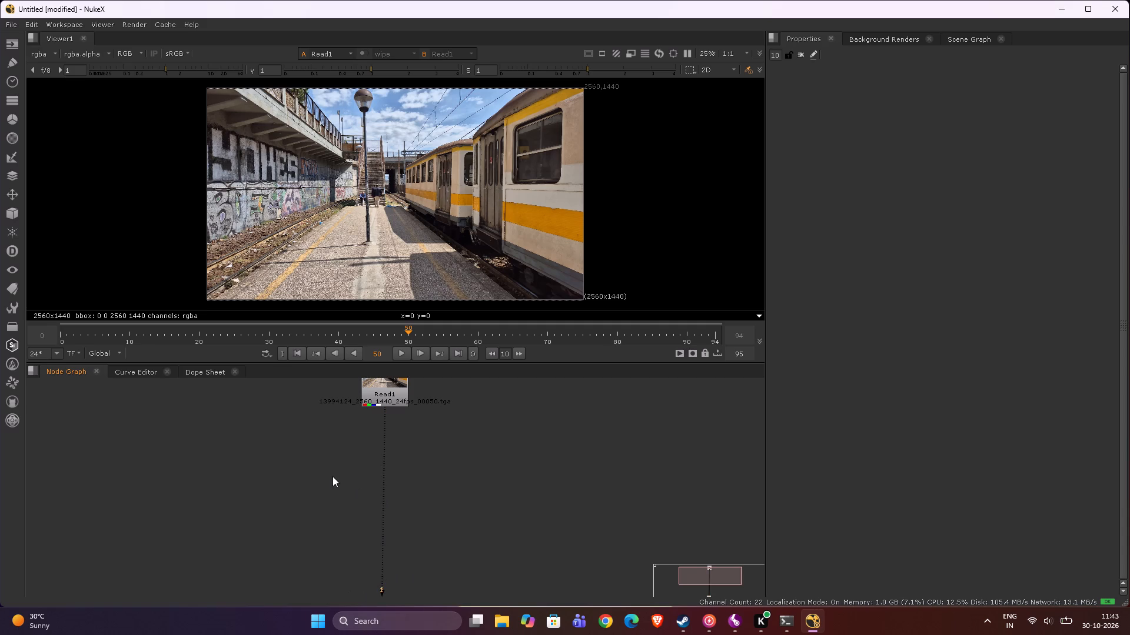
Add a Dot directly beneath Read1 and connect its input to Read1.
click(333, 476)
key(period)
drag(332, 478, 349, 470)
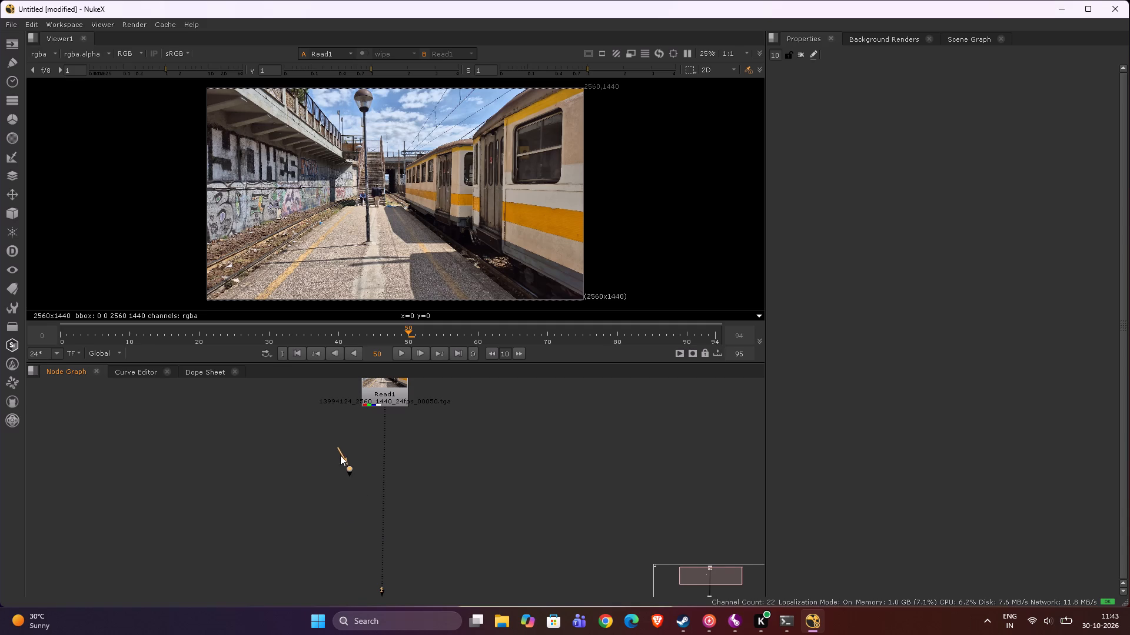
drag(340, 454, 385, 407)
drag(353, 466, 384, 430)
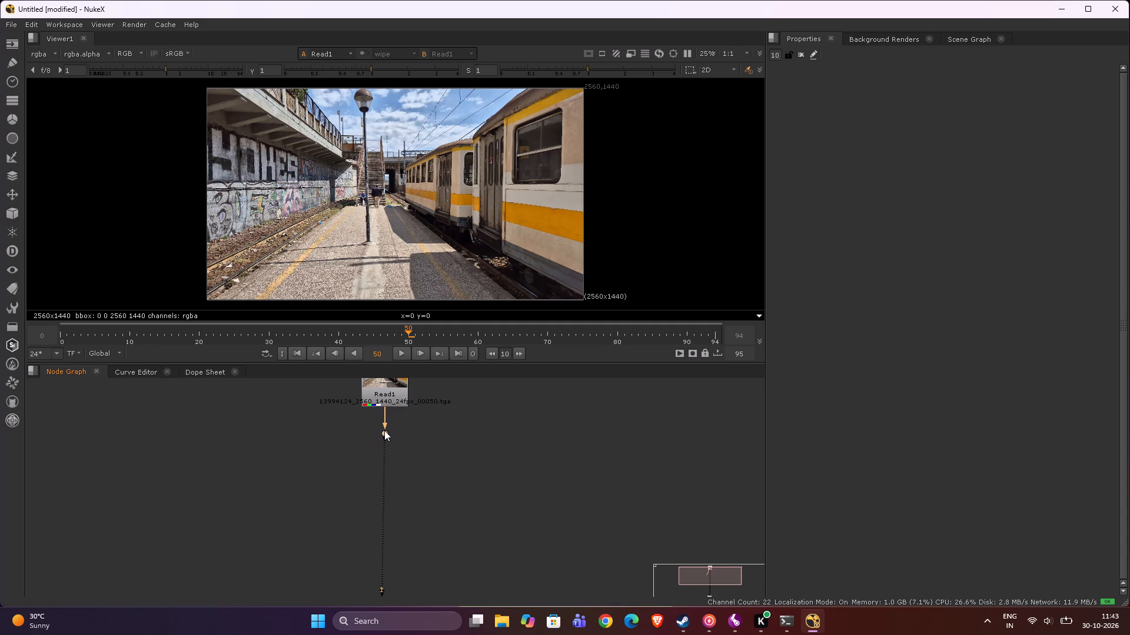
drag(384, 430, 384, 430)
Add a second Dot to the left of the one under Read1 and connect it to that Dot.
click(248, 432)
key(period)
drag(238, 410, 369, 435)
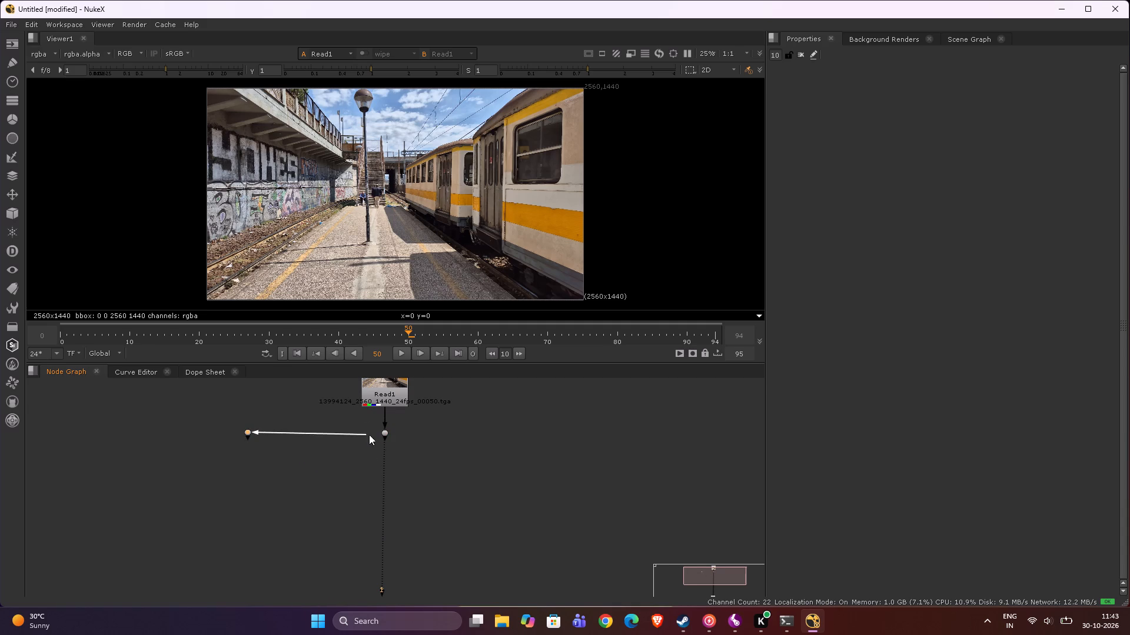
drag(369, 435, 381, 434)
Add a third Dot to the right of the central Dot, connect it to the central Dot and align it horizontally.
key(period)
drag(246, 449, 250, 500)
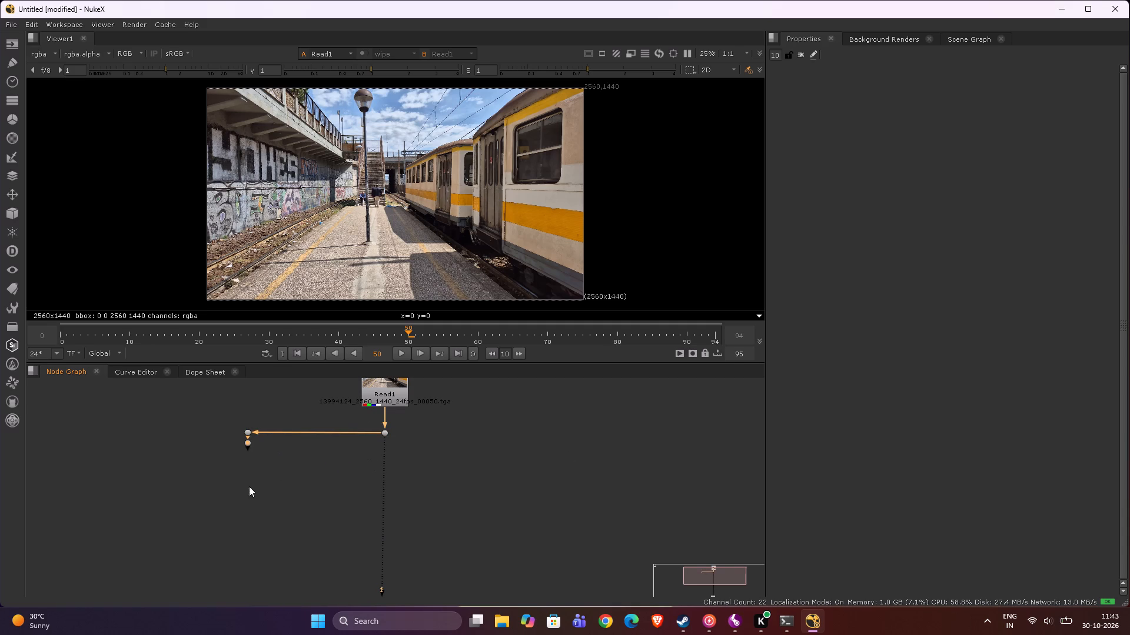
drag(247, 443, 247, 467)
drag(247, 457, 250, 437)
drag(247, 463, 526, 430)
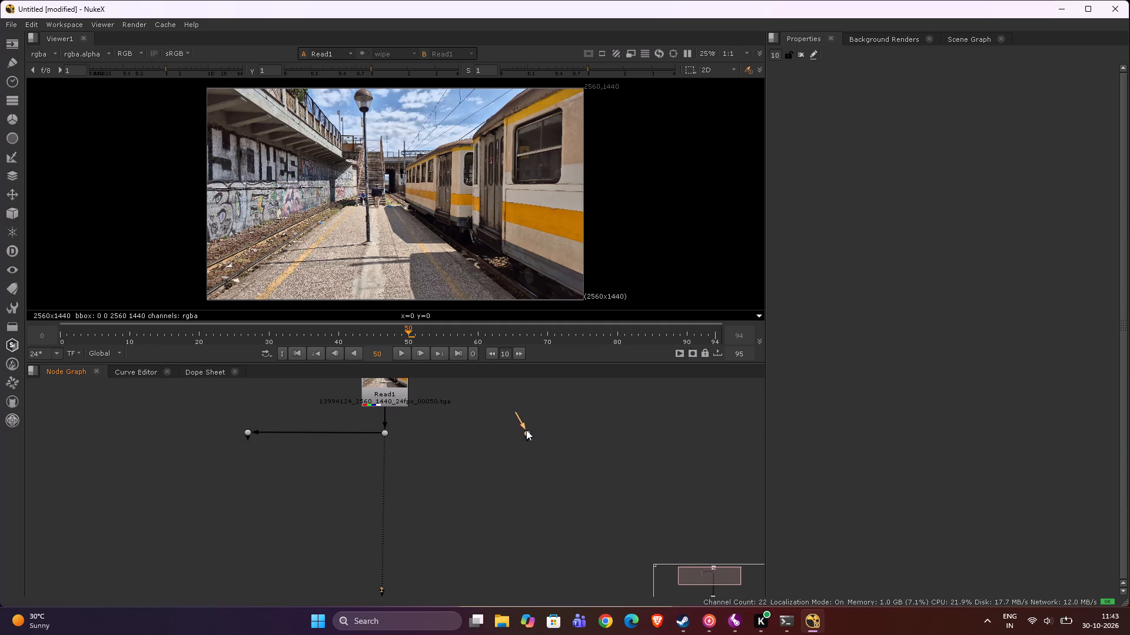
drag(526, 430, 526, 435)
drag(511, 421, 392, 434)
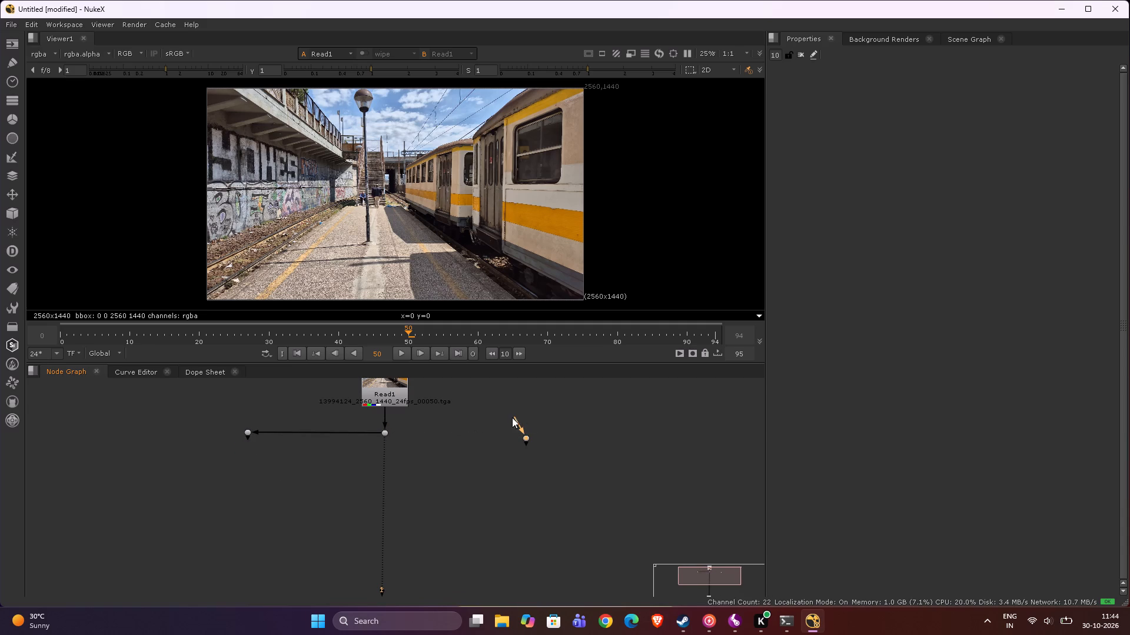
drag(514, 419, 384, 434)
drag(529, 438, 534, 432)
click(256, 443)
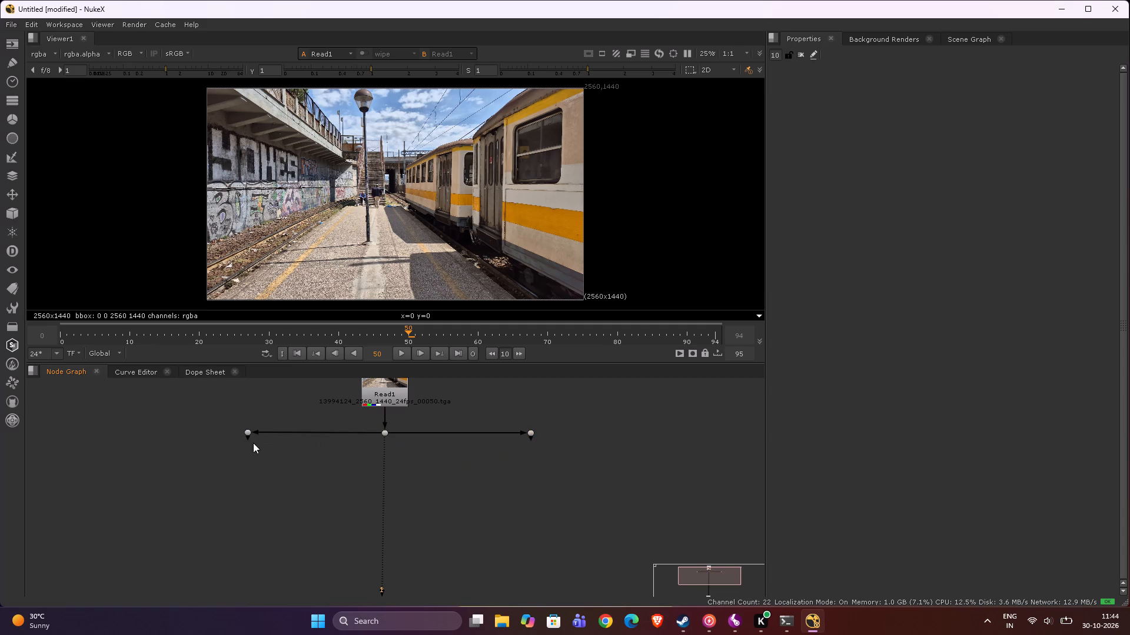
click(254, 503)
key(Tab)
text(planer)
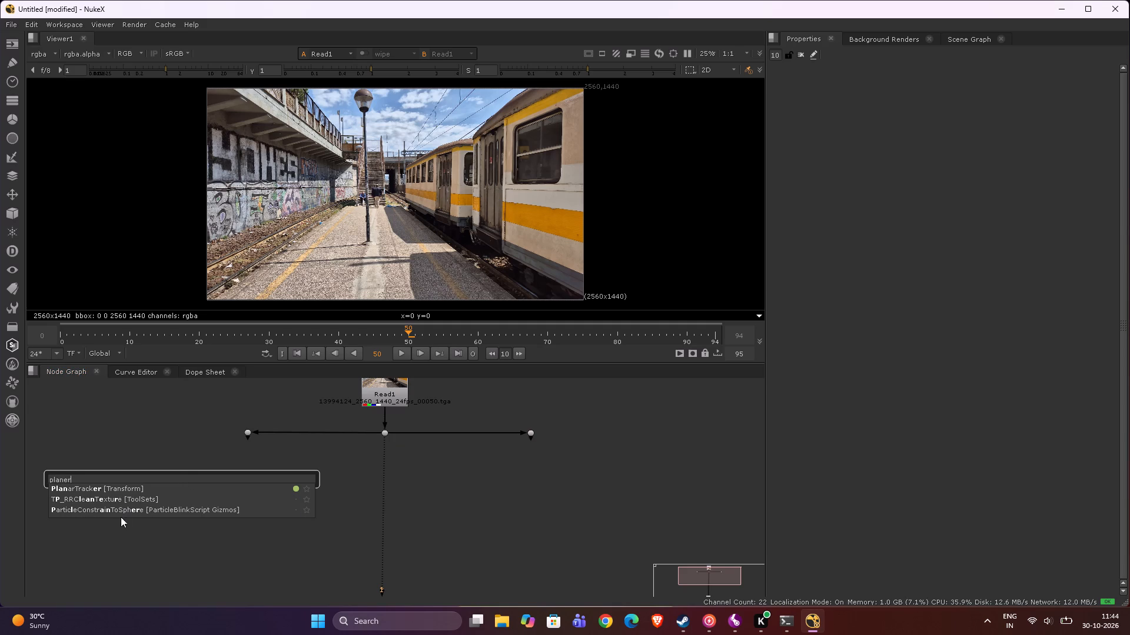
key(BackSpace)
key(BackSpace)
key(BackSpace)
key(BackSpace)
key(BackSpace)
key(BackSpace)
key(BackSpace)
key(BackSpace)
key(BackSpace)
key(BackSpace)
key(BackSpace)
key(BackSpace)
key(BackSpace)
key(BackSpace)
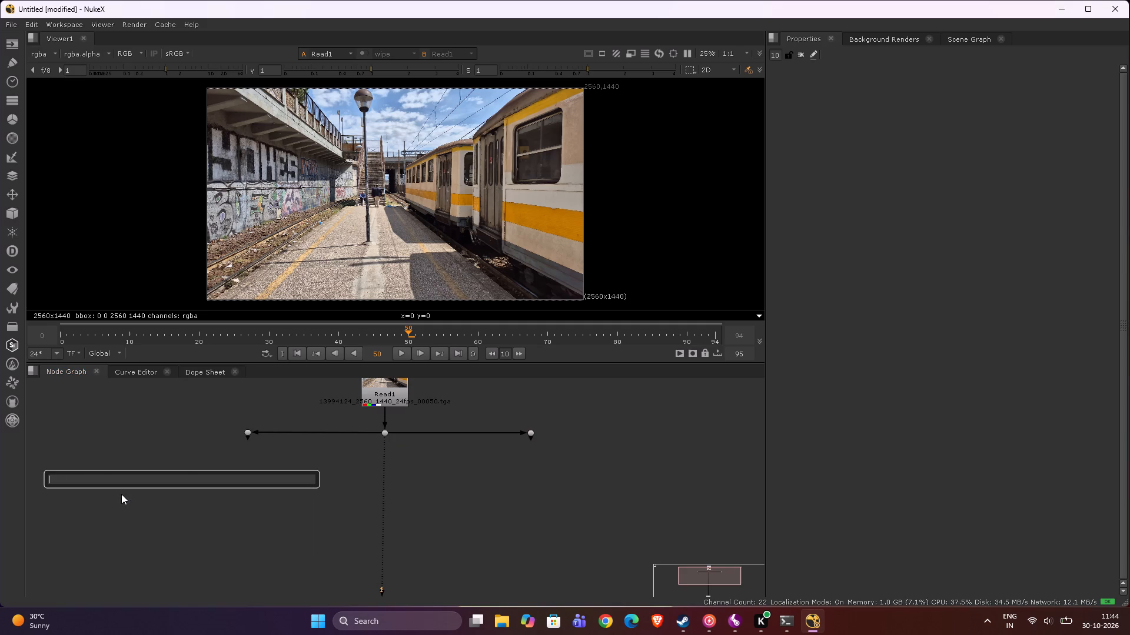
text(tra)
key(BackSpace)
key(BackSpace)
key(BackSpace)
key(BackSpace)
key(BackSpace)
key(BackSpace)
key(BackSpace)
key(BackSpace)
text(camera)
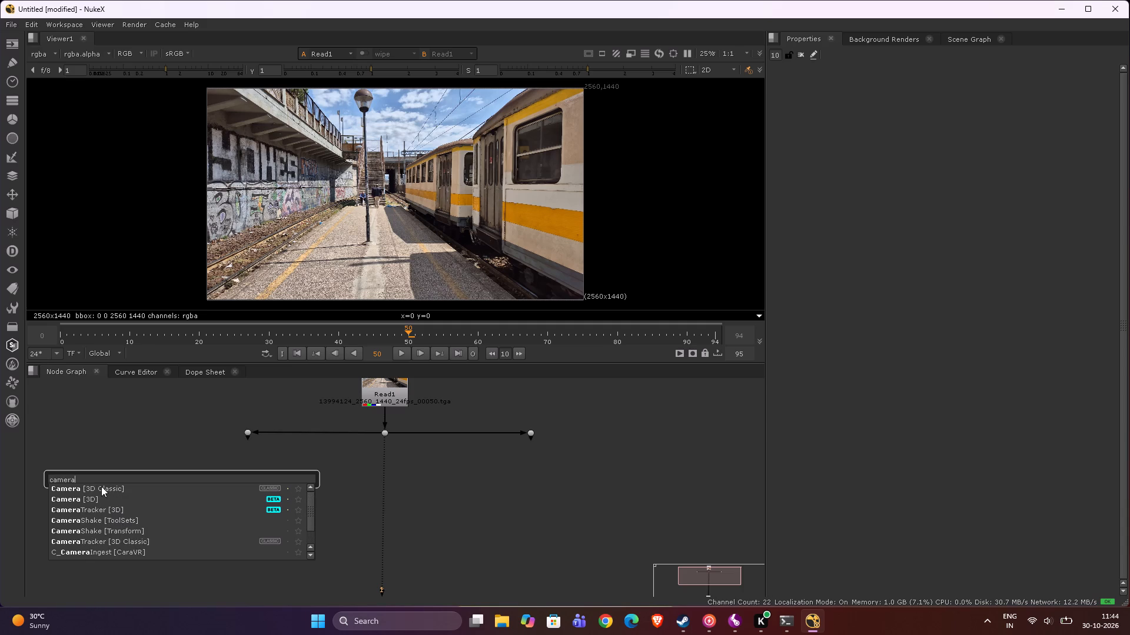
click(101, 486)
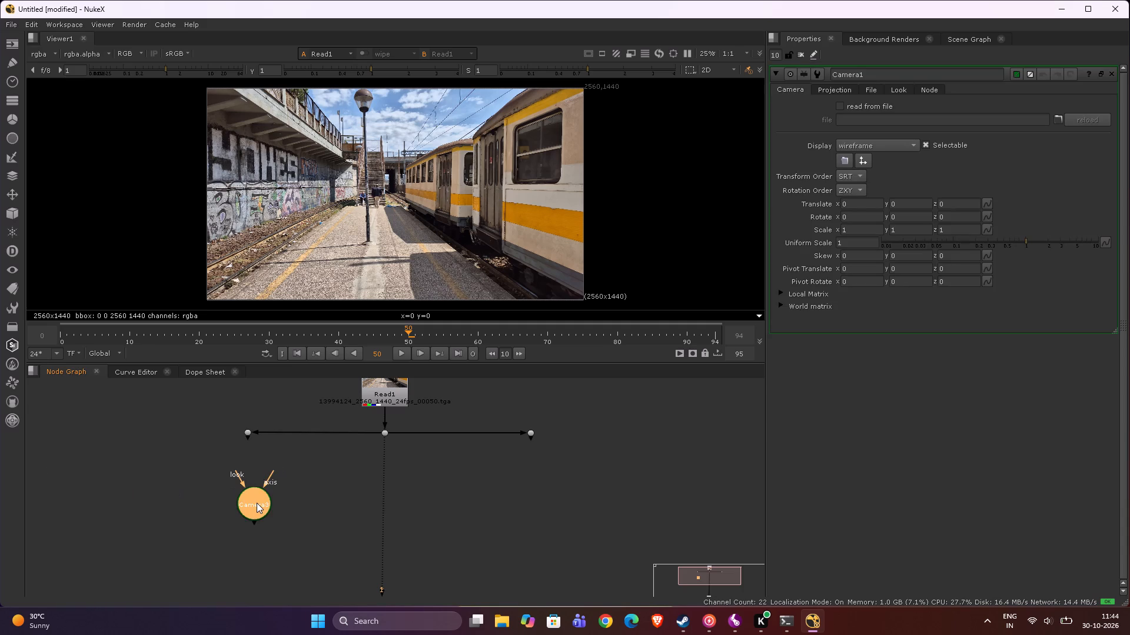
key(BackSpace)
Add a CameraTracker [3D Classic] node, connect its Source input to the left Dot and place it just below.
key(Tab)
text(camera)
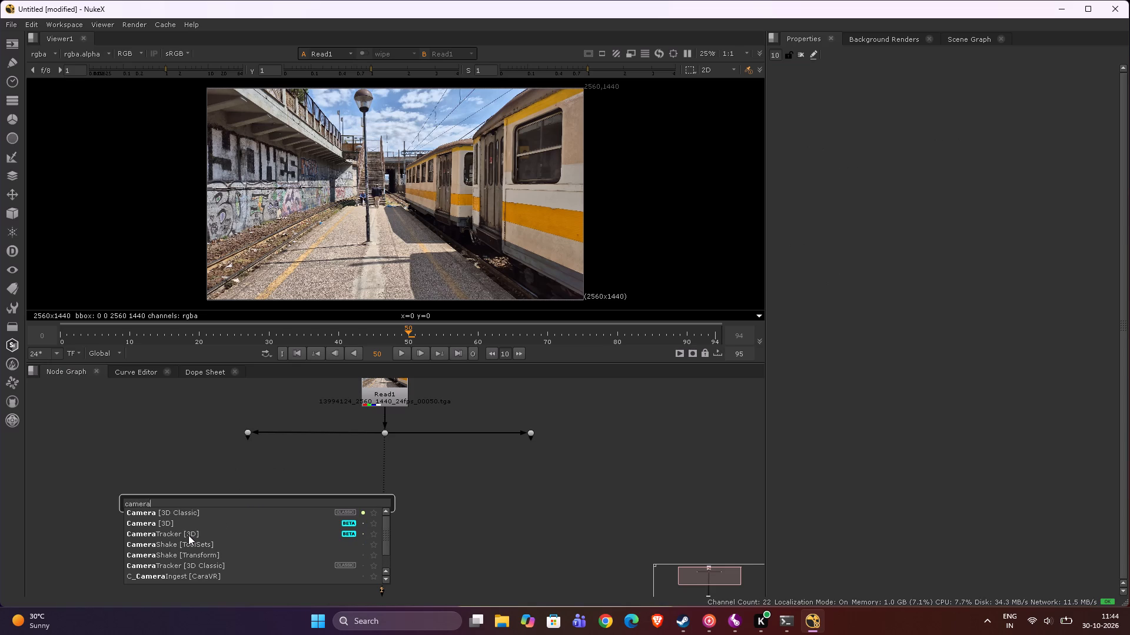
click(195, 564)
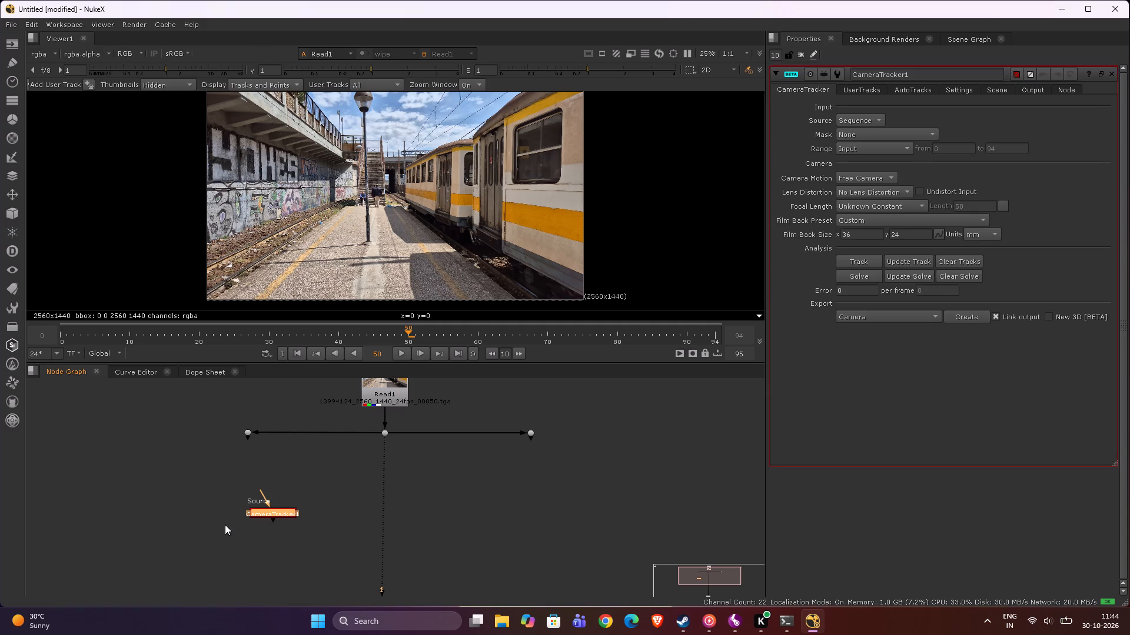
drag(260, 514, 230, 494)
drag(231, 473, 247, 430)
drag(247, 493, 254, 463)
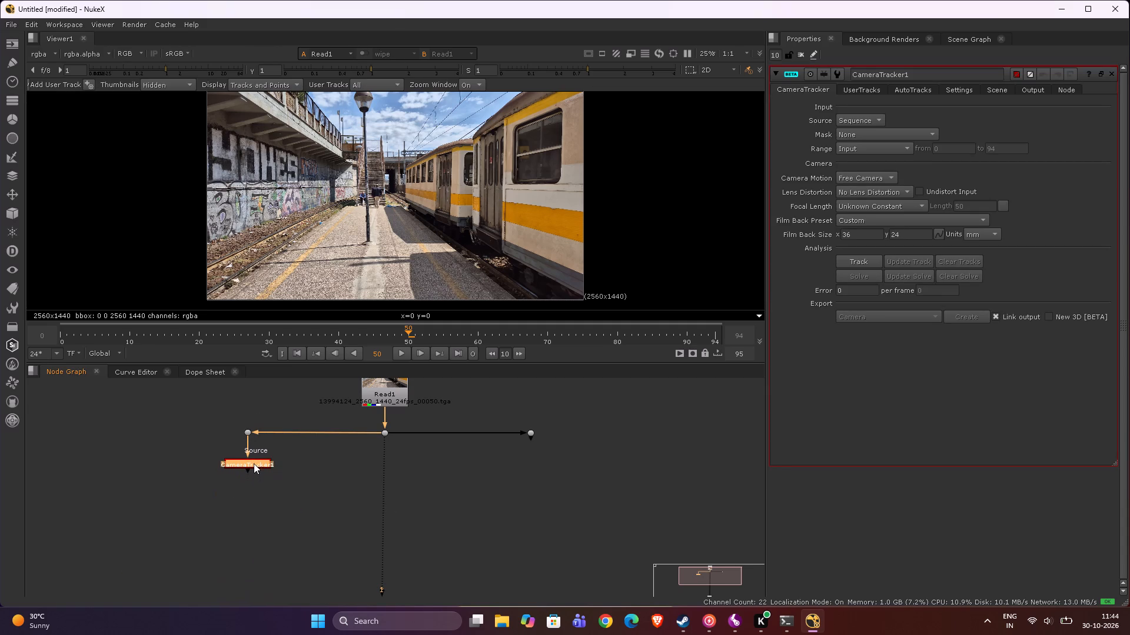
Set the CameraTracker's Number of Features to 1000 and enable Preview Features and Refine Feature Locations.
click(868, 92)
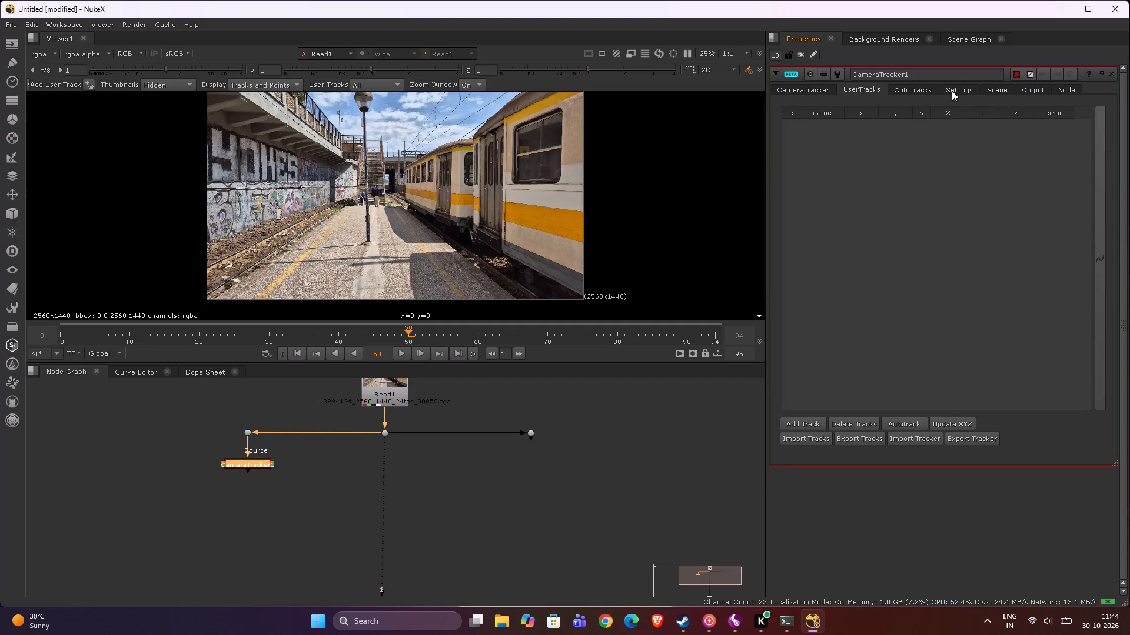
click(953, 89)
double_click(866, 122)
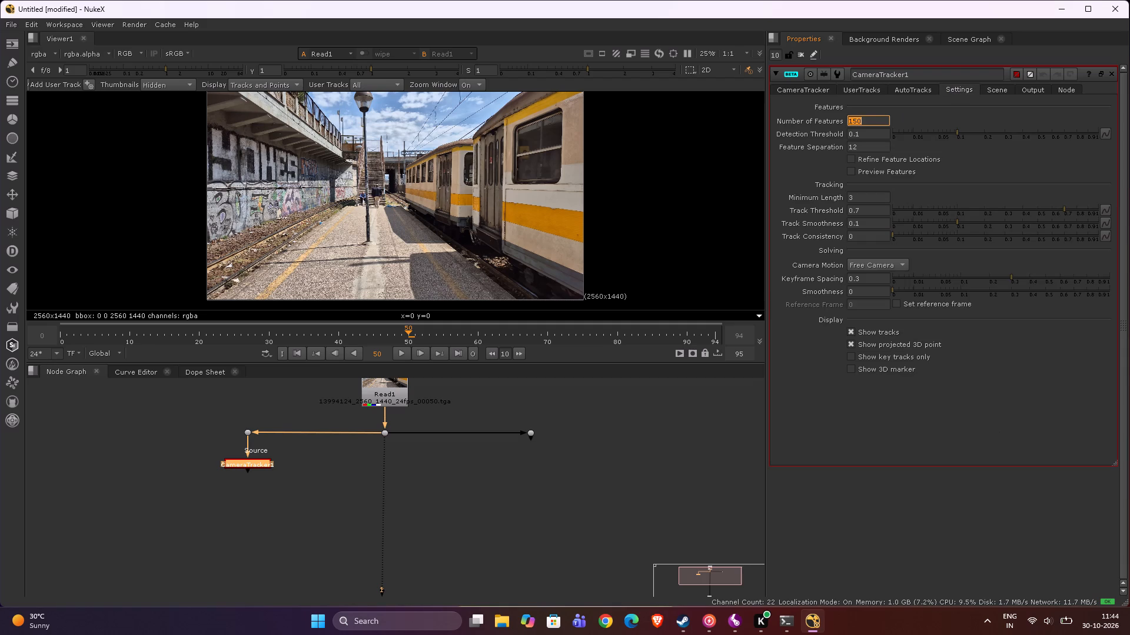
key(End)
key(Insert)
key(Insert)
key(Insert)
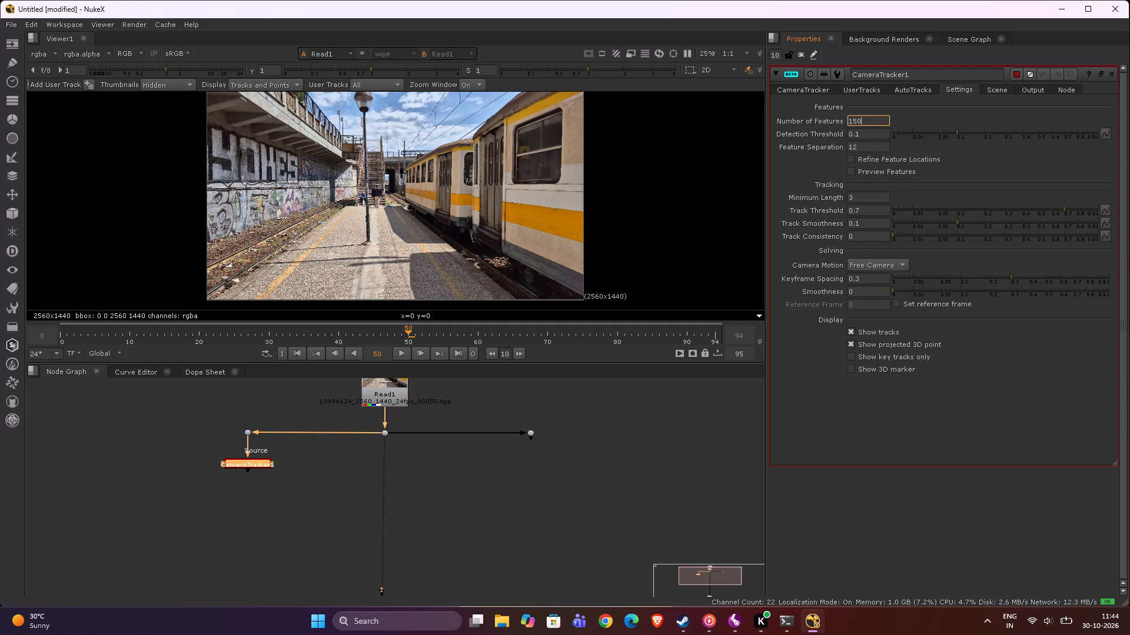
double_click(866, 123)
text(1000)
click(812, 367)
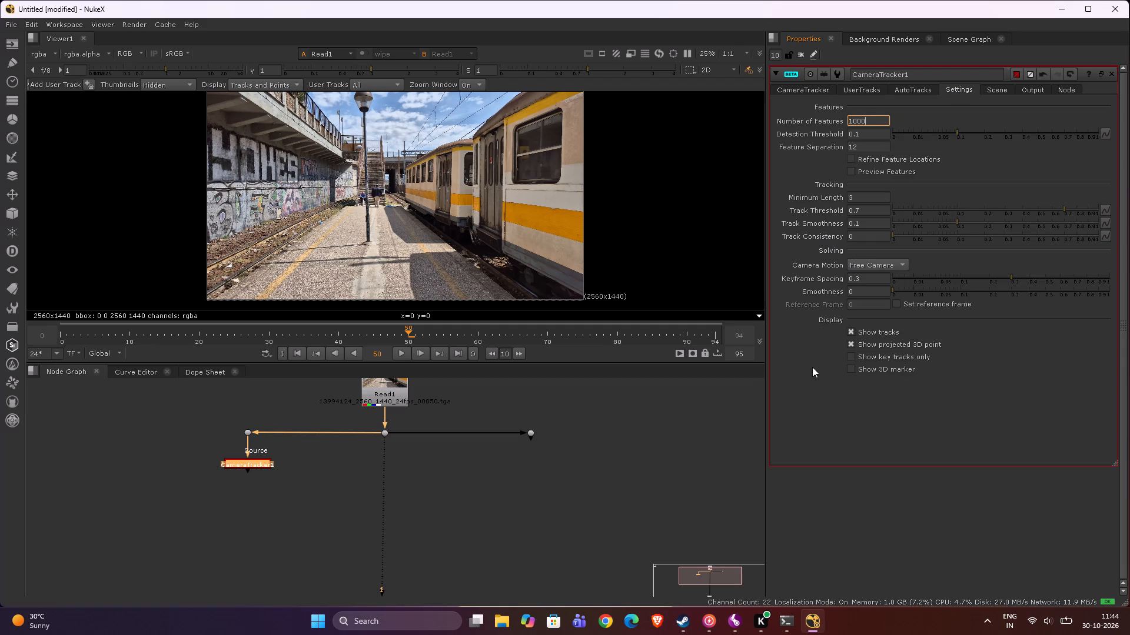
click(852, 172)
click(852, 159)
Set the CameraTracker's Lens Distortion to Unknown Lens.
click(817, 91)
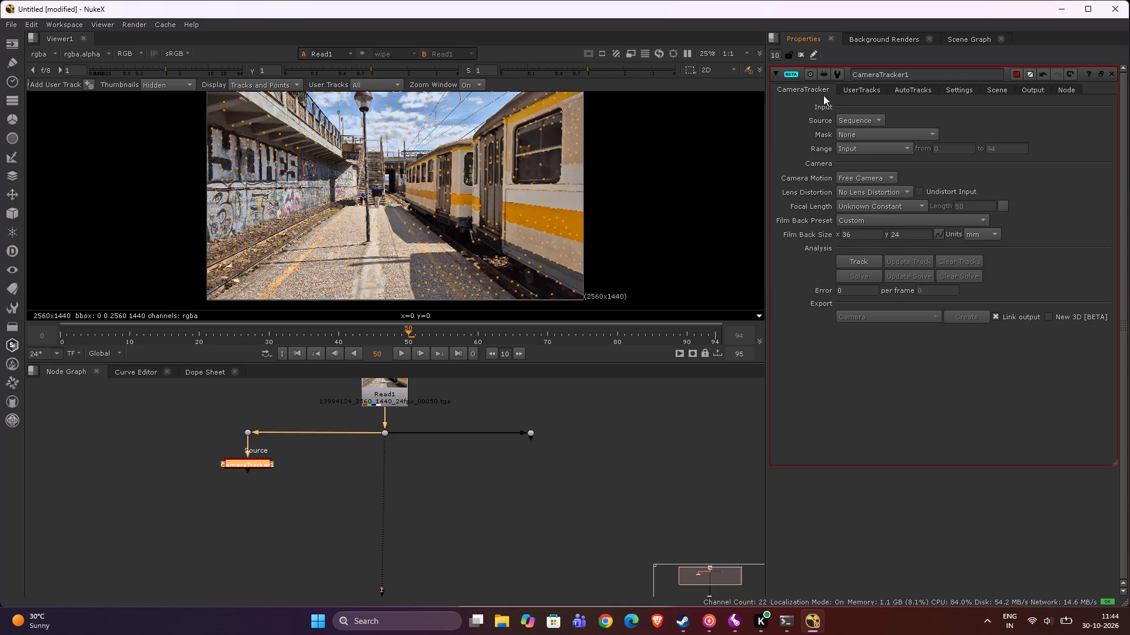
click(859, 195)
click(860, 203)
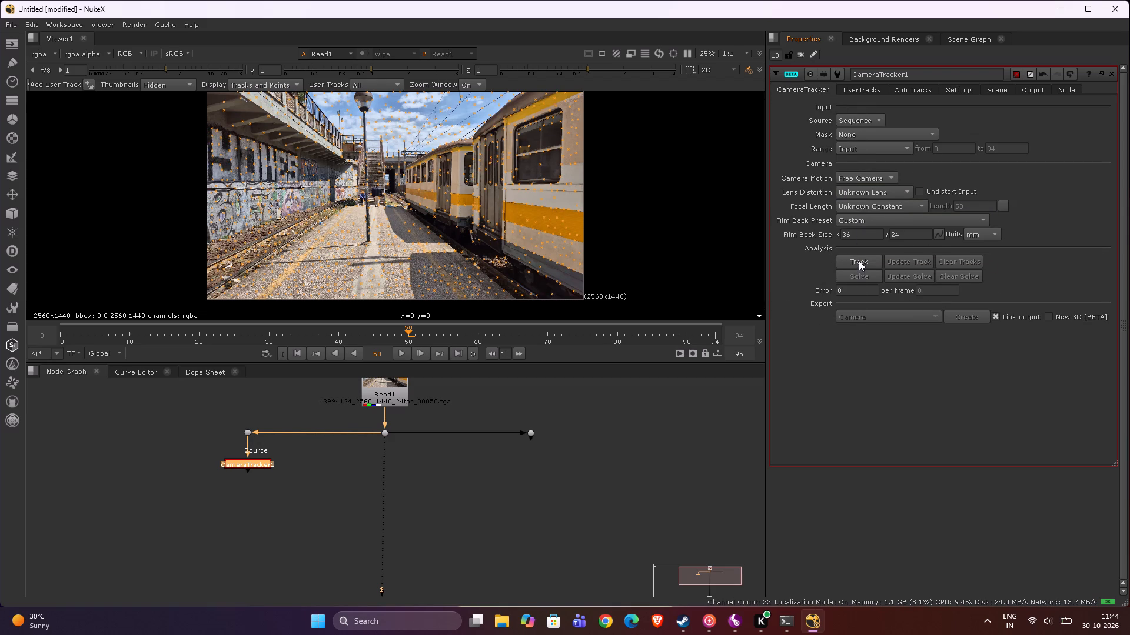
Go to frame 0 and start the CameraTracker's feature tracking of the sequence.
drag(407, 333, 118, 358)
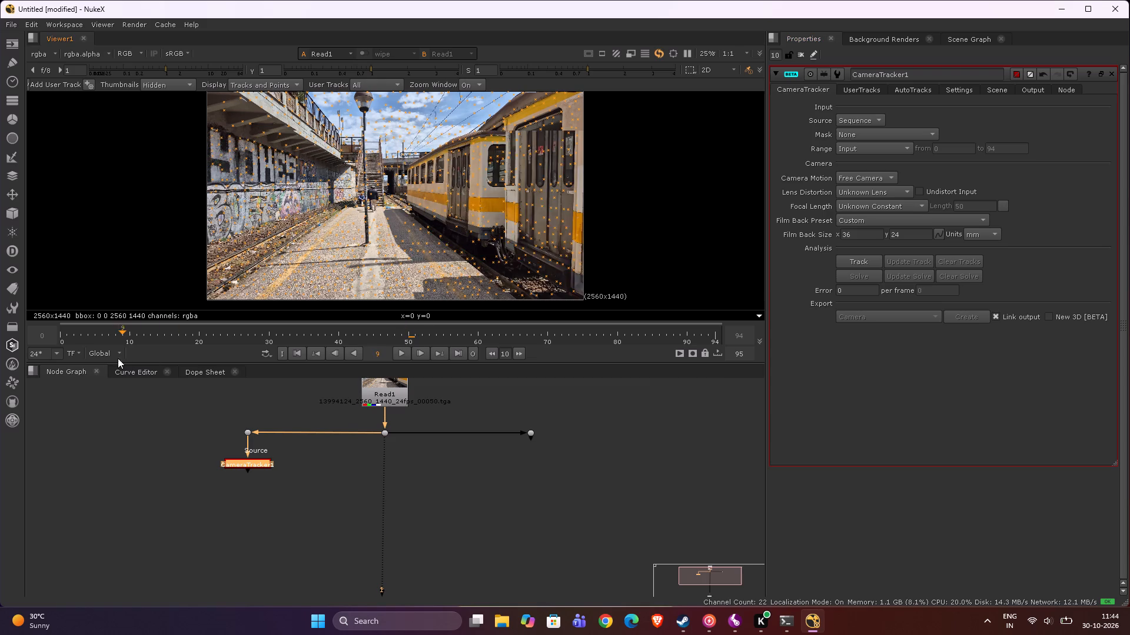
drag(118, 358, 55, 350)
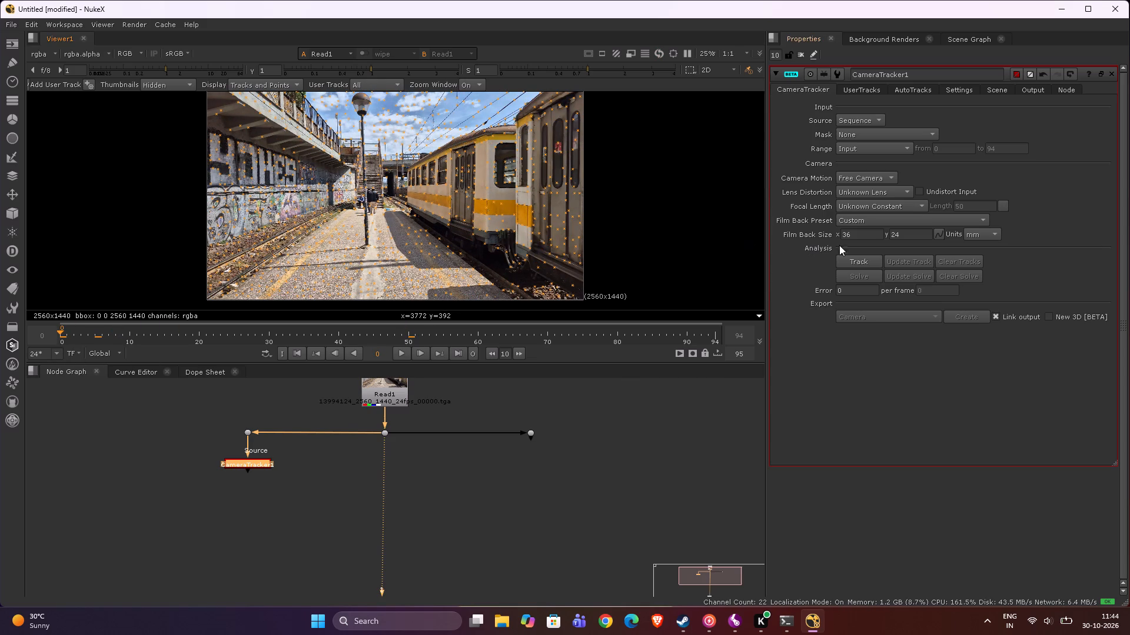
click(855, 264)
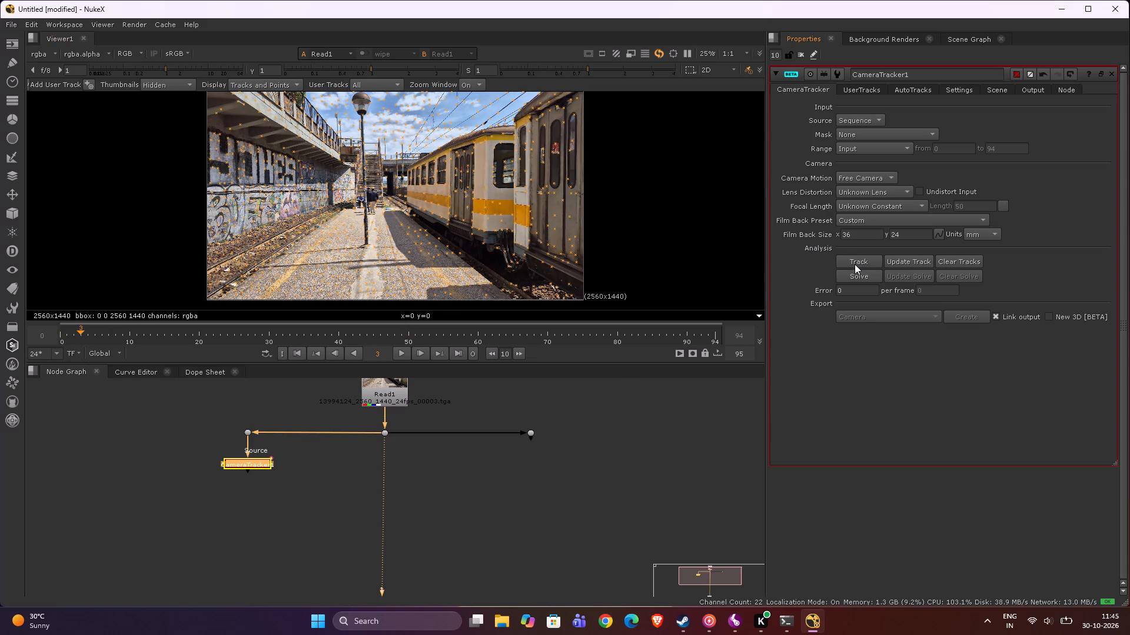
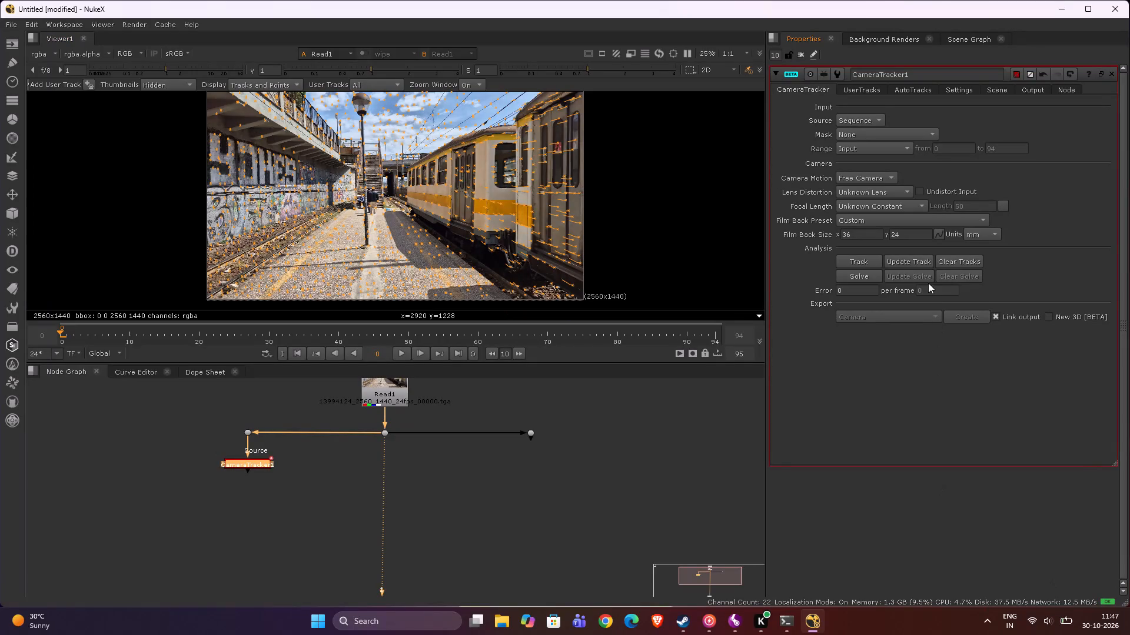
Solve the camera from the tracked features in the CameraTracker.
click(876, 277)
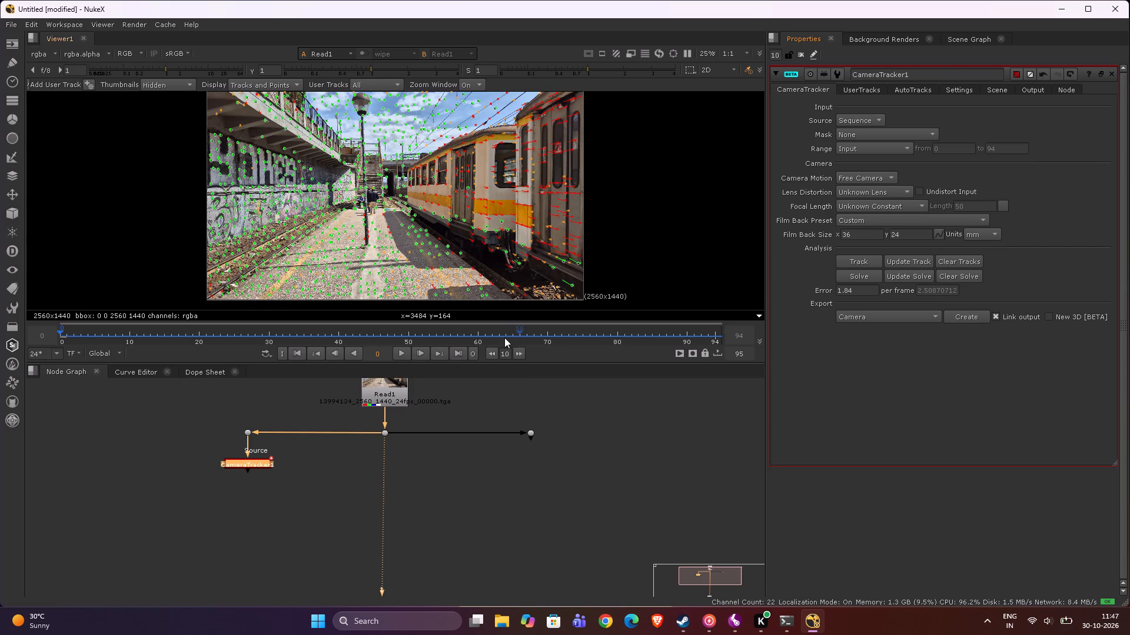
Lower the CameraTracker's Max Error for auto-tracks to 8.2 and delete the unsolved and rejected tracks.
click(858, 89)
click(907, 89)
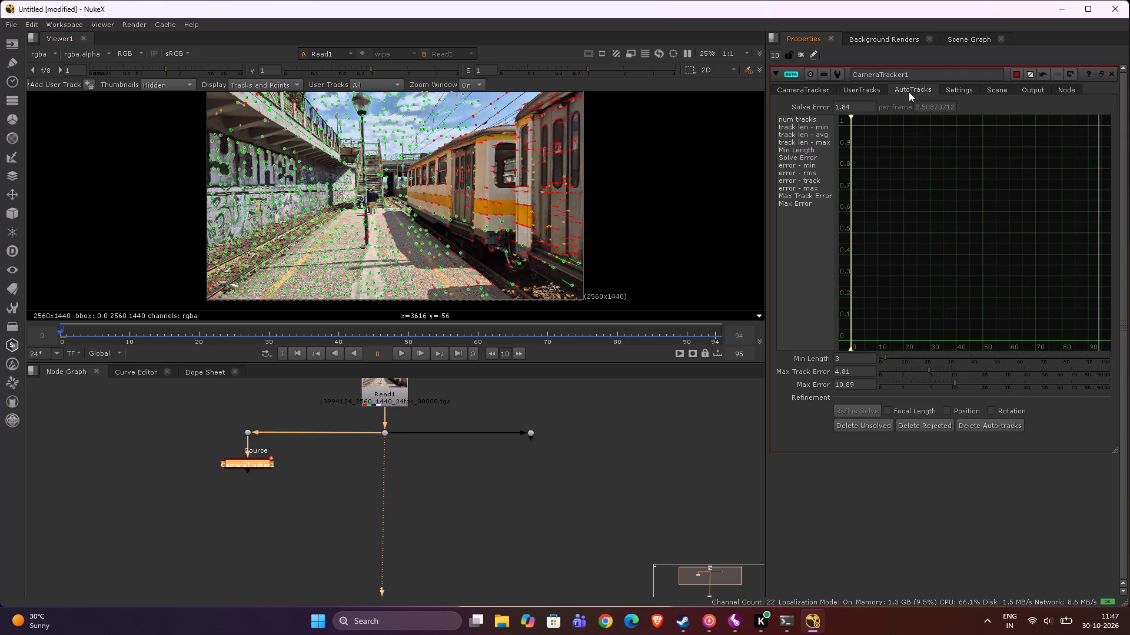
drag(951, 385, 933, 380)
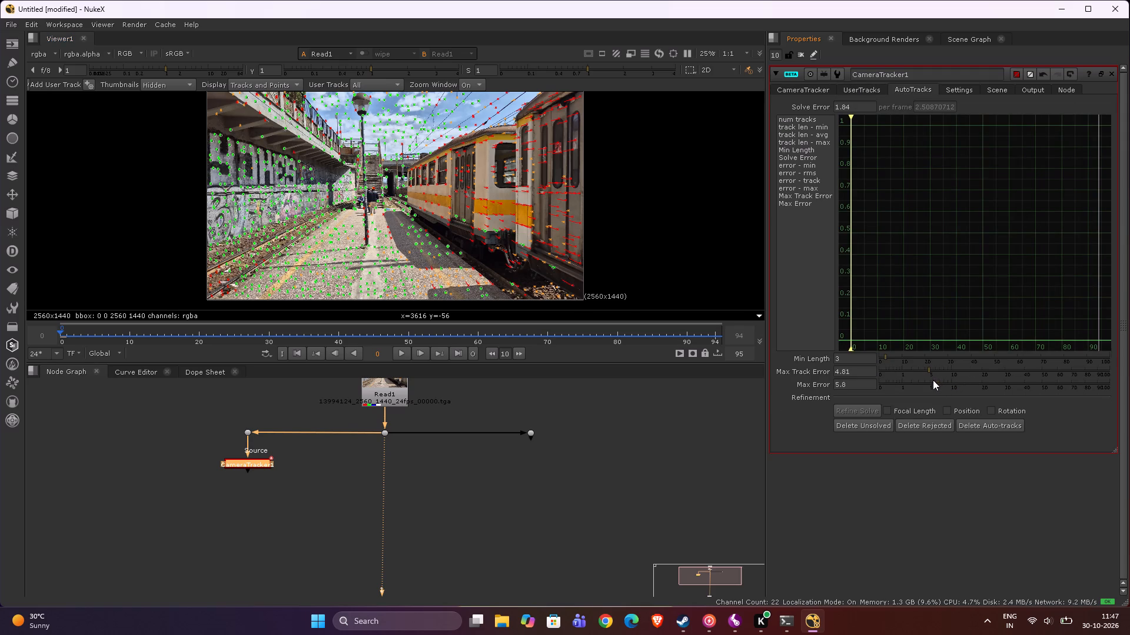
drag(933, 380, 943, 377)
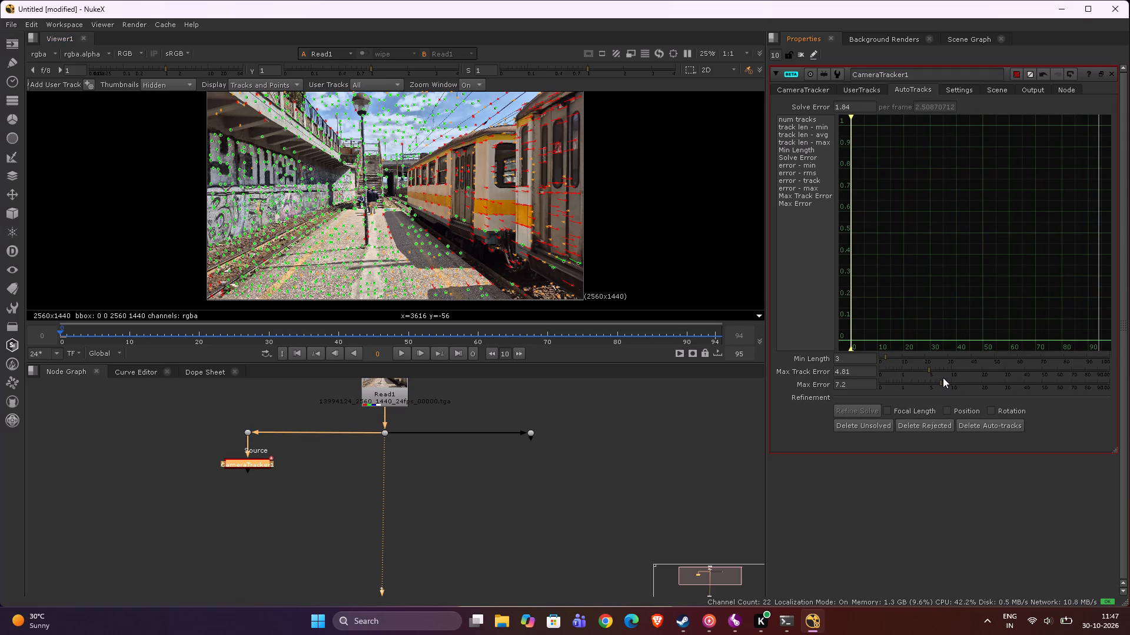
drag(943, 377, 945, 378)
click(843, 426)
click(620, 327)
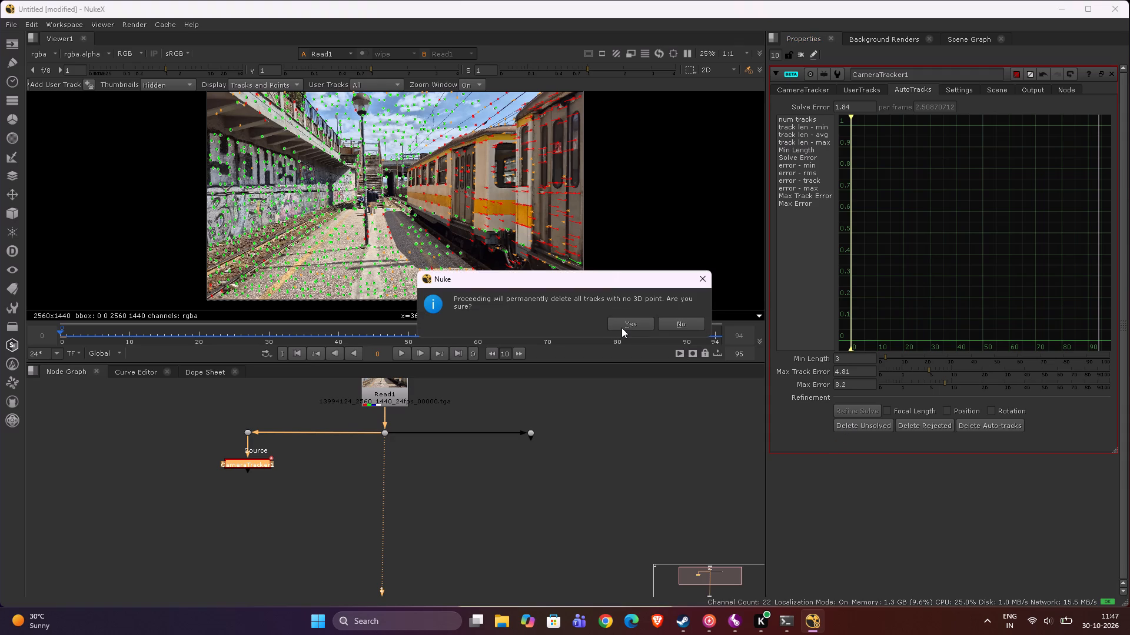
click(910, 425)
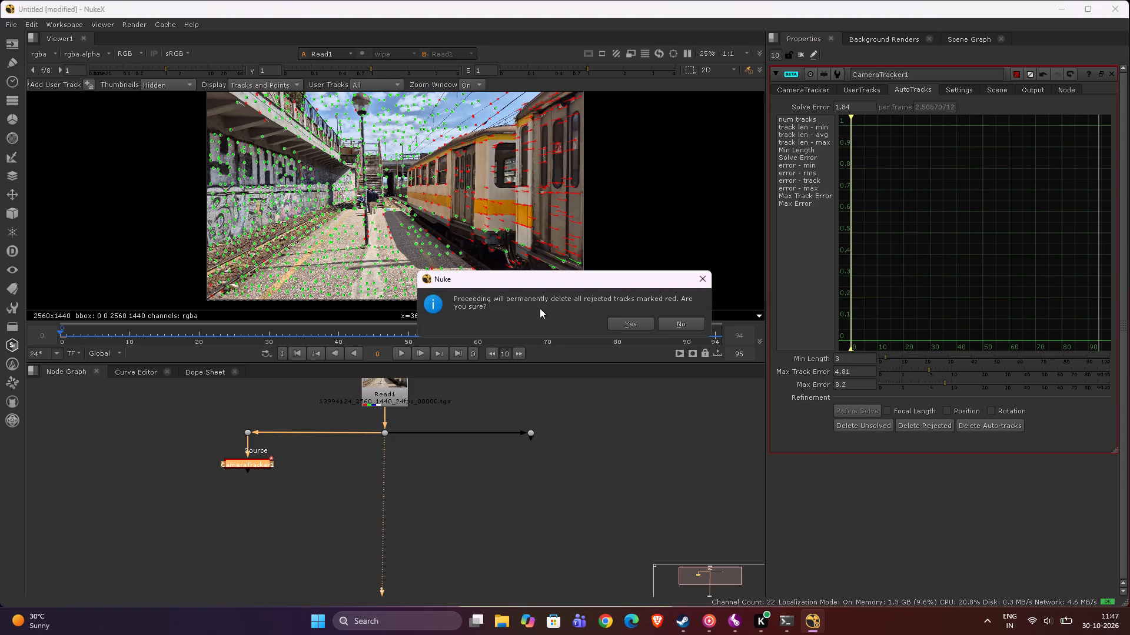
click(618, 326)
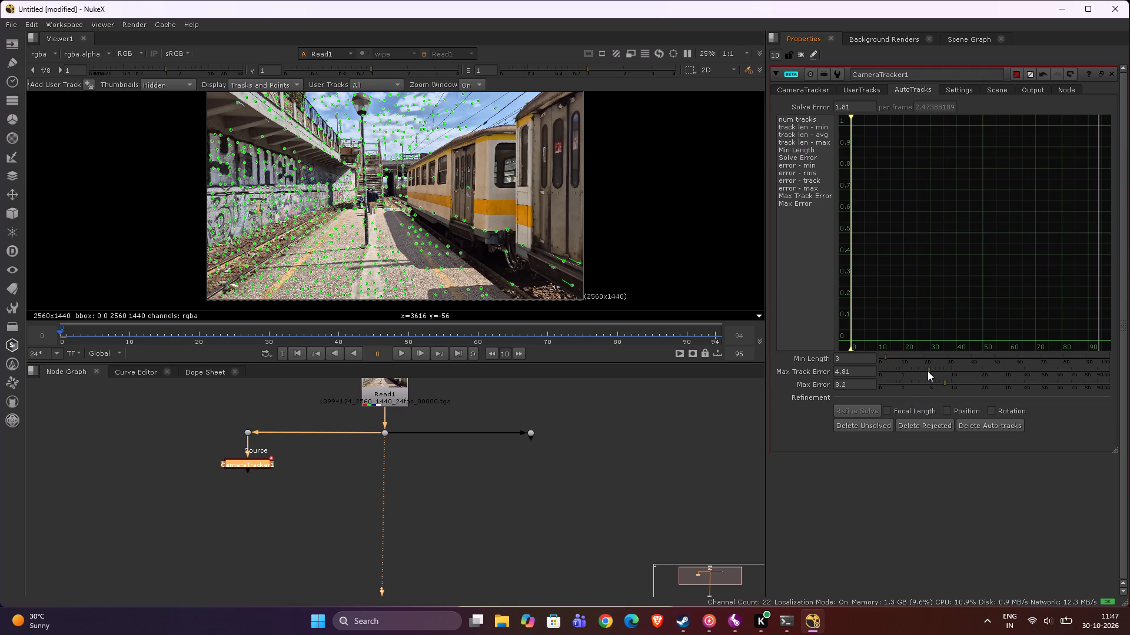
Reduce the Max Error to 4.2 and delete the unsolved and rejected tracks.
click(946, 383)
drag(946, 383, 931, 383)
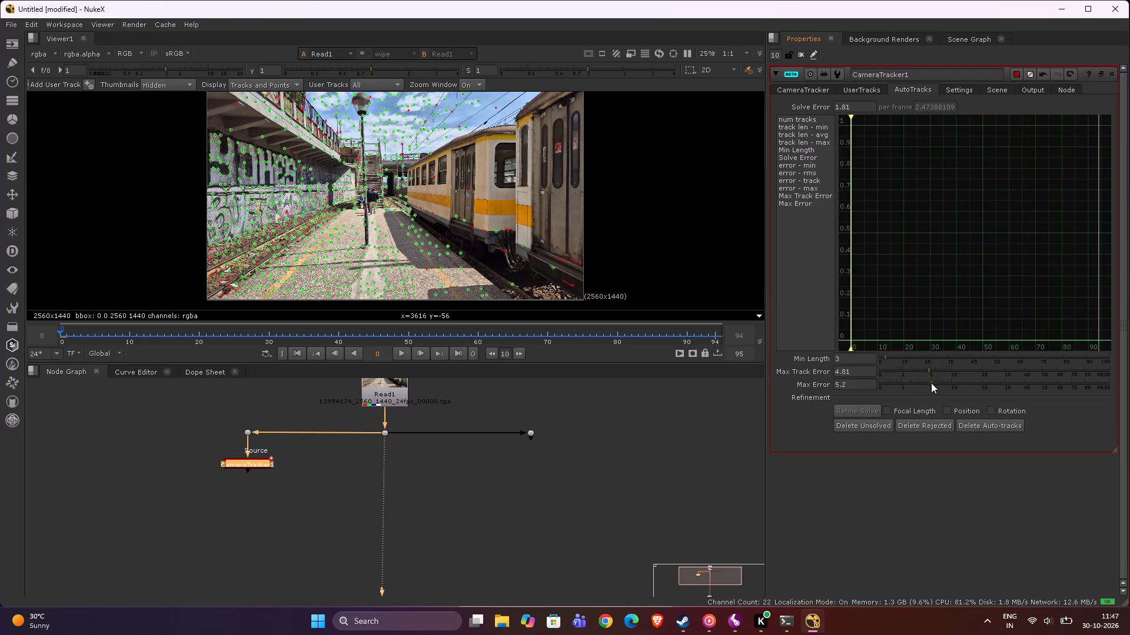
drag(931, 383, 924, 384)
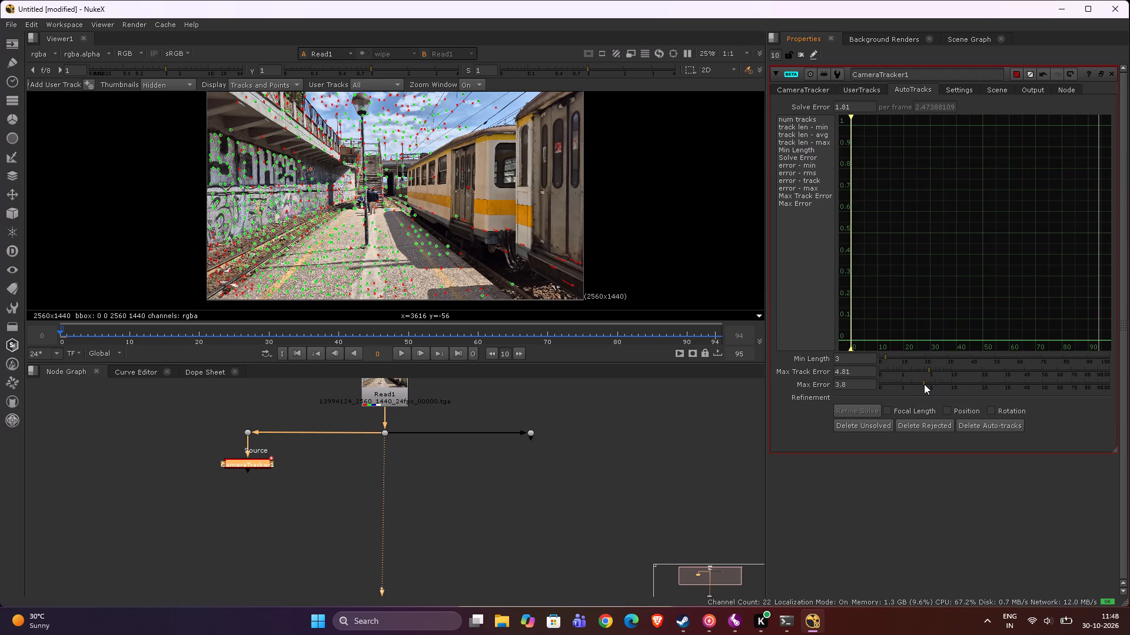
drag(924, 384, 926, 384)
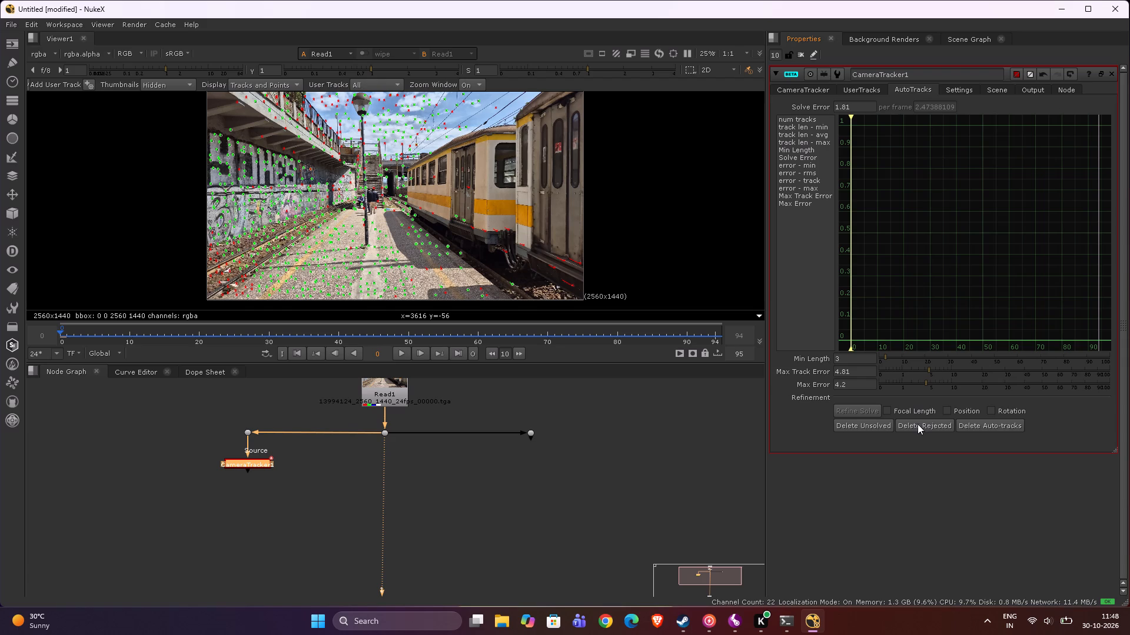
click(873, 424)
click(649, 325)
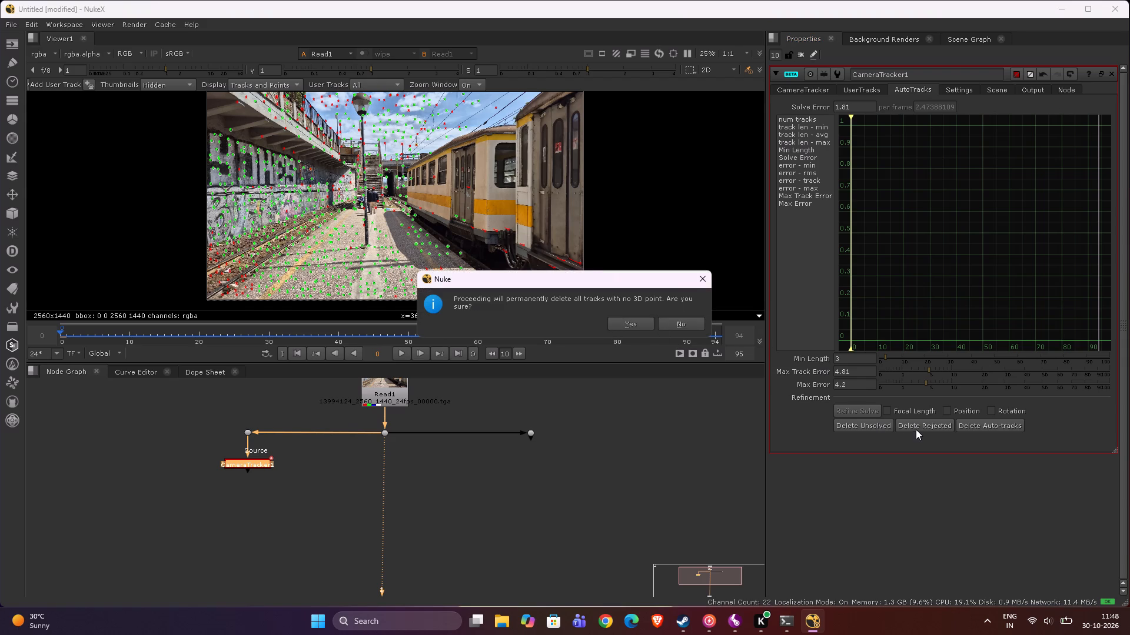
click(917, 430)
click(626, 323)
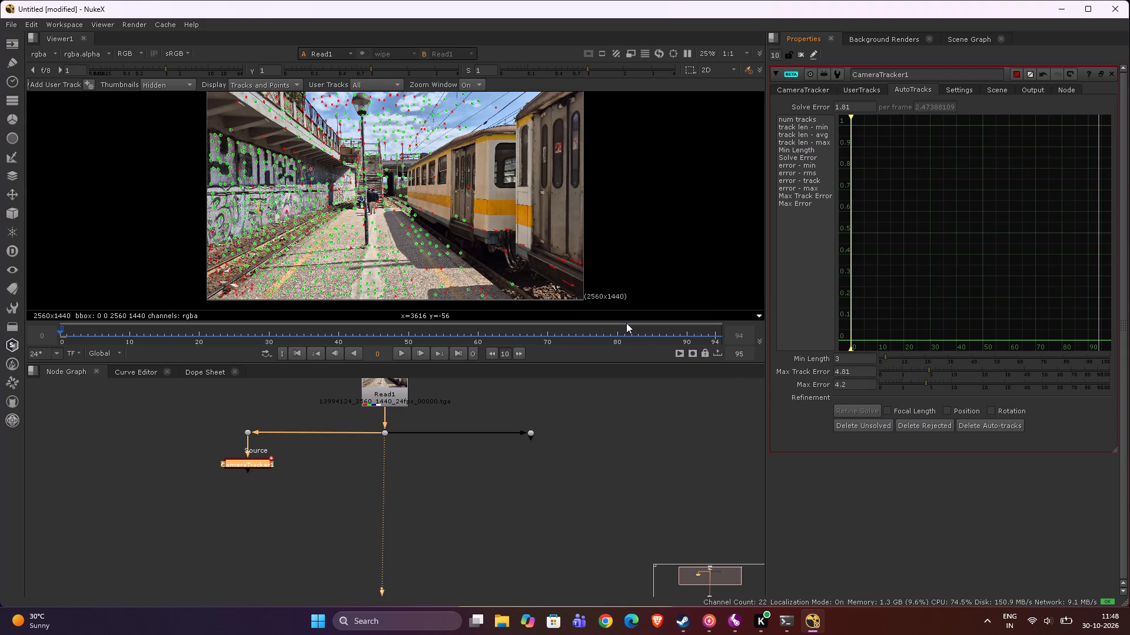
Lower the Max Track Error to 2.9 and delete the unsolved and rejected tracks.
drag(928, 372, 918, 372)
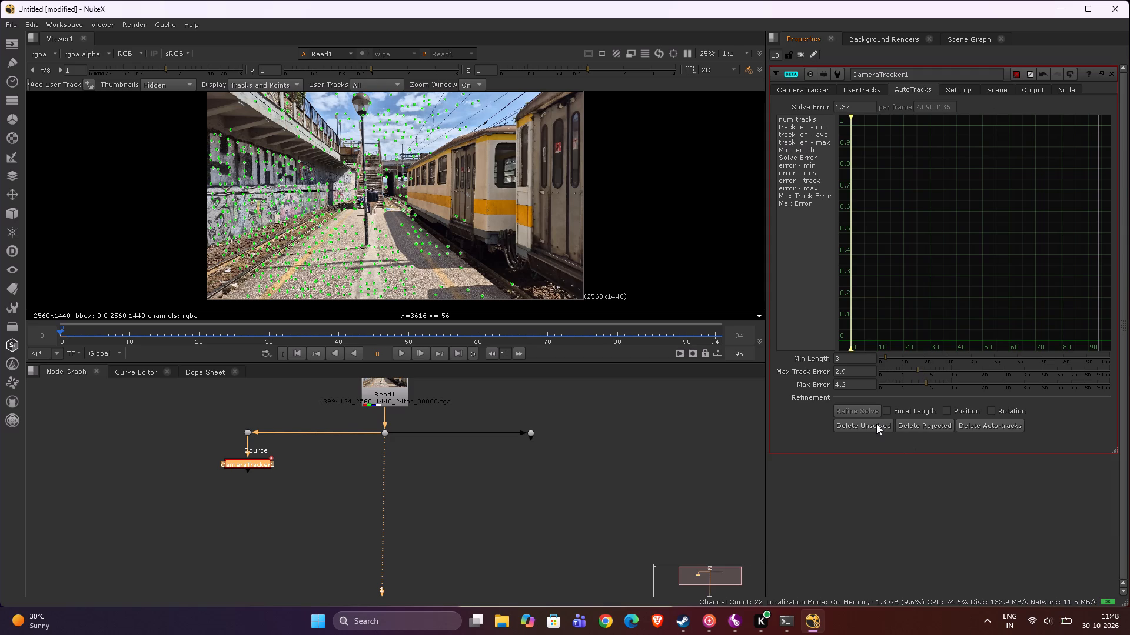
click(871, 420)
click(640, 328)
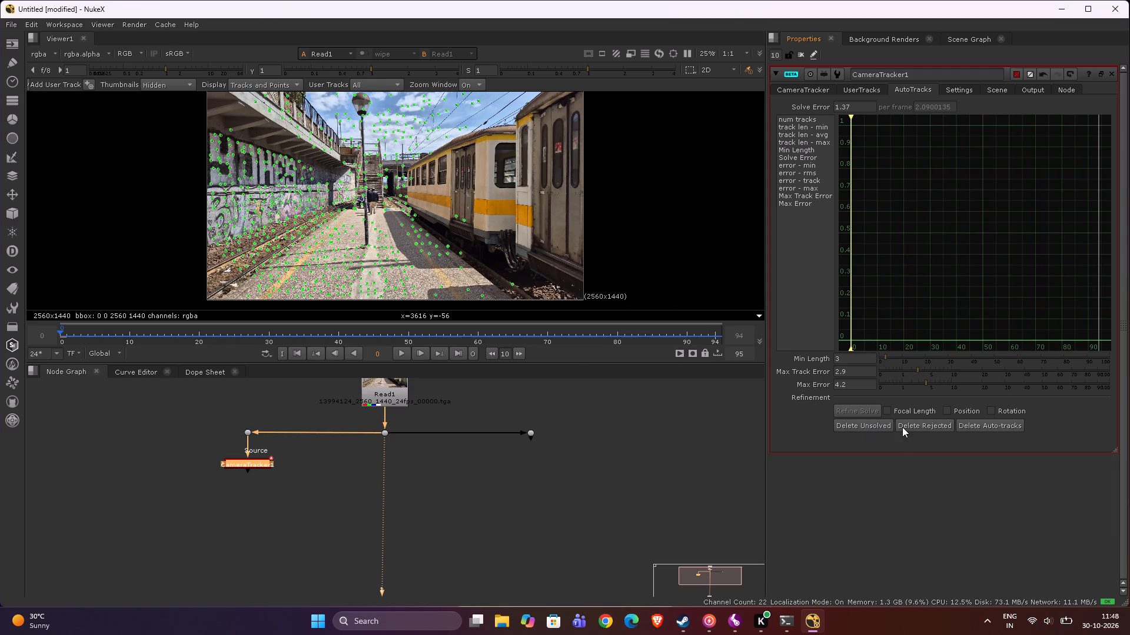
click(913, 427)
click(639, 325)
Reduce the Max Error to 3.5 and delete the unsolved and rejected tracks.
click(926, 383)
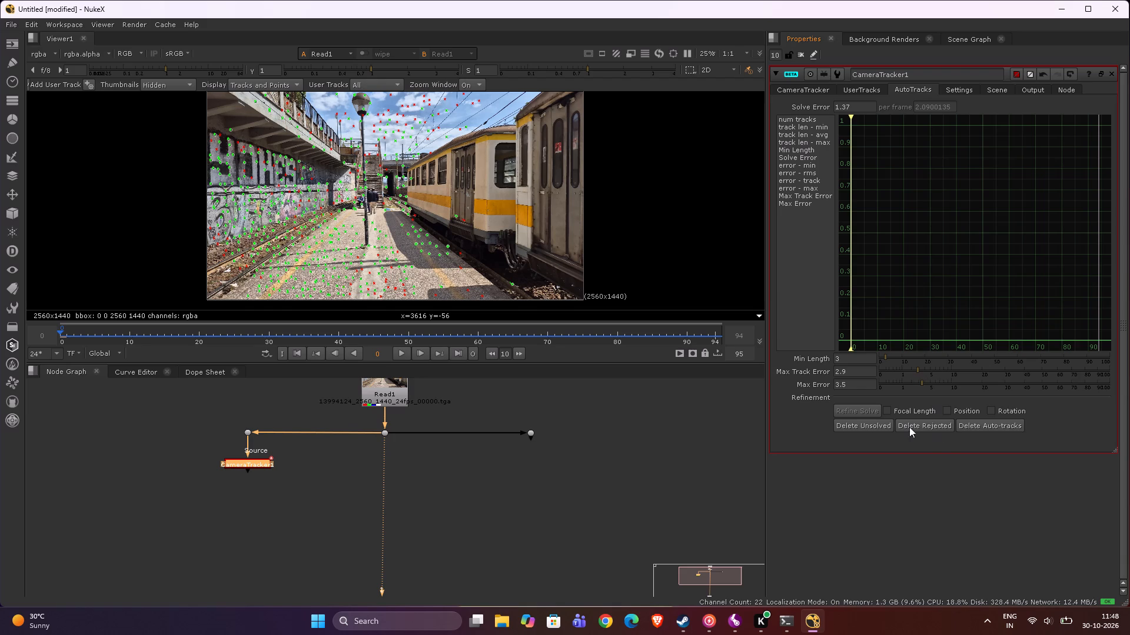
click(862, 425)
click(638, 323)
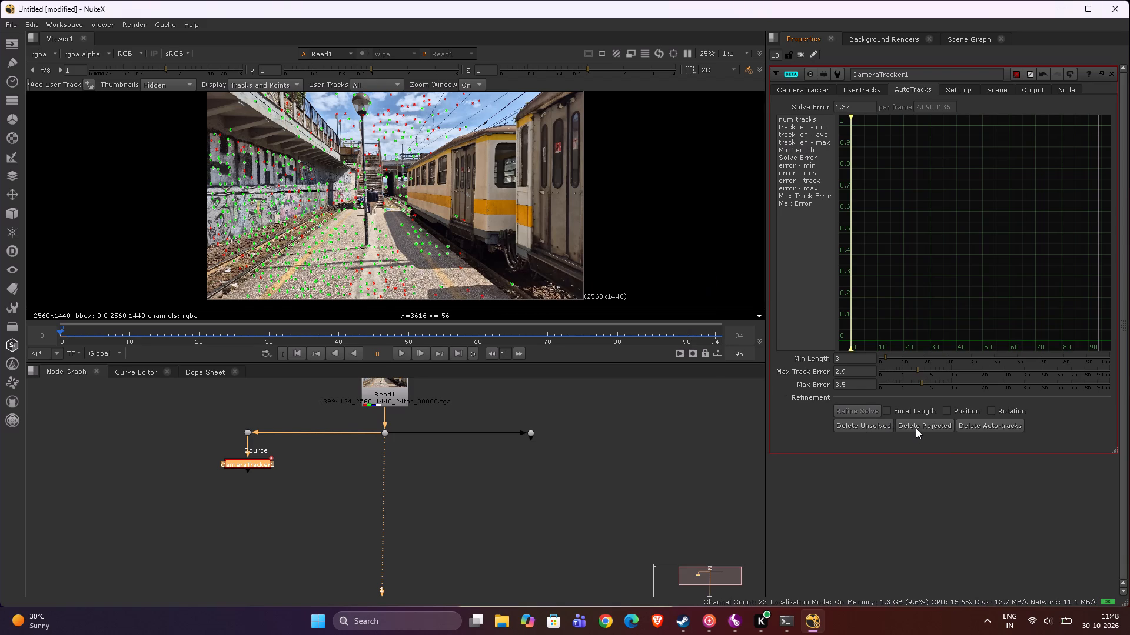
click(916, 428)
click(646, 323)
Enable the Position and Focal Length refinement options and refine the camera solve.
click(947, 406)
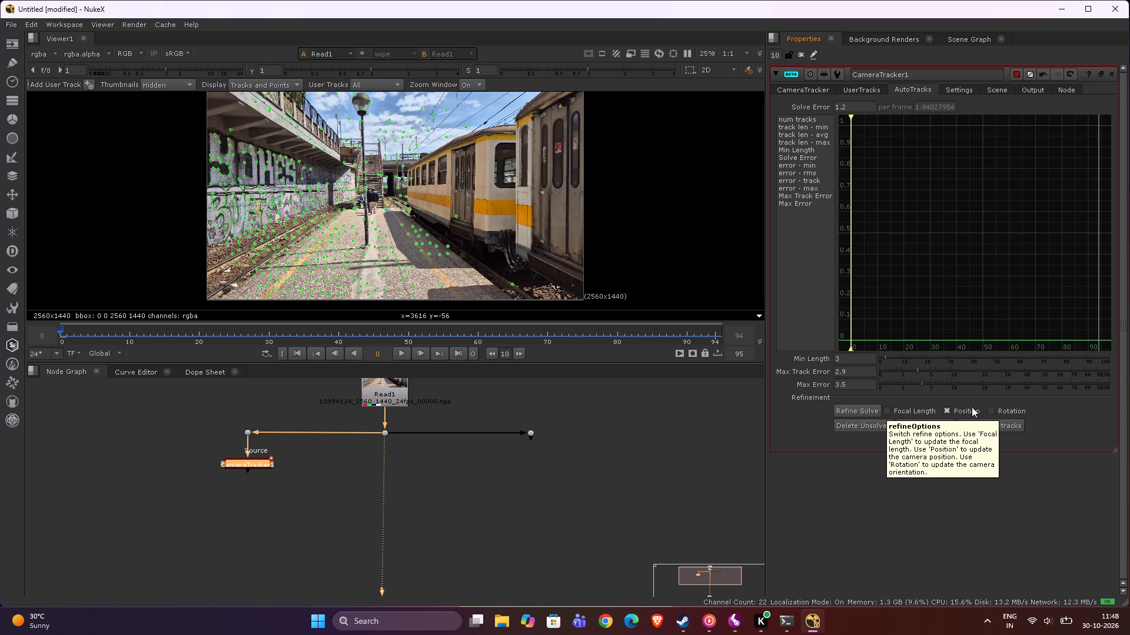
click(889, 414)
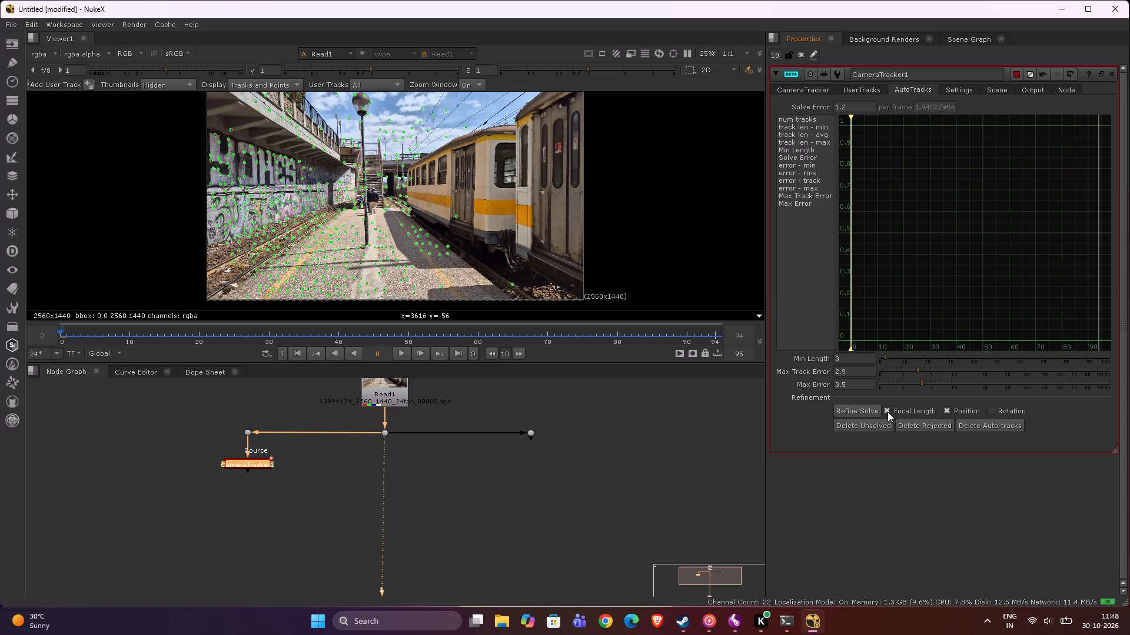
click(868, 412)
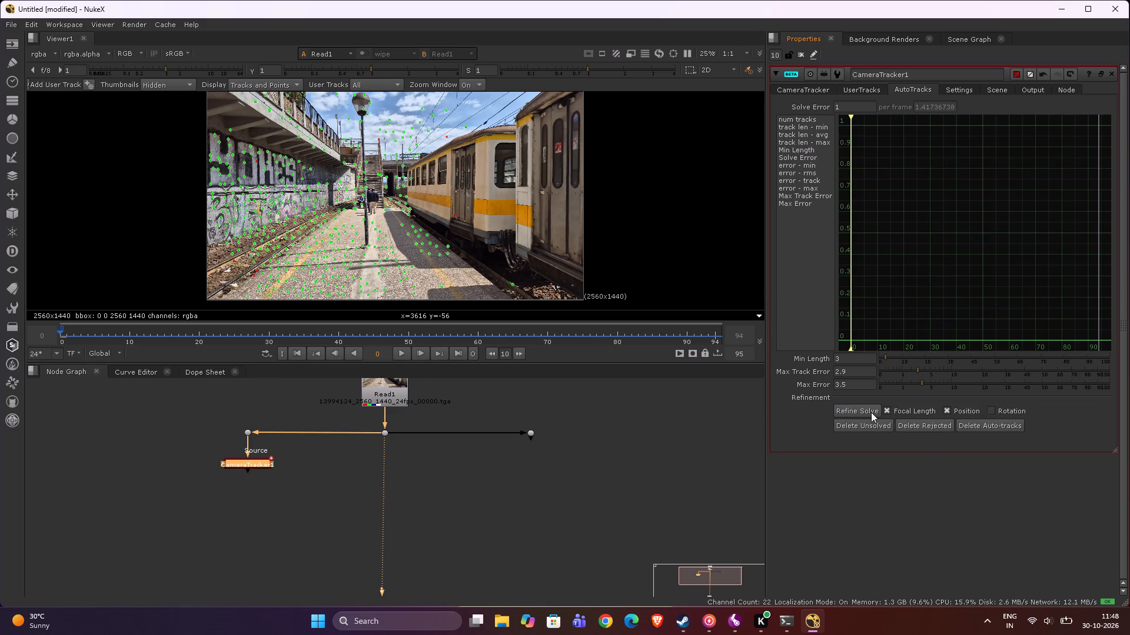
Reduce the Max Error to 2.8 and delete the unsolved and rejected tracks.
click(922, 386)
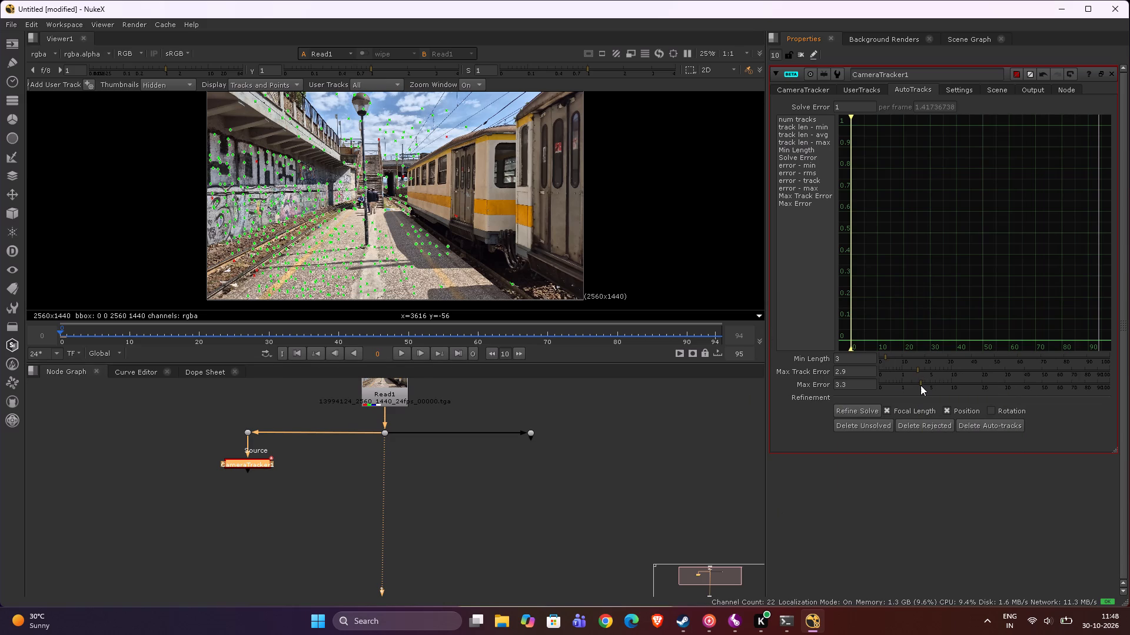
click(870, 425)
click(627, 325)
click(913, 425)
click(623, 324)
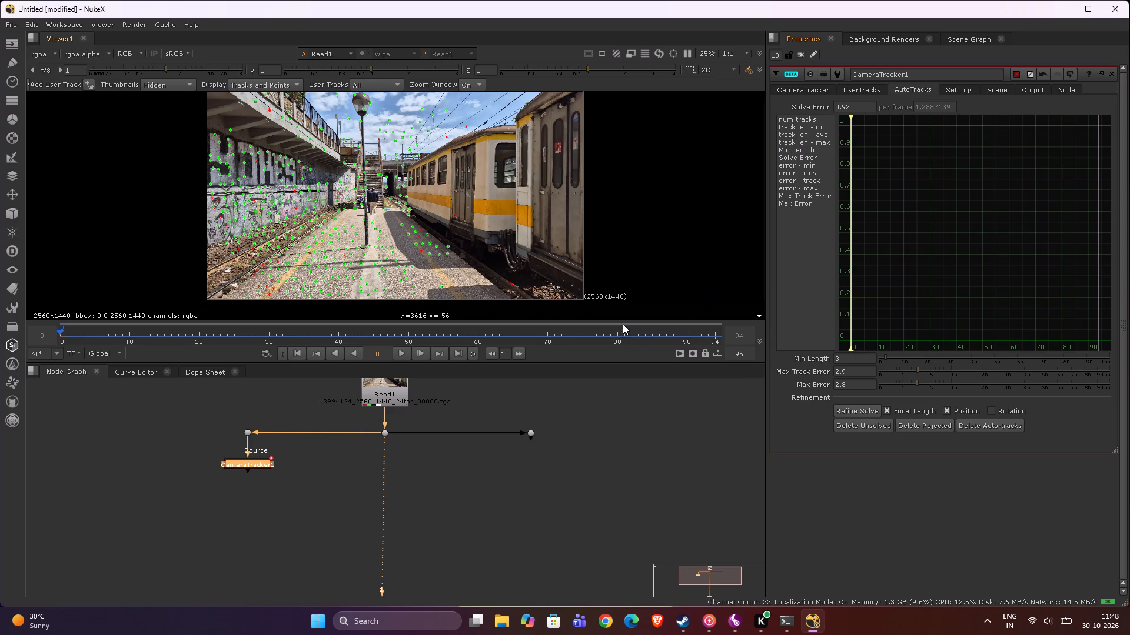
Reduce the Max Error to 2.4 and delete the unsolved and rejected tracks.
click(916, 383)
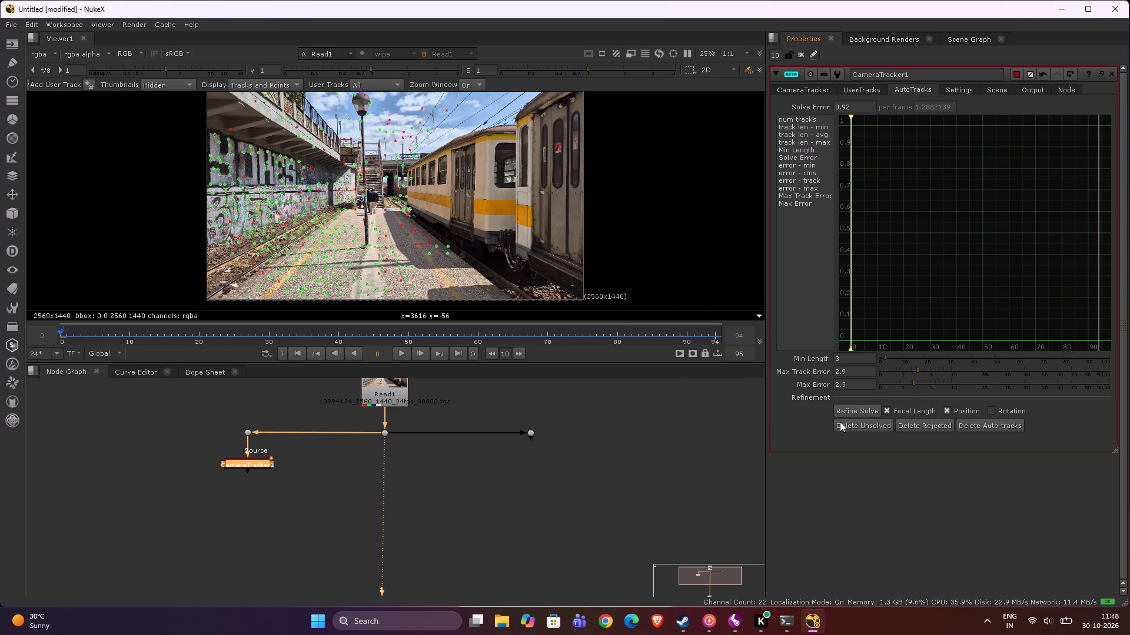
click(912, 385)
click(874, 430)
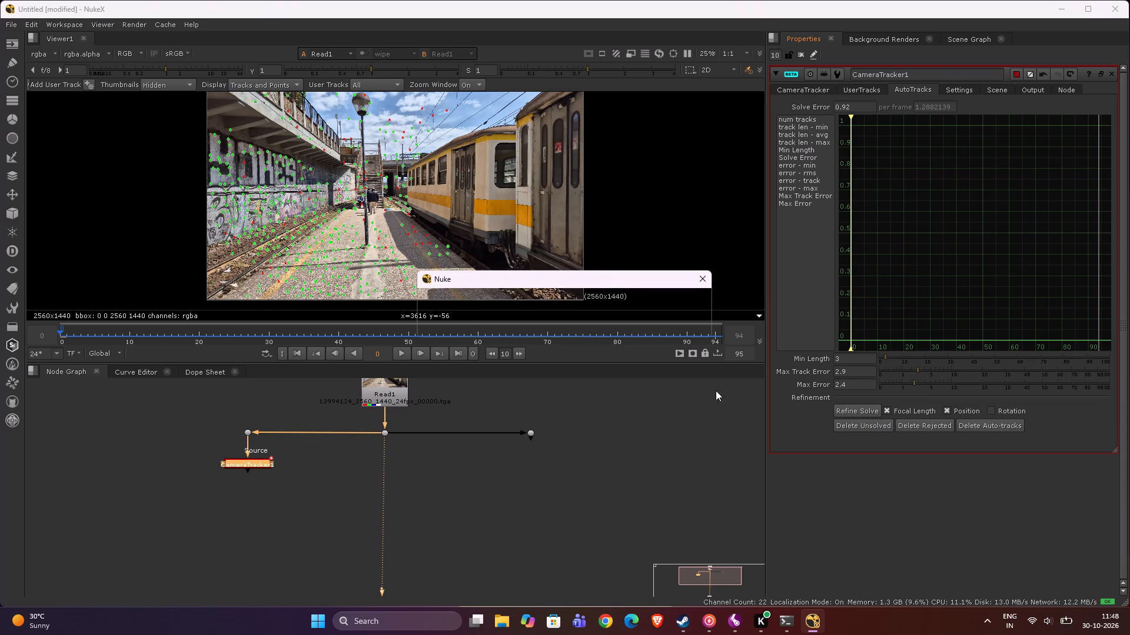
click(643, 321)
click(906, 428)
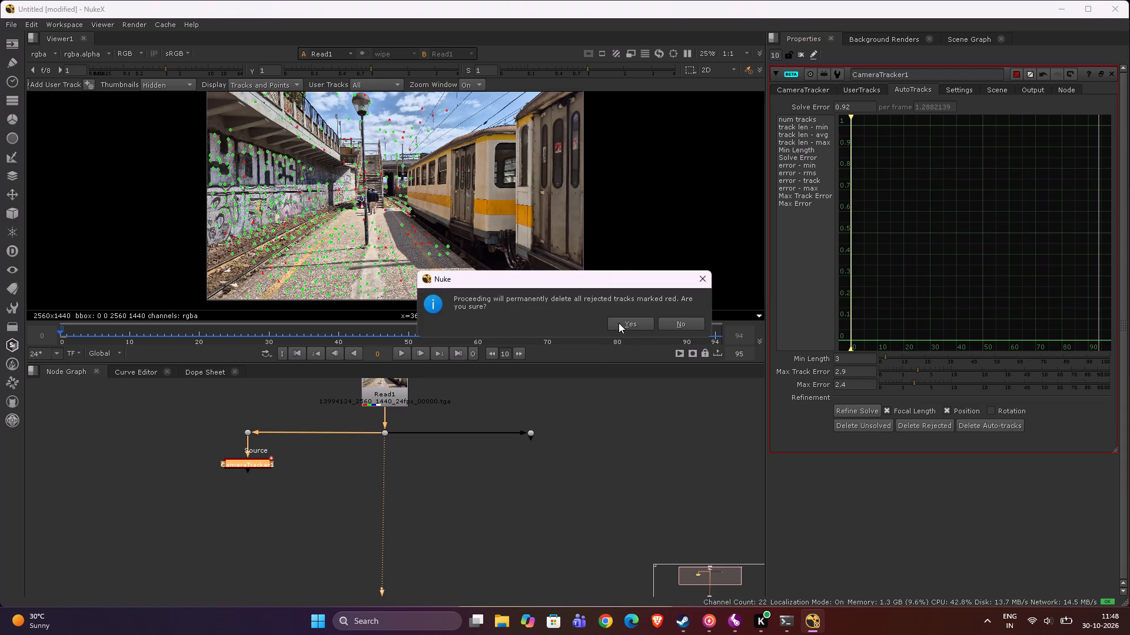
click(619, 323)
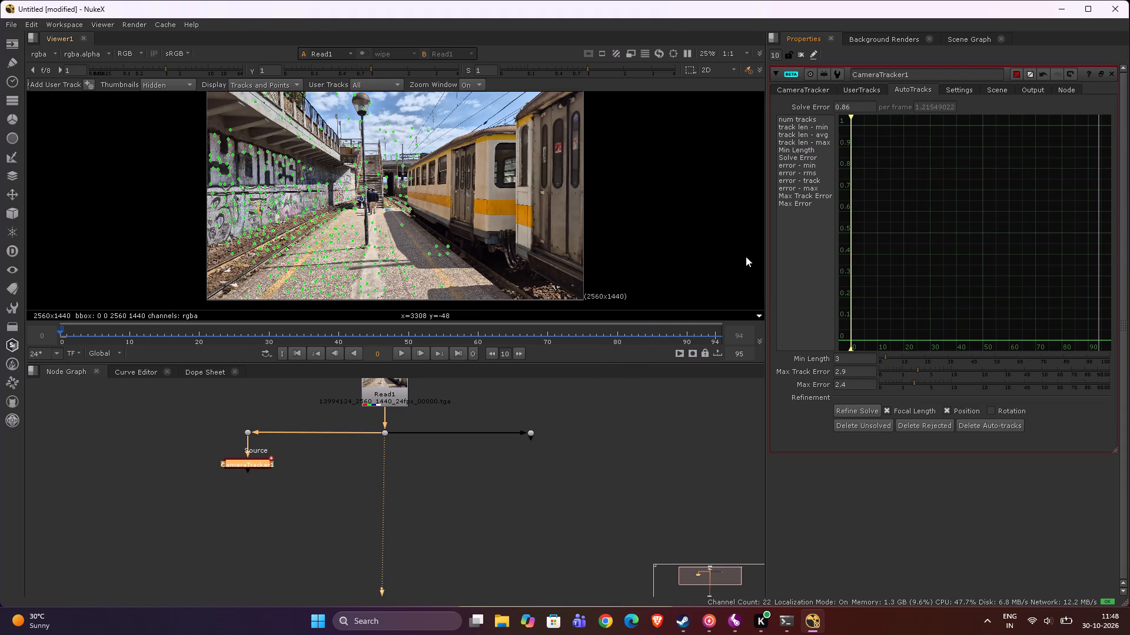
Export the CameraTracker solve as a Scene with Link output enabled.
click(803, 86)
click(906, 318)
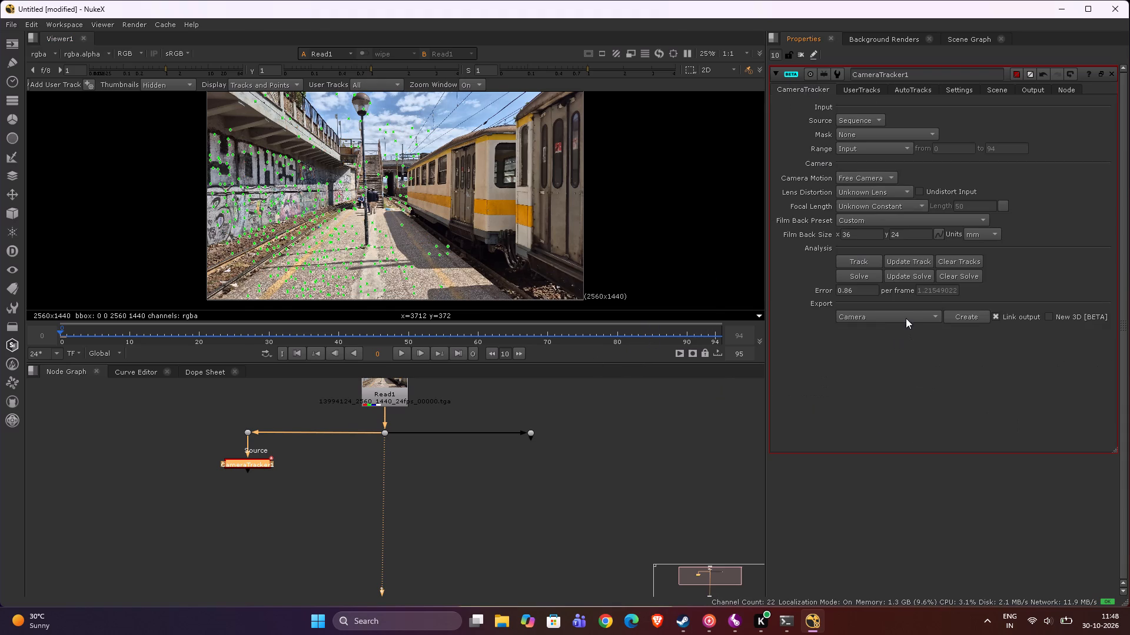
click(899, 355)
click(971, 320)
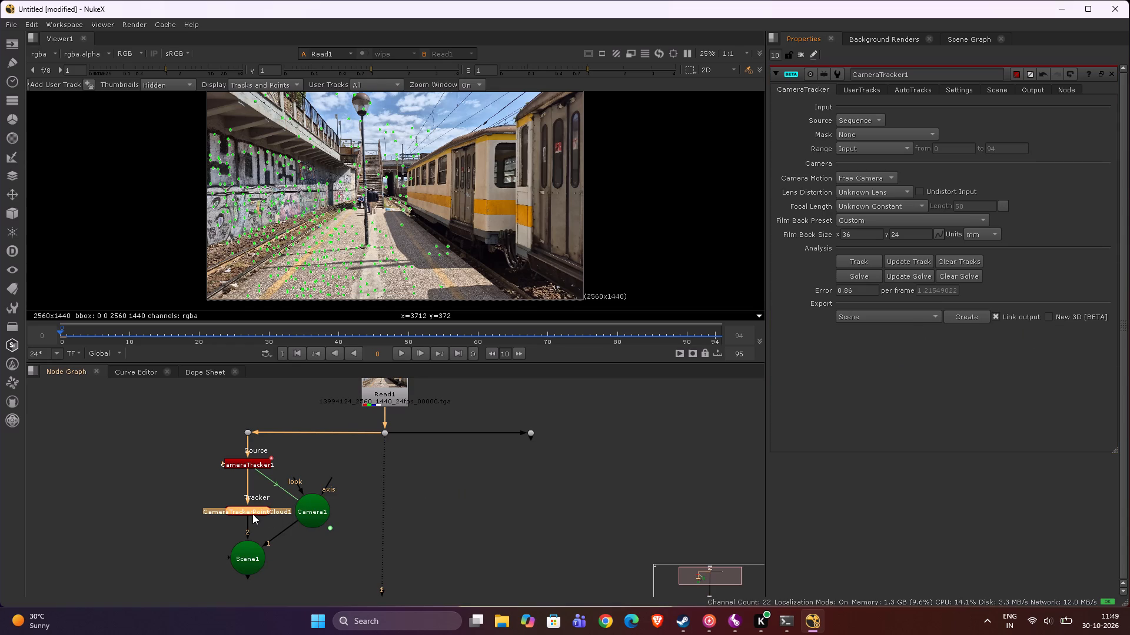
Move the Camera1 node farther from the point cloud so it lines up horizontally beside the Scene1 node.
drag(323, 513, 351, 517)
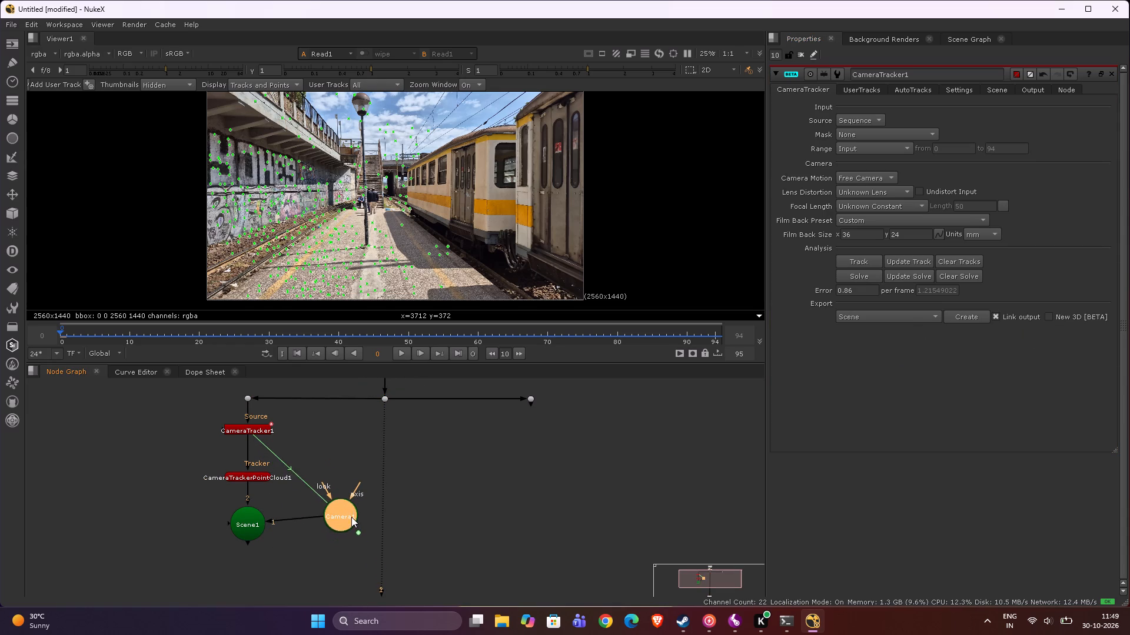
drag(351, 517, 348, 525)
click(254, 477)
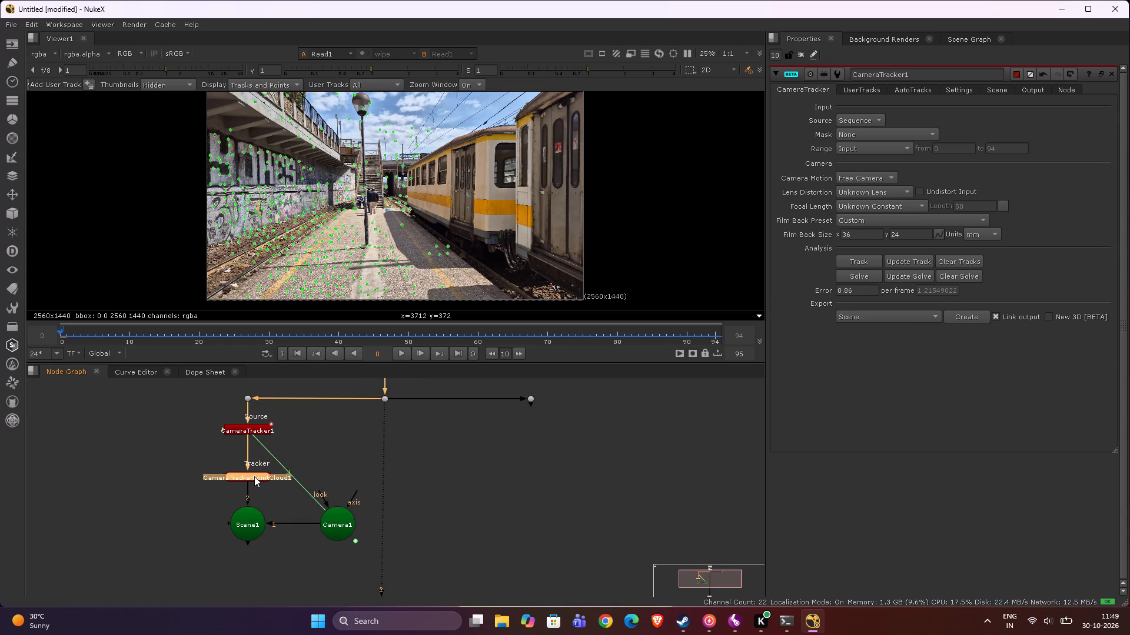
scroll(255, 477, down, 2)
click(455, 484)
click(491, 440)
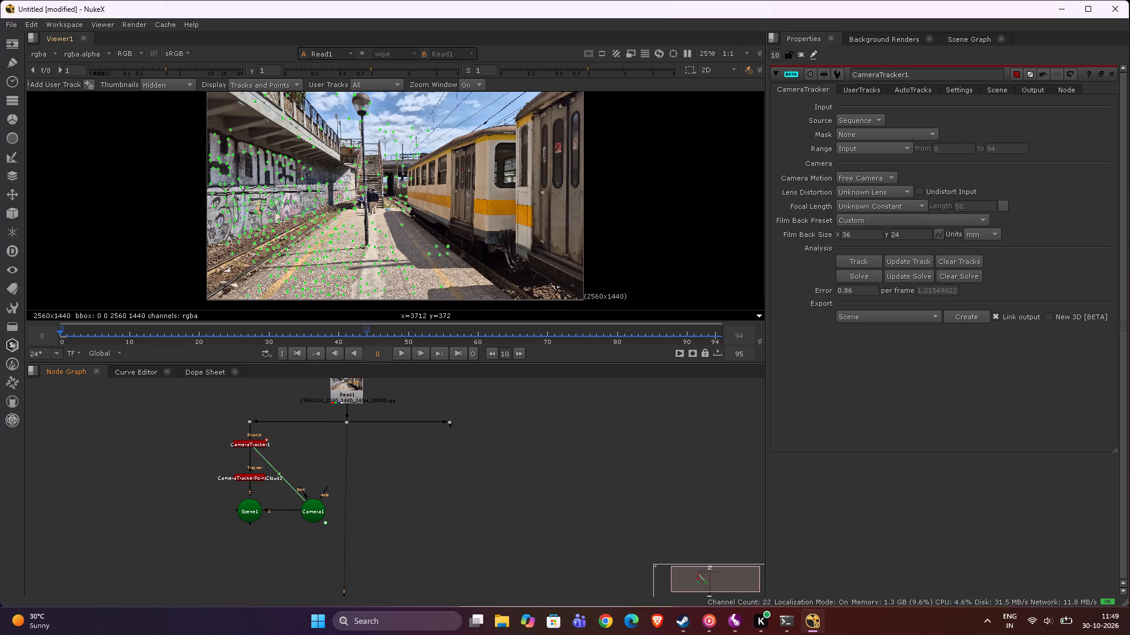
Scrub the timeline to frame 30 to check the remaining tracks on the footage.
drag(411, 334, 272, 345)
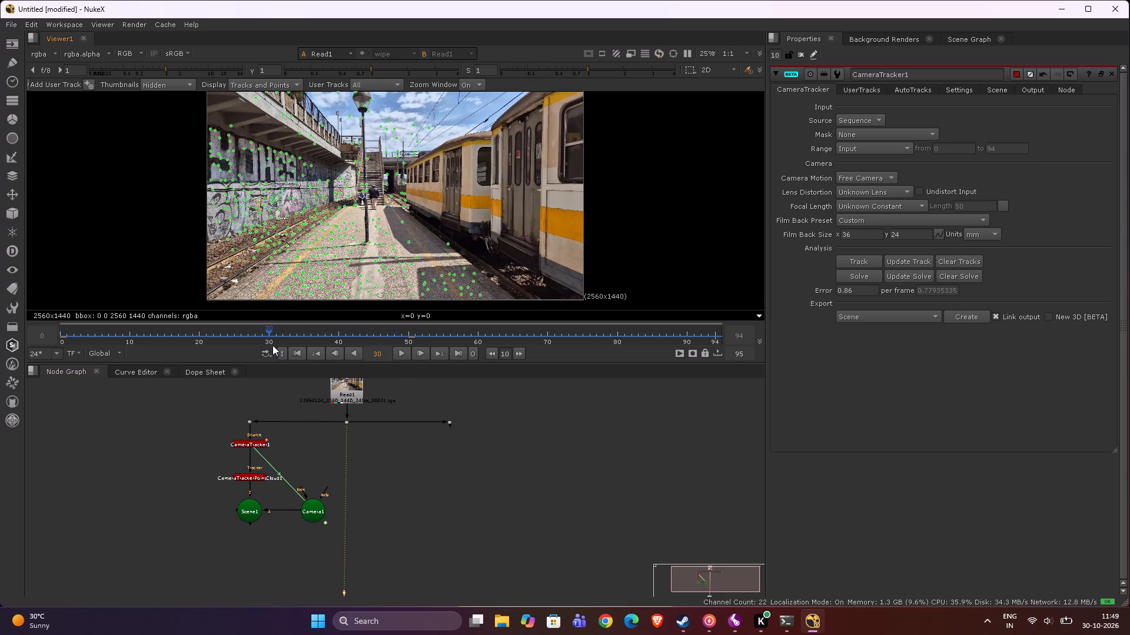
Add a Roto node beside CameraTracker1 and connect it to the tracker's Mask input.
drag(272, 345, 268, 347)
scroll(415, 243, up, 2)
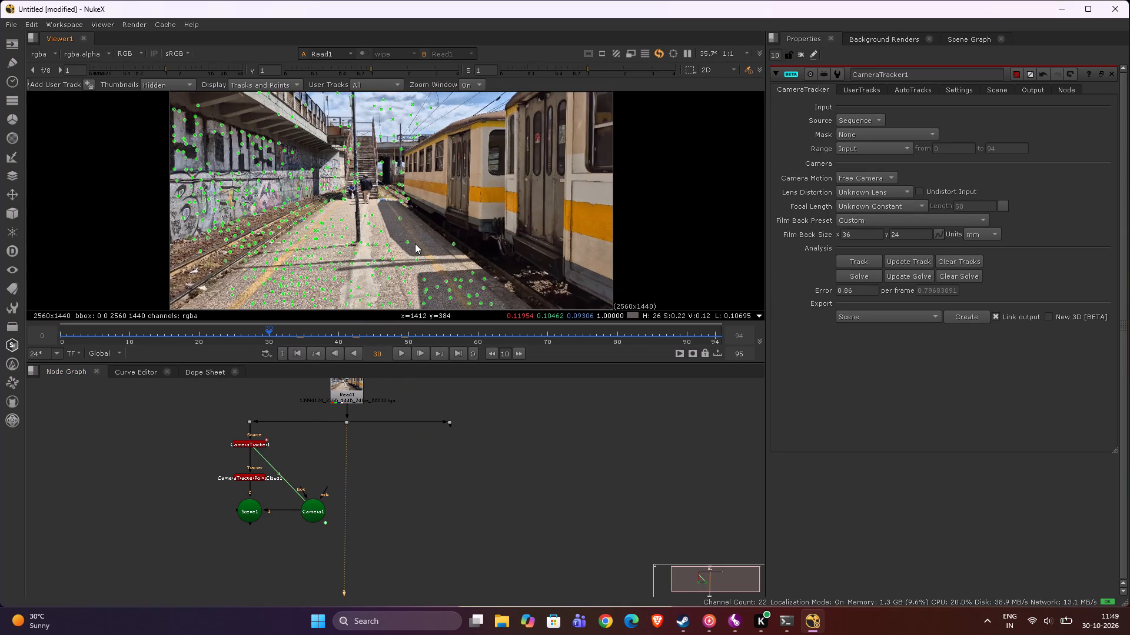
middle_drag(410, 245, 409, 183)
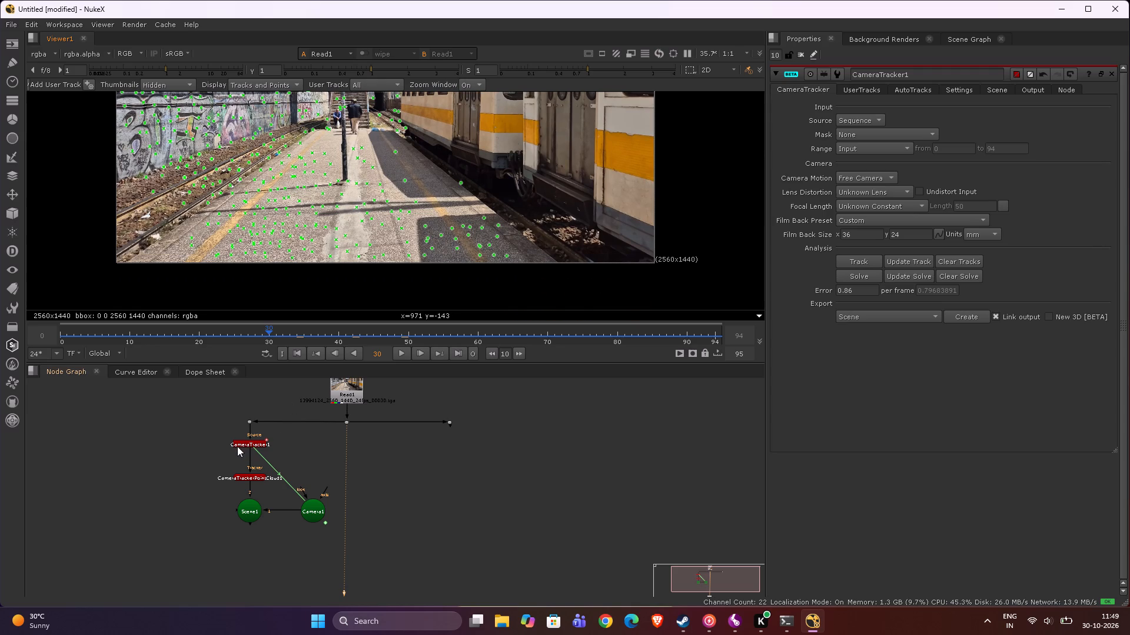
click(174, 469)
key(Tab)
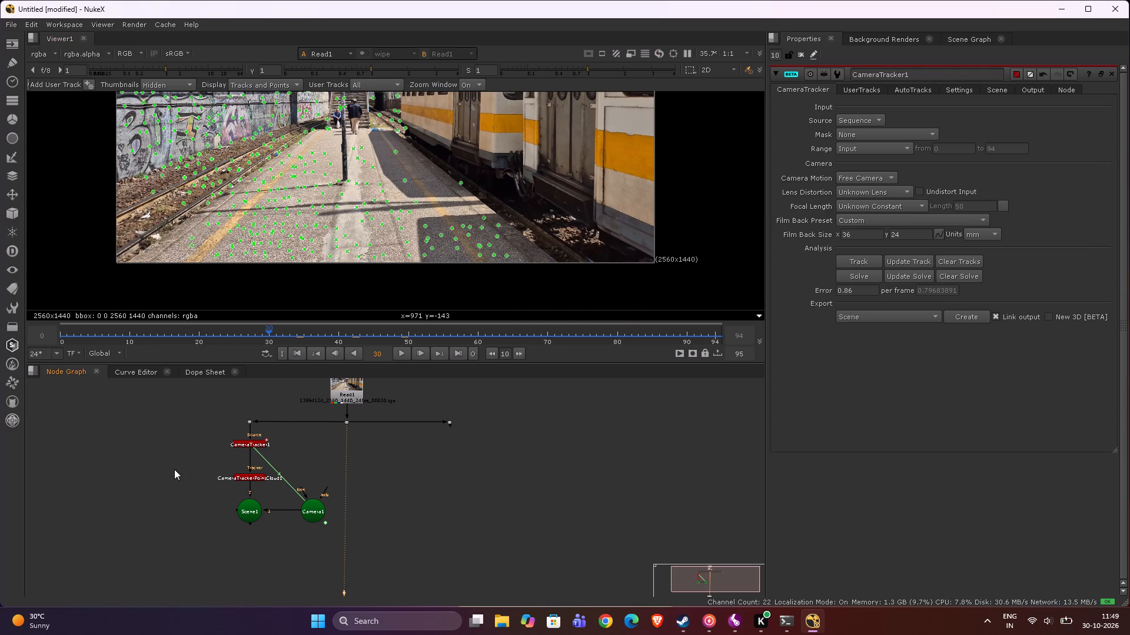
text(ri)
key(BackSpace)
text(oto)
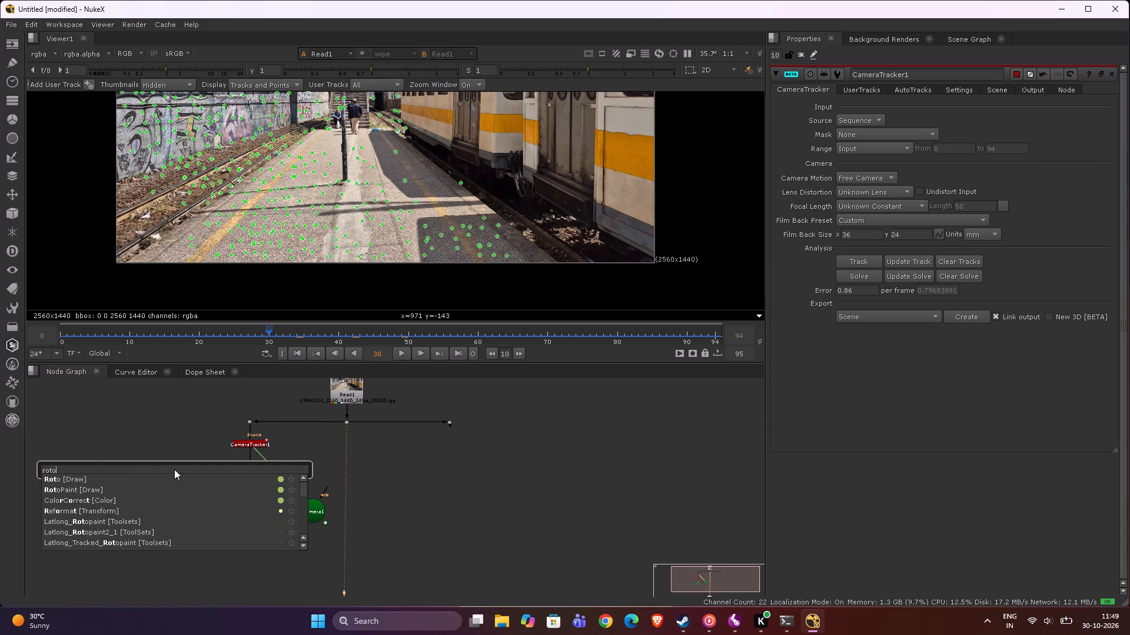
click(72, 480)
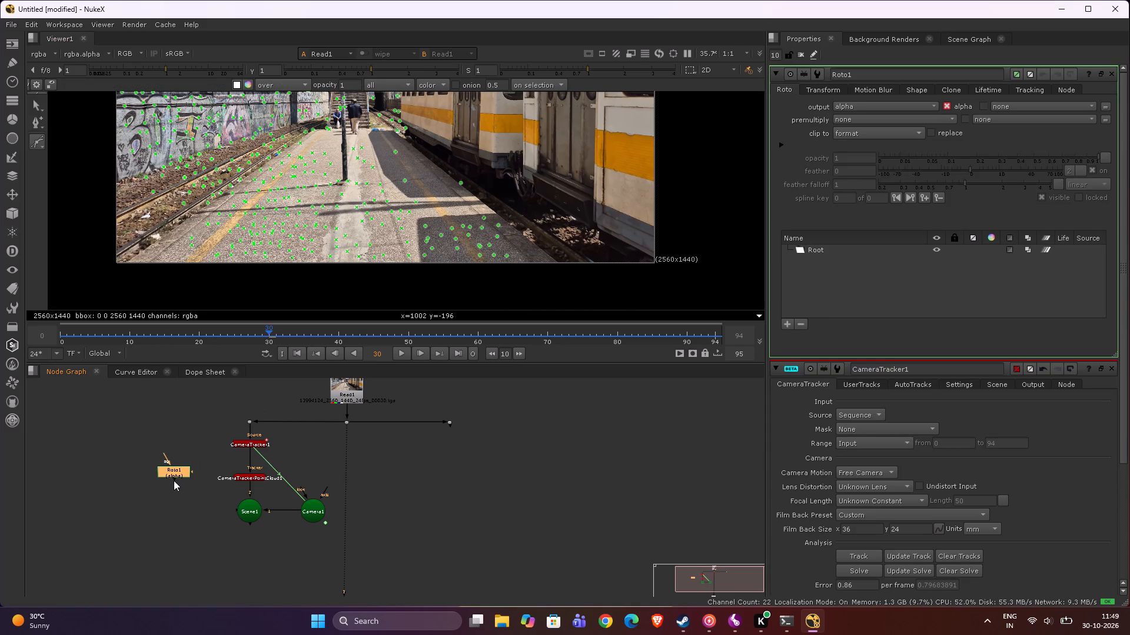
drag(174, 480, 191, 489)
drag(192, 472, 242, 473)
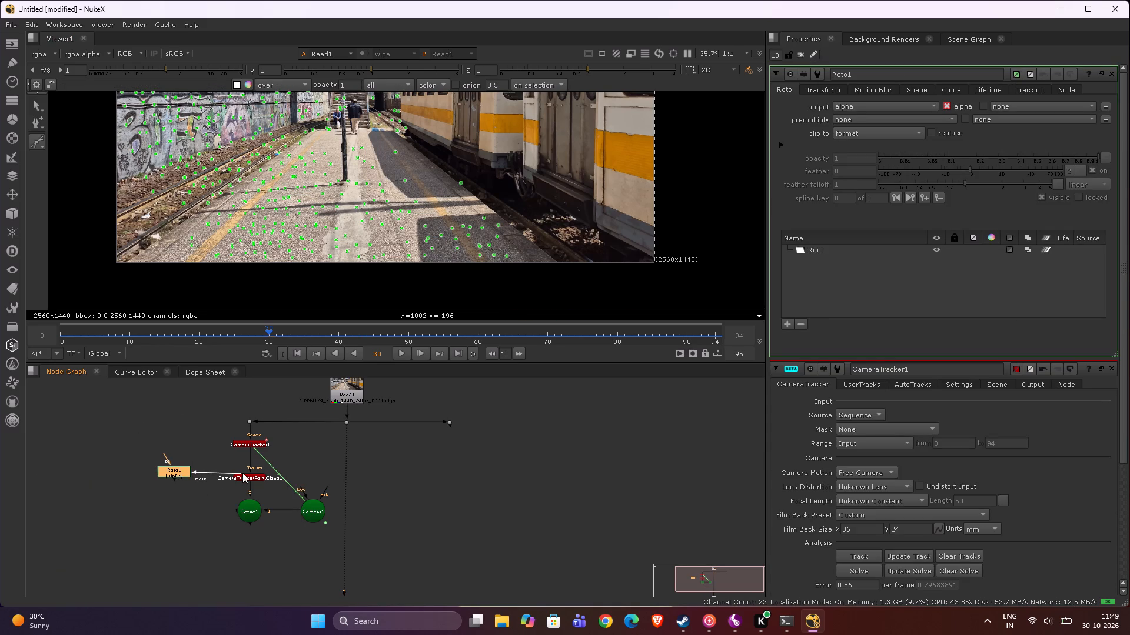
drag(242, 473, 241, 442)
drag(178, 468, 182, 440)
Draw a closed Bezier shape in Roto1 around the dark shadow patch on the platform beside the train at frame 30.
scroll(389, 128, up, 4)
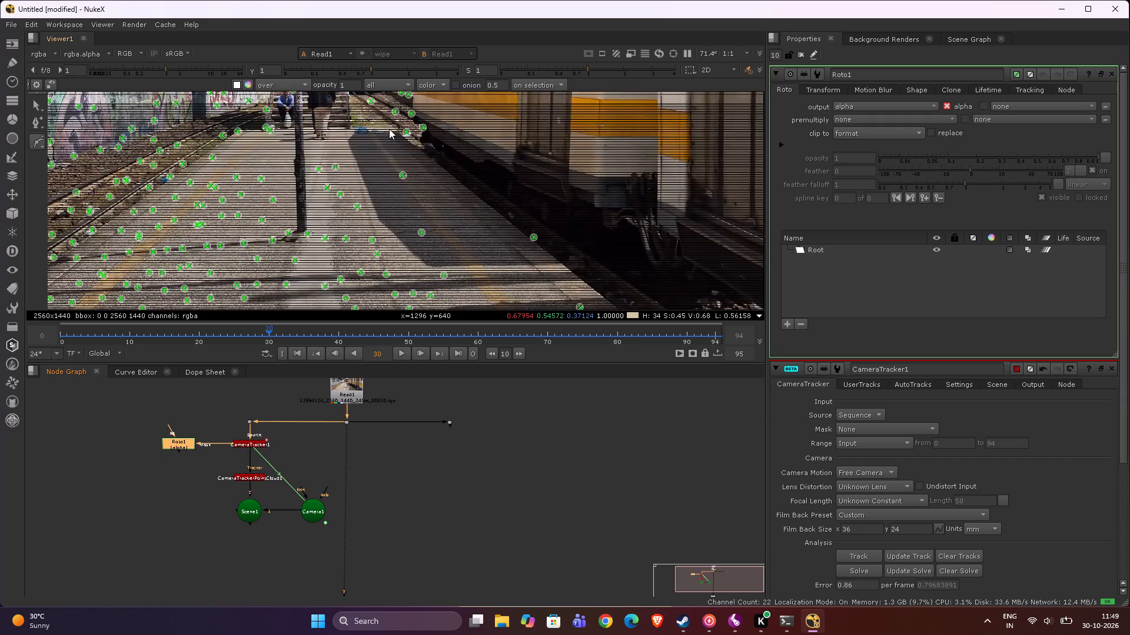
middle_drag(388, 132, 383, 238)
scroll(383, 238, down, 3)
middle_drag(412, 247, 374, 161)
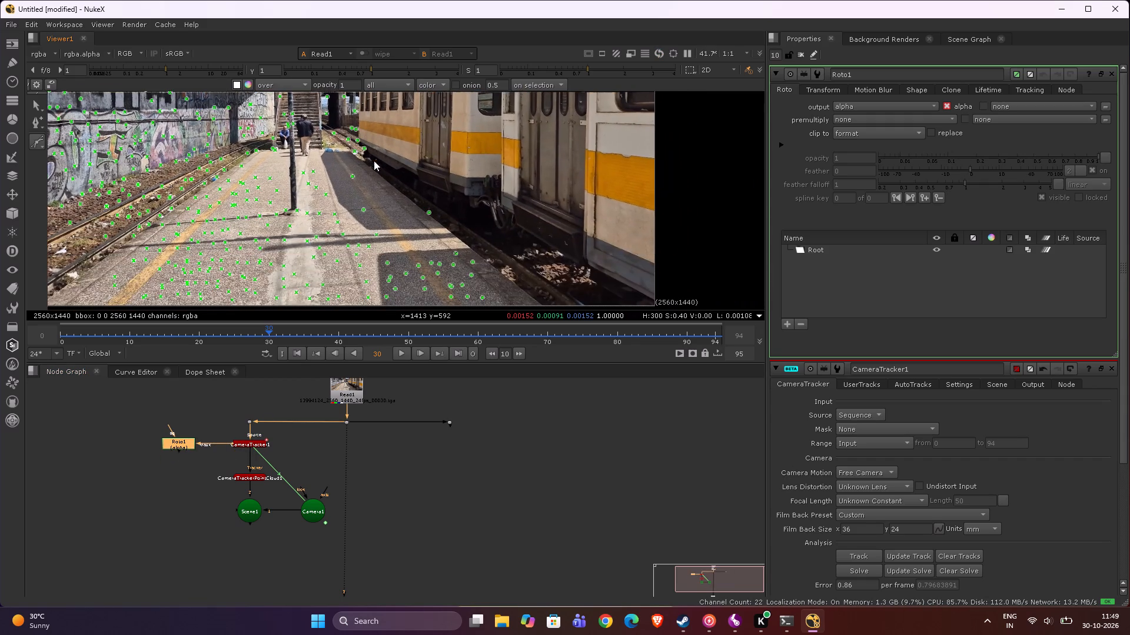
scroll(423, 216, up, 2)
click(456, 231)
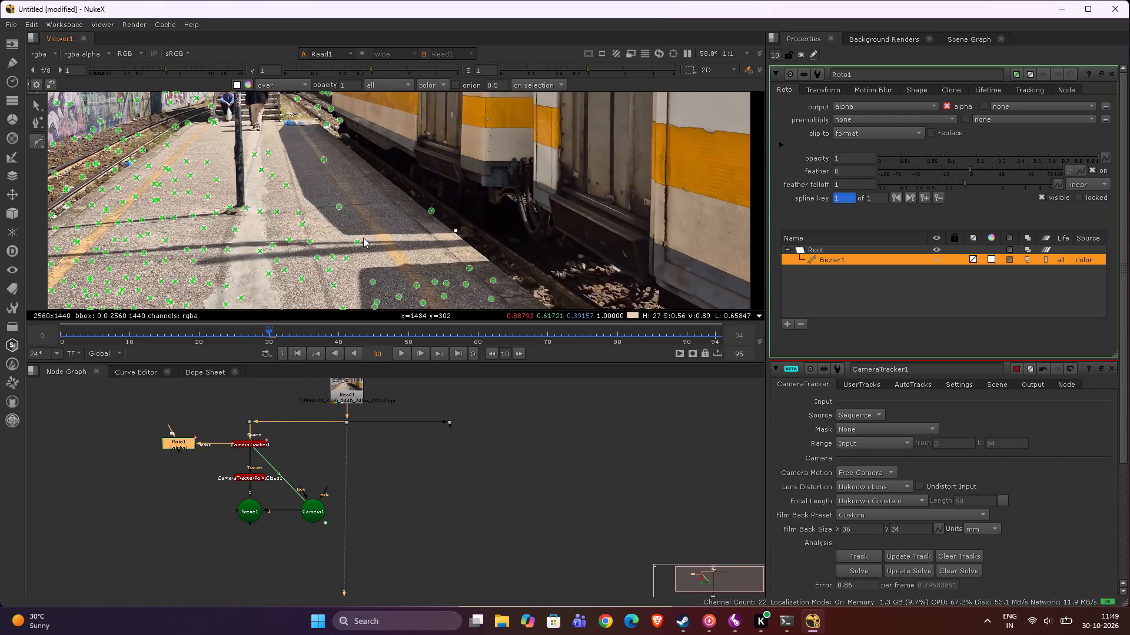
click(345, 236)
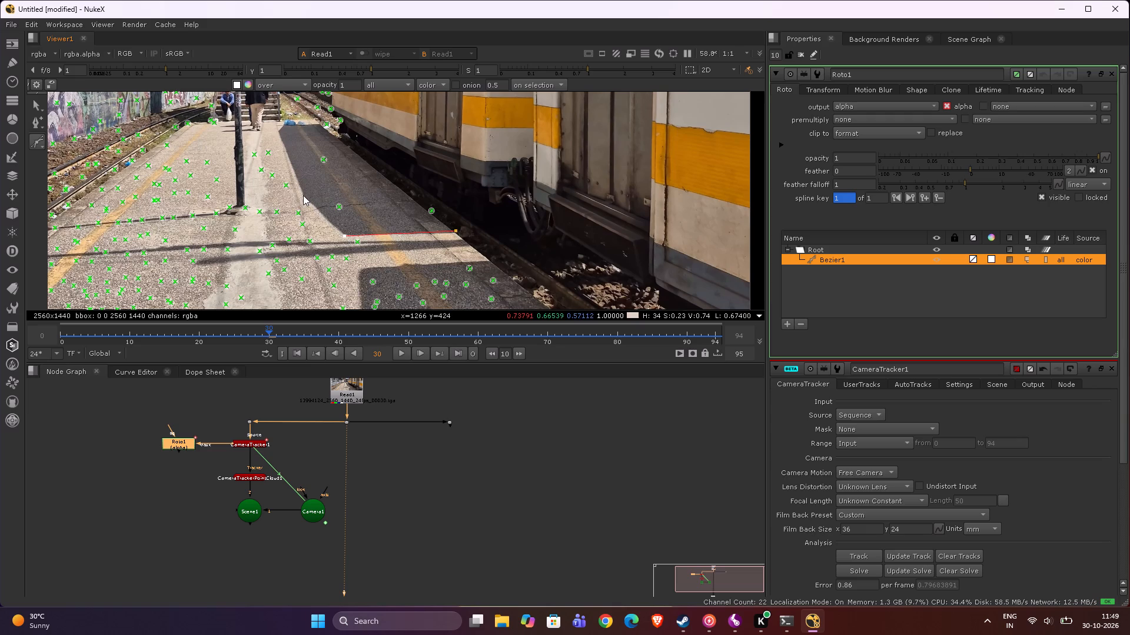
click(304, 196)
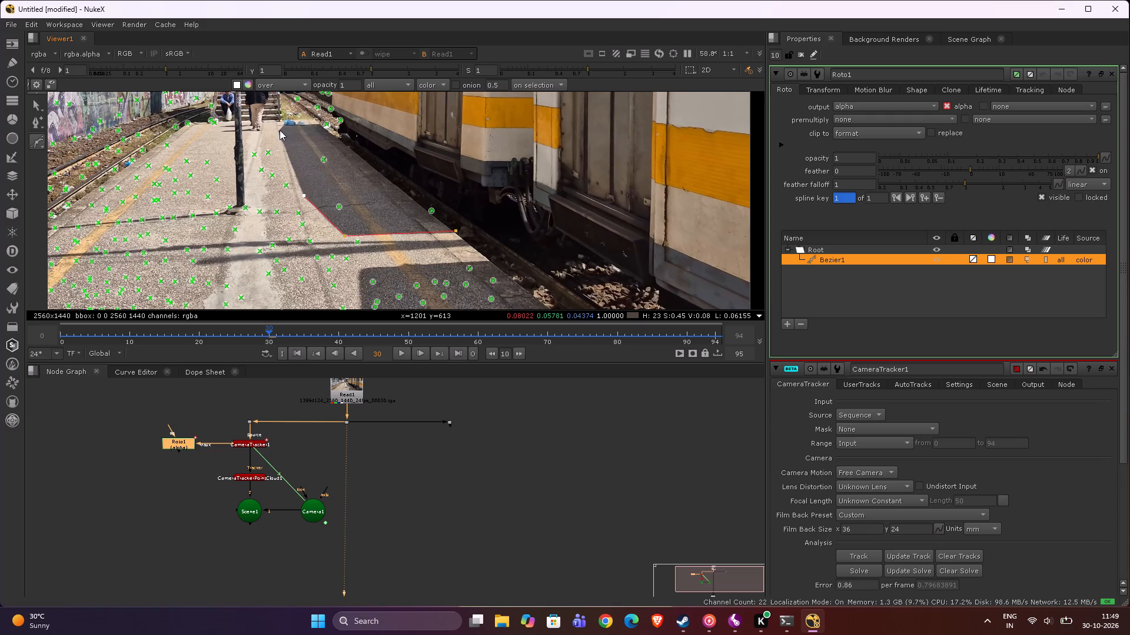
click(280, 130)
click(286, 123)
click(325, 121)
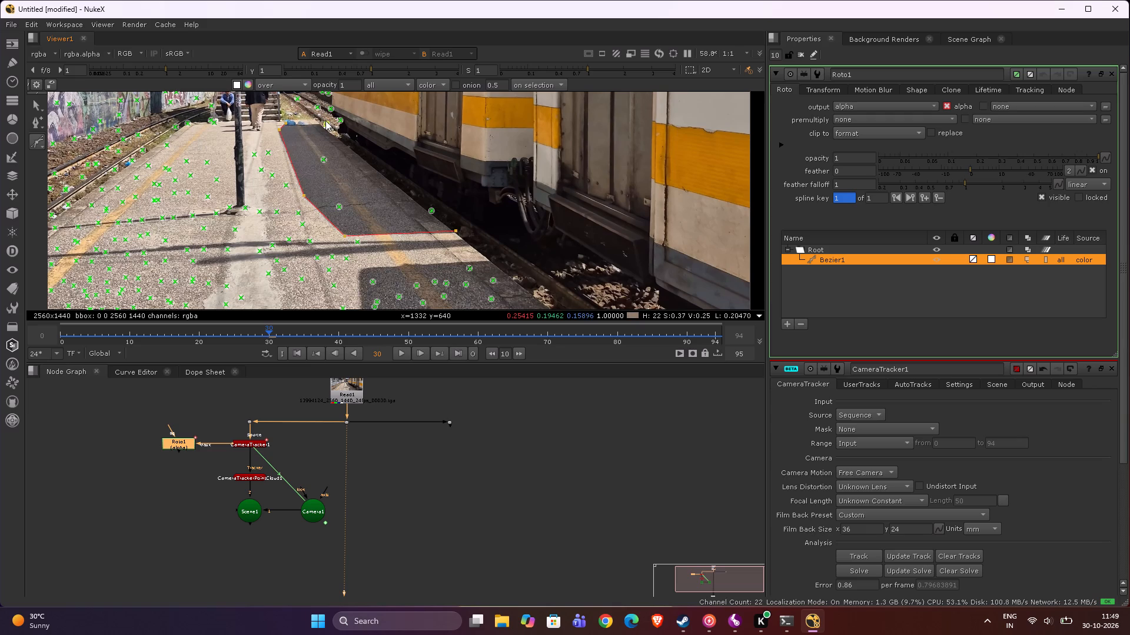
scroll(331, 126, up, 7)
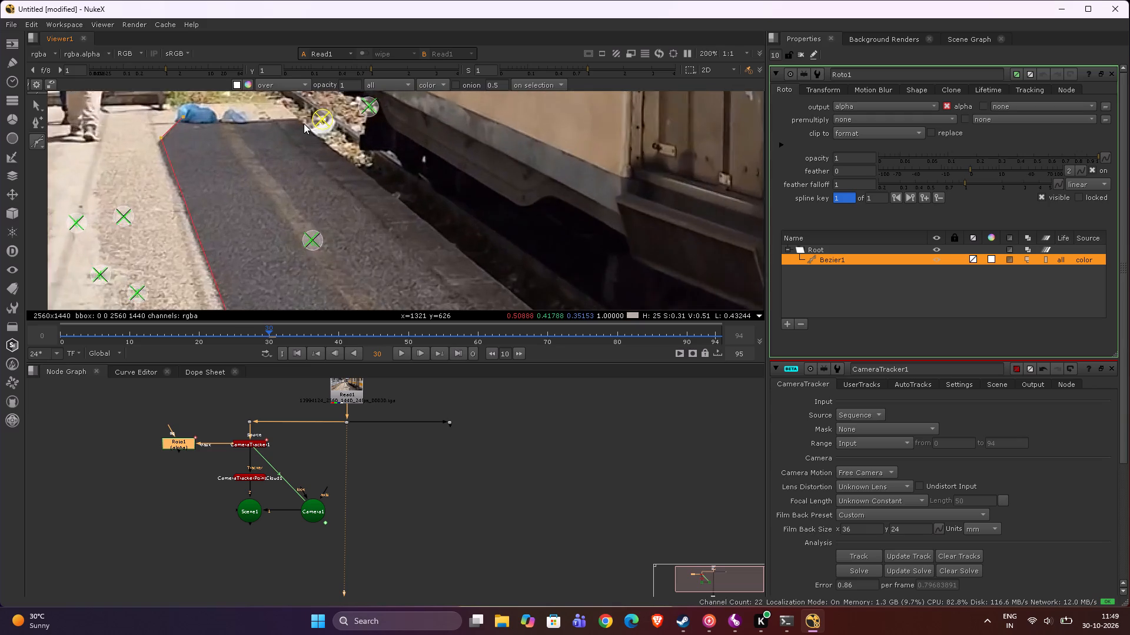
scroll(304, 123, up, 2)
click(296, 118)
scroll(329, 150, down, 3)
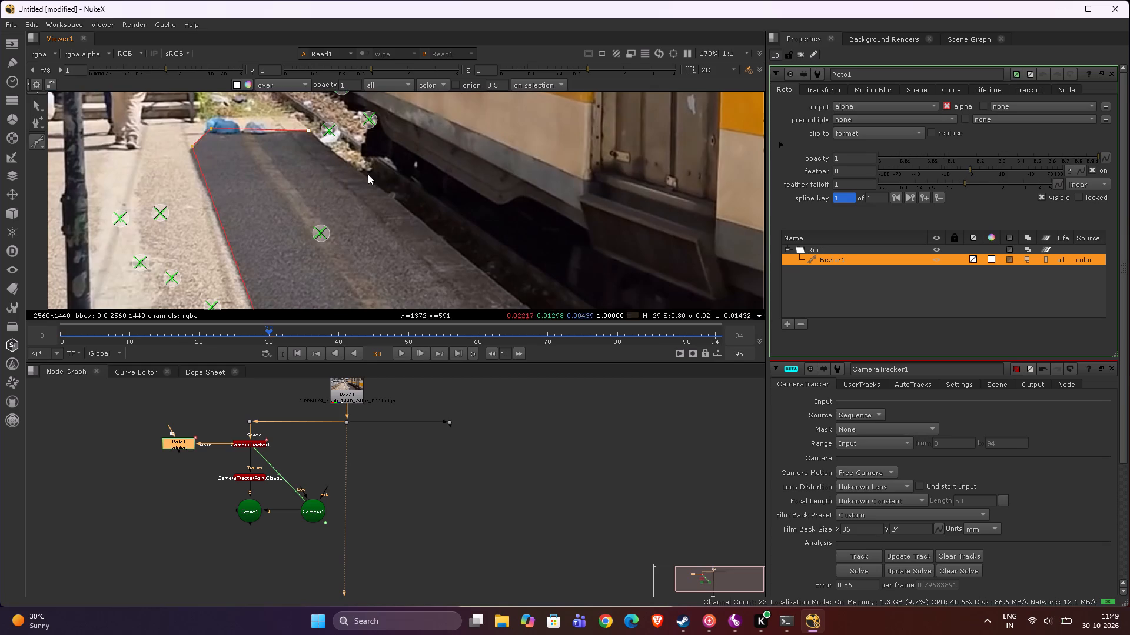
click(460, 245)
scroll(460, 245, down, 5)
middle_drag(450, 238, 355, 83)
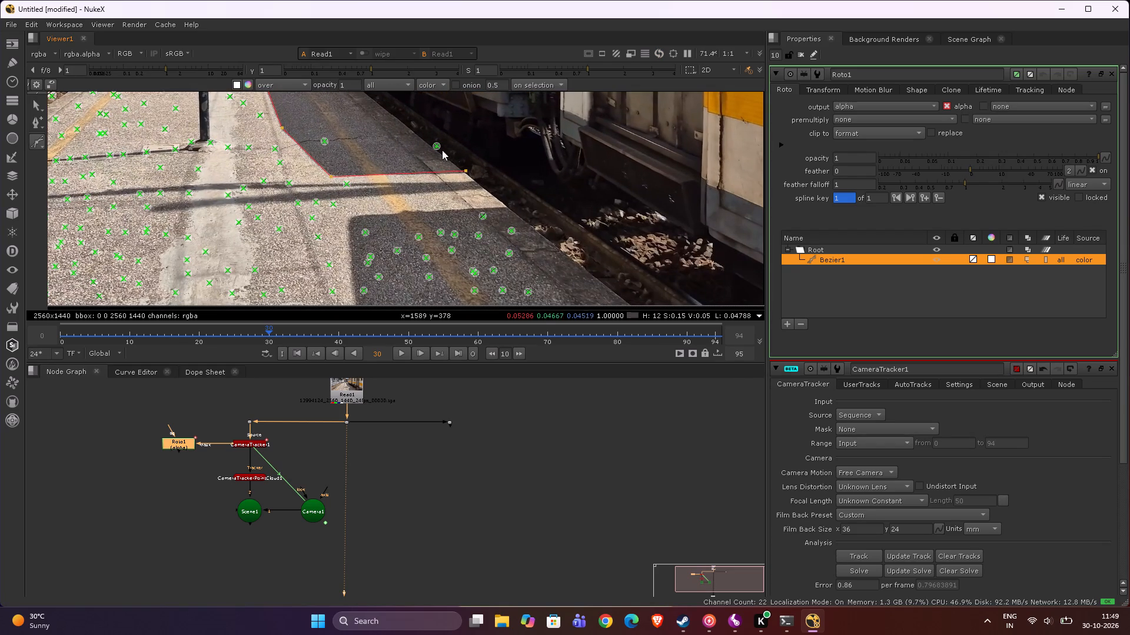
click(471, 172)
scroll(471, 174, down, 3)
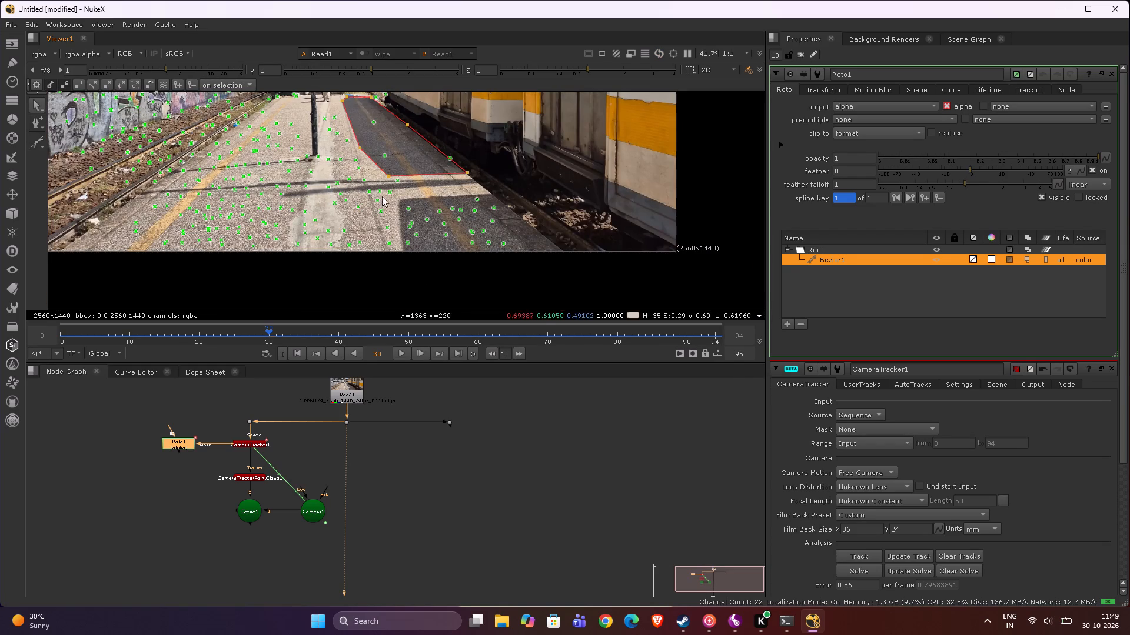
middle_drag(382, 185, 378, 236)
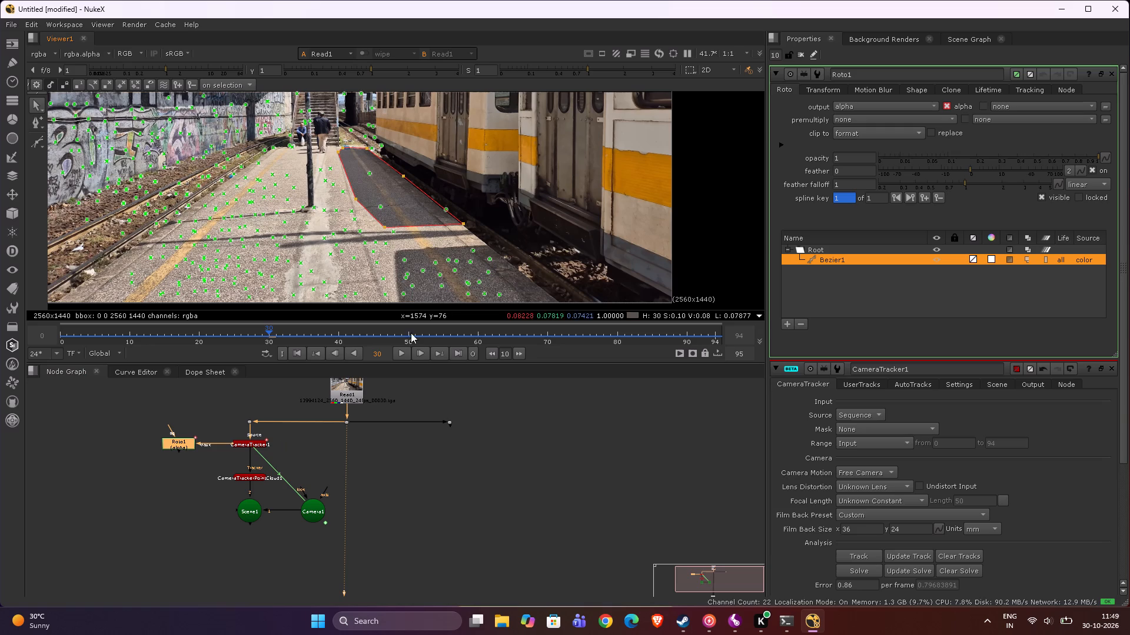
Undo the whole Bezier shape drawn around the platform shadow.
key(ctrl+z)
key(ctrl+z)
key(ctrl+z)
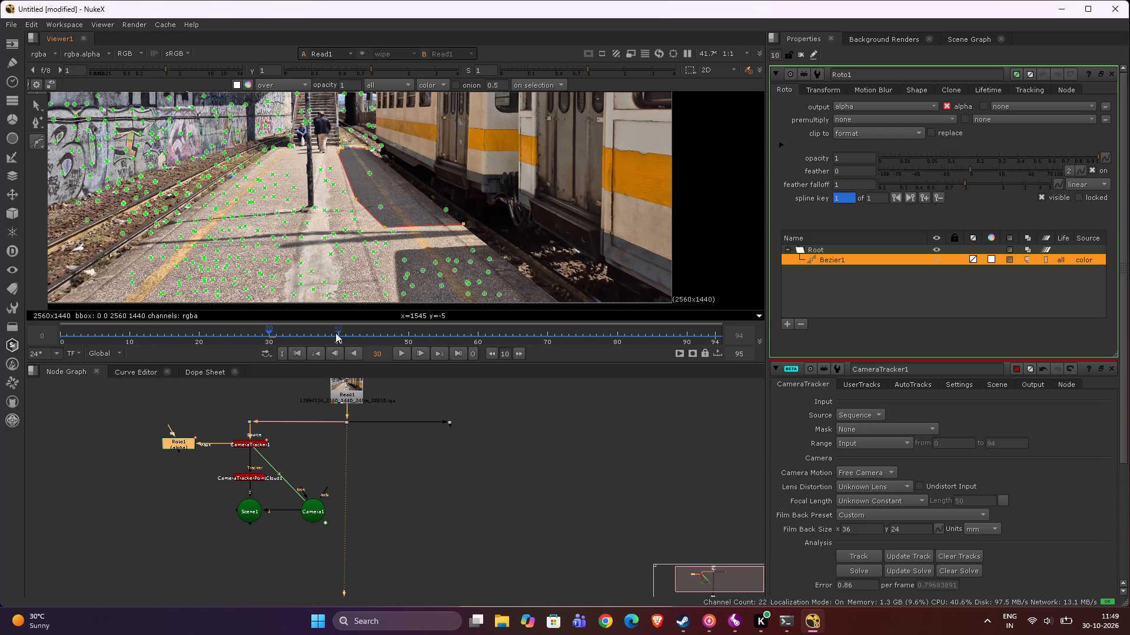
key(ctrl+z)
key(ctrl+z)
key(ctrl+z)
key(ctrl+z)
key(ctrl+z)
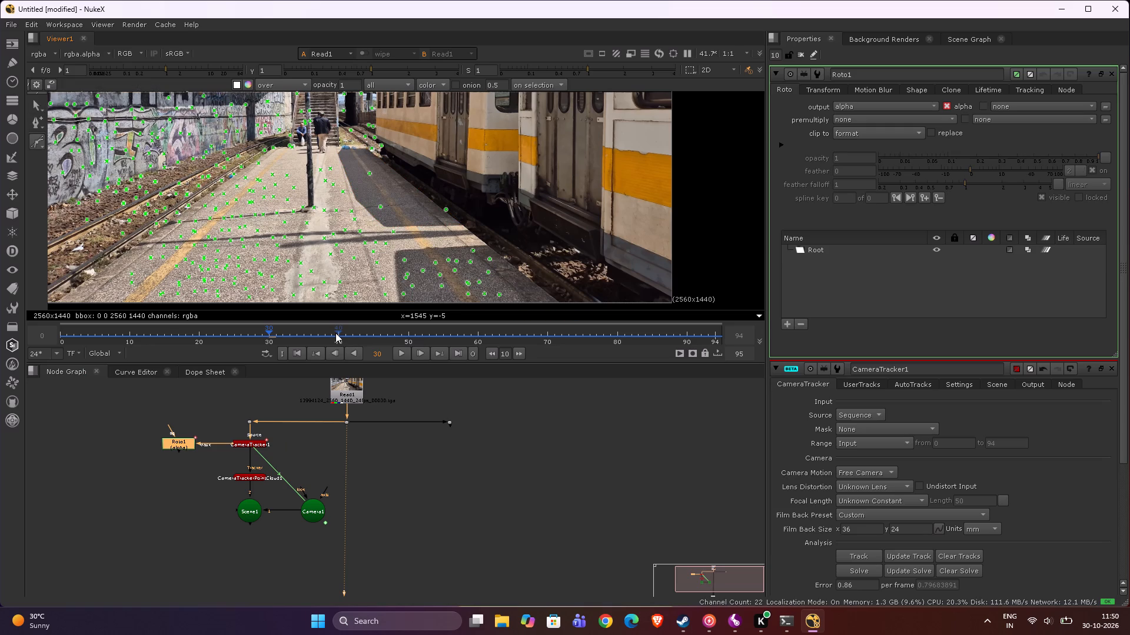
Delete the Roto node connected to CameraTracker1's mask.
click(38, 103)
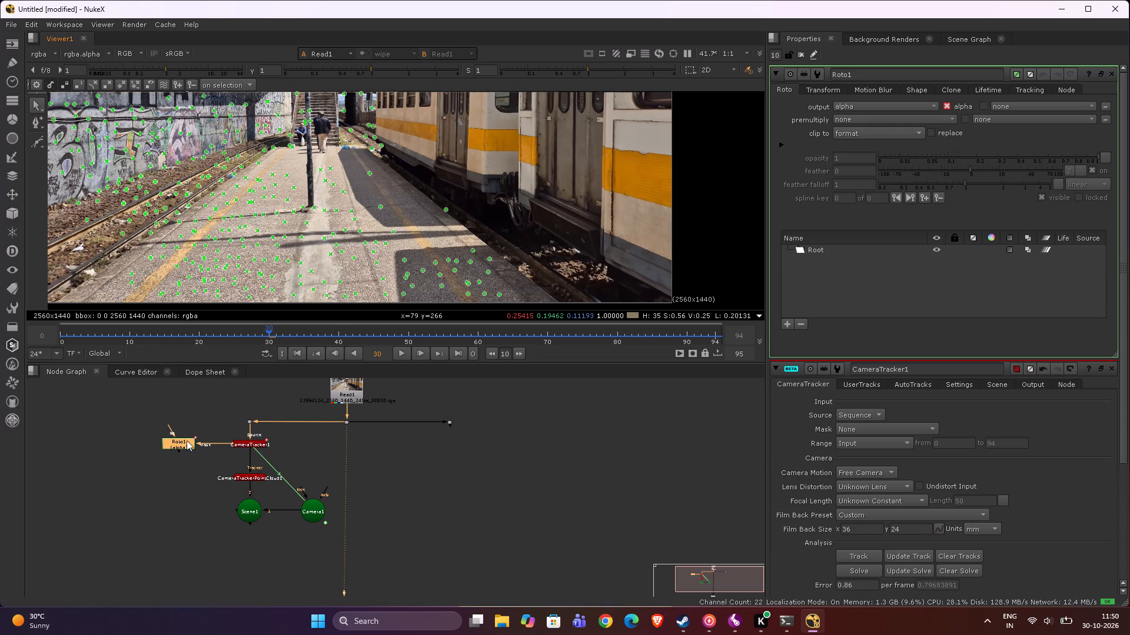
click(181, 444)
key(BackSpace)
Examine the platform around the lamp post and its shadows in the footage at frame 30.
scroll(327, 163, up, 3)
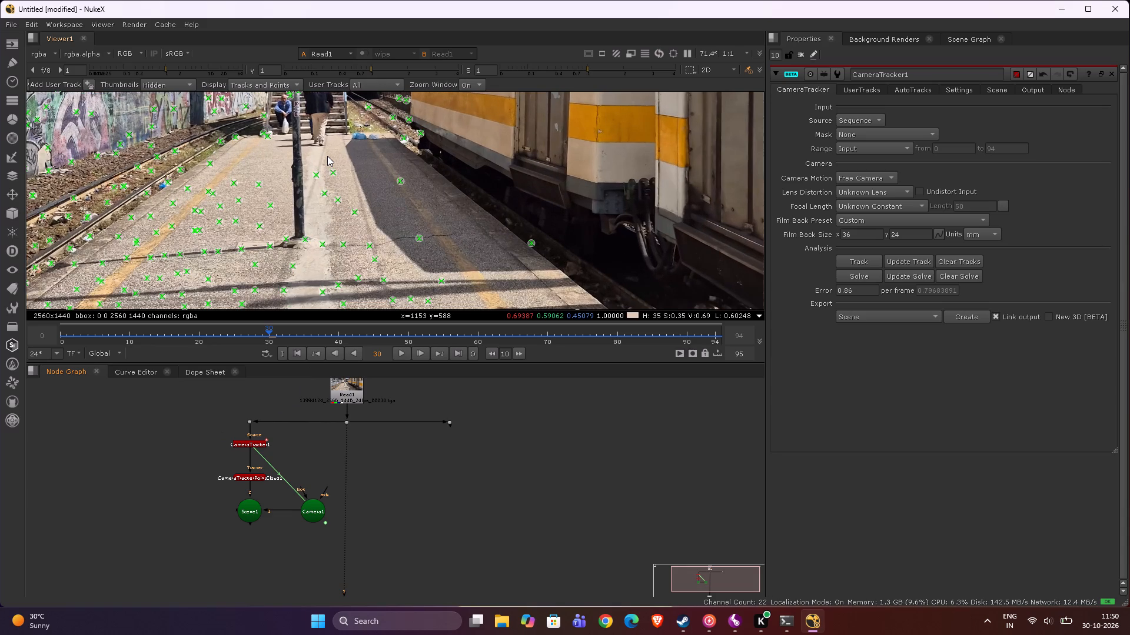
scroll(327, 156, down, 4)
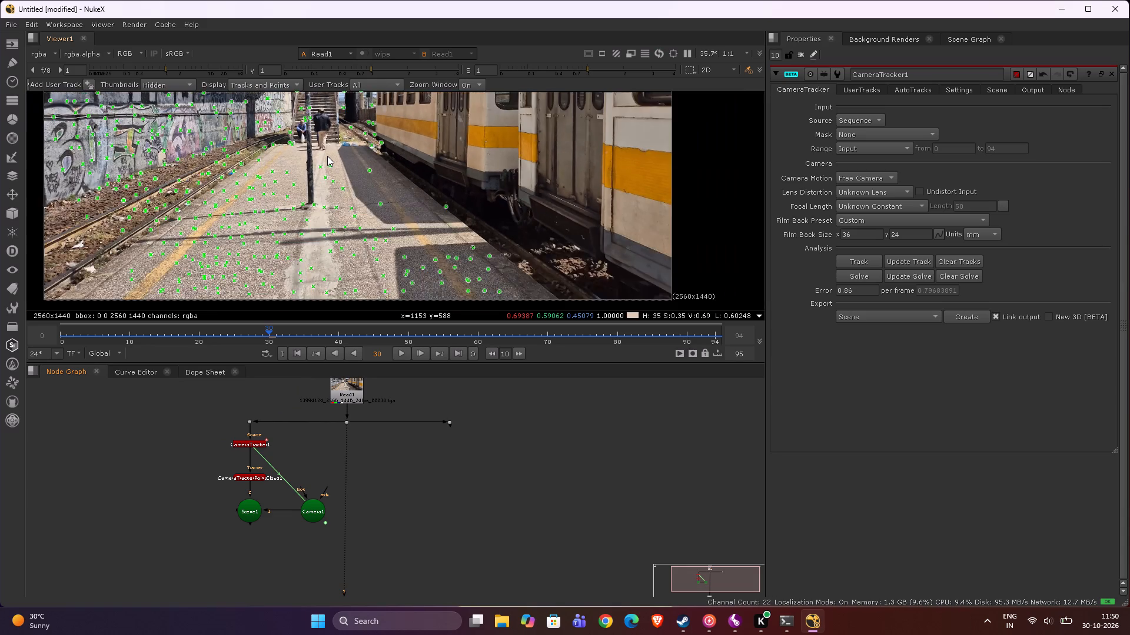
scroll(327, 156, up, 4)
middle_drag(340, 222, 321, 128)
scroll(328, 136, down, 4)
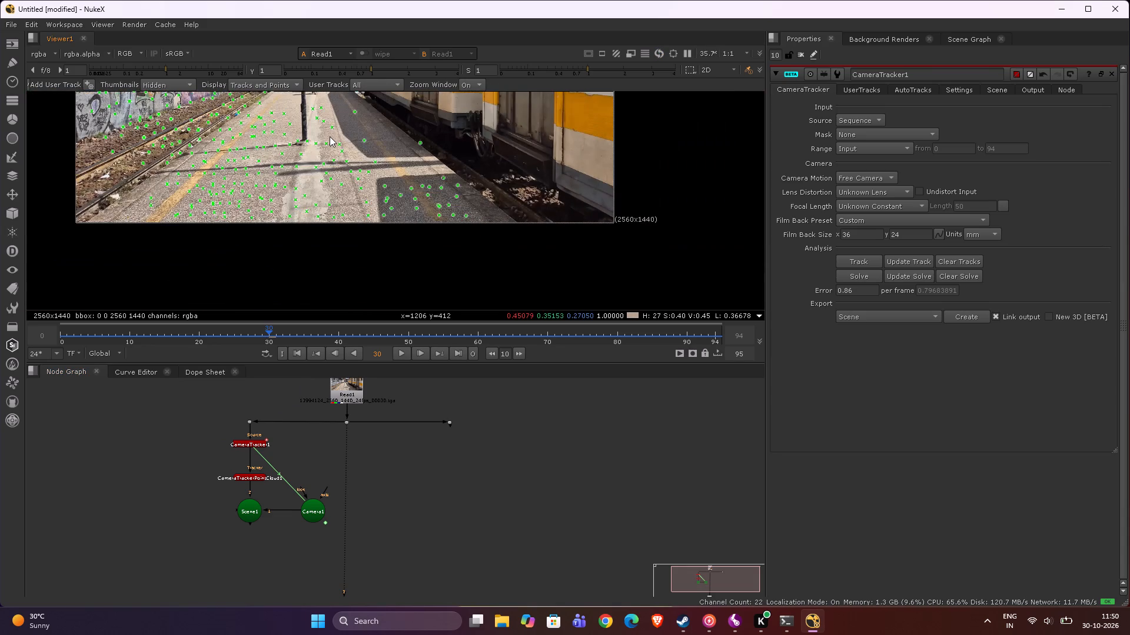
middle_drag(325, 145, 318, 178)
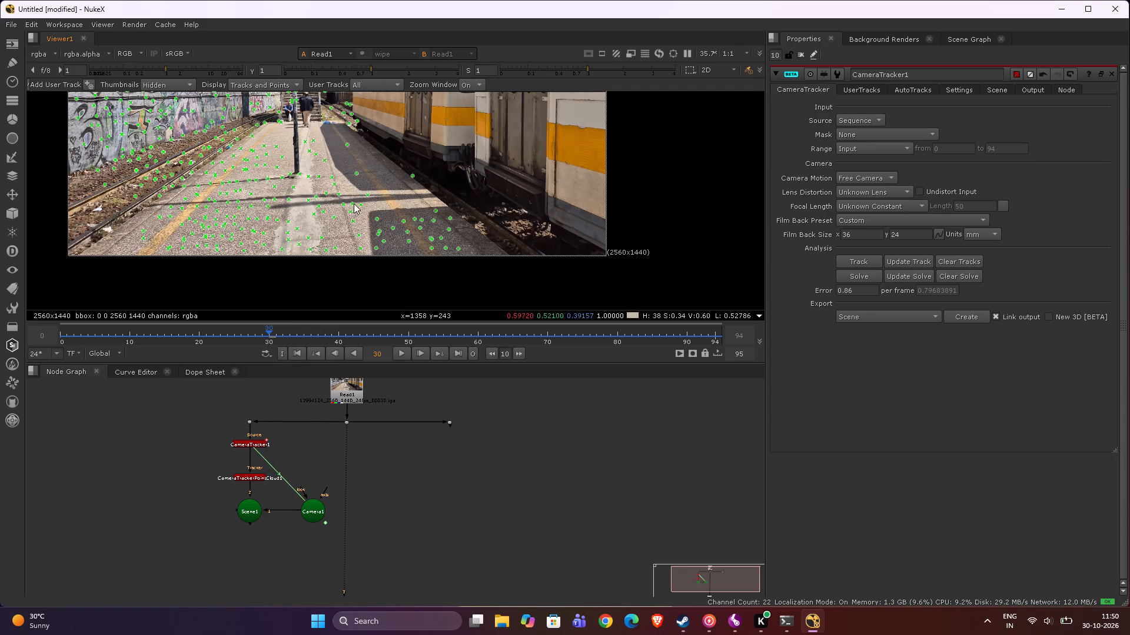
Add a RotoPaint node in the empty area beside the unused Dot branch of Read1.
click(450, 423)
click(547, 466)
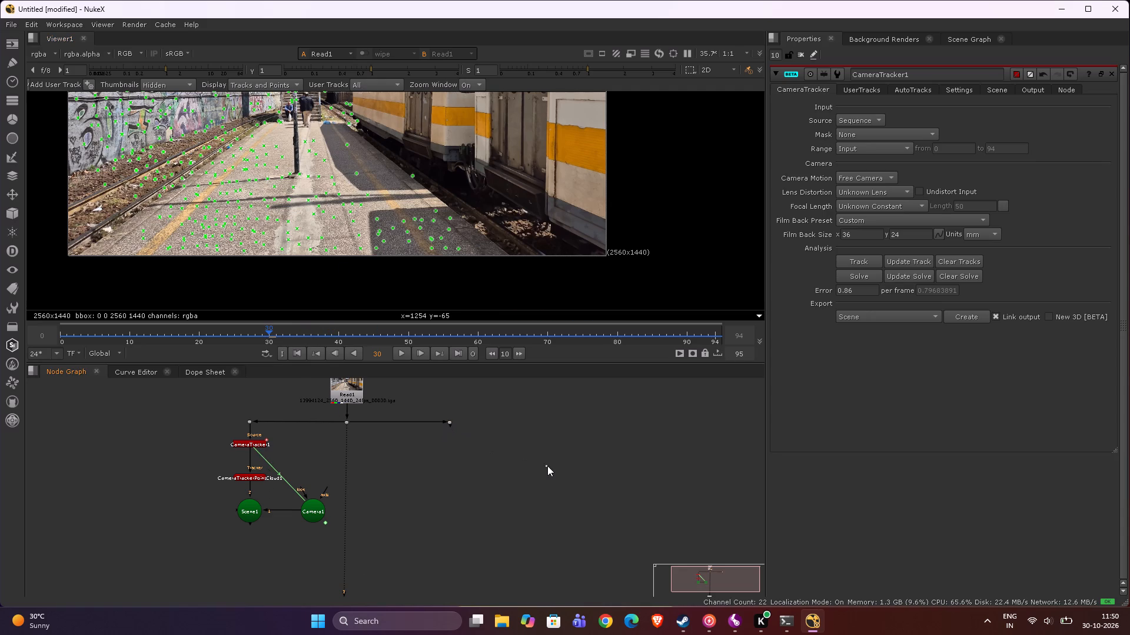
key(Tab)
text(riooto)
key(BackSpace)
key(BackSpace)
key(BackSpace)
key(BackSpace)
key(BackSpace)
text(tot)
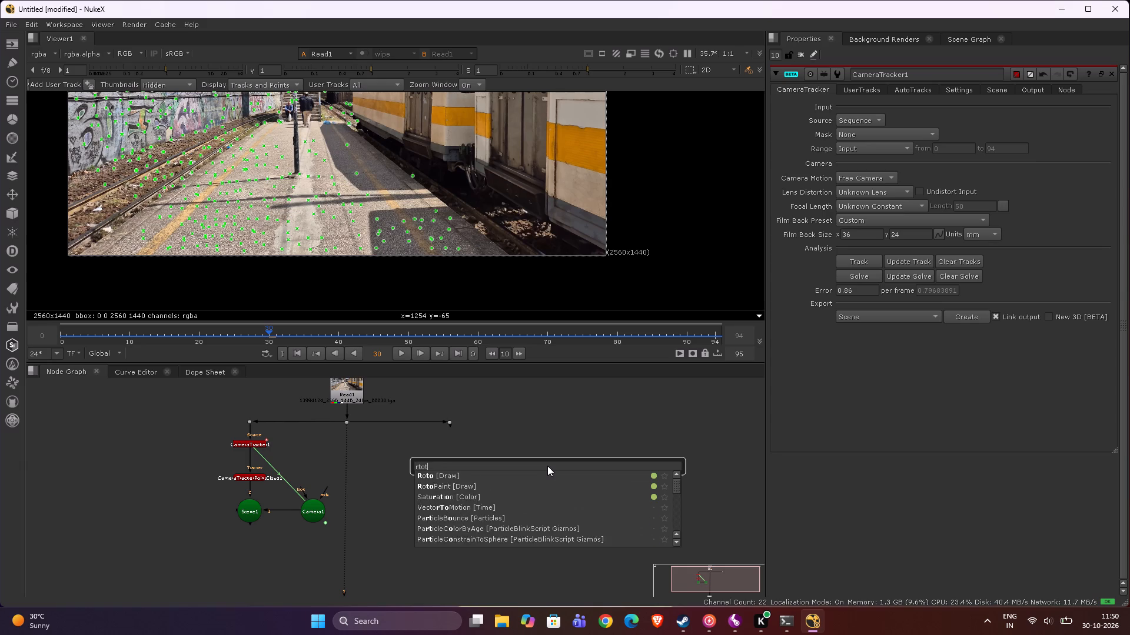
key(BackSpace)
key(BackSpace)
key(BackSpace)
text(otop)
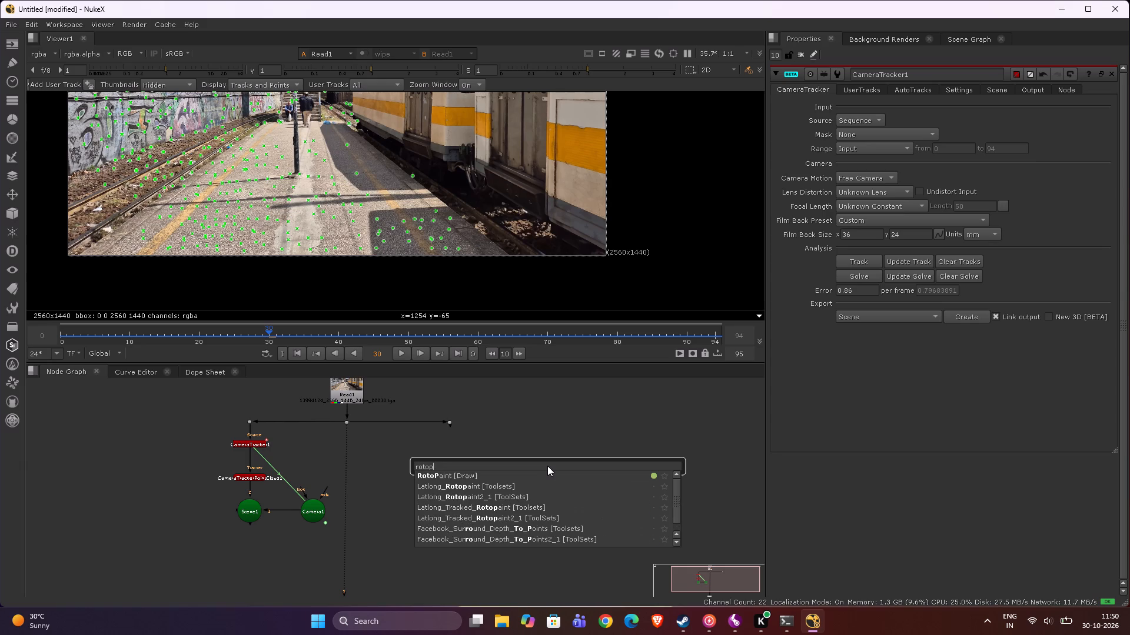
click(473, 473)
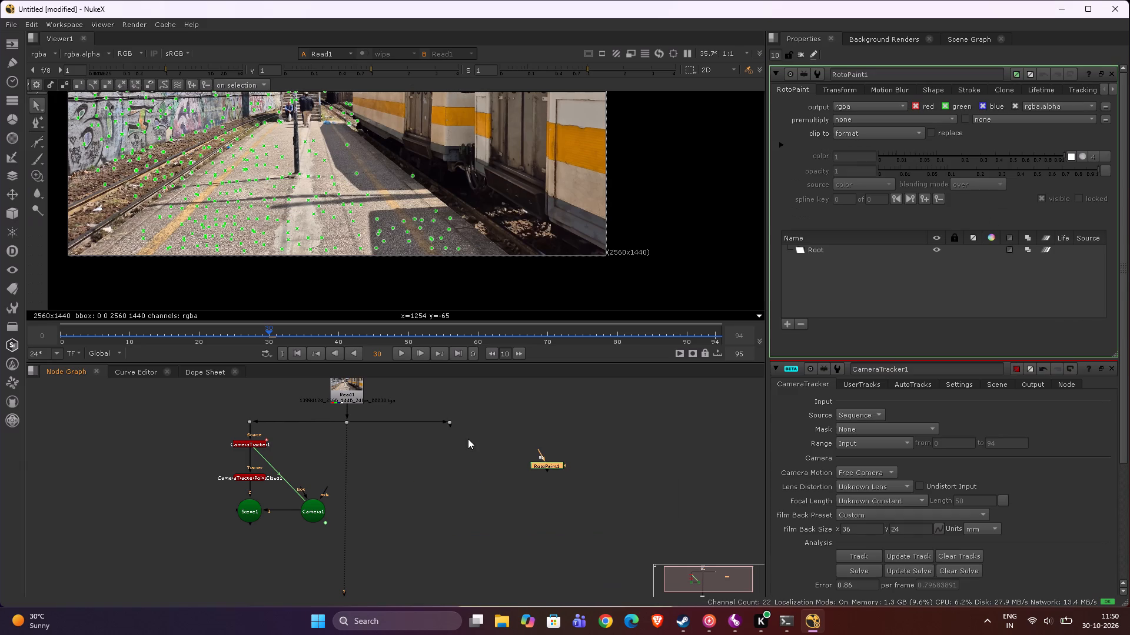
Connect the RotoPaint node's input to the unused Dot branching from Read1 and place it just below that Dot.
drag(554, 463, 461, 463)
drag(446, 453, 450, 422)
drag(449, 464, 443, 449)
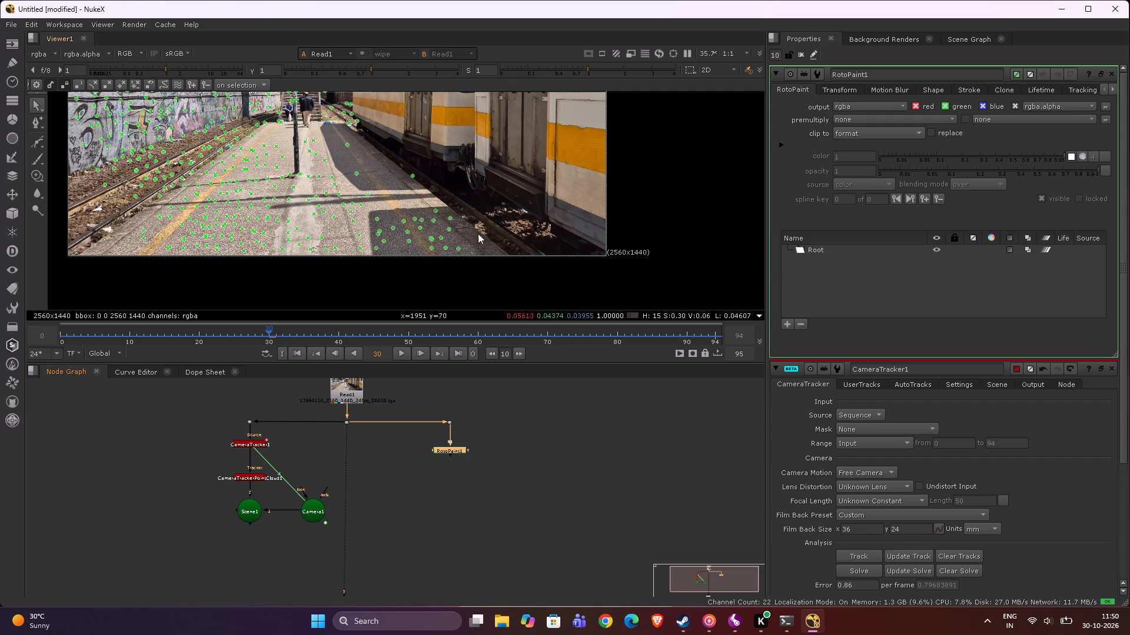
Close the CameraTracker1 properties, leaving only RotoPaint1 open.
scroll(438, 162, up, 3)
middle_drag(299, 169, 573, 113)
scroll(495, 142, down, 1)
middle_drag(493, 146, 493, 210)
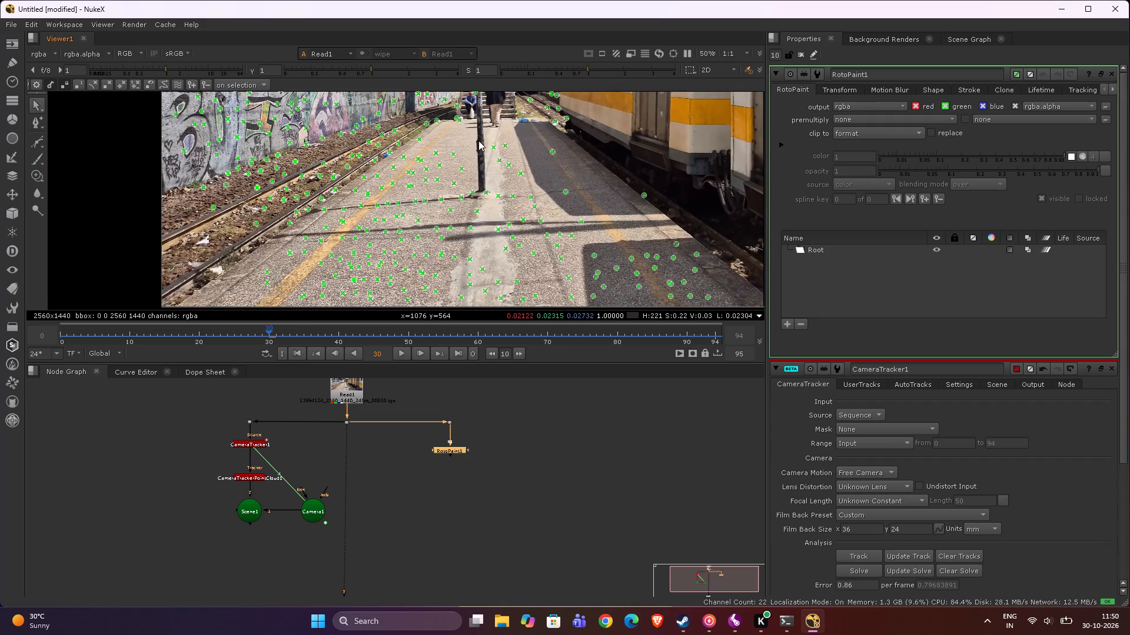
scroll(481, 185, up, 4)
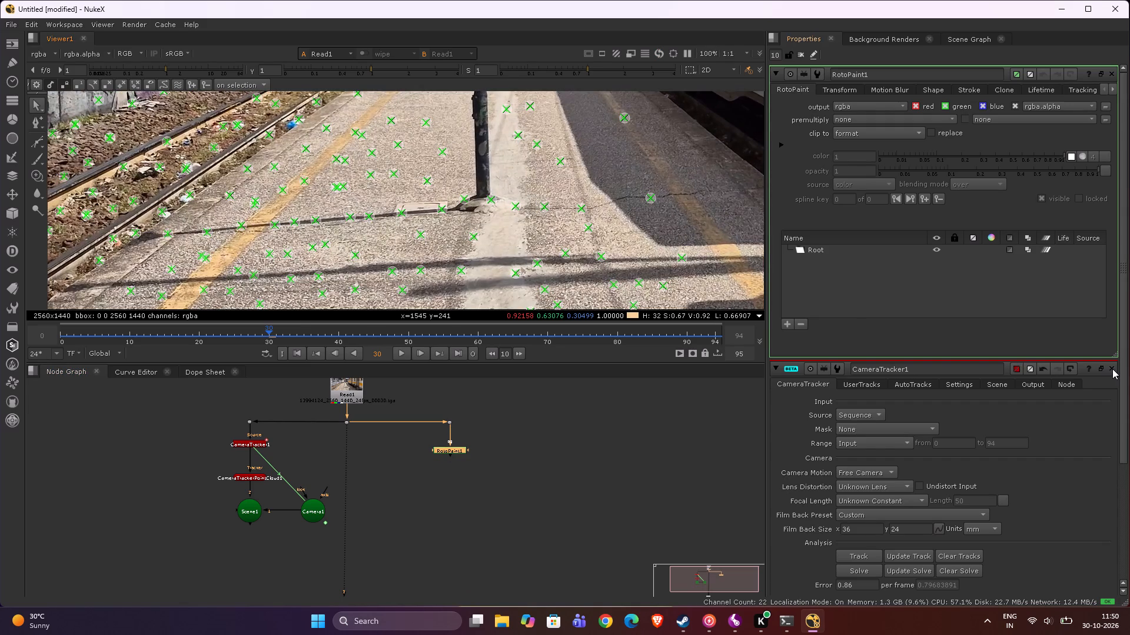
click(1112, 369)
With the Clone tool at size 25, clone clean platform texture over the lamp post's thin shadow beside the ground cover.
scroll(467, 202, down, 1)
middle_drag(467, 202, 505, 223)
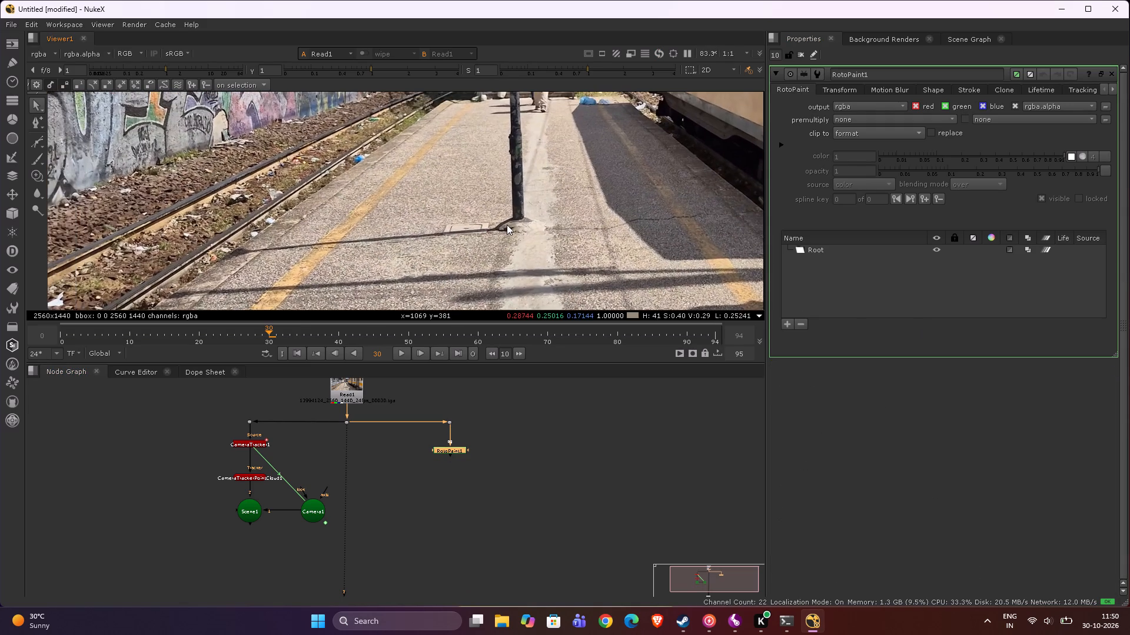
click(34, 178)
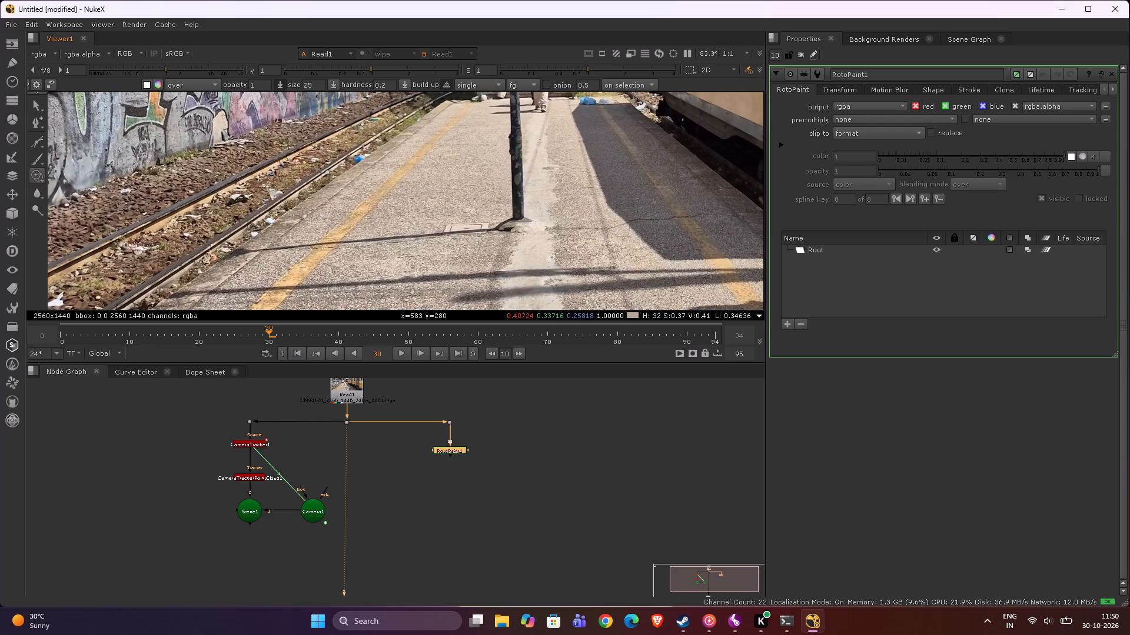
scroll(273, 273, up, 4)
scroll(482, 192, down, 2)
middle_drag(482, 192, 378, 216)
scroll(442, 198, up, 2)
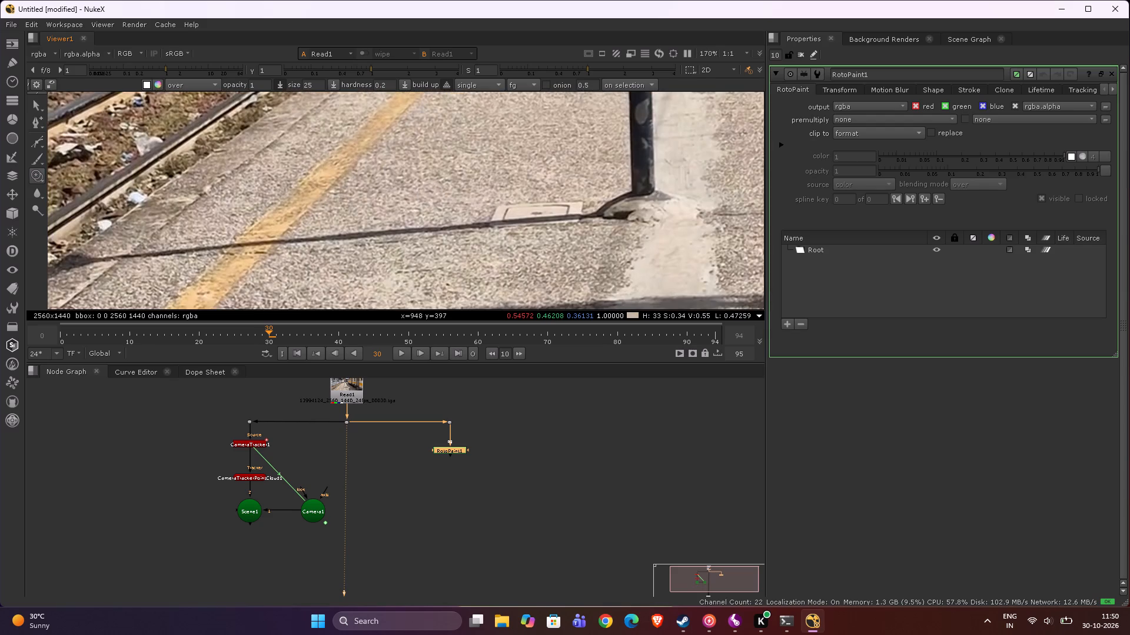
alt+drag(503, 190, 490, 198)
ctrl+drag(490, 198, 483, 223)
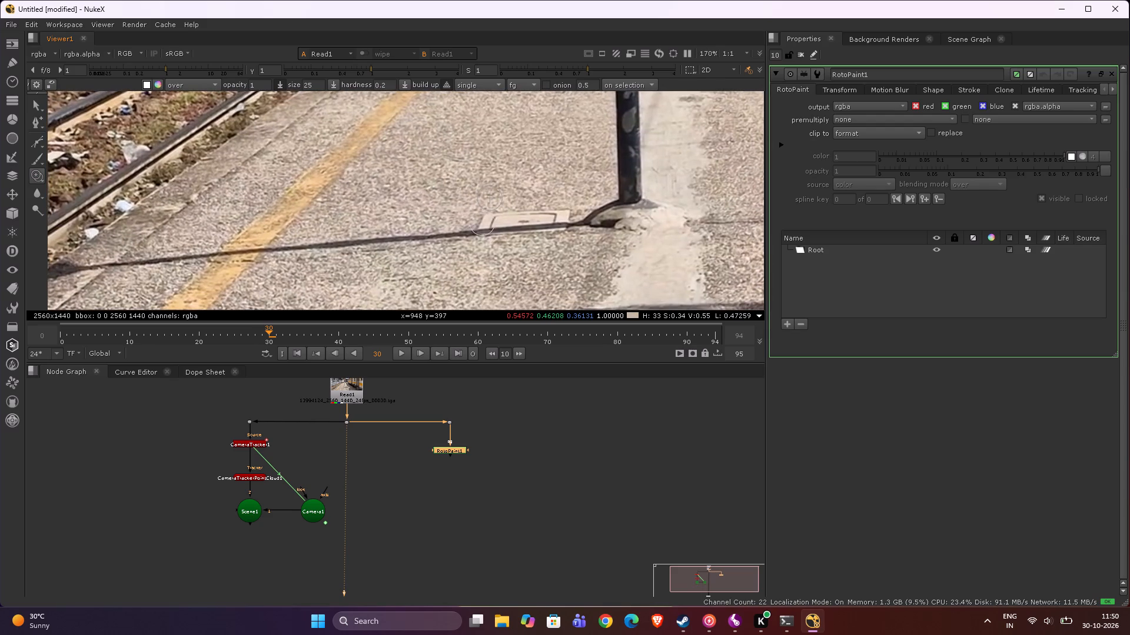
ctrl+drag(483, 223, 494, 228)
ctrl+drag(460, 223, 450, 233)
click(448, 233)
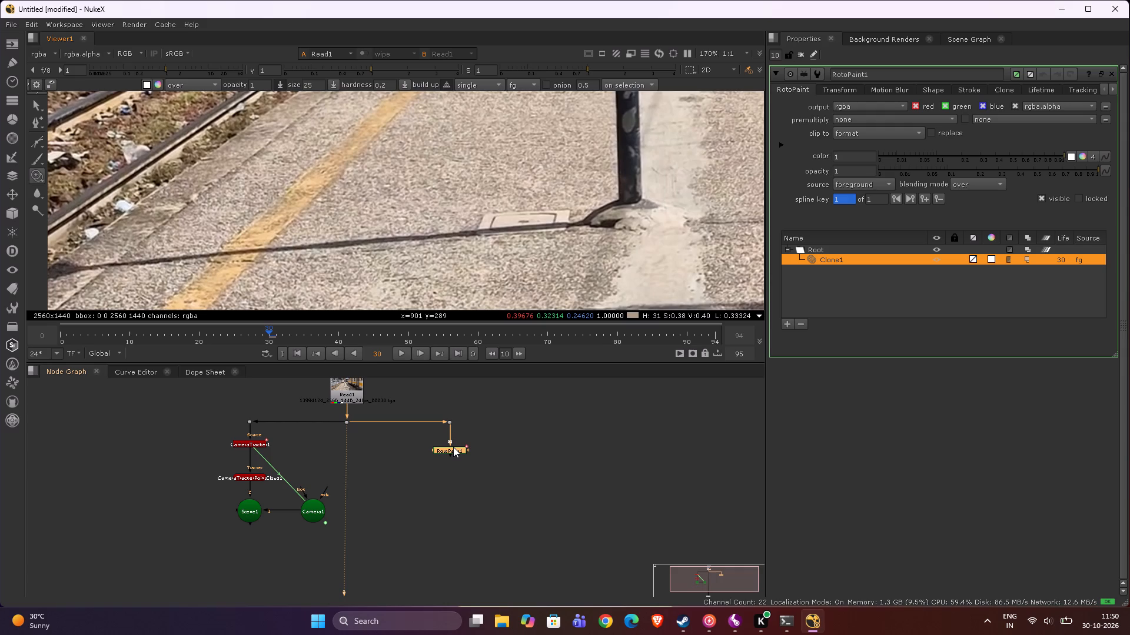
Show the output of RotoPaint1 in the viewer.
key(2)
Continue cloning platform texture over the thin shadow from beside the ground cover partway toward the yellow line.
drag(453, 228, 437, 222)
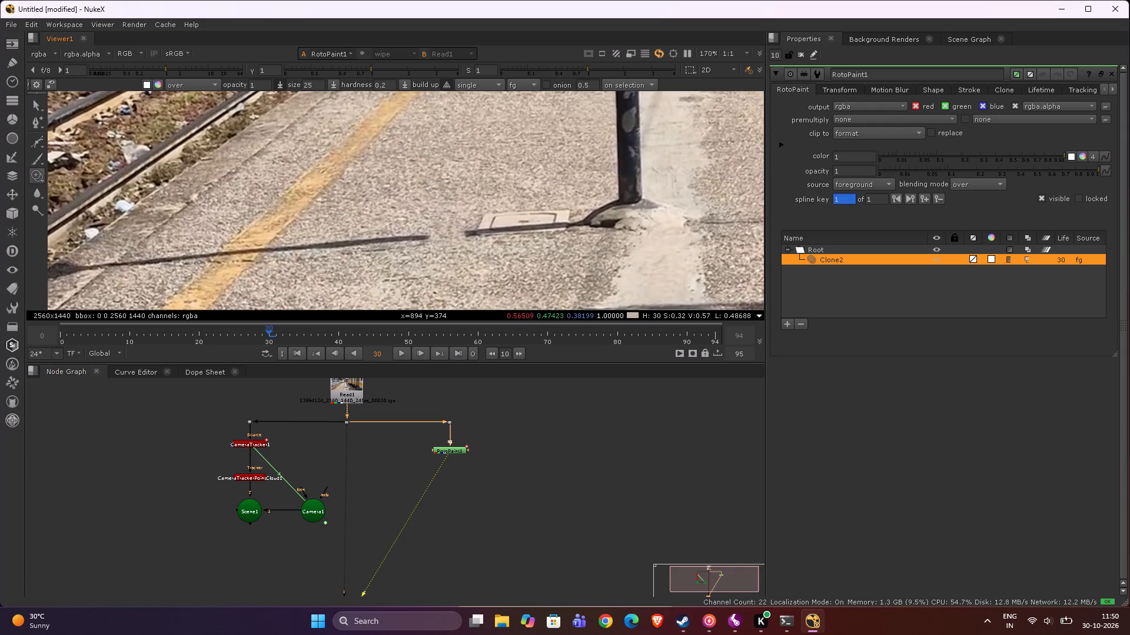
drag(437, 222, 397, 232)
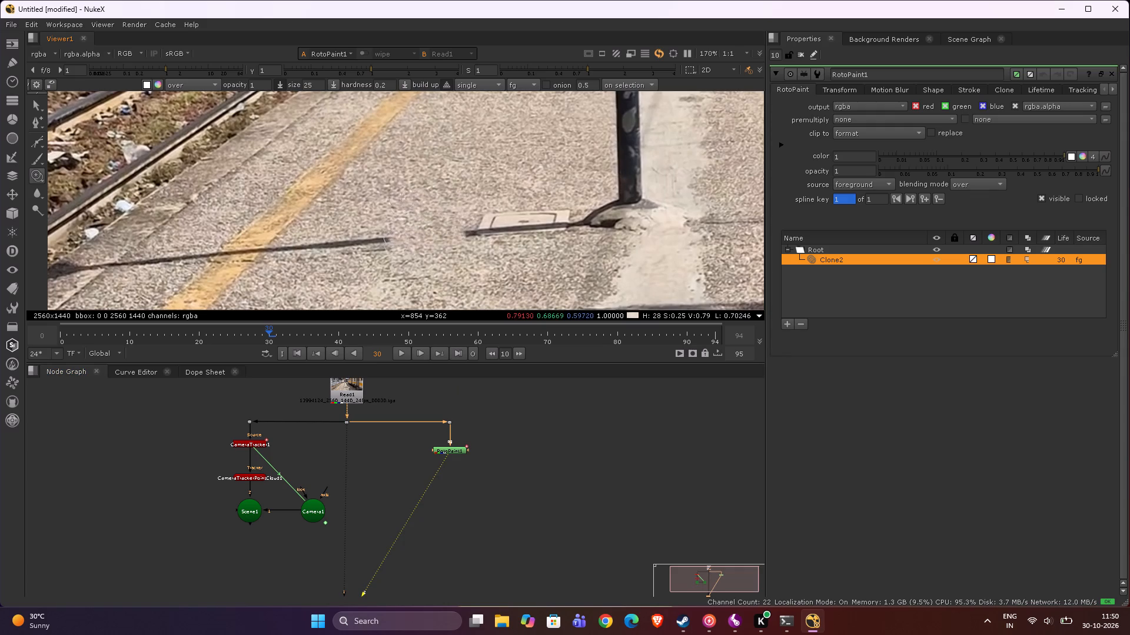
drag(397, 232, 358, 250)
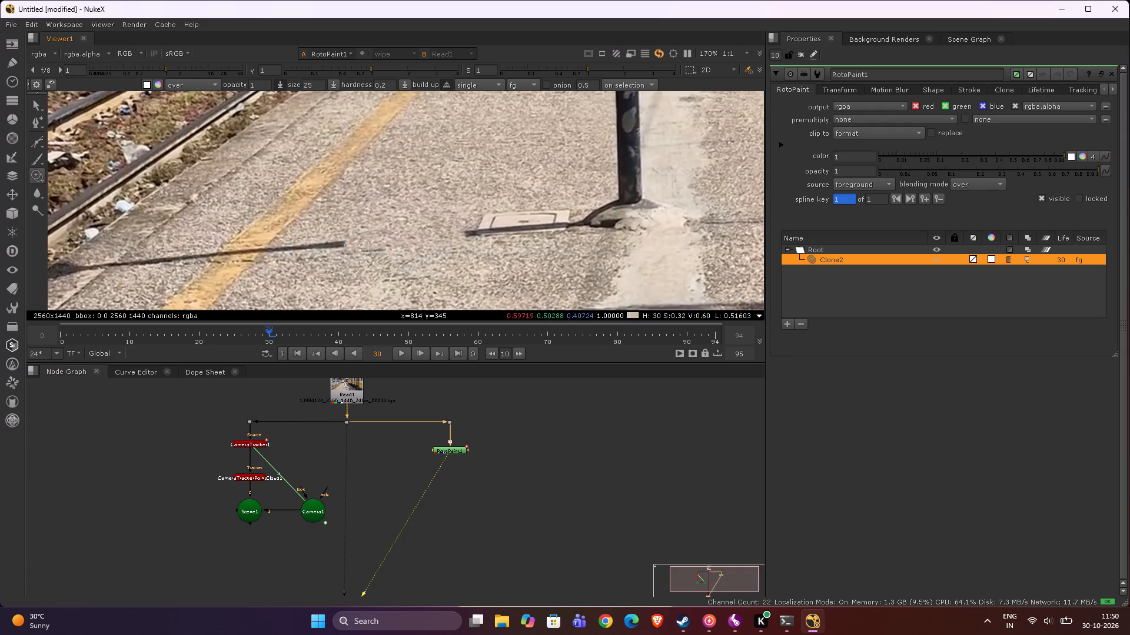
drag(358, 250, 393, 248)
Clone nearby platform texture over the rest of the thin shadow up to the yellow line.
scroll(399, 235, down, 2)
scroll(412, 231, up, 4)
middle_drag(414, 230, 434, 194)
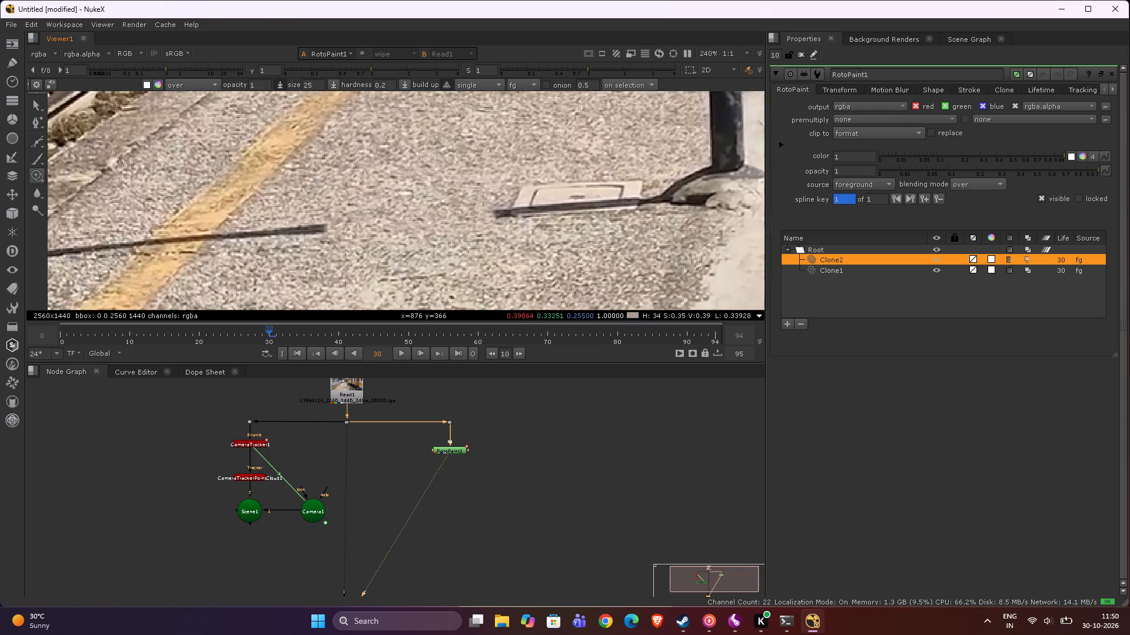
scroll(440, 181, down, 1)
middle_drag(434, 194, 450, 144)
middle_drag(451, 150, 490, 176)
ctrl+drag(478, 186, 410, 179)
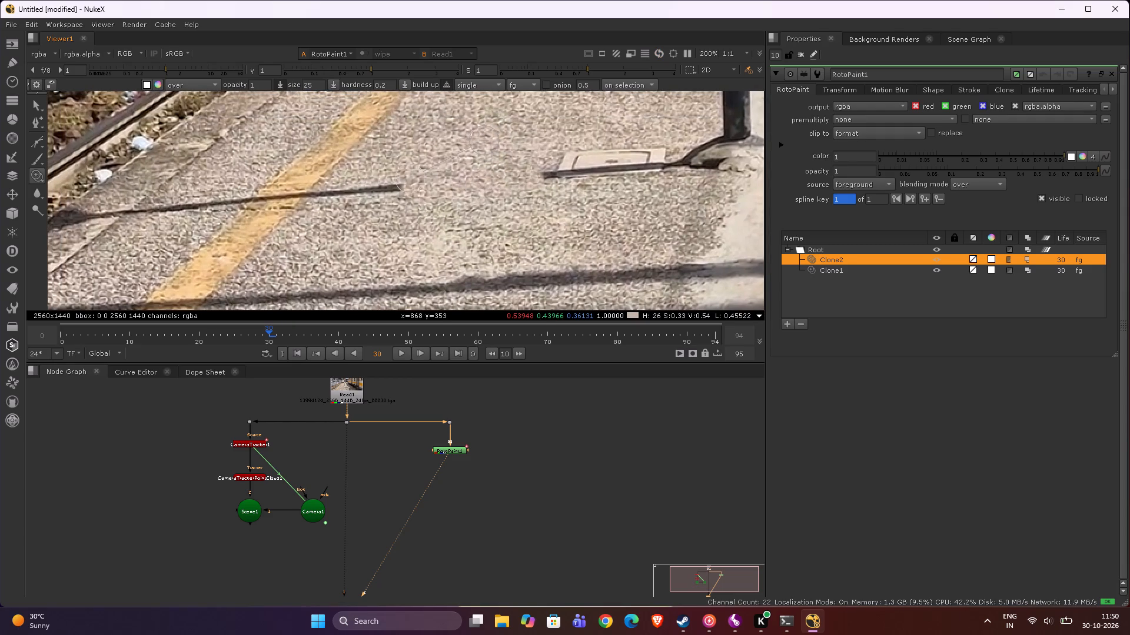
ctrl+drag(410, 179, 410, 182)
drag(400, 172, 366, 192)
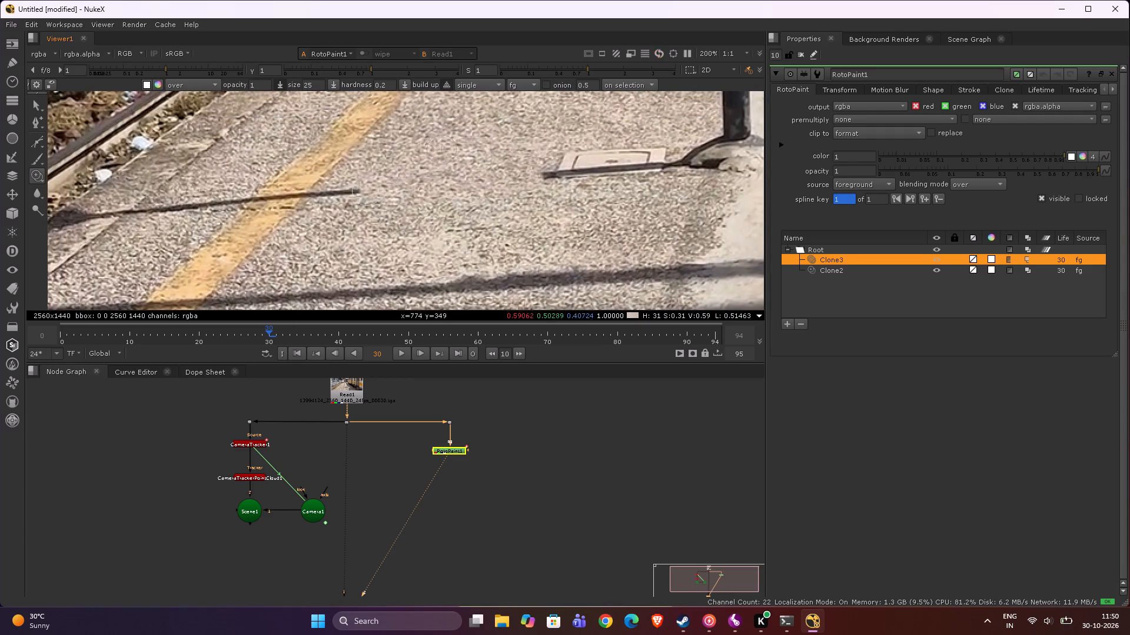
drag(366, 192, 303, 206)
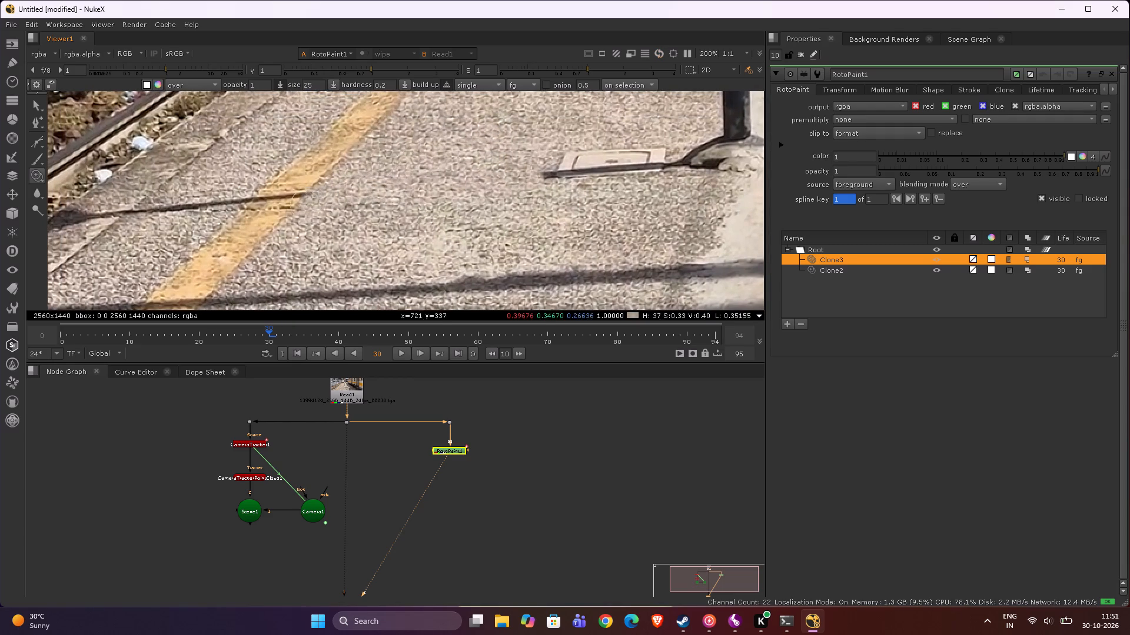
drag(303, 206, 299, 213)
Clone yellow paint texture over the shadow crossing the yellow line, using a brush size of about 17.8.
scroll(333, 200, down, 4)
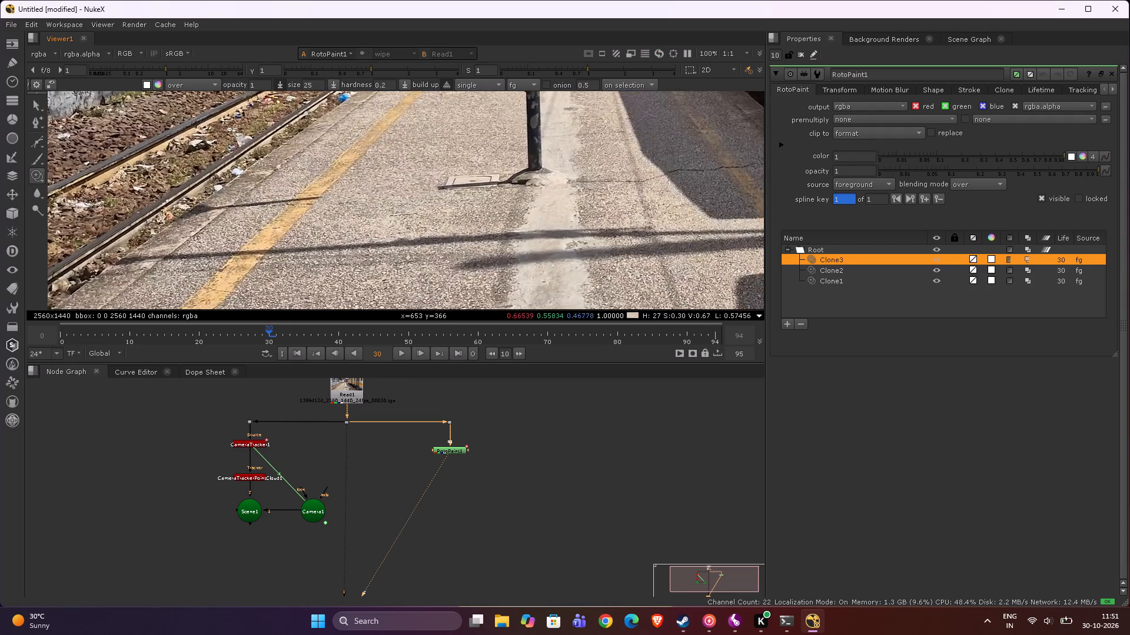
ctrl+drag(300, 190, 314, 195)
scroll(300, 208, up, 5)
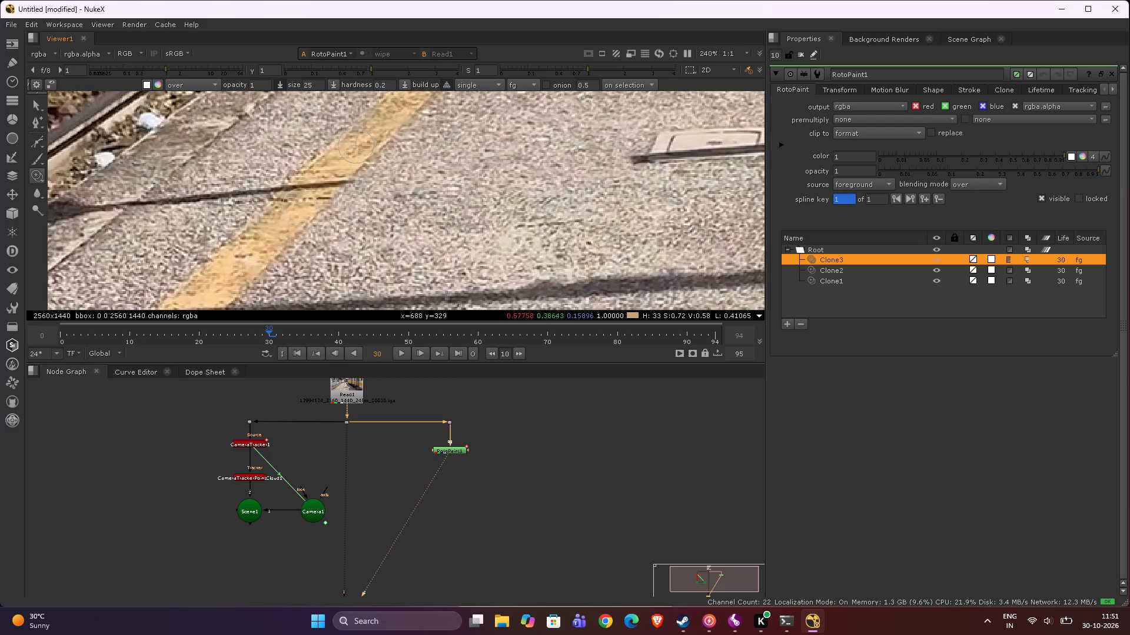
ctrl+drag(300, 202, 323, 183)
shift+drag(313, 198, 320, 203)
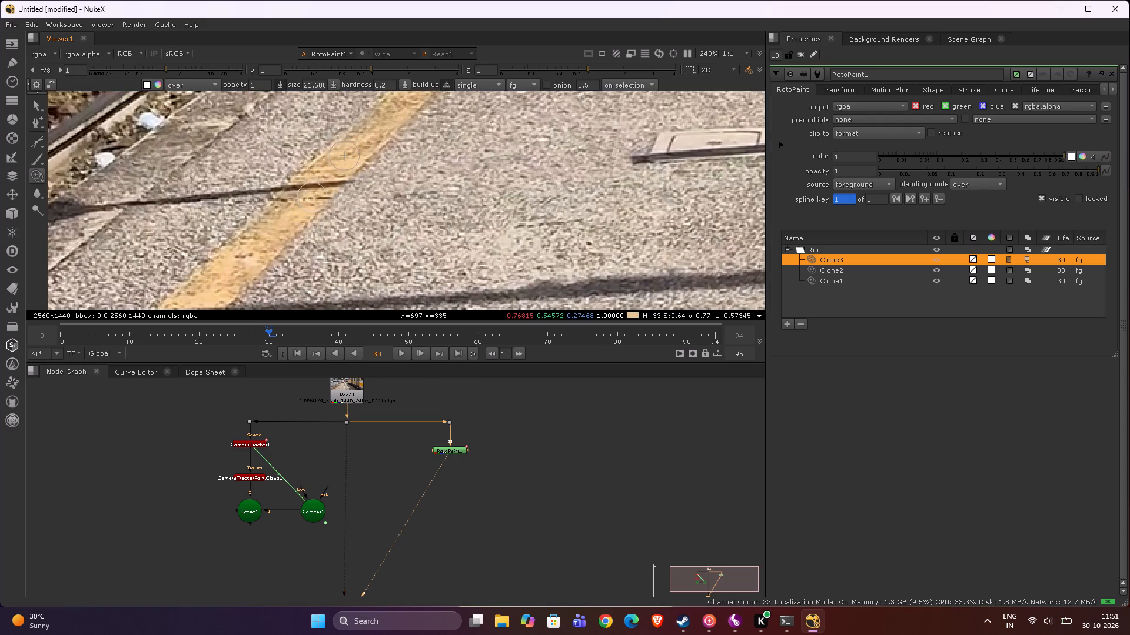
shift+drag(320, 203, 325, 209)
ctrl+drag(314, 198, 323, 186)
drag(323, 186, 334, 187)
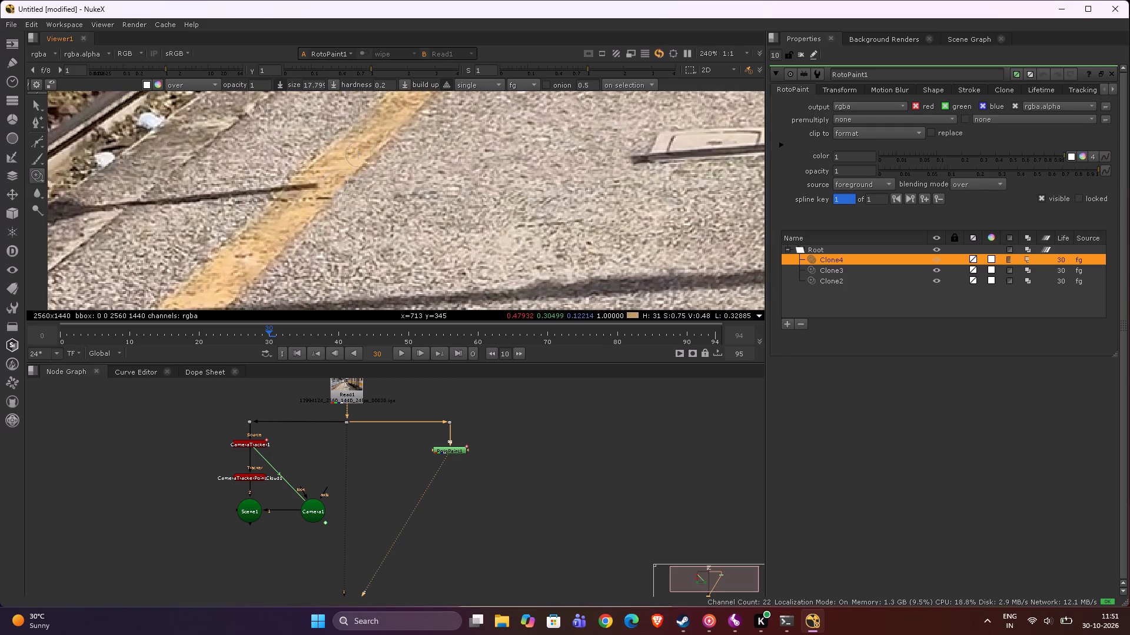
drag(334, 187, 301, 190)
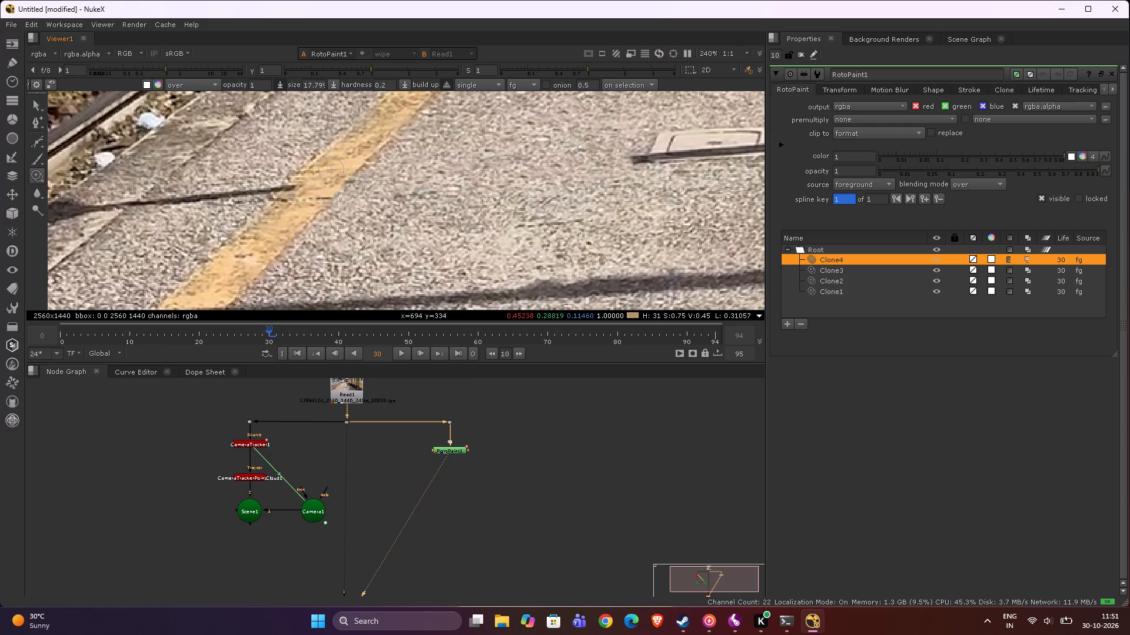
Clone over the remaining shadow along the track-side edge of the yellow line with short strokes.
ctrl+drag(309, 194, 295, 195)
drag(305, 188, 295, 193)
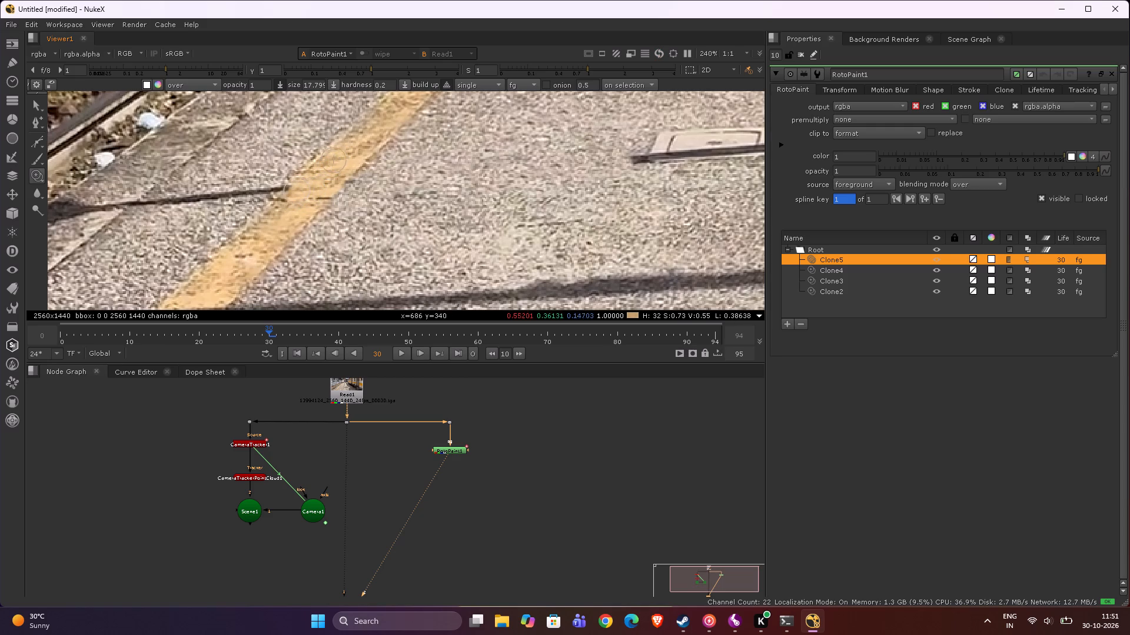
drag(295, 193, 300, 198)
ctrl+drag(301, 192, 315, 199)
drag(315, 199, 323, 196)
scroll(311, 198, down, 5)
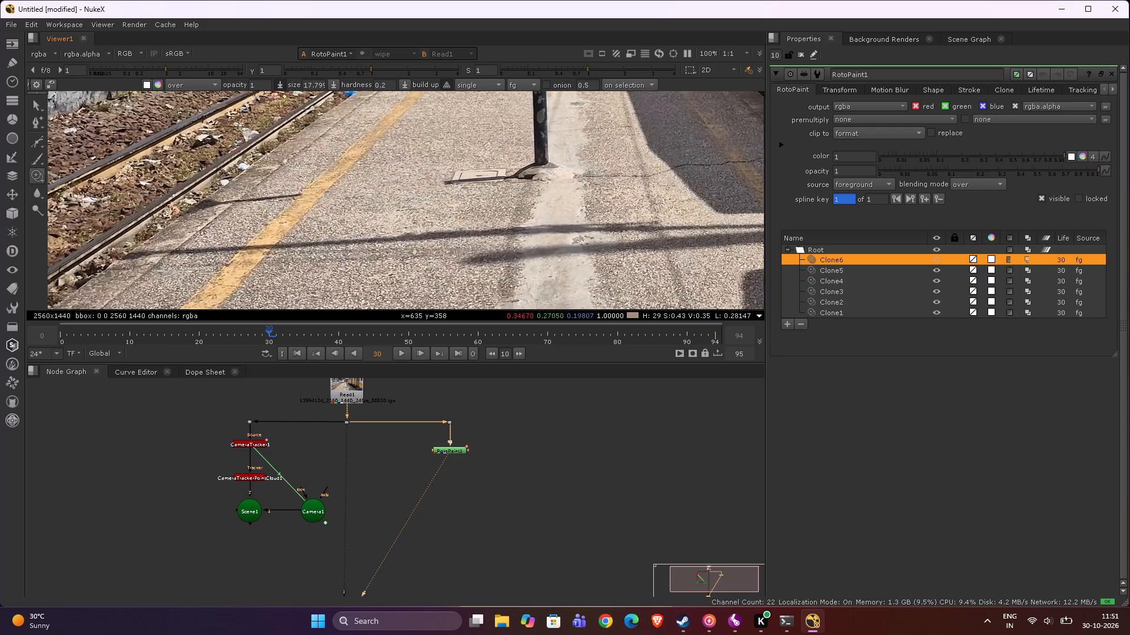
Clone platform texture over the thin shadow on the track side of the yellow line.
ctrl+drag(290, 186, 282, 196)
scroll(284, 194, up, 6)
drag(308, 182, 311, 186)
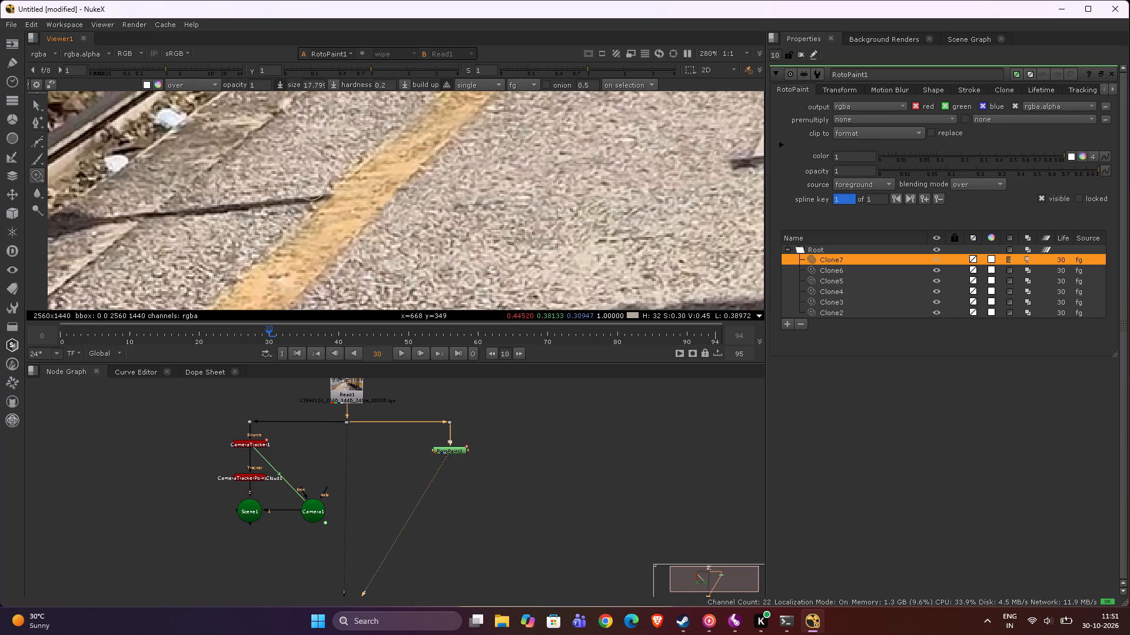
drag(311, 186, 308, 204)
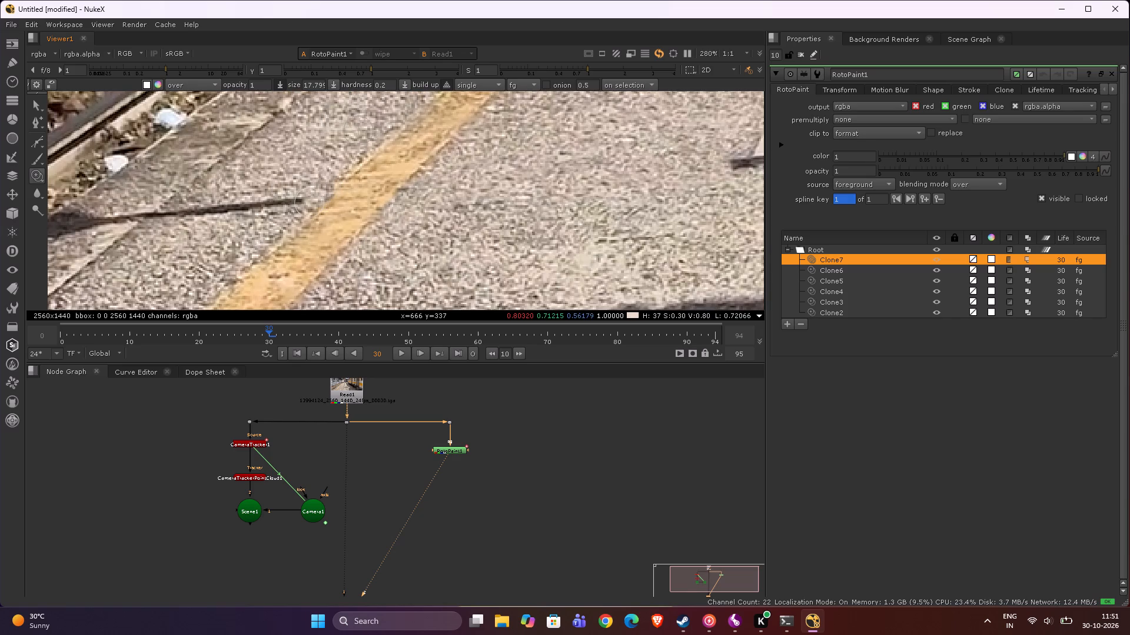
drag(308, 204, 237, 219)
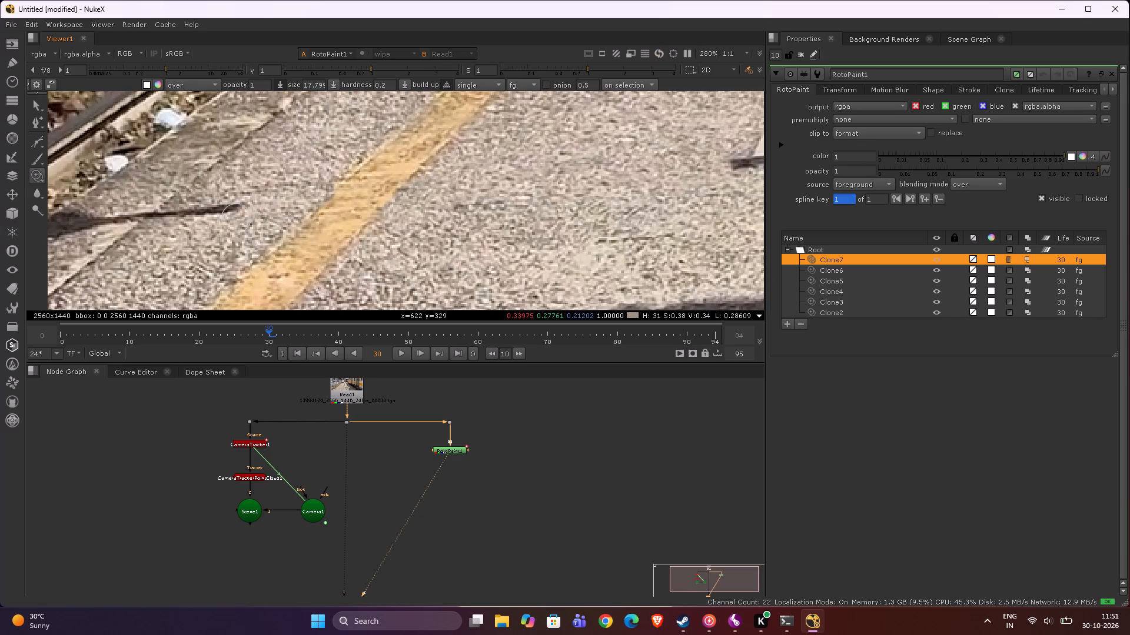
drag(237, 219, 214, 213)
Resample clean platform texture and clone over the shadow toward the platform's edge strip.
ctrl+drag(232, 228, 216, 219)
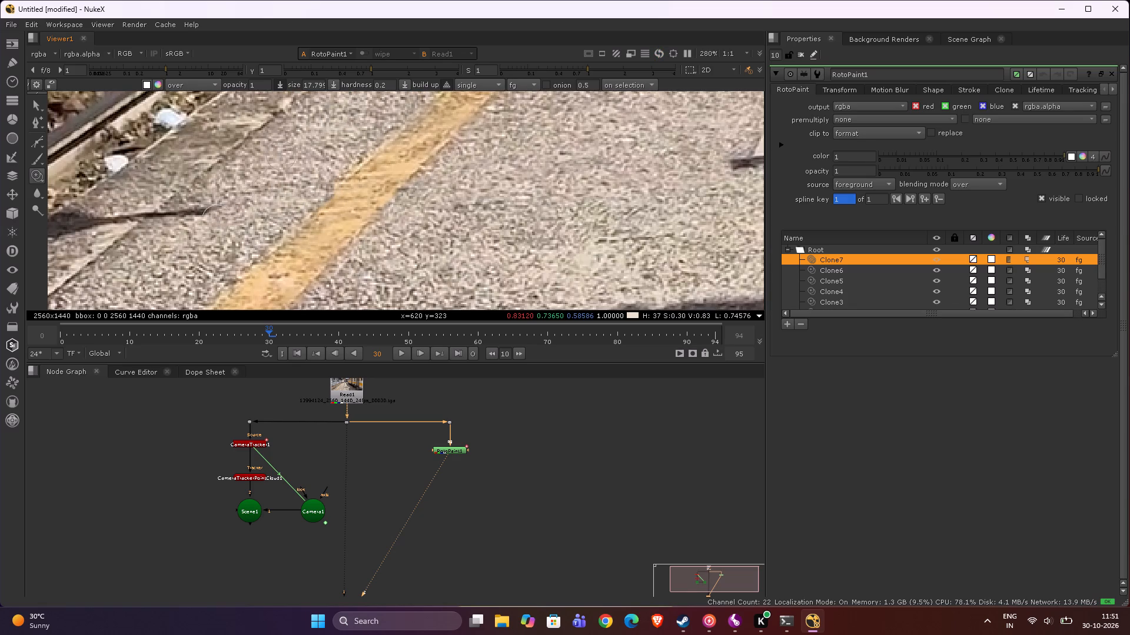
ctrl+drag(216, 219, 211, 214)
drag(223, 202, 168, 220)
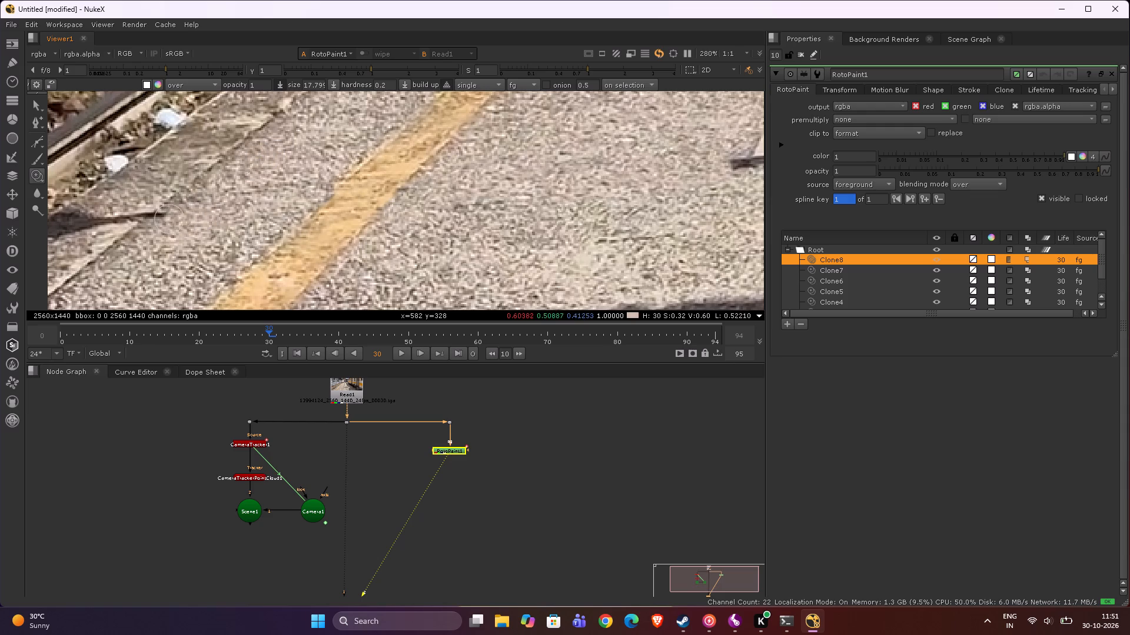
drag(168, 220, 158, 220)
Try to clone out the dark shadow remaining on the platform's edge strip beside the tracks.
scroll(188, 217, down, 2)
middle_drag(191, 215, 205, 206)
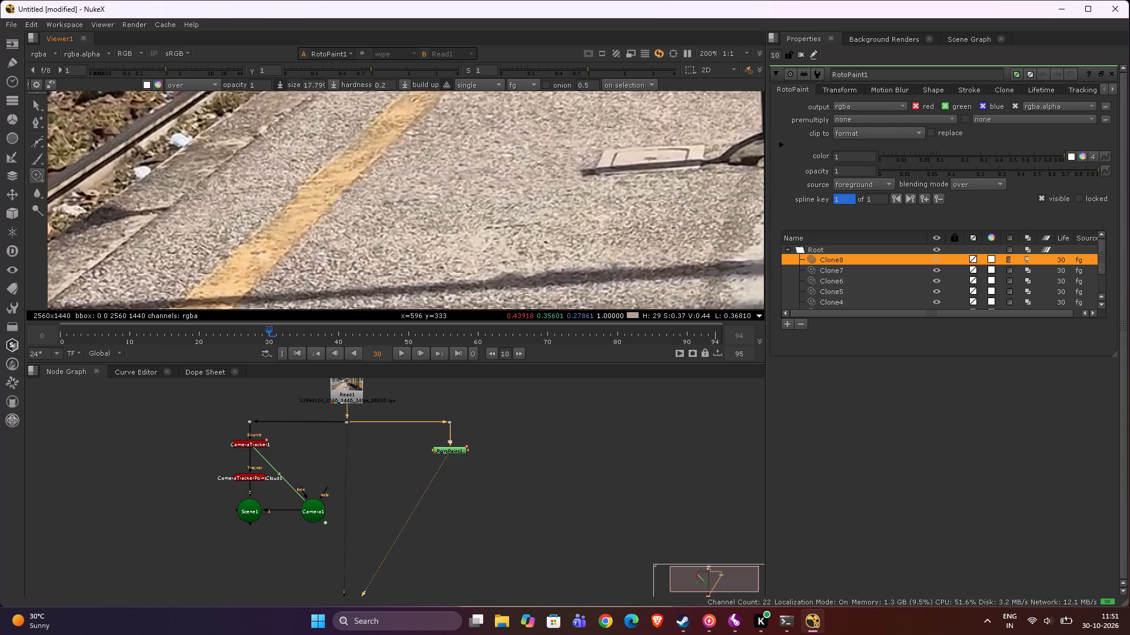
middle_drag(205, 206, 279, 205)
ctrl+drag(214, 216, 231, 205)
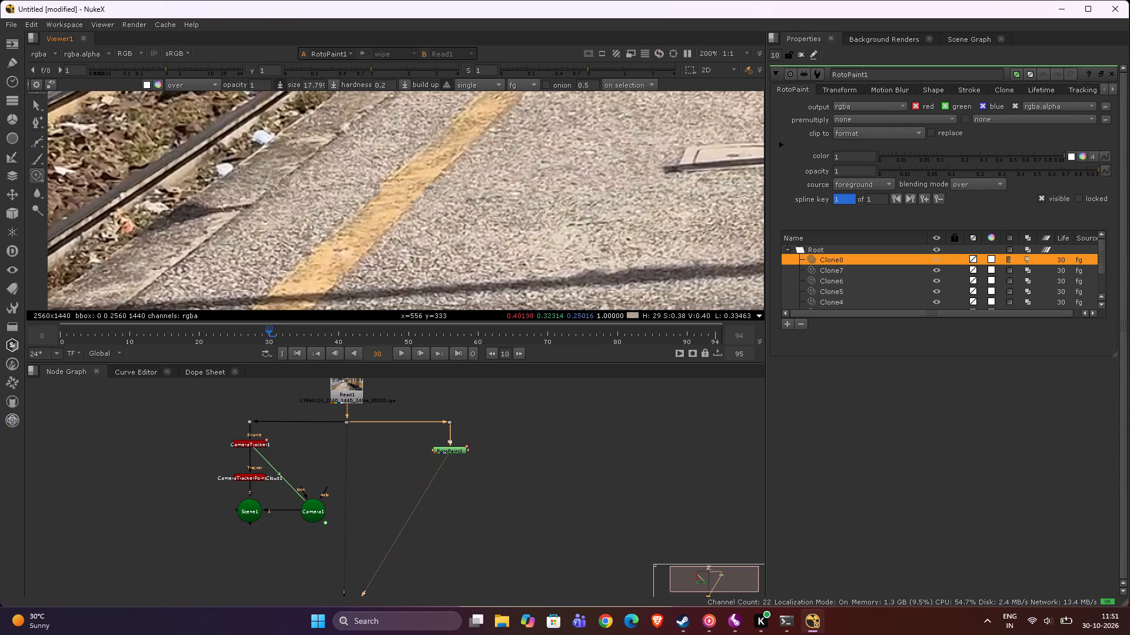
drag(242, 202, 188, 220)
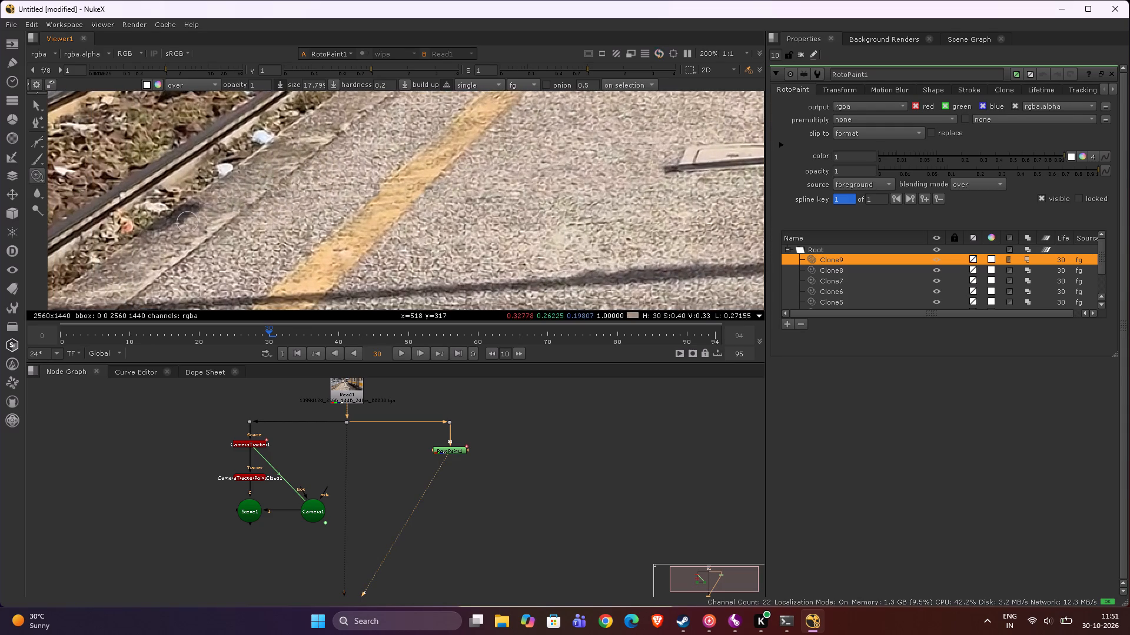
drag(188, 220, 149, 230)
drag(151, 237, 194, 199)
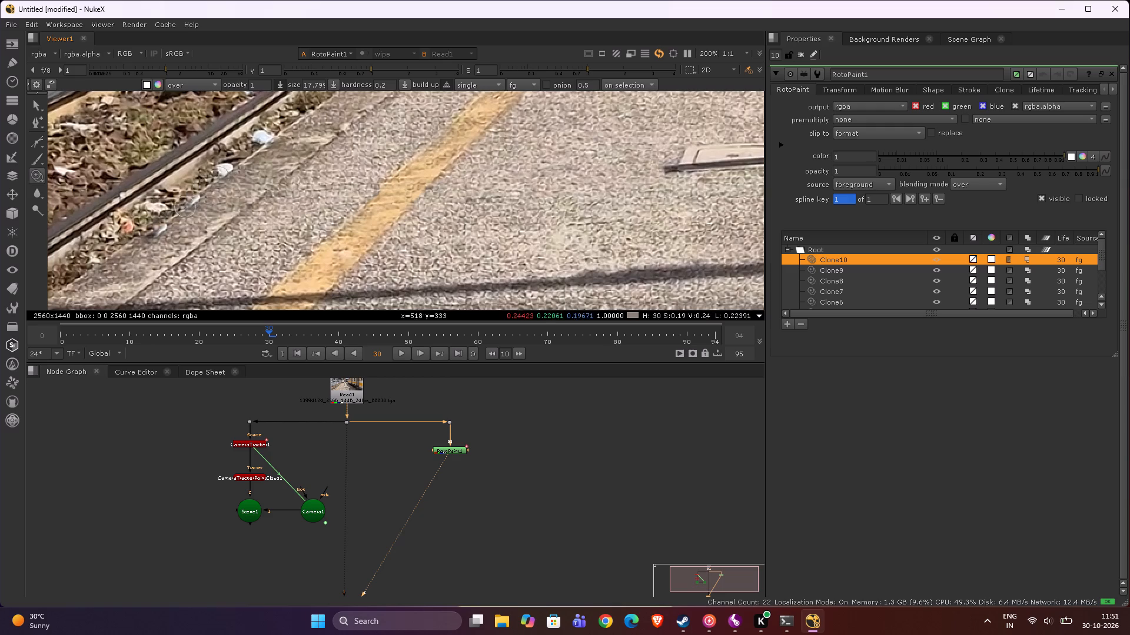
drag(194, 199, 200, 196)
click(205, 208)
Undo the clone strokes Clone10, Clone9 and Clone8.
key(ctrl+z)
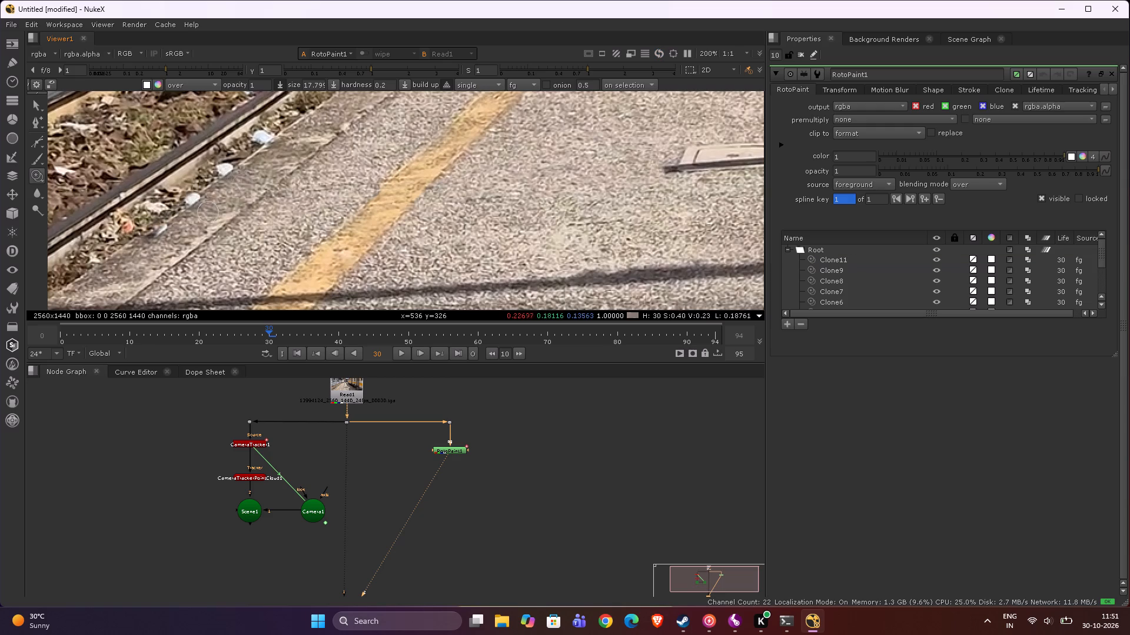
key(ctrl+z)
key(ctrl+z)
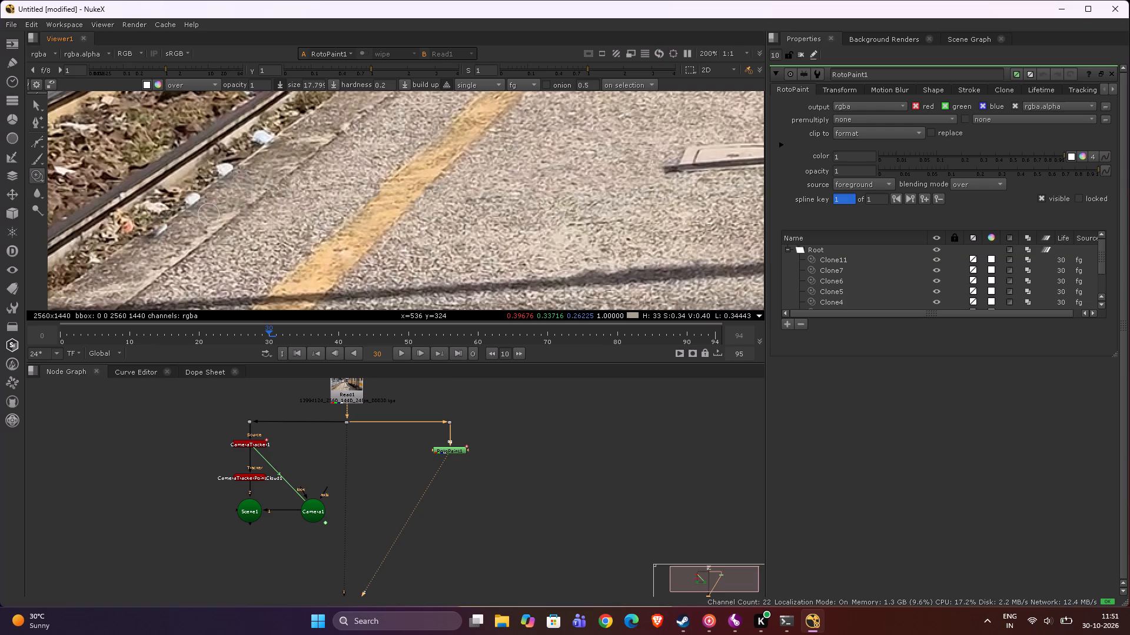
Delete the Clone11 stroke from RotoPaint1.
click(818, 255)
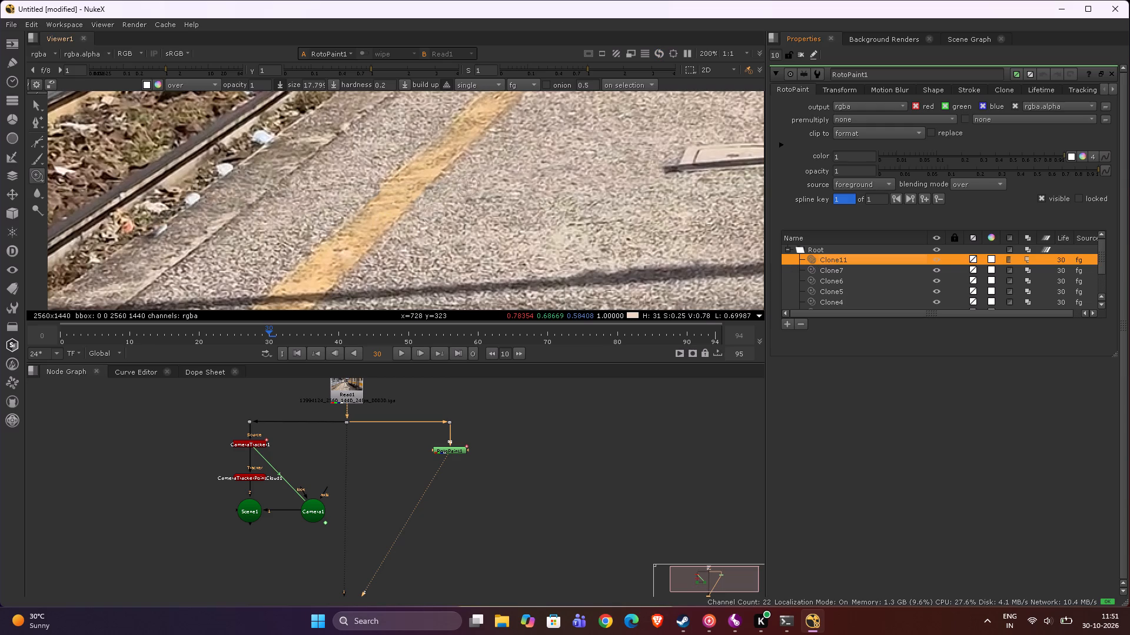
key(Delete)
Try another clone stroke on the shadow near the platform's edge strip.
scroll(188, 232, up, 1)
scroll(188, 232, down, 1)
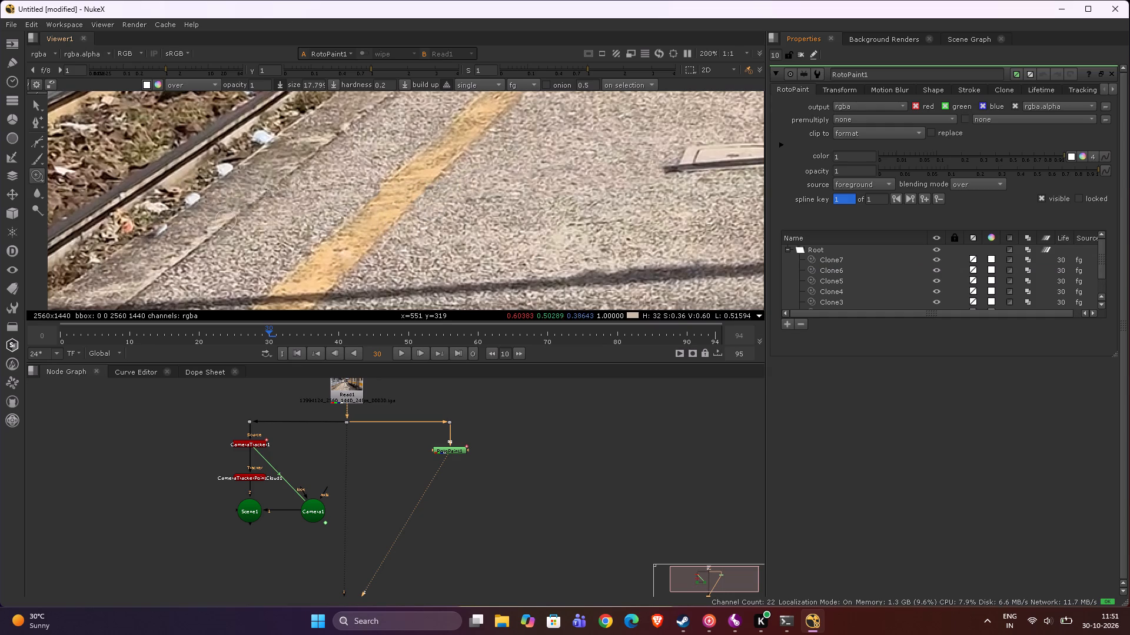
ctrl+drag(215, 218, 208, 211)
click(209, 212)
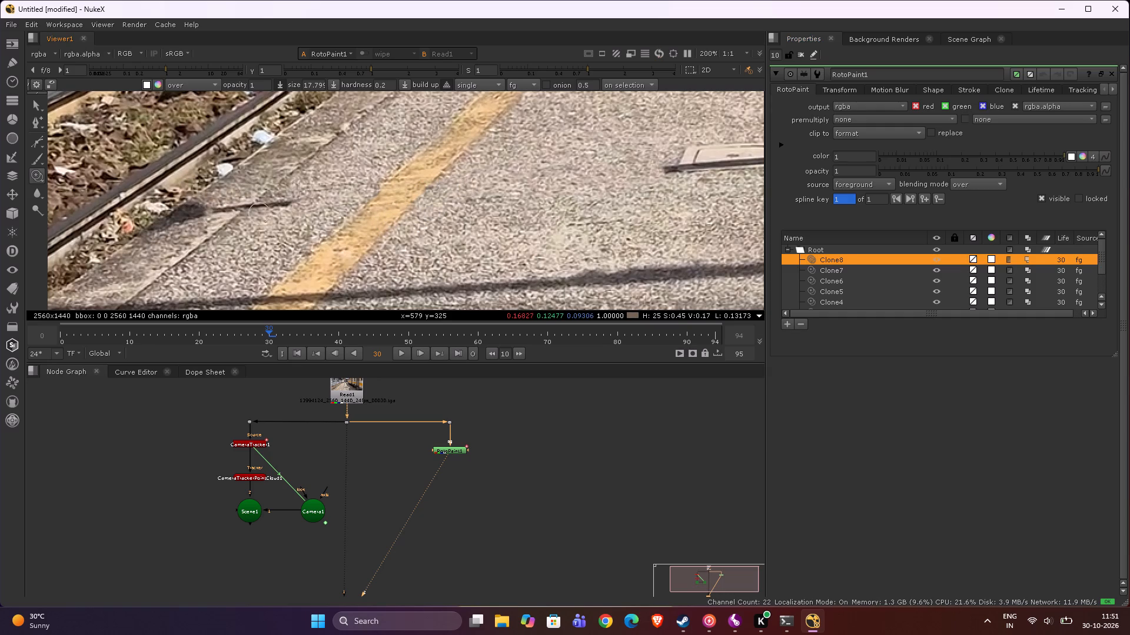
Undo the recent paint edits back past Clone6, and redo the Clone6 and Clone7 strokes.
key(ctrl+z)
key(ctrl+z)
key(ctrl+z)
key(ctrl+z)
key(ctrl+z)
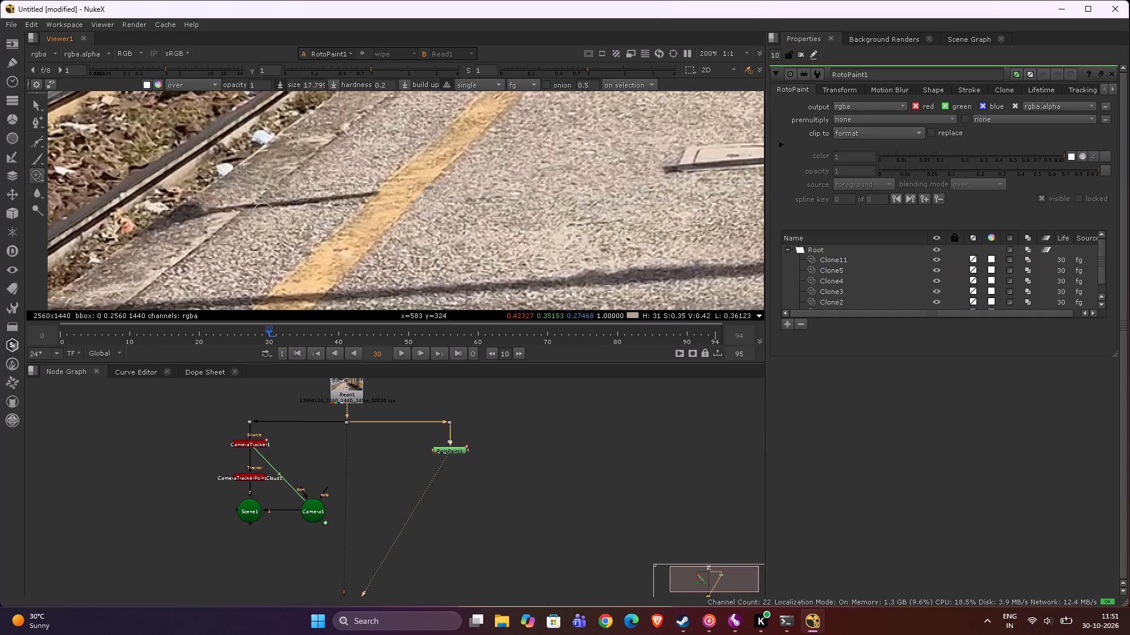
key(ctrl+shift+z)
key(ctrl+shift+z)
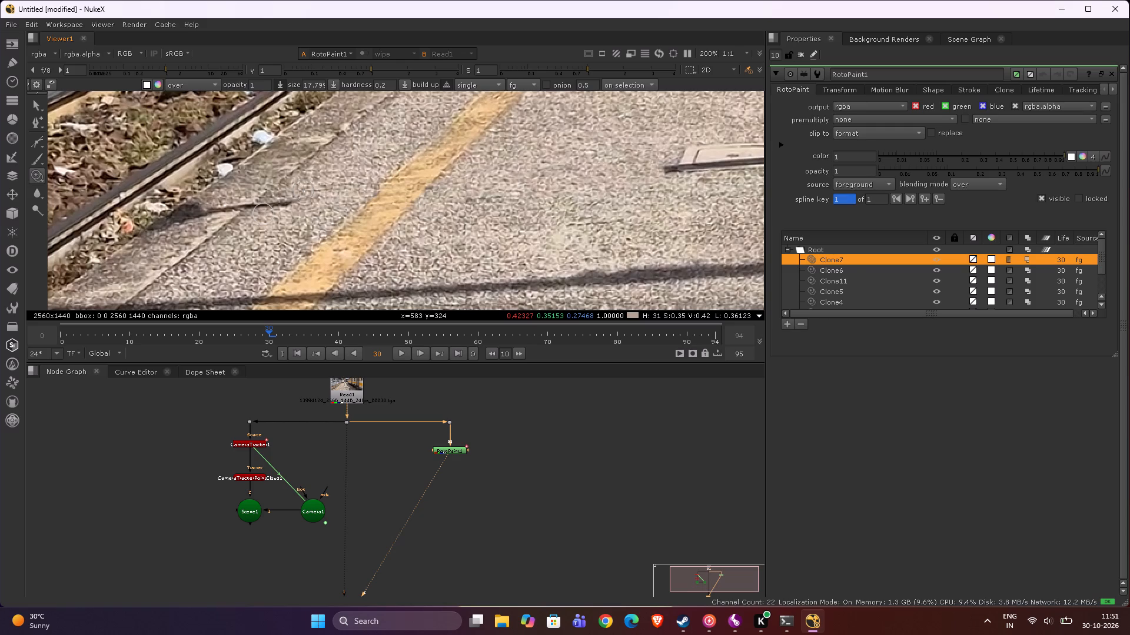
Redo the undone clone strokes up through Clone8.
key(ctrl+shift+z)
key(ctrl+shift+z)
key(ctrl+shift+z)
key(ctrl+shift+z)
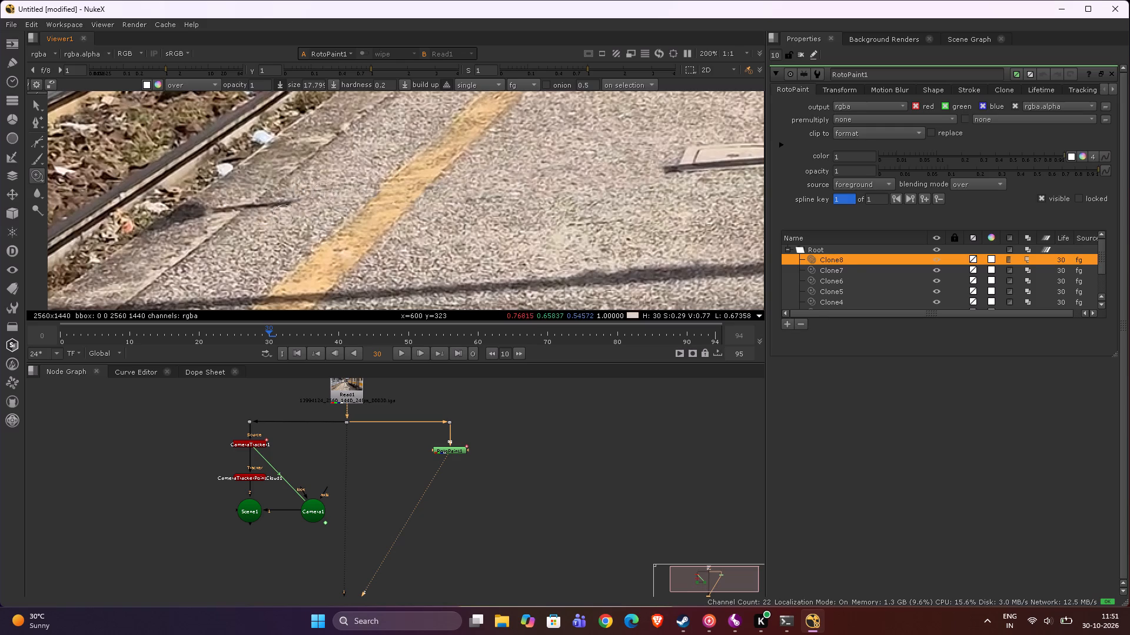
Clone clean paving over the thin remaining shadow between the yellow line and the platform's edge strip.
ctrl+drag(282, 203, 285, 214)
drag(285, 214, 275, 209)
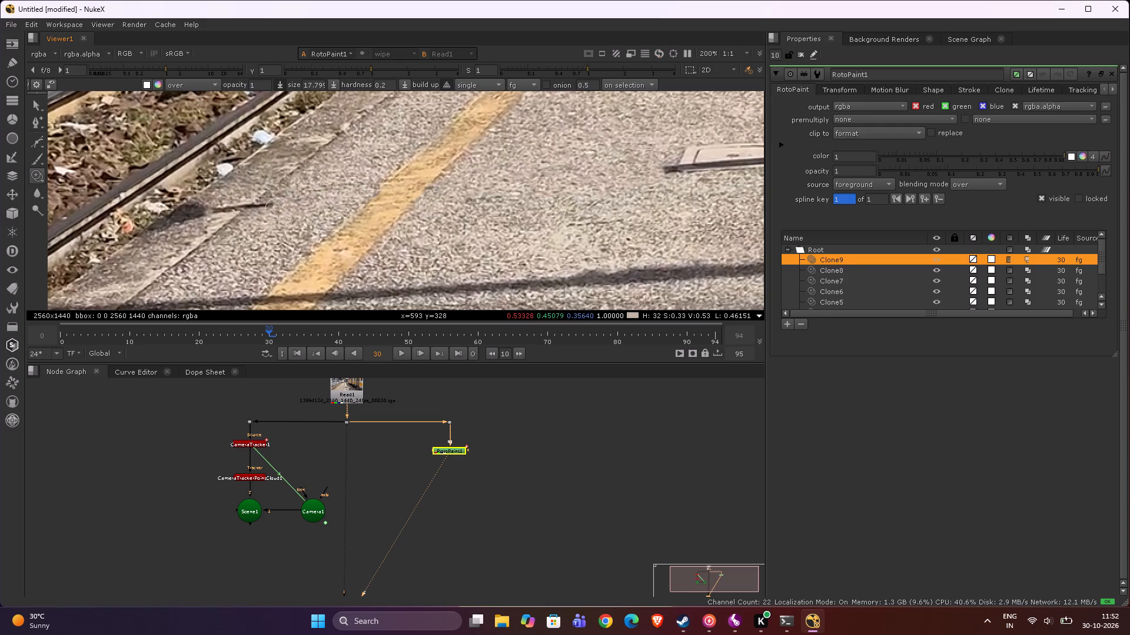
drag(275, 209, 250, 213)
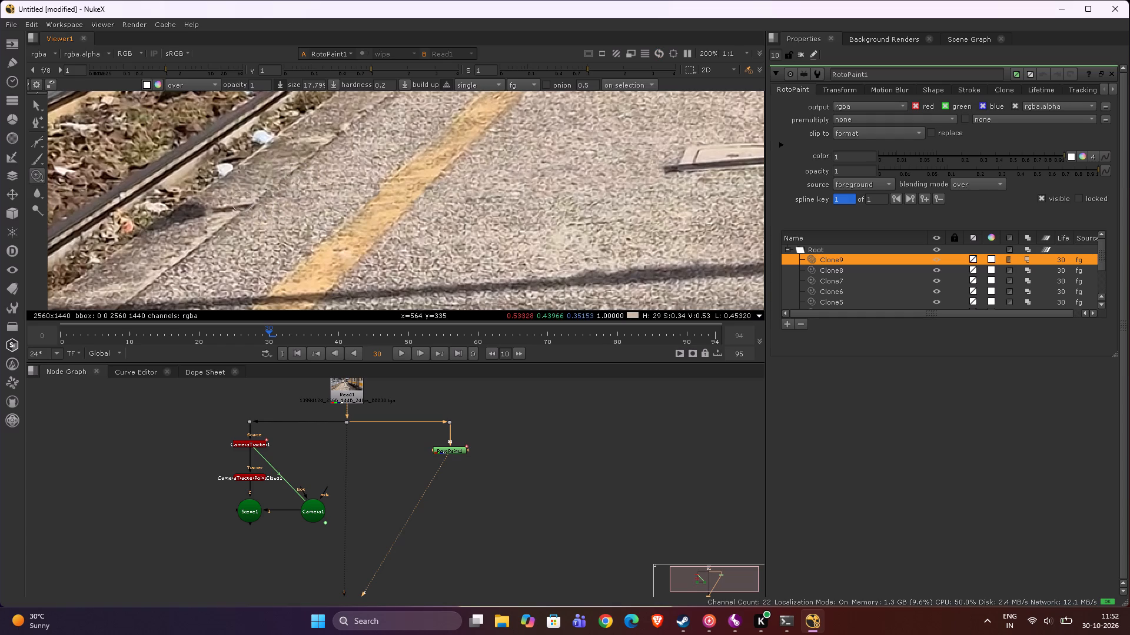
ctrl+drag(212, 215, 226, 203)
ctrl+drag(222, 208, 230, 209)
drag(230, 209, 223, 210)
Clone clean concrete over the dark shadow patch on the platform's edge strip beside the track.
drag(223, 210, 208, 212)
ctrl+drag(224, 214, 204, 214)
drag(205, 212, 187, 223)
ctrl+drag(191, 223, 189, 211)
drag(198, 206, 188, 219)
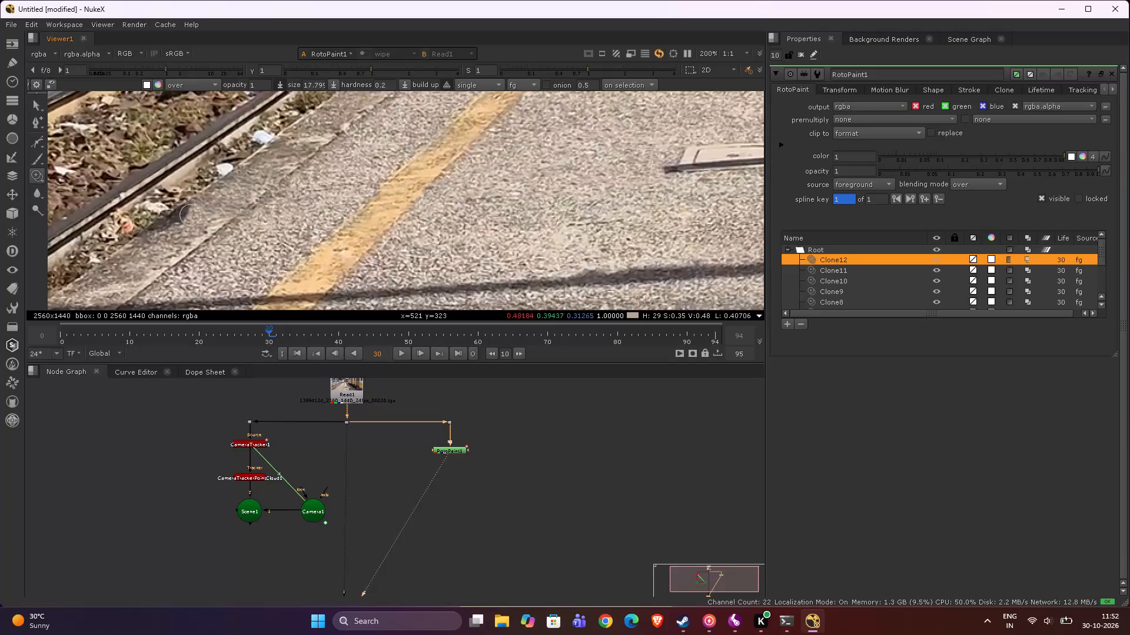
drag(188, 219, 157, 232)
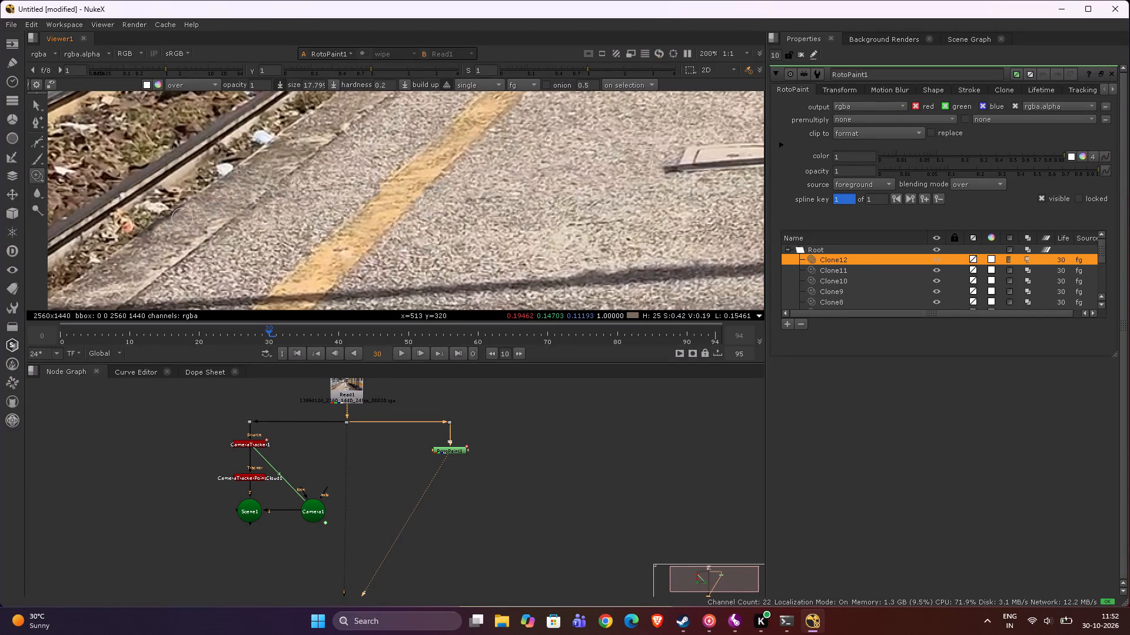
ctrl+click(185, 213)
drag(187, 208, 167, 225)
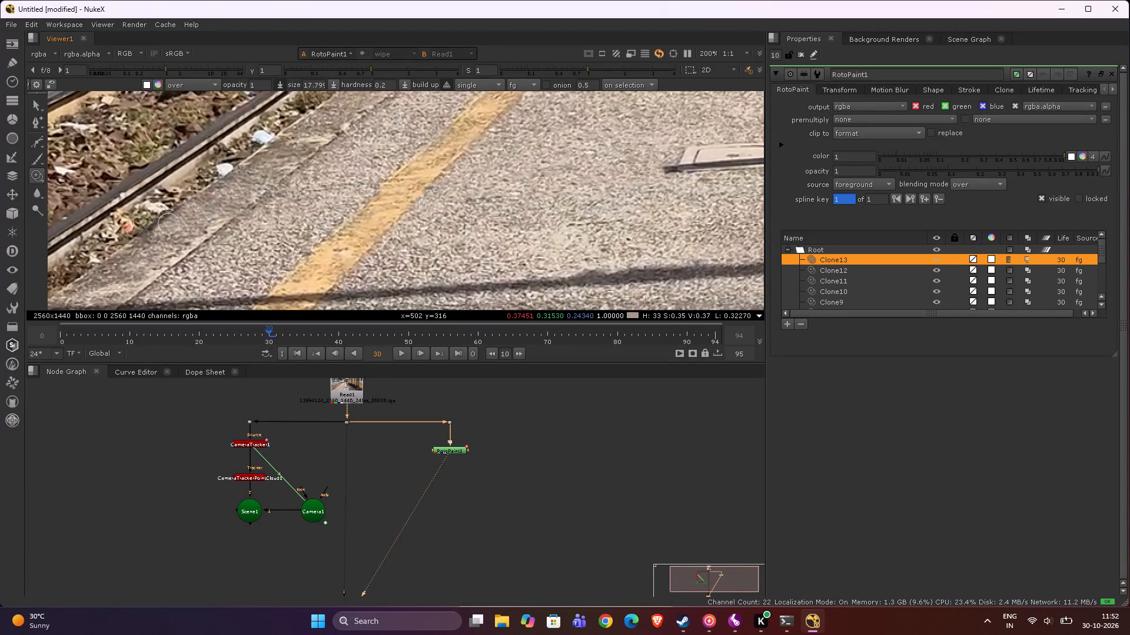
drag(167, 225, 199, 200)
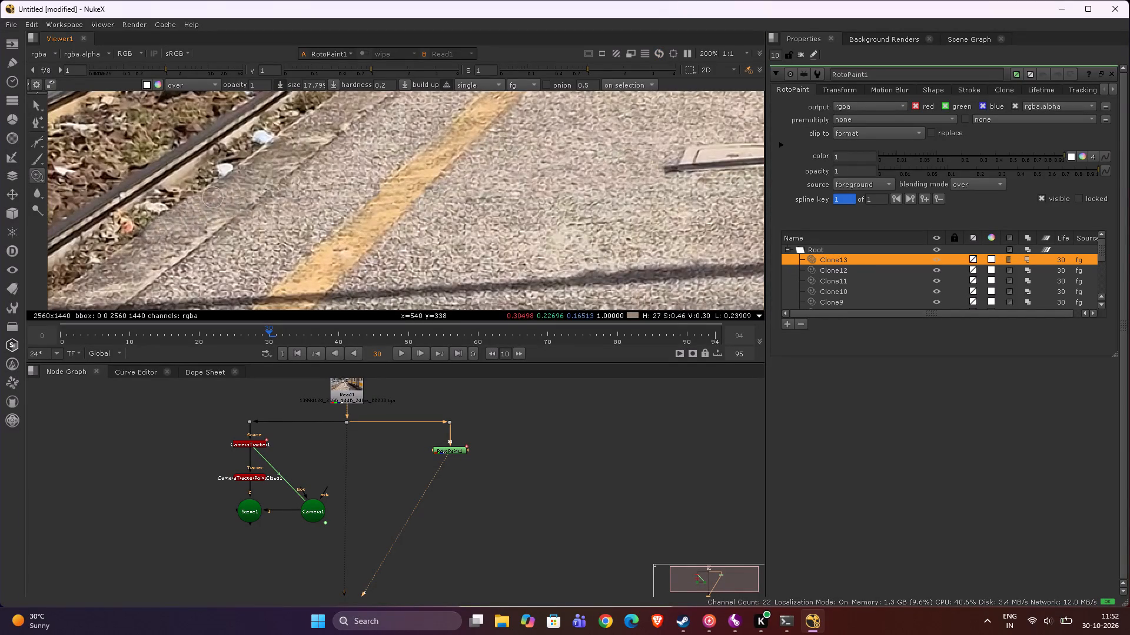
scroll(200, 212, down, 4)
scroll(184, 222, up, 5)
ctrl+drag(188, 213, 174, 233)
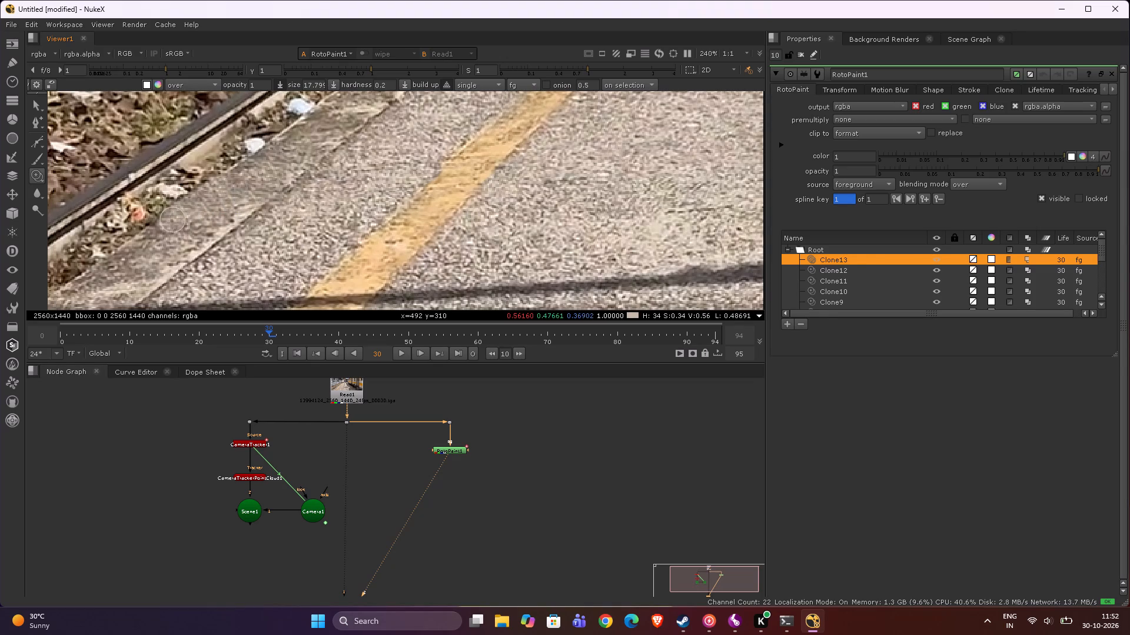
drag(172, 218, 154, 229)
Clone paving over the outer tip of the shadow on the utility cover, at the end away from the lamp post.
scroll(175, 221, down, 10)
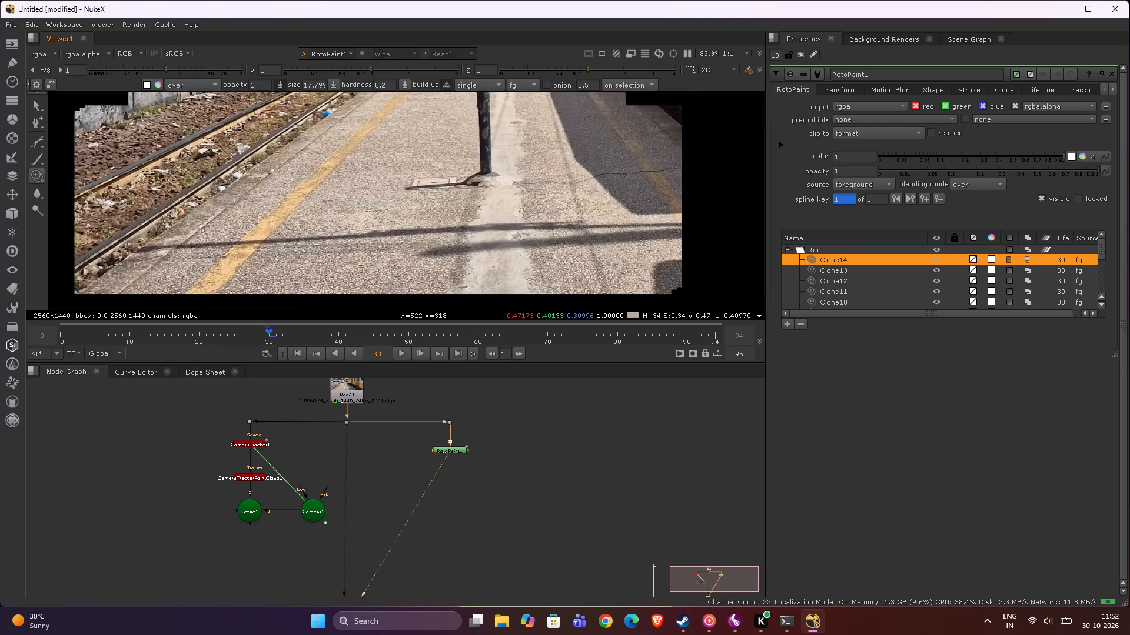
scroll(351, 199, down, 4)
scroll(367, 194, up, 6)
ctrl+drag(355, 186, 398, 195)
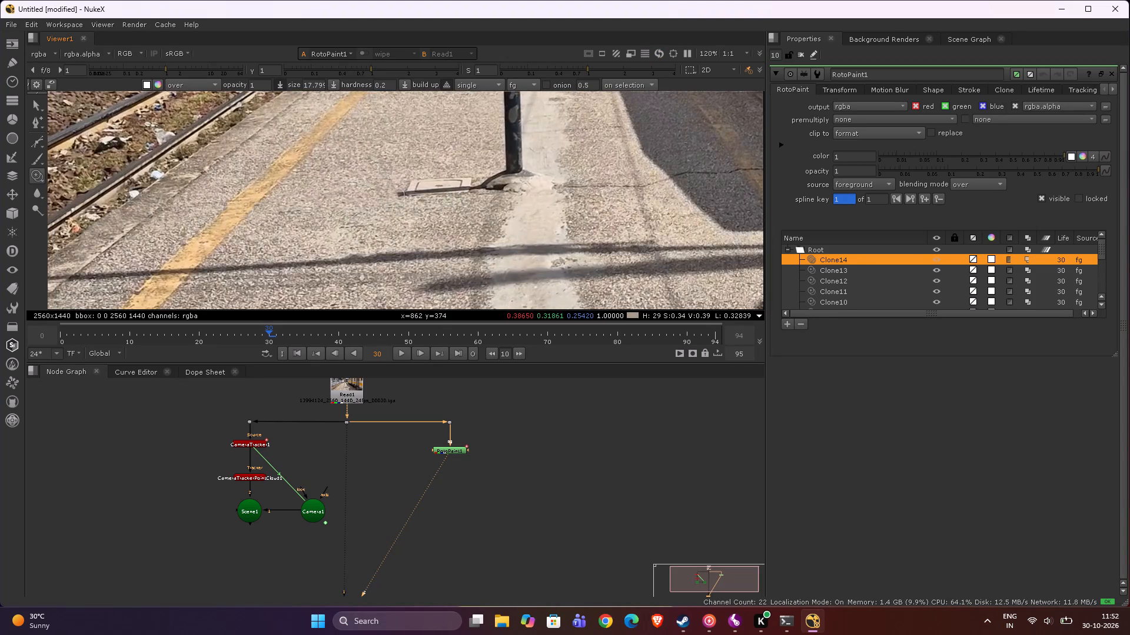
ctrl+drag(398, 195, 398, 196)
scroll(391, 197, up, 5)
drag(400, 188, 414, 185)
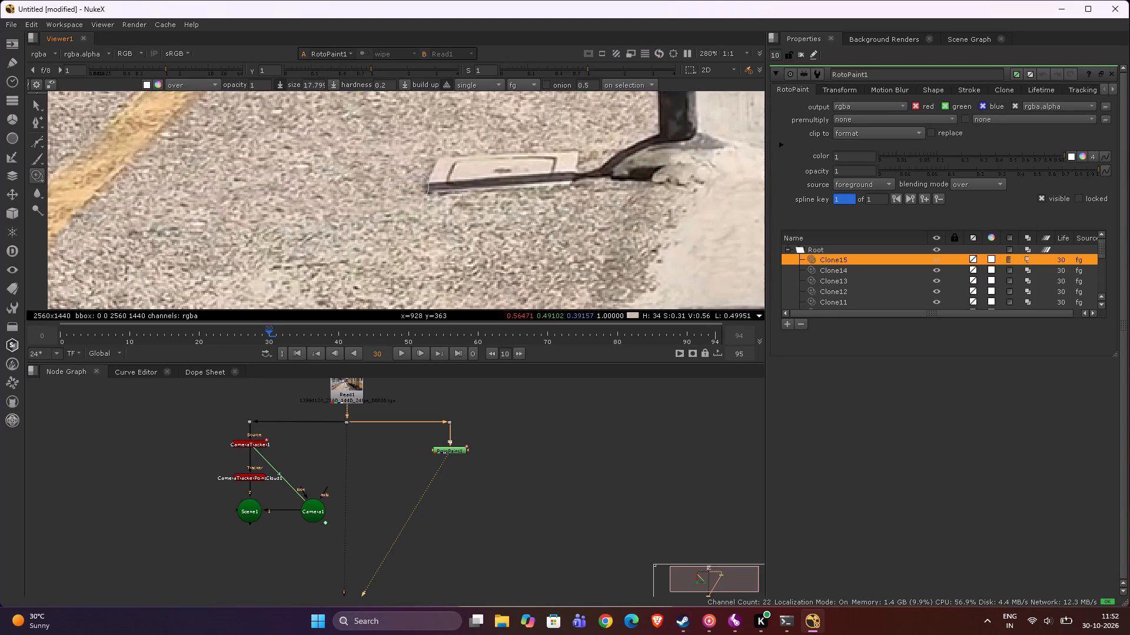
Reduce the clone brush size to about 5.8 for the utility cover.
ctrl+drag(595, 222, 571, 205)
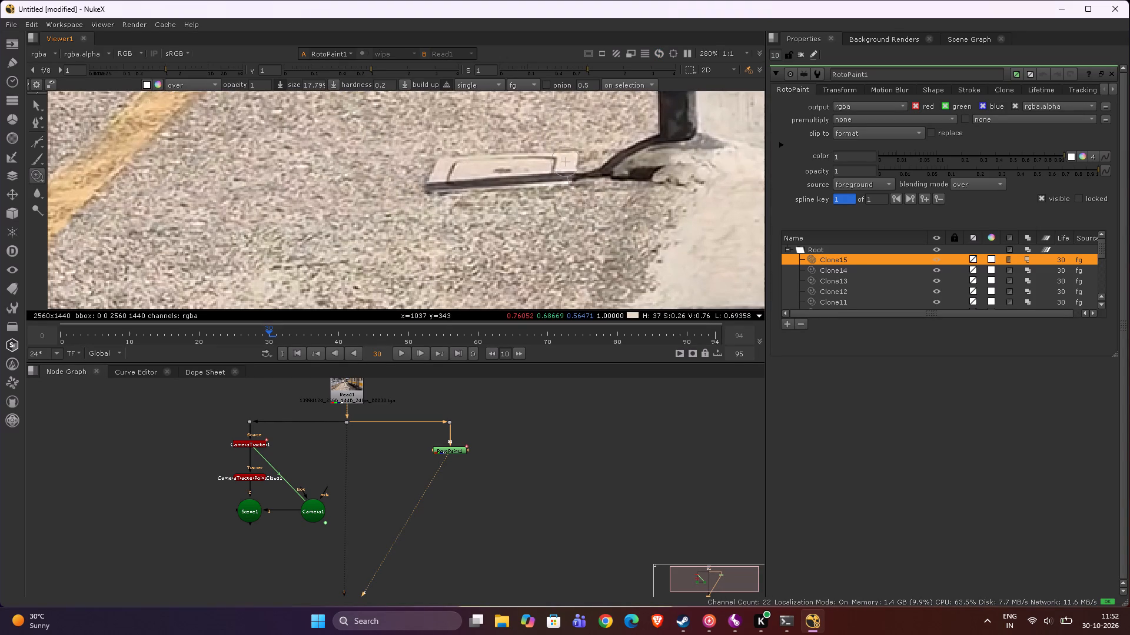
ctrl+drag(571, 205, 571, 205)
shift+drag(570, 188, 579, 202)
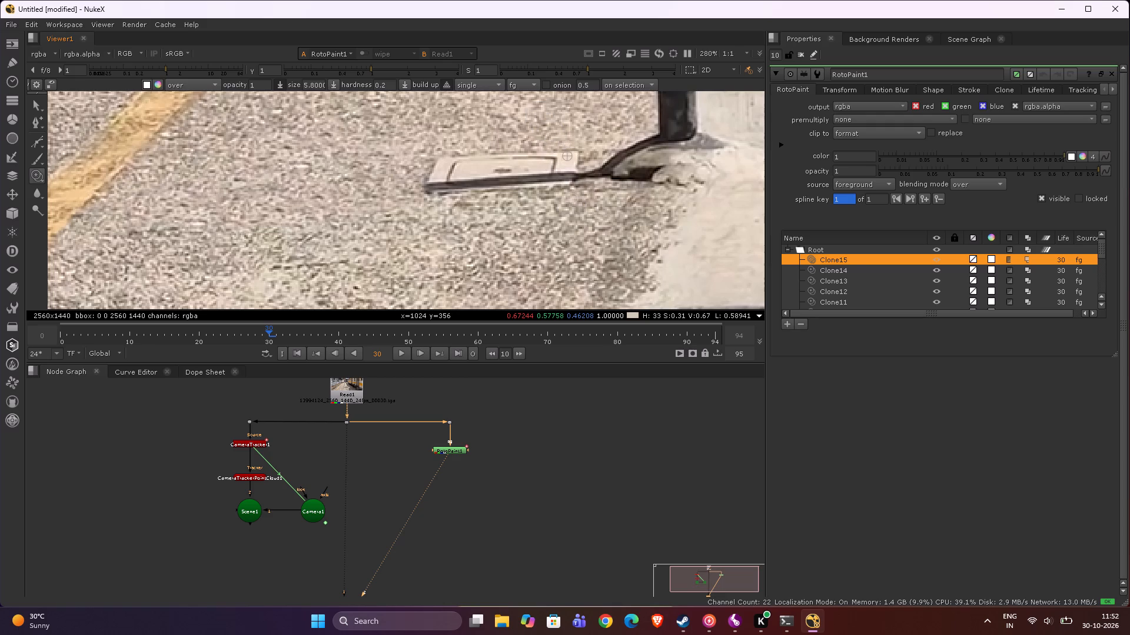
ctrl+drag(573, 199, 566, 181)
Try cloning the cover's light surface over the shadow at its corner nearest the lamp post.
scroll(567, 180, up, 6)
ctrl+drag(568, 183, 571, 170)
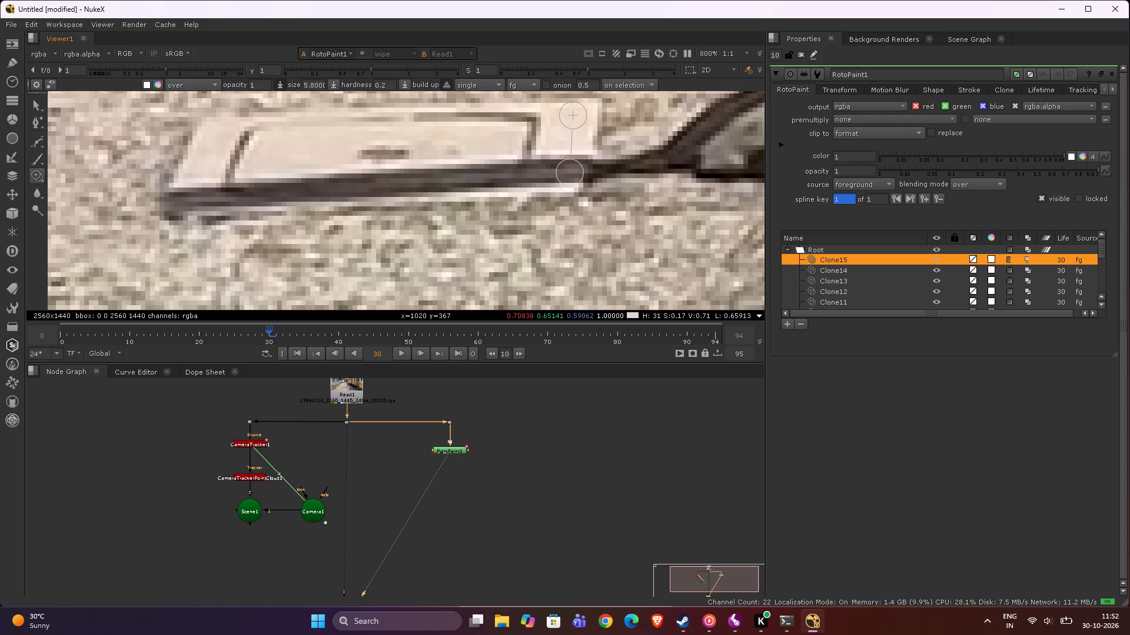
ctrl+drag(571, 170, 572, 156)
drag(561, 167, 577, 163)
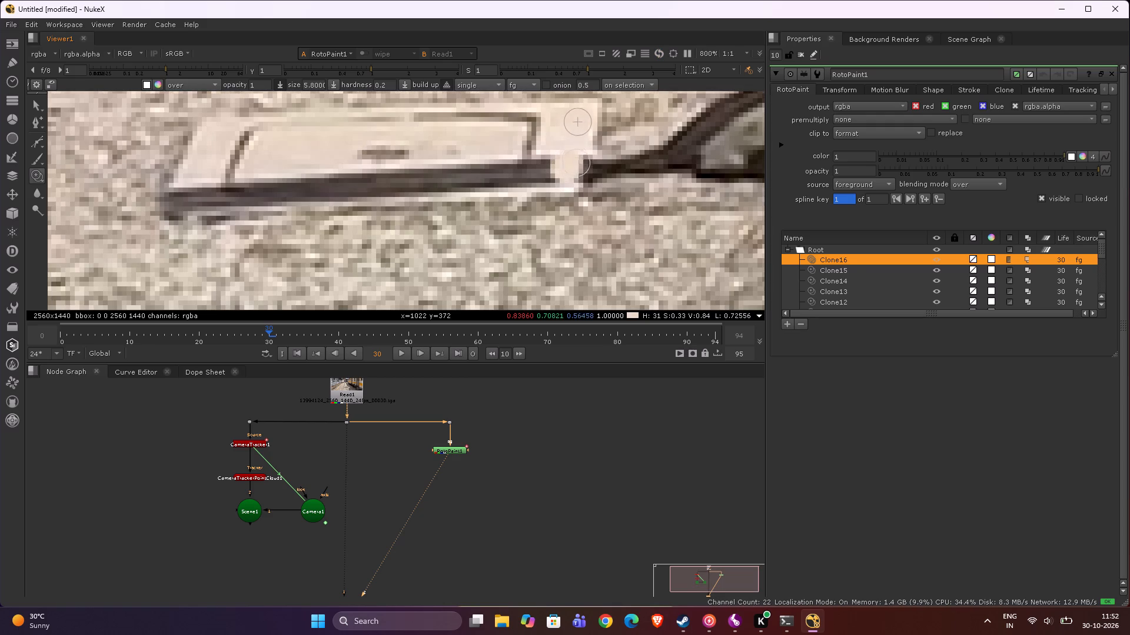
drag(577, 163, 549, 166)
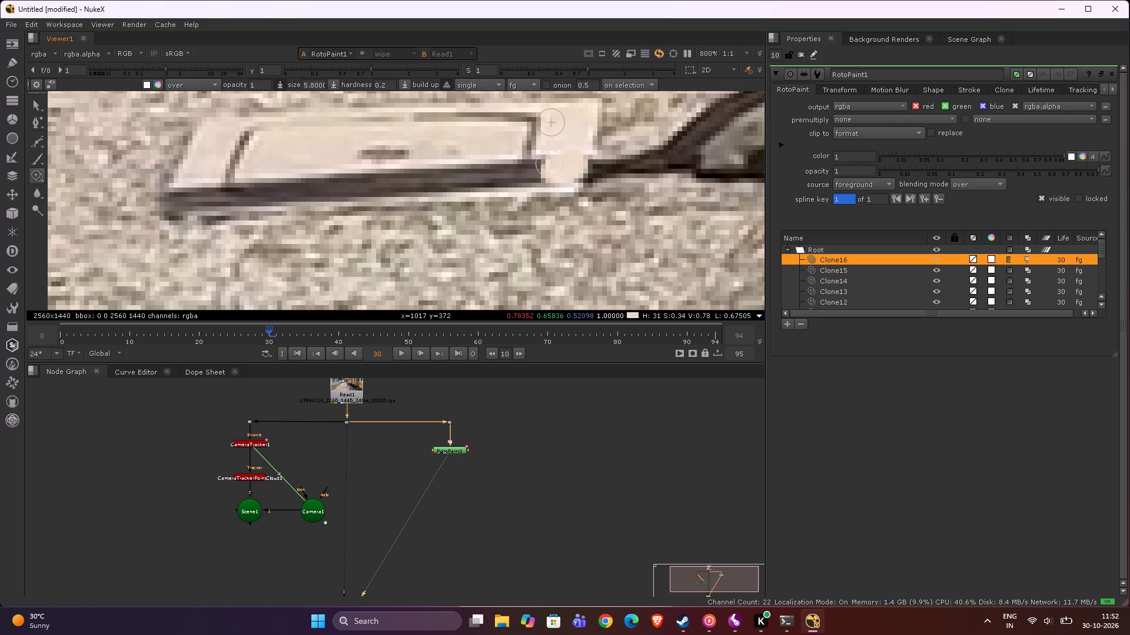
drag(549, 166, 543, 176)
Set the clone brush hardness to 0.1.
scroll(569, 171, down, 10)
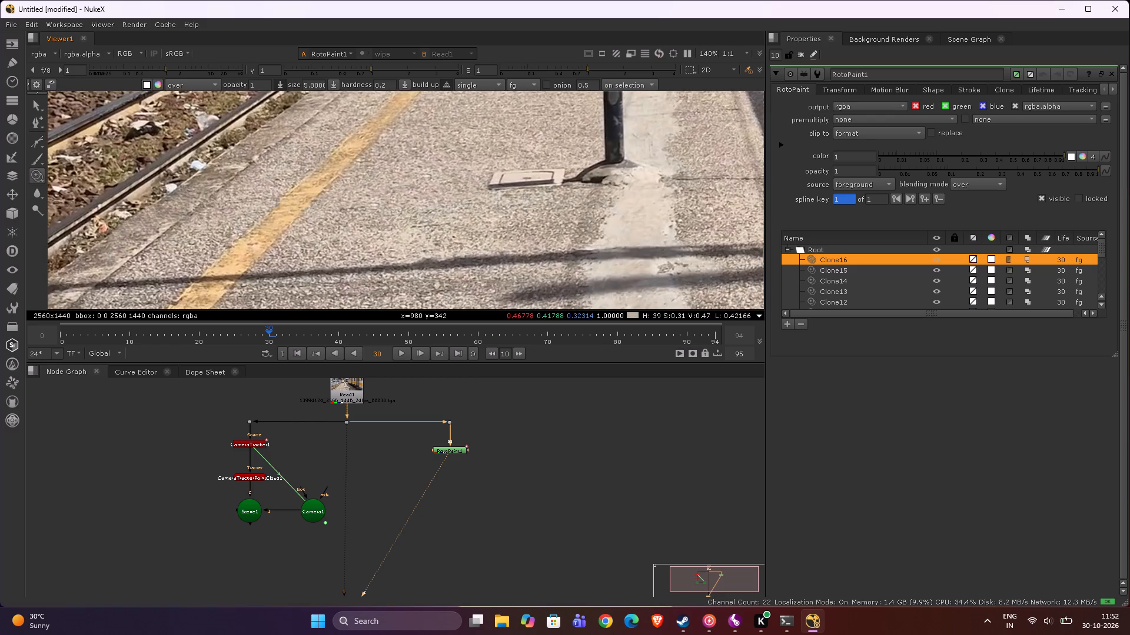
scroll(570, 172, up, 12)
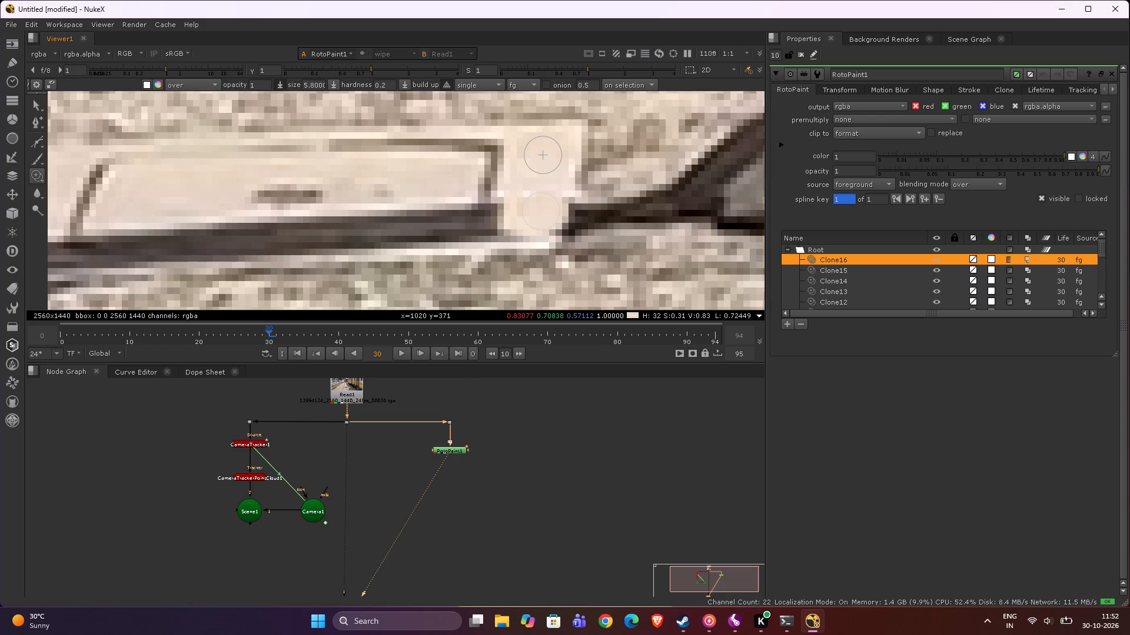
click(387, 85)
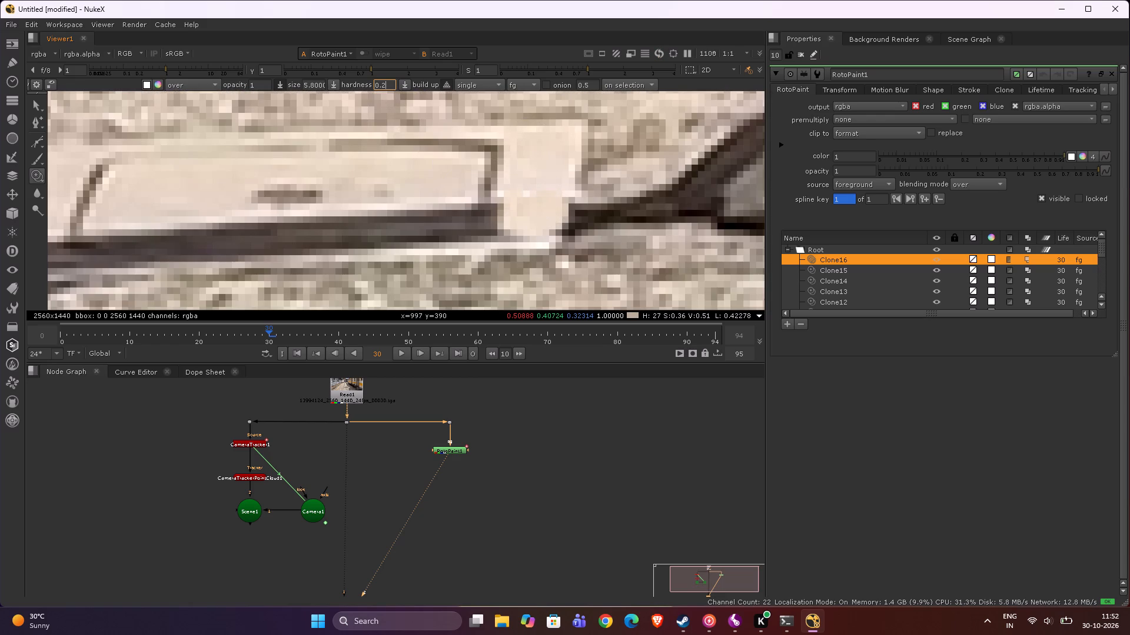
key(BackSpace)
key(1)
key(Return)
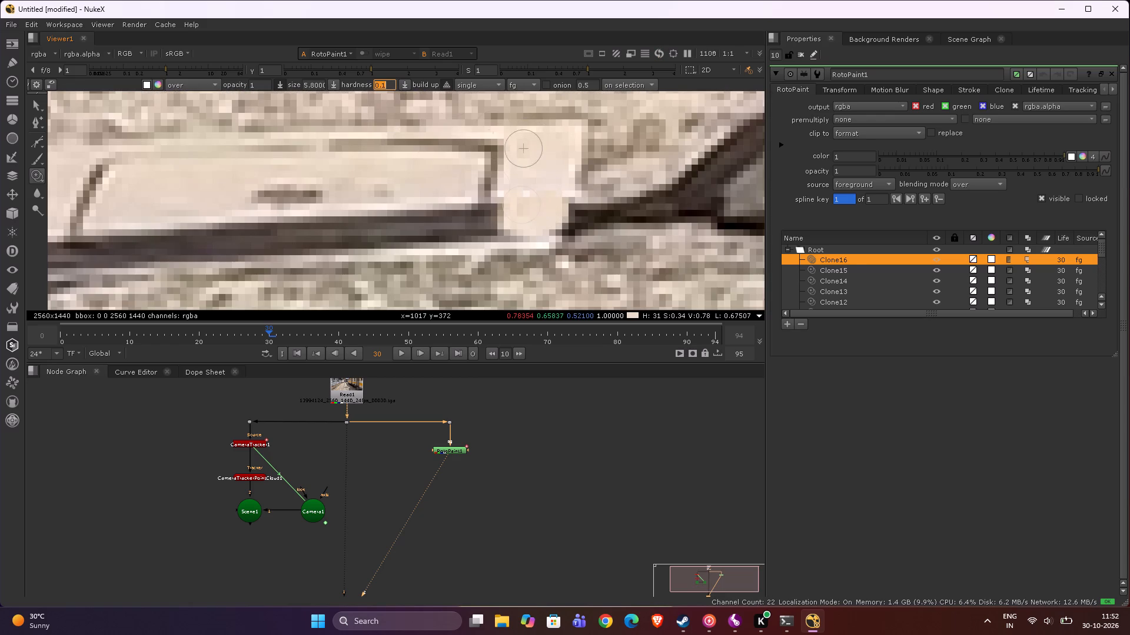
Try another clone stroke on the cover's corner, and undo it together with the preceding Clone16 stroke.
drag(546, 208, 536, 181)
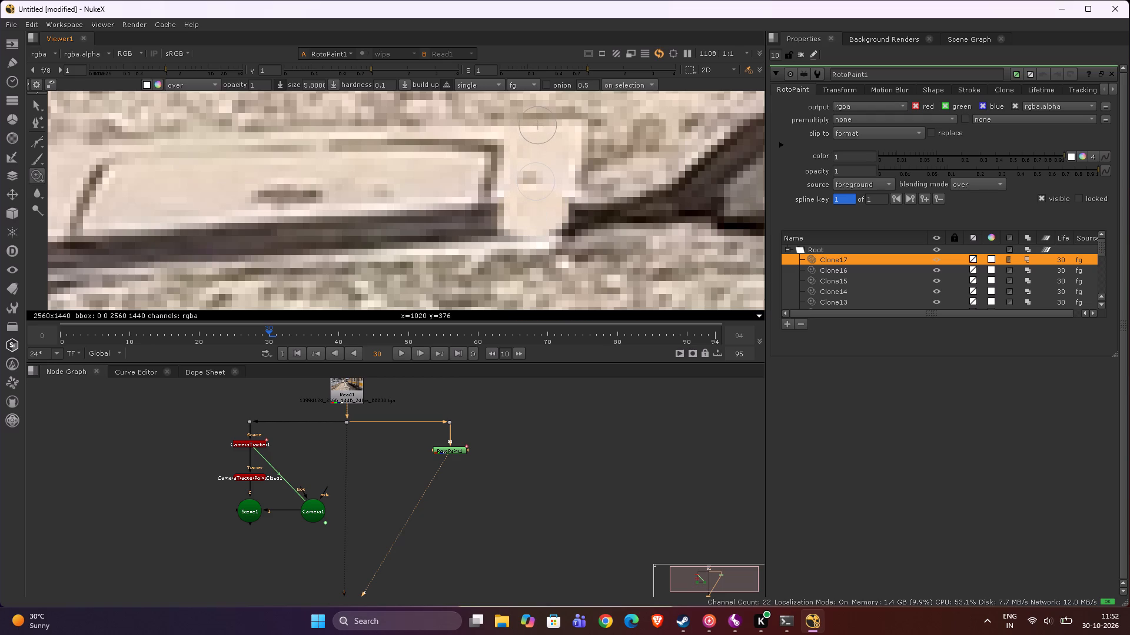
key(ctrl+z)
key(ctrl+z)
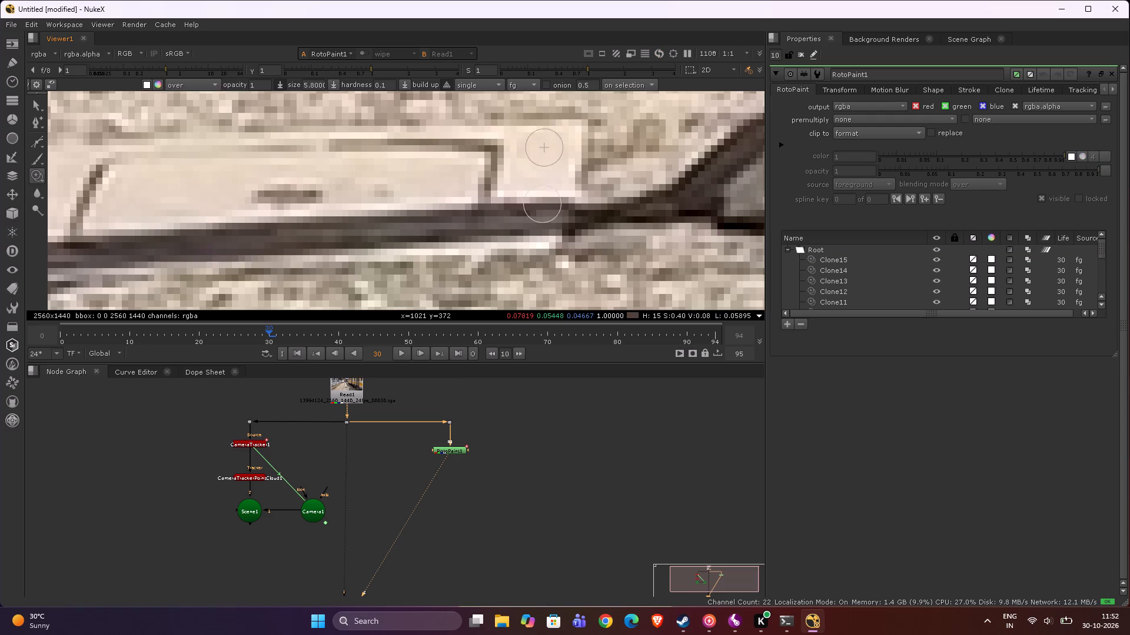
Clone the cover's light surface over the shadow at its corner nearest the lamp post, using the softer brush.
ctrl+drag(547, 216, 542, 200)
drag(536, 202, 540, 220)
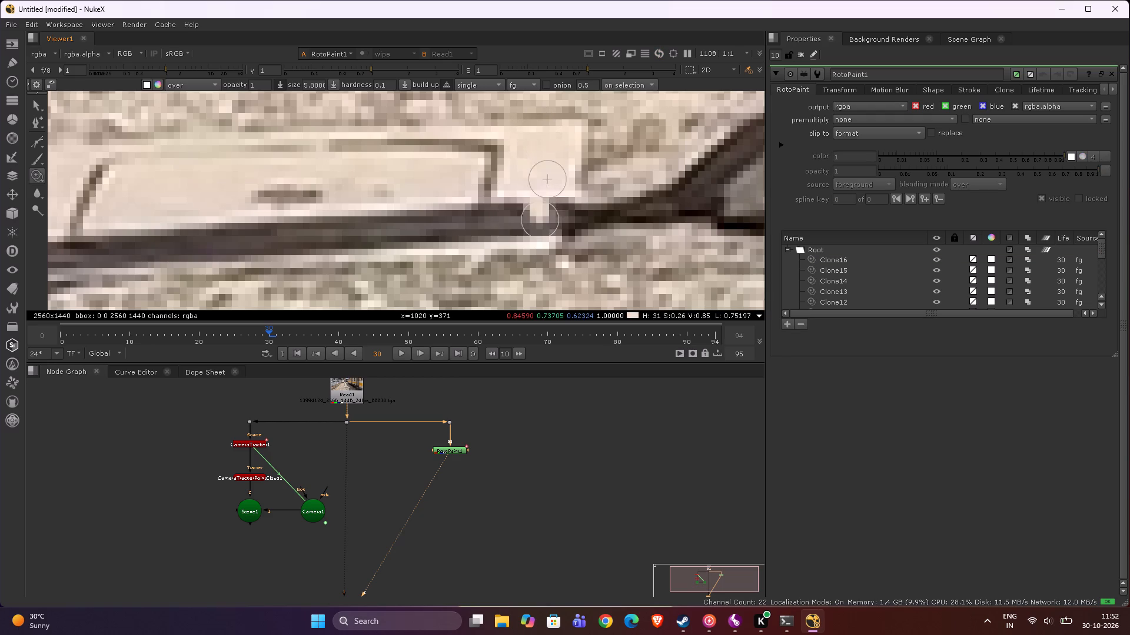
drag(540, 220, 553, 199)
drag(539, 196, 514, 208)
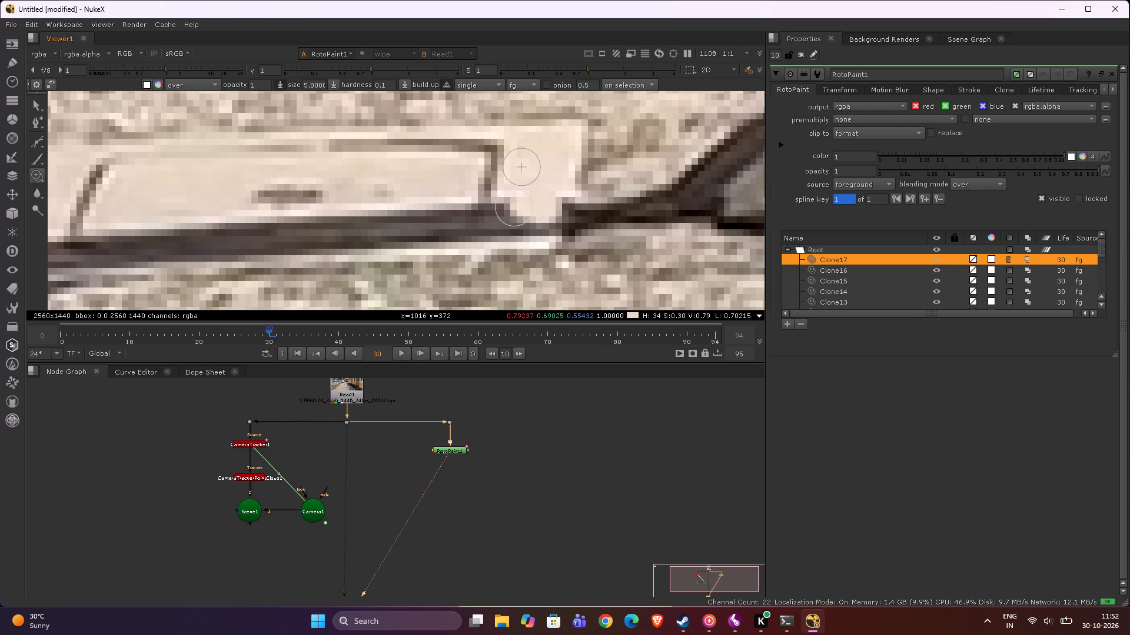
drag(514, 208, 554, 205)
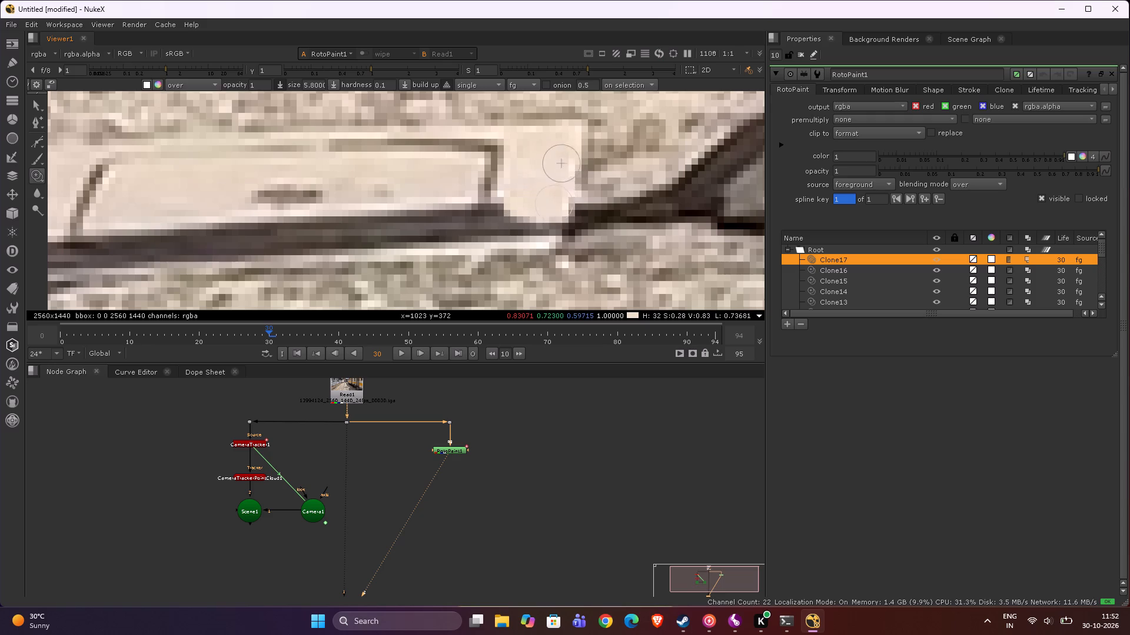
drag(554, 205, 516, 219)
drag(519, 206, 516, 208)
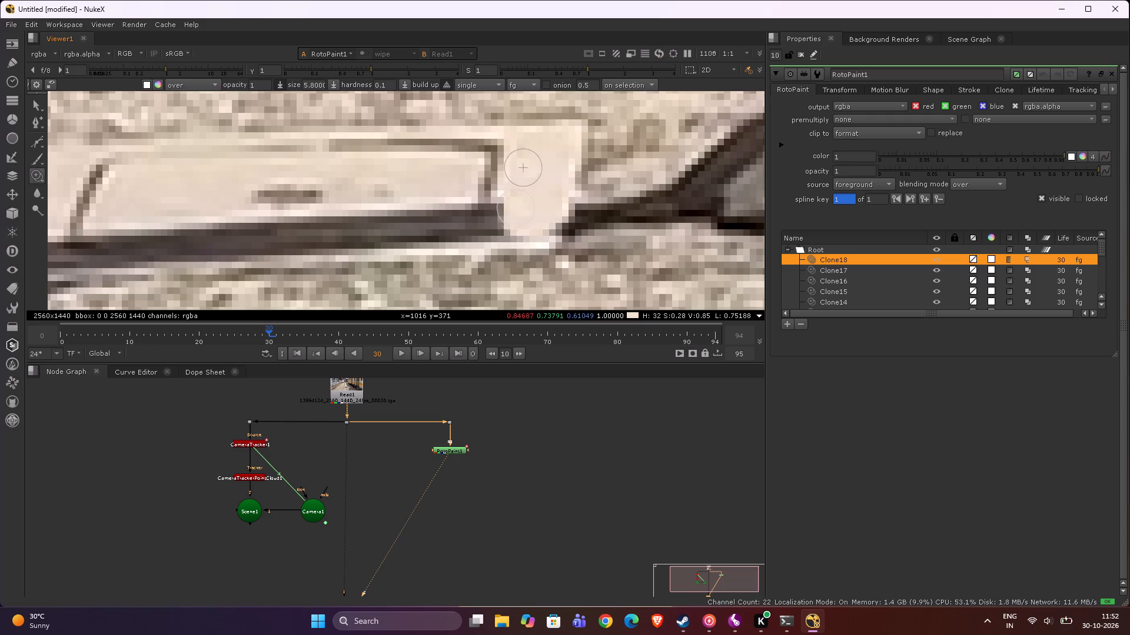
drag(516, 208, 521, 229)
Clone the cover's inner surface over the shadow's upper edge, from the inner frame's far side to the cover's middle.
scroll(524, 237, down, 4)
scroll(450, 229, up, 2)
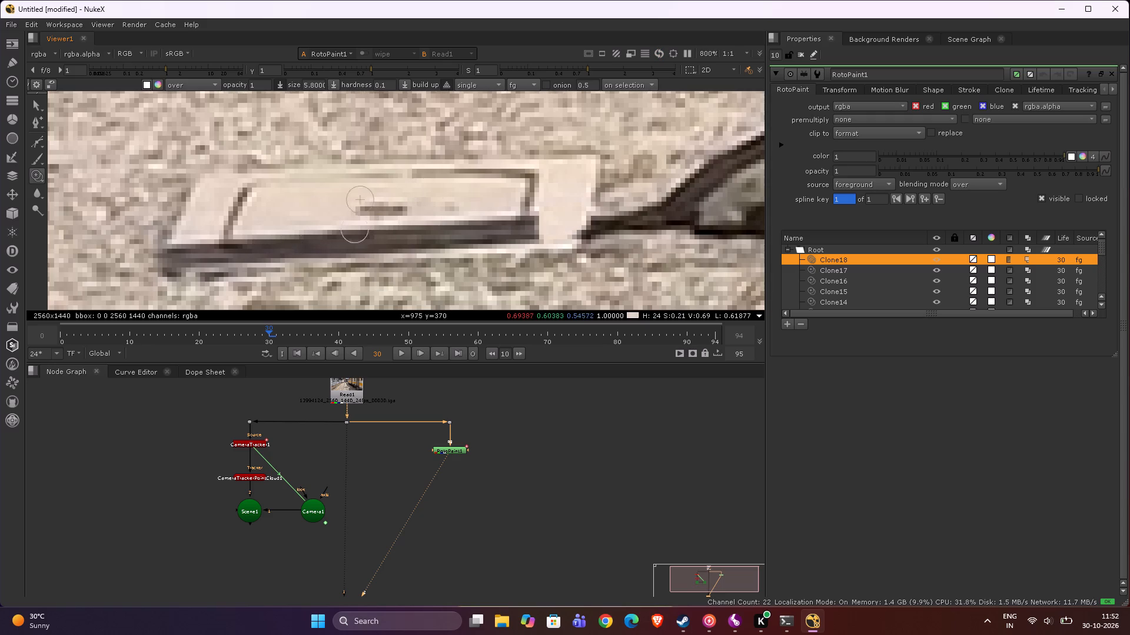
ctrl+drag(277, 238, 319, 223)
drag(313, 228, 398, 222)
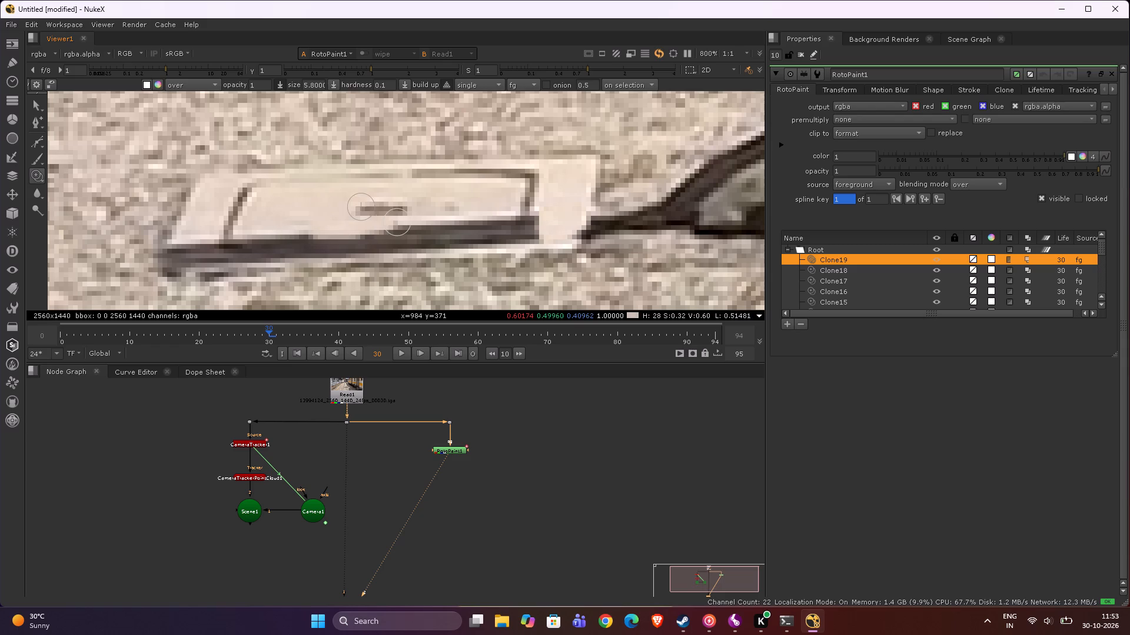
drag(398, 222, 392, 222)
drag(334, 227, 304, 229)
ctrl+drag(345, 225, 301, 238)
drag(303, 233, 249, 236)
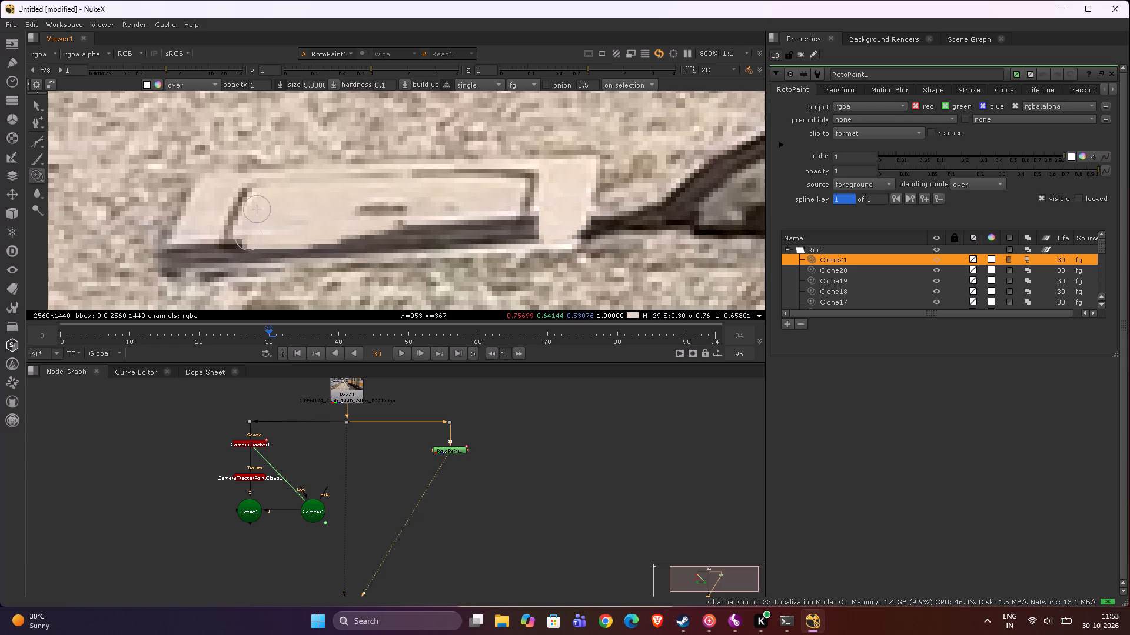
drag(249, 236, 354, 236)
ctrl+drag(318, 236, 384, 227)
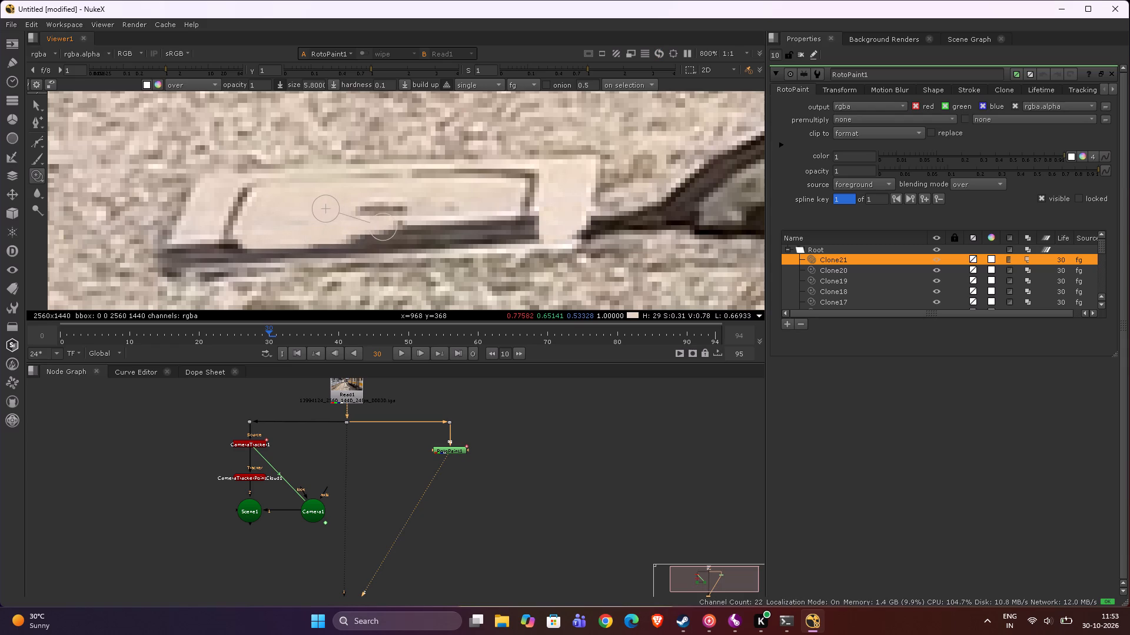
ctrl+drag(384, 227, 387, 226)
drag(338, 236, 380, 230)
drag(345, 233, 383, 233)
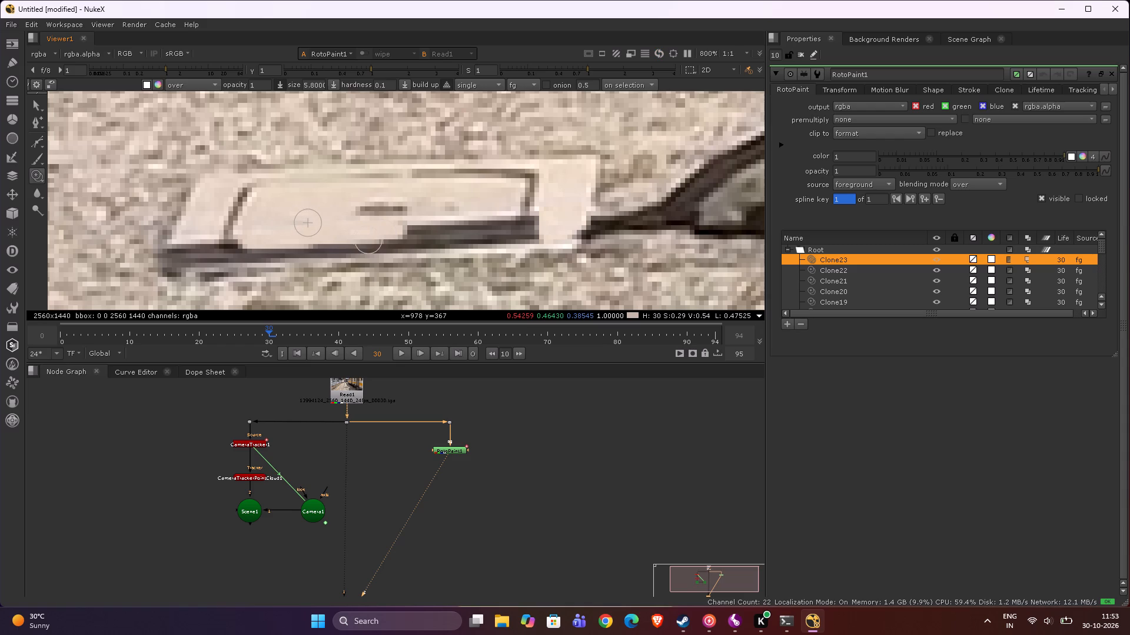
Clone the cover's light inner surface over the remaining shadow, from the cover's middle to the inner frame's corner nearest the lamp post.
ctrl+drag(368, 240, 373, 218)
drag(370, 230, 471, 229)
drag(383, 230, 471, 226)
drag(342, 236, 425, 232)
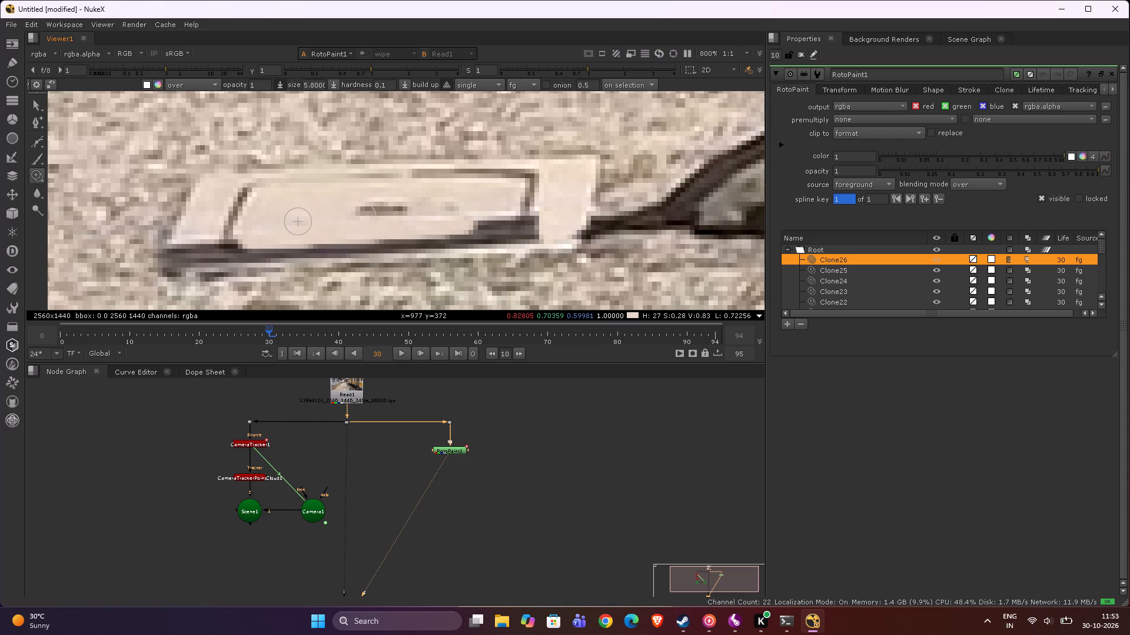
ctrl+drag(363, 216, 370, 232)
drag(358, 231, 441, 233)
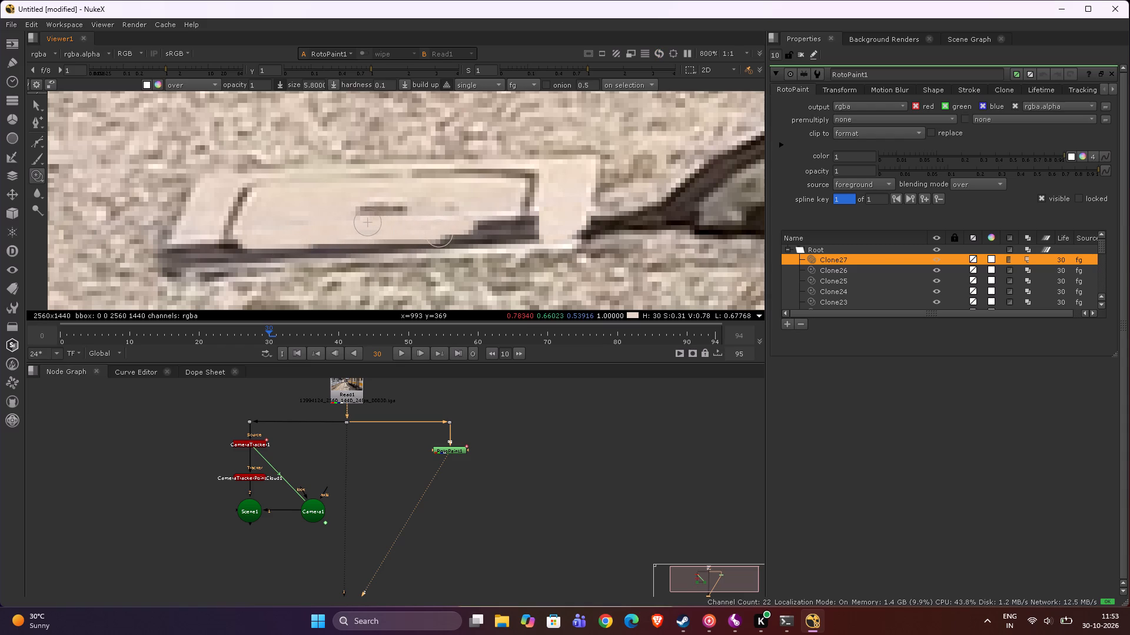
drag(441, 233, 493, 230)
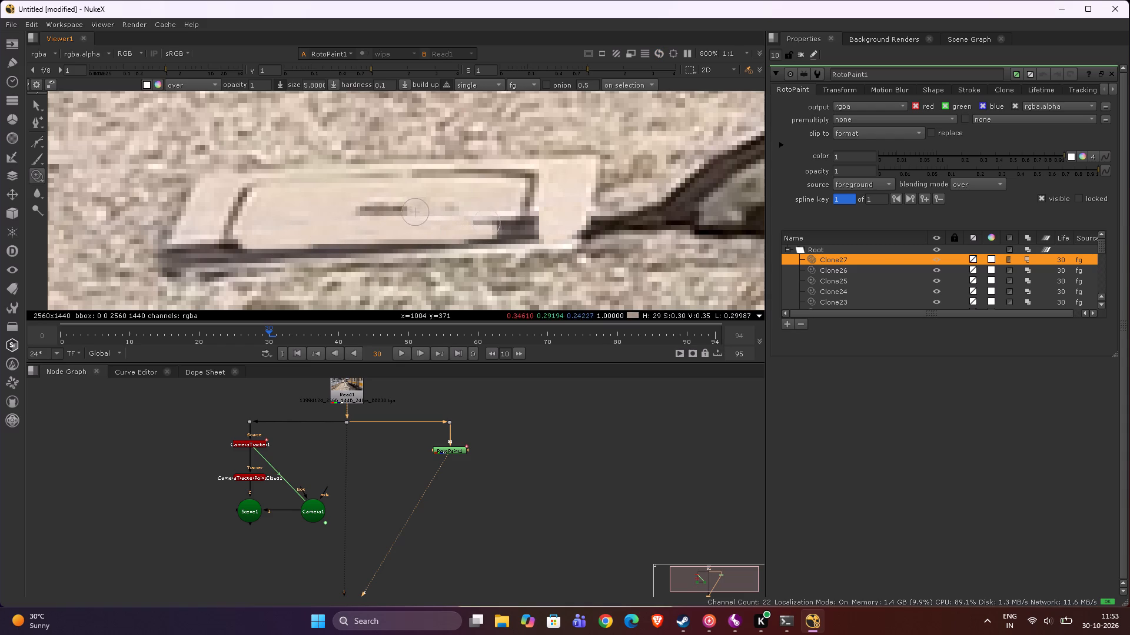
ctrl+drag(513, 225, 460, 230)
drag(464, 217, 500, 209)
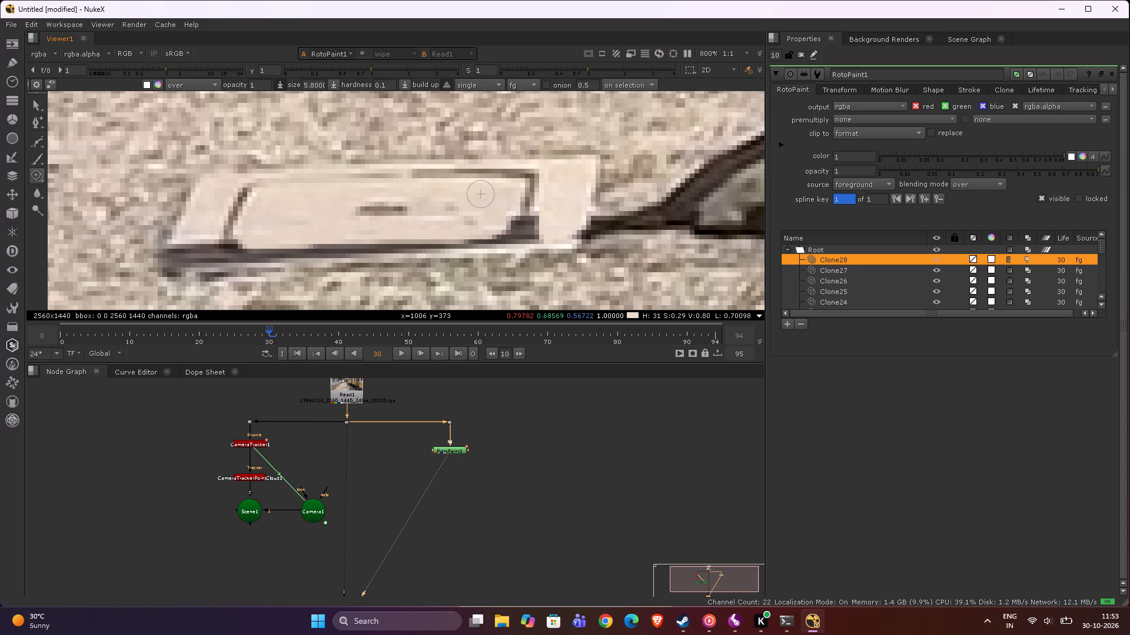
drag(500, 209, 454, 233)
Clone the cover's light border over the dark blotch at the inner frame's corner nearest the lamp post.
scroll(454, 224, down, 5)
scroll(355, 245, down, 2)
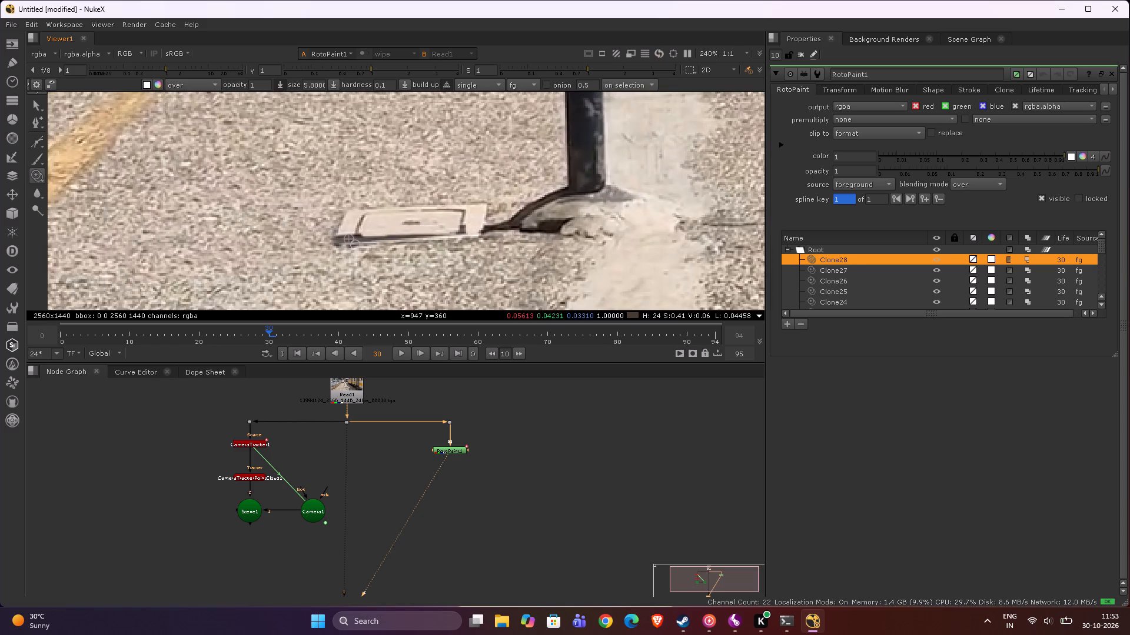
scroll(449, 241, up, 5)
ctrl+drag(481, 213, 454, 219)
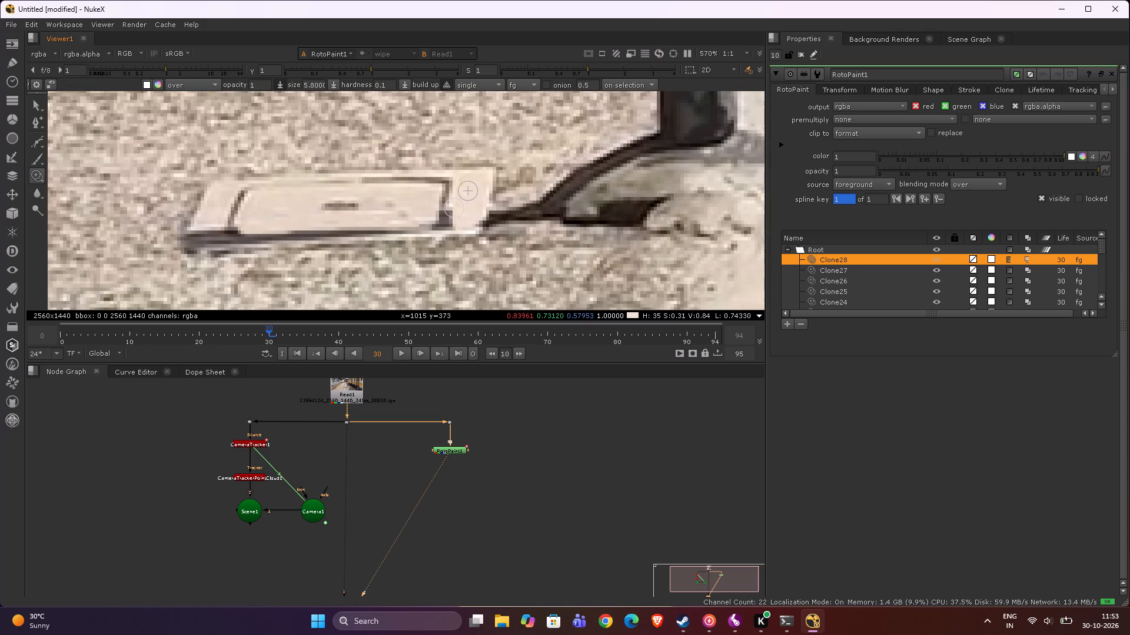
drag(453, 206, 439, 226)
Clone pavement texture over the shadow band along the cover's near edge, working toward the corner farthest from the lamp post.
scroll(434, 209, down, 5)
scroll(330, 213, up, 6)
scroll(336, 218, down, 3)
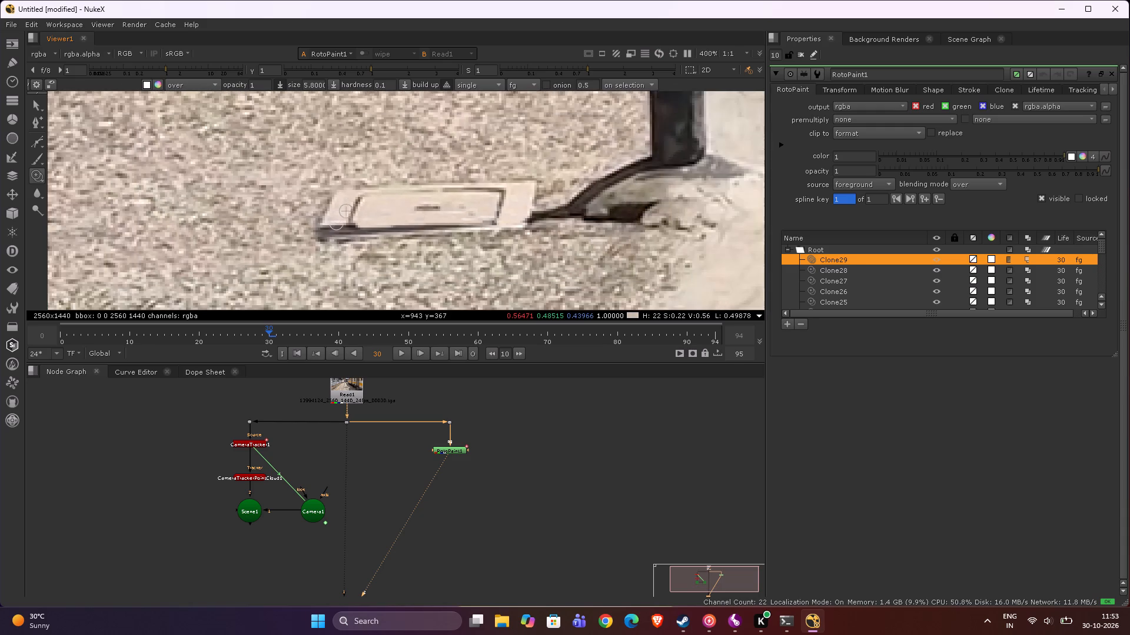
scroll(337, 226, up, 4)
scroll(339, 229, down, 2)
ctrl+drag(329, 216, 345, 220)
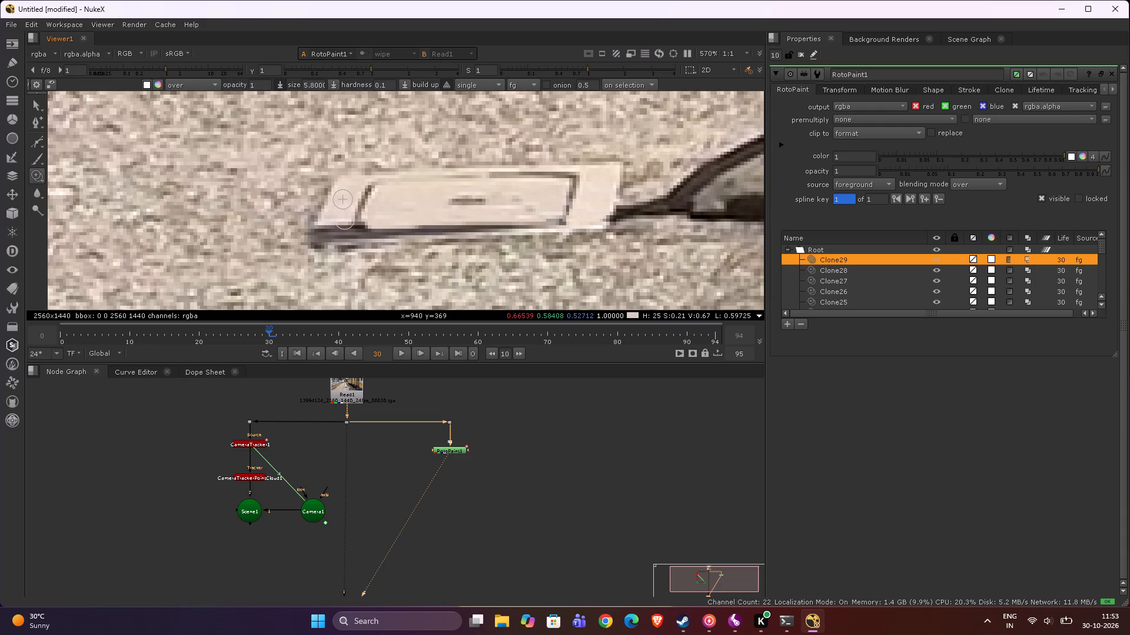
ctrl+drag(345, 220, 350, 221)
ctrl+drag(595, 246, 536, 225)
scroll(544, 229, up, 4)
drag(541, 229, 398, 237)
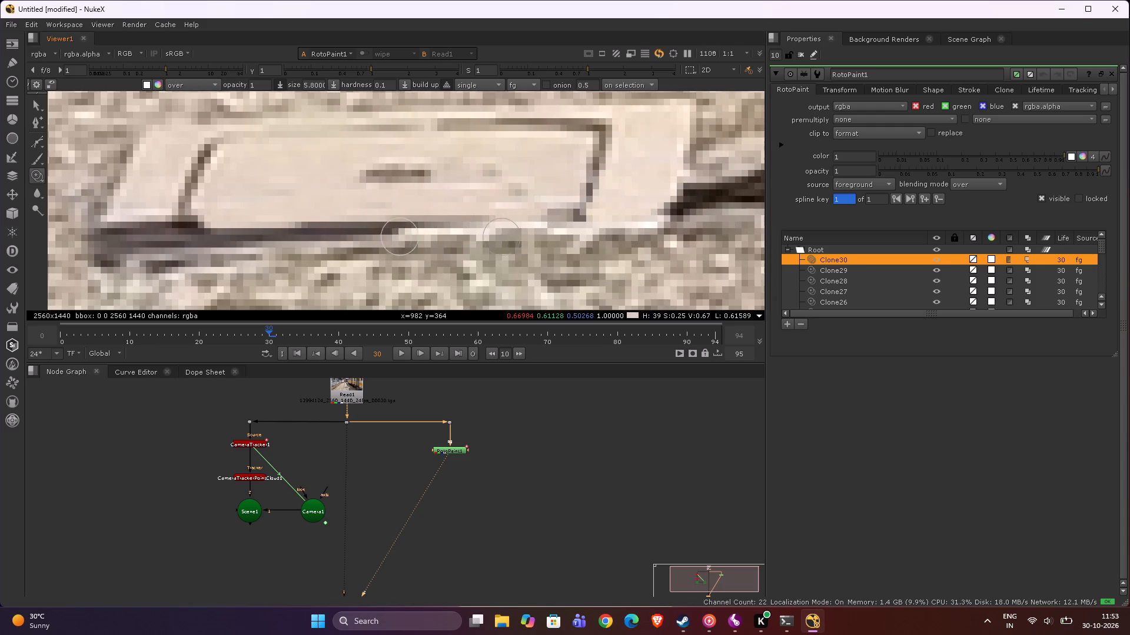
drag(398, 237, 268, 240)
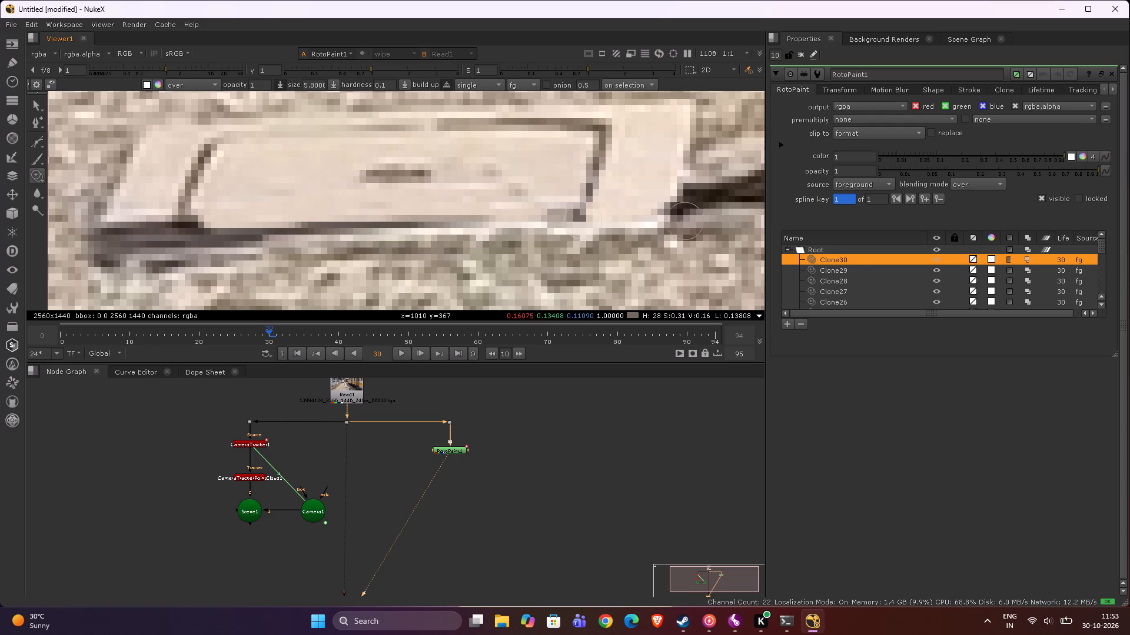
drag(587, 224, 267, 240)
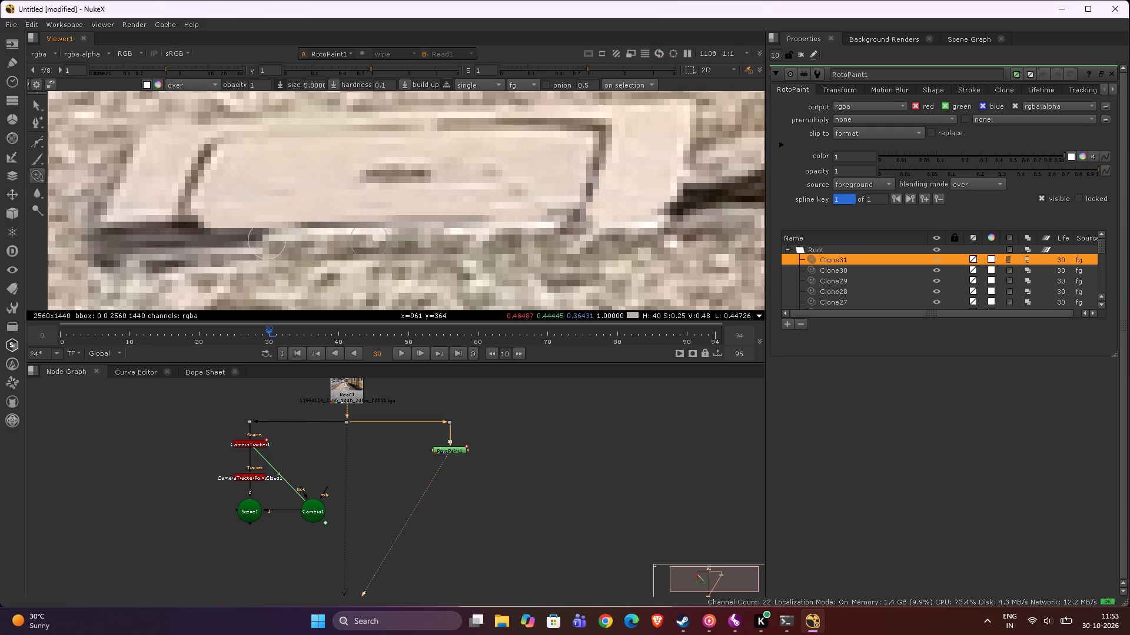
drag(278, 239, 150, 242)
drag(168, 243, 137, 242)
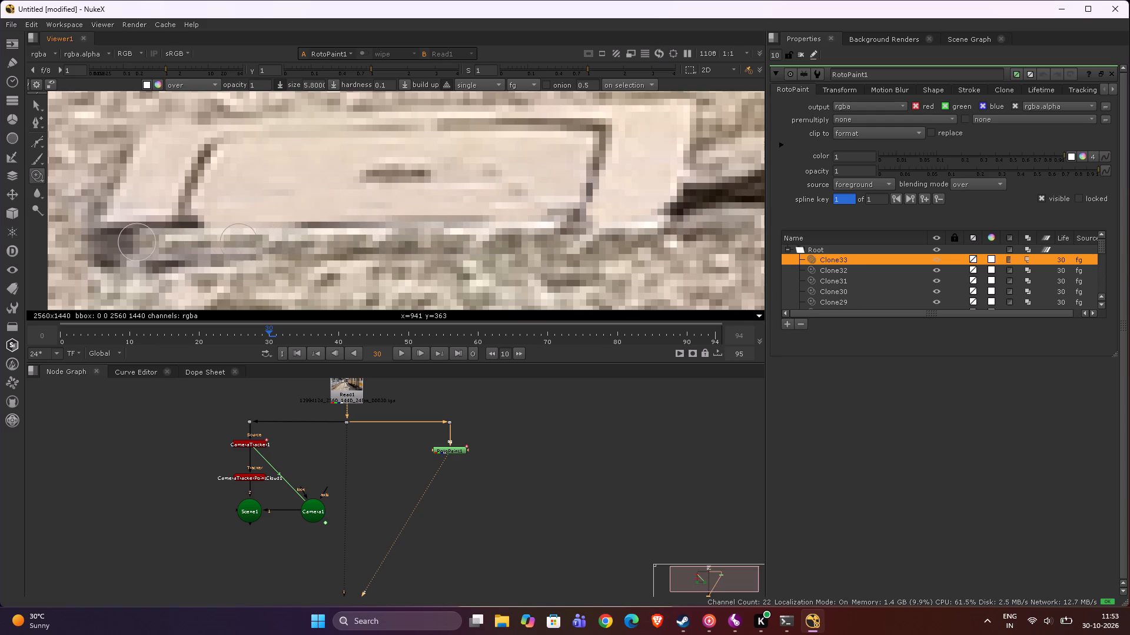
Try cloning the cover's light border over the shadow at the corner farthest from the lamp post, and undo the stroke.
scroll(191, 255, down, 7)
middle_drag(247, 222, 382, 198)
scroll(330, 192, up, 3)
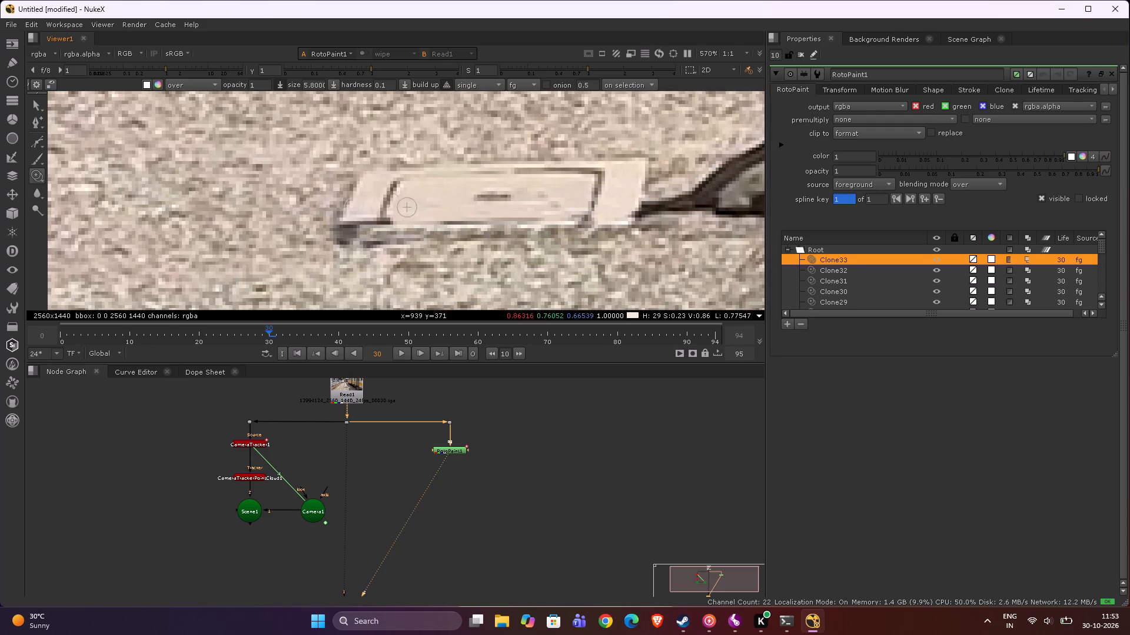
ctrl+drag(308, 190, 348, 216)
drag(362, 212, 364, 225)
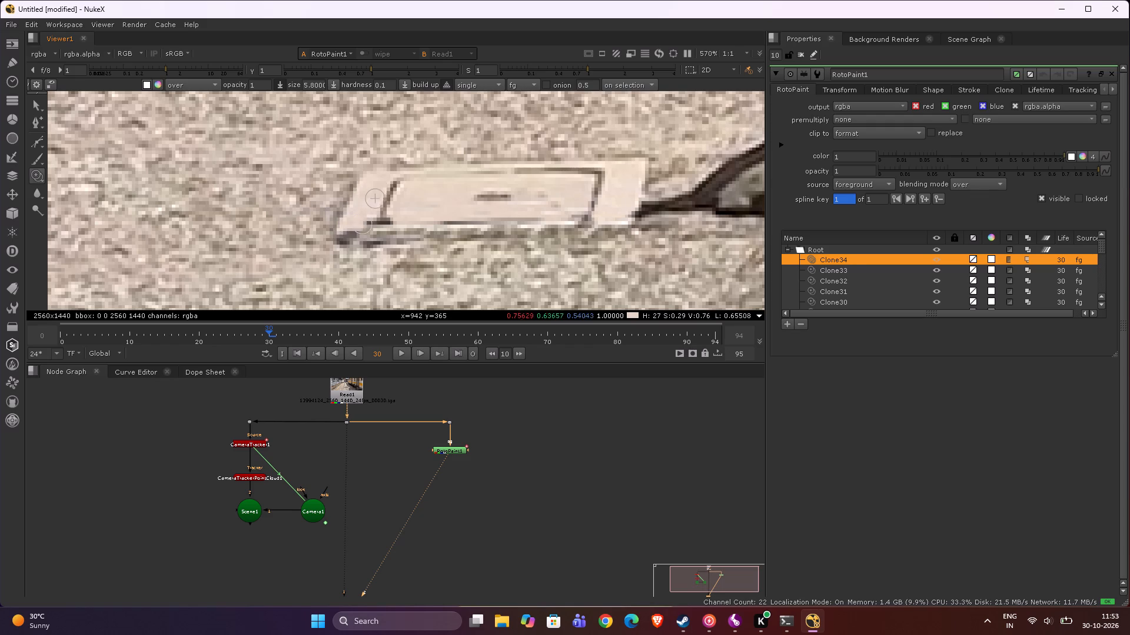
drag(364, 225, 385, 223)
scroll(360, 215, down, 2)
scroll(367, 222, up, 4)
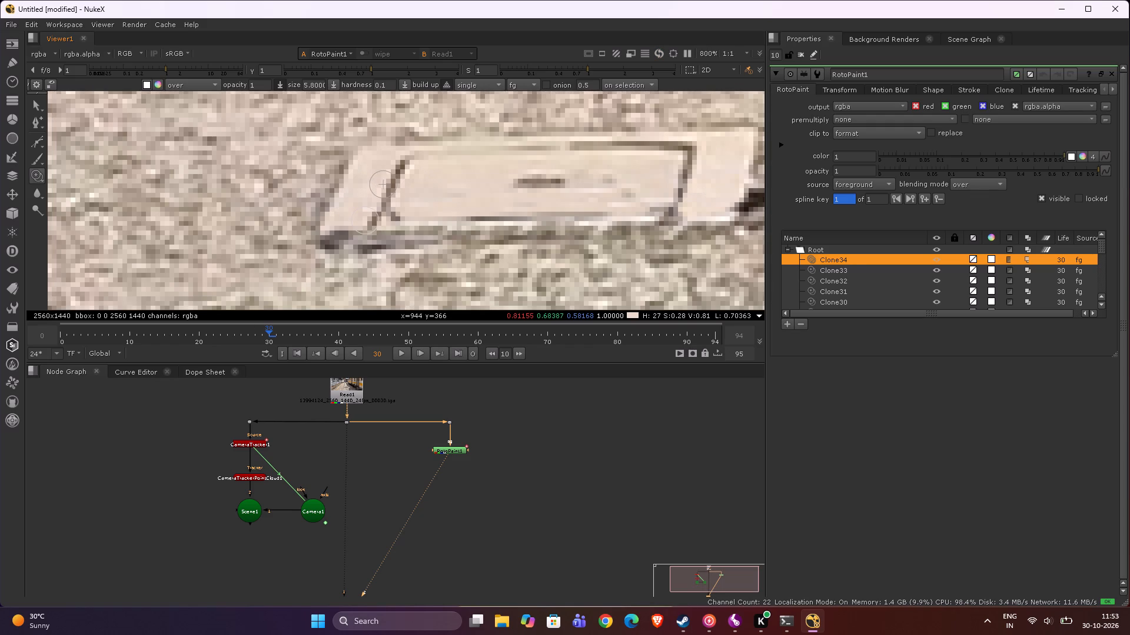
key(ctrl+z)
Clone the cover's light border over the shadow at its corner farthest from the lamp post, up to the inner frame.
drag(341, 210, 353, 225)
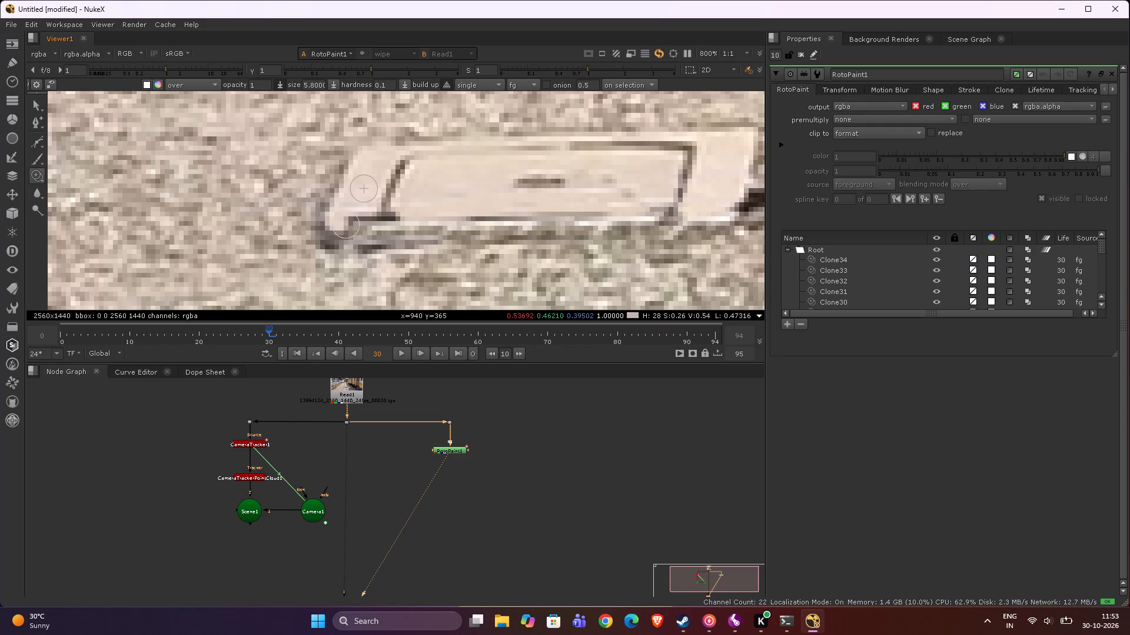
drag(353, 225, 369, 224)
ctrl+drag(350, 211, 361, 216)
drag(363, 210, 381, 225)
Clone pavement texture over the thin dark shadow joining the cover's edge to the lamp post's foot.
scroll(358, 216, down, 9)
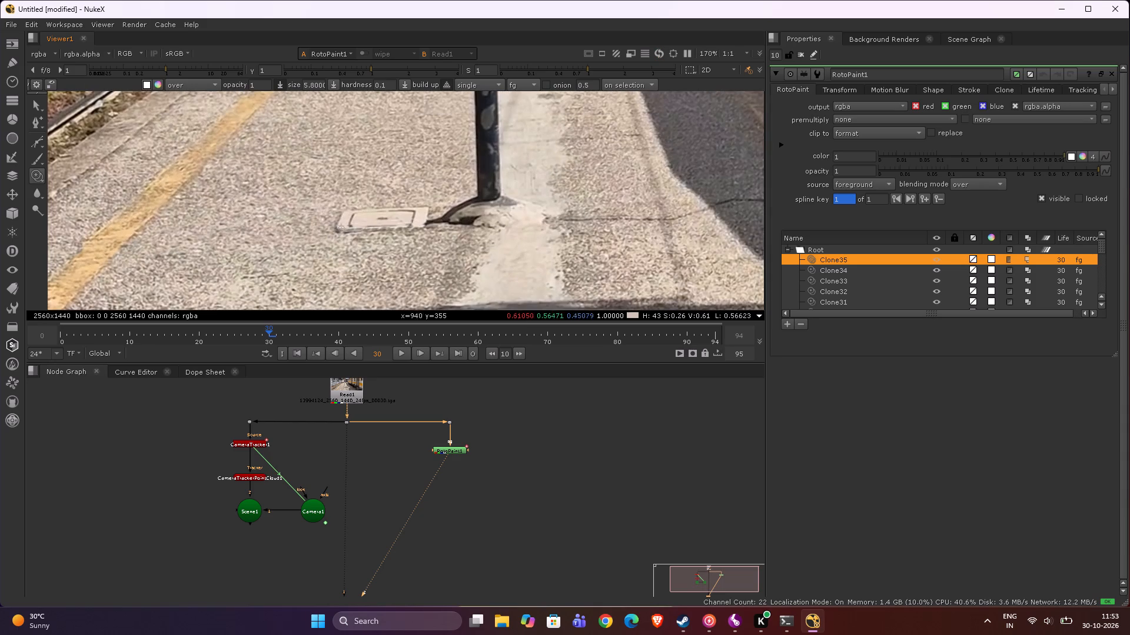
scroll(429, 248, up, 3)
scroll(450, 199, up, 4)
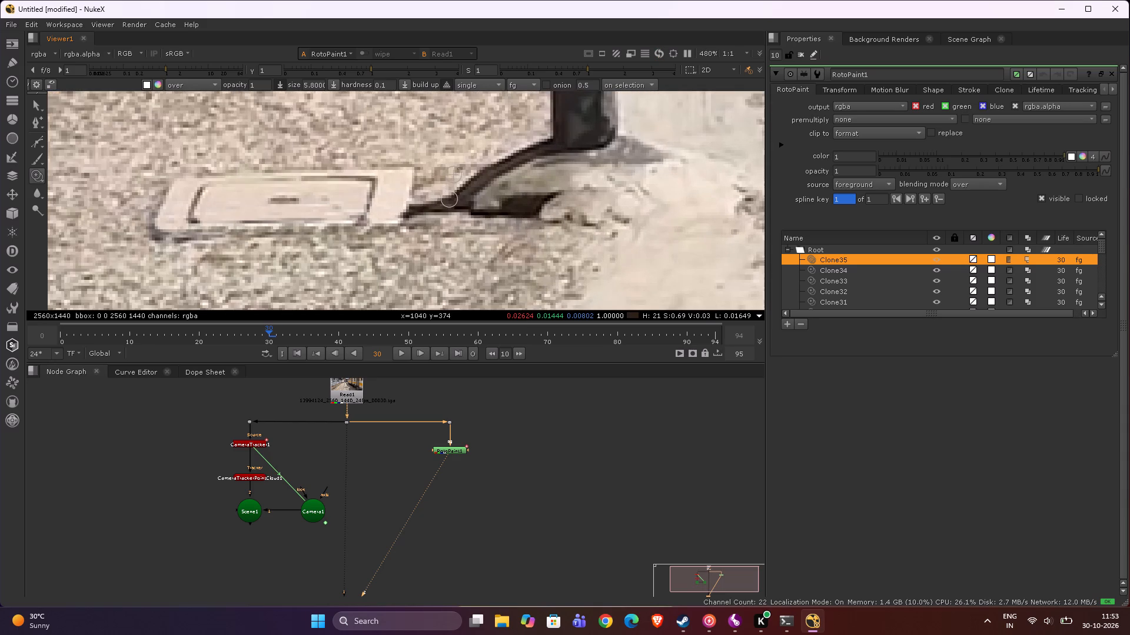
drag(425, 200, 410, 209)
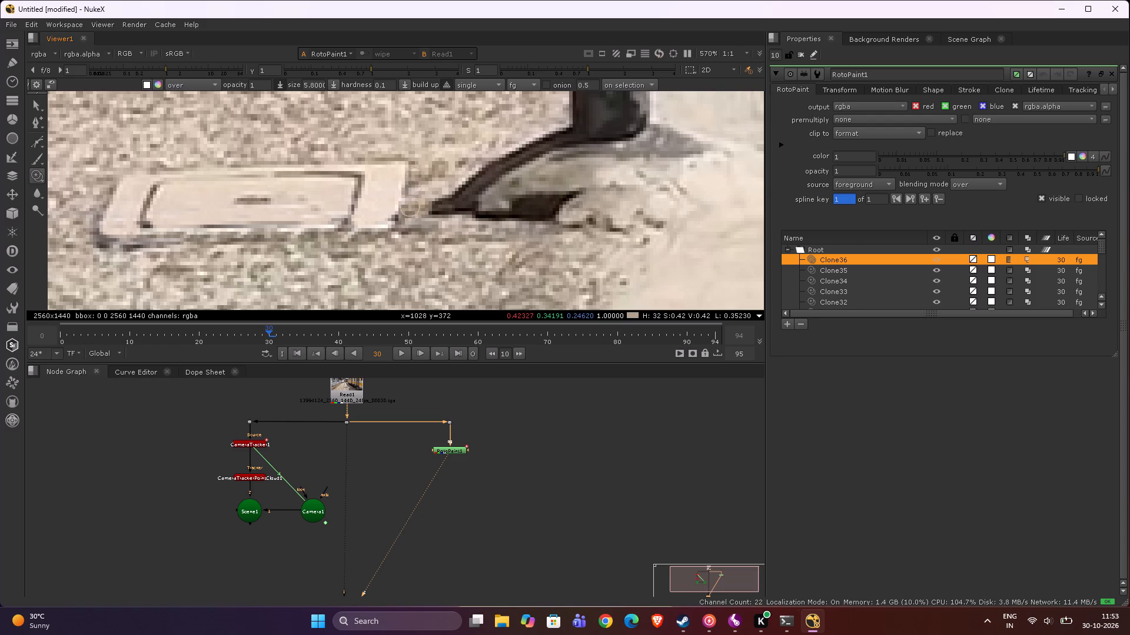
drag(410, 209, 441, 212)
Set the clone brush size to about 10.6 and clone pavement over the curved dark shadow at the lamp post's foot.
scroll(423, 171, down, 5)
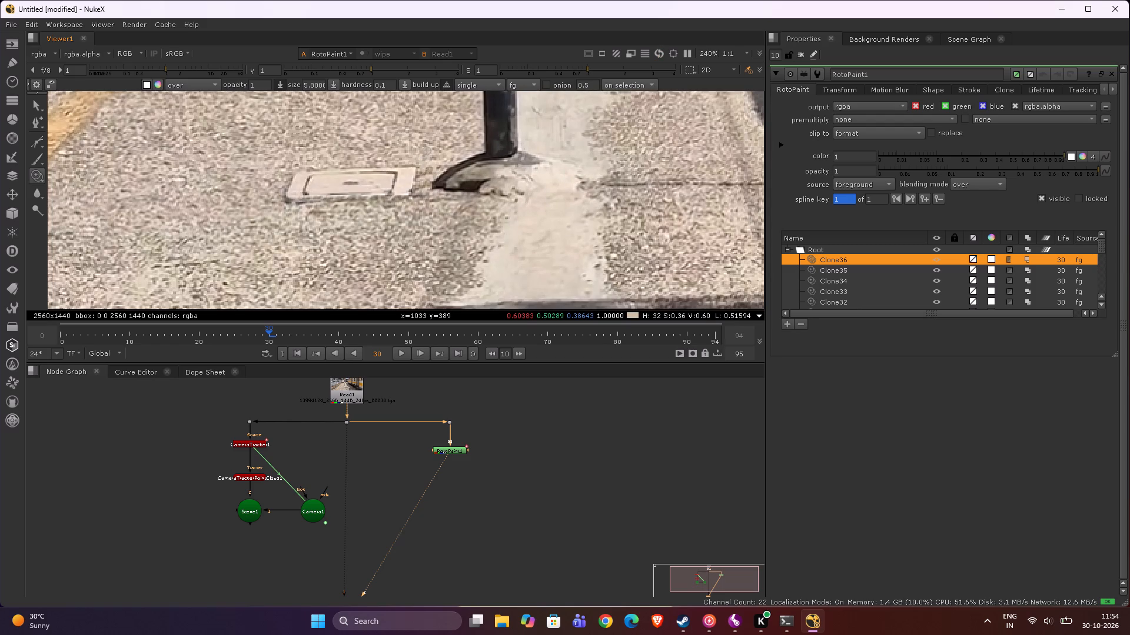
ctrl+drag(424, 162, 433, 182)
shift+drag(441, 161, 443, 169)
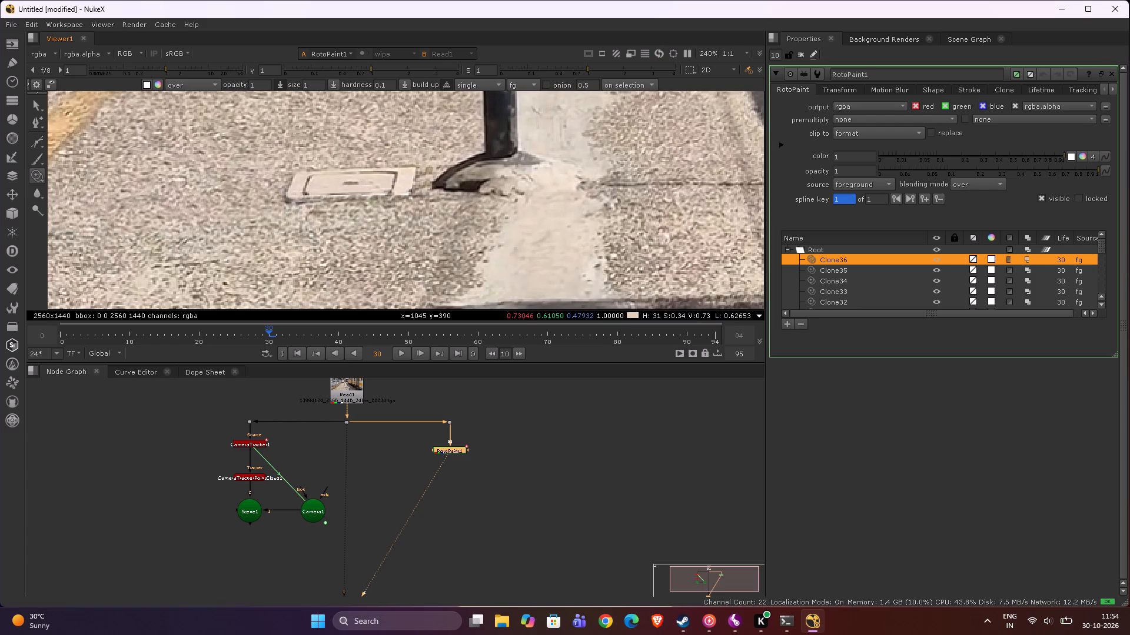
shift+drag(443, 169, 424, 149)
ctrl+drag(440, 162, 440, 166)
ctrl+drag(440, 166, 440, 178)
drag(437, 172, 451, 181)
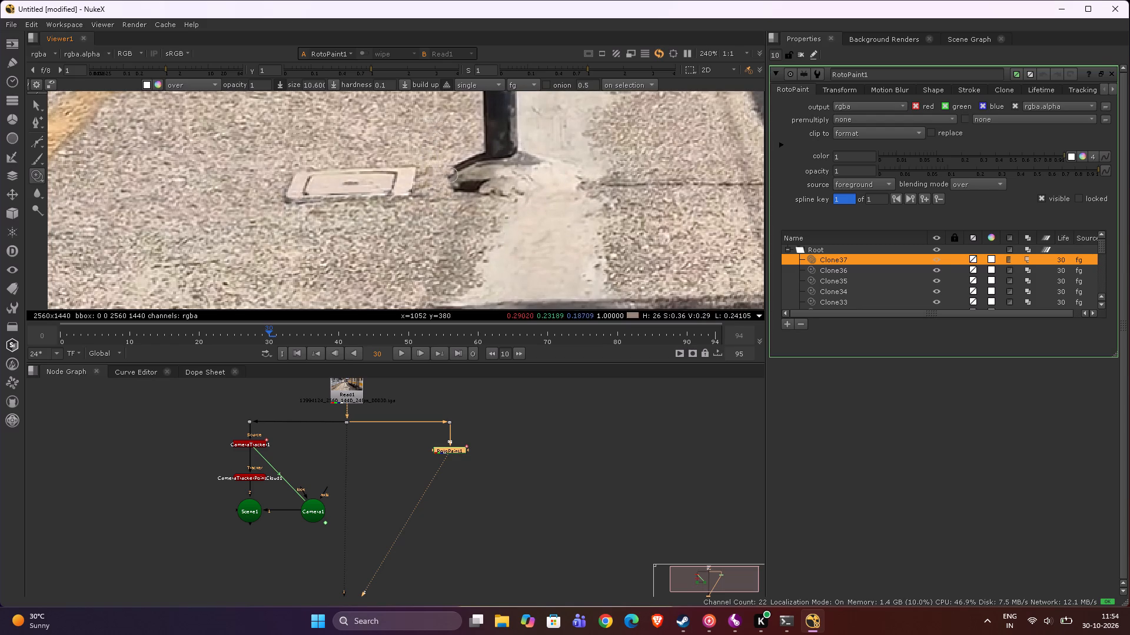
drag(451, 181, 472, 159)
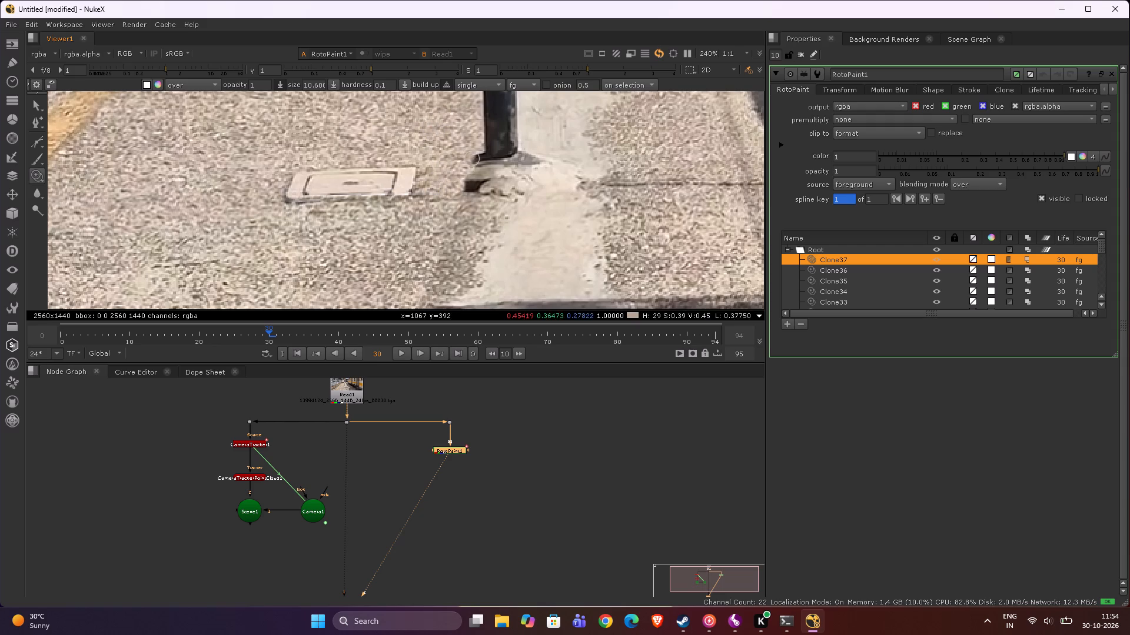
drag(472, 159, 461, 173)
drag(461, 173, 459, 188)
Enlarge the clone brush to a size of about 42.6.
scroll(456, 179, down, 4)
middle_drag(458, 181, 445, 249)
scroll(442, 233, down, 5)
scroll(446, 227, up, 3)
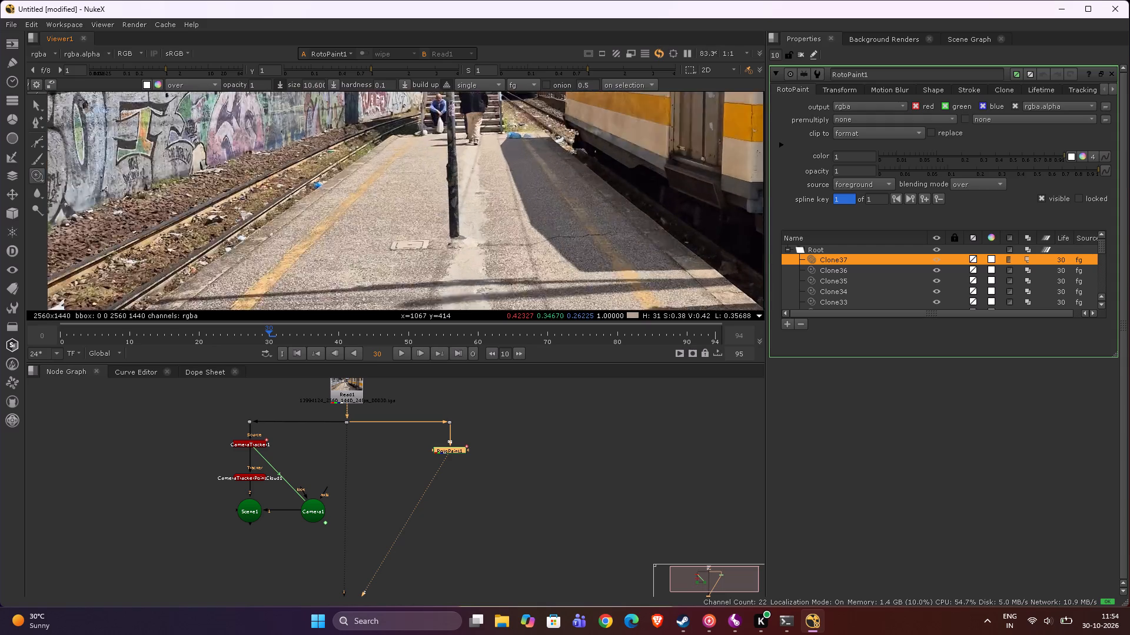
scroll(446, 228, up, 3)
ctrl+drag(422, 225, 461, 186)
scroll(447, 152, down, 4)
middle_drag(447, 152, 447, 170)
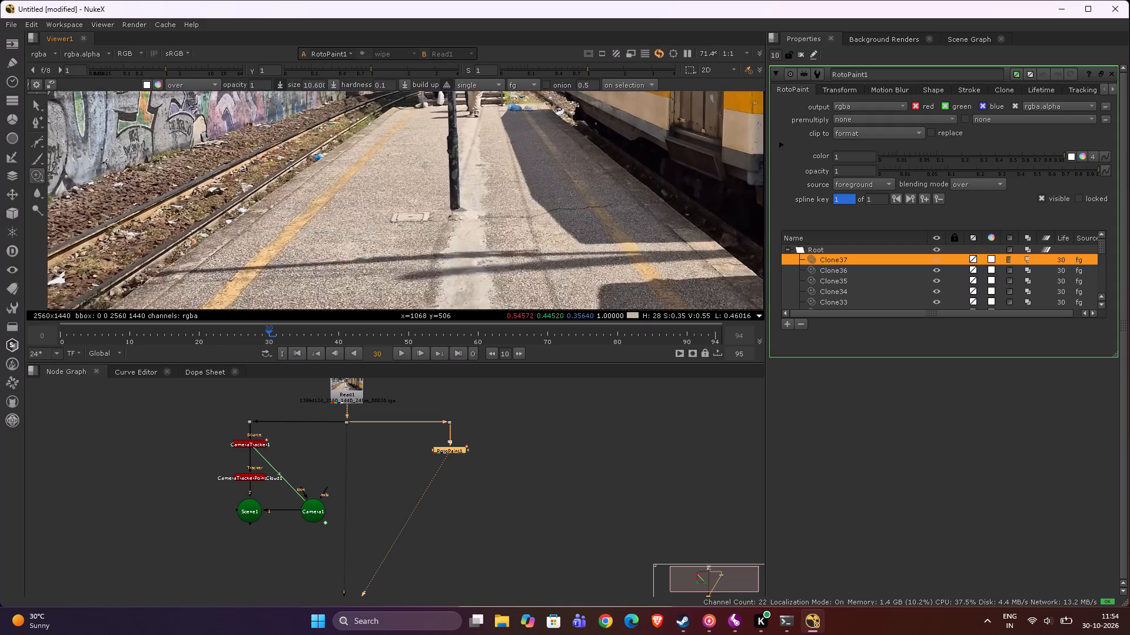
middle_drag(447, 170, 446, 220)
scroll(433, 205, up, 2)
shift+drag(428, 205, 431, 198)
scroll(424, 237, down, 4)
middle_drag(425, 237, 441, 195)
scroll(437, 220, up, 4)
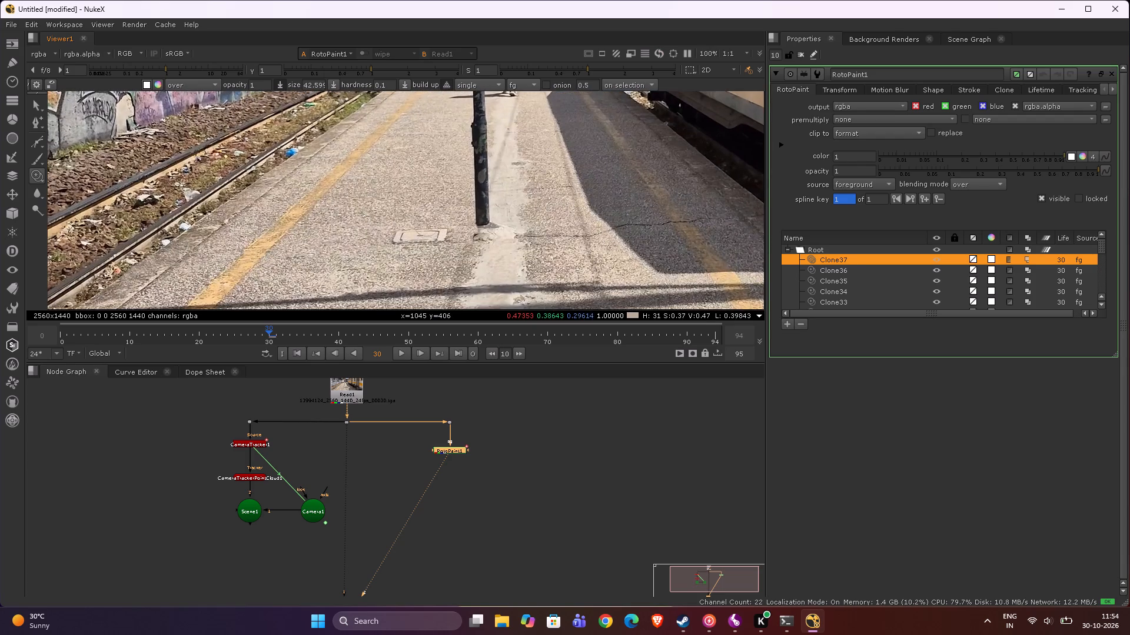
Set the clone brush size to about 13.1 and clone pavement over the lower end of the lamp post.
scroll(471, 226, up, 4)
scroll(441, 218, down, 3)
scroll(461, 218, up, 3)
ctrl+drag(464, 185, 456, 223)
shift+drag(460, 212, 468, 233)
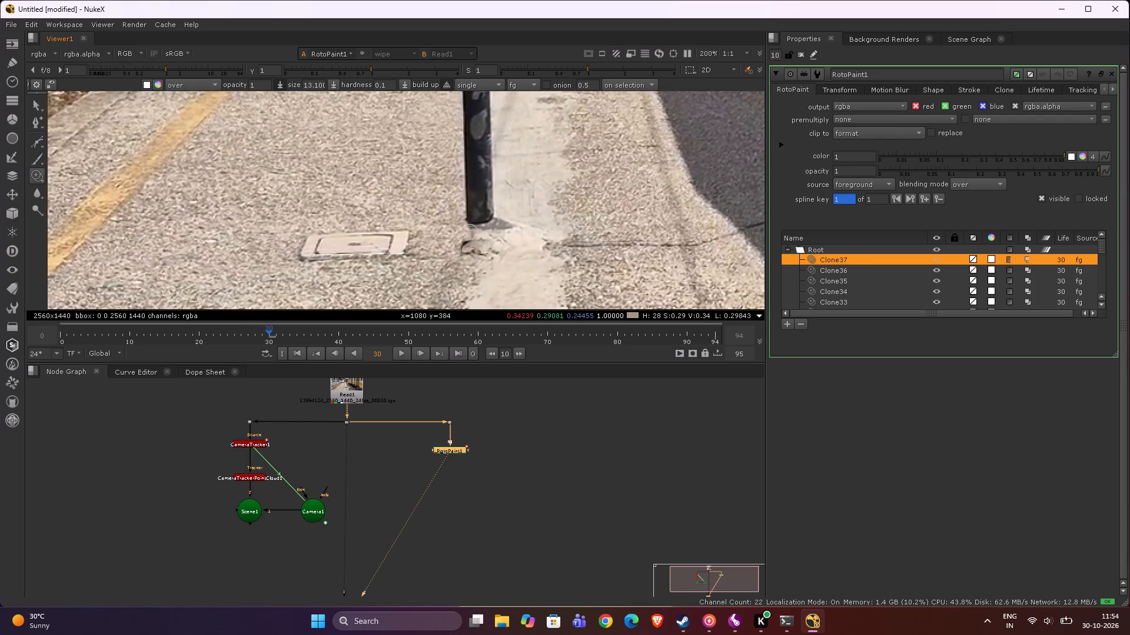
ctrl+drag(461, 213, 456, 221)
drag(456, 221, 467, 222)
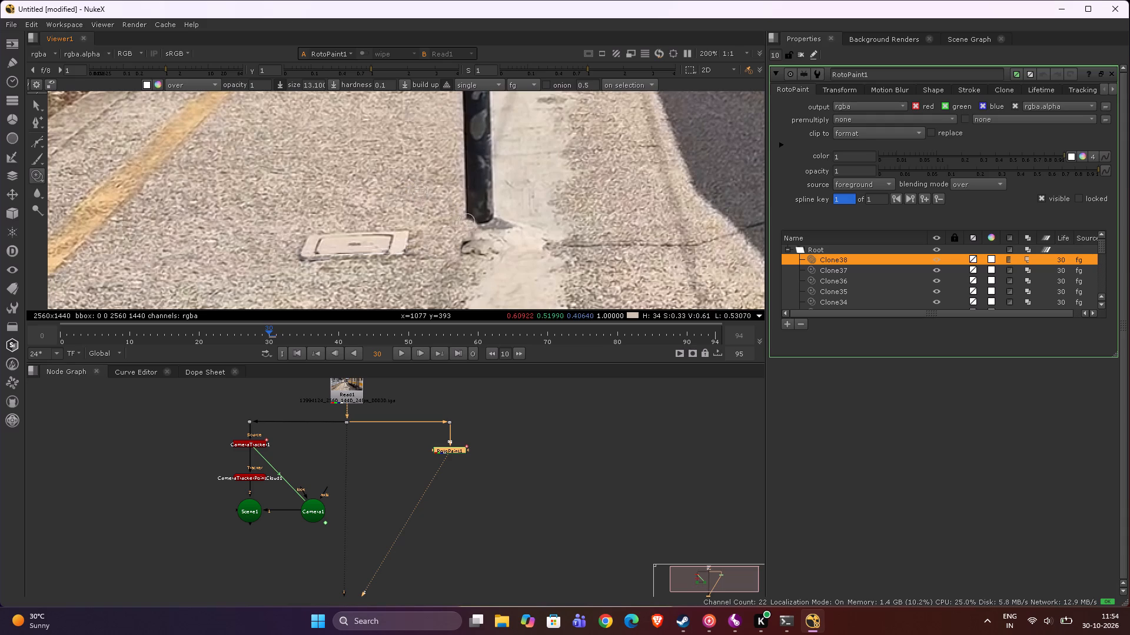
drag(467, 222, 478, 225)
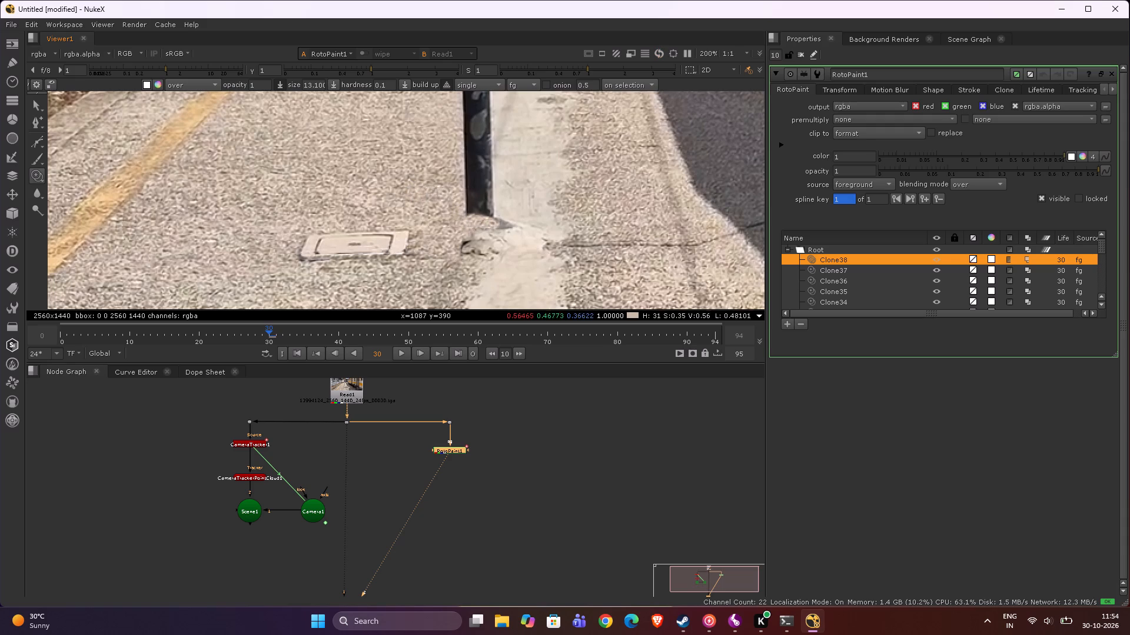
drag(478, 225, 470, 216)
drag(470, 216, 467, 215)
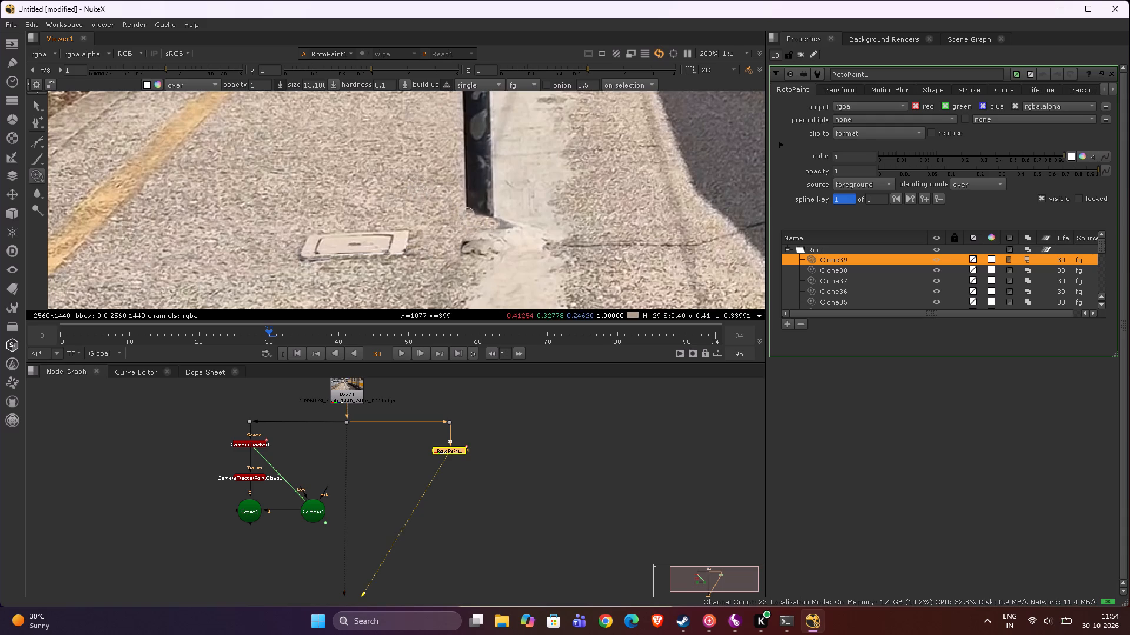
drag(467, 215, 467, 207)
Set the clone brush size to about 65.1 and clone pavement over the dark marks beside the concrete strip below the lamp post.
scroll(467, 215, down, 4)
middle_drag(466, 243, 458, 185)
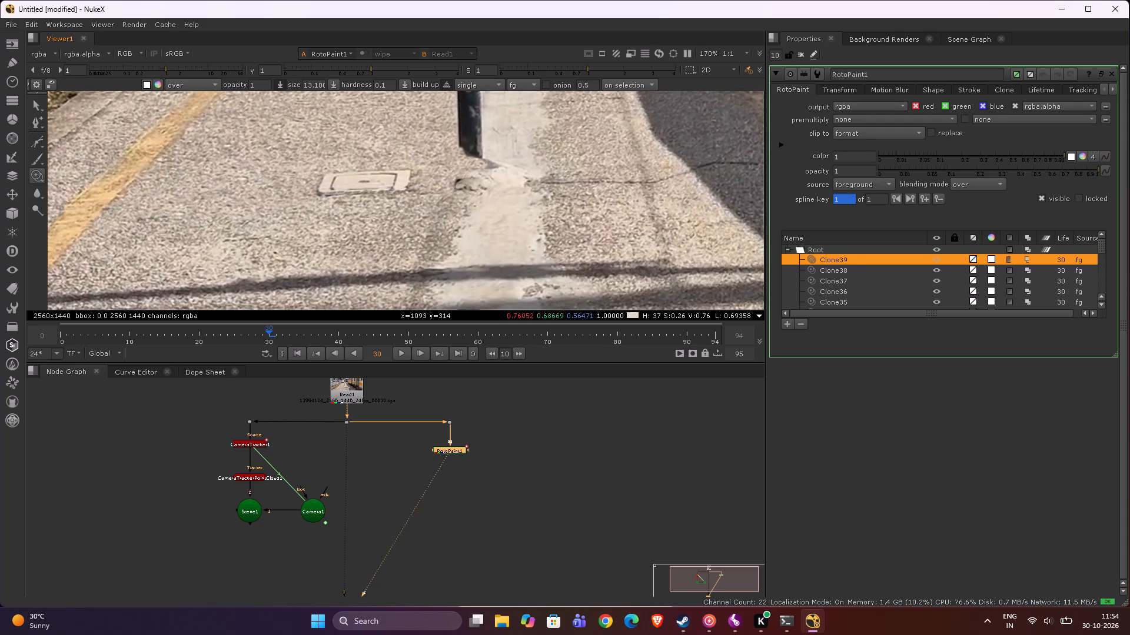
shift+drag(475, 246, 473, 219)
ctrl+drag(424, 261, 447, 192)
drag(436, 209, 454, 189)
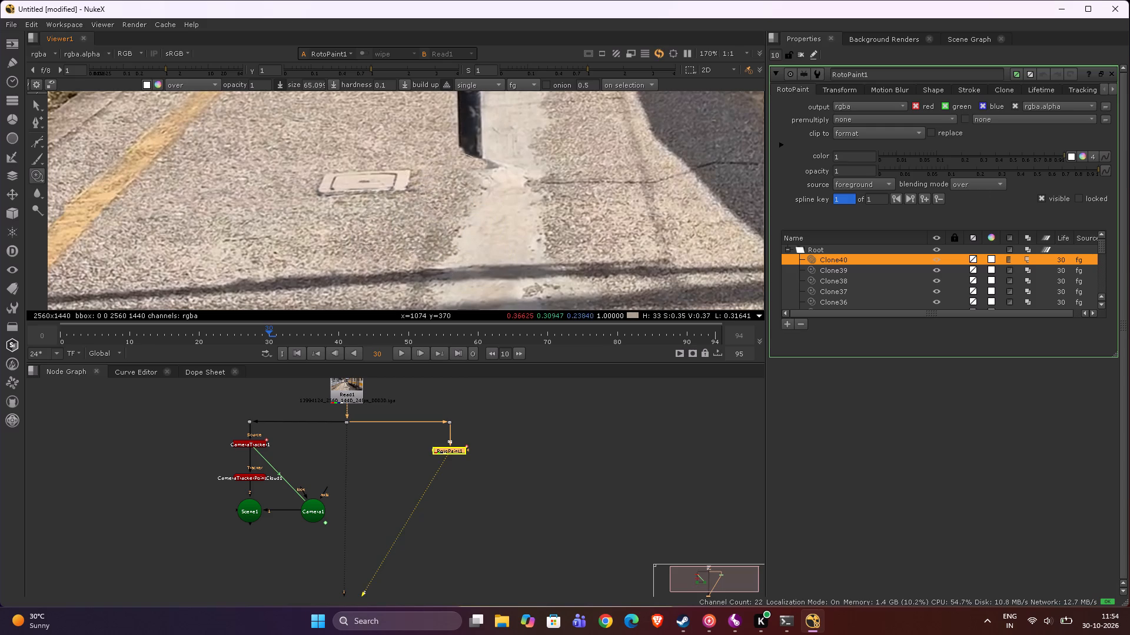
Add a FrameHold node below the RotoPaint node and set its first frame to the current frame, 30.
drag(454, 189, 446, 197)
scroll(390, 222, down, 6)
scroll(417, 183, up, 4)
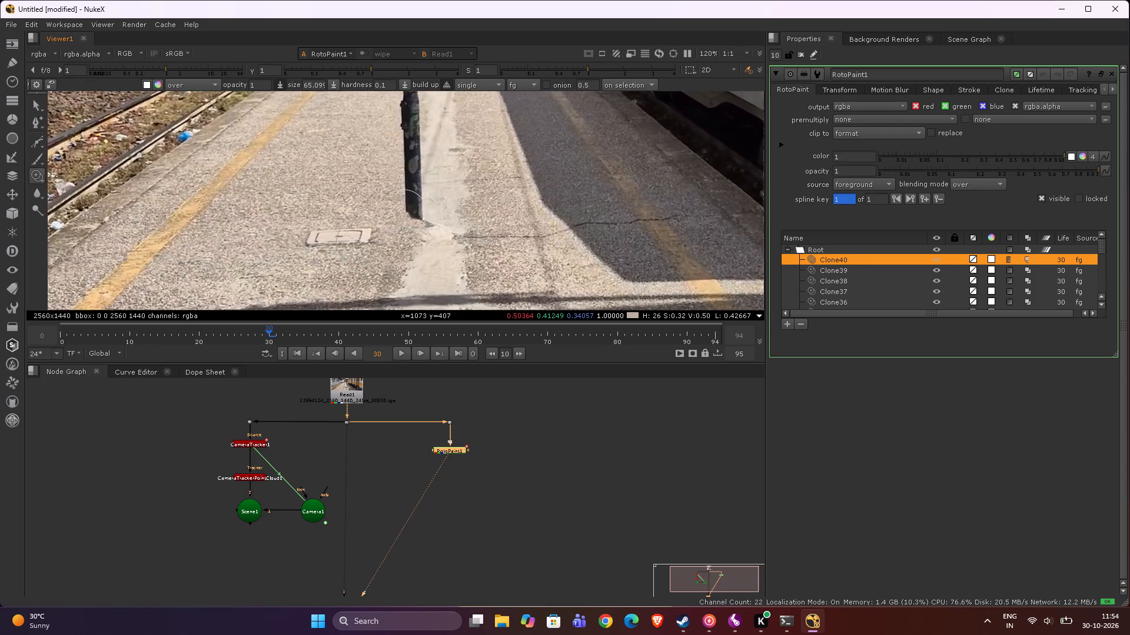
scroll(398, 200, down, 5)
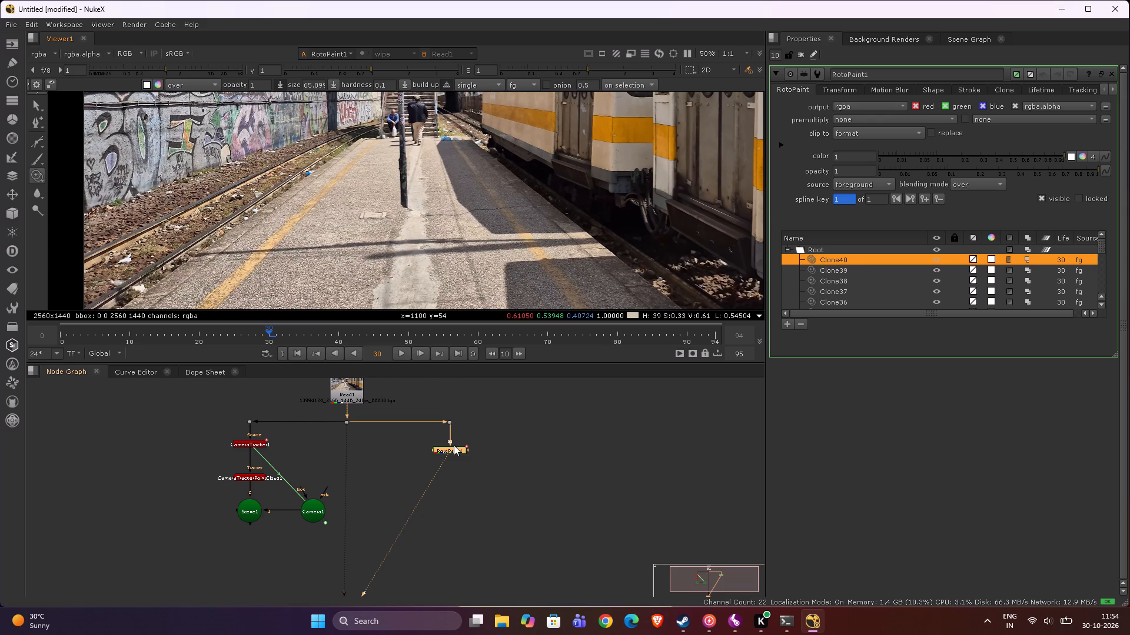
key(Tab)
text(frame)
key(space)
key(BackSpace)
key(Return)
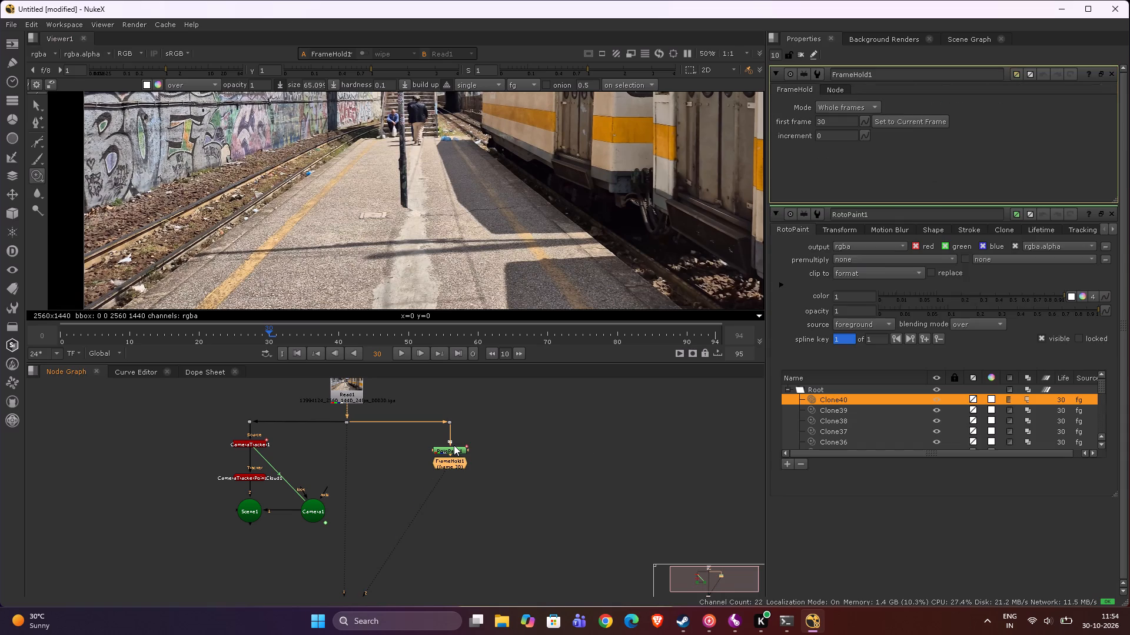
drag(456, 462, 454, 470)
click(893, 119)
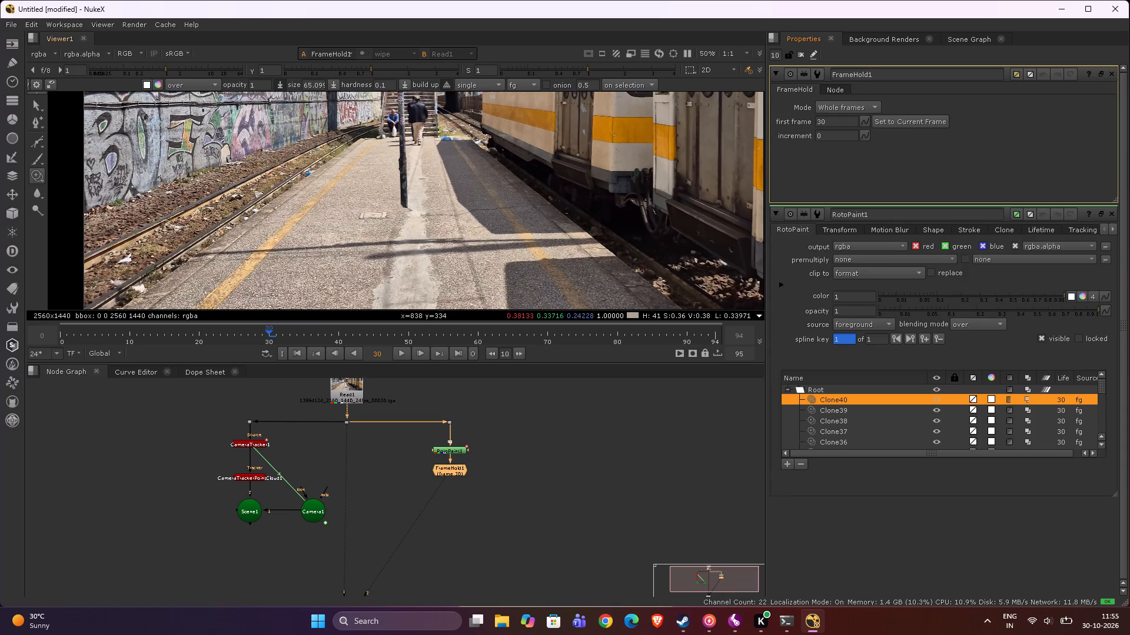
Examine the cloned pavement around the lamp post's foot and the platform shadows in the held frame.
scroll(420, 225, up, 3)
scroll(553, 203, down, 2)
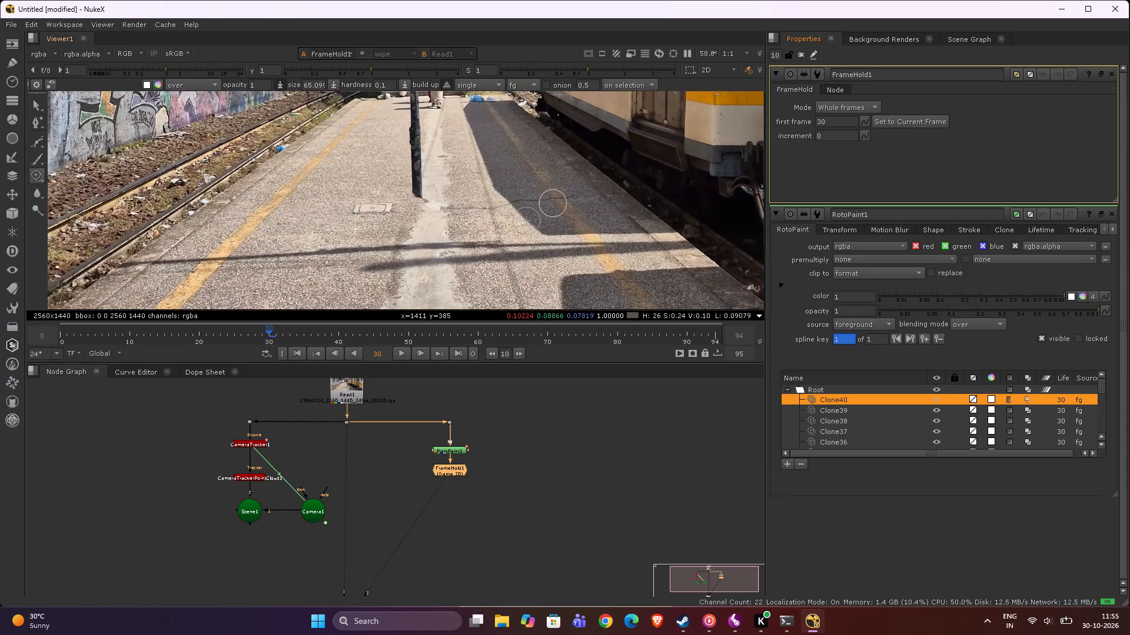
scroll(643, 203, down, 3)
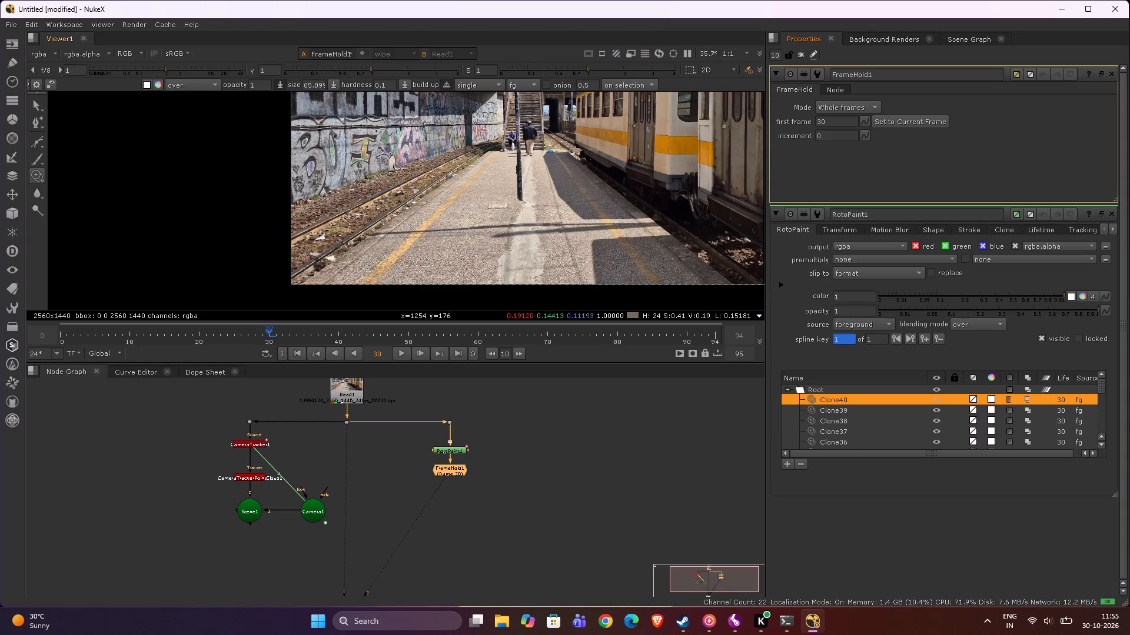
scroll(553, 268, down, 1)
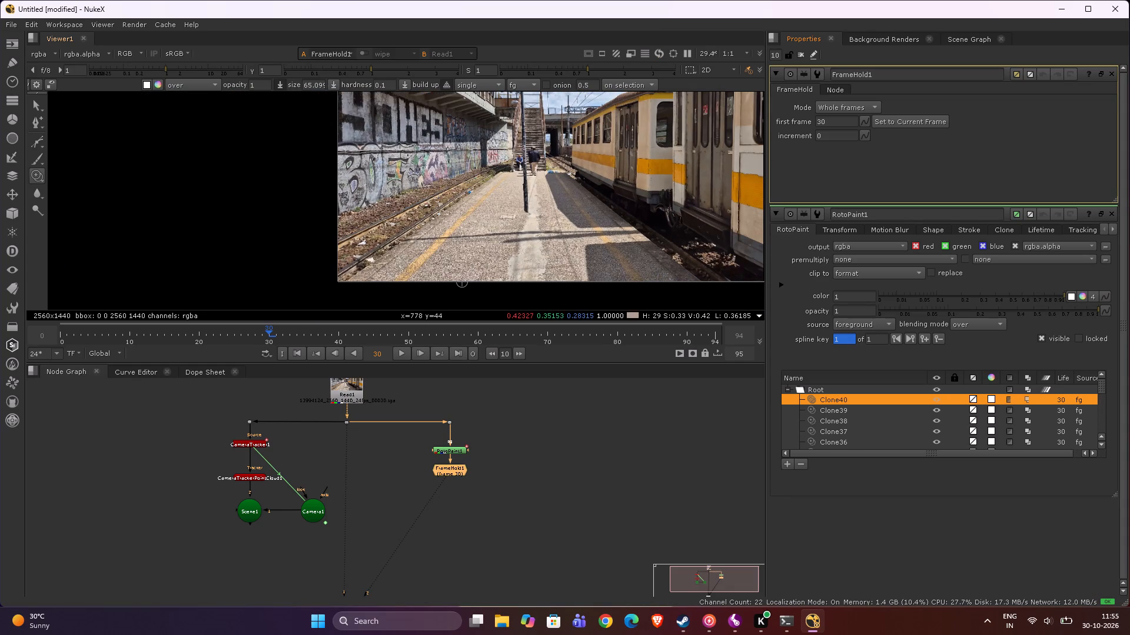
scroll(493, 268, up, 3)
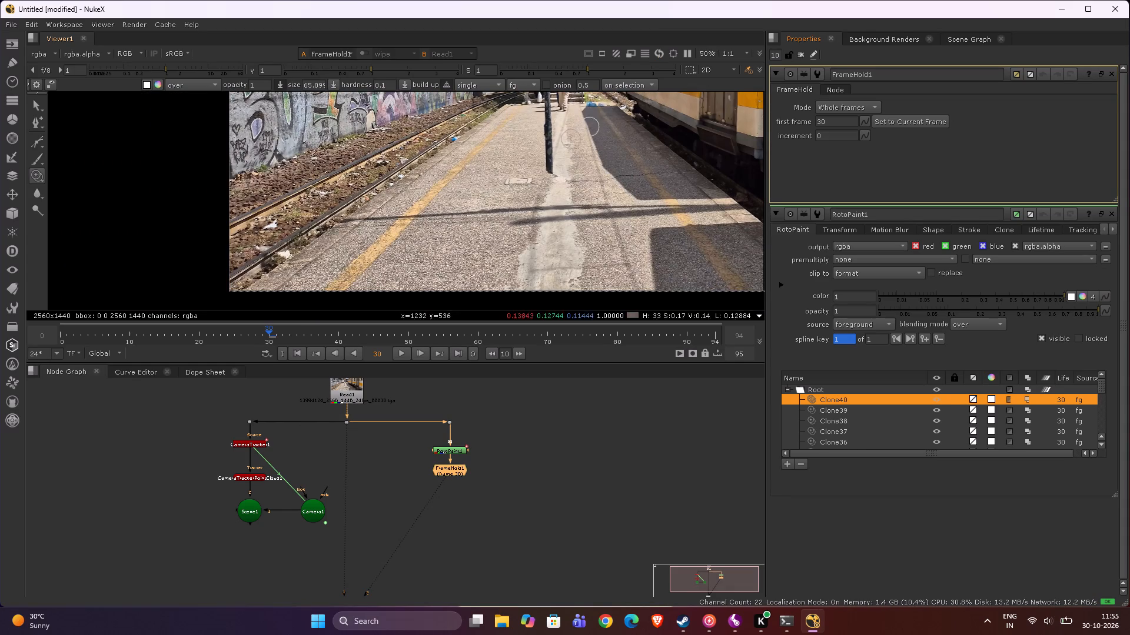
scroll(604, 233, down, 3)
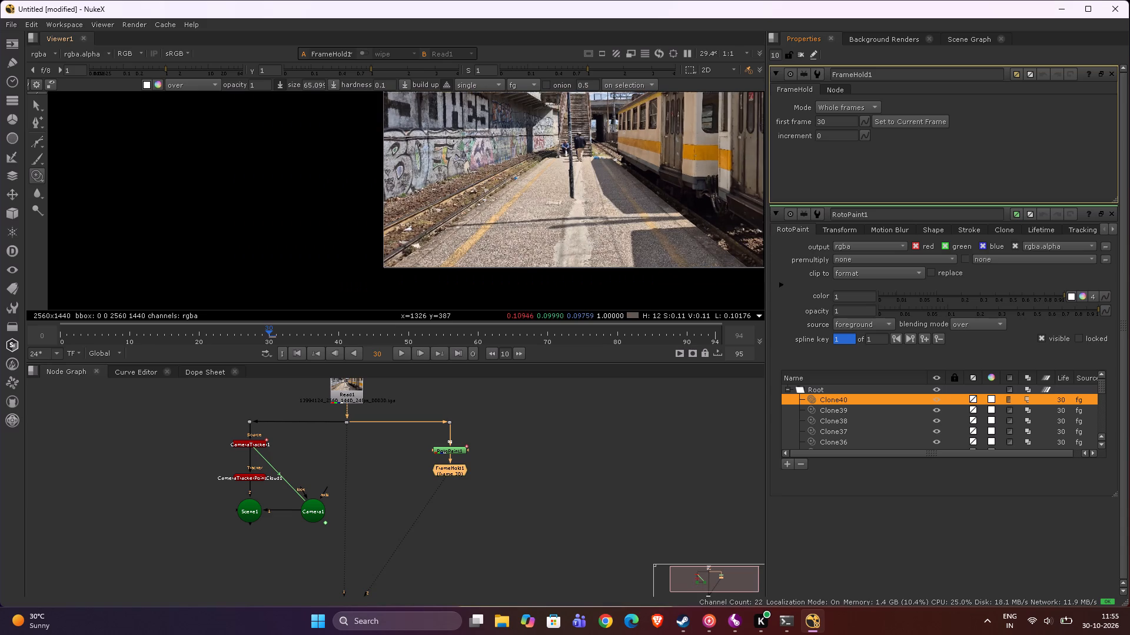
scroll(619, 166, up, 5)
scroll(619, 166, down, 4)
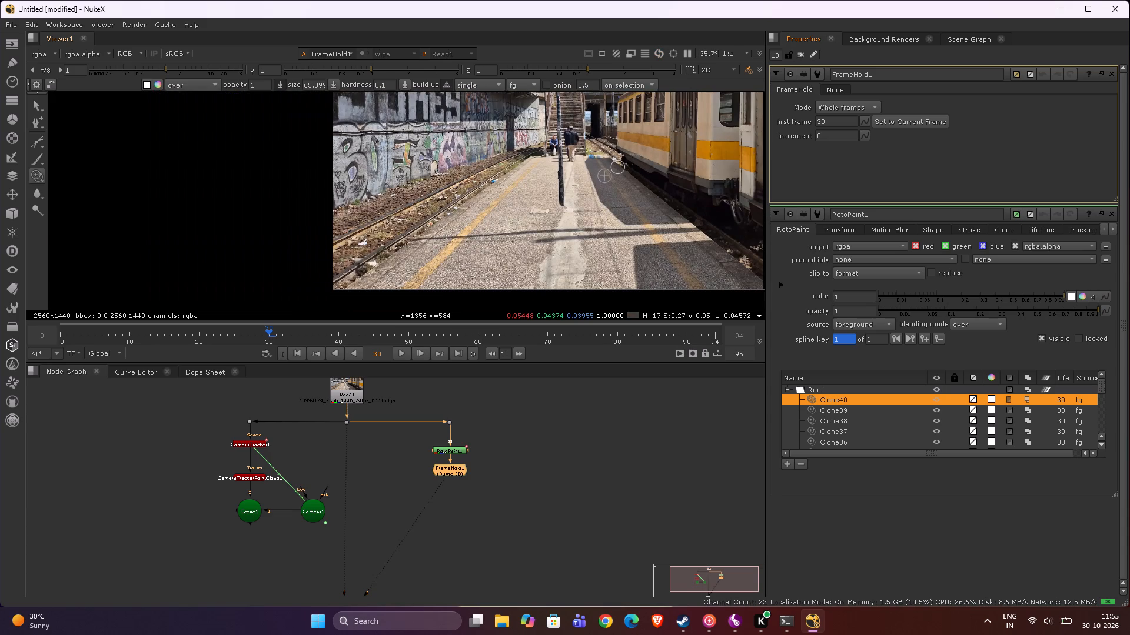
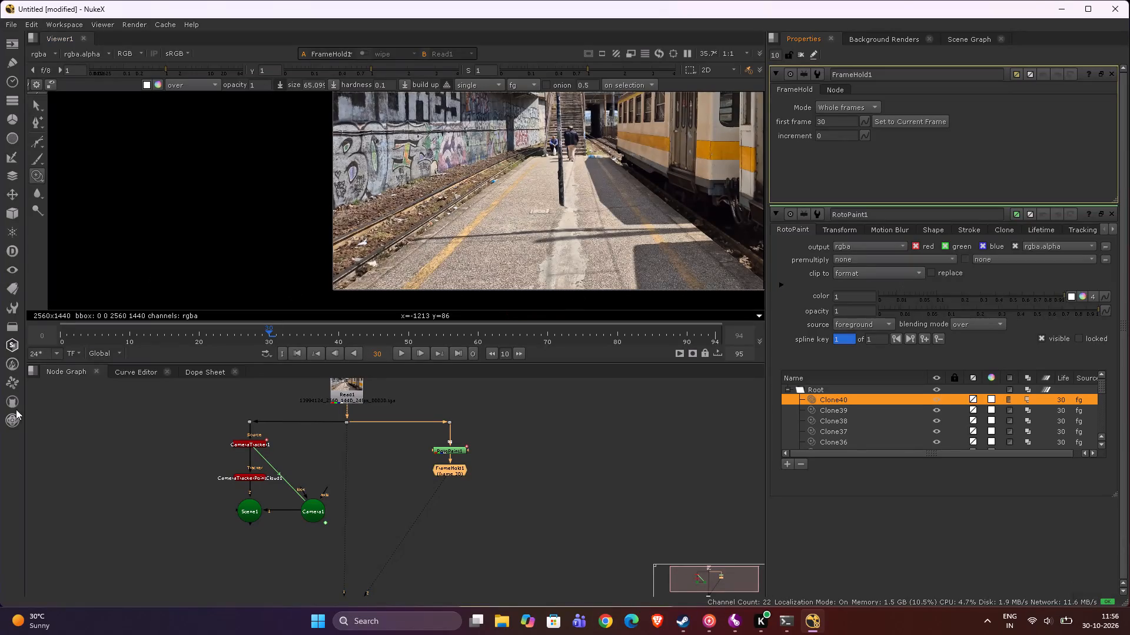
Add an unconnected Roto node beside the FrameHold branch.
click(512, 506)
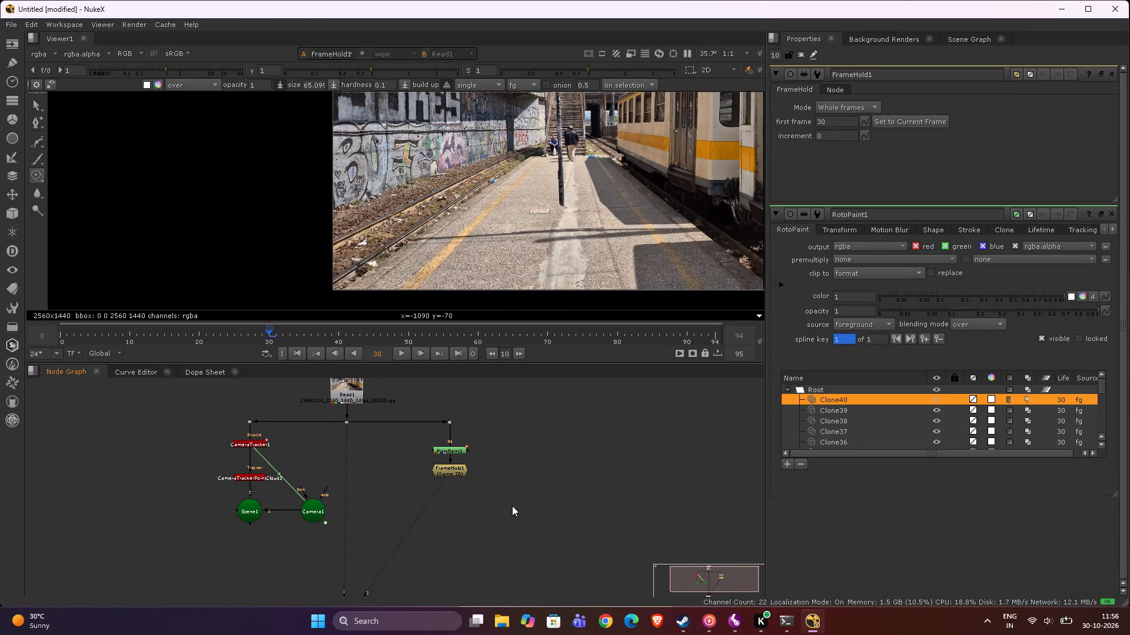
key(Tab)
text(roto)
key(Return)
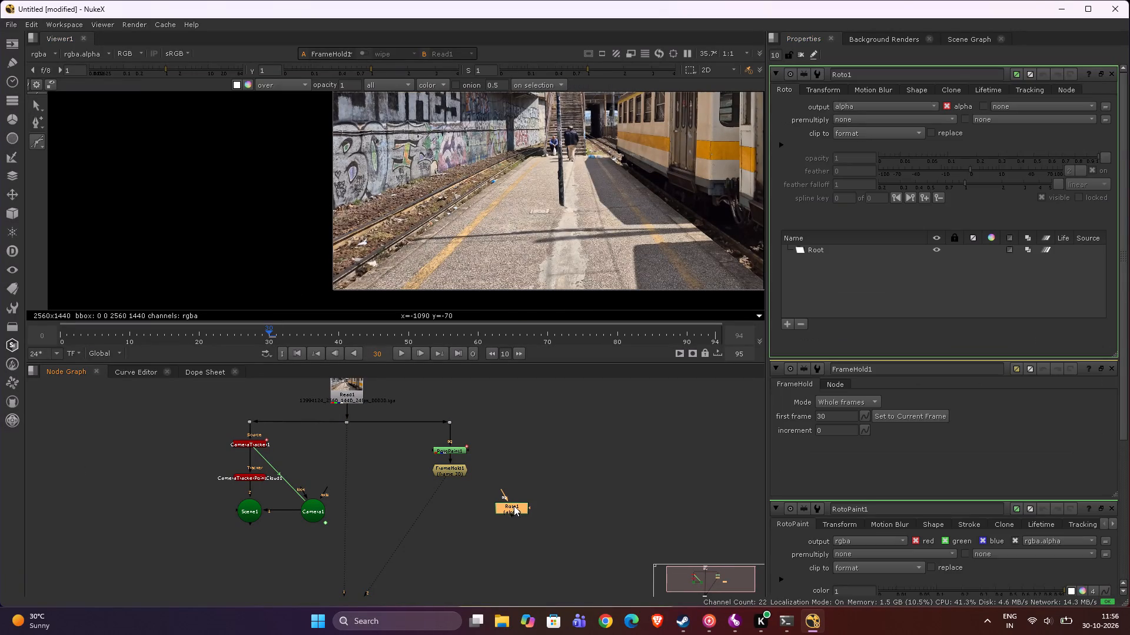
Draw a closed four-point Bezier around the platform pavement, from the lamp post's foot and track-side edge down to the frame's lower border.
scroll(500, 12, up, 2)
scroll(562, 222, up, 4)
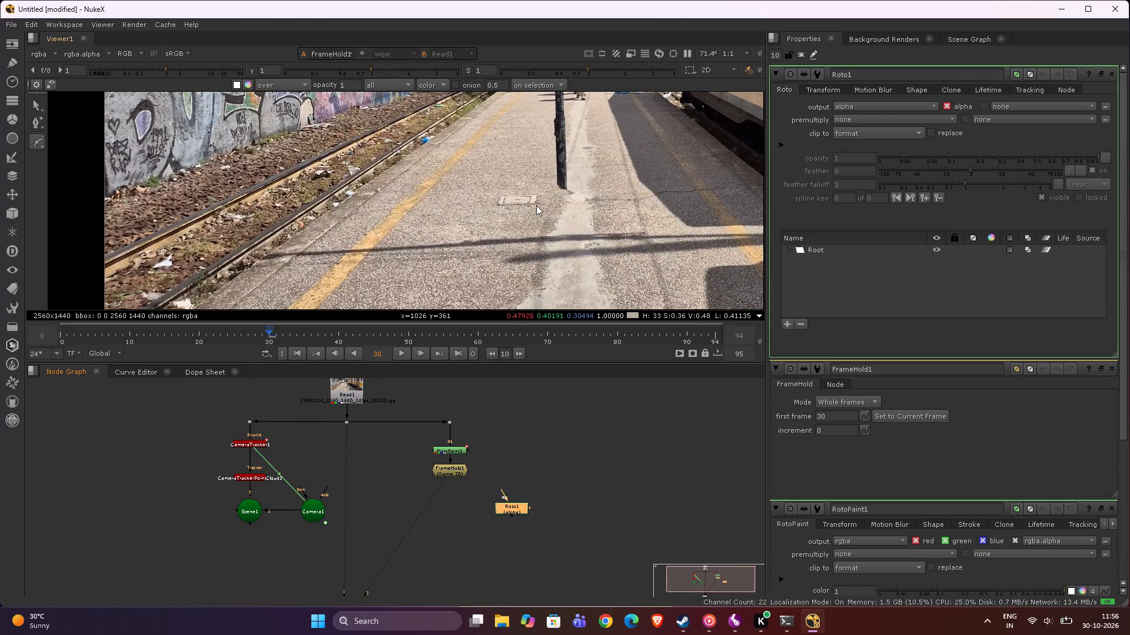
scroll(363, 188, up, 1)
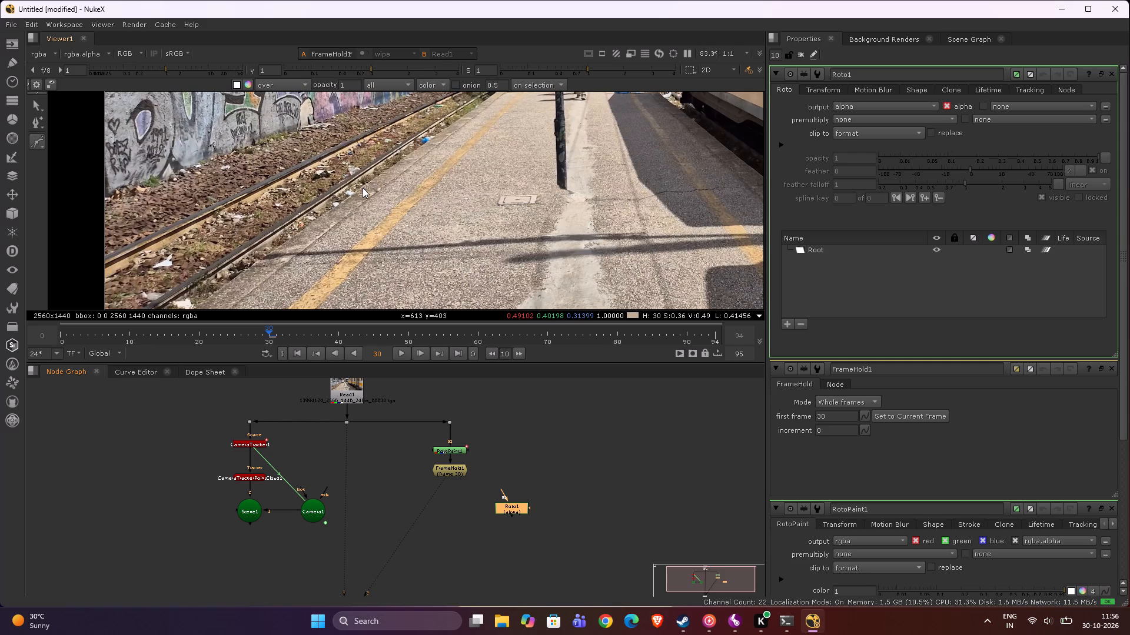
click(361, 188)
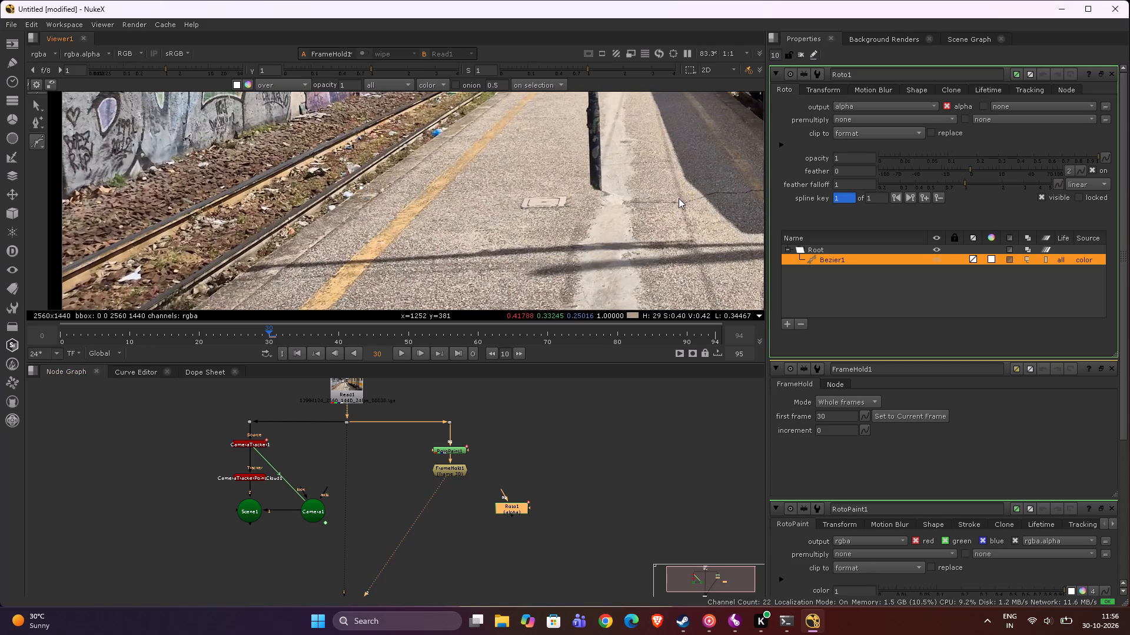
click(605, 195)
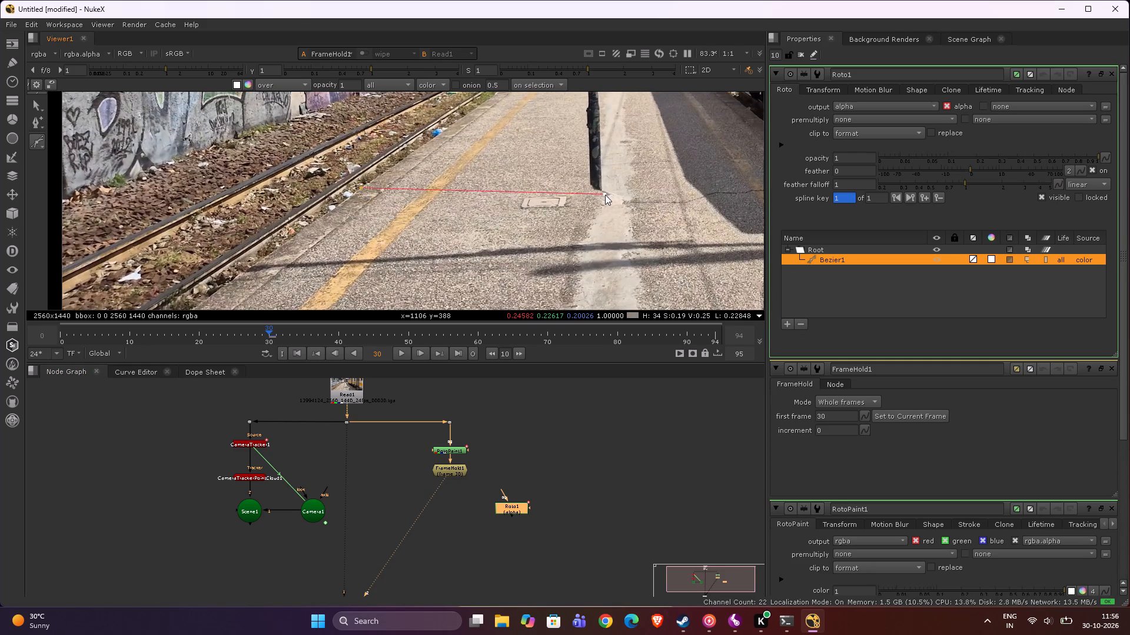
scroll(605, 198, down, 3)
middle_drag(604, 199, 597, 130)
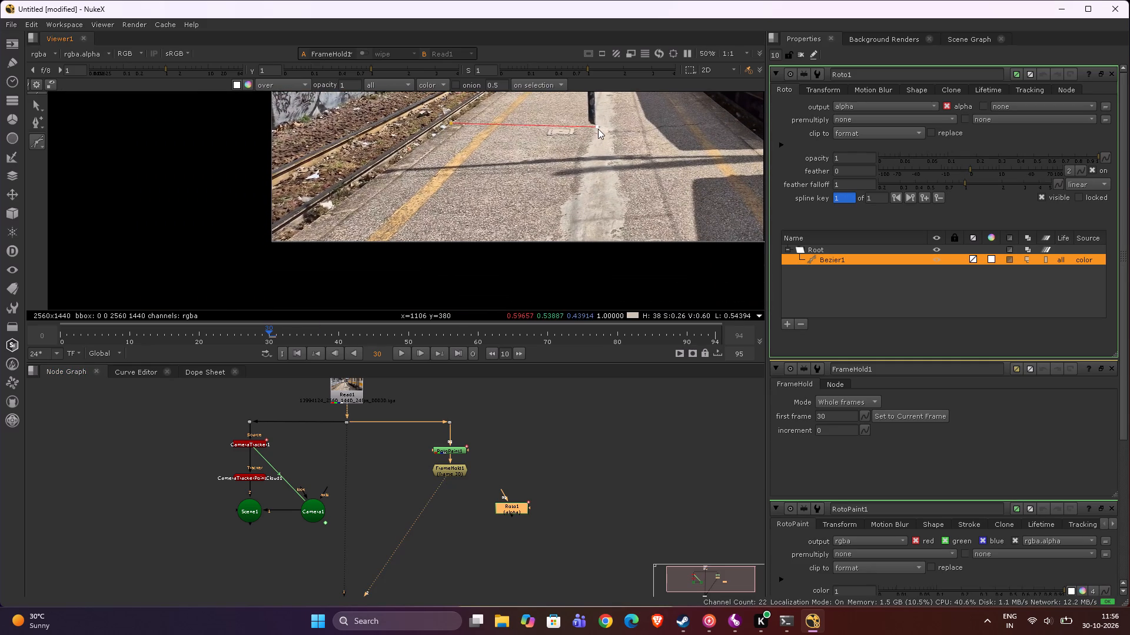
drag(599, 126, 613, 126)
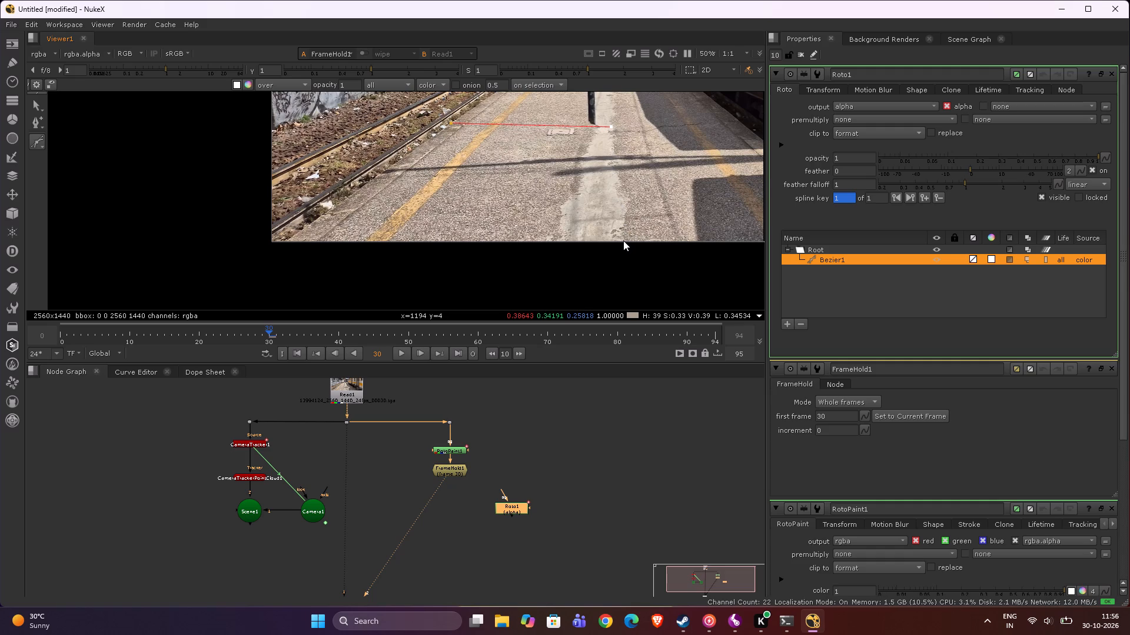
click(623, 238)
click(623, 238)
drag(623, 238, 624, 240)
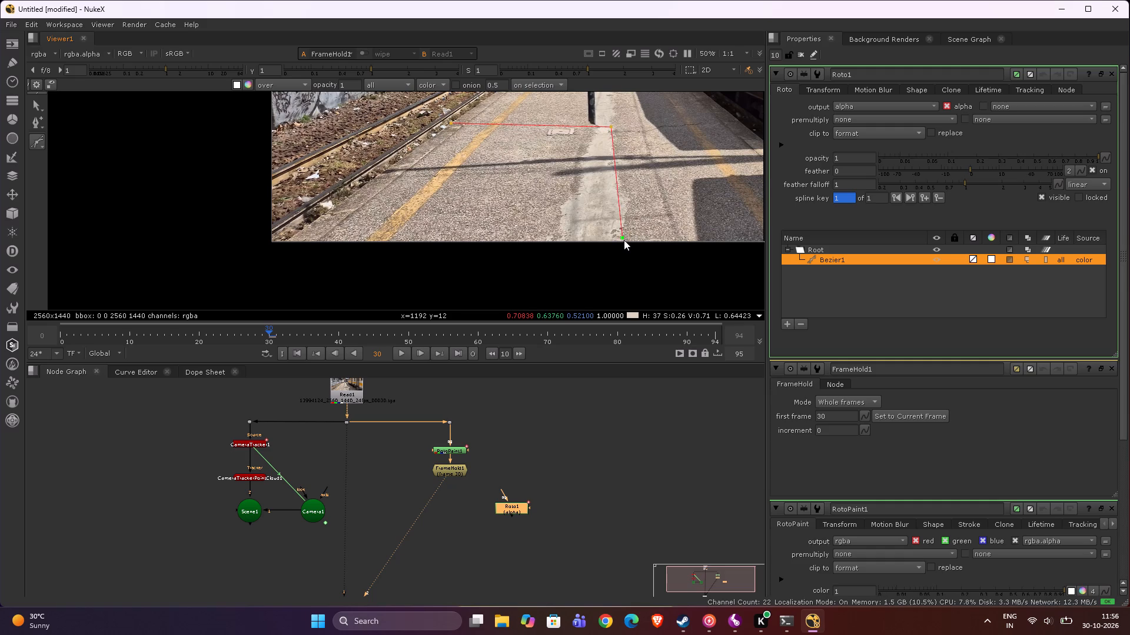
drag(624, 240, 629, 243)
drag(629, 243, 629, 243)
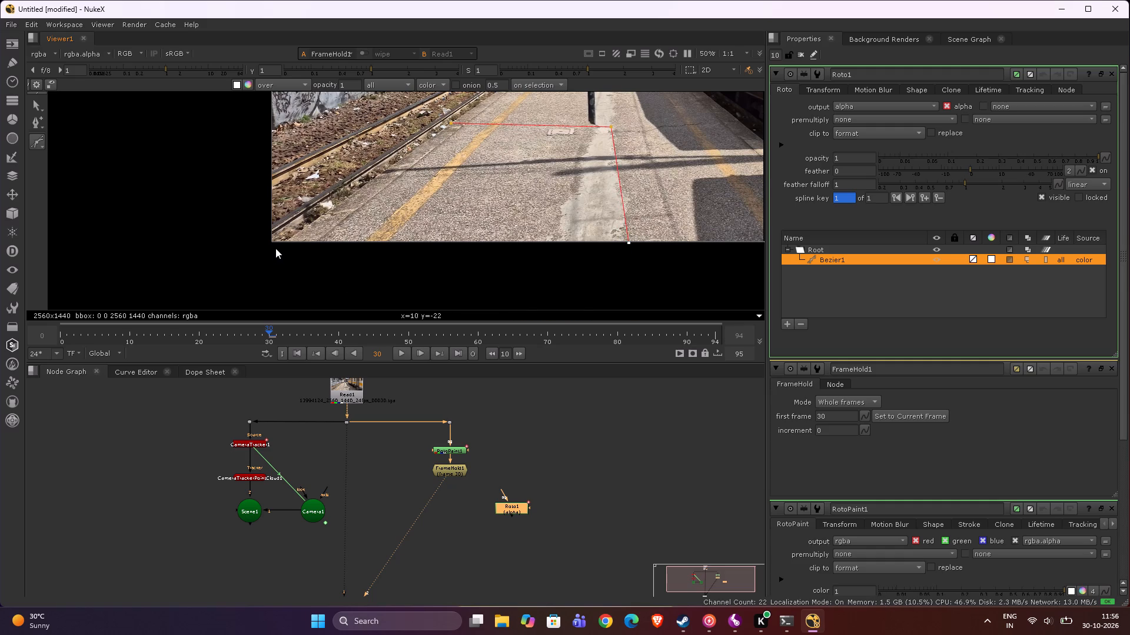
click(280, 244)
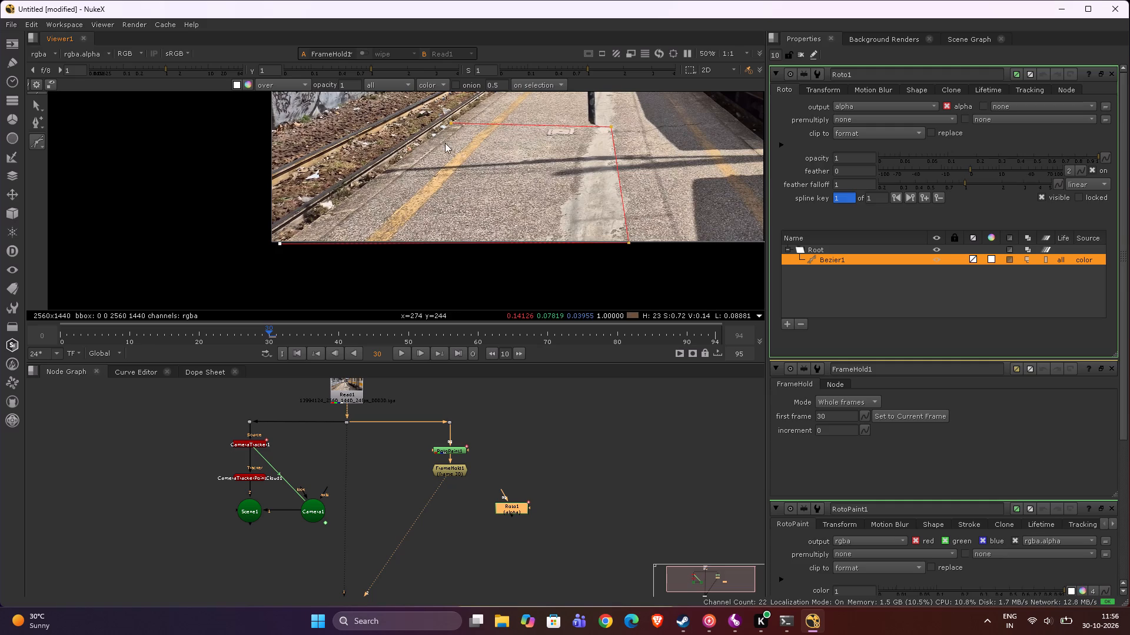
click(450, 123)
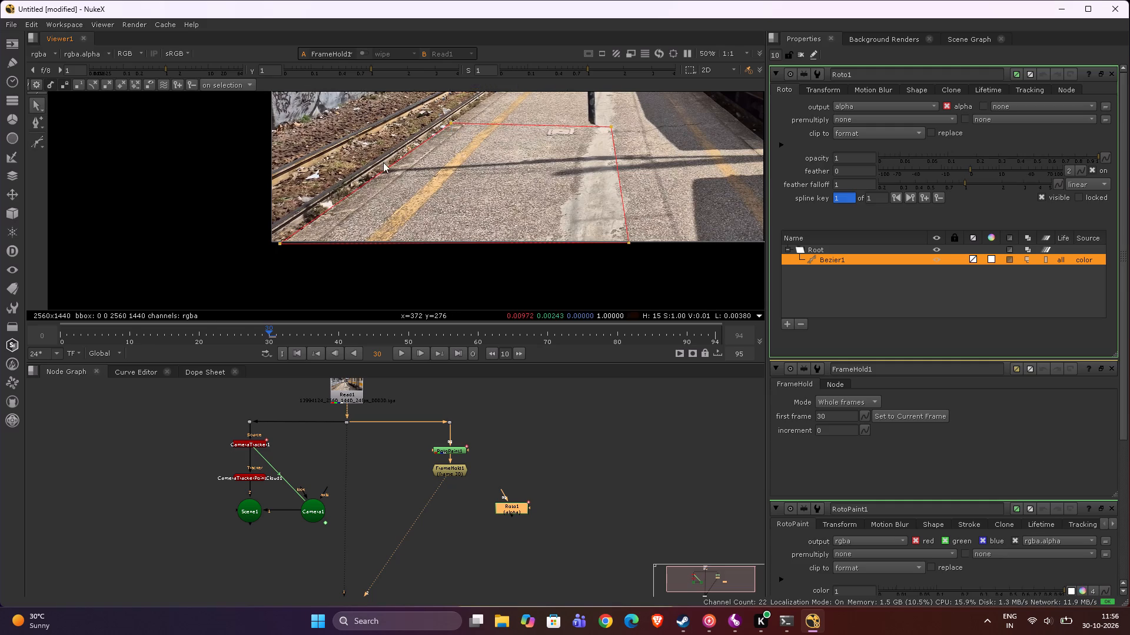
Shift the Bezier's lower track-side corner slightly inward so the shape follows the platform edge.
scroll(388, 163, up, 5)
middle_drag(269, 268, 392, 105)
scroll(261, 185, up, 3)
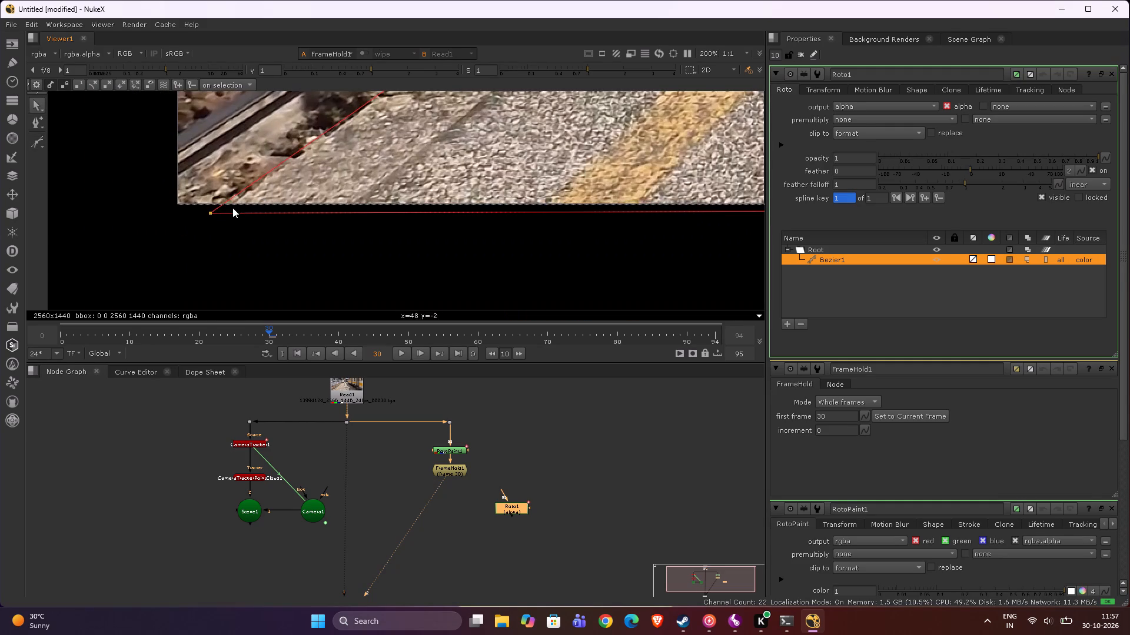
drag(214, 212, 225, 210)
middle_drag(335, 163, 291, 295)
middle_drag(488, 138, 422, 215)
scroll(422, 215, down, 3)
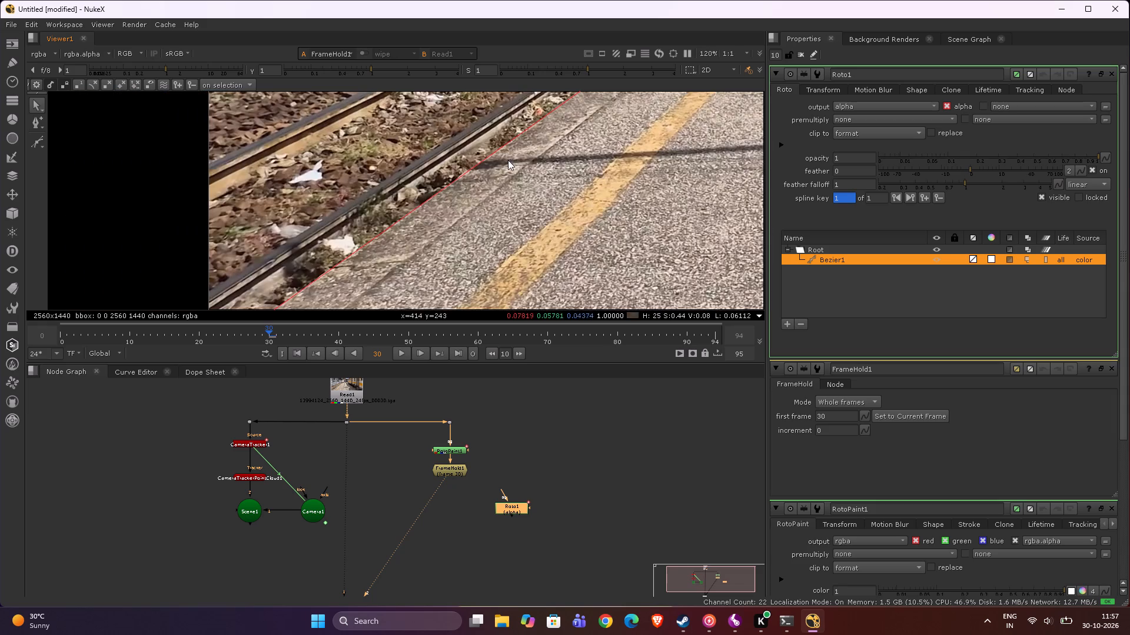
middle_drag(530, 155, 392, 267)
scroll(392, 267, down, 3)
scroll(516, 199, down, 3)
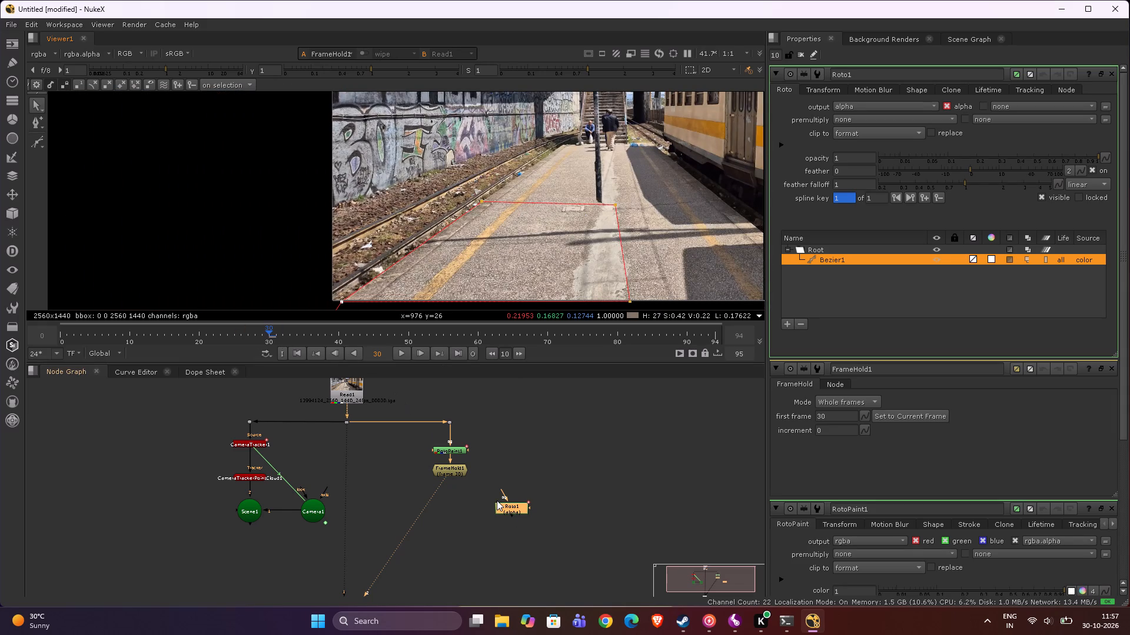
Add a Merge node, detach it from the Roto node, and set its operation to in.
key(Tab)
text(merge)
key(Return)
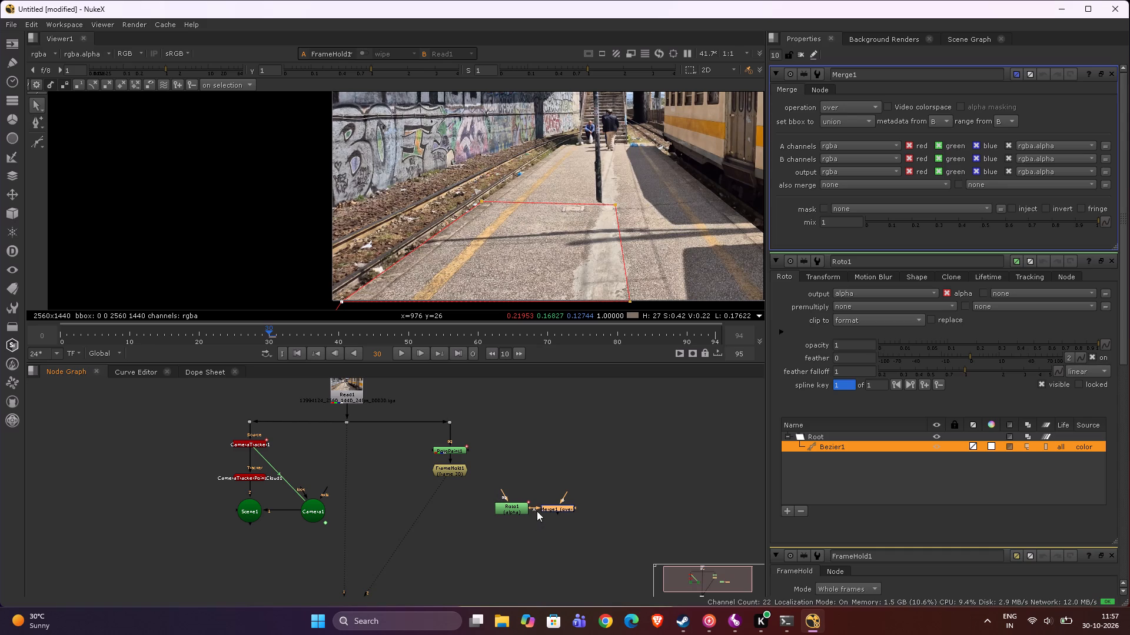
drag(536, 508, 532, 522)
click(548, 508)
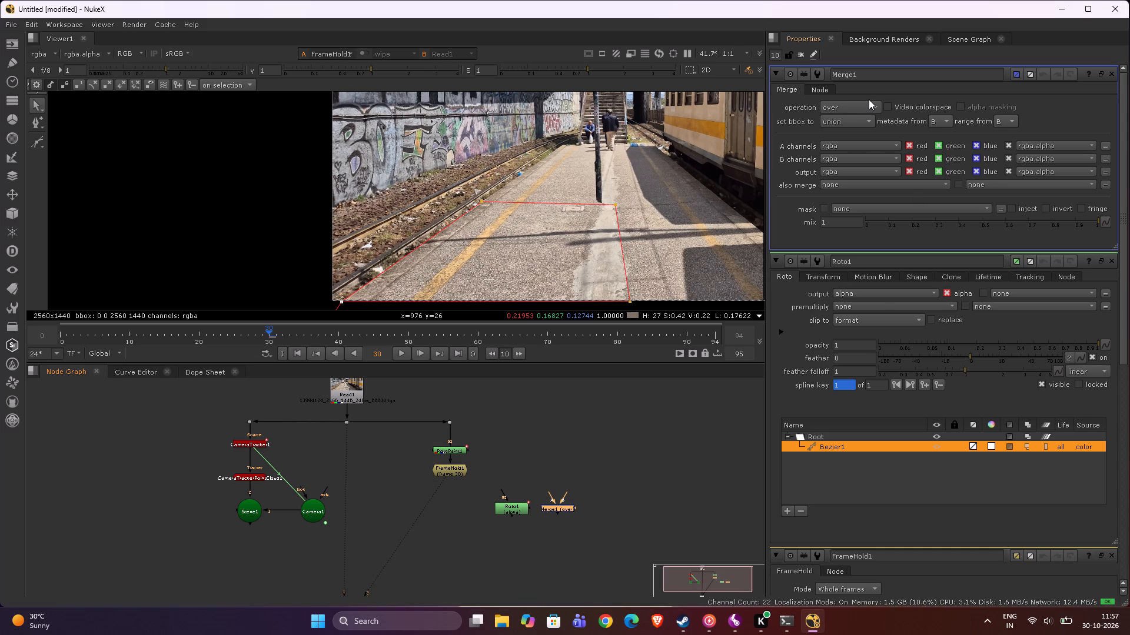
click(869, 103)
click(855, 183)
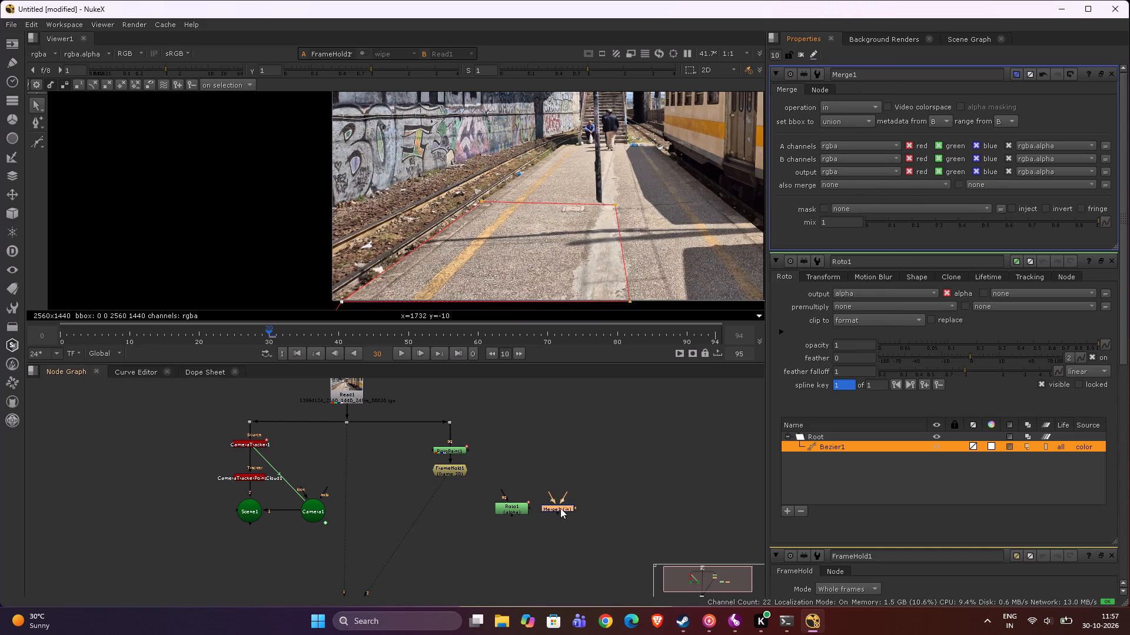
Place the Merge below FrameHold1, connect A to FrameHold1 and B to Roto1, and view the masked pavement patch.
drag(562, 508, 450, 511)
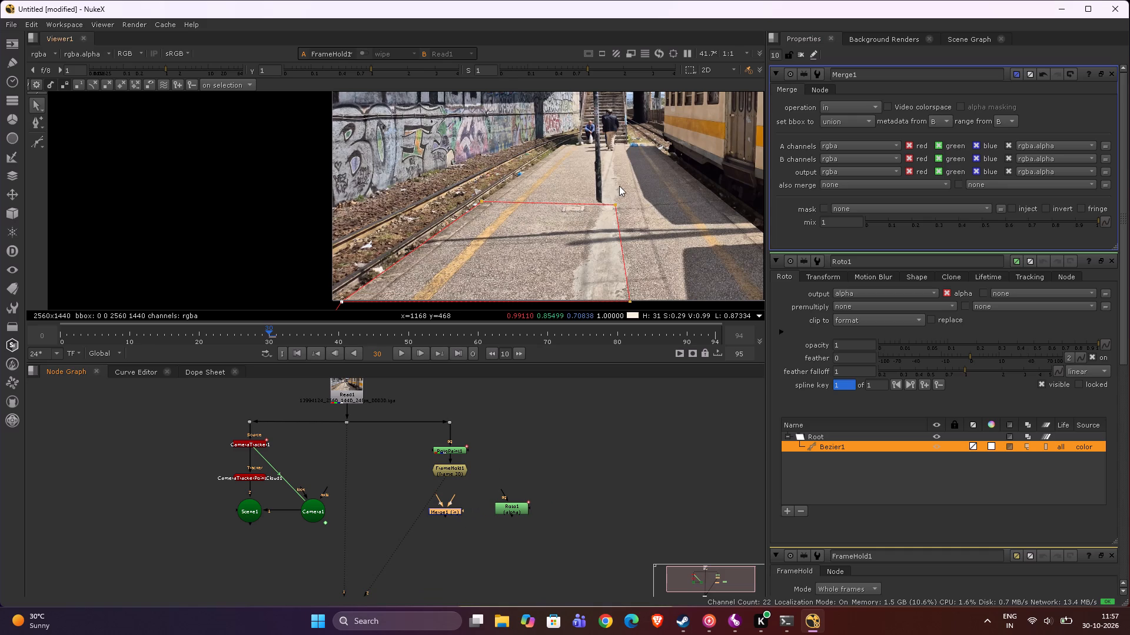
drag(435, 499, 446, 477)
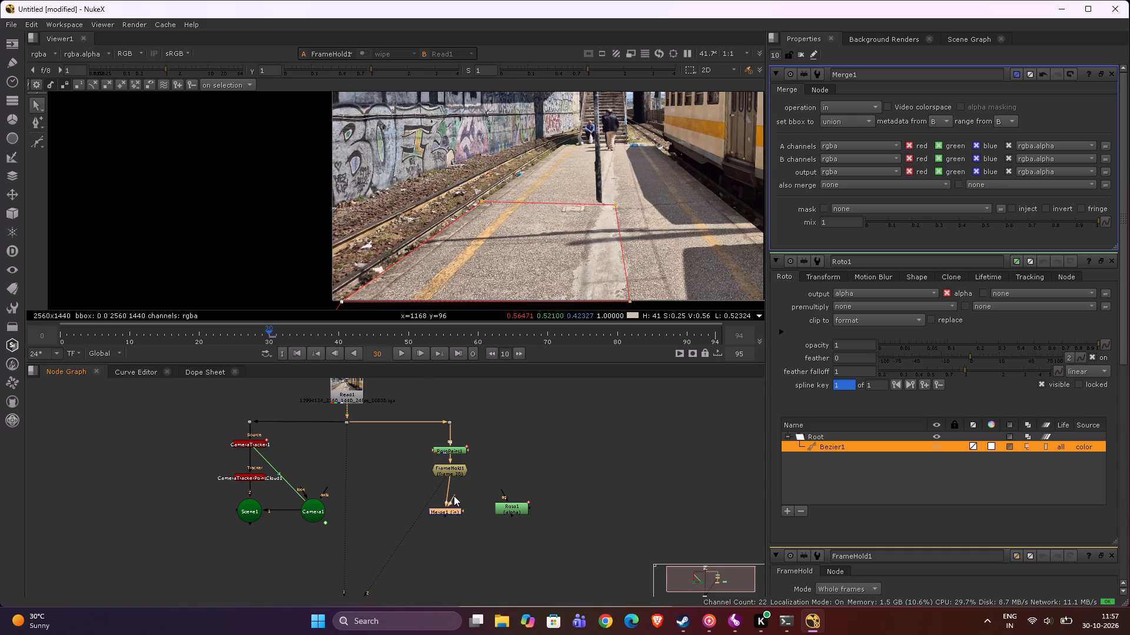
drag(456, 497, 503, 507)
drag(451, 509, 454, 501)
key(2)
scroll(556, 190, down, 9)
scroll(567, 205, up, 11)
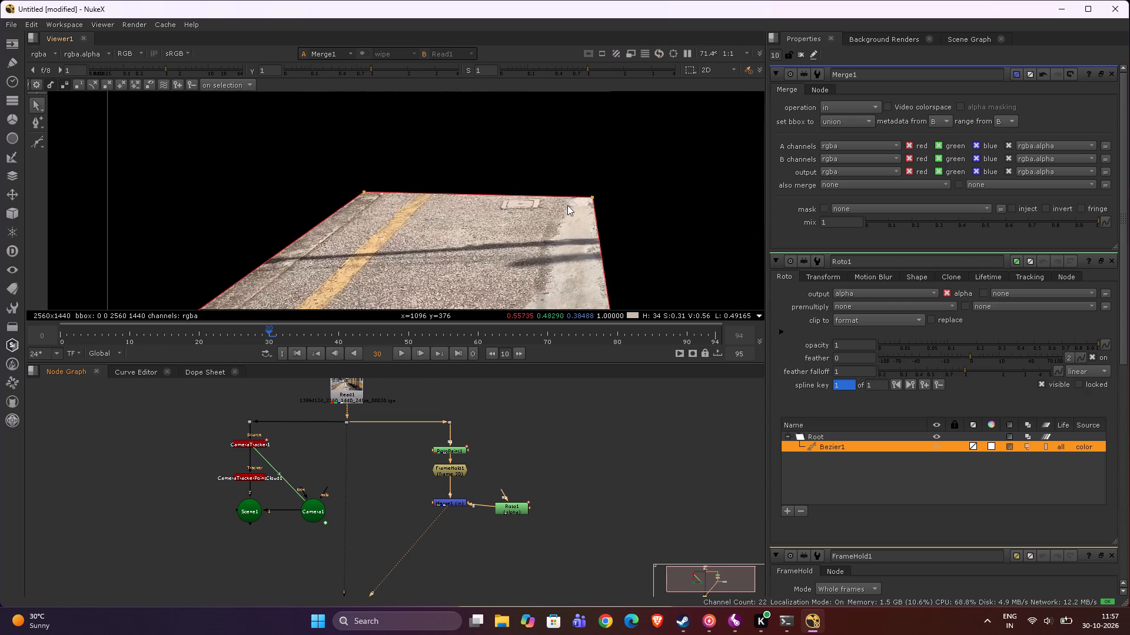
scroll(567, 205, down, 5)
click(457, 503)
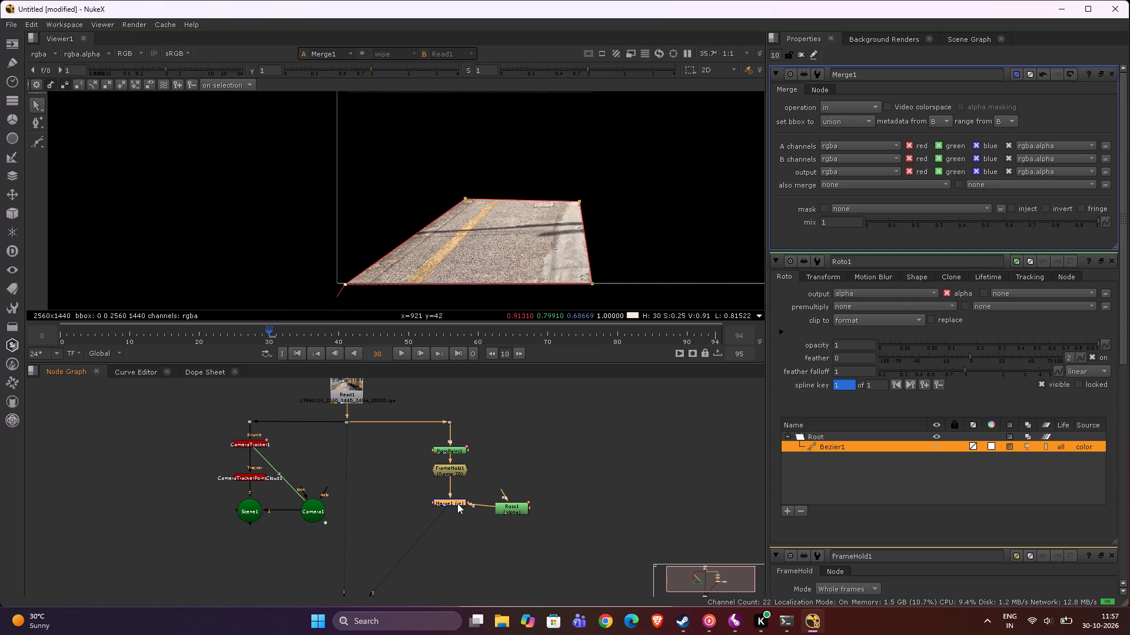
drag(457, 503, 458, 509)
drag(458, 502, 458, 510)
Add a classic Project3D shader node, unconnected.
scroll(487, 430, down, 4)
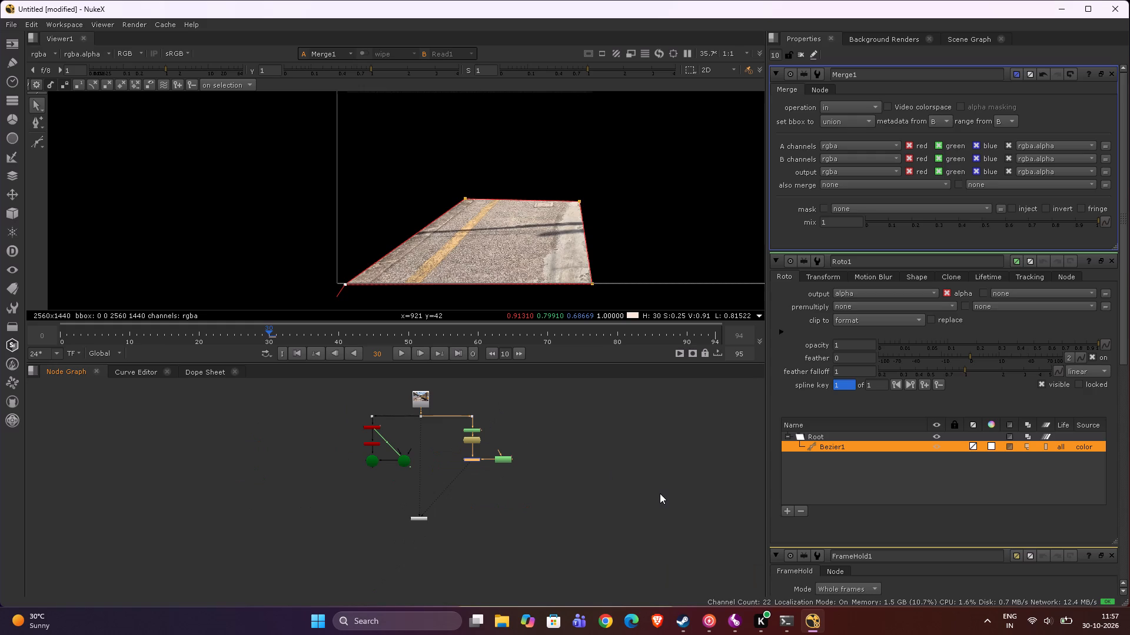
click(692, 426)
key(Tab)
text(project)
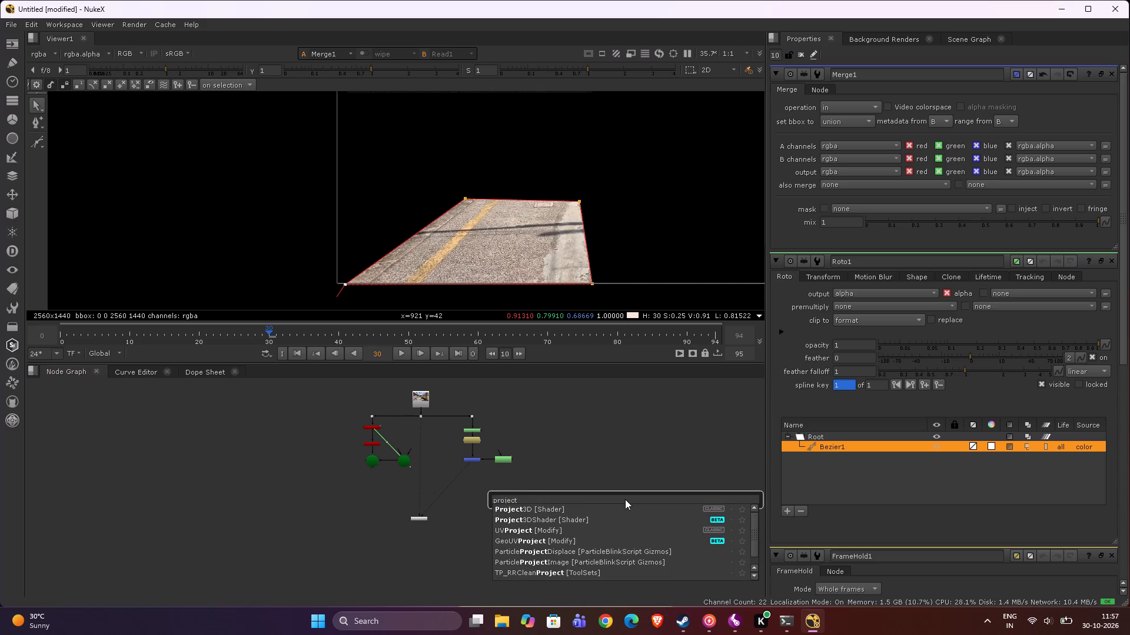
click(533, 513)
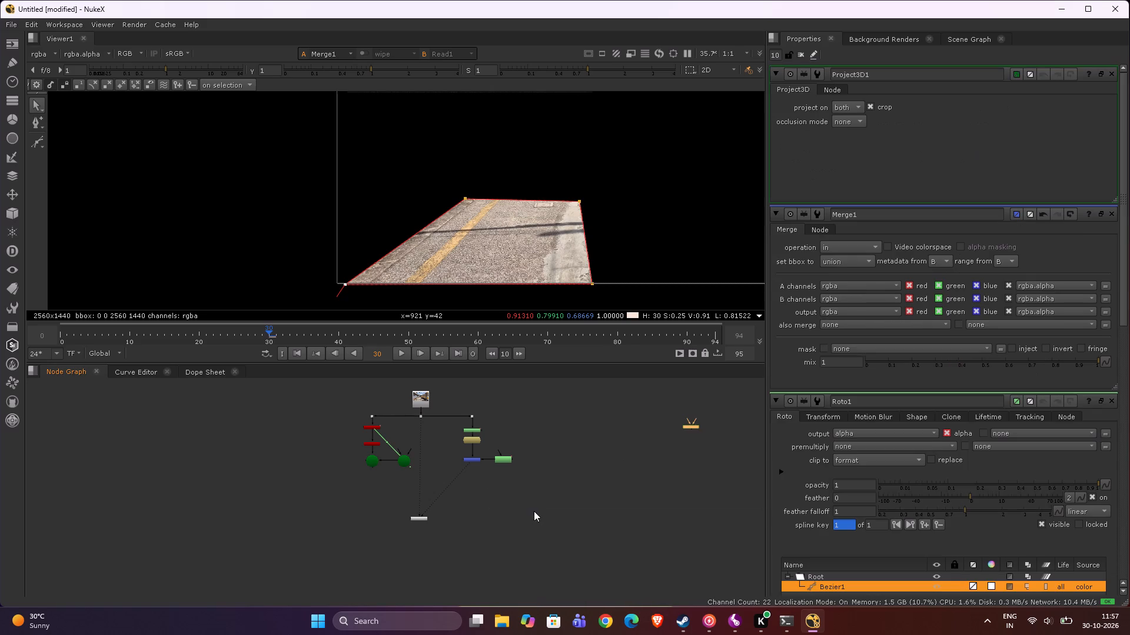
Place Project3D1 below Merge1, connect its image input to Merge1, and view its output.
drag(697, 430, 613, 486)
scroll(709, 416, up, 5)
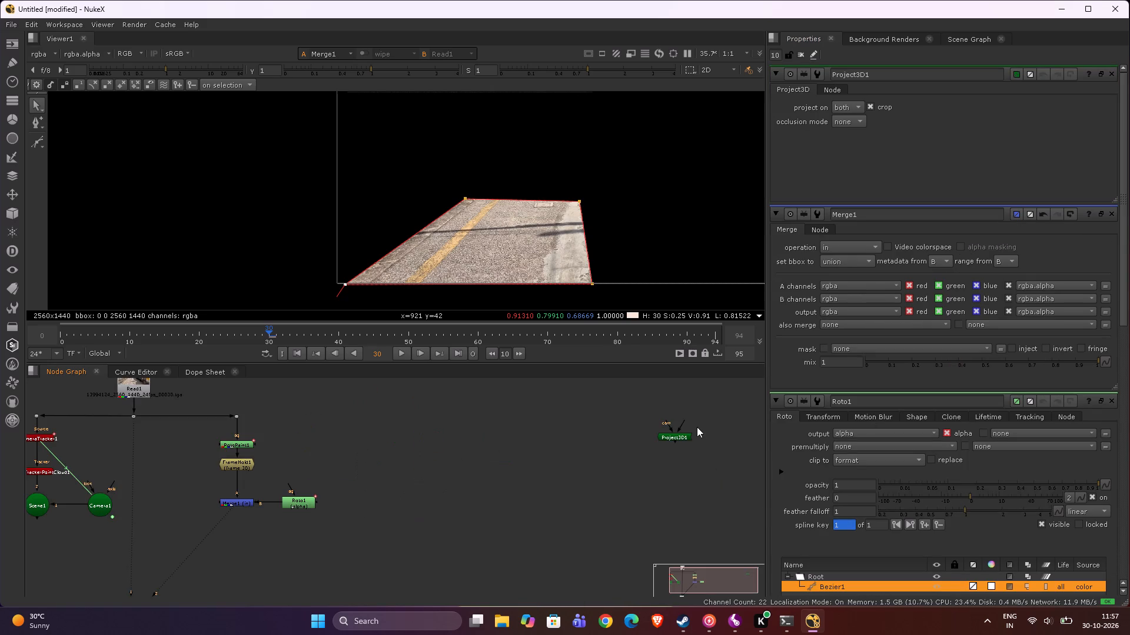
drag(674, 442, 280, 577)
middle_drag(285, 574, 513, 484)
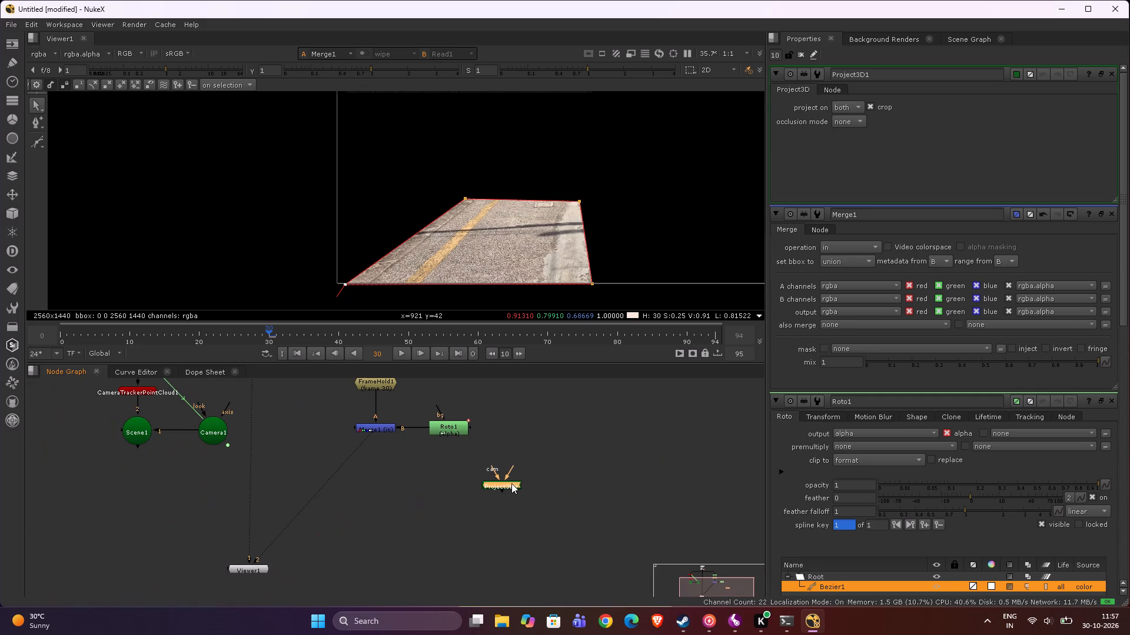
drag(506, 483, 382, 486)
drag(388, 469, 377, 439)
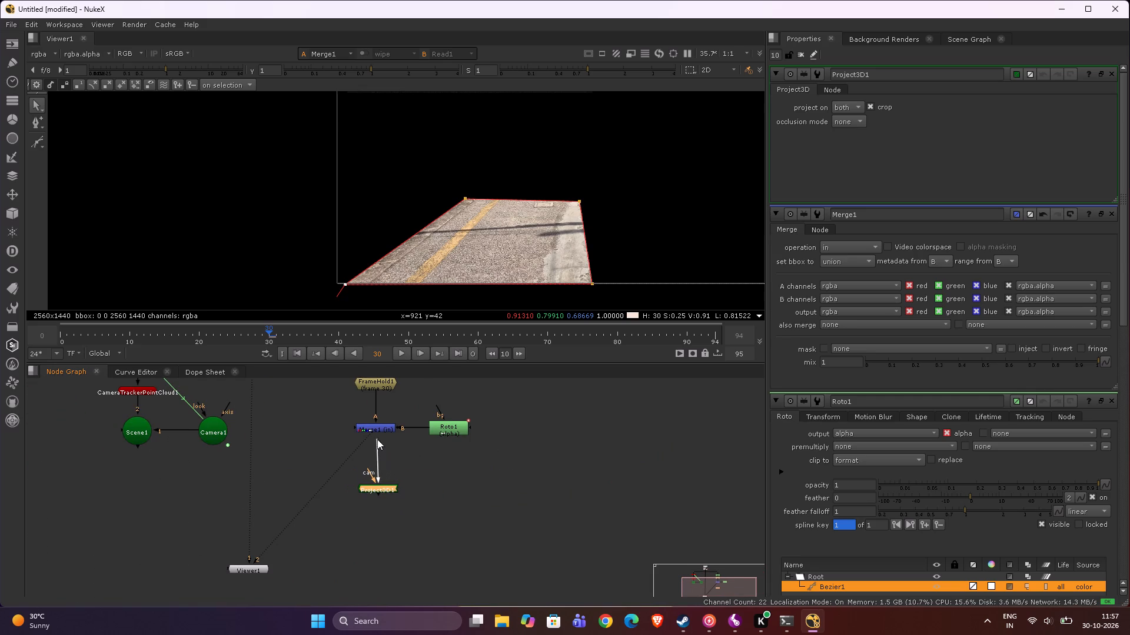
drag(377, 439, 375, 425)
drag(381, 486, 375, 484)
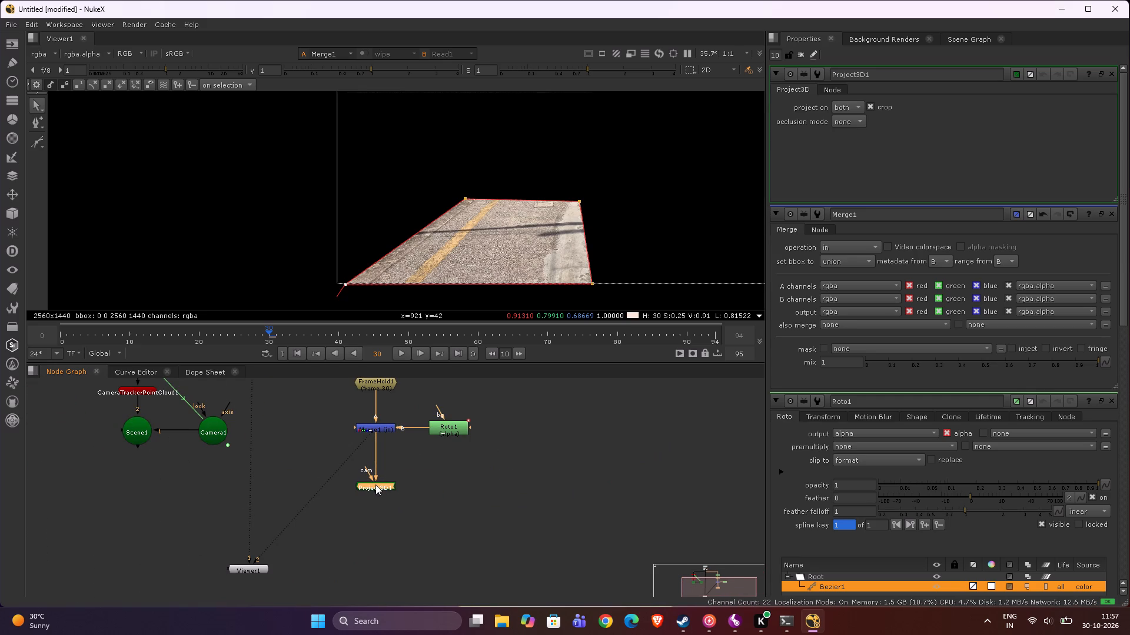
drag(375, 484, 375, 482)
key(2)
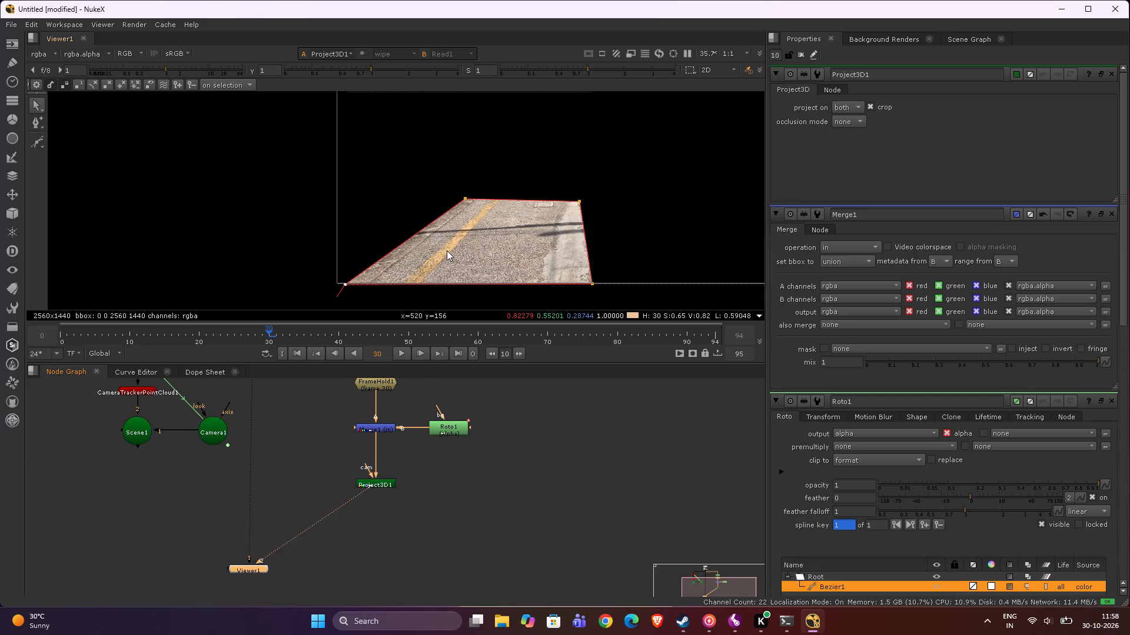
Hide the green expression arrow running to Camera1 in the node graph.
scroll(183, 470, down, 1)
click(205, 439)
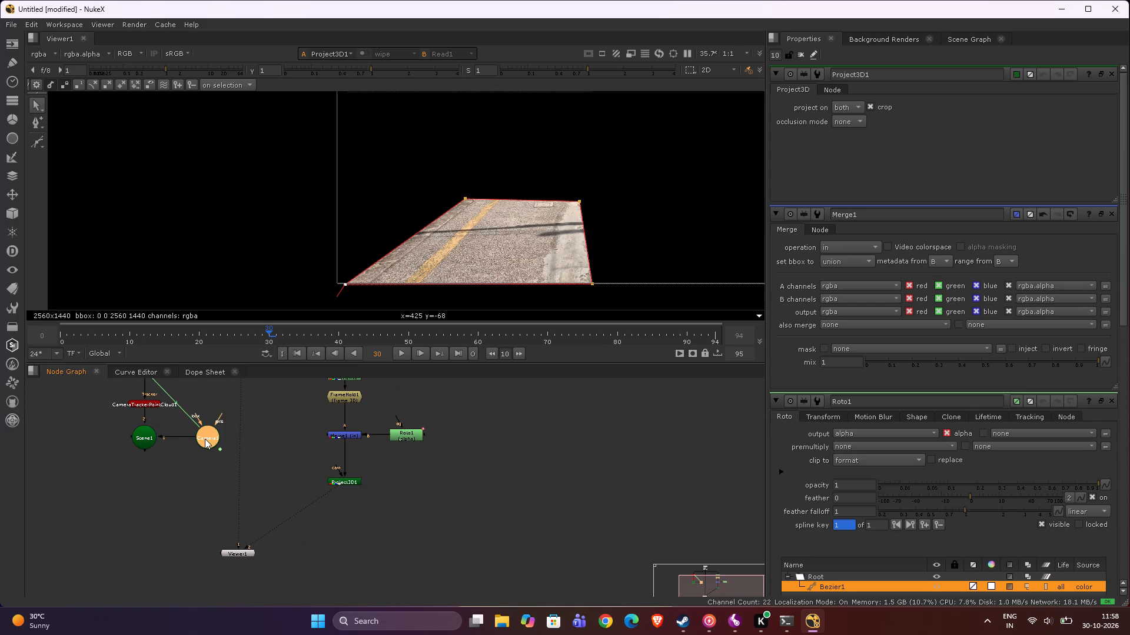
key(ctrl+e)
key(alt+e)
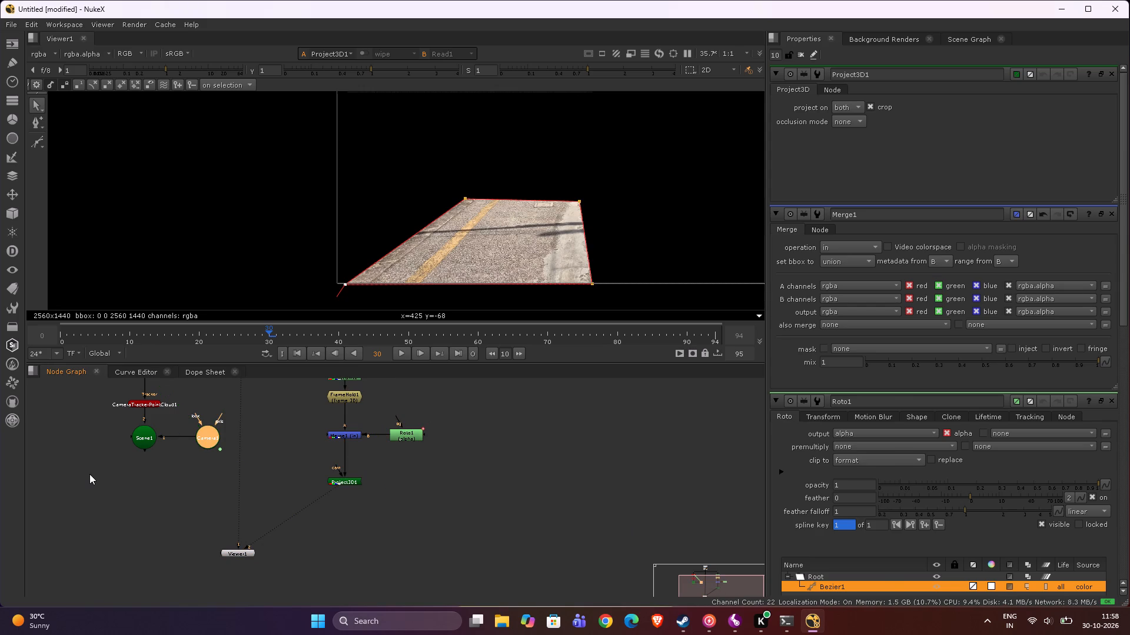
Disconnect Scene1 from both the CameraTracker point cloud and Camera1.
click(144, 442)
click(144, 420)
drag(162, 440, 172, 438)
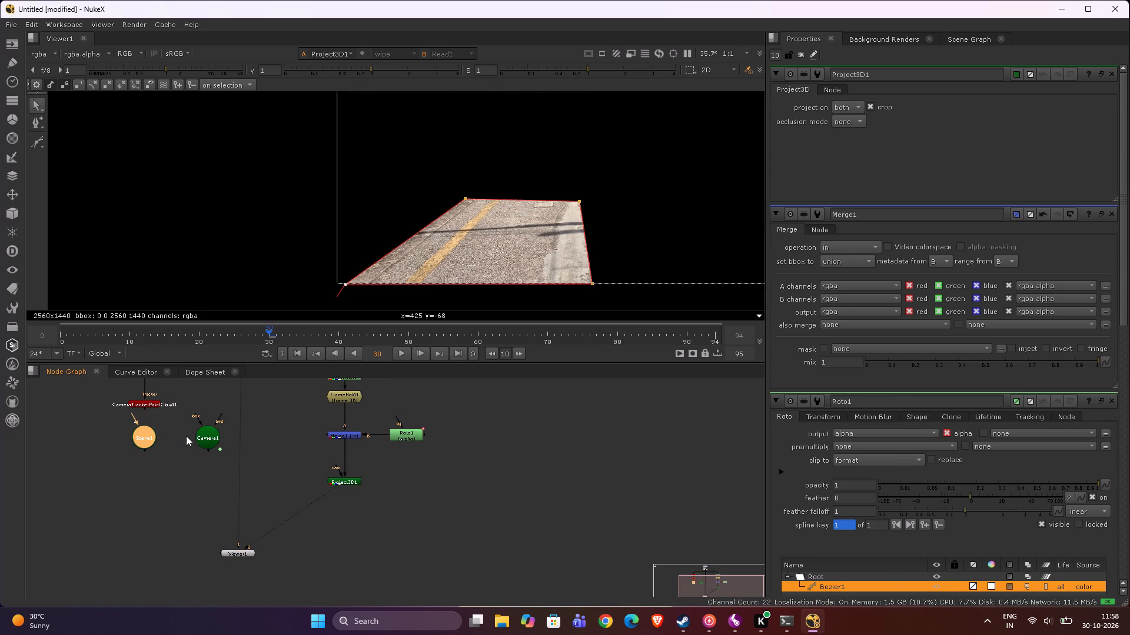
Move Camera1 beside Project3D1 and place Scene1 below Project3D1 in the node graph.
drag(213, 434, 440, 494)
drag(137, 443, 198, 479)
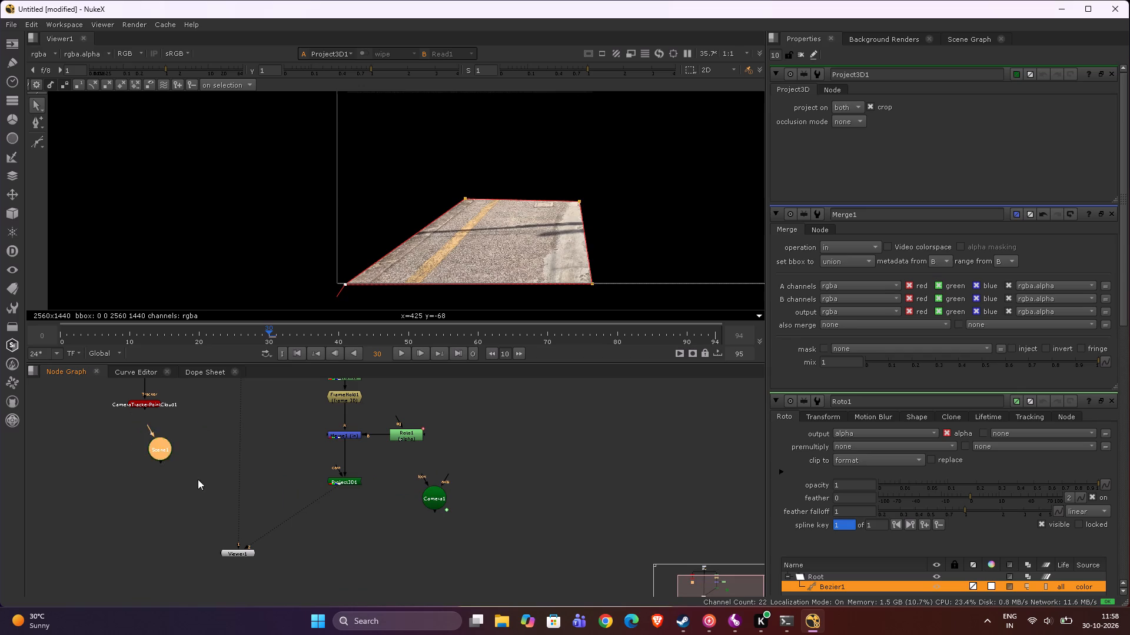
drag(198, 479, 359, 532)
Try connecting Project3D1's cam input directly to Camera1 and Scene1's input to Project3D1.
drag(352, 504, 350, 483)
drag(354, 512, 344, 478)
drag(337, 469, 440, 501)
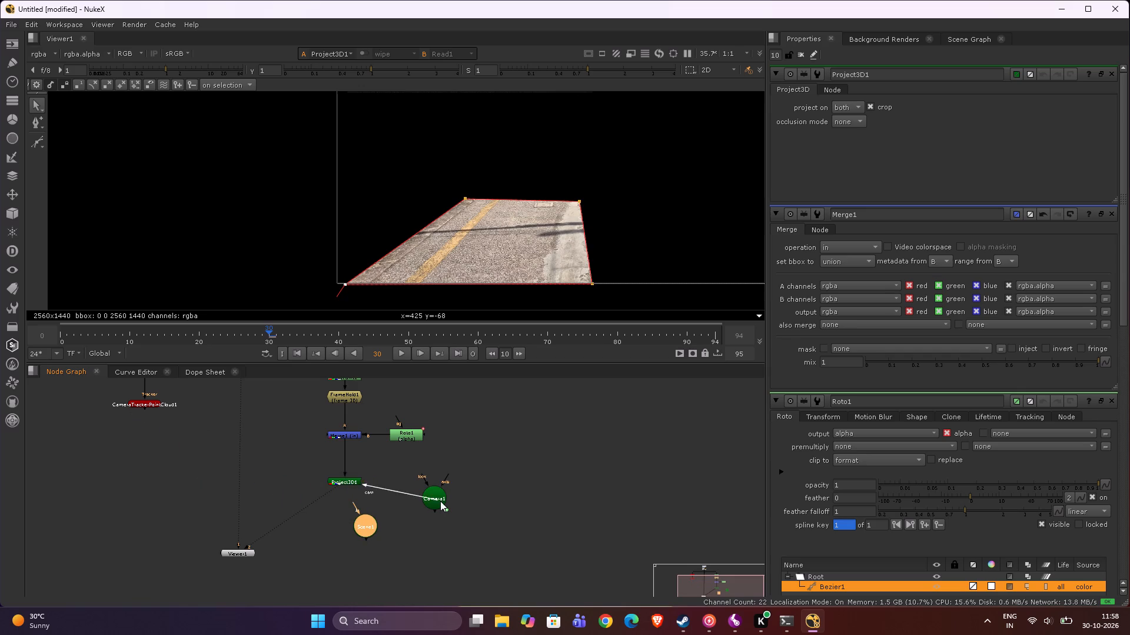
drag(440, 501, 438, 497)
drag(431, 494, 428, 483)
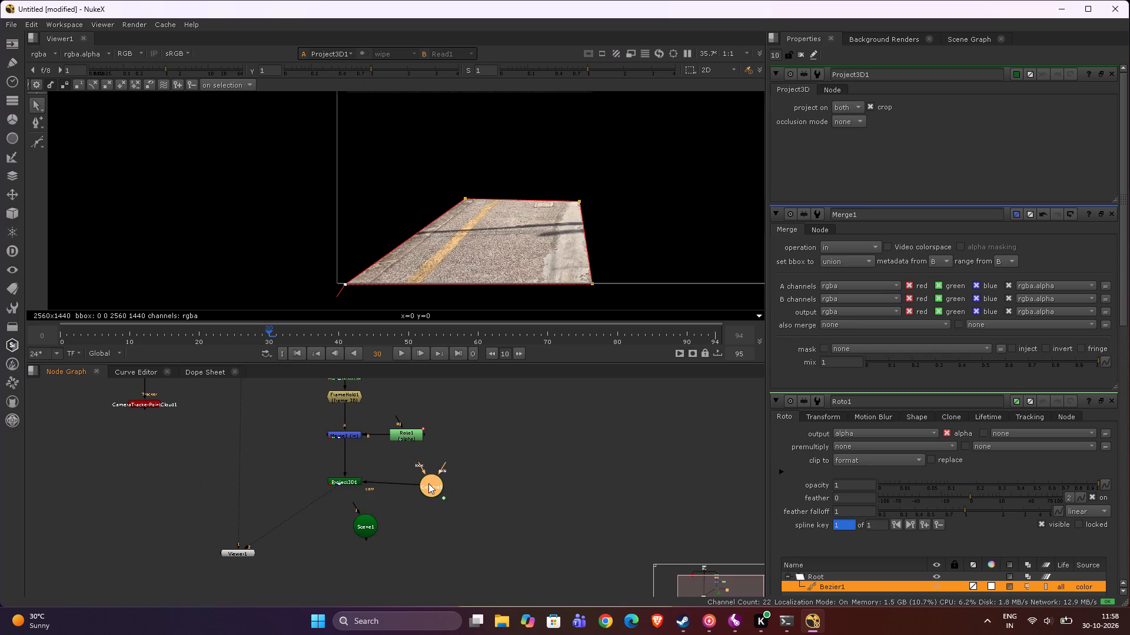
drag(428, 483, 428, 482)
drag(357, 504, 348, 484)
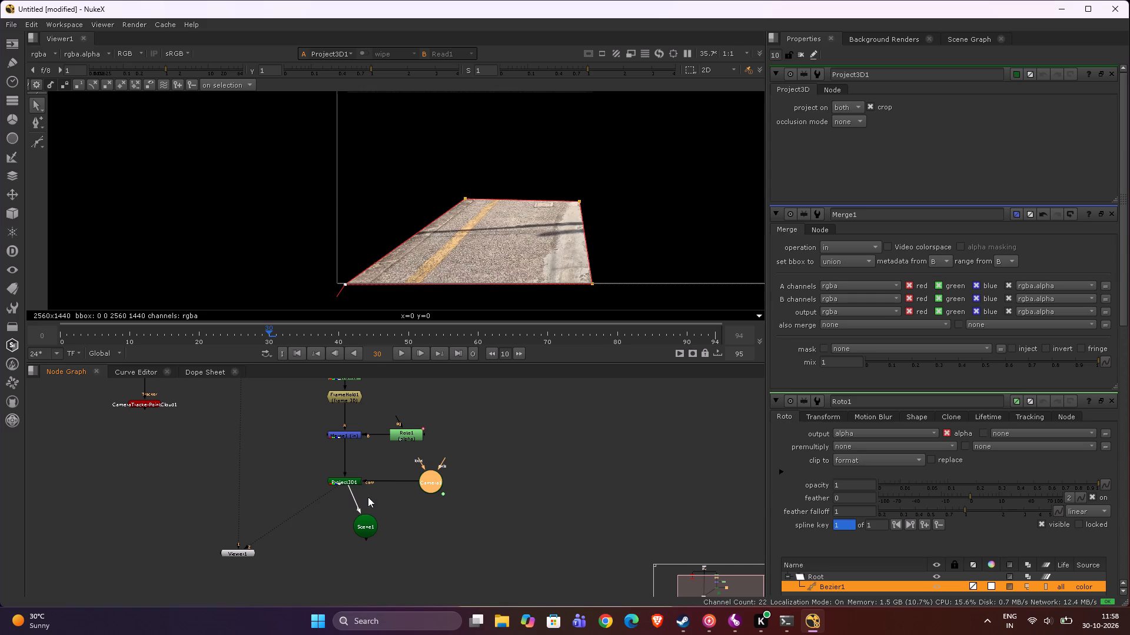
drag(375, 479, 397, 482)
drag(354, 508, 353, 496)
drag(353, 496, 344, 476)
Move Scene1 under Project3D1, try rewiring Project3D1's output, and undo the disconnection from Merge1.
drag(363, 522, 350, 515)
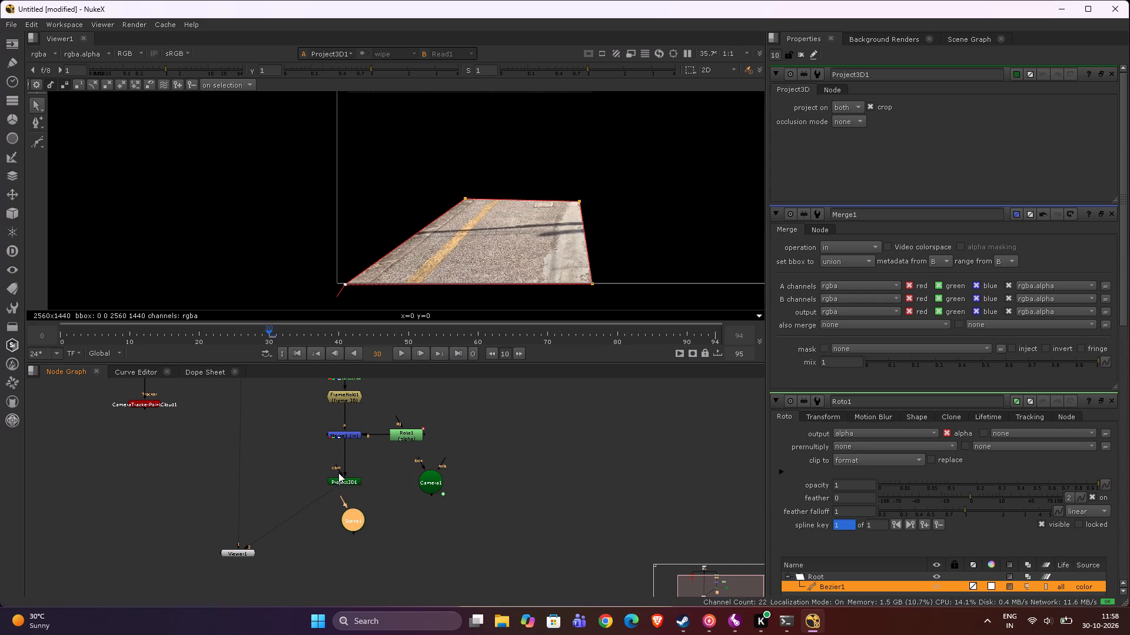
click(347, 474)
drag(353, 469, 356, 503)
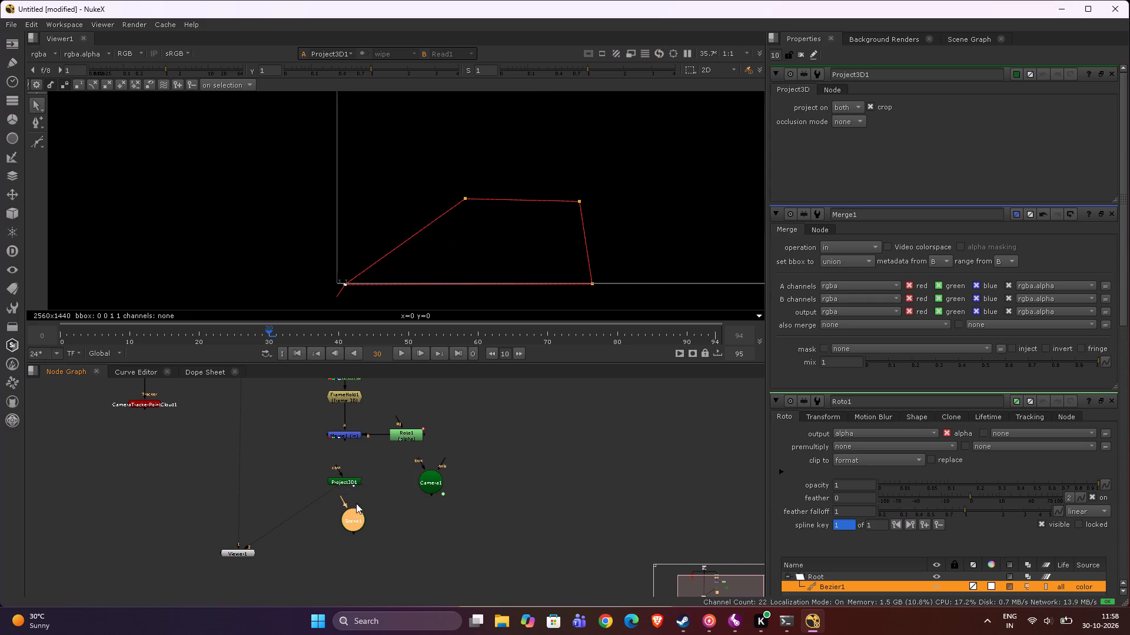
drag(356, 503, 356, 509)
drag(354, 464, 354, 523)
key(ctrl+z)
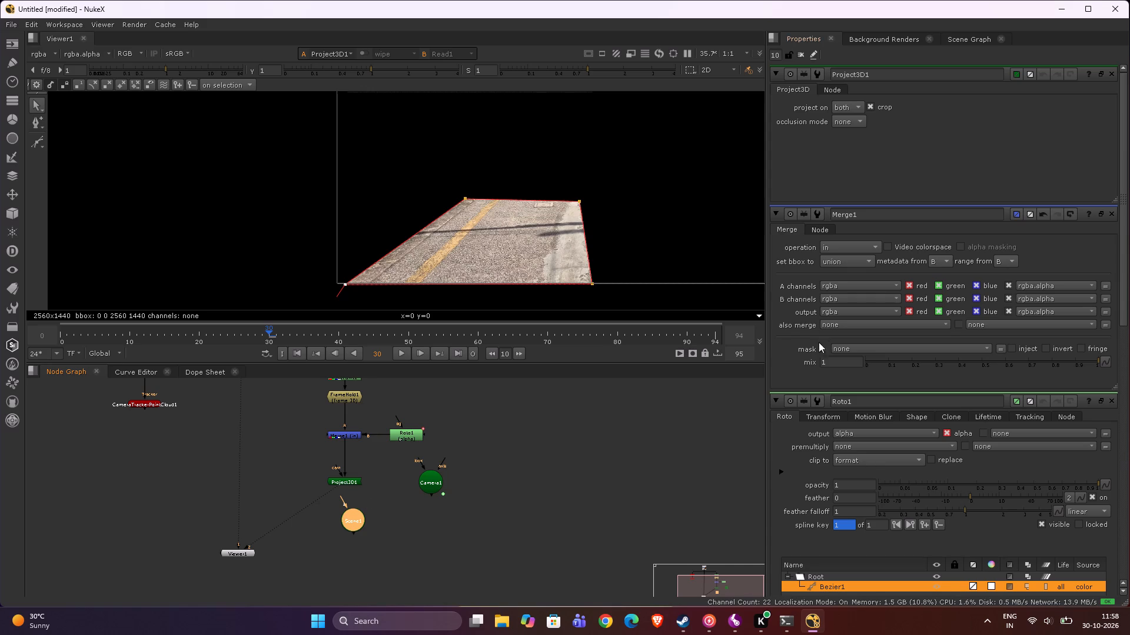
Add a classic Card node between Project3D1 and Scene1, wire it to both, and align the nodes in a column.
drag(356, 524, 359, 554)
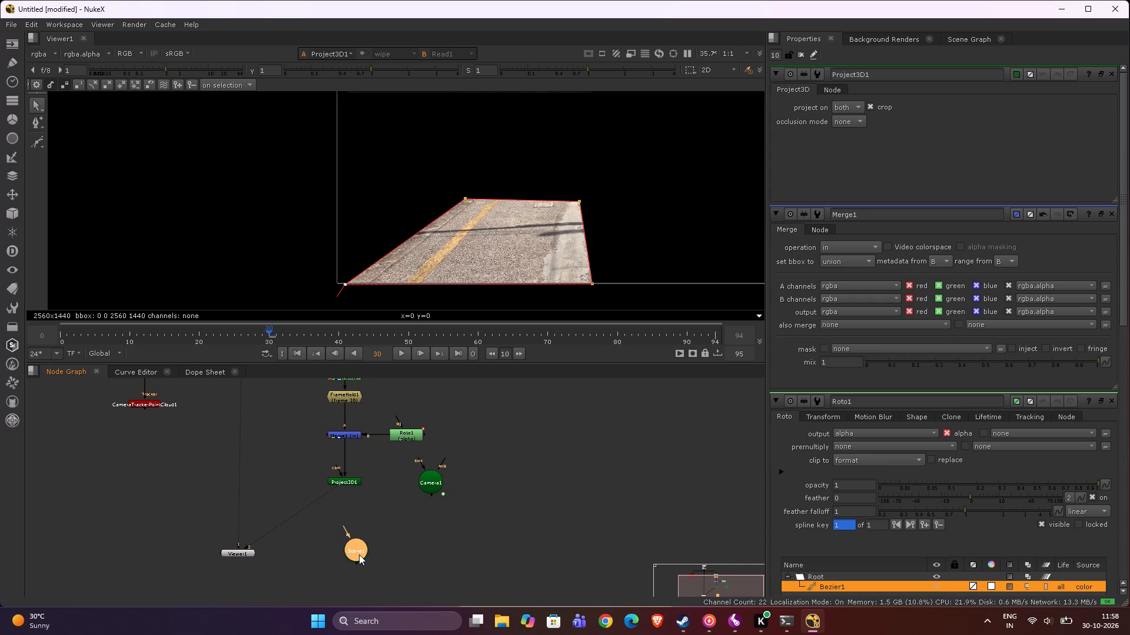
key(Tab)
text(card)
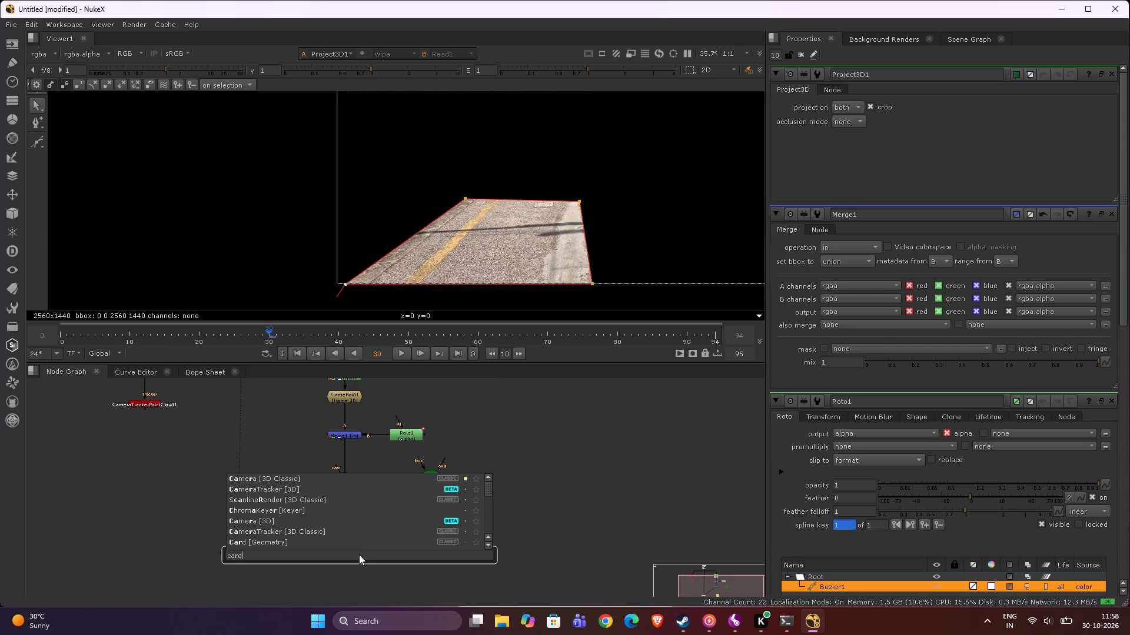
key(Return)
scroll(357, 513, up, 3)
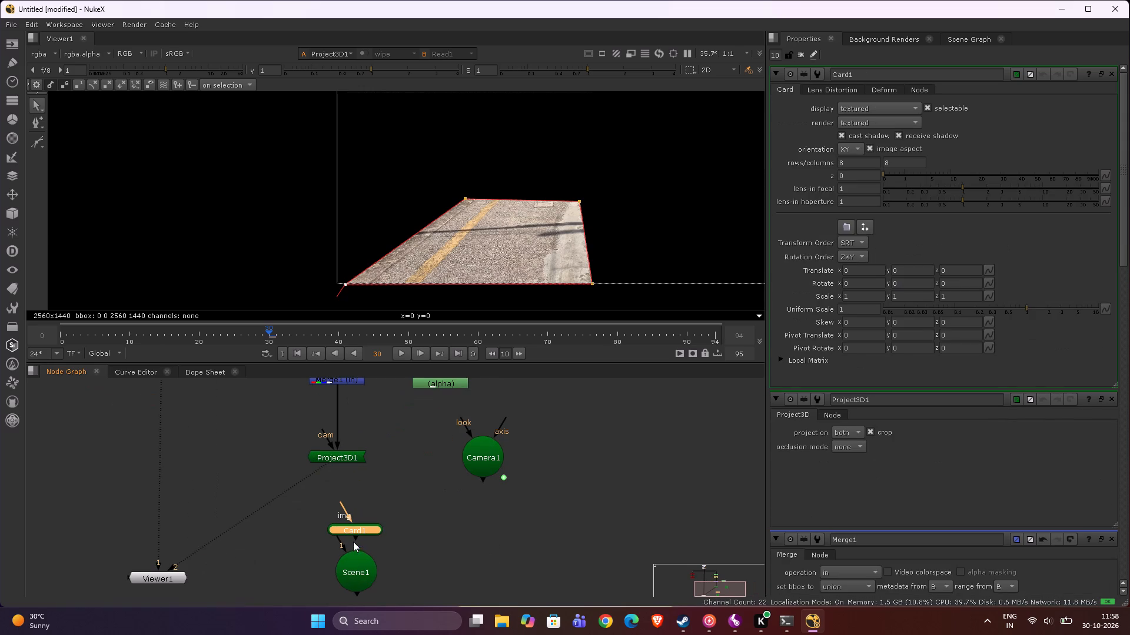
drag(337, 539, 353, 526)
drag(340, 506, 340, 457)
drag(359, 533, 341, 516)
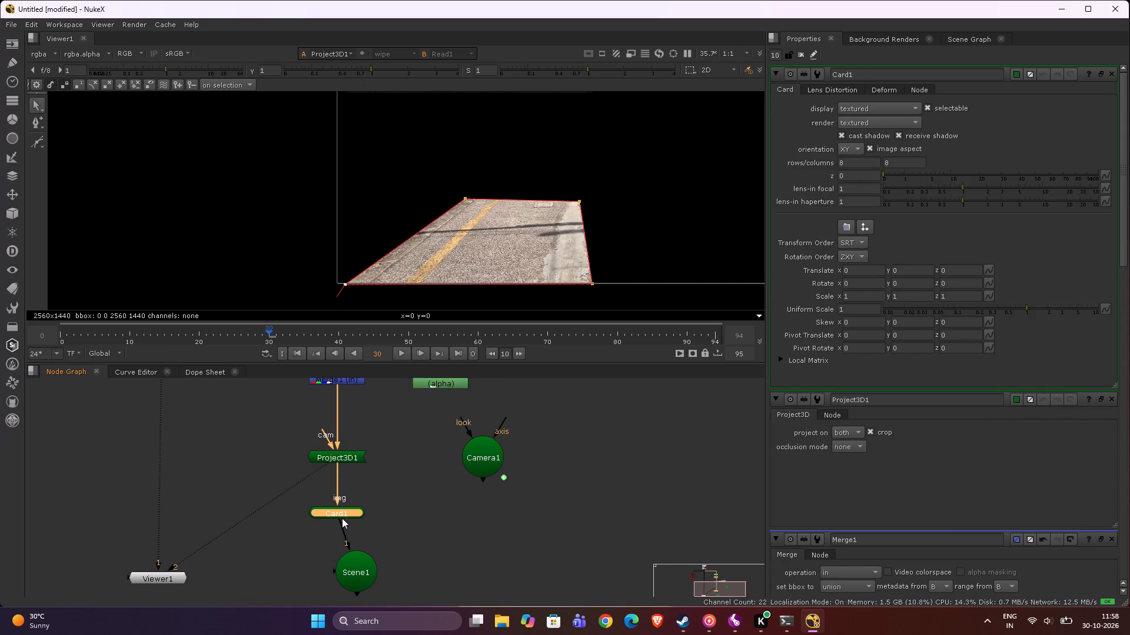
drag(362, 571, 342, 571)
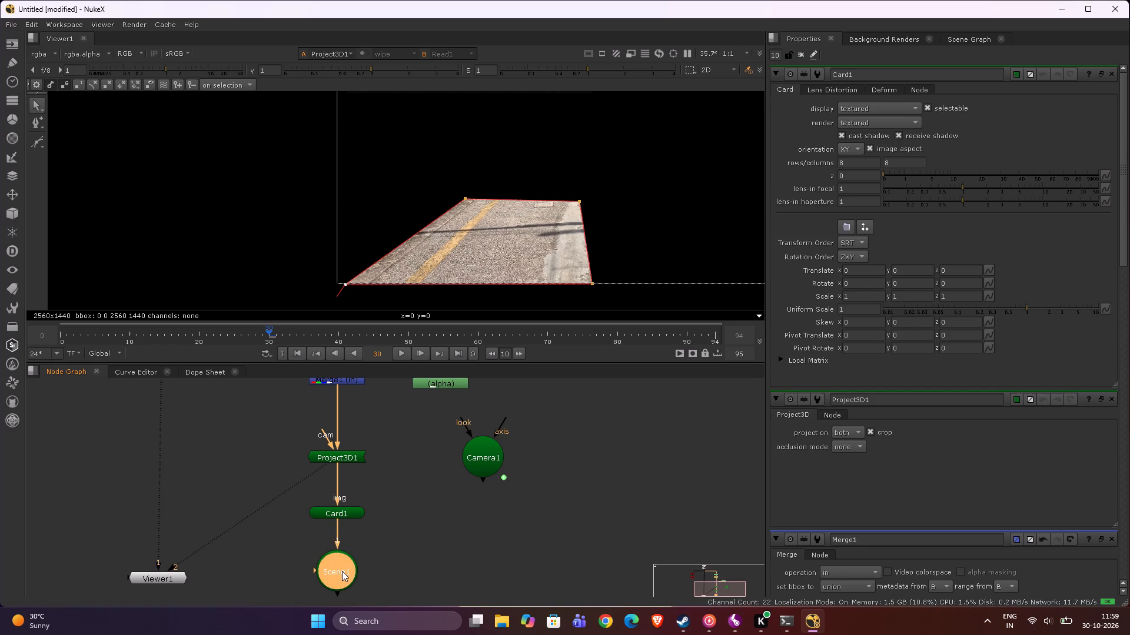
Duplicate the frame-30 FrameHold1 as an unconnected node and place the copy below Camera1.
scroll(415, 492, down, 4)
middle_drag(413, 491, 418, 534)
click(378, 444)
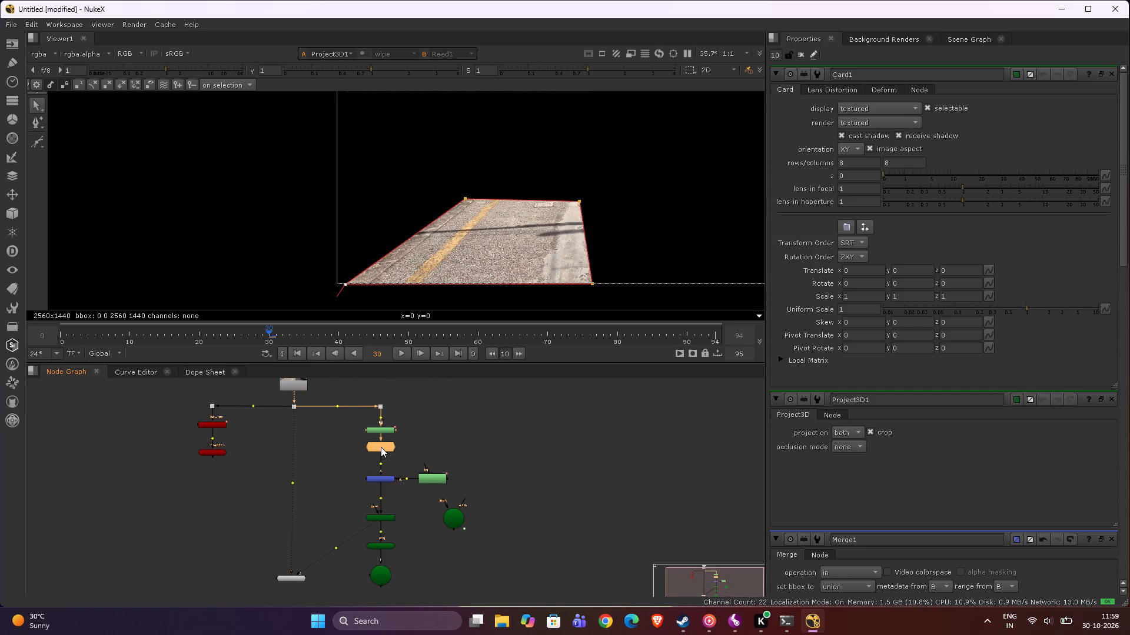
key(ctrl+v)
key(ctrl+c)
click(640, 278)
scroll(372, 486, up, 4)
click(374, 417)
key(ctrl+c)
scroll(414, 454, down, 4)
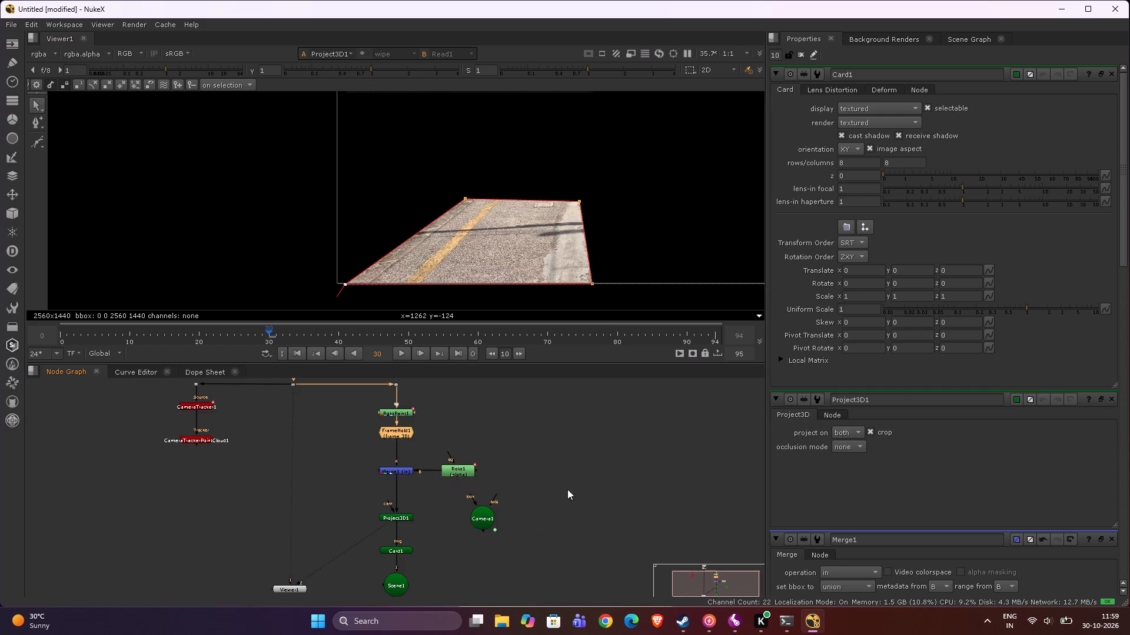
click(580, 490)
key(ctrl+v)
drag(580, 490, 460, 552)
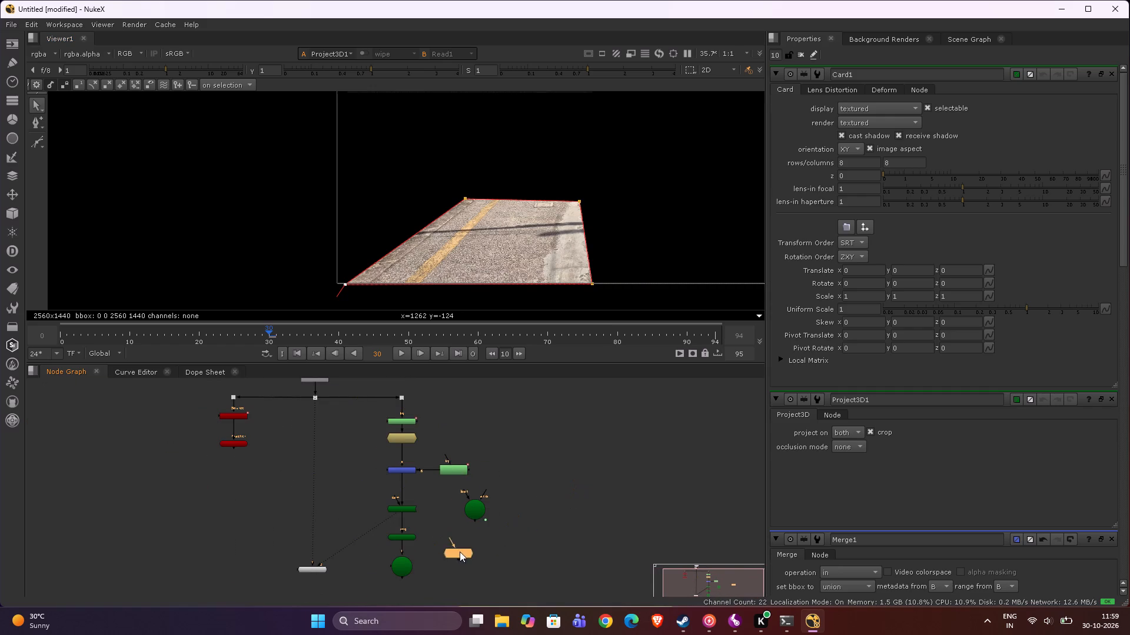
drag(460, 552, 464, 544)
scroll(430, 503, up, 3)
Connect FrameHold2's input to Camera1 and Project3D1's cam input to FrameHold2, with FrameHold2 beside Project3D1 and Camera1 below it.
drag(375, 496, 477, 569)
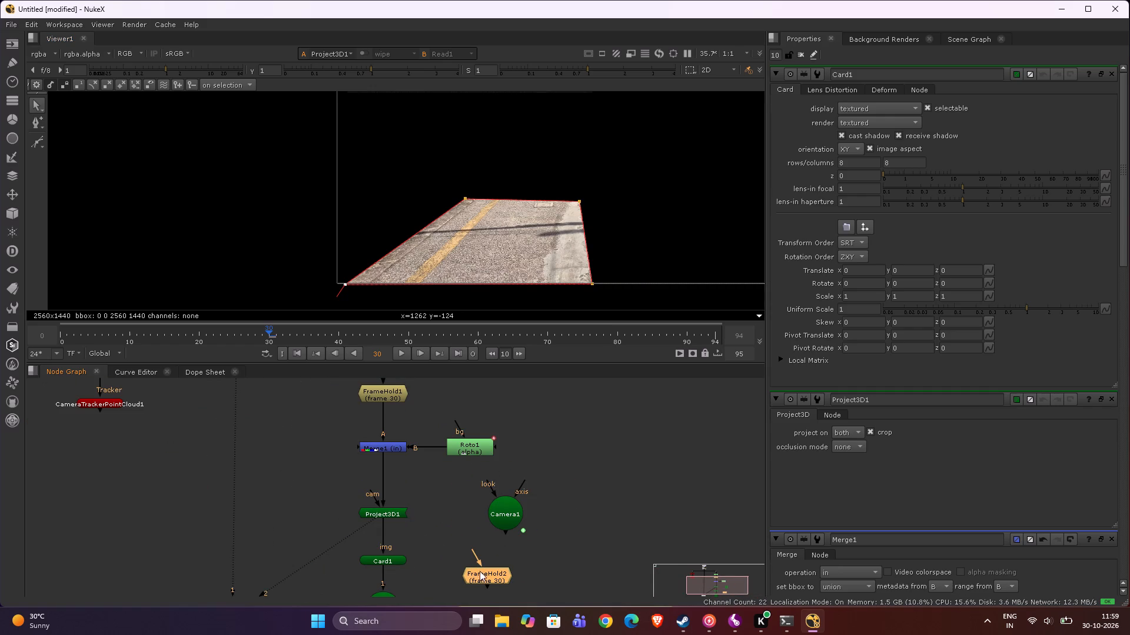
drag(473, 553, 399, 512)
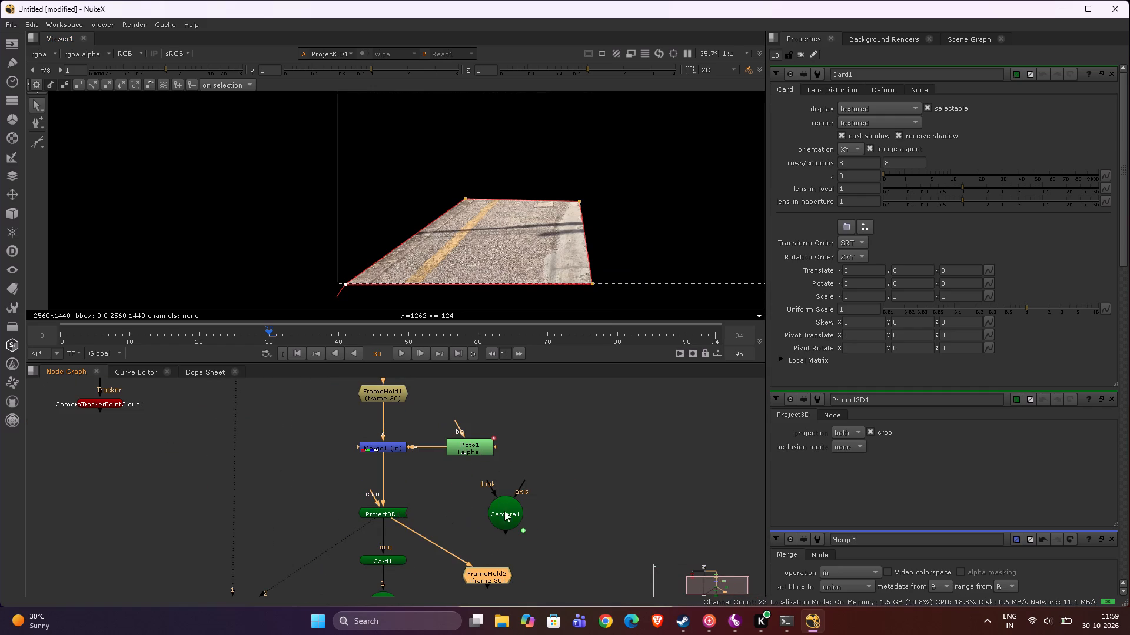
drag(493, 578, 471, 513)
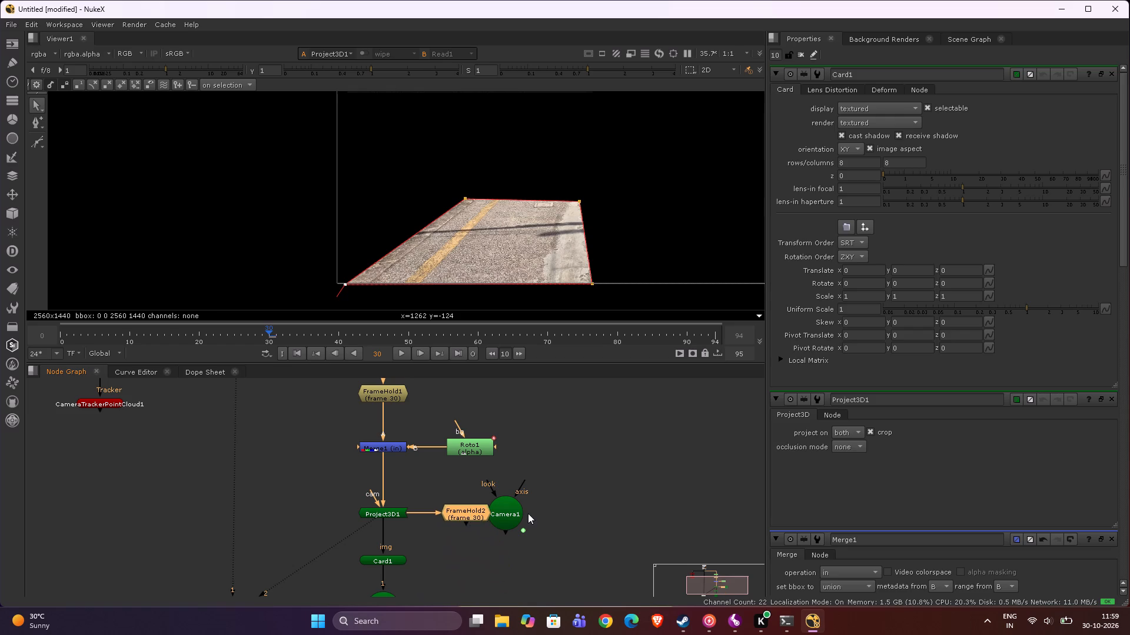
drag(510, 512, 490, 589)
drag(466, 524, 491, 589)
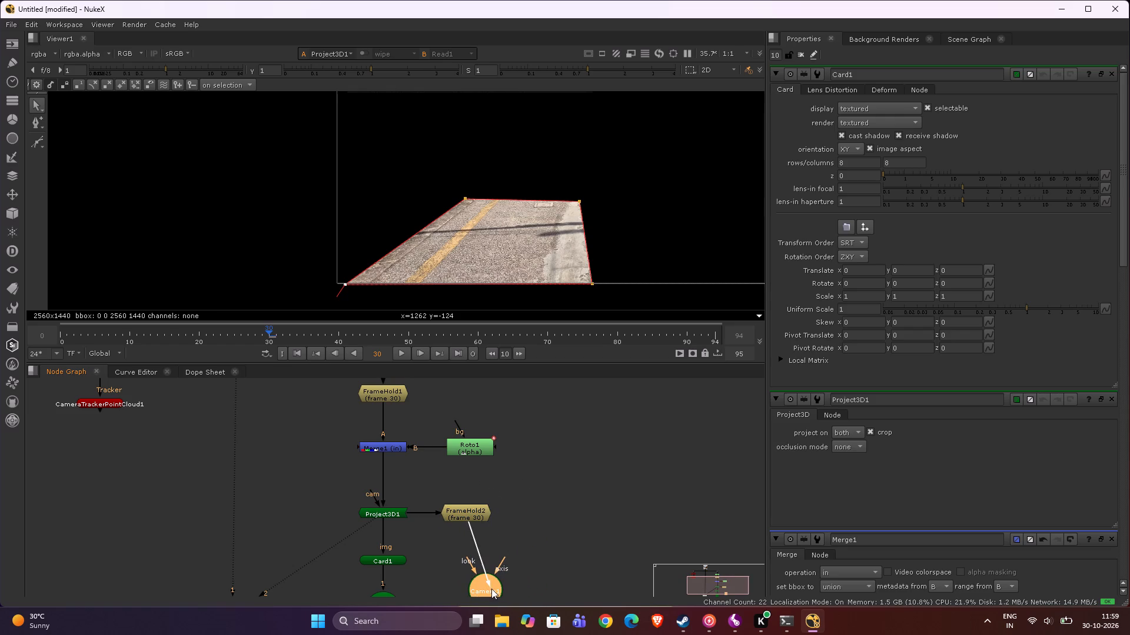
drag(491, 589, 493, 590)
drag(435, 514, 432, 522)
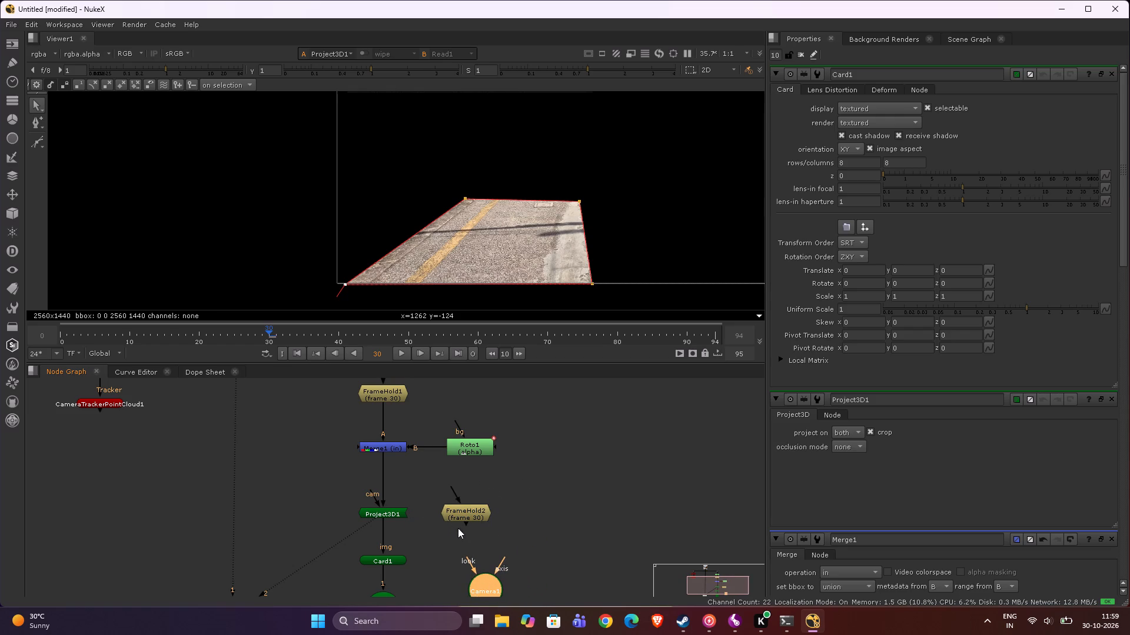
drag(448, 484, 480, 570)
drag(373, 495, 476, 514)
drag(464, 513, 487, 513)
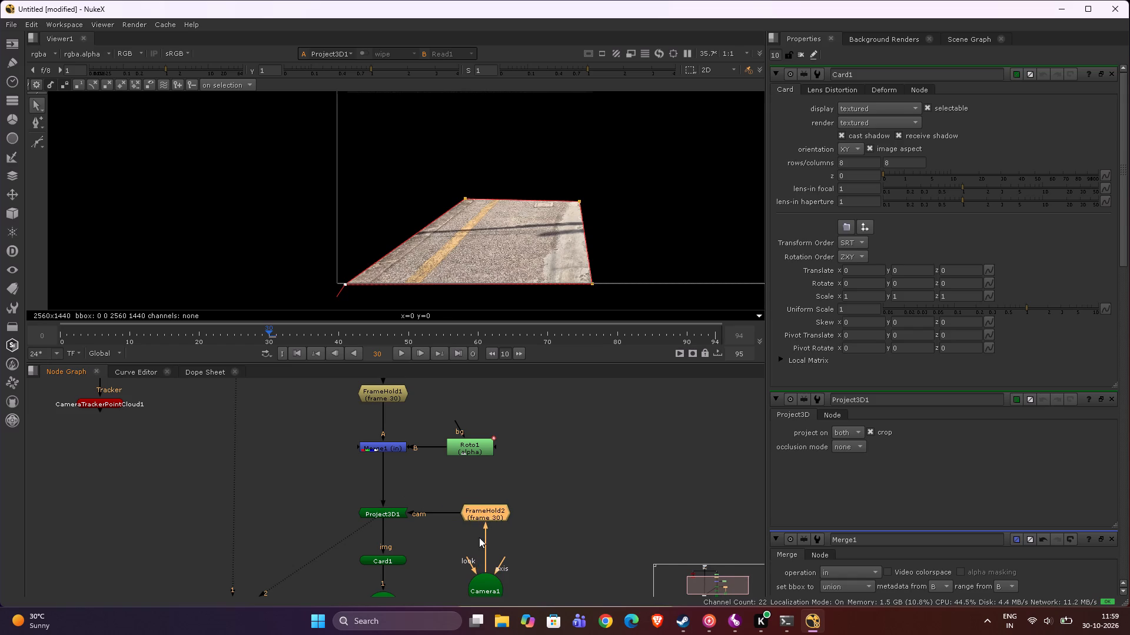
middle_drag(479, 534, 456, 474)
drag(468, 533, 470, 546)
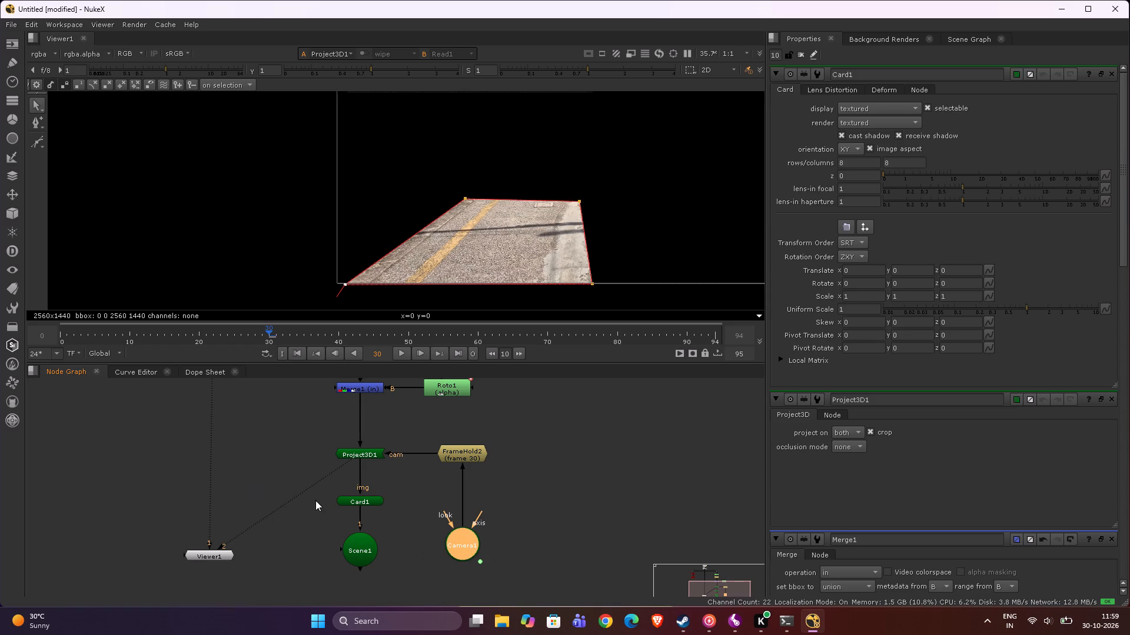
View Card1's output in the 3D viewer and select the card there.
click(368, 487)
click(363, 500)
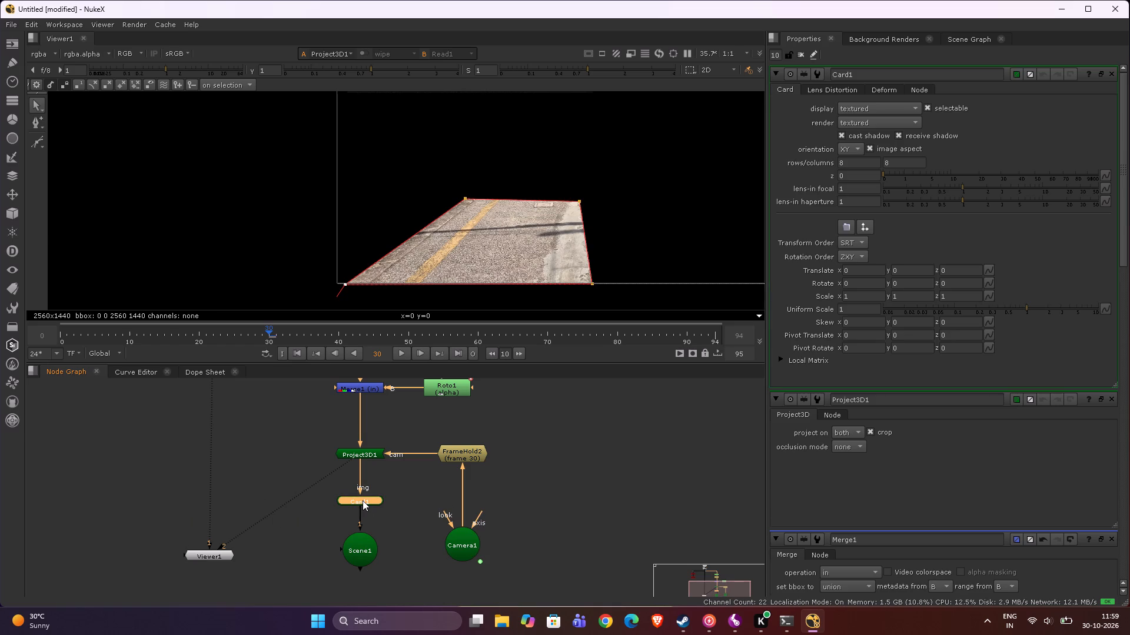
key(2)
scroll(390, 171, up, 10)
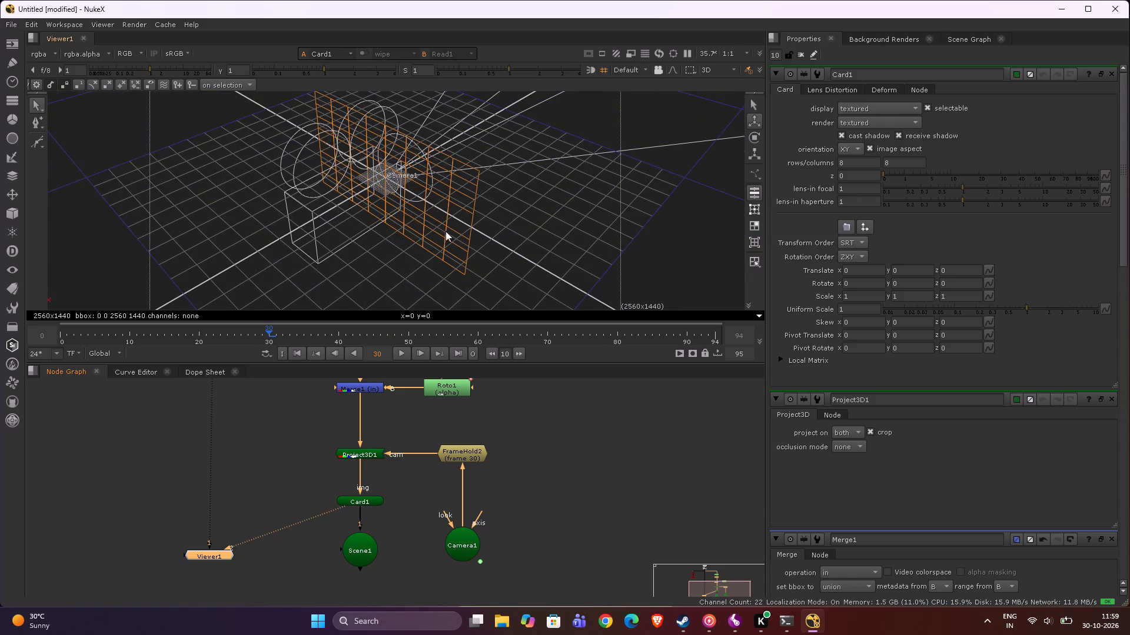
click(446, 231)
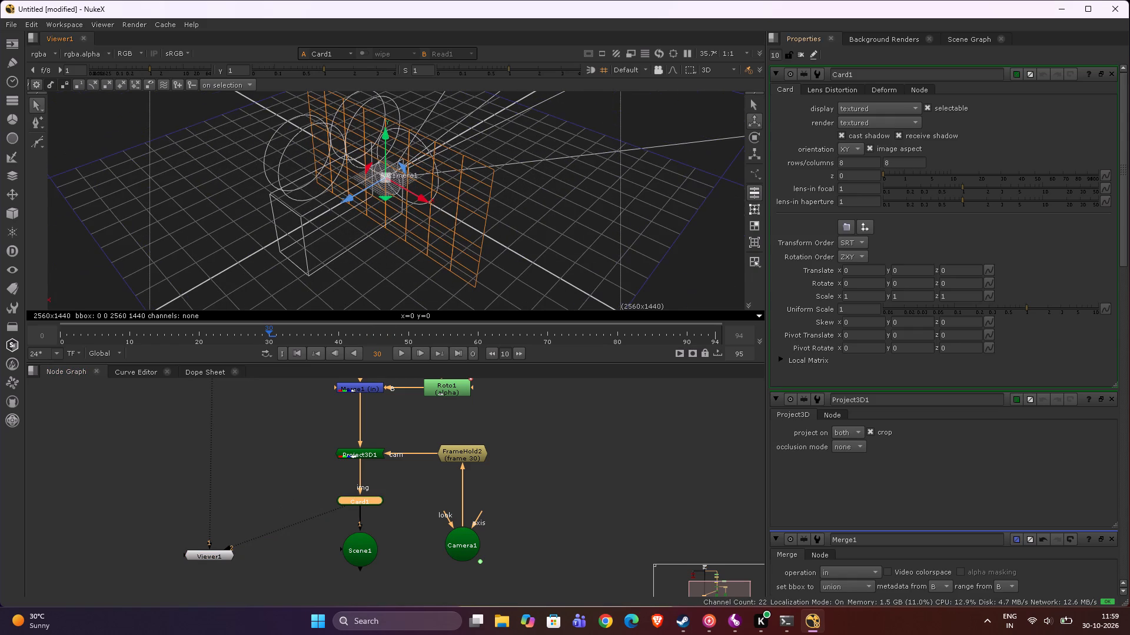
Set Card1's X rotation to 90 to lay the card flat on the ground plane.
double_click(864, 285)
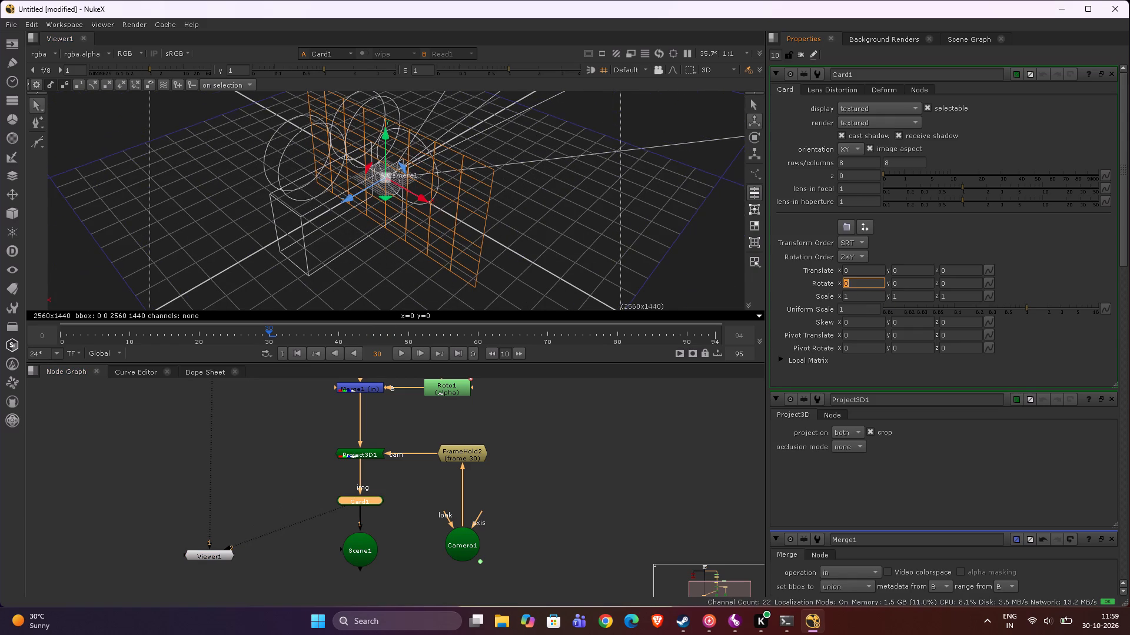
text(90)
key(Return)
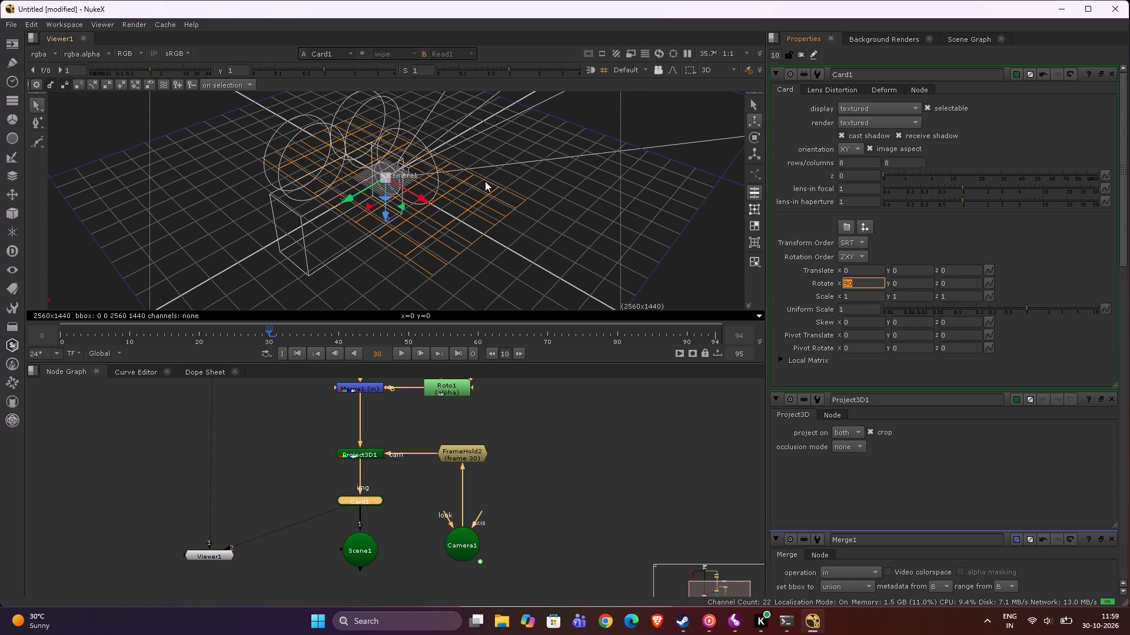
Set Card1's Y scale to 2.7.
scroll(485, 181, up, 8)
scroll(406, 179, up, 9)
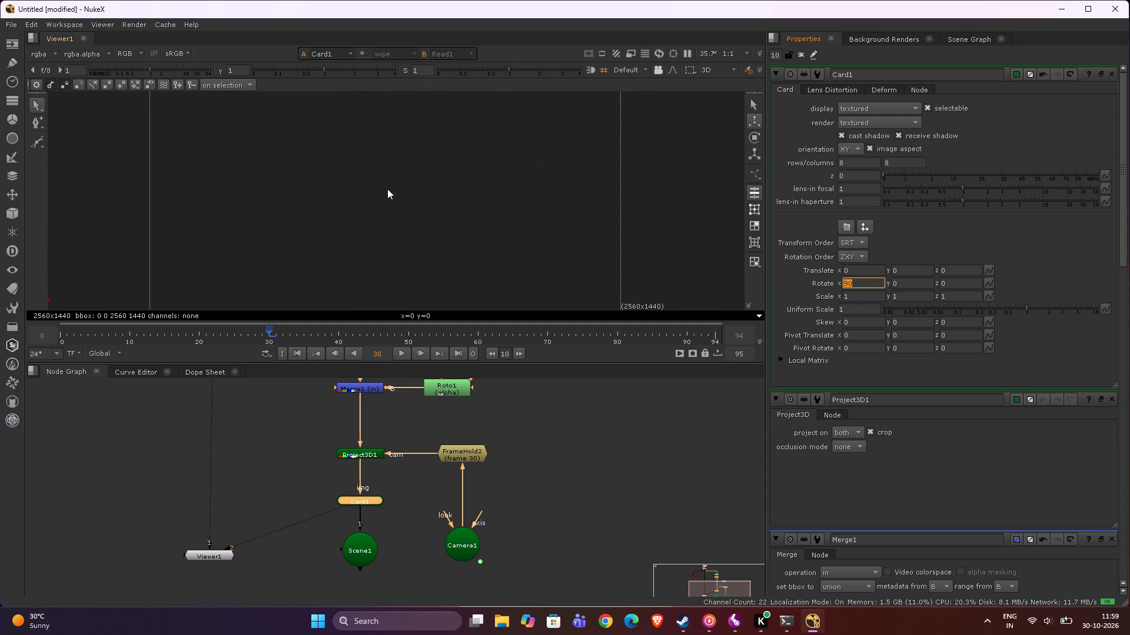
scroll(387, 189, down, 15)
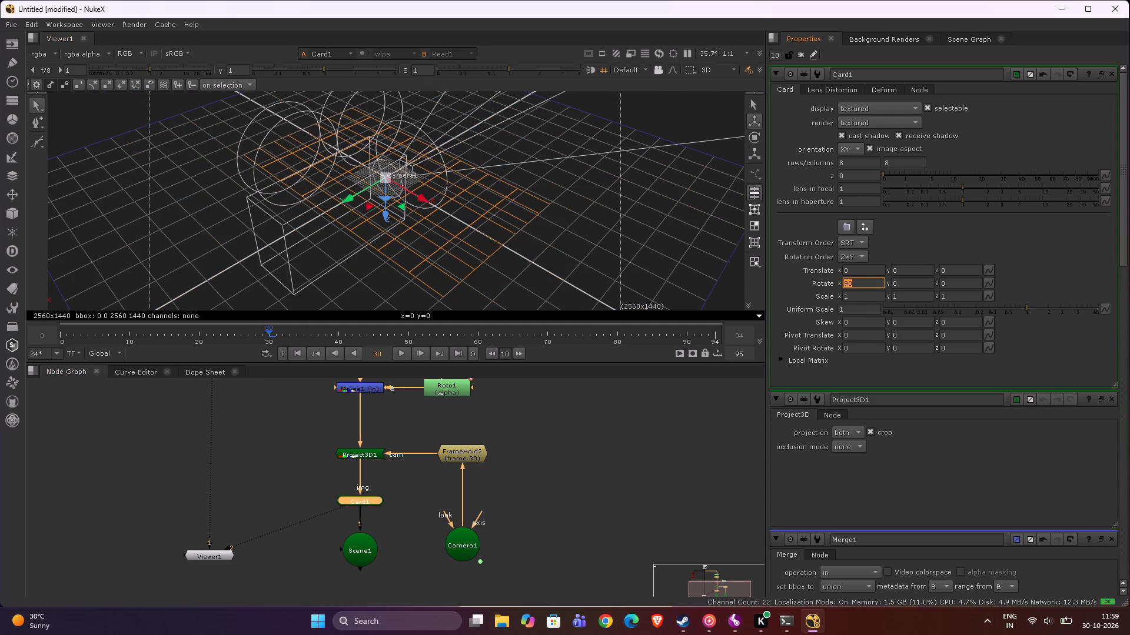
drag(856, 295, 845, 295)
scroll(845, 295, up, 1)
scroll(845, 295, down, 2)
scroll(845, 295, up, 1)
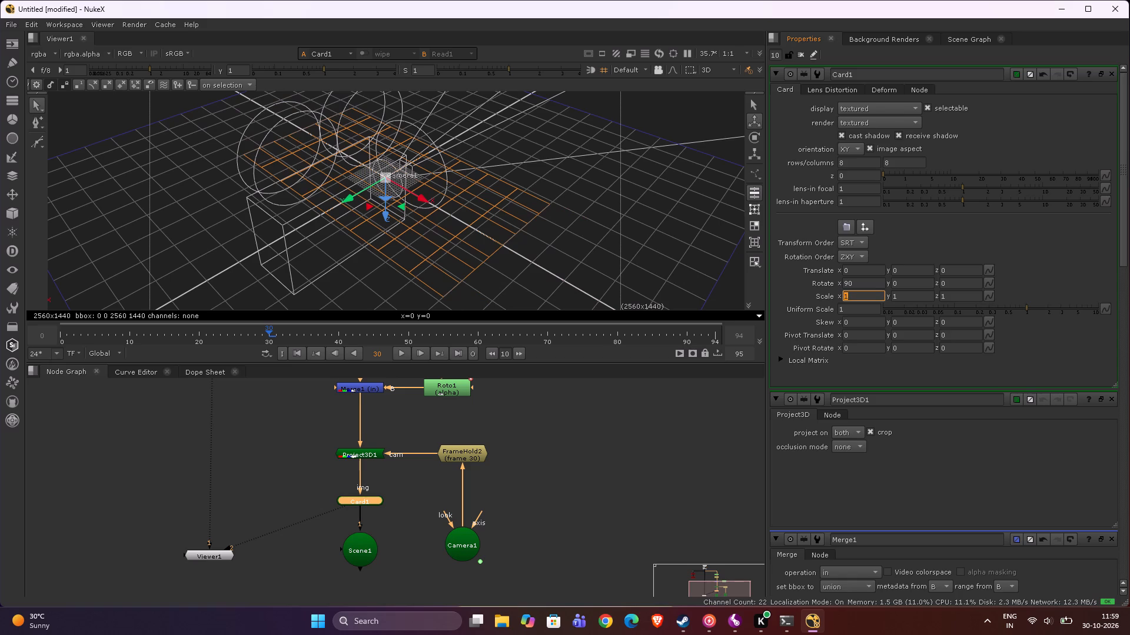
click(896, 296)
scroll(896, 296, up, 2)
scroll(896, 296, down, 1)
scroll(896, 296, up, 2)
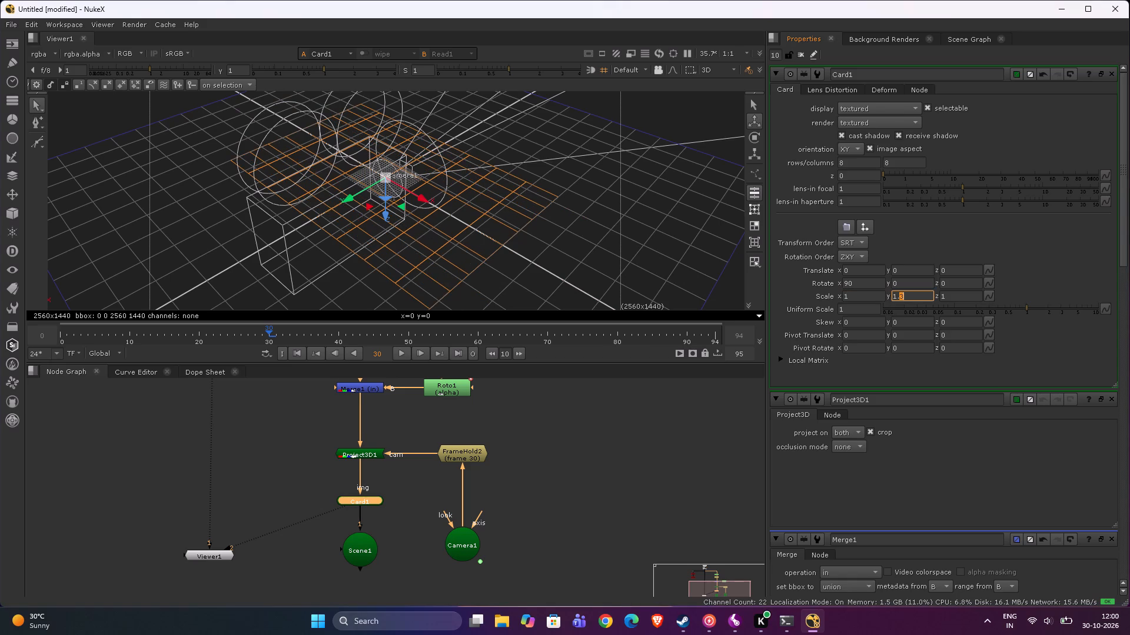
scroll(896, 296, up, 14)
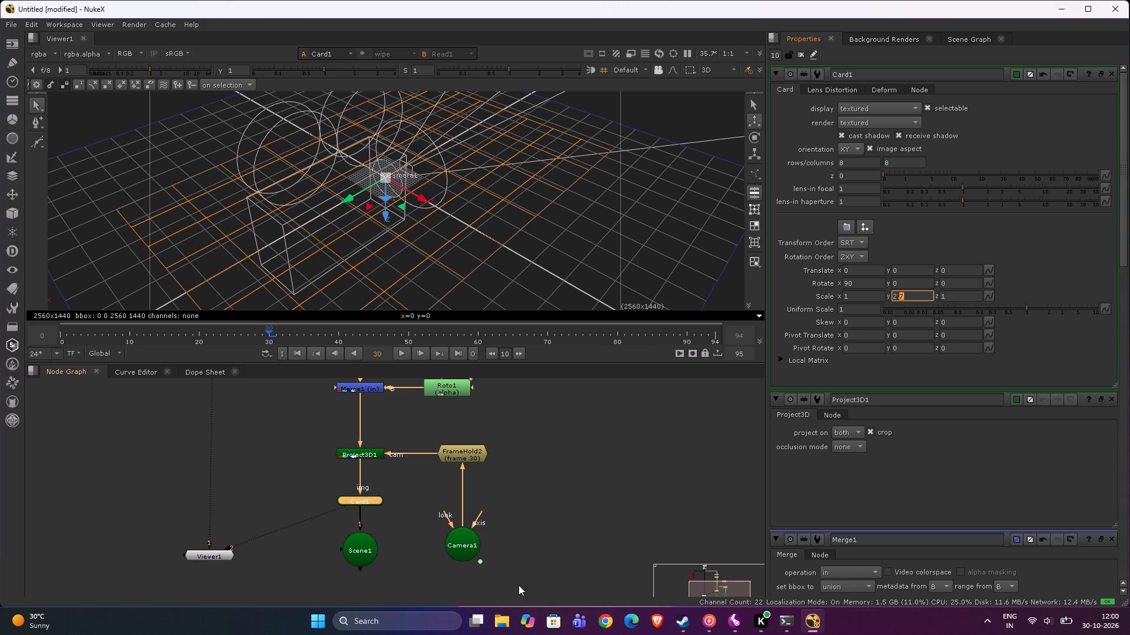
View Scene1's output in Viewer1 and move the Viewer1 node well below Scene1.
click(496, 555)
scroll(393, 530, down, 3)
click(380, 539)
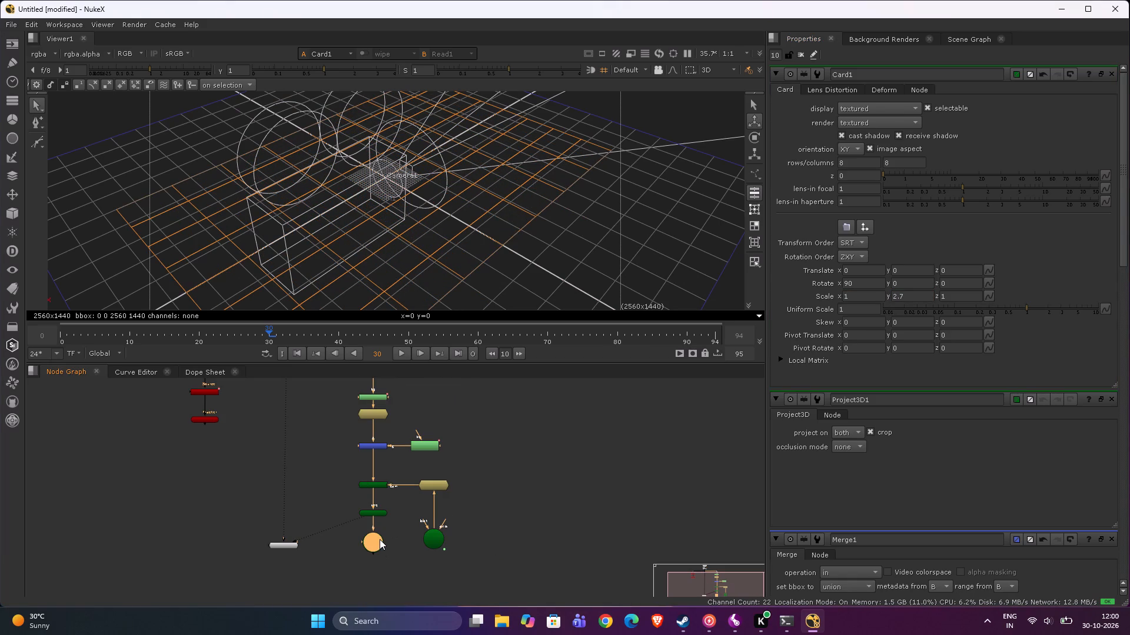
key(2)
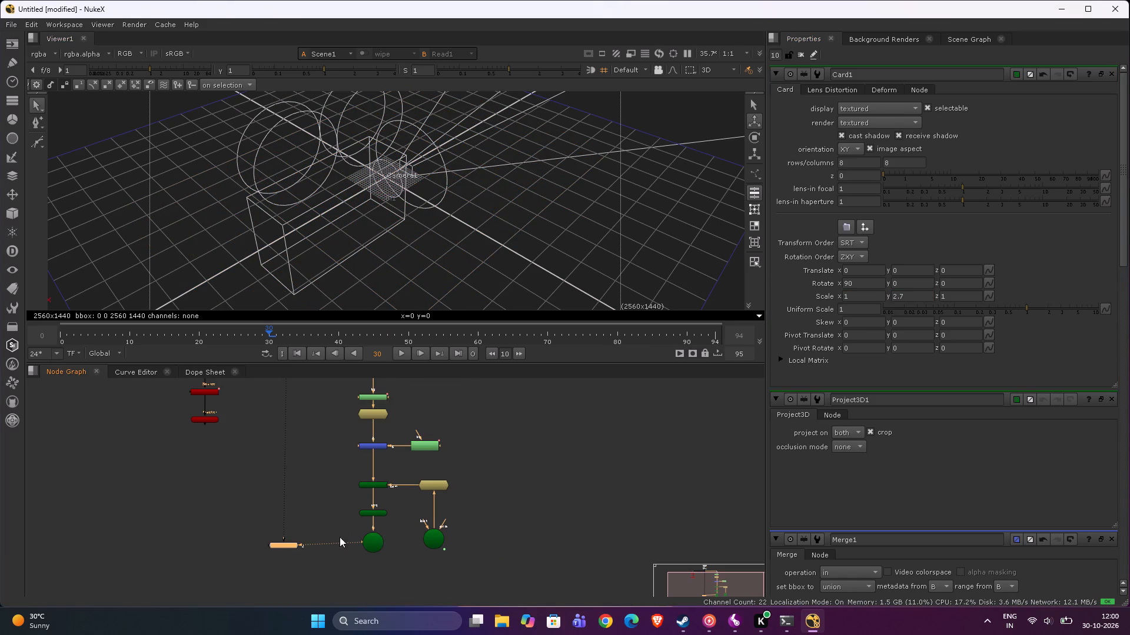
drag(294, 543, 290, 614)
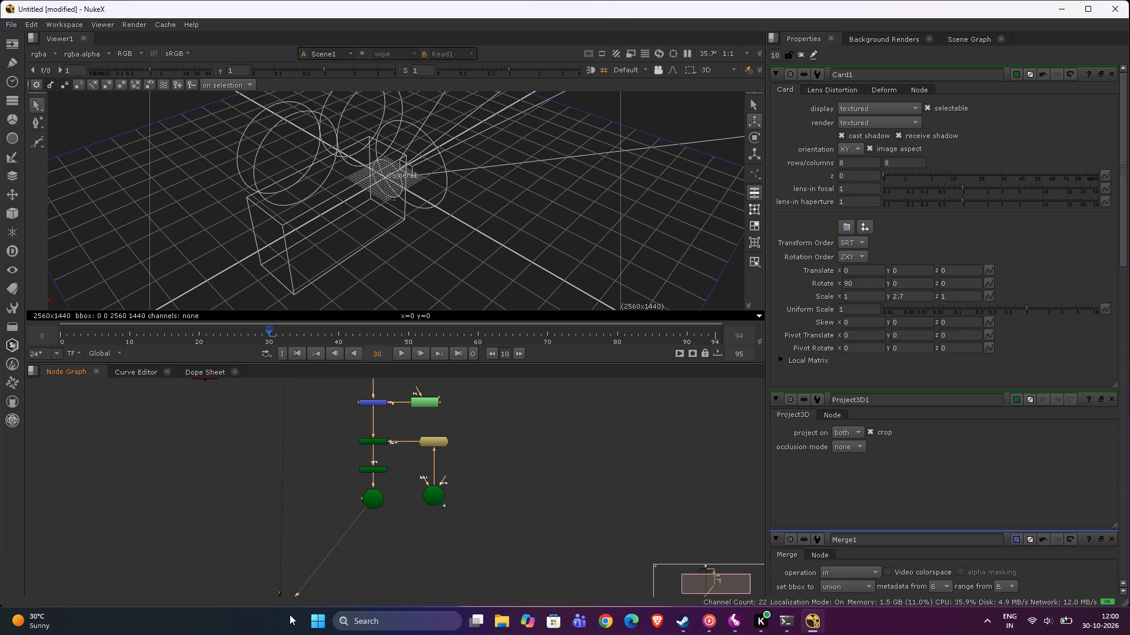
drag(293, 616, 324, 634)
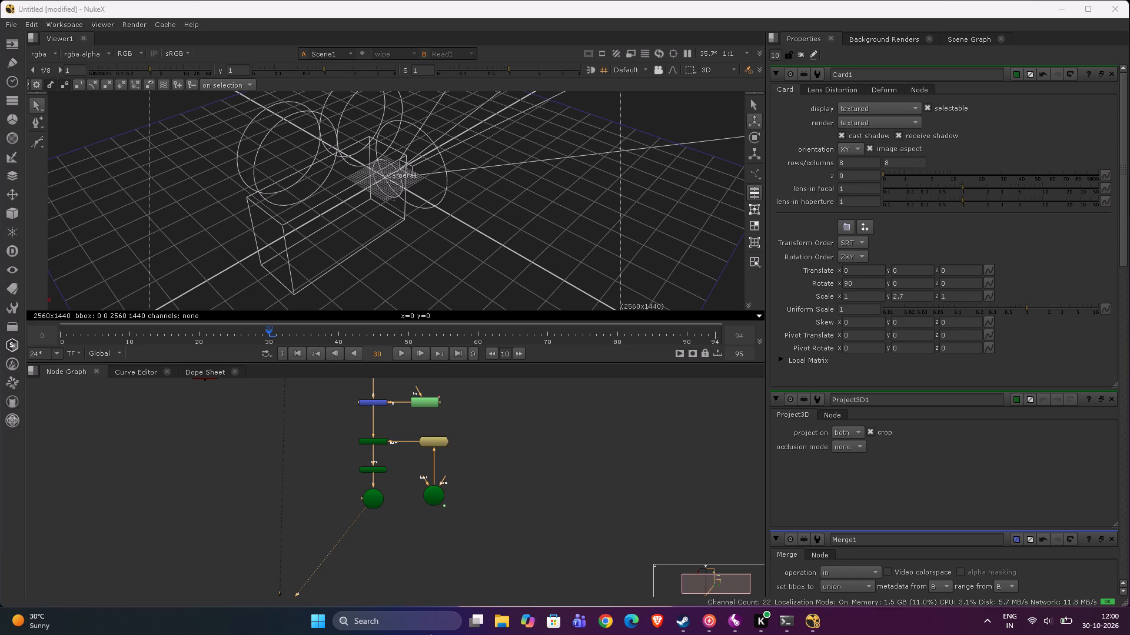
Add a 3D Classic ScanlineRender node below Scene1.
scroll(428, 474, down, 3)
scroll(421, 515, up, 6)
click(421, 516)
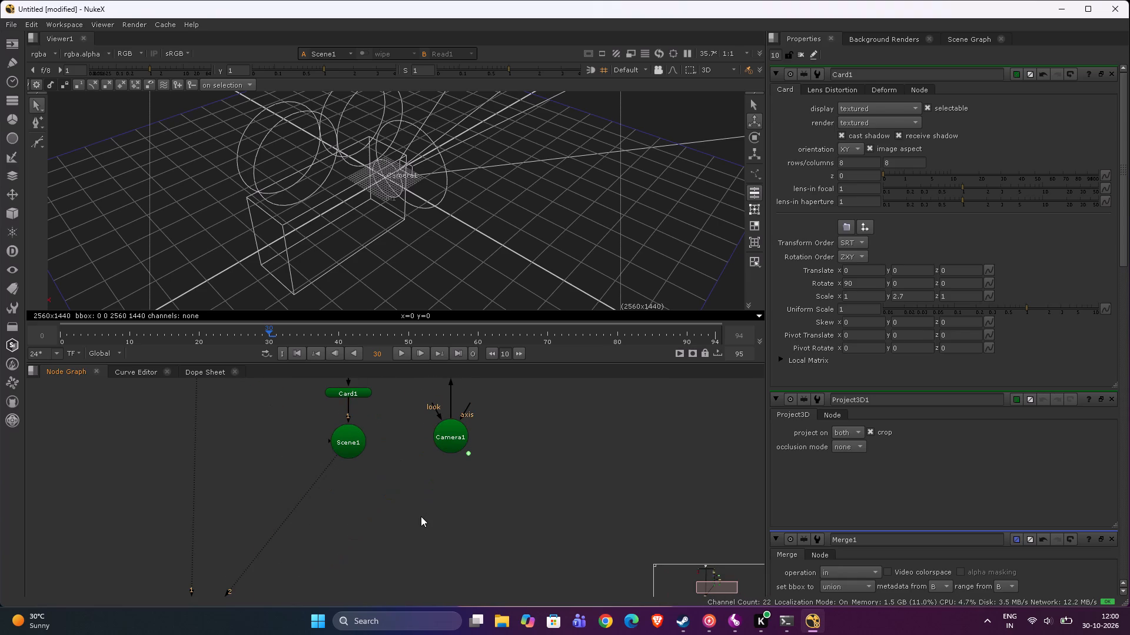
key(Tab)
text(sc)
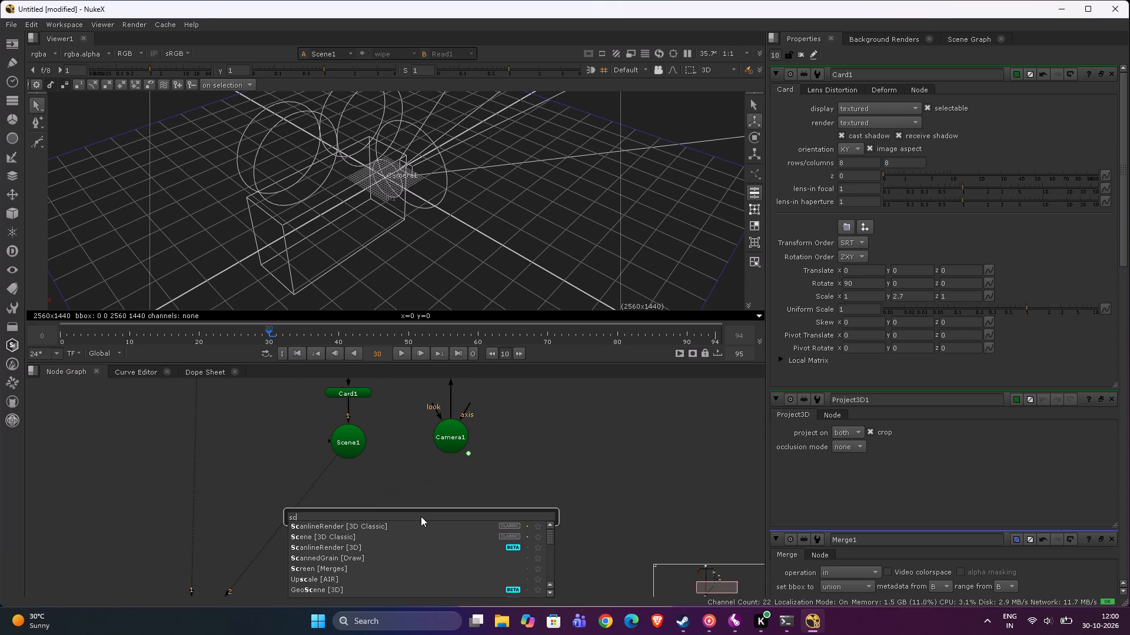
key(Down)
key(Return)
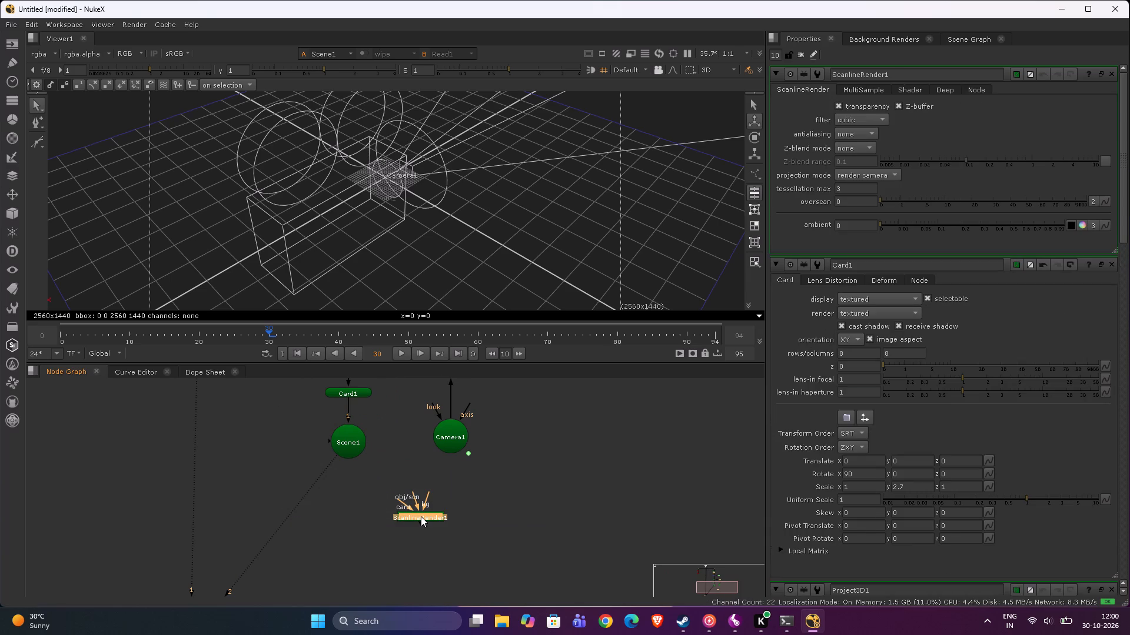
click(381, 532)
drag(414, 519, 398, 523)
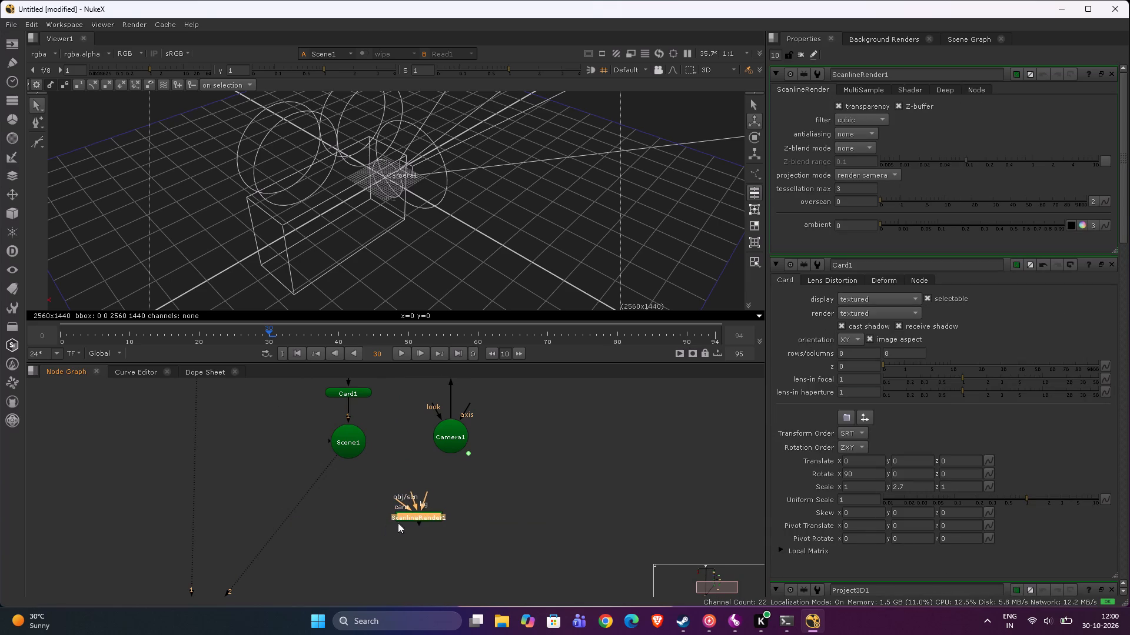
drag(398, 523, 366, 522)
Connect ScanlineRender1's cam input to Camera1 and its obj/scn input to Scene1, with Camera1 beside it and Scene1 above it.
scroll(365, 509, up, 5)
scroll(380, 505, down, 2)
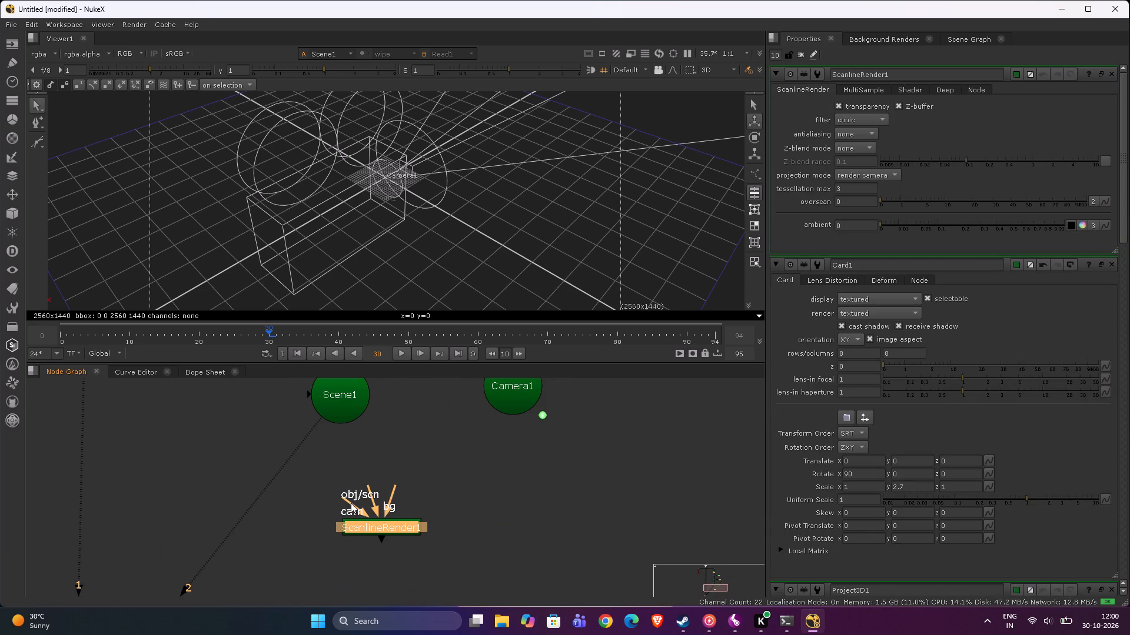
drag(346, 500, 523, 400)
drag(517, 393, 538, 524)
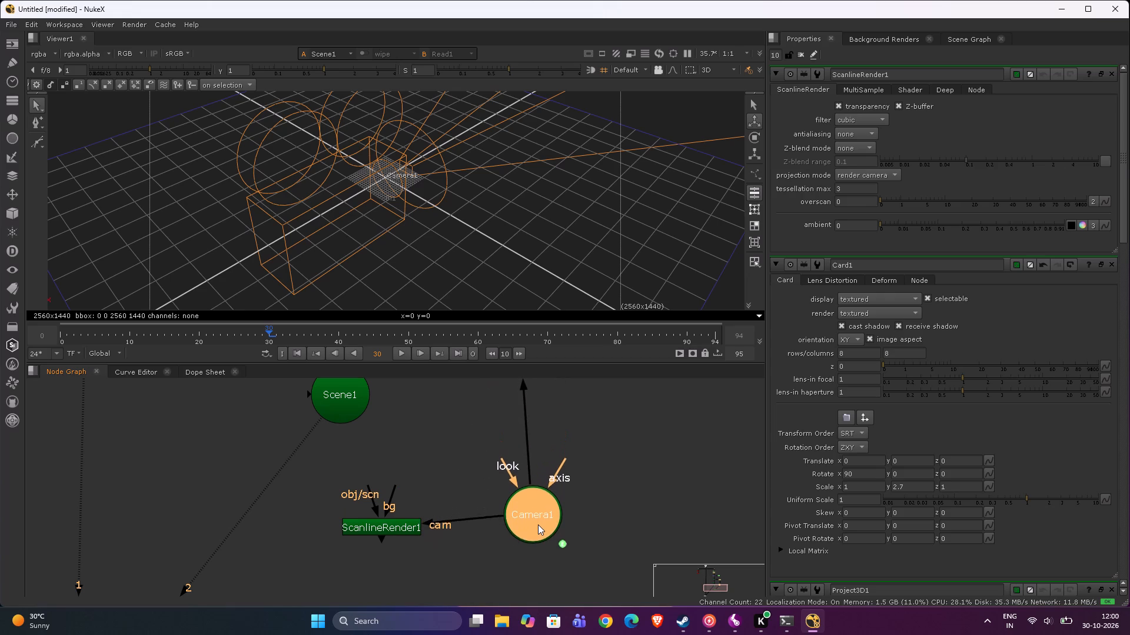
drag(538, 524, 519, 531)
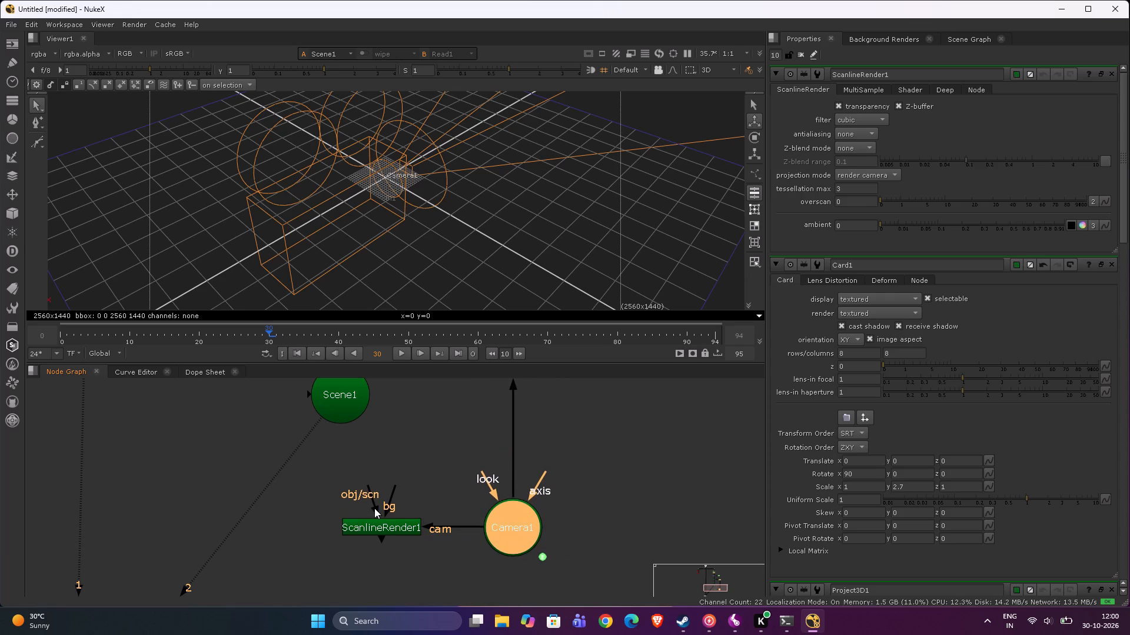
drag(374, 498, 333, 403)
drag(367, 519, 320, 544)
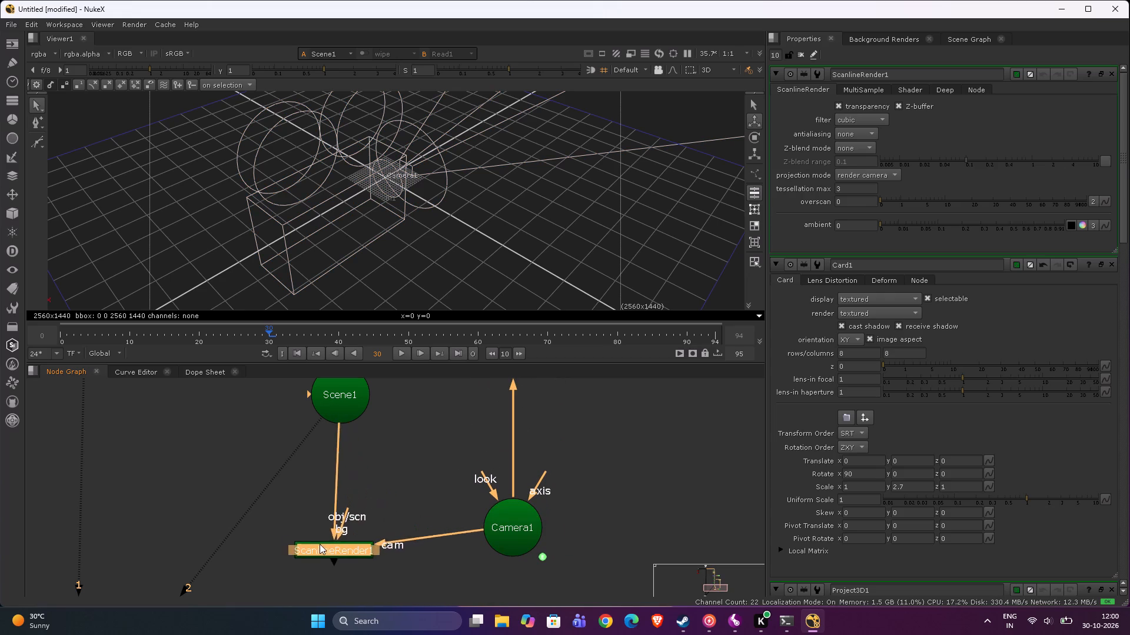
drag(320, 544, 326, 525)
Move ScanlineRender1 and Camera1 further down together, keeping them level, and place Viewer1 below them.
scroll(314, 520, down, 5)
middle_drag(313, 531, 314, 435)
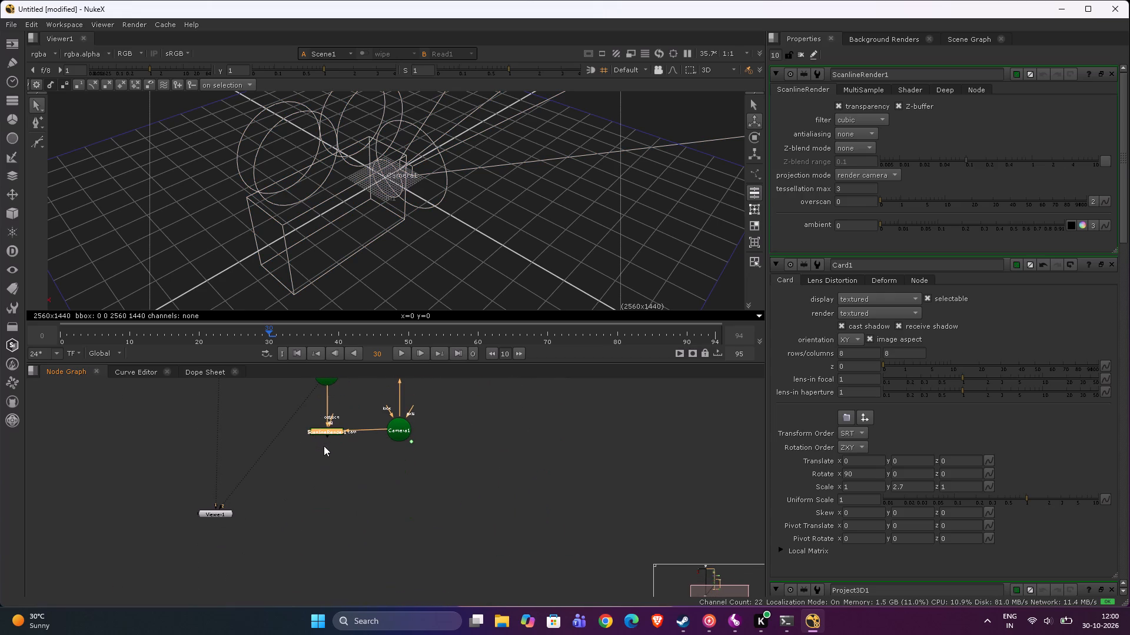
drag(324, 433, 325, 513)
drag(401, 432, 413, 511)
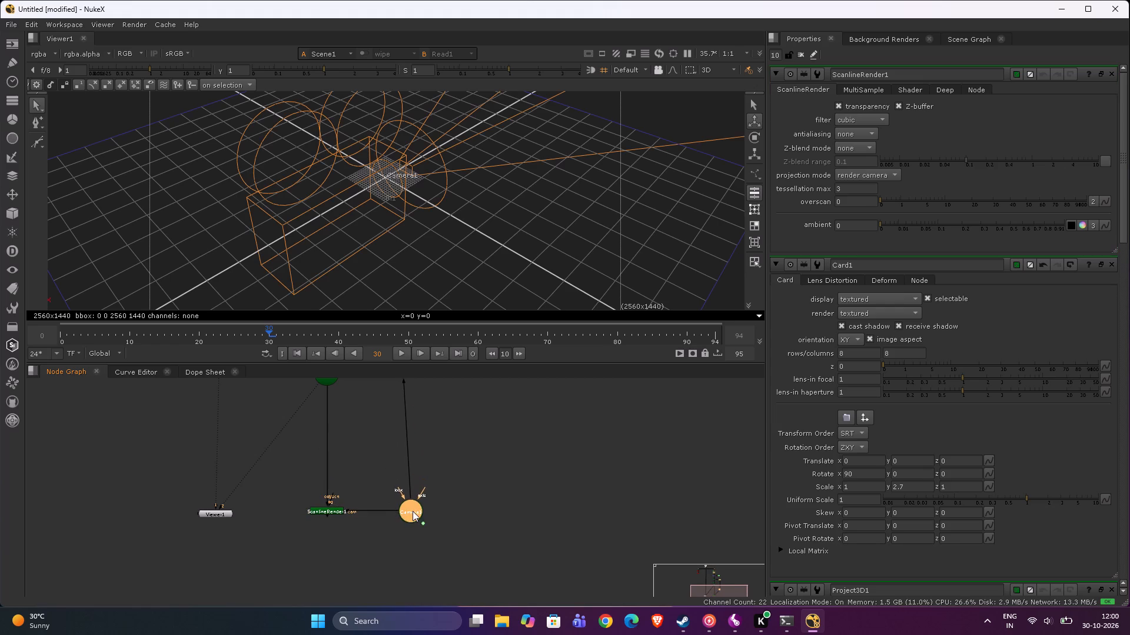
drag(413, 511, 404, 509)
click(403, 509)
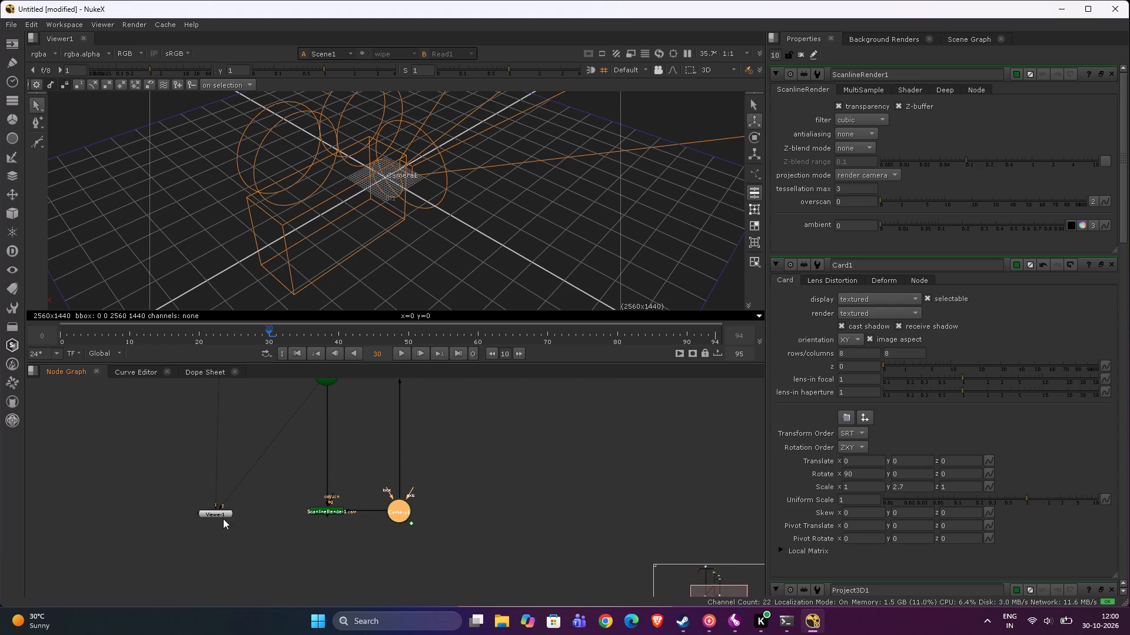
drag(223, 516, 228, 591)
click(282, 534)
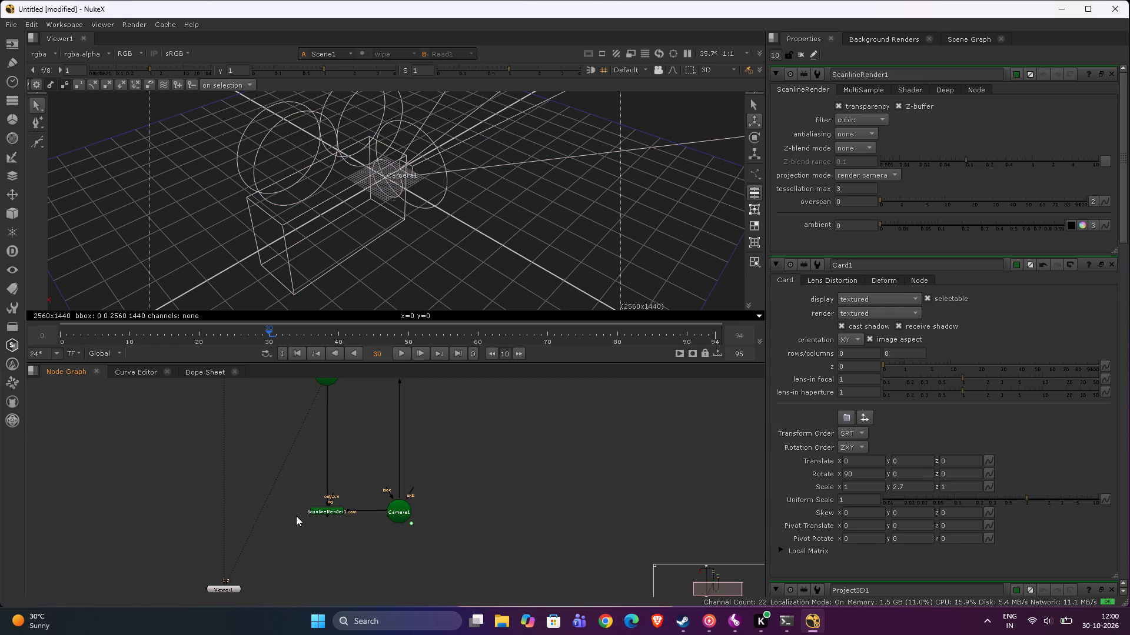
Add a Merge node and insert it into the connection running from Read1 down to Viewer1, level with ScanlineRender1.
click(165, 502)
key(Tab)
text(mergwe)
key(BackSpace)
key(BackSpace)
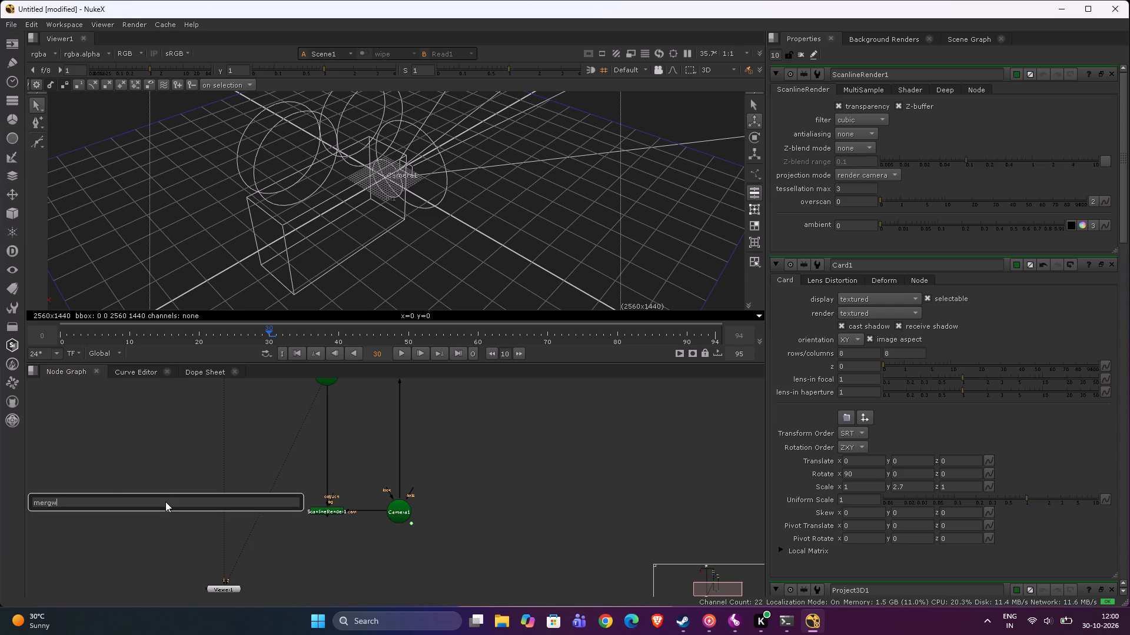
key(Return)
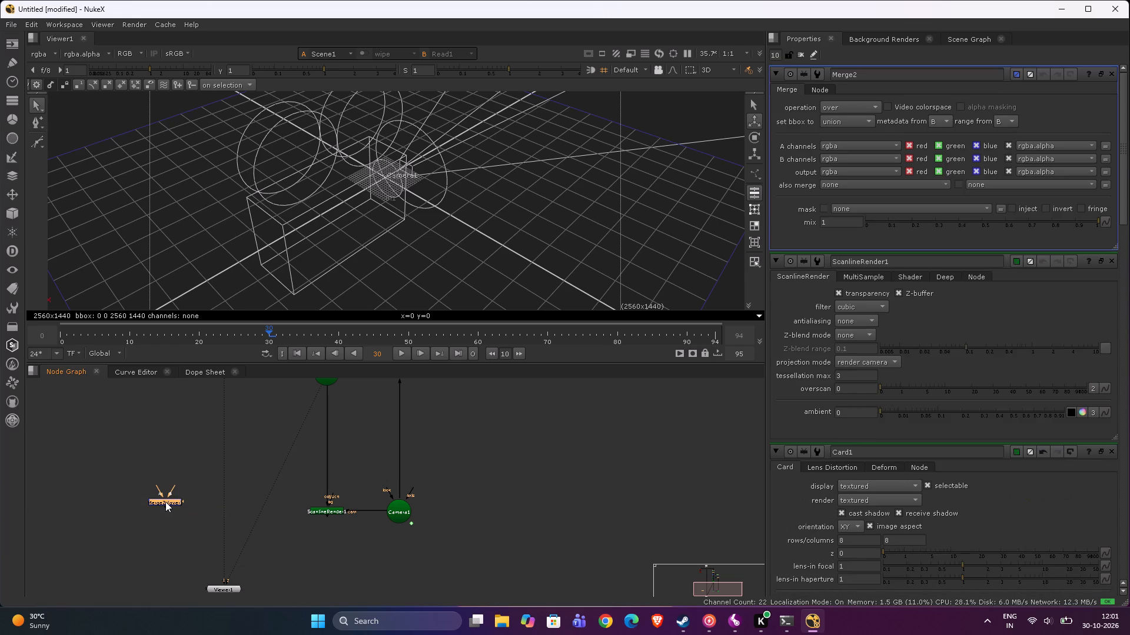
drag(171, 503, 231, 510)
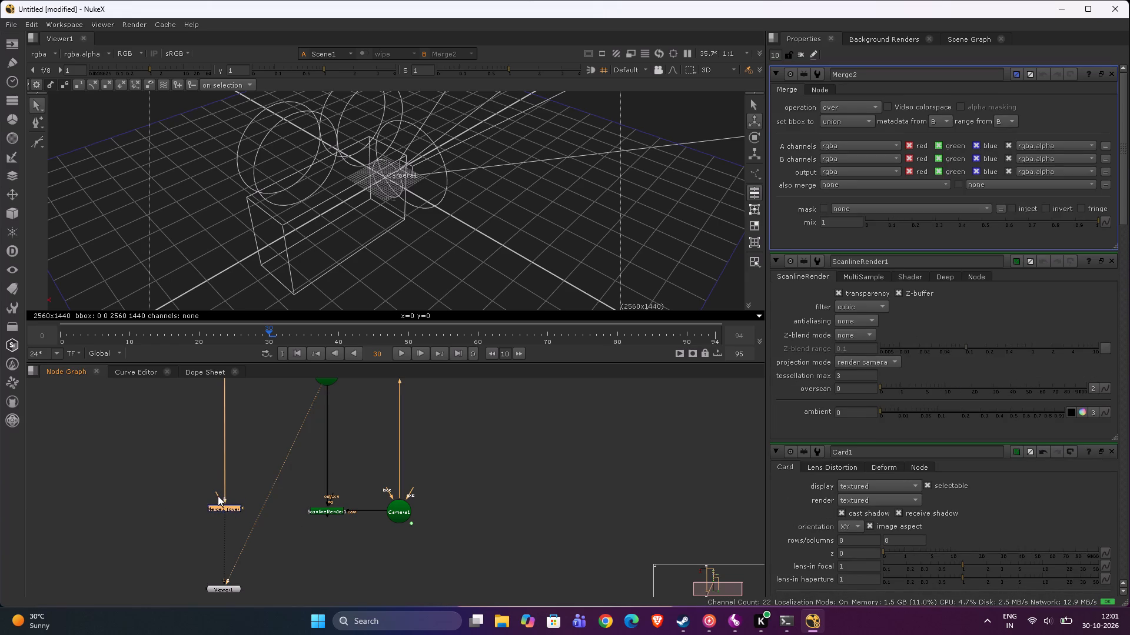
Connect Merge2's free input to ScanlineRender1, align the node with it, and view the merged result.
drag(218, 496, 313, 511)
drag(227, 506, 229, 512)
key(1)
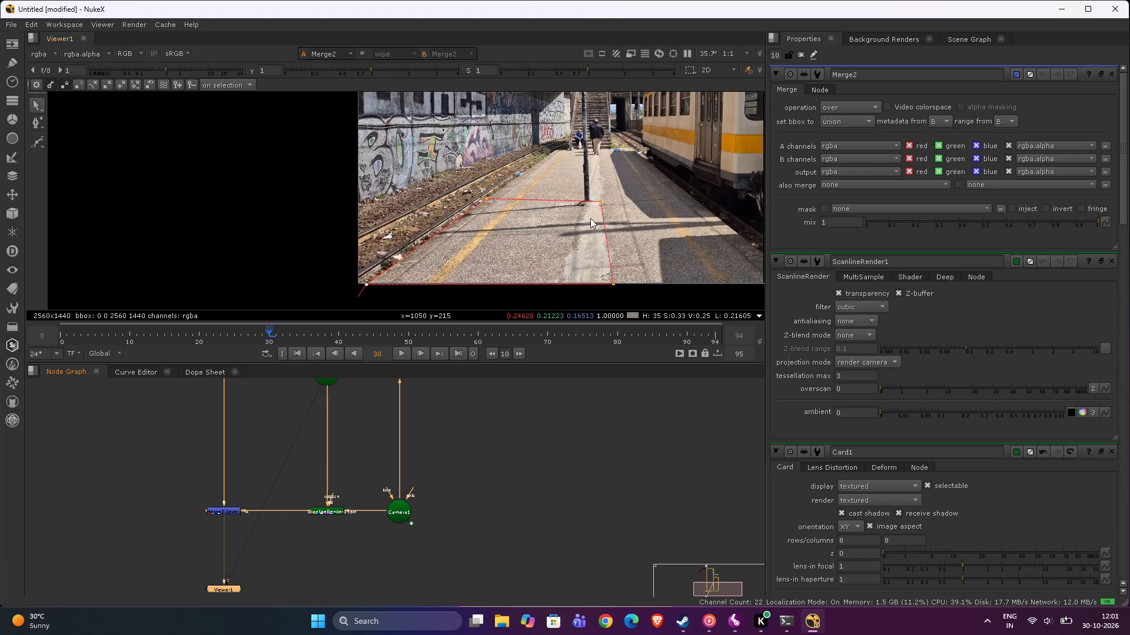
Play and scrub the merged footage to examine the ground patch around the lamp post, then return to frame 30.
scroll(477, 226, up, 2)
scroll(476, 234, down, 2)
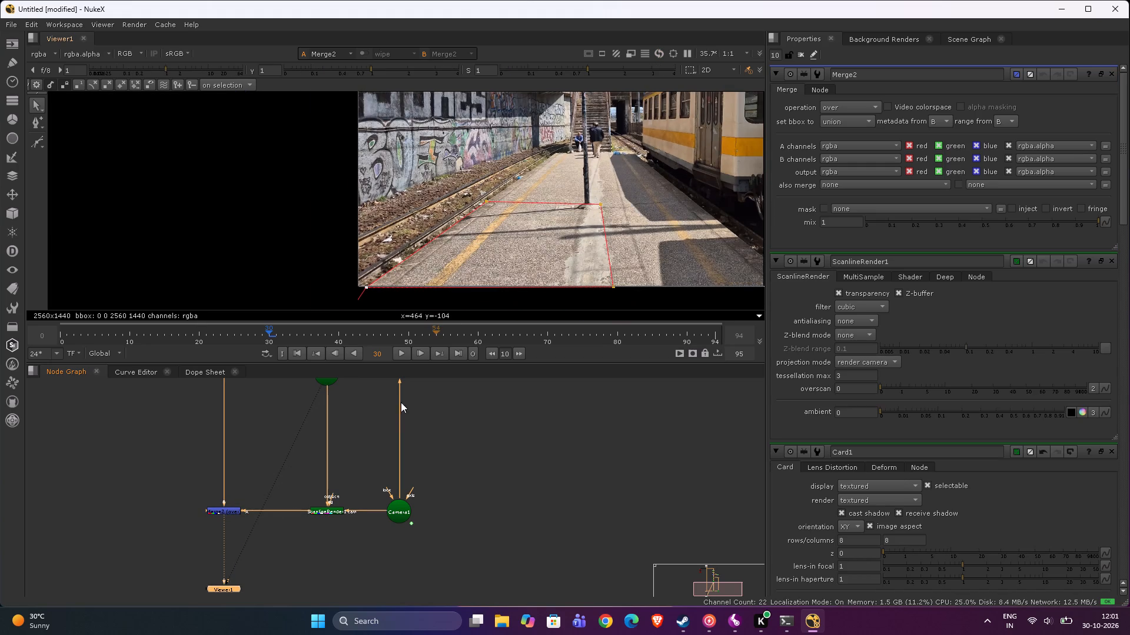
click(404, 354)
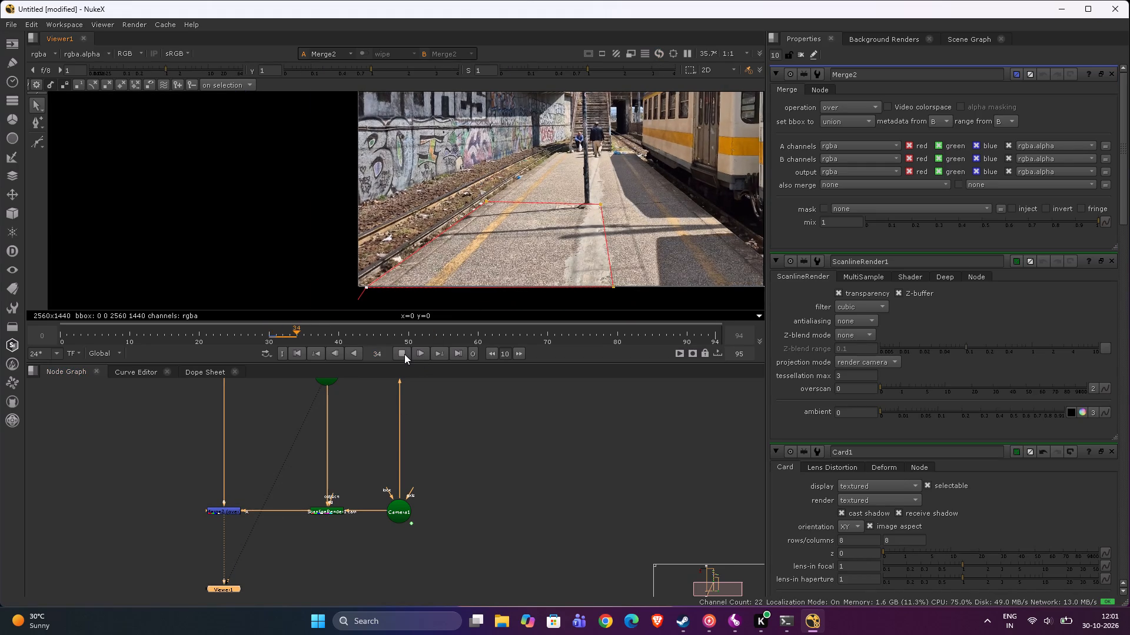
scroll(575, 216, up, 3)
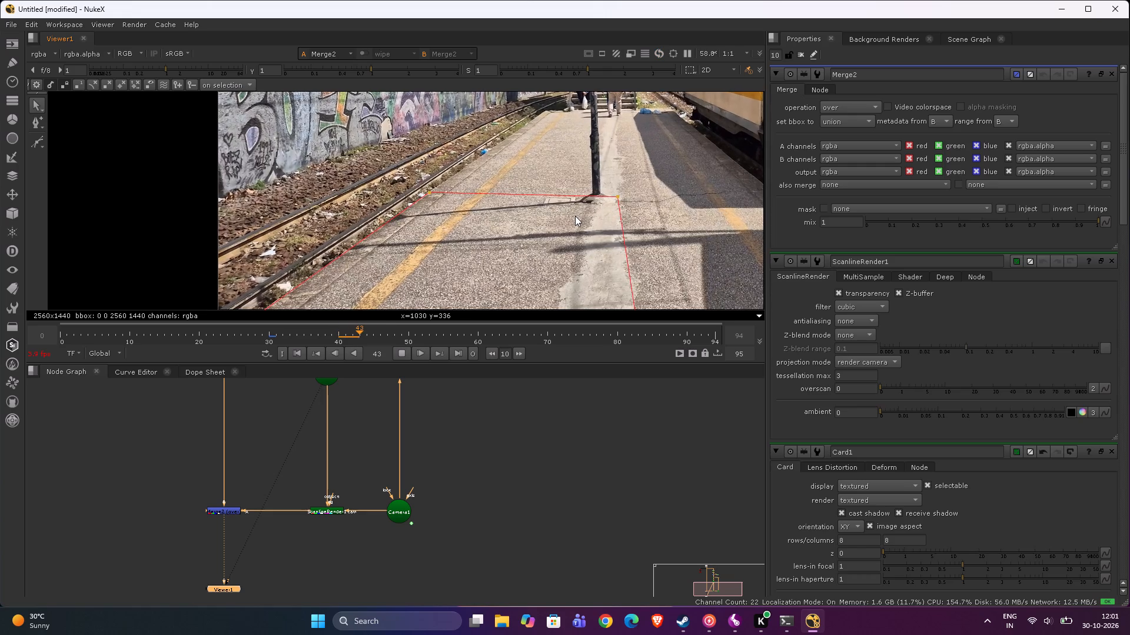
key(space)
click(431, 265)
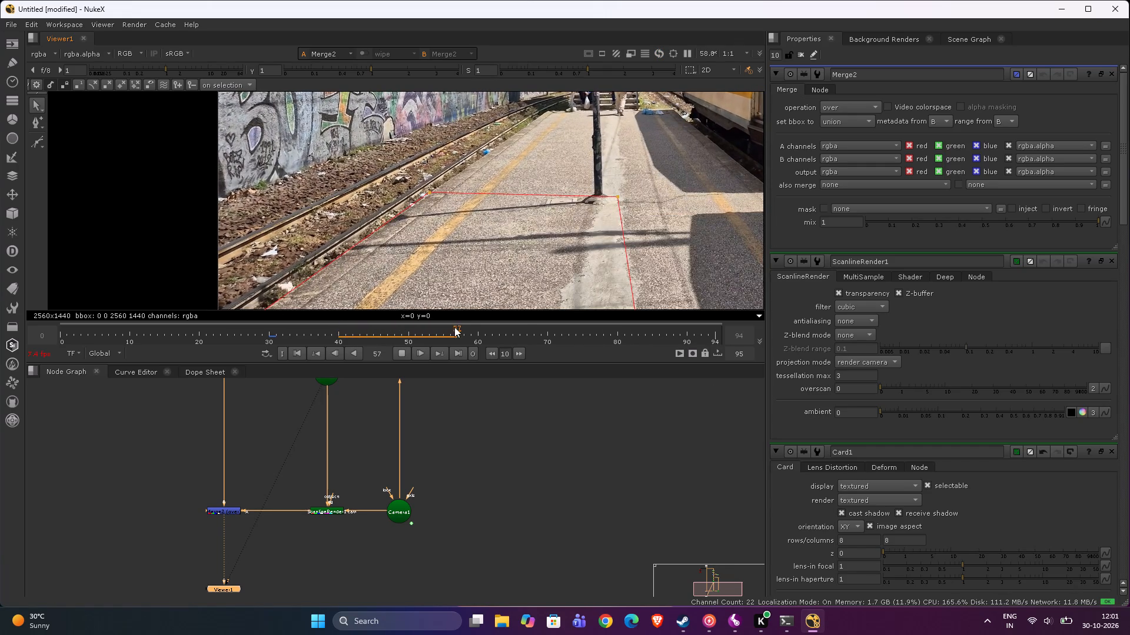
click(404, 349)
drag(511, 335, 380, 352)
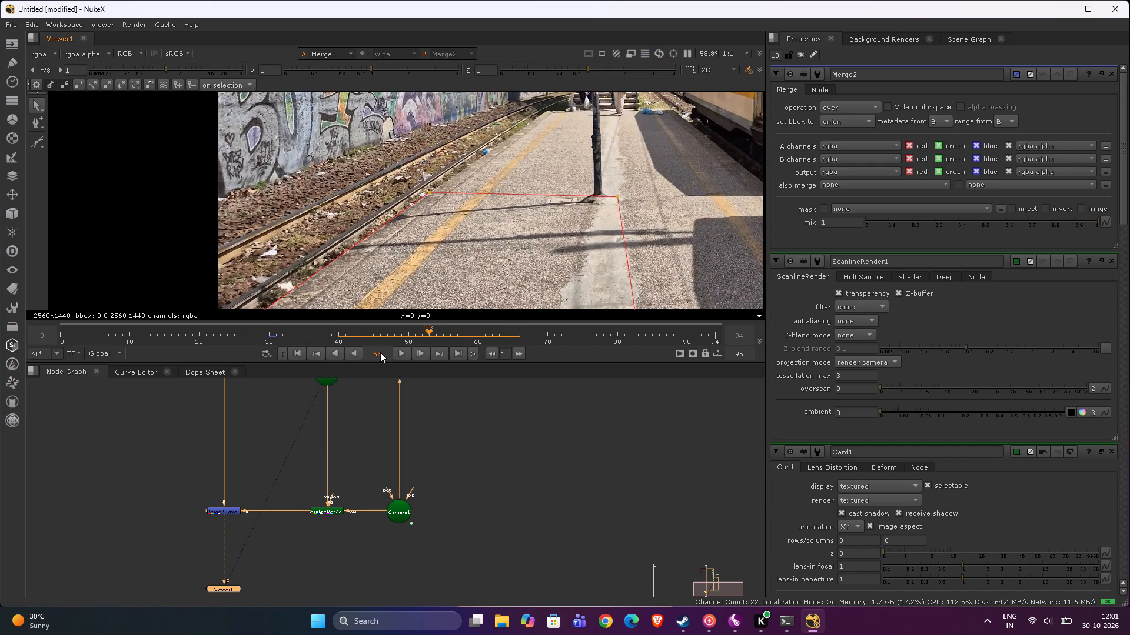
drag(380, 352, 268, 345)
Detach Merge2's two inputs and reconnect them to ScanlineRender1 and to the dot below Read1.
drag(244, 508, 269, 510)
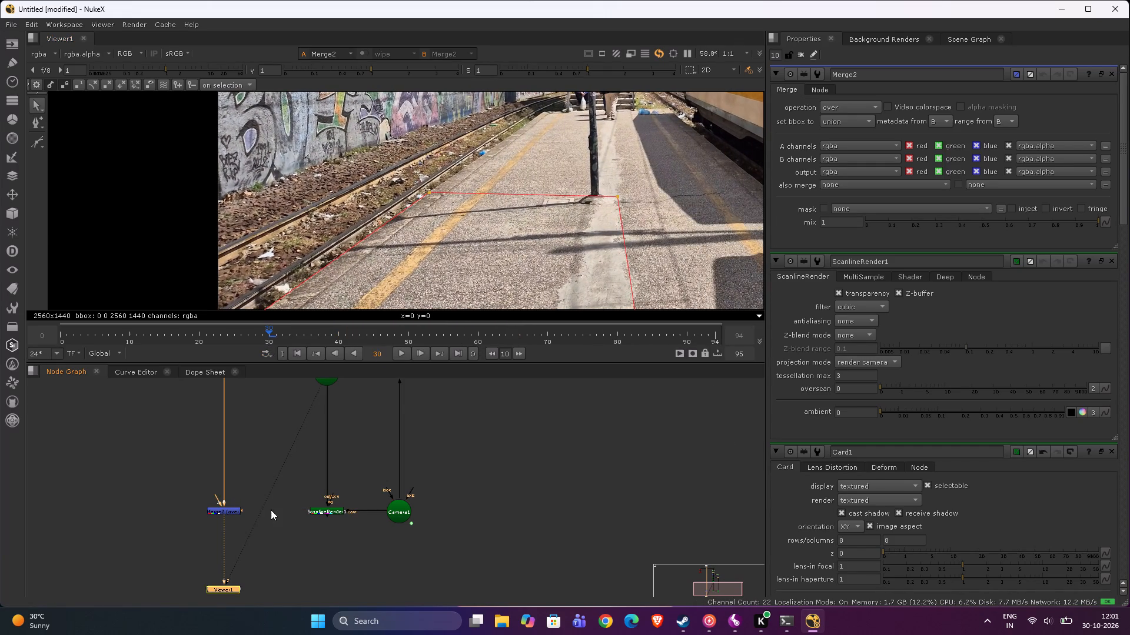
drag(227, 499, 227, 490)
drag(219, 494, 320, 514)
drag(232, 495, 242, 323)
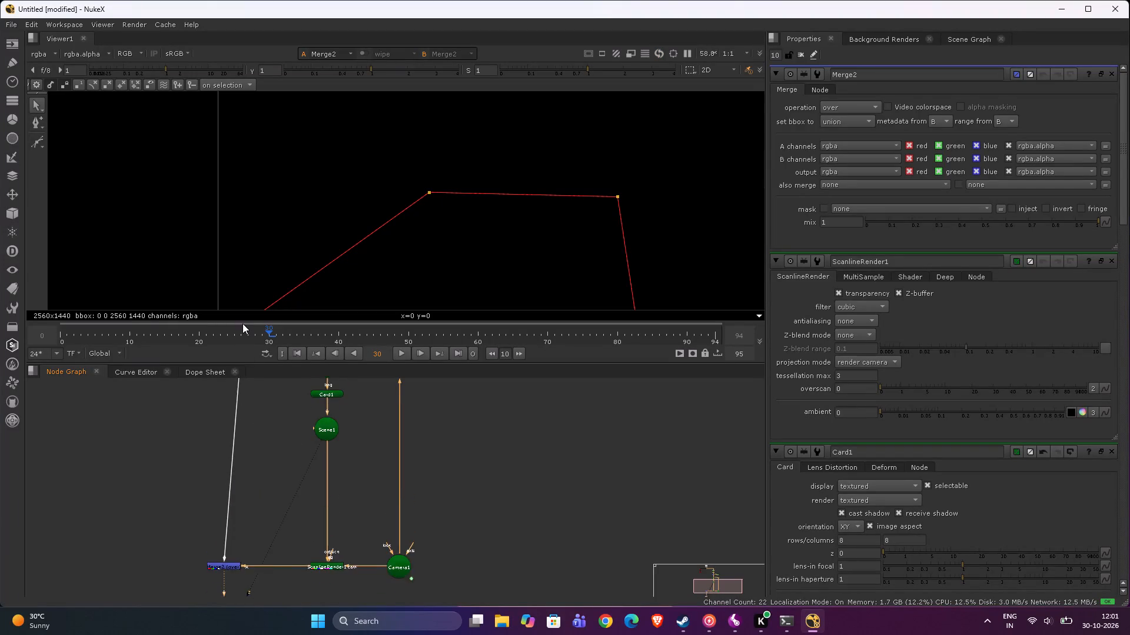
drag(242, 323, 228, 432)
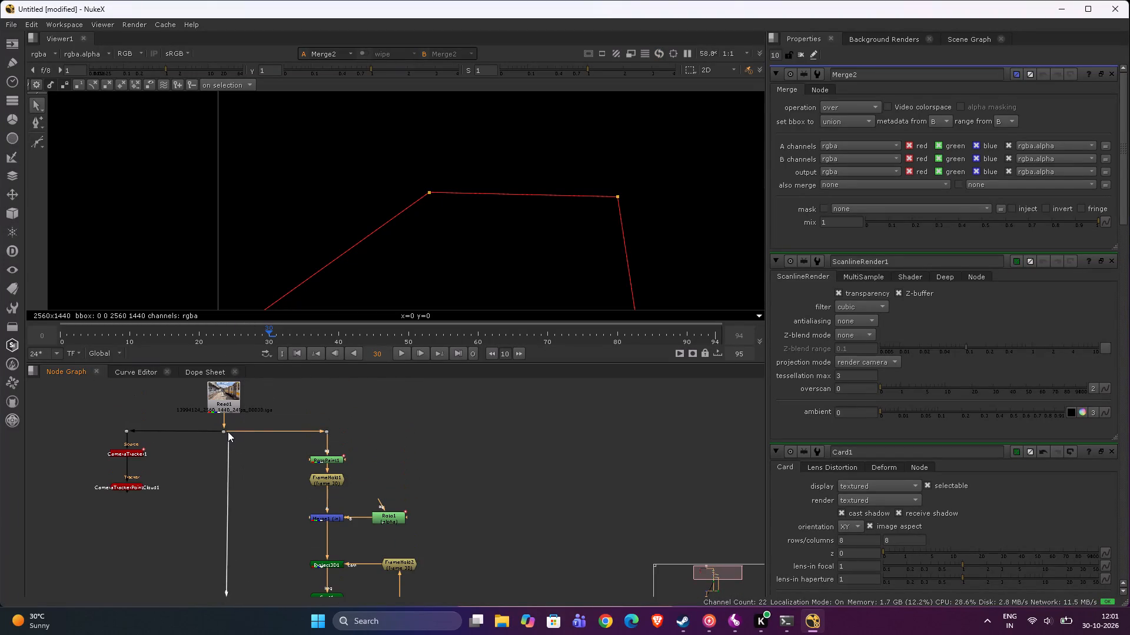
drag(228, 432, 225, 431)
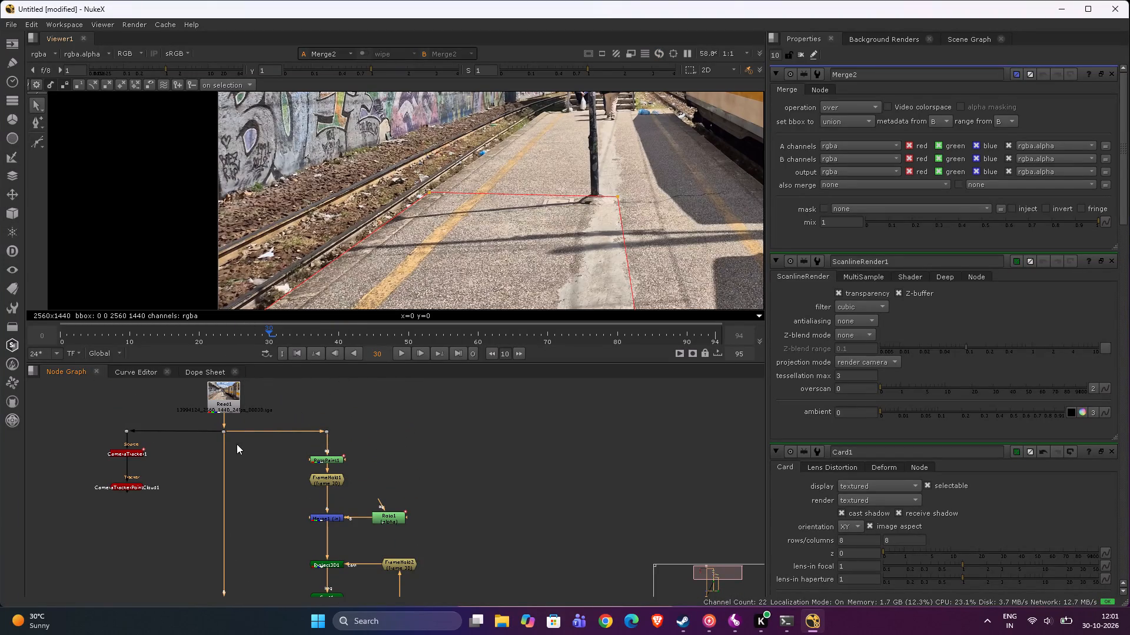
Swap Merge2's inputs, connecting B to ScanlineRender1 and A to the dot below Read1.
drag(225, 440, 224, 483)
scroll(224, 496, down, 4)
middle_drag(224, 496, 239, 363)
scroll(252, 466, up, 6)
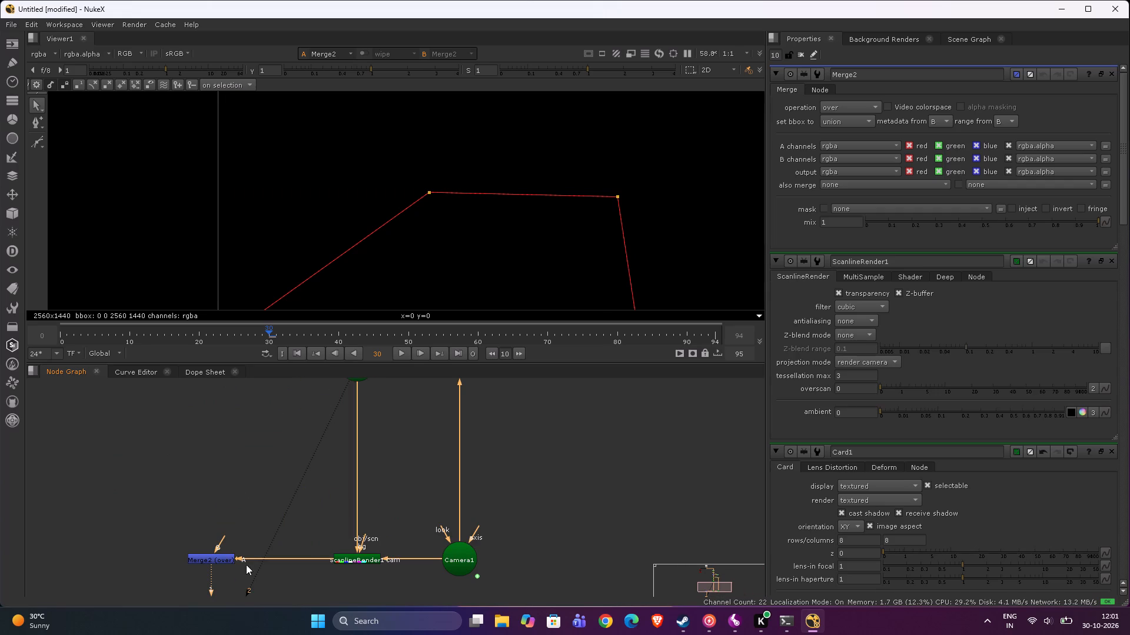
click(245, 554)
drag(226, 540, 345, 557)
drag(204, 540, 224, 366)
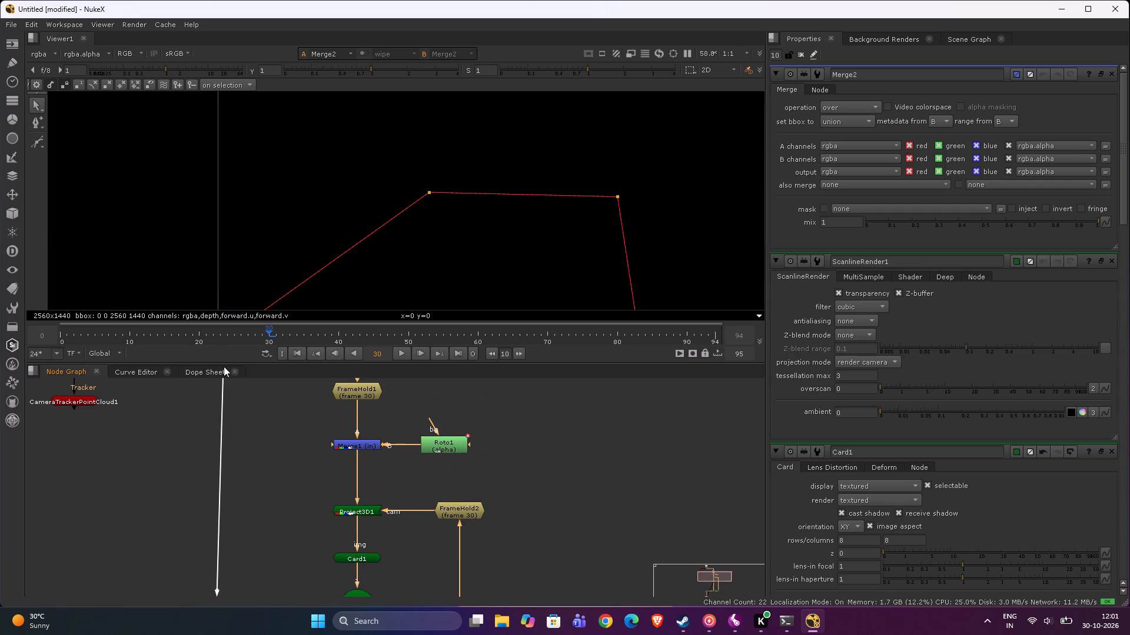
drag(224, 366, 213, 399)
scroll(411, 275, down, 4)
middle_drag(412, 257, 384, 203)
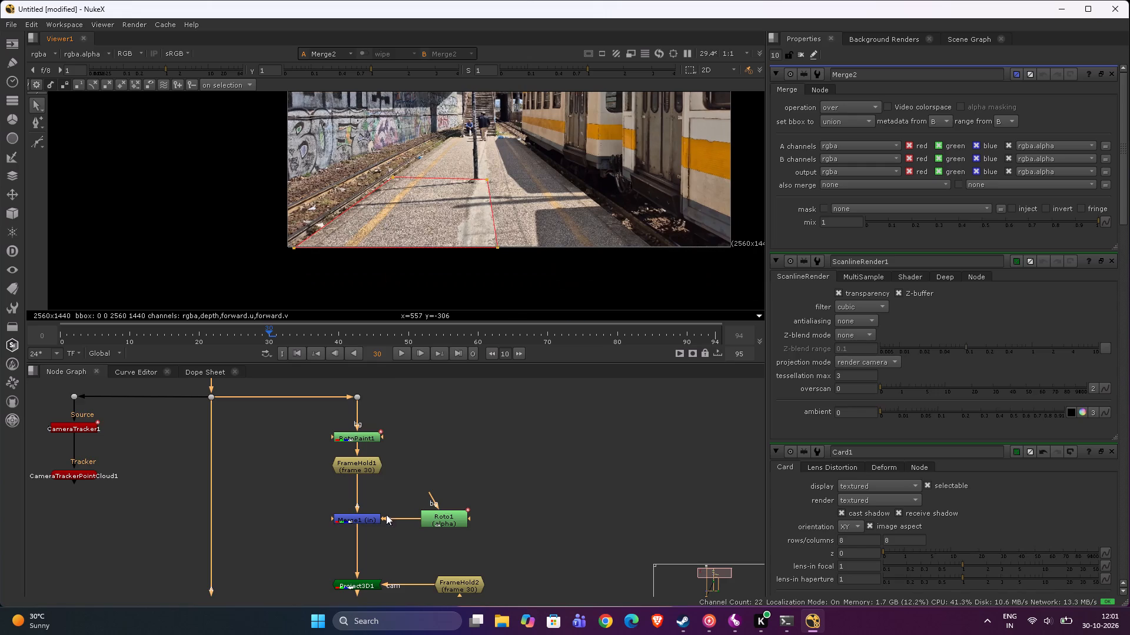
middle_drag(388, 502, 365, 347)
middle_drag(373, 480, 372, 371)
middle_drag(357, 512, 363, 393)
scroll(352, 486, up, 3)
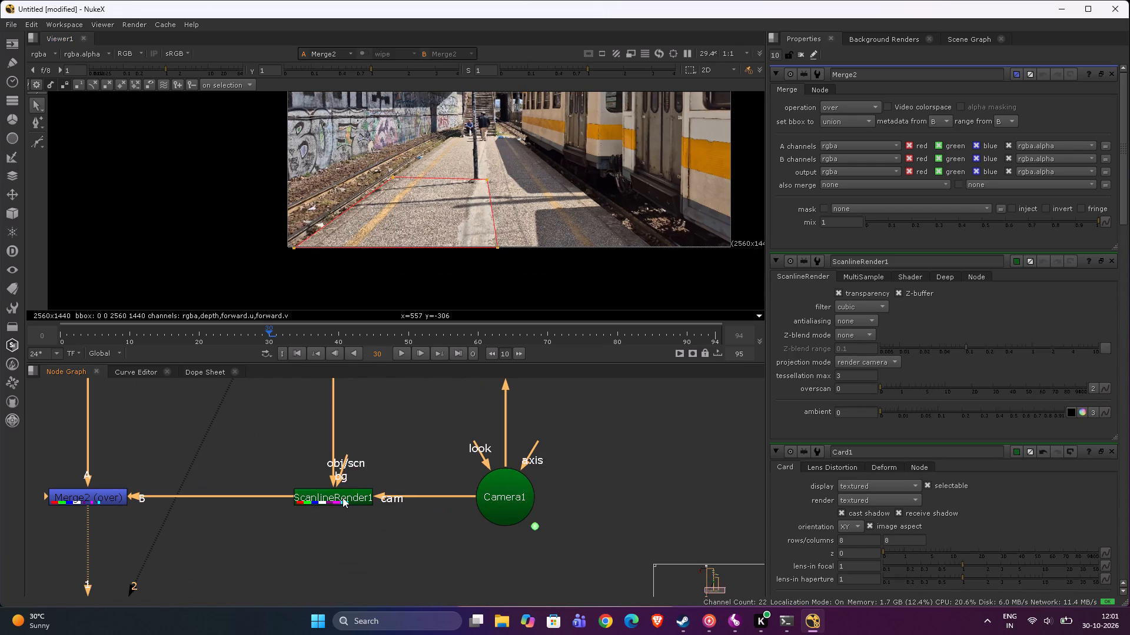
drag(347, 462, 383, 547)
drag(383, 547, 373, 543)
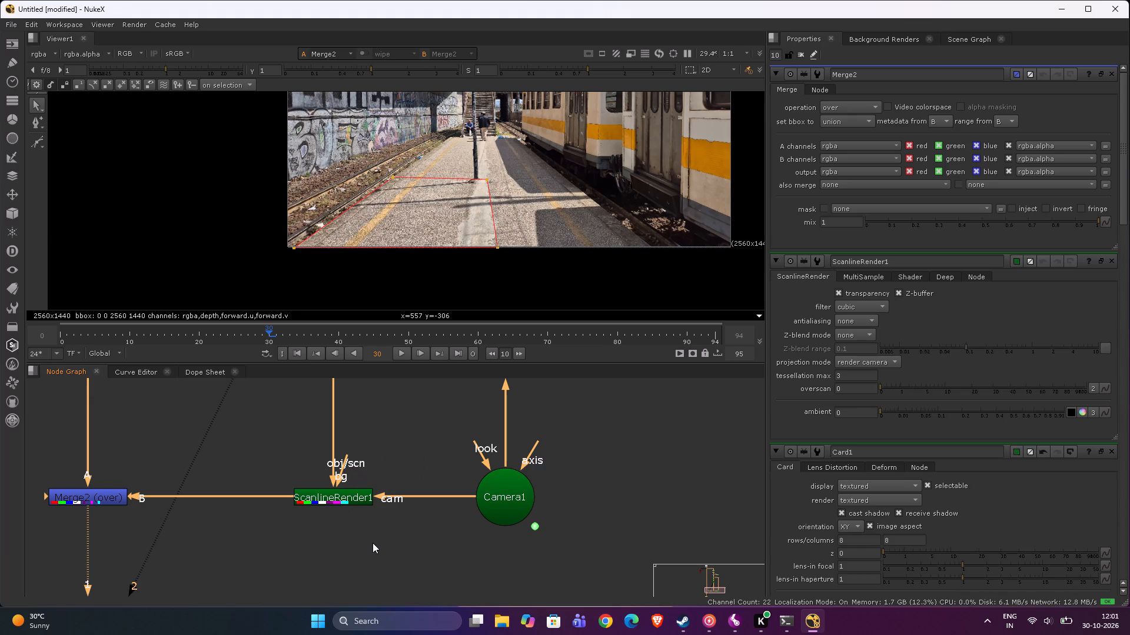
Detach Merge2's two inputs and reconnect A to ScanlineRender1 and B to the dot below Read1.
scroll(151, 506, down, 4)
drag(147, 497, 167, 511)
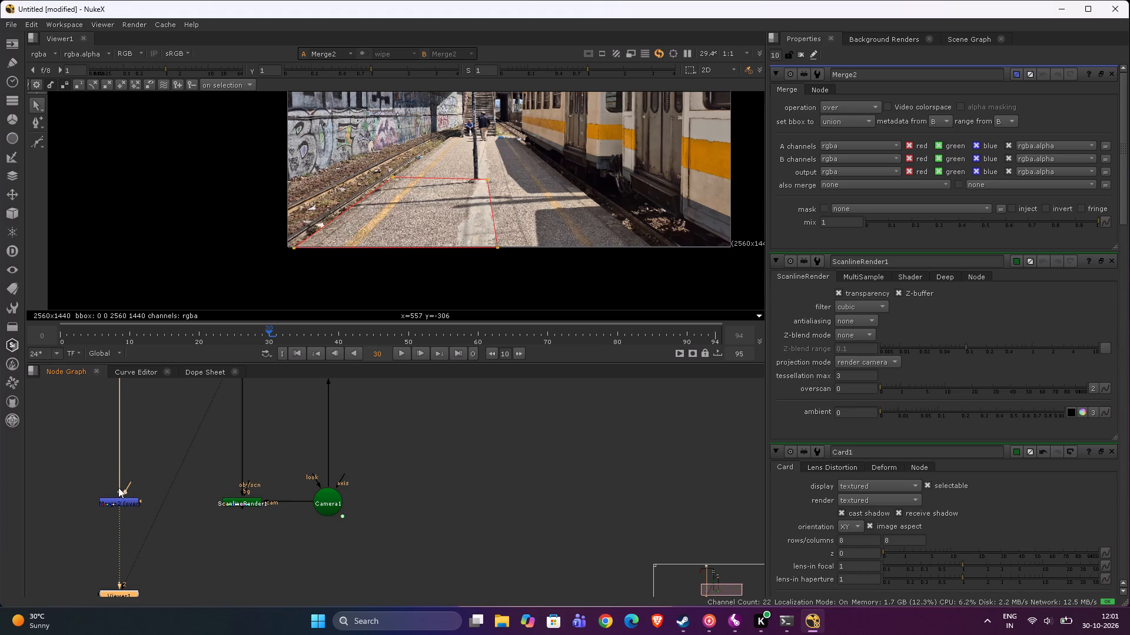
drag(119, 487, 121, 473)
drag(104, 483, 251, 502)
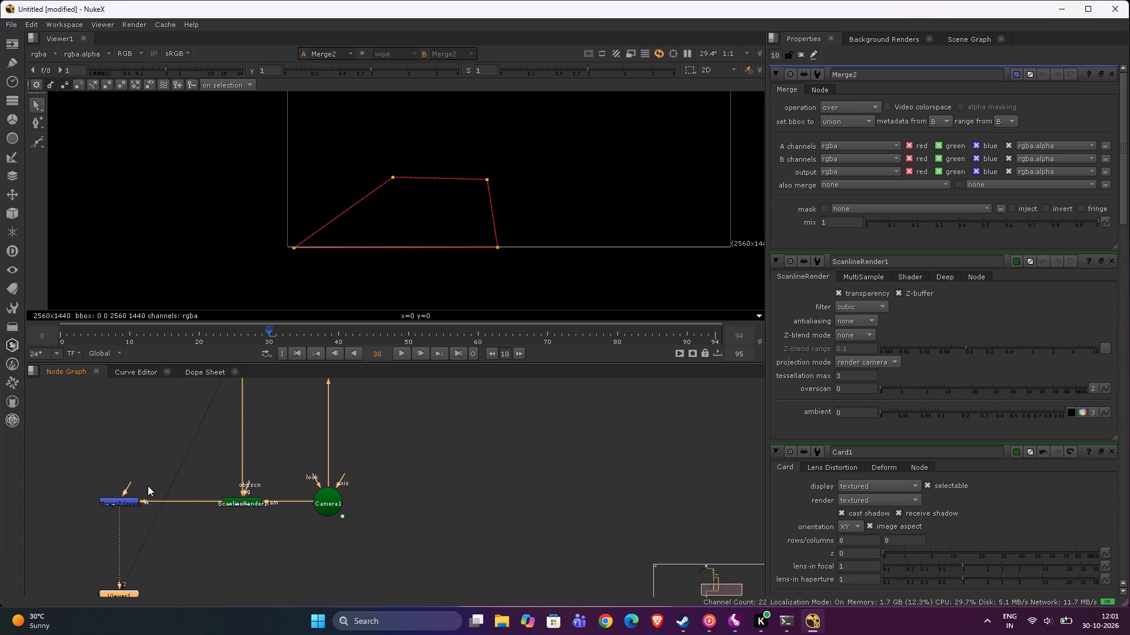
drag(129, 483, 134, 326)
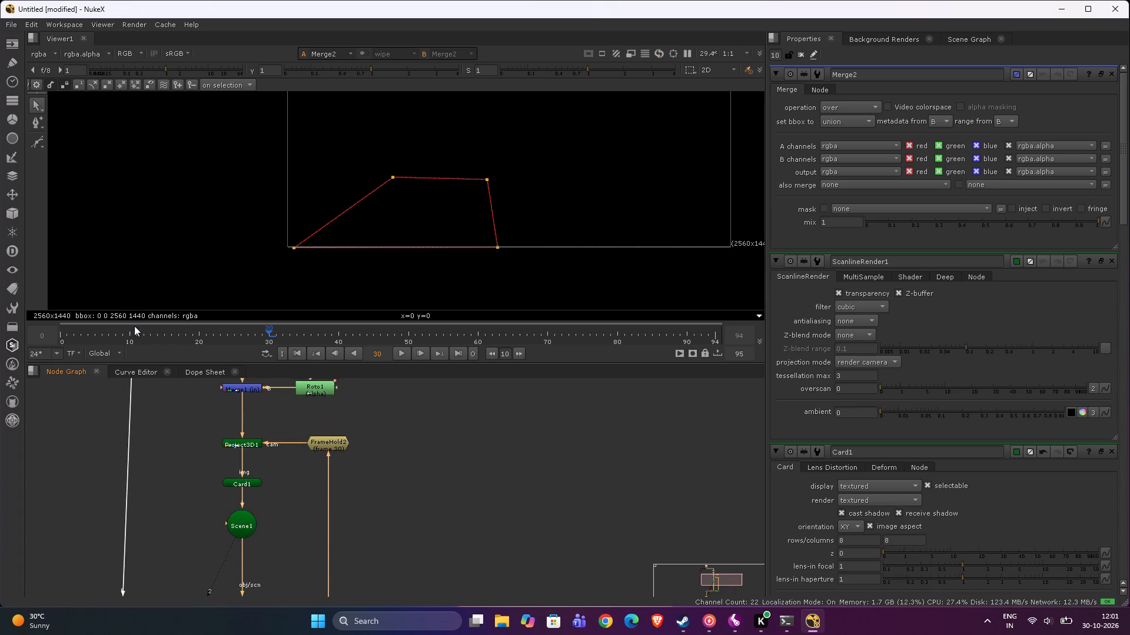
drag(134, 326, 118, 438)
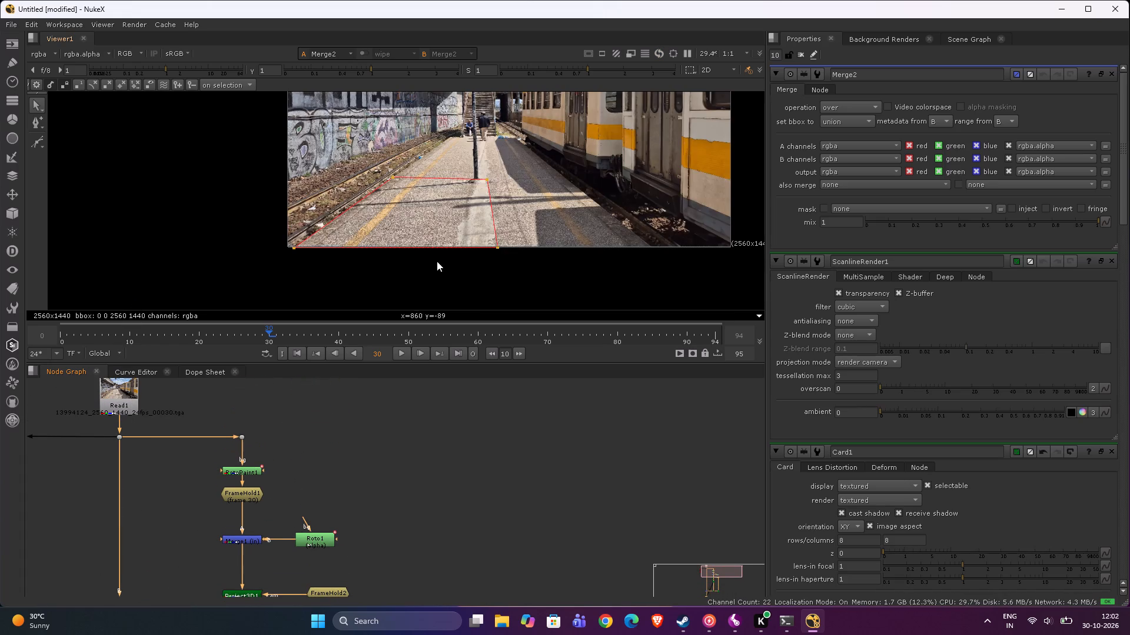
Scrub and play the merged footage from around frame 30 to examine the ground patch near the lamp post.
scroll(474, 202, up, 5)
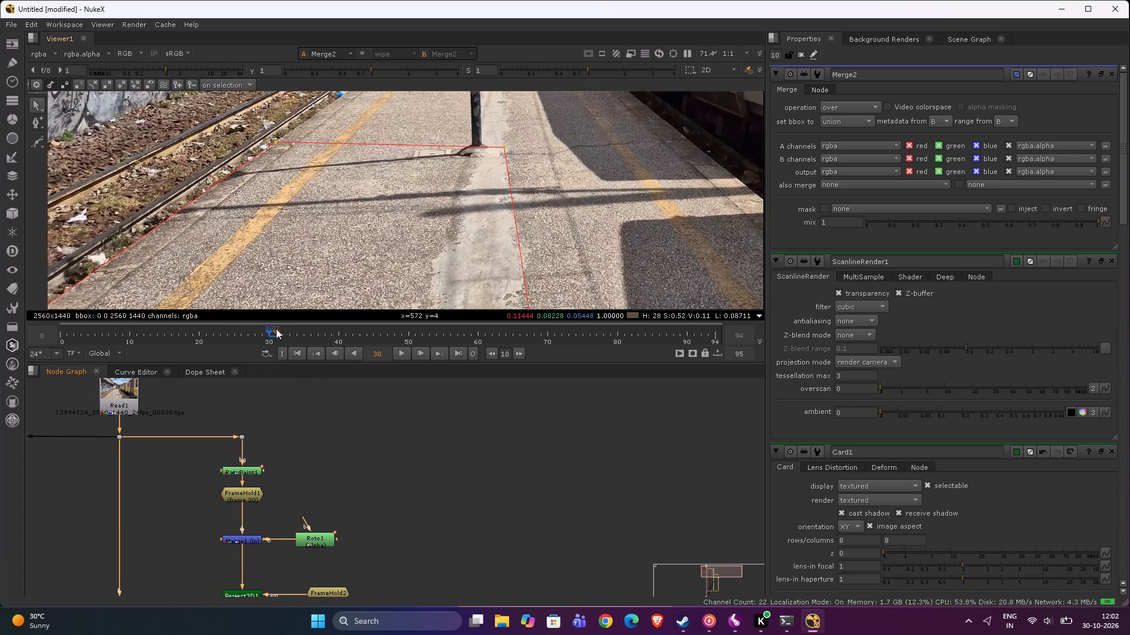
drag(268, 330, 376, 344)
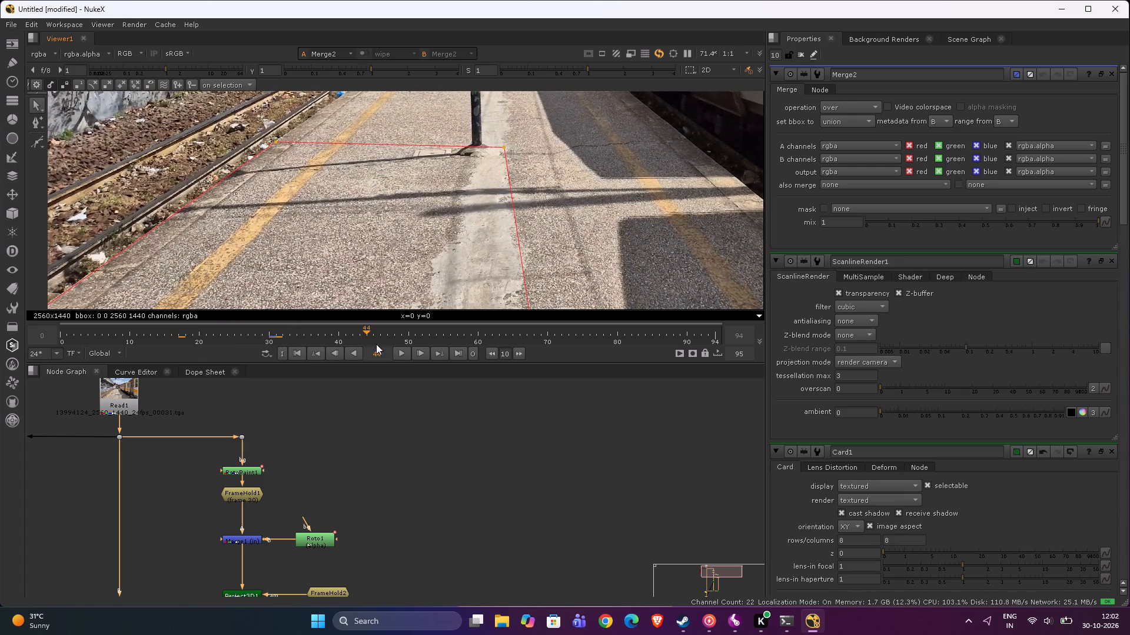
drag(376, 344, 277, 340)
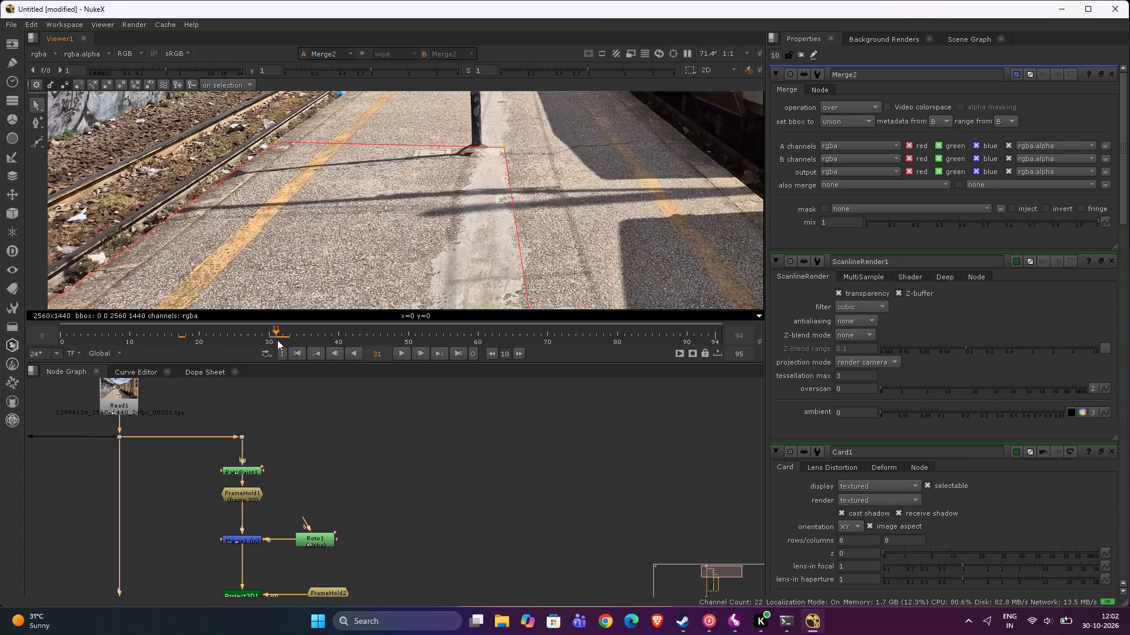
drag(277, 340, 271, 336)
click(396, 353)
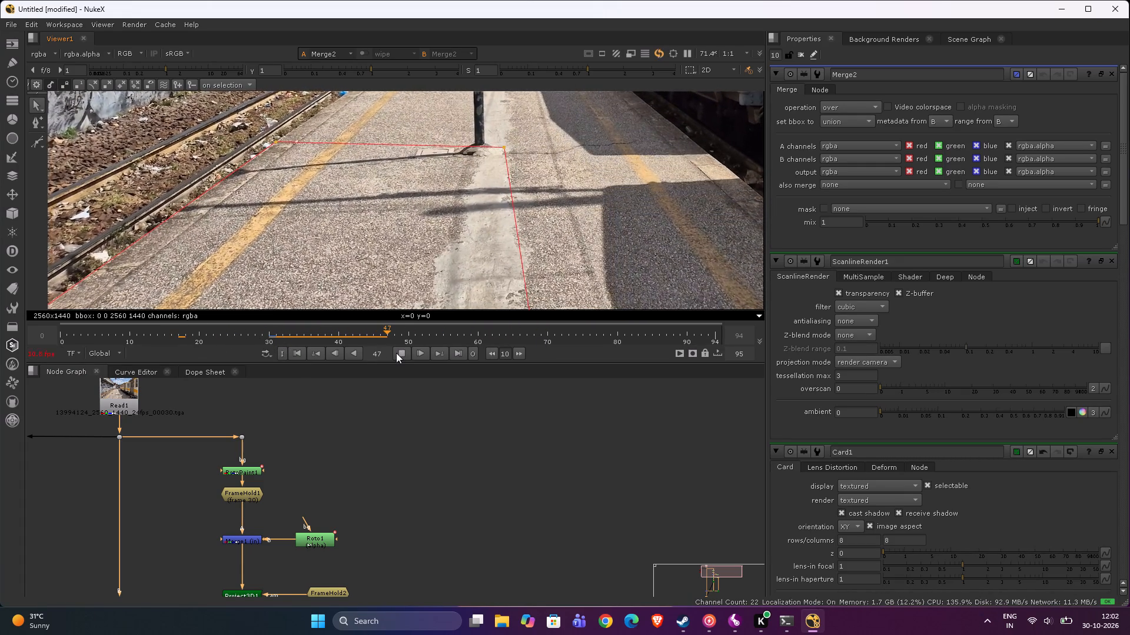
click(397, 352)
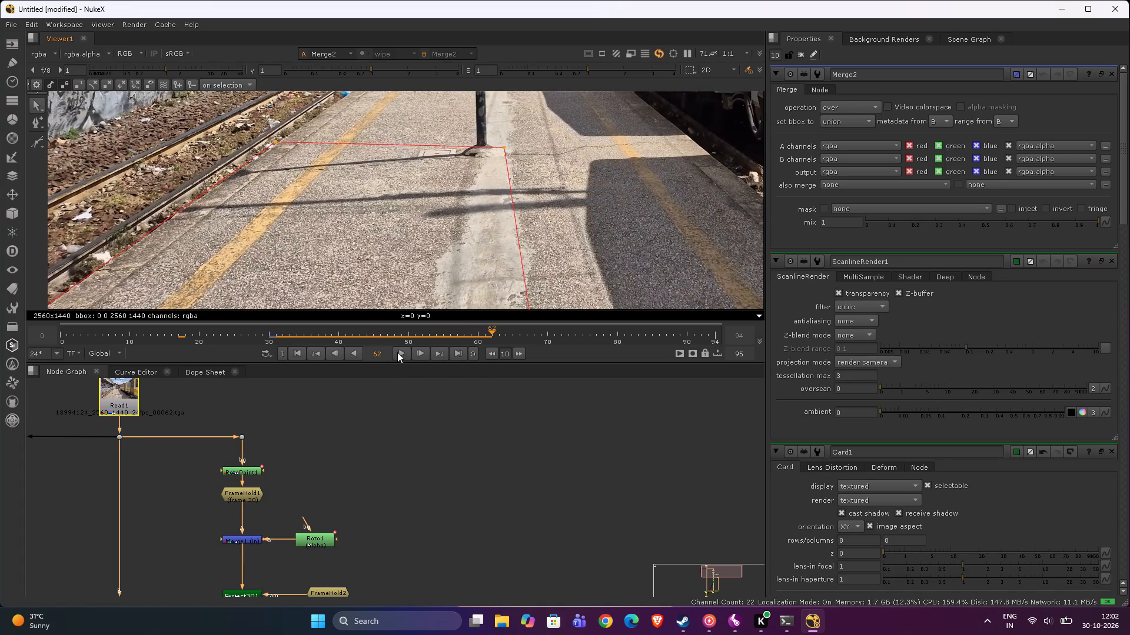
scroll(330, 249, down, 3)
middle_drag(408, 199, 391, 120)
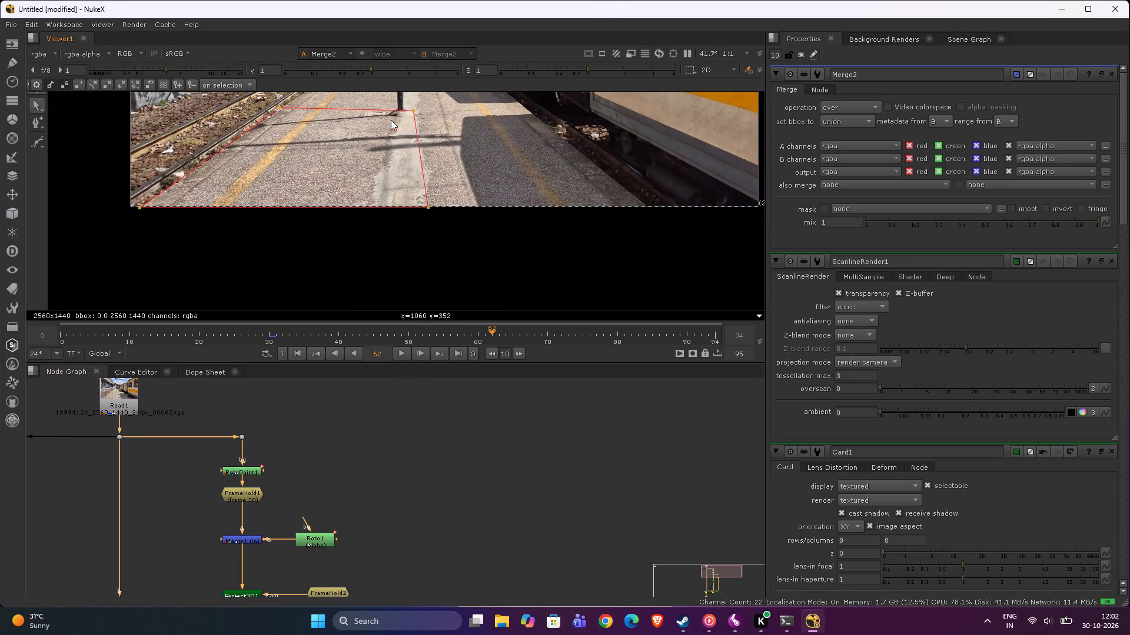
View the outputs of RotoPaint1 and FrameHold1 in turn, comparing them at the current frame and at frame 30.
click(249, 468)
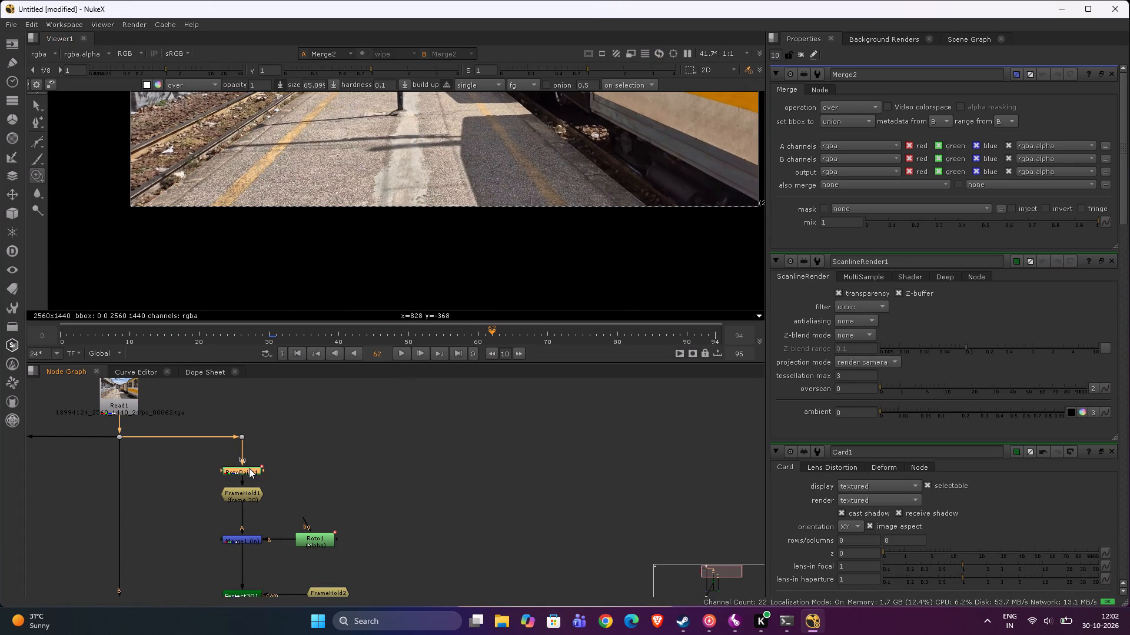
key(2)
click(245, 495)
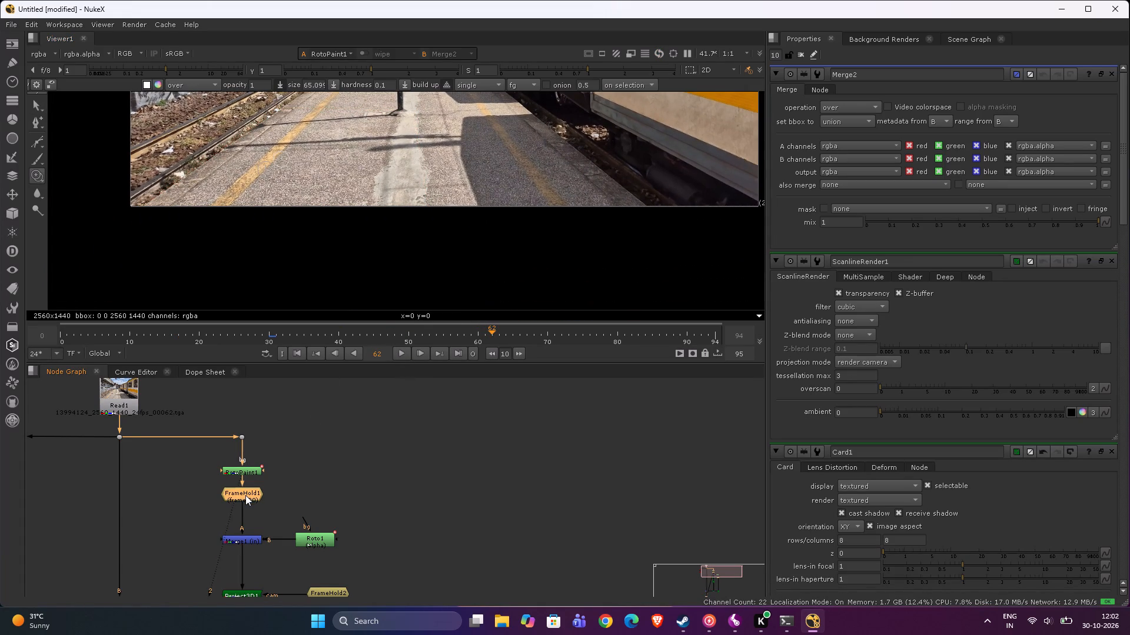
key(2)
click(246, 472)
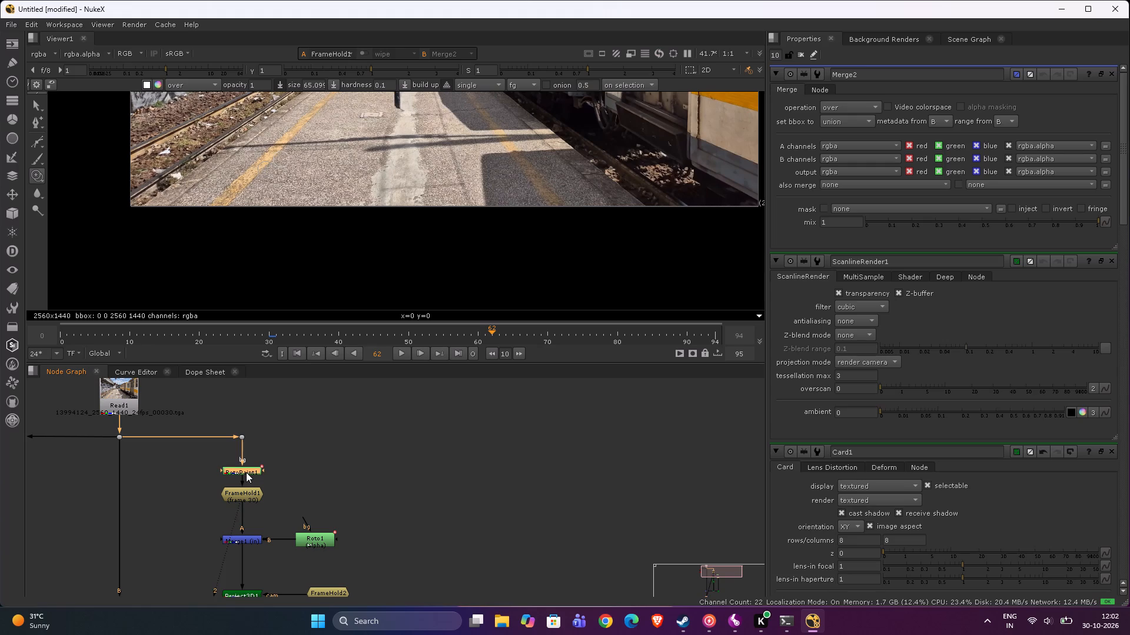
key(2)
click(271, 333)
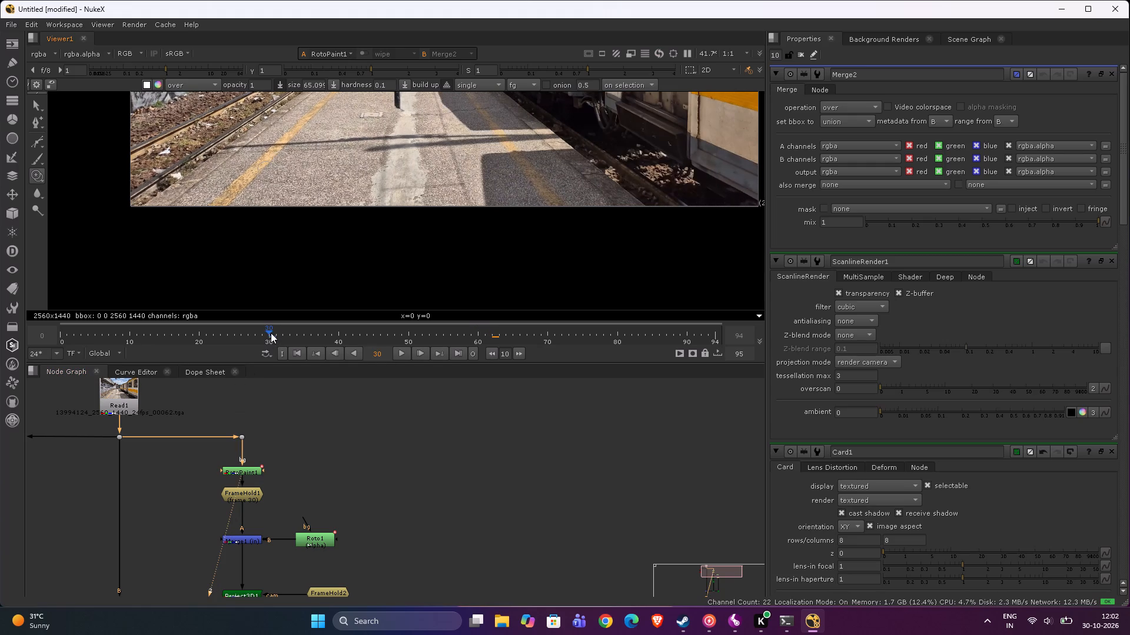
click(247, 492)
key(2)
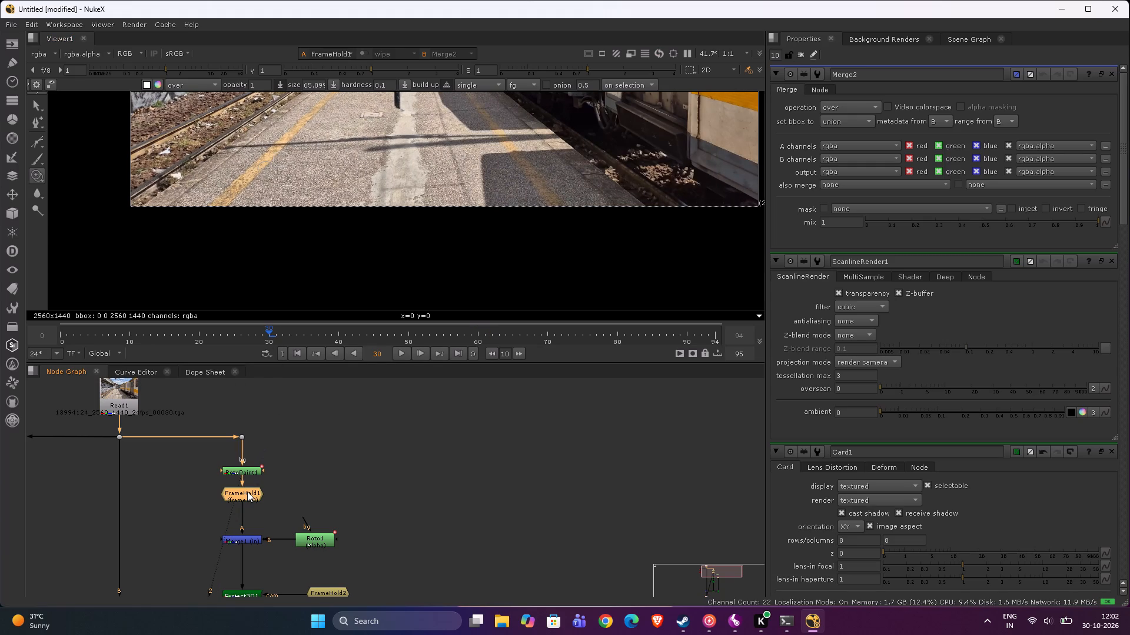
View Merge1's output and examine the masked ground patch.
click(252, 542)
key(2)
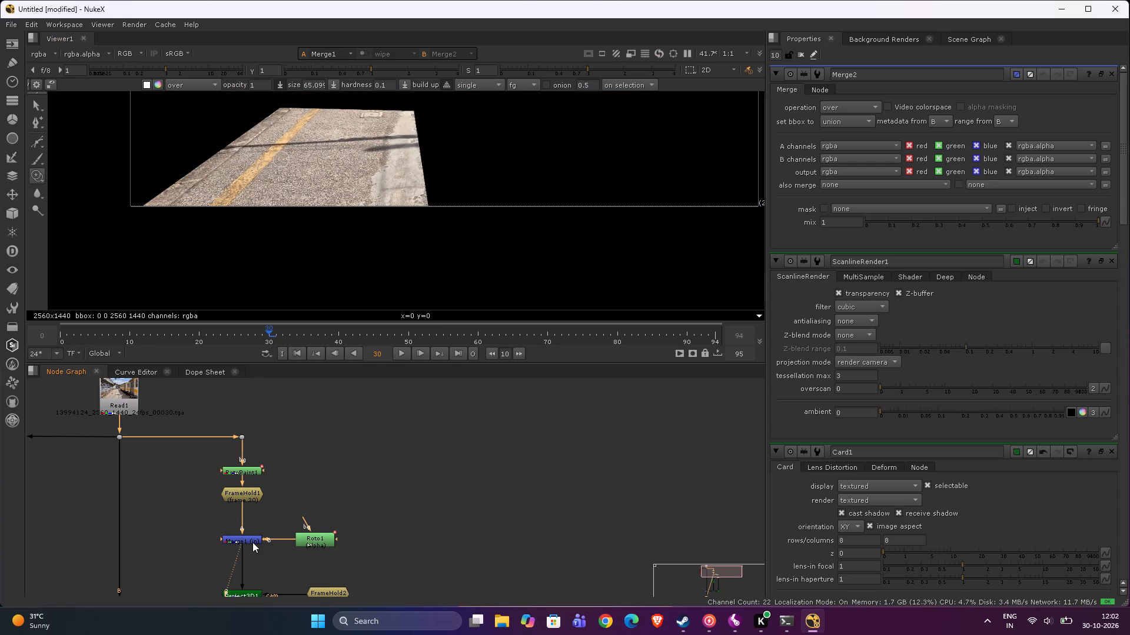
scroll(369, 157, up, 4)
scroll(373, 149, down, 4)
middle_drag(373, 149, 372, 166)
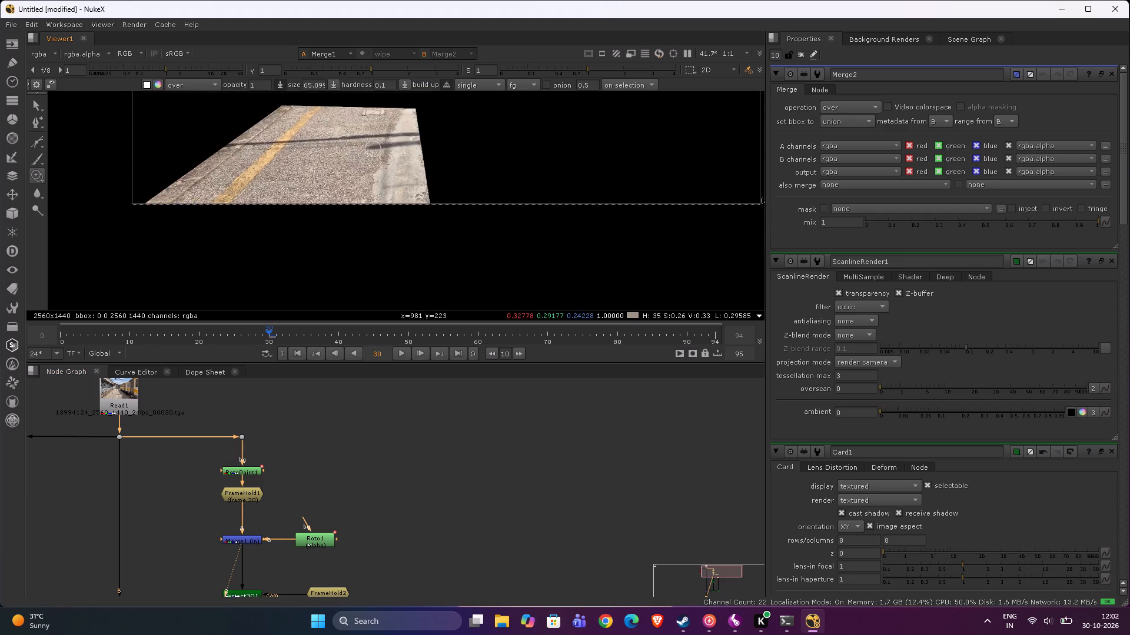
middle_drag(372, 166, 389, 98)
scroll(285, 433, up, 2)
View Project3D1's output and examine the projected ground patch.
middle_drag(280, 433, 288, 259)
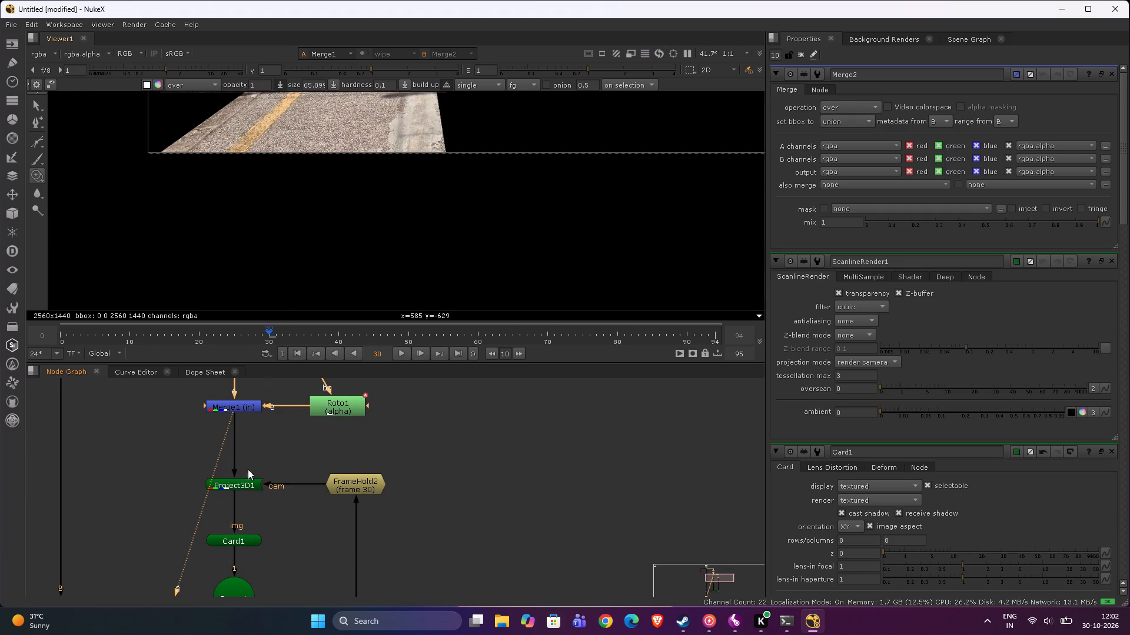
click(241, 486)
key(2)
scroll(359, 159, down, 3)
middle_drag(359, 163, 365, 229)
scroll(388, 155, up, 3)
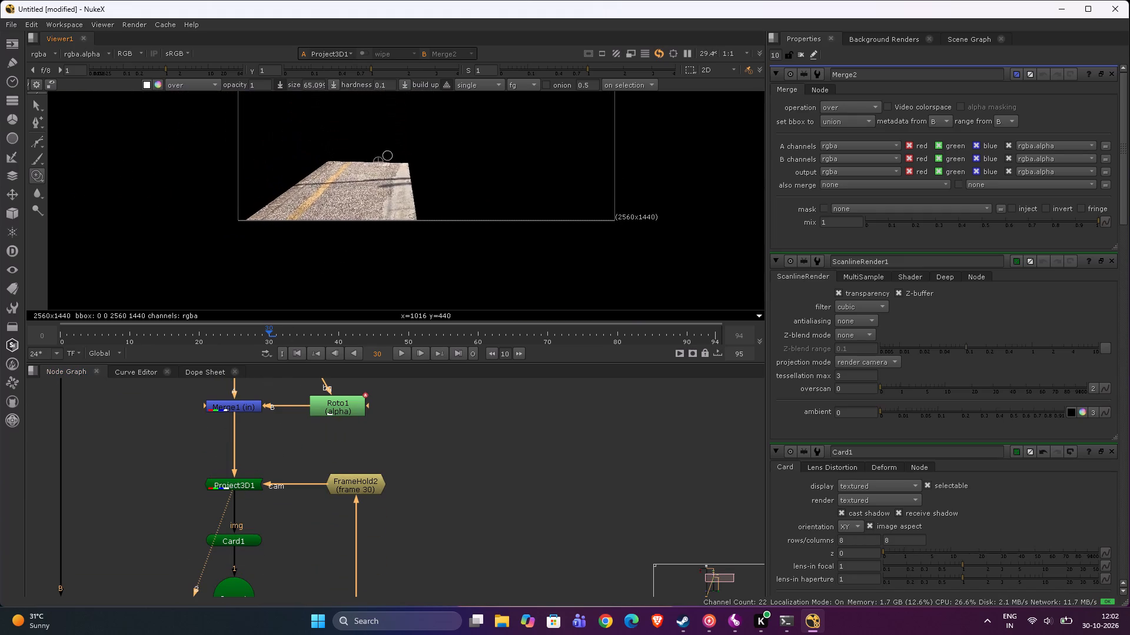
scroll(388, 154, up, 2)
middle_drag(370, 236, 397, 26)
scroll(265, 472, down, 2)
View Card1, Scene1 and Camera1 in turn to examine the 3D setup.
middle_drag(271, 466, 292, 309)
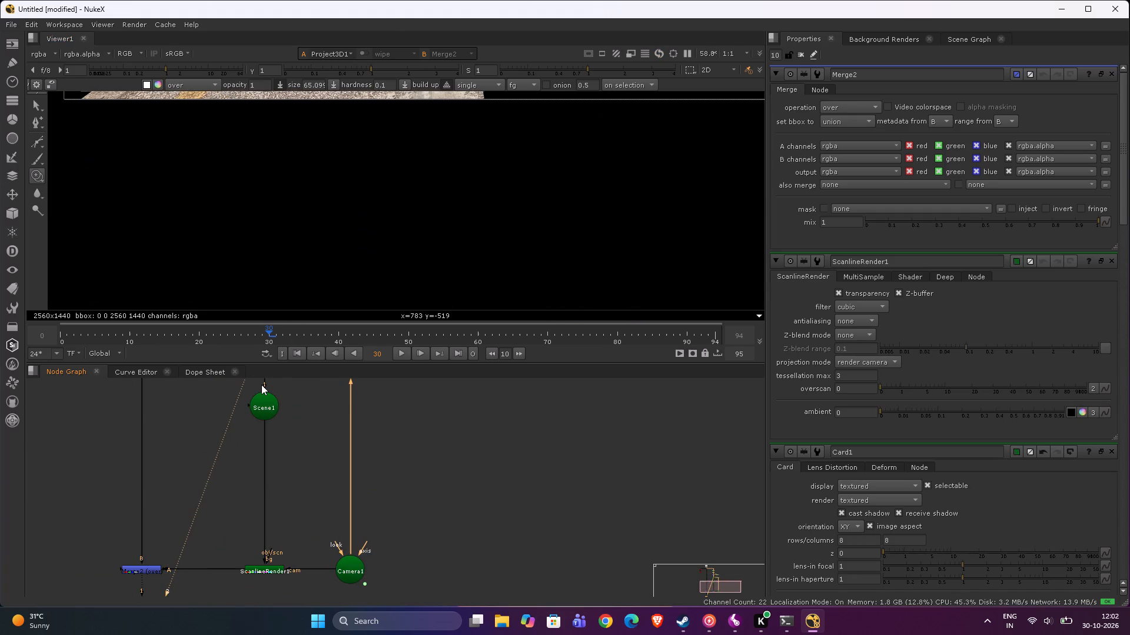
middle_drag(261, 387, 261, 459)
click(268, 437)
key(2)
scroll(424, 185, up, 2)
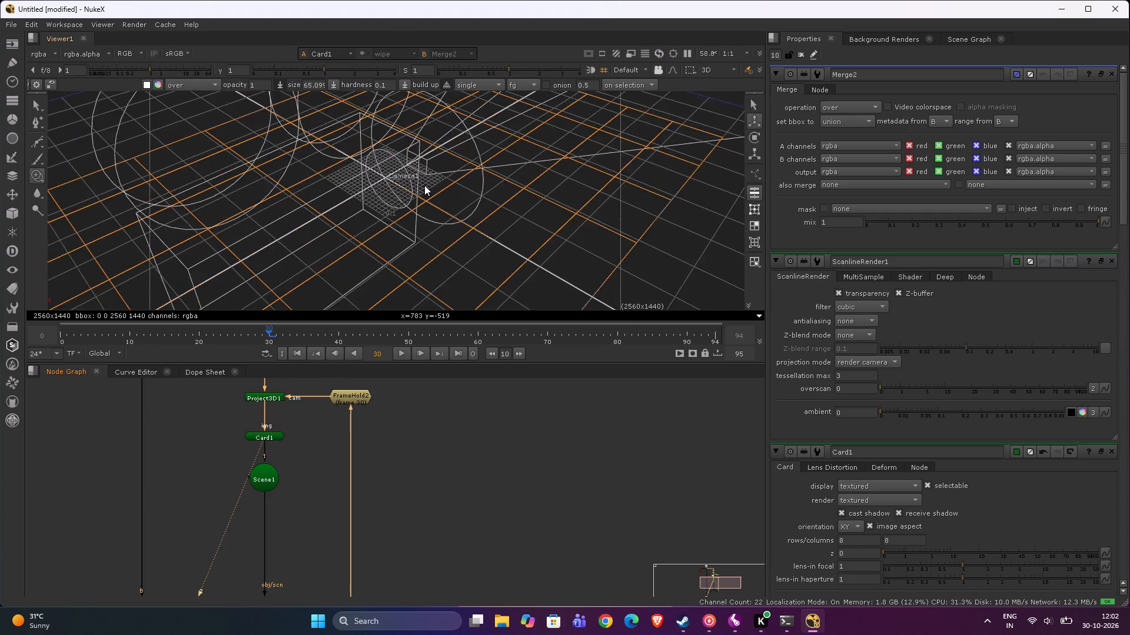
scroll(424, 185, up, 2)
scroll(424, 185, down, 5)
click(260, 479)
key(2)
scroll(260, 478, down, 1)
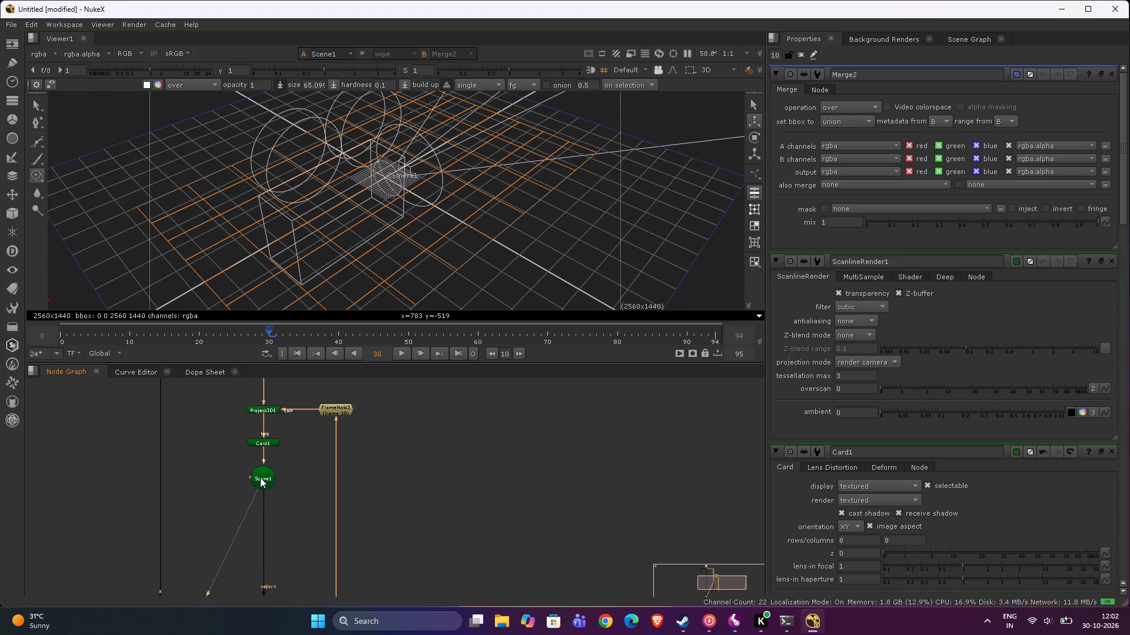
middle_drag(260, 477, 272, 365)
click(347, 499)
key(2)
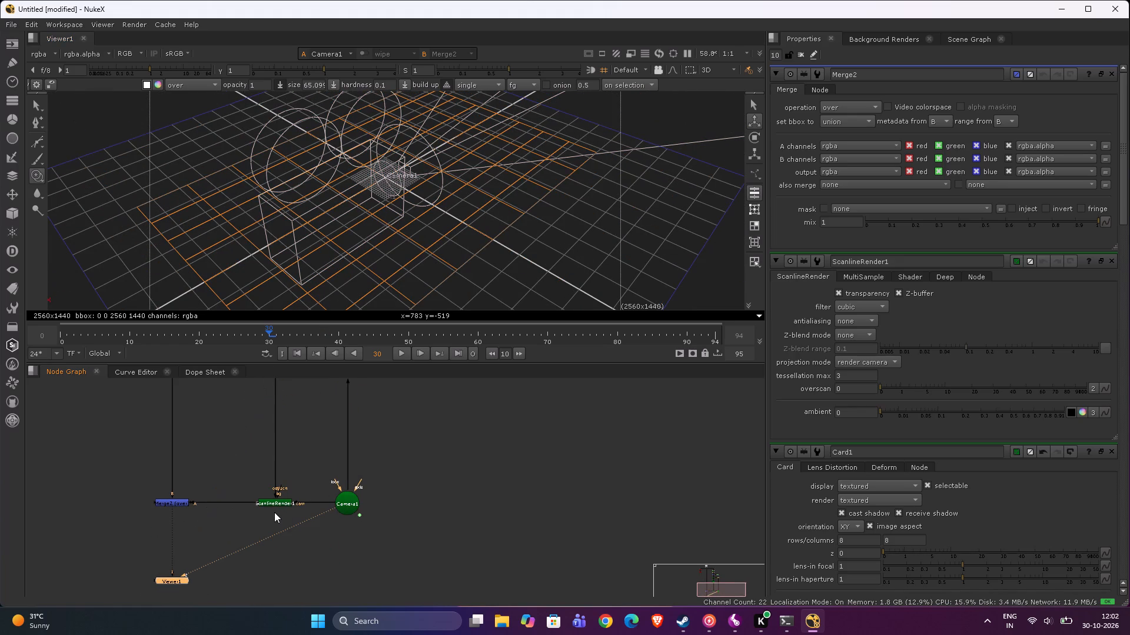
View ScanlineRender1 and Merge2 in turn, and examine the merged ground area around the lamp post.
click(279, 503)
key(2)
click(181, 502)
key(2)
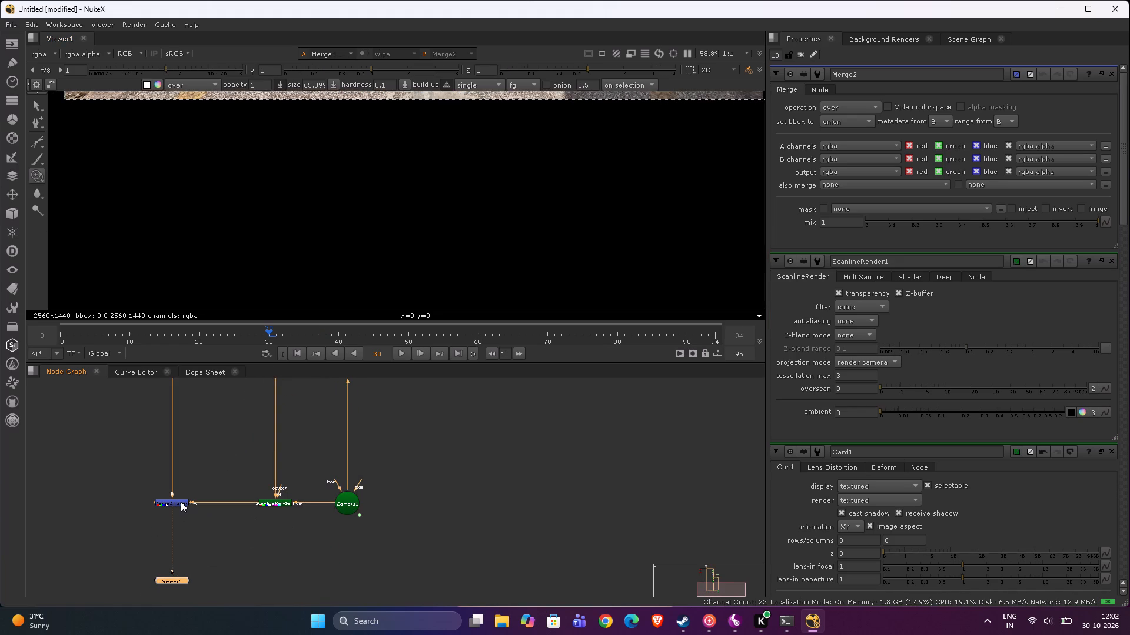
scroll(374, 130, down, 8)
middle_drag(378, 155, 383, 247)
scroll(388, 209, up, 5)
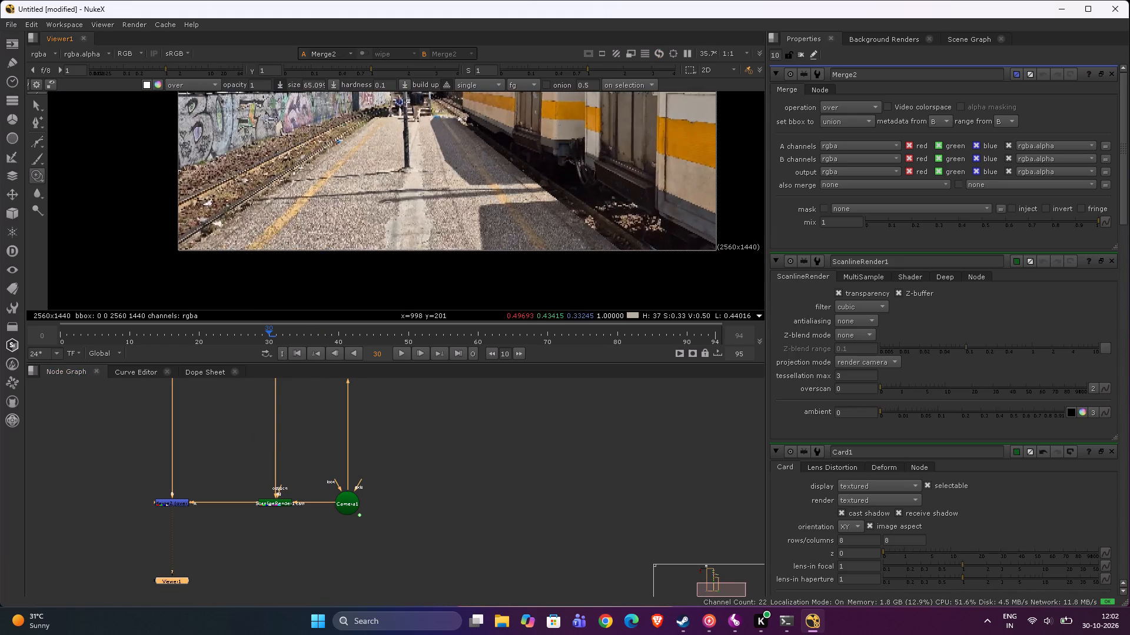
scroll(403, 185, up, 5)
scroll(404, 183, down, 4)
Look over the node tree from Merge2 up to Read1, including the connection between Merge1 and Project3D1.
middle_drag(201, 450, 210, 526)
scroll(210, 526, down, 1)
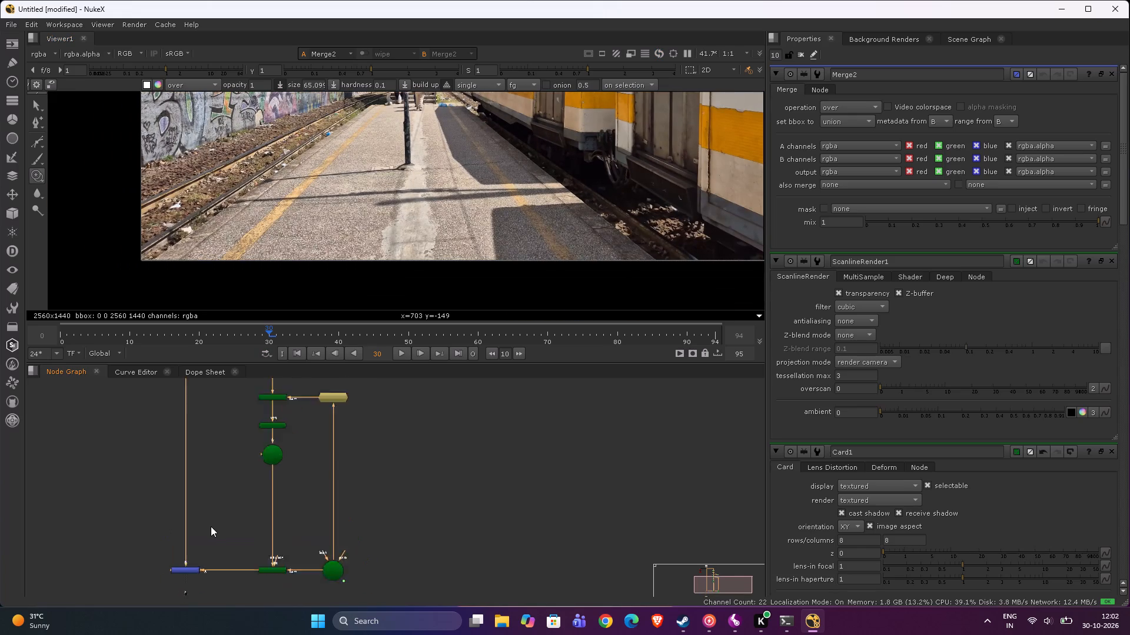
scroll(211, 526, down, 4)
scroll(235, 444, up, 5)
scroll(268, 480, down, 3)
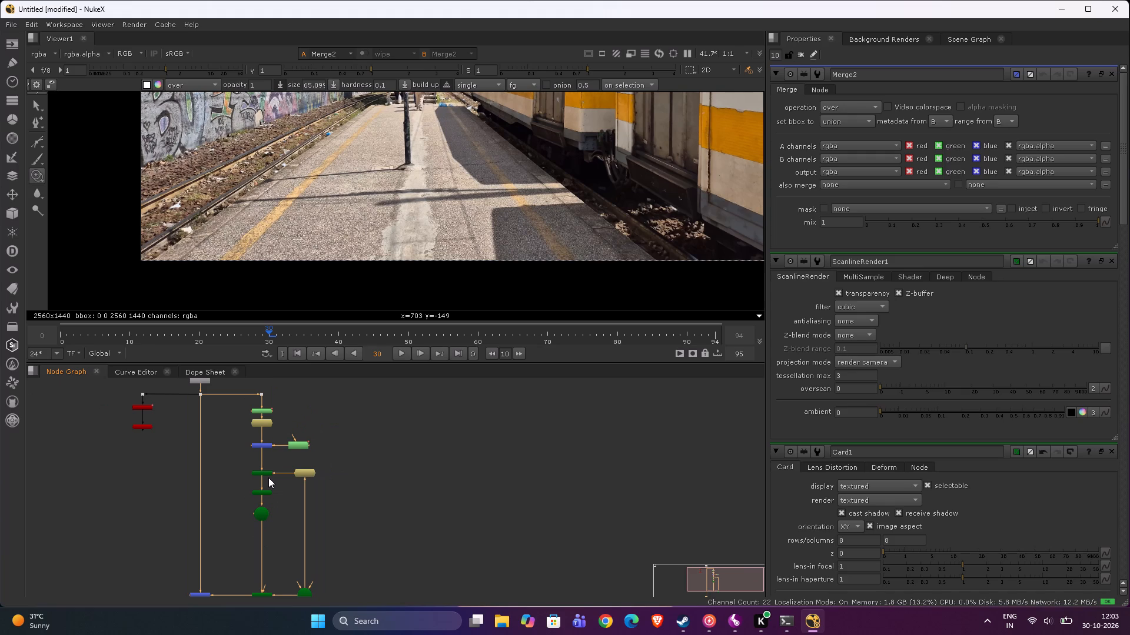
scroll(283, 428, up, 6)
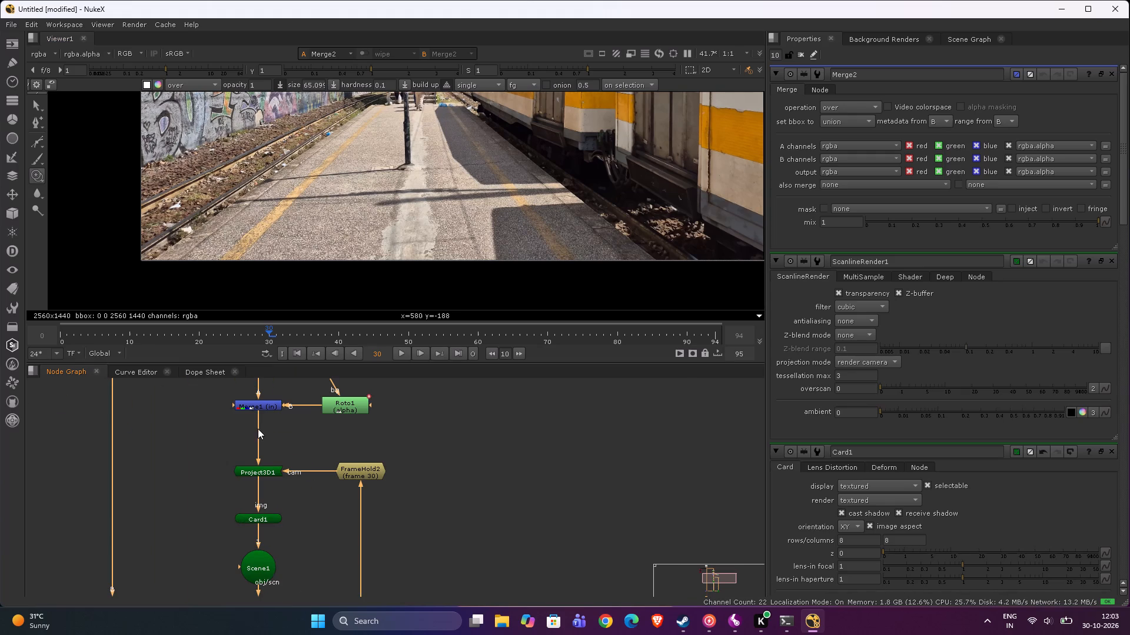
Look over the node chain from Merge1 through Project3D1, Card1 and Scene1 to Merge2, including ScanlineRender1's bg input.
middle_drag(258, 429, 254, 459)
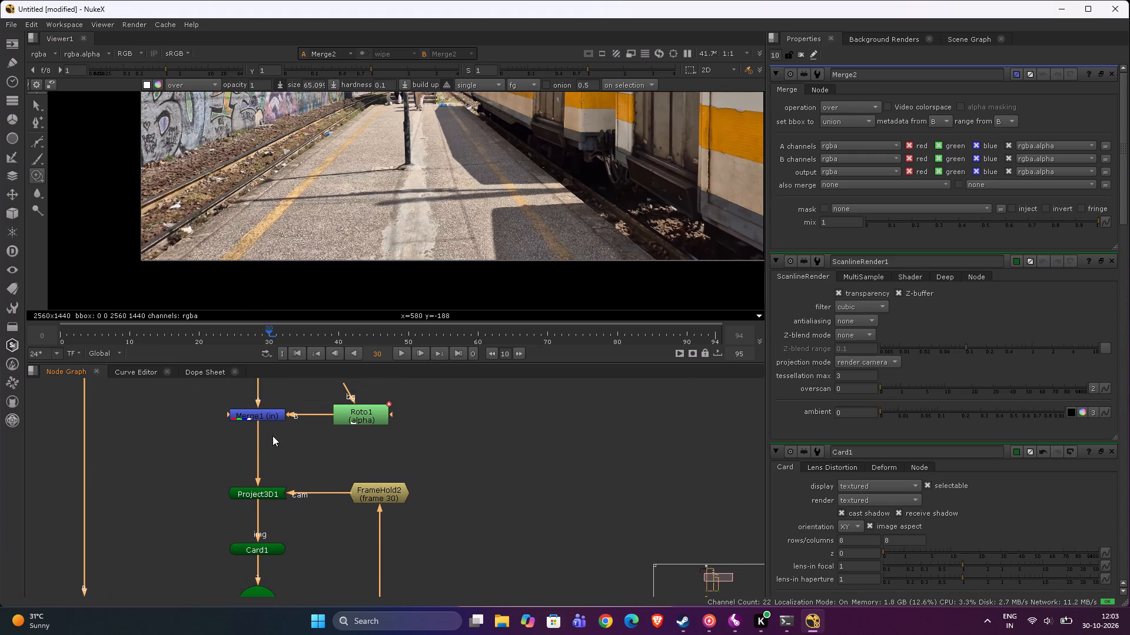
middle_drag(287, 484, 291, 430)
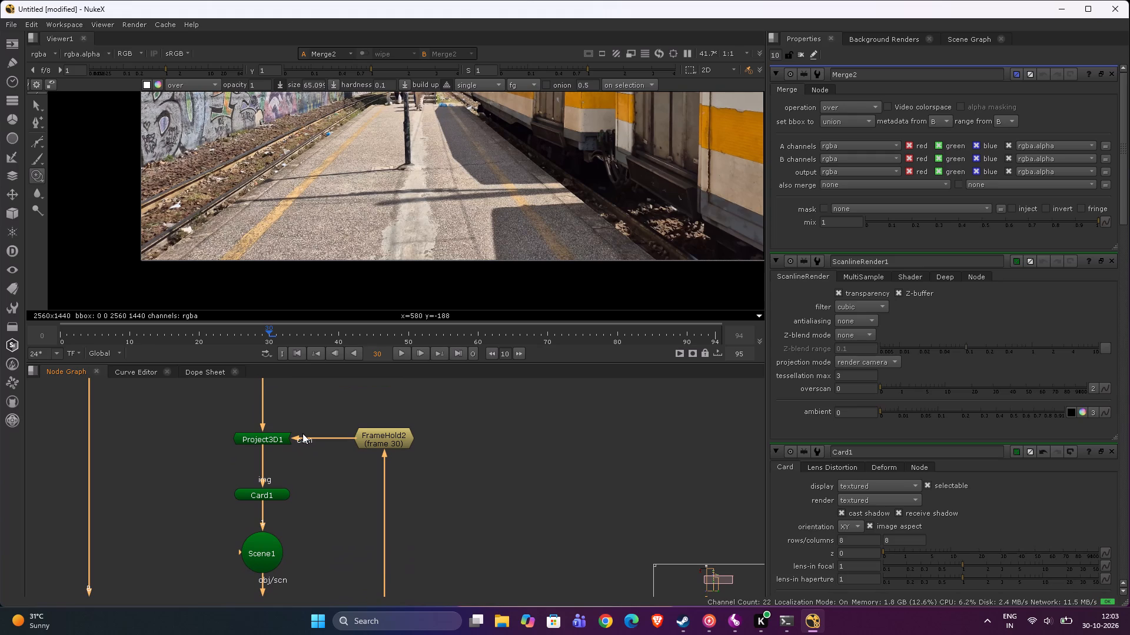
scroll(337, 452, down, 2)
middle_drag(327, 486, 334, 428)
middle_drag(333, 496, 340, 425)
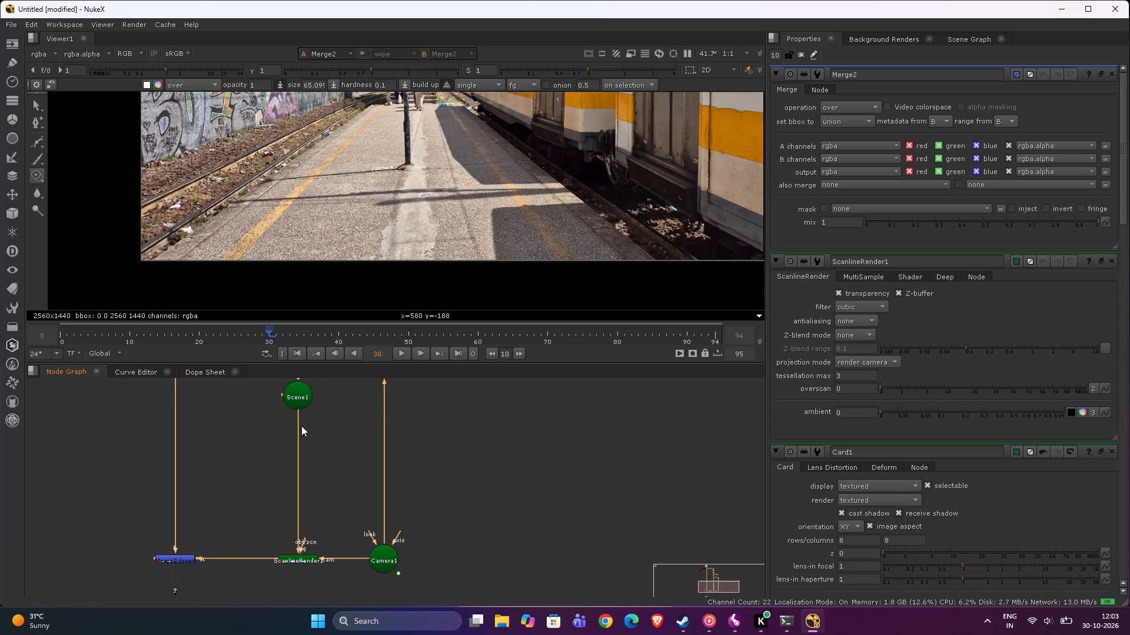
scroll(304, 540, up, 5)
scroll(305, 549, down, 2)
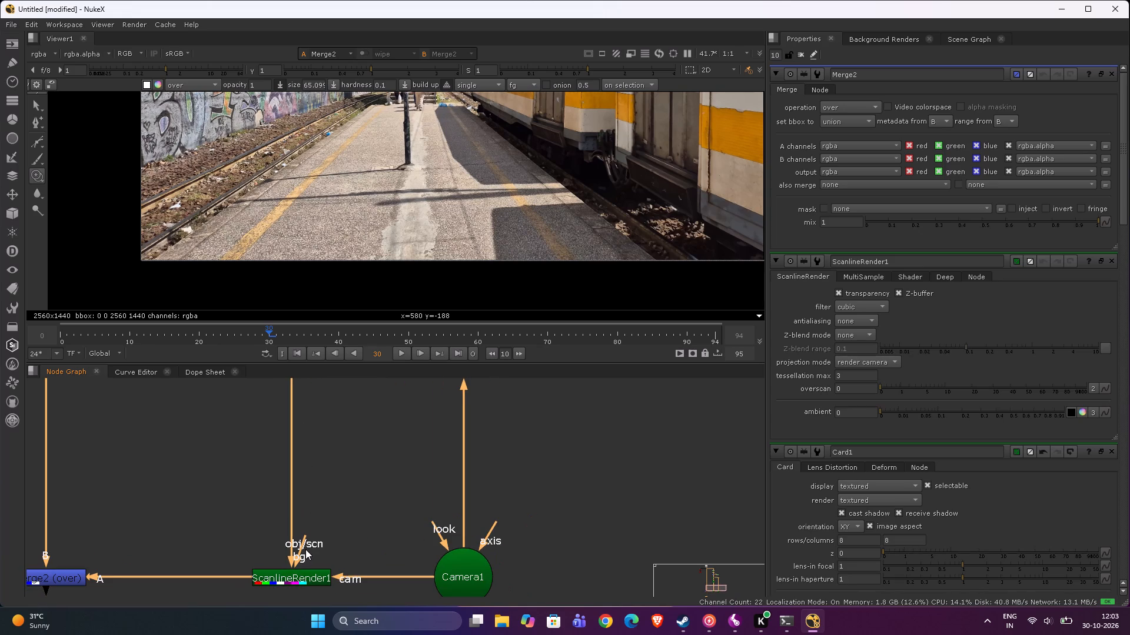
drag(306, 549, 371, 541)
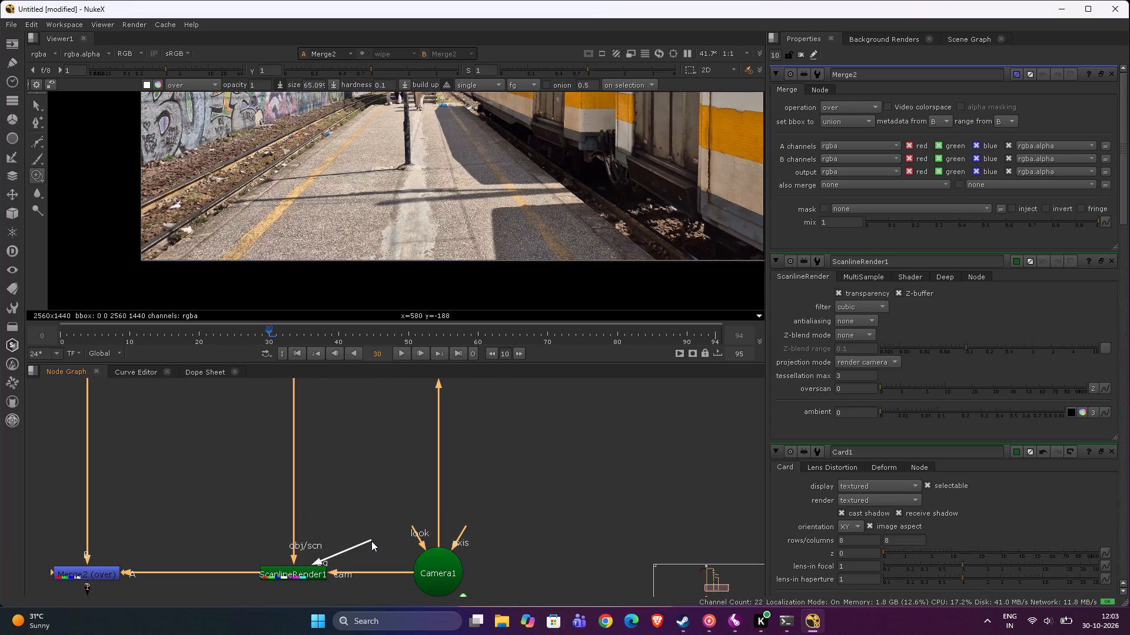
drag(371, 541, 367, 514)
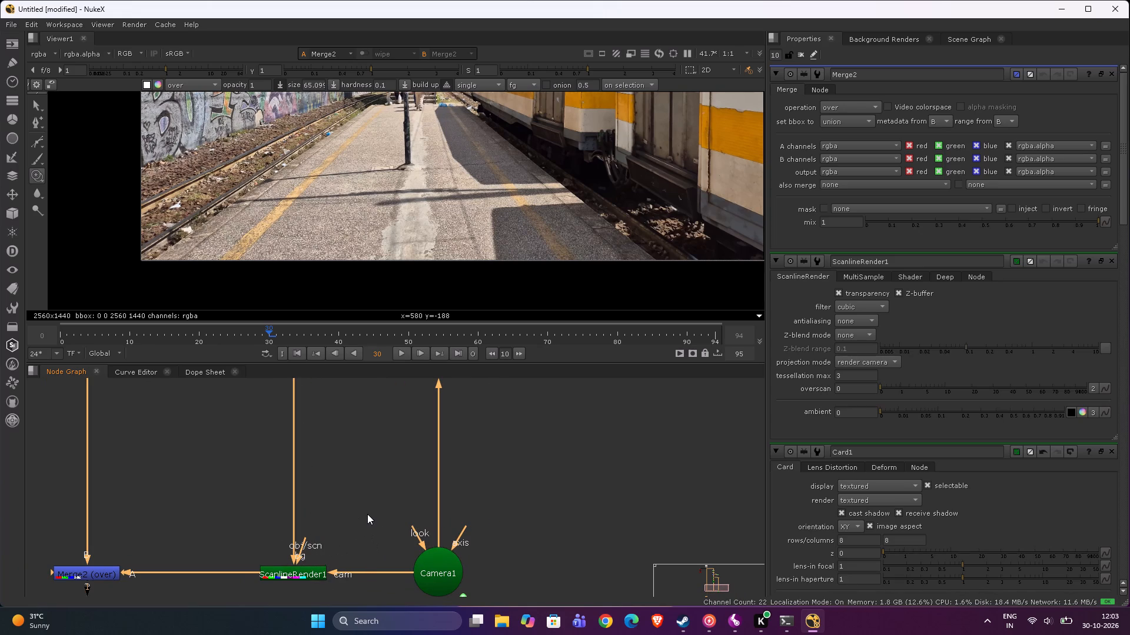
scroll(383, 550, down, 1)
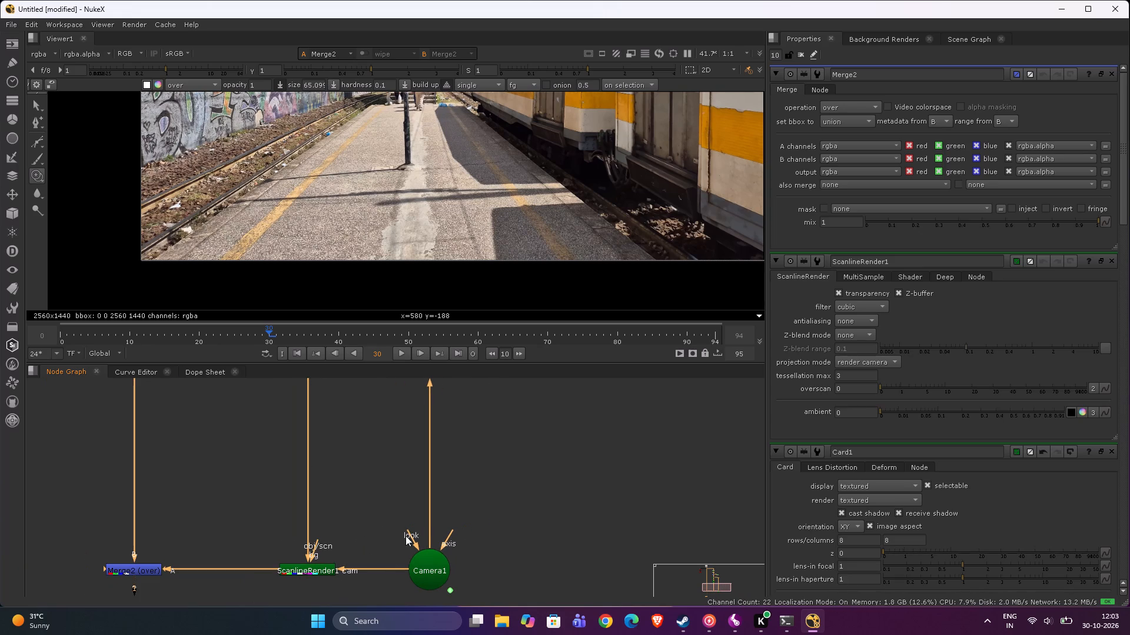
middle_drag(384, 572, 371, 472)
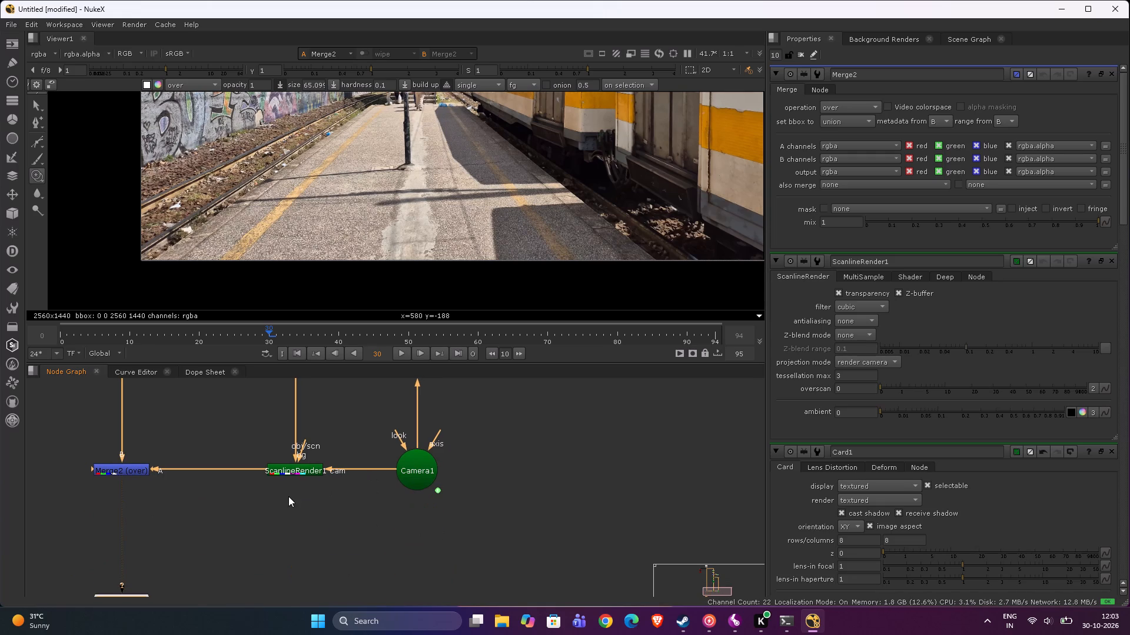
scroll(237, 508, down, 2)
middle_drag(237, 508, 287, 509)
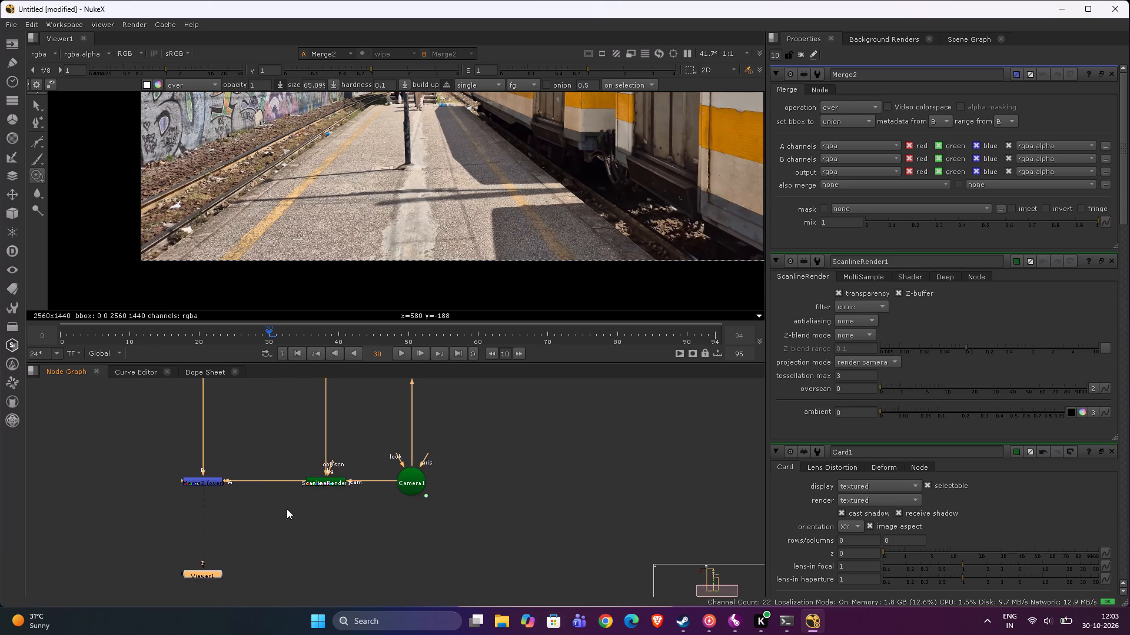
scroll(232, 511, up, 2)
Reconnect the viewer to Merge2 and scrub the frames before and after frame 30 to examine the shadow on the platform.
drag(194, 583, 195, 564)
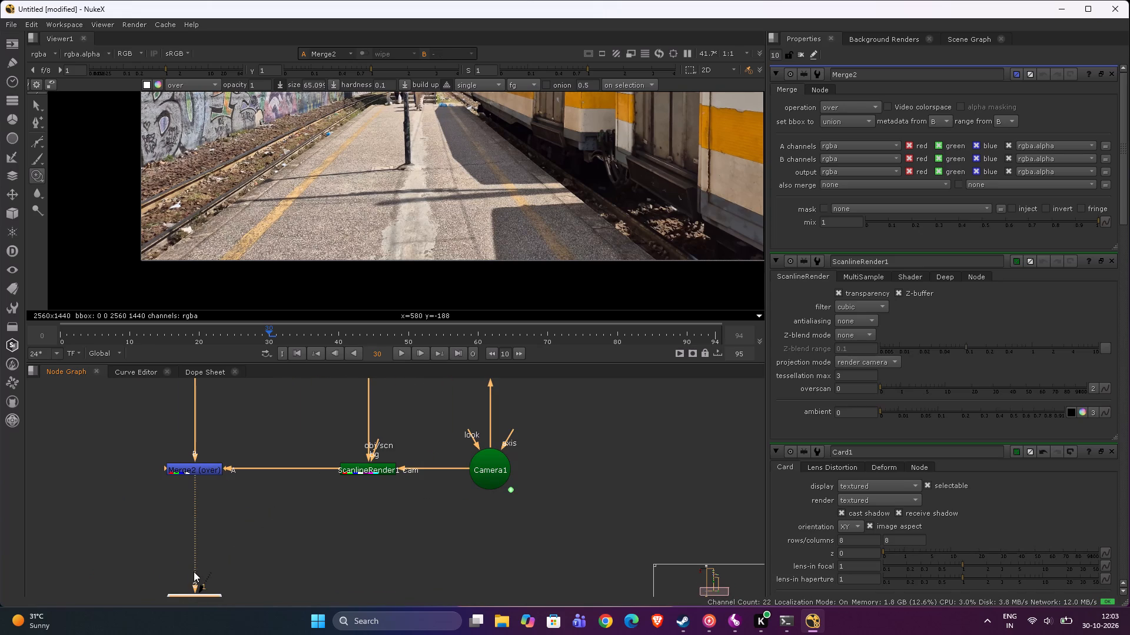
drag(194, 579, 195, 564)
click(177, 474)
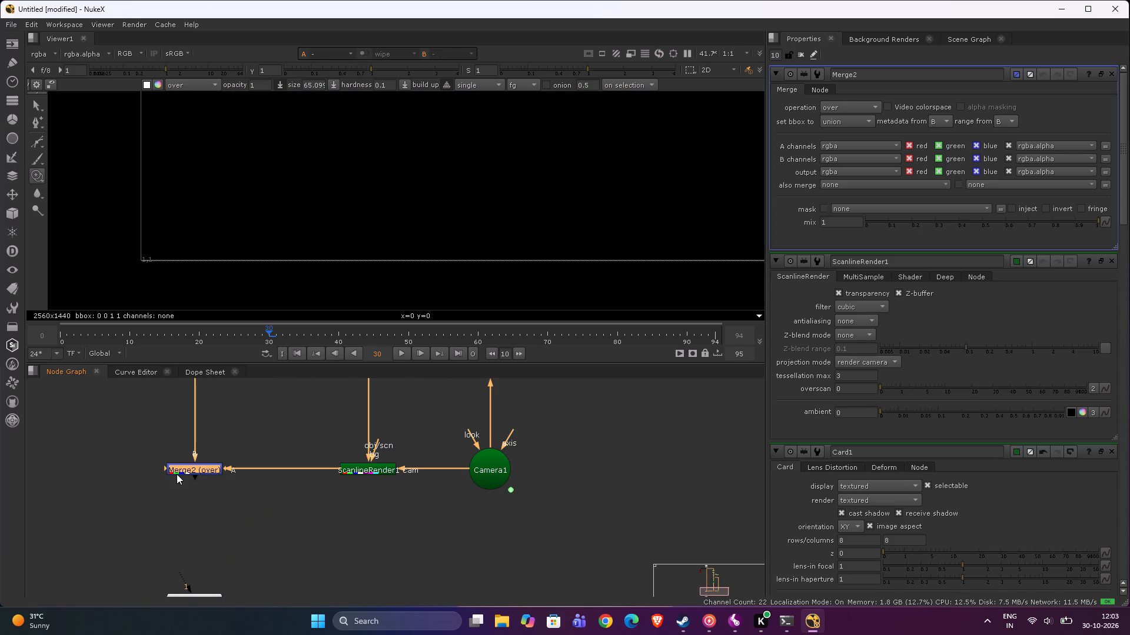
key(1)
scroll(388, 163, up, 3)
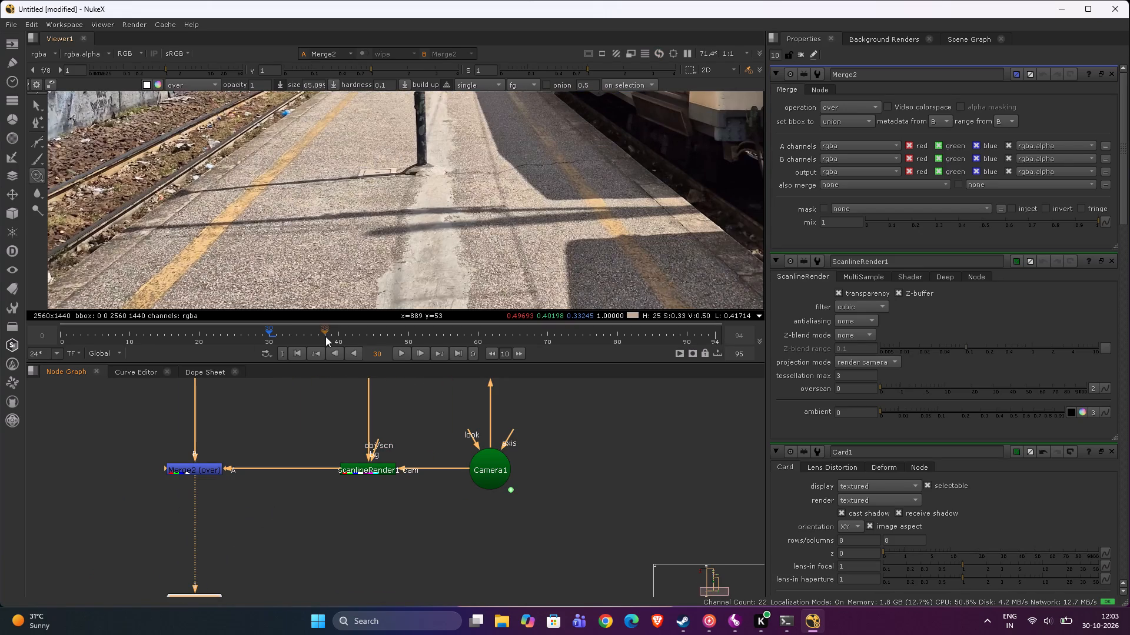
drag(265, 337, 90, 360)
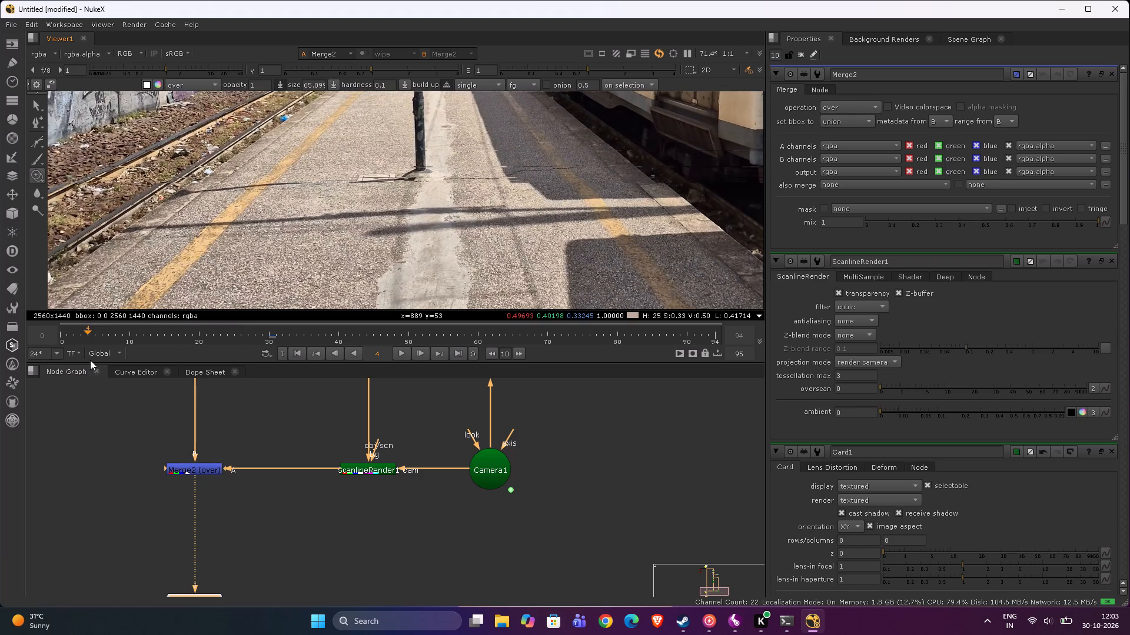
drag(90, 360, 157, 362)
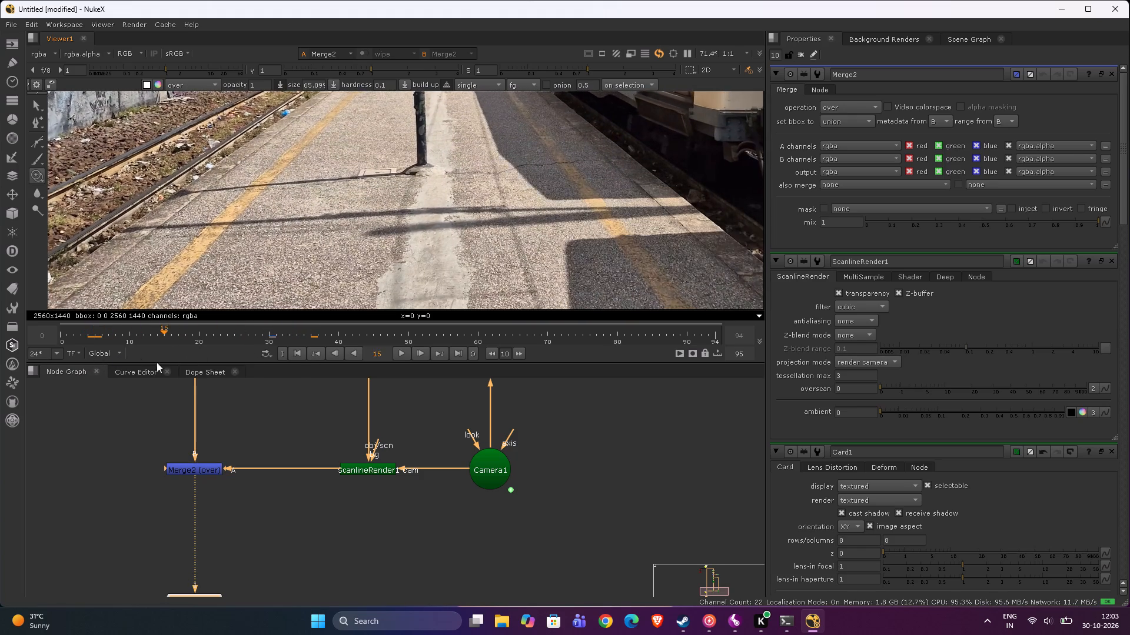
drag(157, 362, 363, 369)
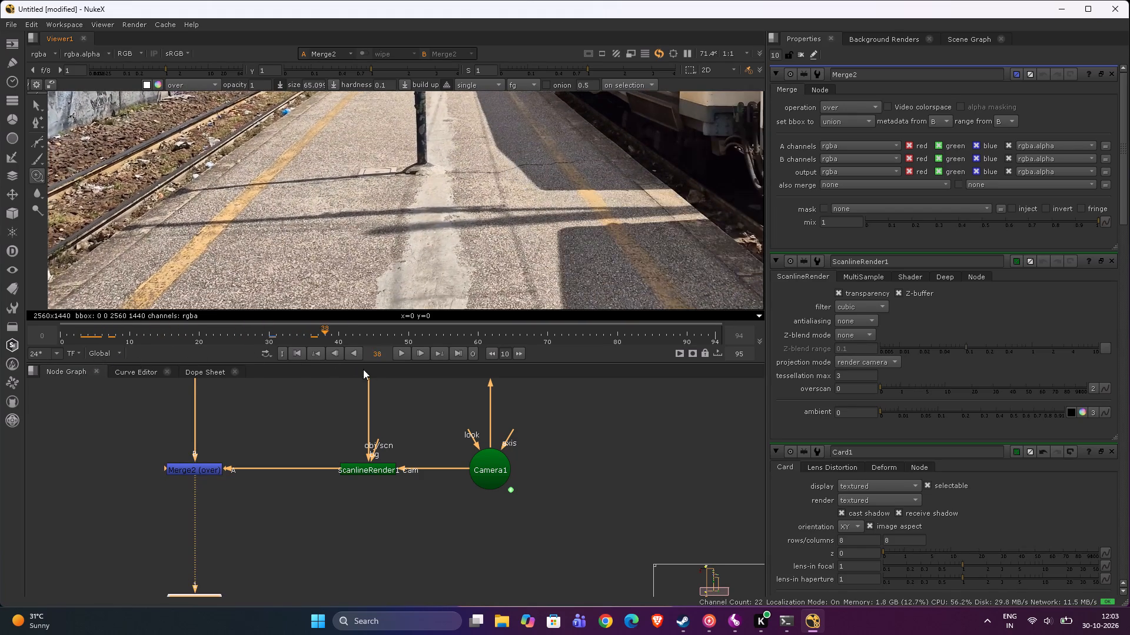
drag(363, 369, 180, 387)
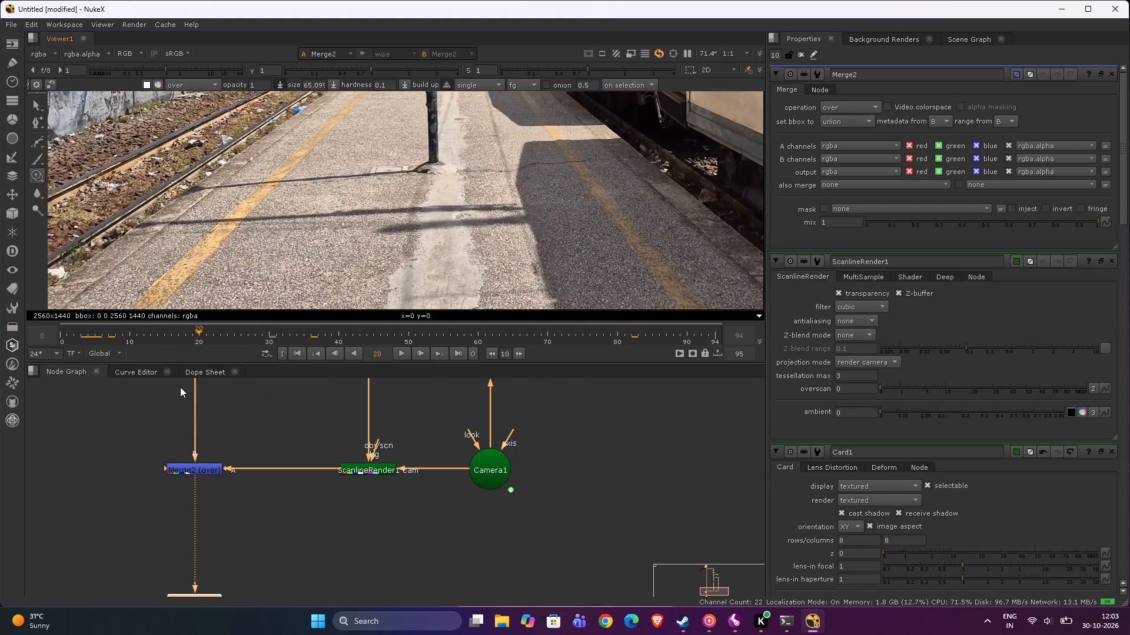
drag(180, 387, 271, 375)
Select FrameHold2 and close the open node properties, including ScanlineRender1, Card1 and RotoPaint1, keeping only those of Merge2.
scroll(386, 445, down, 4)
middle_drag(386, 445, 381, 544)
middle_drag(428, 410, 408, 503)
scroll(410, 482, up, 4)
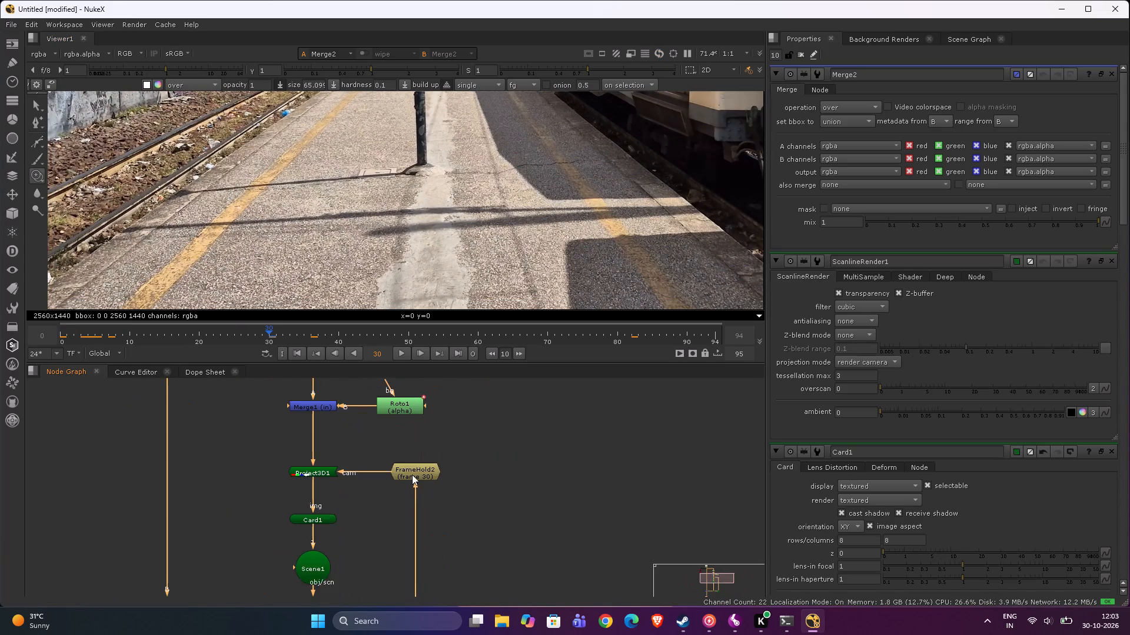
click(412, 474)
double_click(1112, 263)
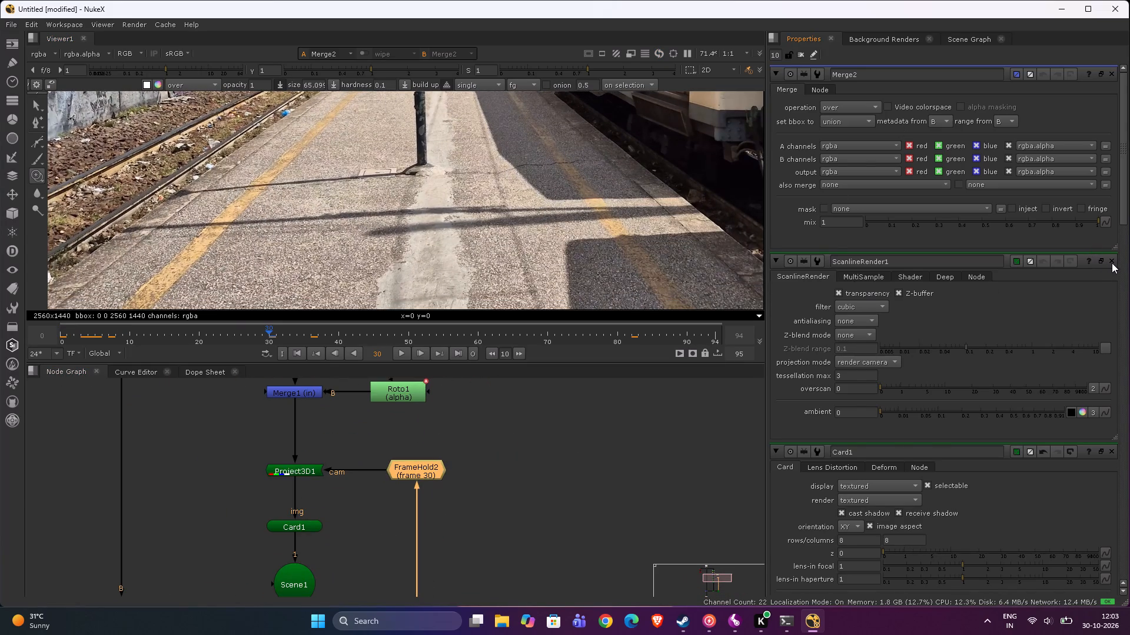
triple_click(1112, 263)
double_click(1112, 263)
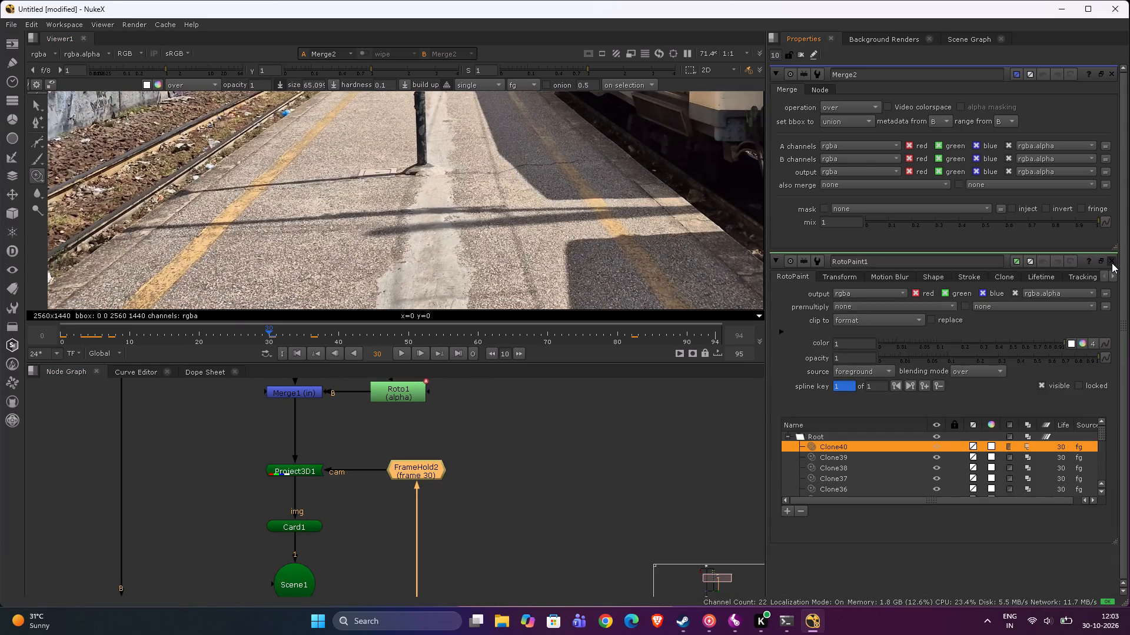
Trace the patch branch from RotoPaint1 and FrameHold1 down through Project3D1, Card1 and Scene1 to ScanlineRender1, Camera1 and Merge2.
scroll(390, 399, down, 3)
middle_drag(390, 399, 391, 502)
scroll(333, 517, up, 4)
scroll(345, 457, down, 4)
scroll(341, 457, up, 3)
scroll(341, 457, down, 3)
scroll(345, 435, up, 3)
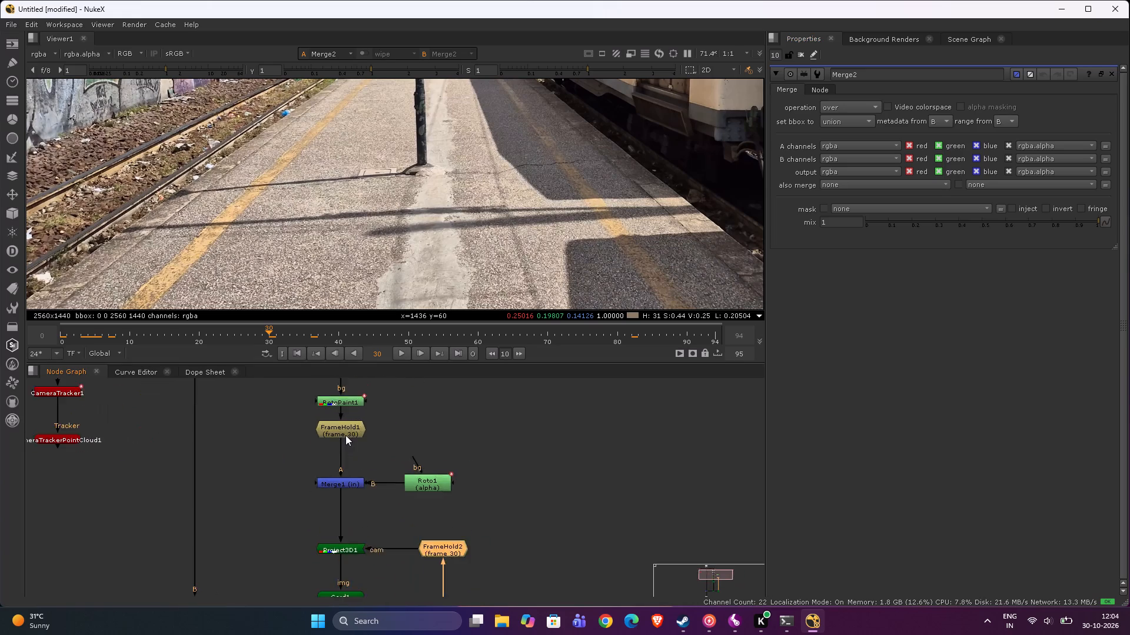
scroll(345, 435, down, 5)
middle_drag(345, 440, 347, 421)
scroll(347, 421, up, 5)
middle_drag(350, 455, 355, 312)
scroll(376, 463, down, 1)
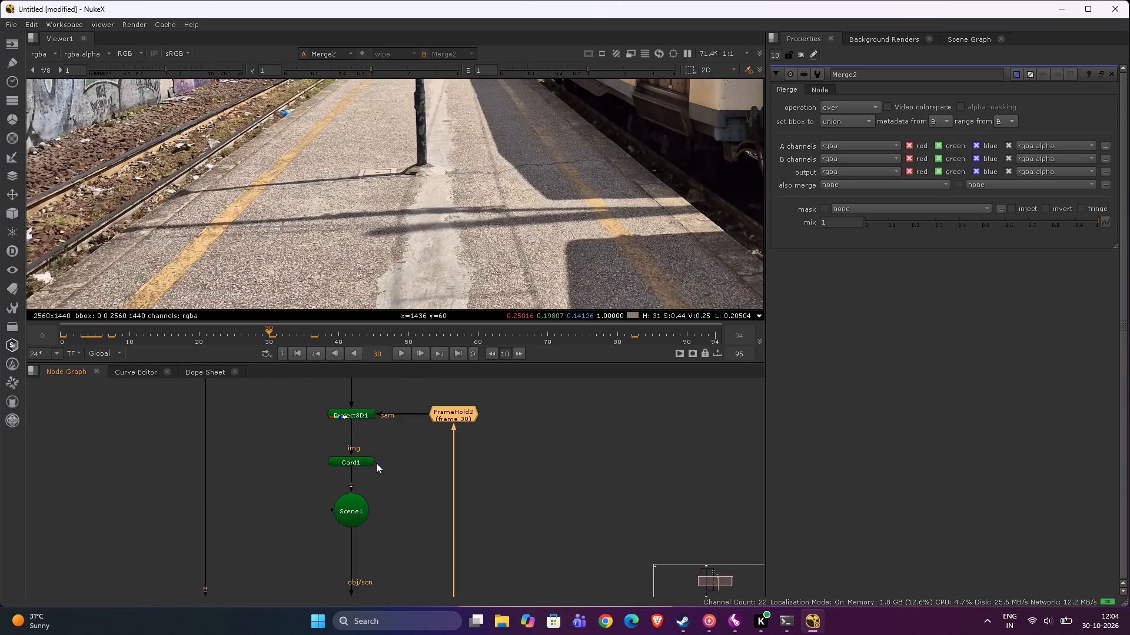
scroll(346, 450, down, 1)
scroll(352, 441, up, 3)
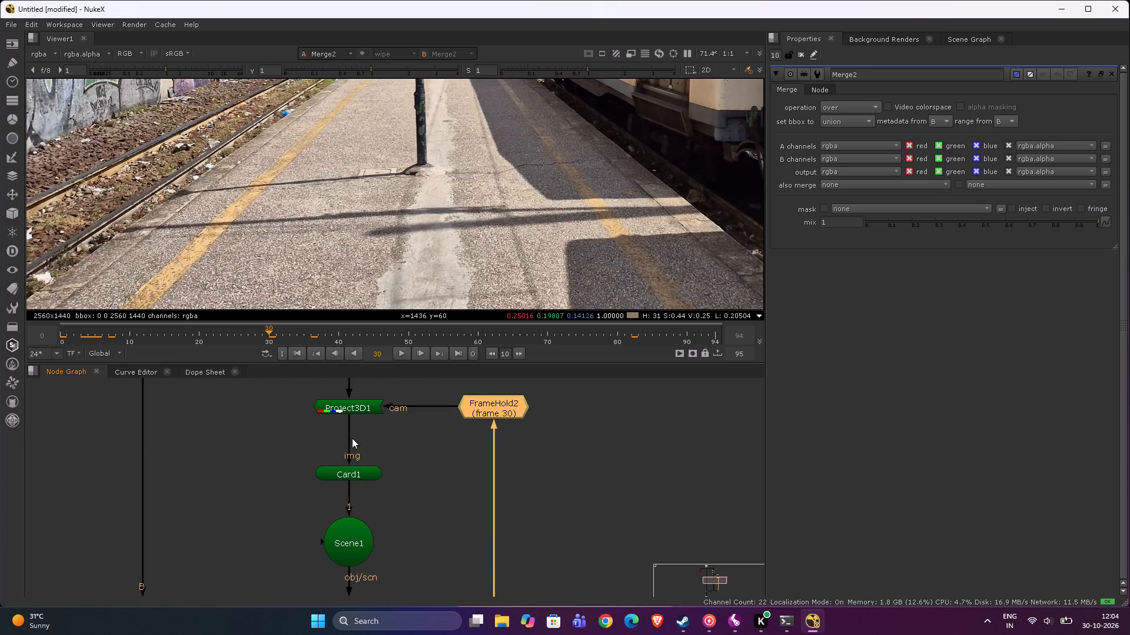
scroll(353, 534, down, 3)
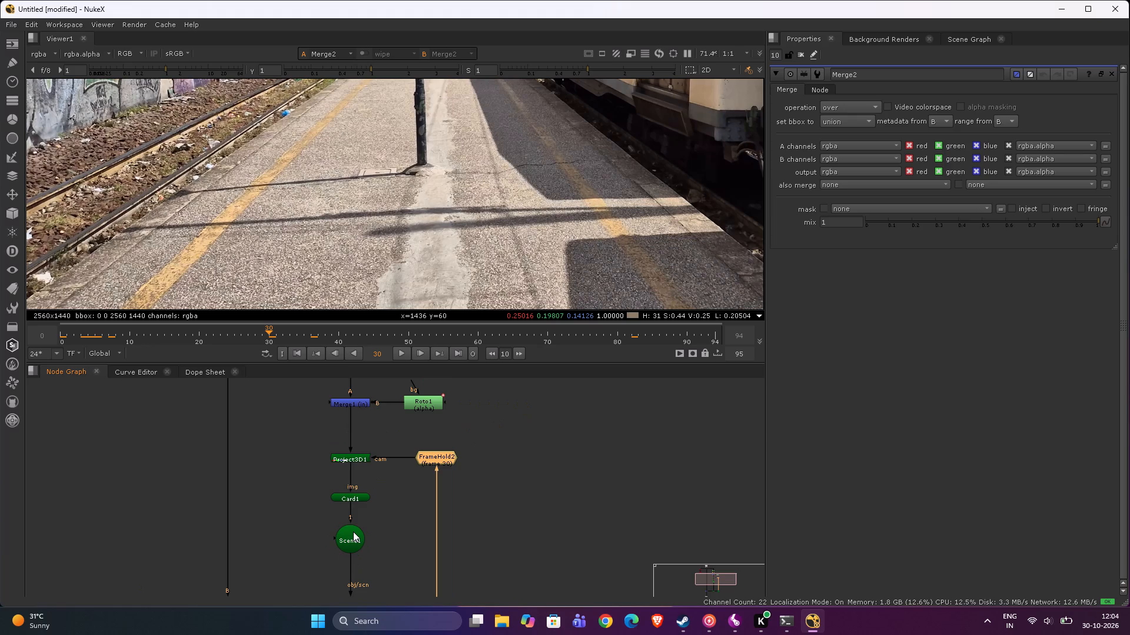
middle_drag(353, 507, 352, 444)
scroll(423, 429, down, 2)
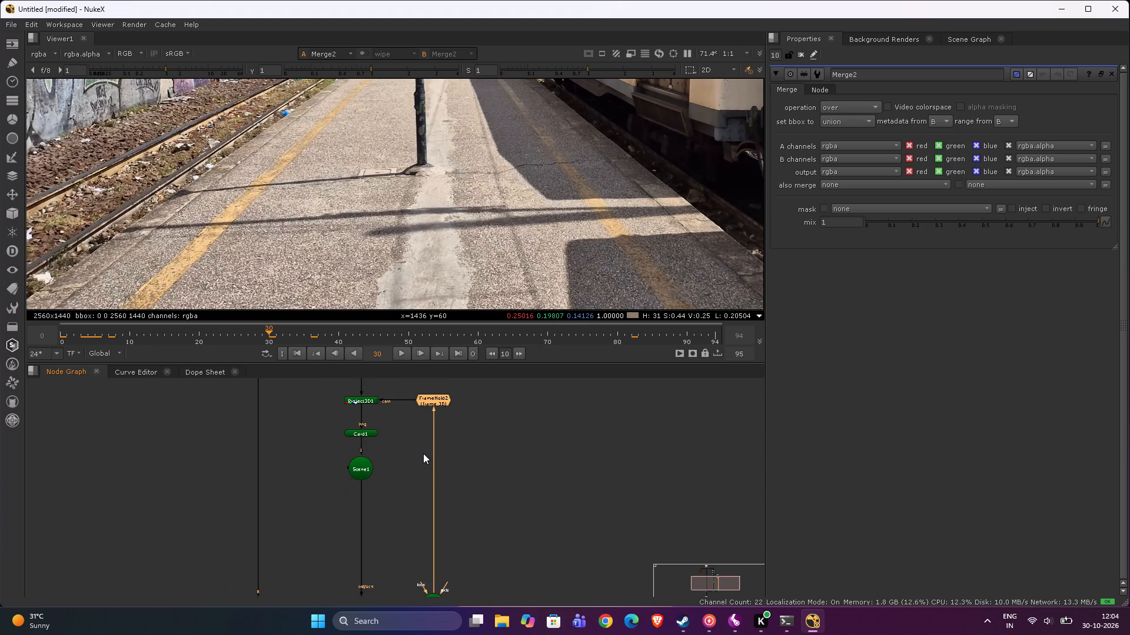
scroll(422, 464, down, 1)
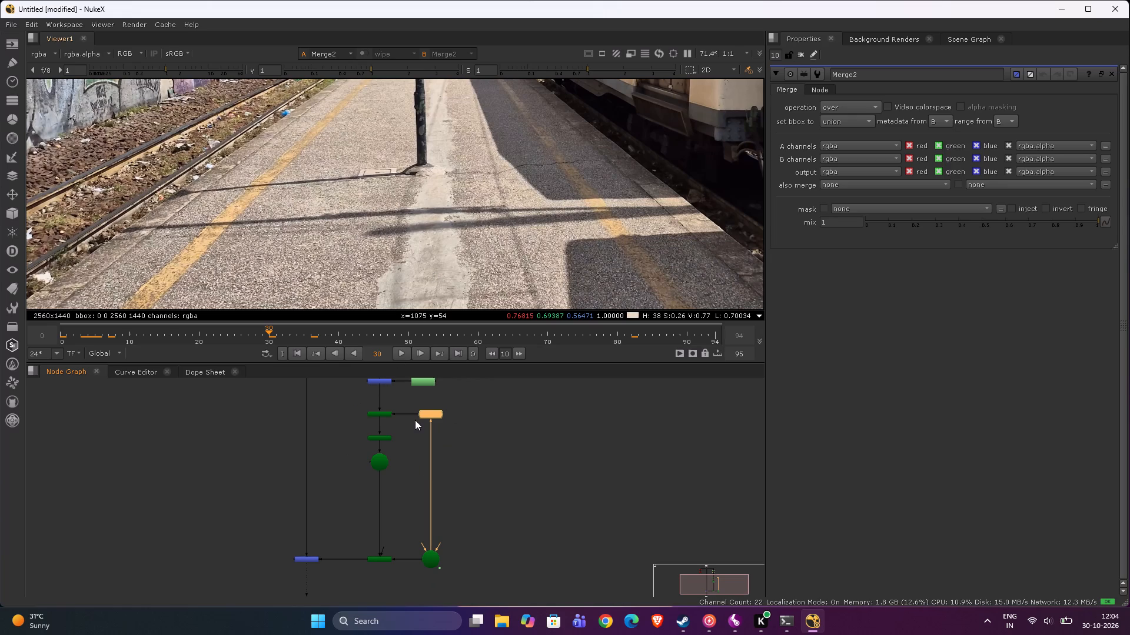
scroll(389, 427, up, 4)
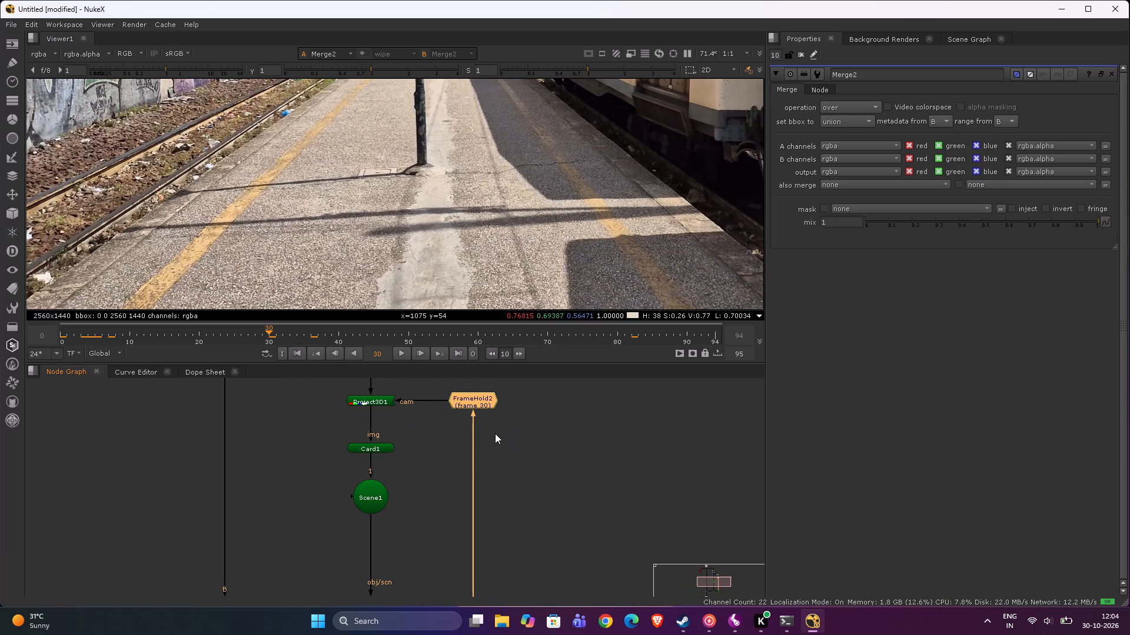
middle_drag(363, 517, 430, 392)
middle_drag(396, 504, 404, 459)
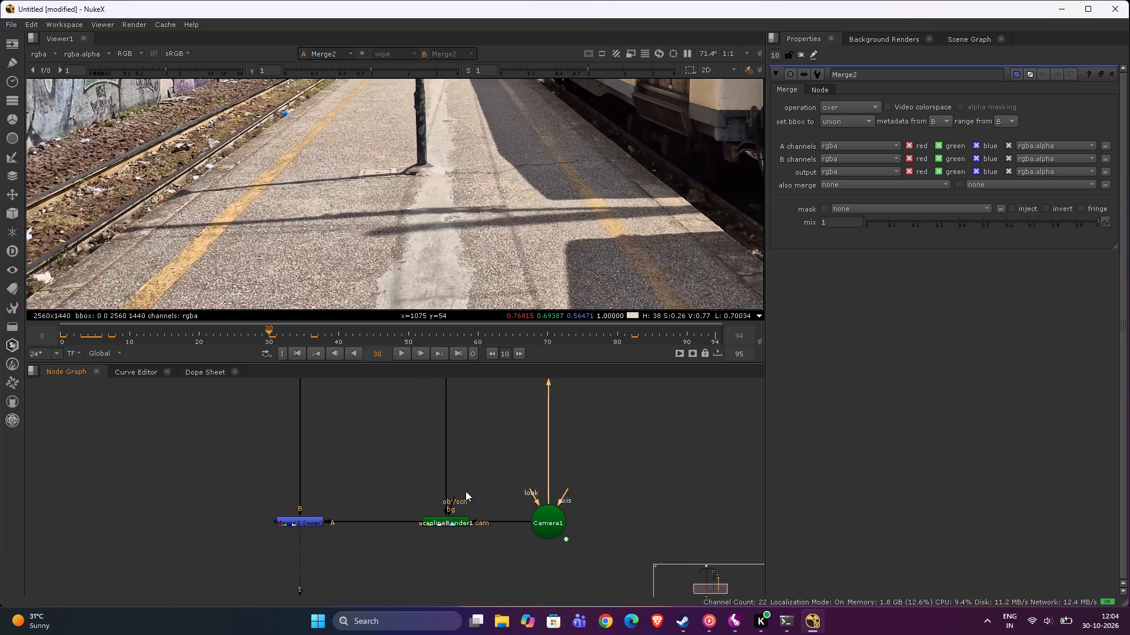
Select RotoPaint1 and examine its place in the overall node tree from the source footage down to Merge2.
scroll(513, 467, down, 3)
middle_drag(511, 464, 426, 549)
middle_drag(408, 441, 355, 613)
scroll(370, 542, up, 5)
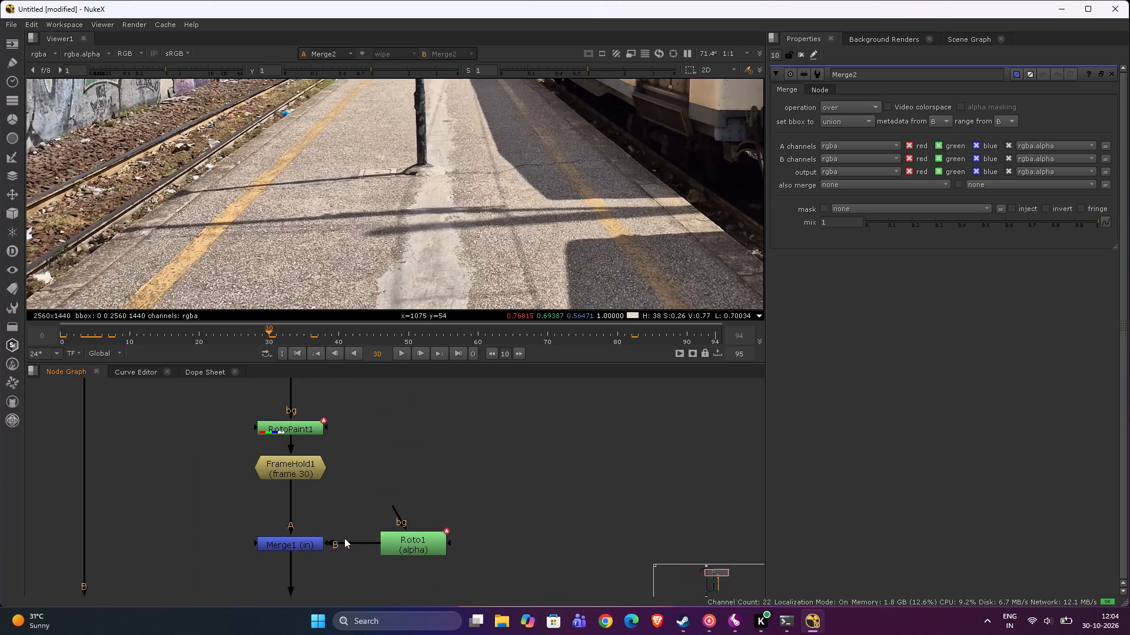
click(303, 425)
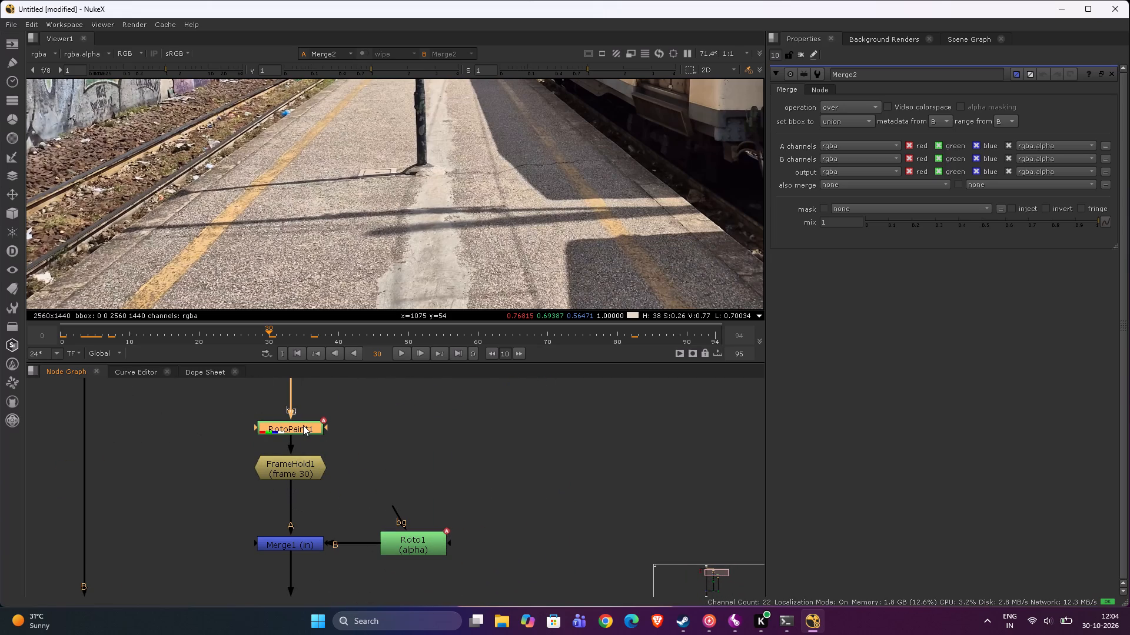
scroll(304, 426, down, 3)
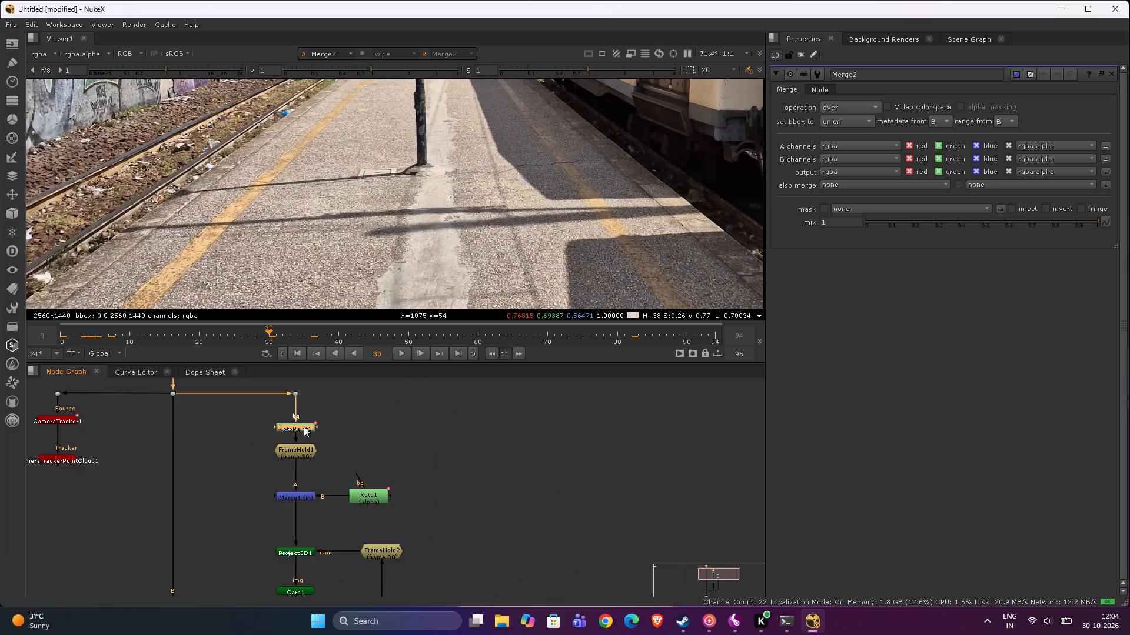
middle_drag(304, 426, 304, 461)
middle_drag(304, 461, 310, 356)
scroll(298, 457, down, 6)
scroll(293, 496, up, 1)
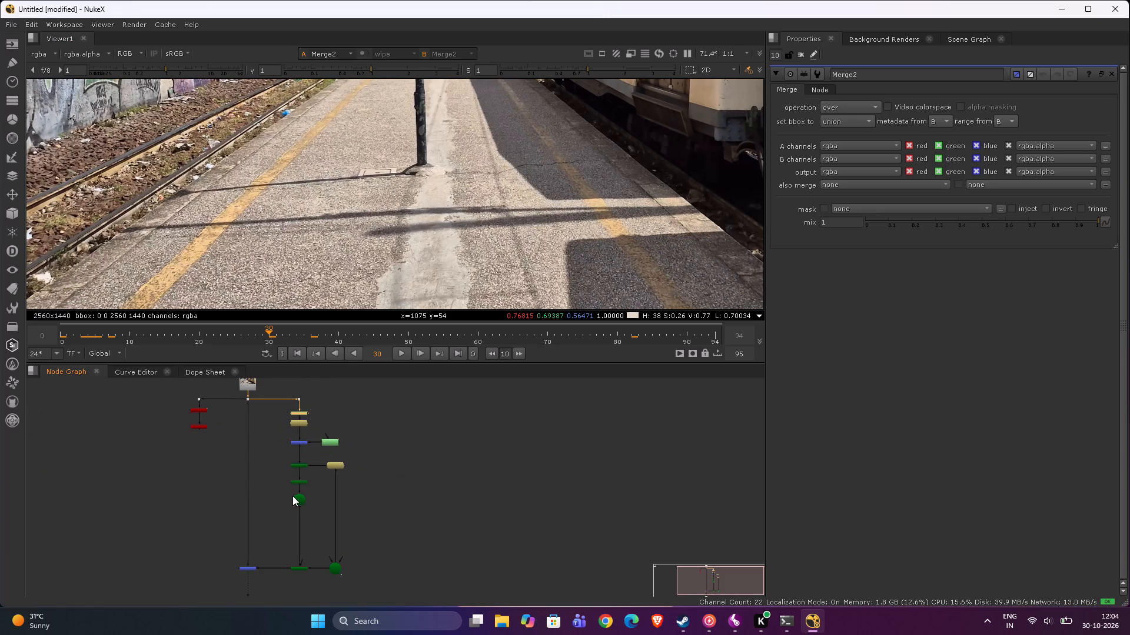
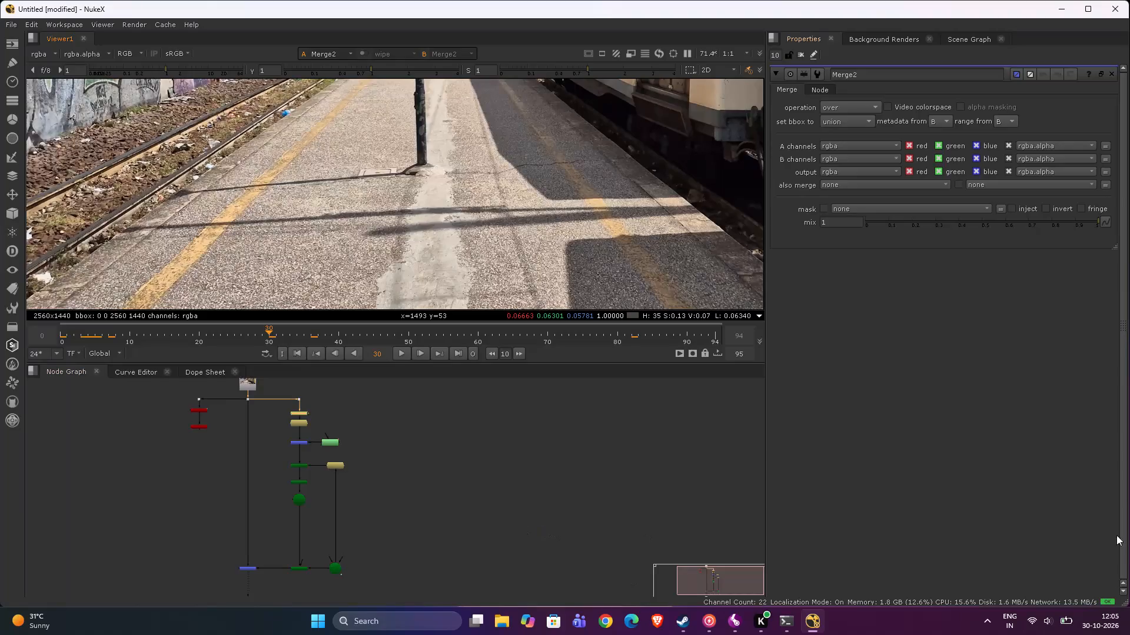
Examine how RotoPaint1, FrameHold1, Merge1 and Roto1 connect at the start of the patch branch.
scroll(266, 447, up, 5)
scroll(271, 447, down, 6)
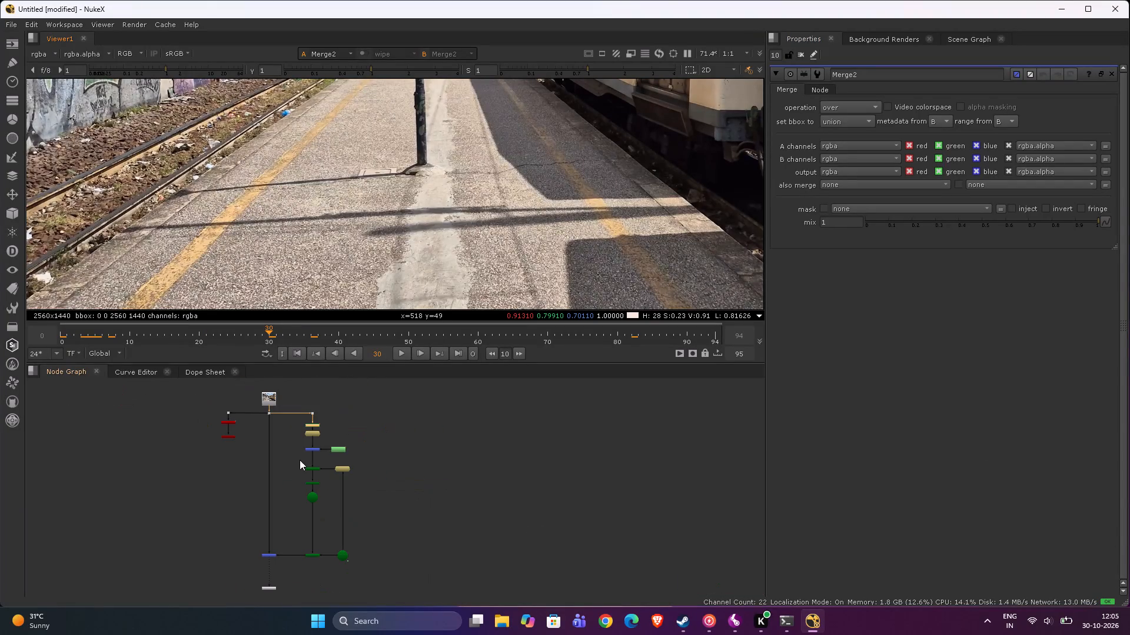
click(359, 460)
scroll(318, 467, up, 6)
click(290, 448)
click(294, 416)
scroll(287, 417, down, 3)
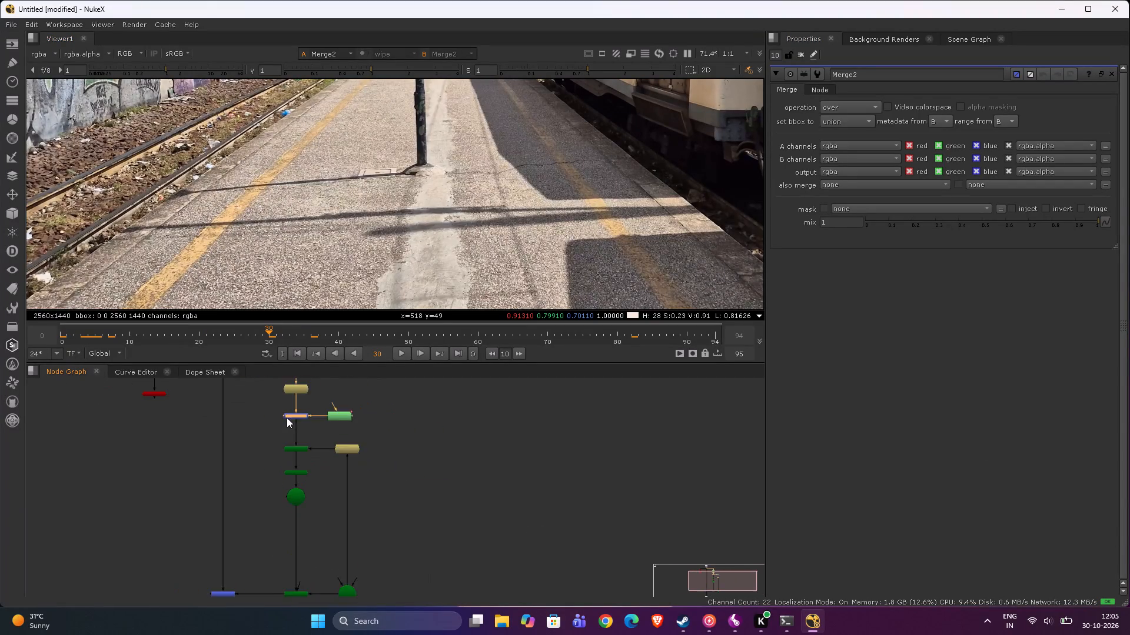
middle_drag(280, 420, 287, 472)
scroll(263, 439, up, 3)
click(328, 422)
click(328, 442)
click(260, 429)
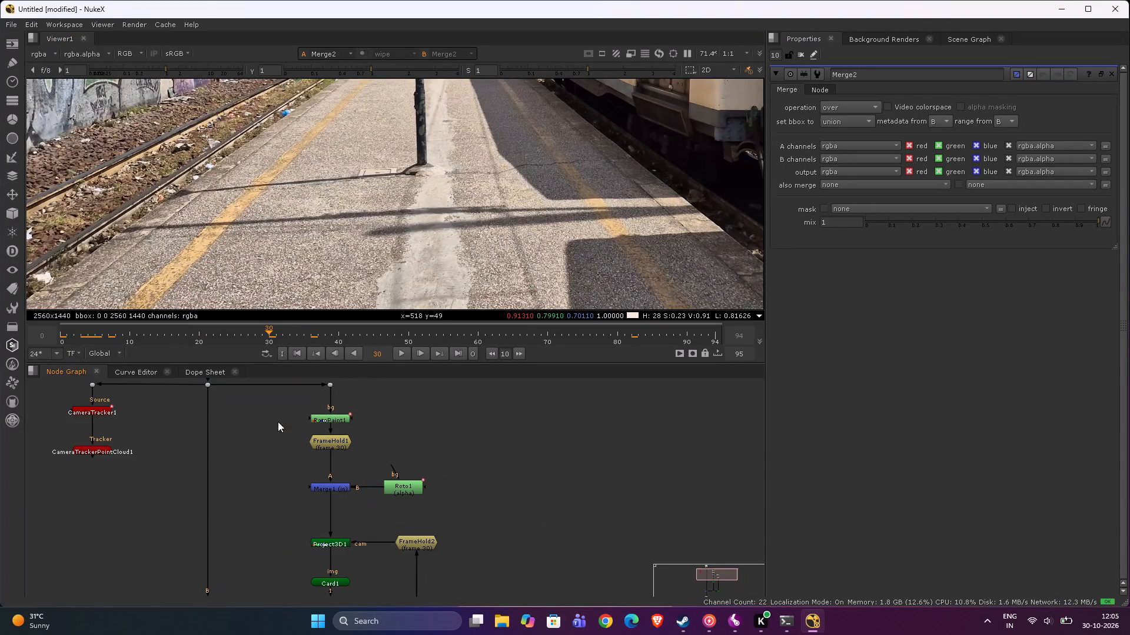
click(302, 416)
Open the properties of CameraTrackerPointCloud1 and CameraTracker1 and examine the track points over the footage.
scroll(195, 410, down, 1)
middle_drag(195, 412, 197, 435)
scroll(98, 474, up, 4)
click(117, 456)
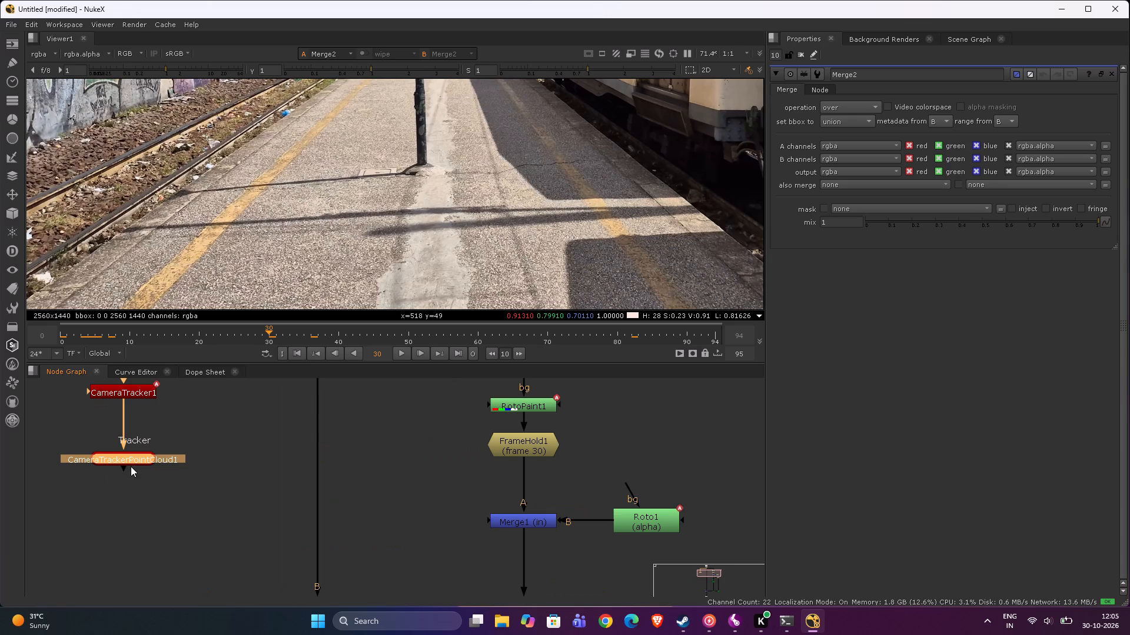
scroll(131, 467, down, 2)
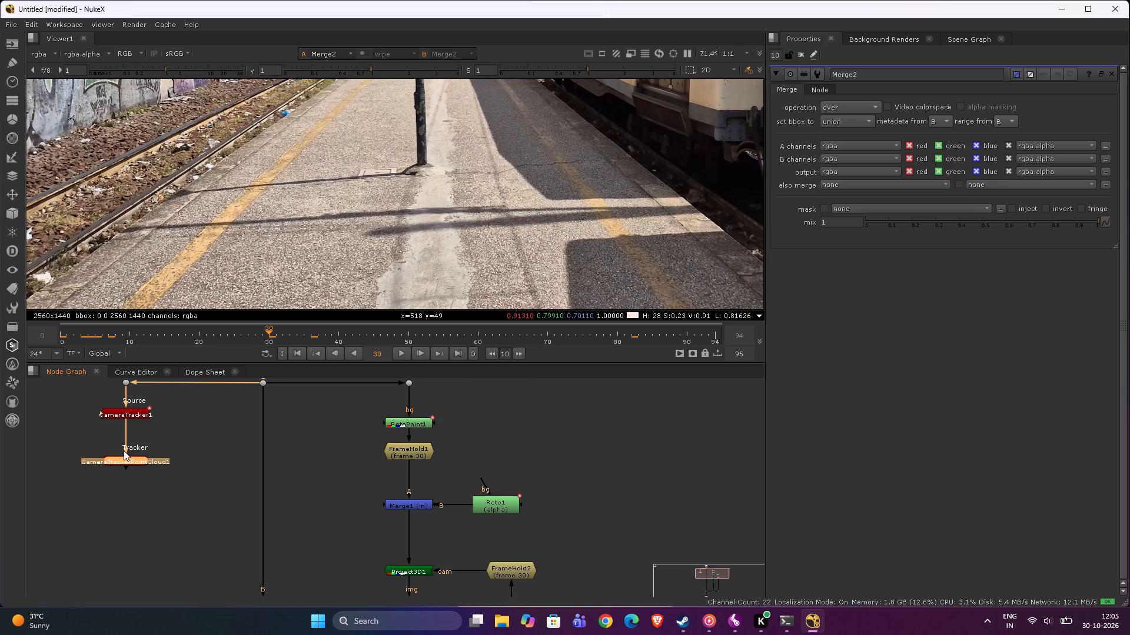
click(102, 445)
click(124, 458)
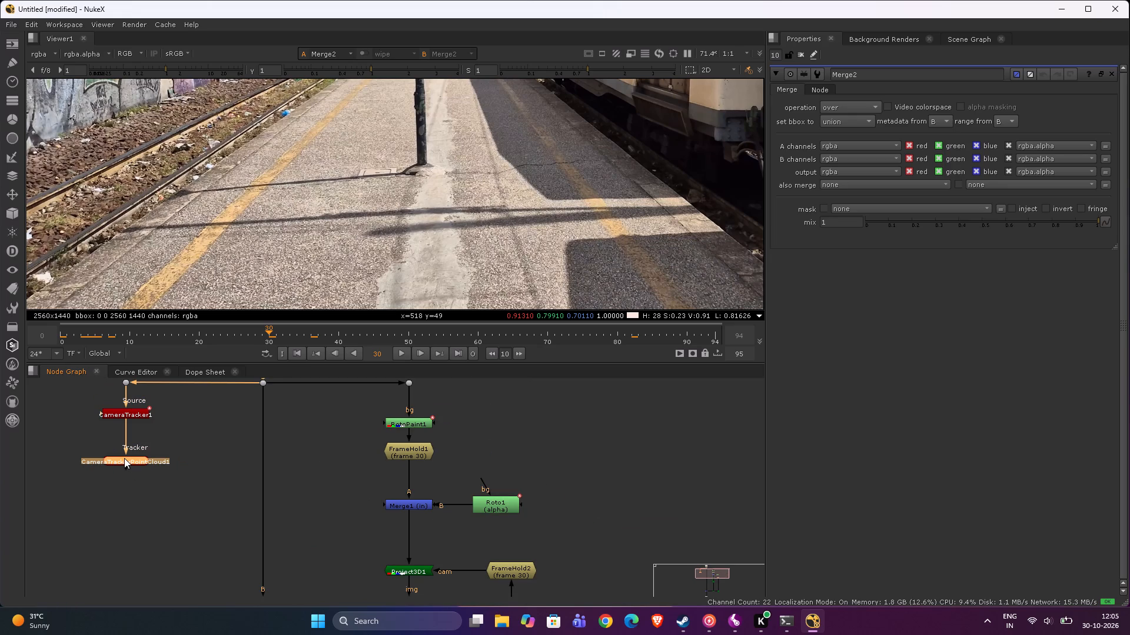
double_click(124, 458)
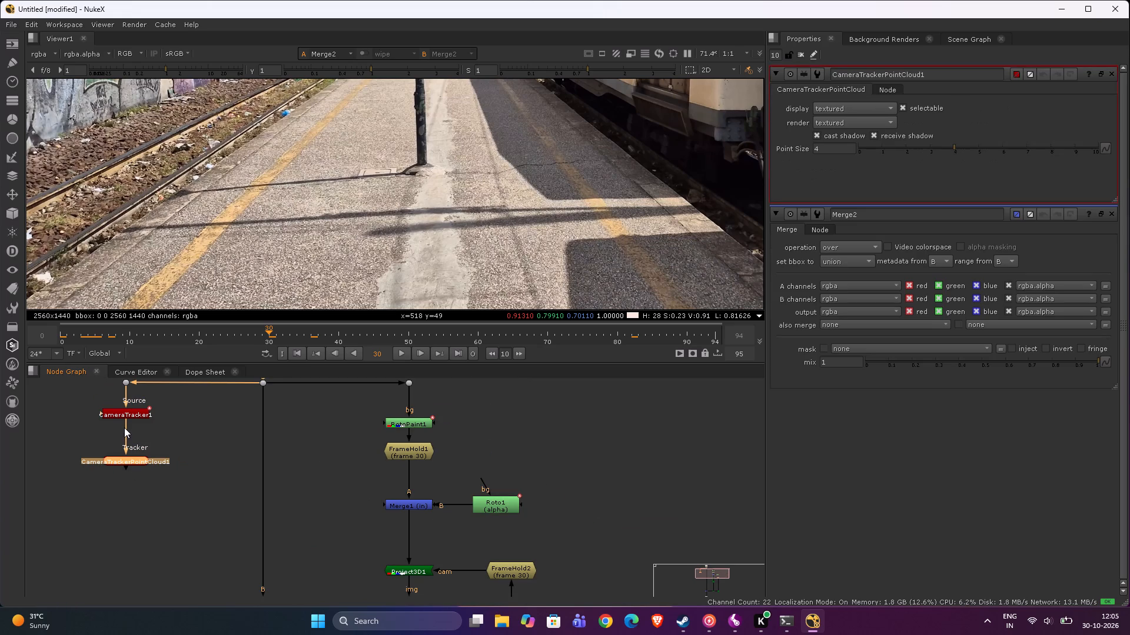
double_click(128, 415)
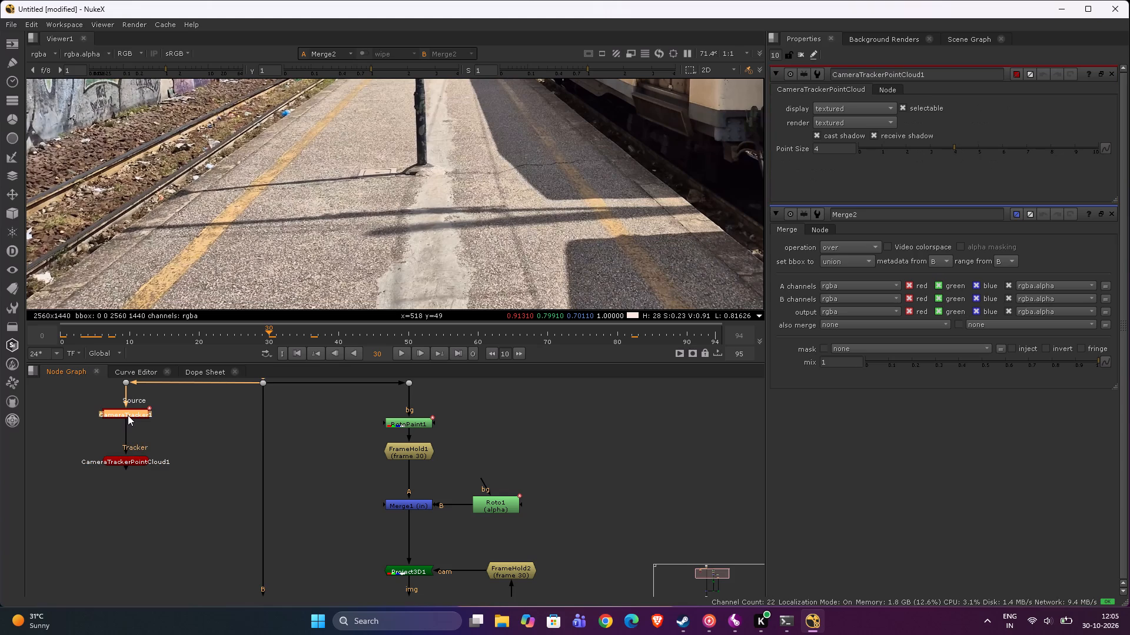
double_click(128, 415)
click(128, 415)
scroll(460, 281, down, 1)
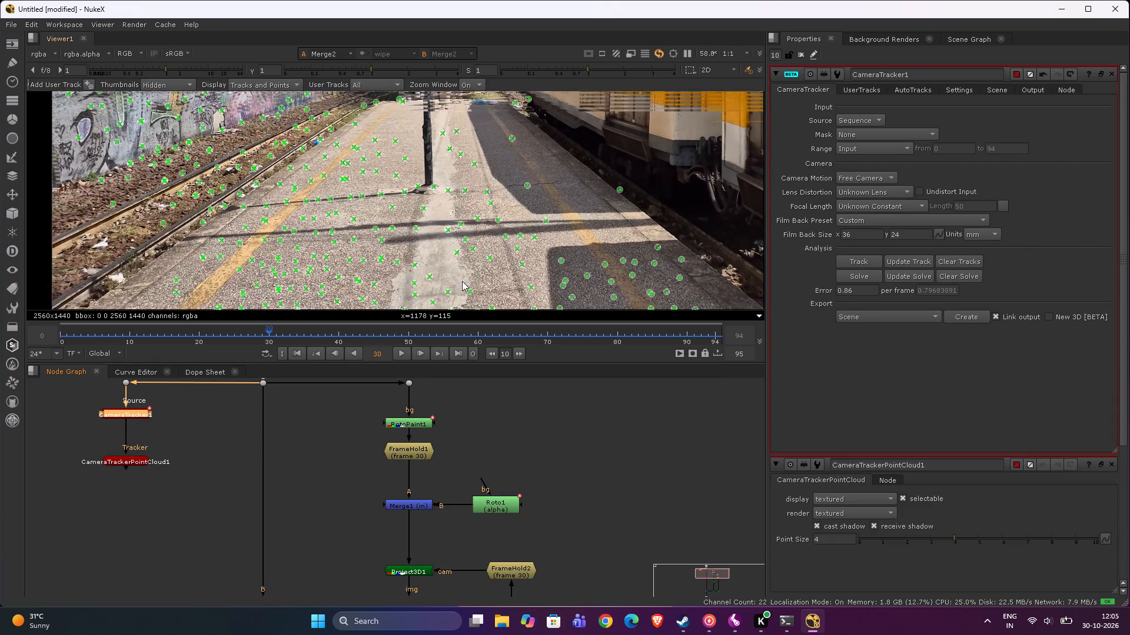
scroll(611, 281, down, 3)
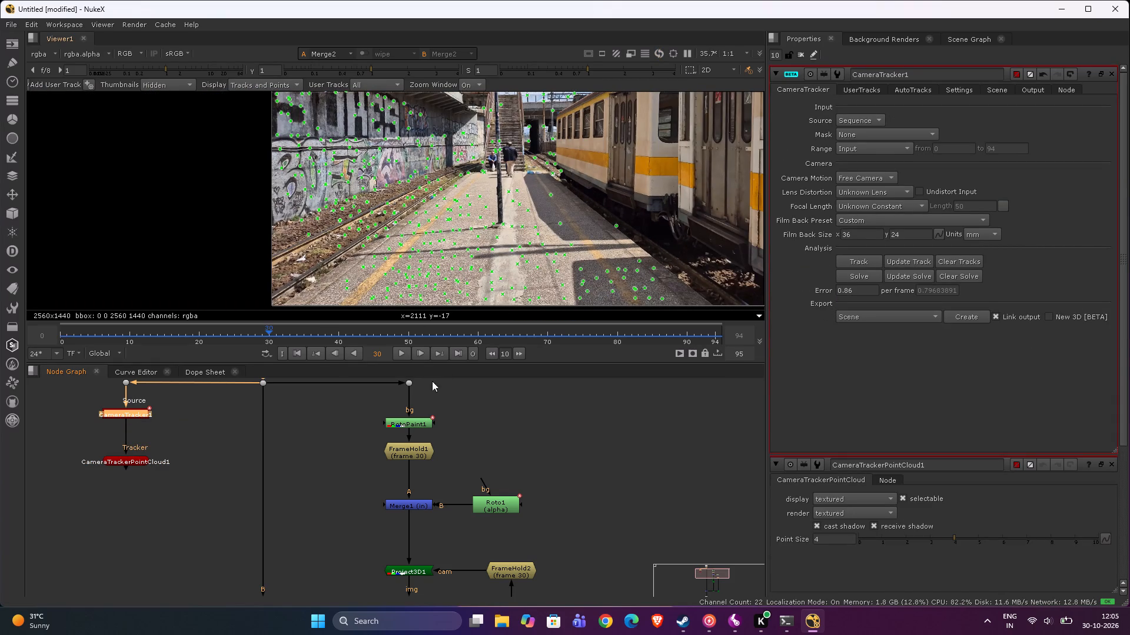
scroll(400, 405, down, 1)
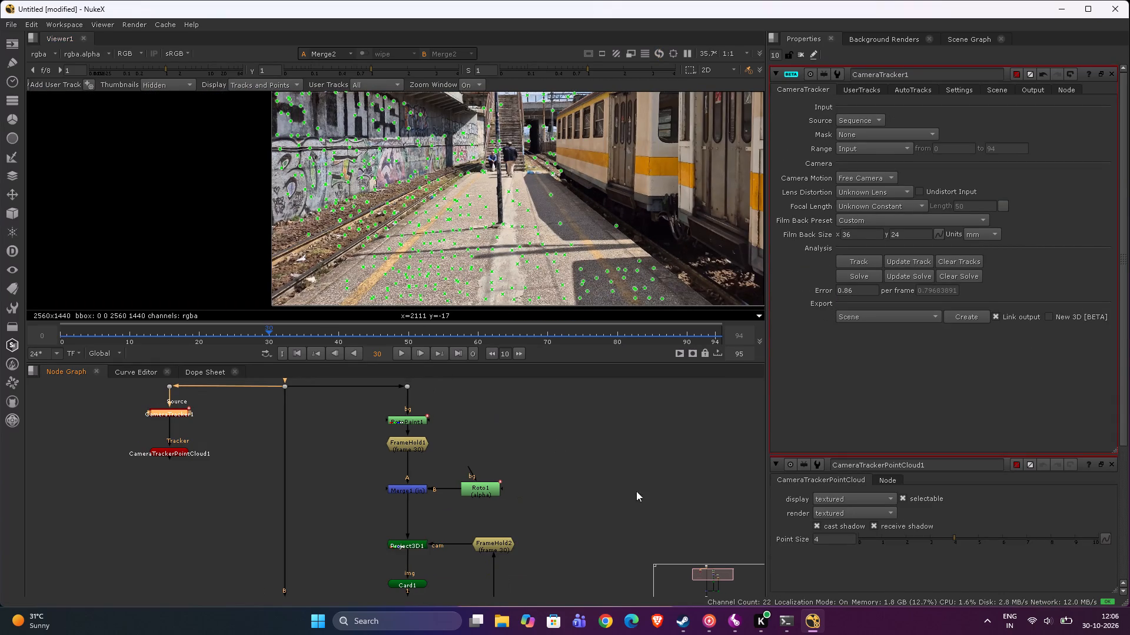
Delete the whole patch branch from RotoPaint1 to ScanlineRender1, including Roto1, FrameHold2 and Camera1.
scroll(491, 511, down, 4)
middle_drag(473, 507, 483, 444)
scroll(483, 444, up, 2)
scroll(483, 444, down, 4)
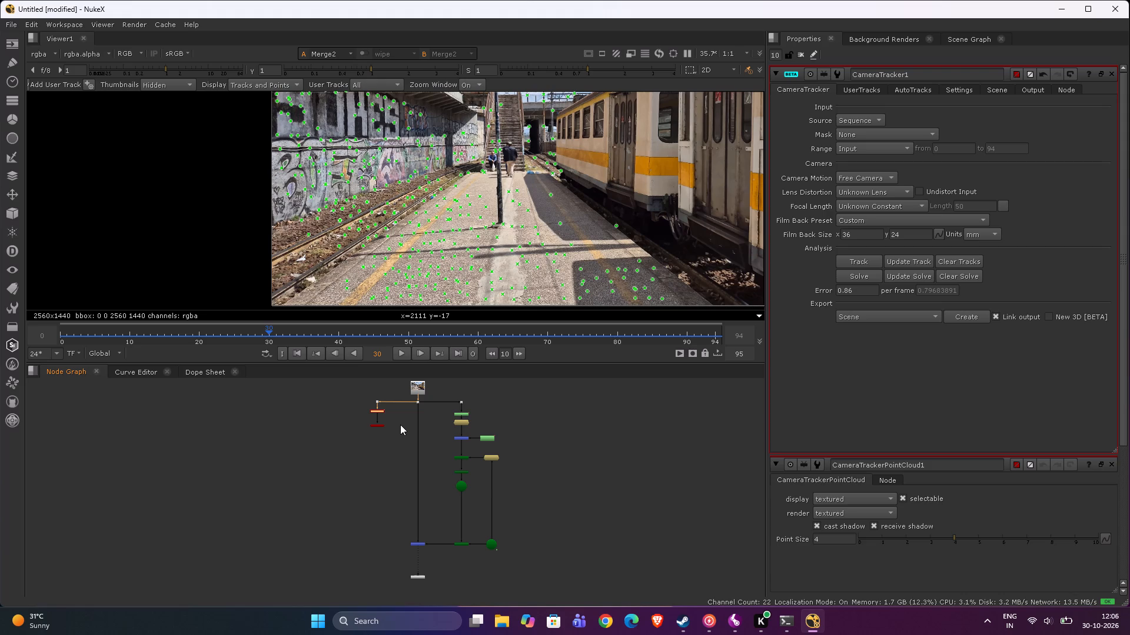
scroll(438, 433, up, 4)
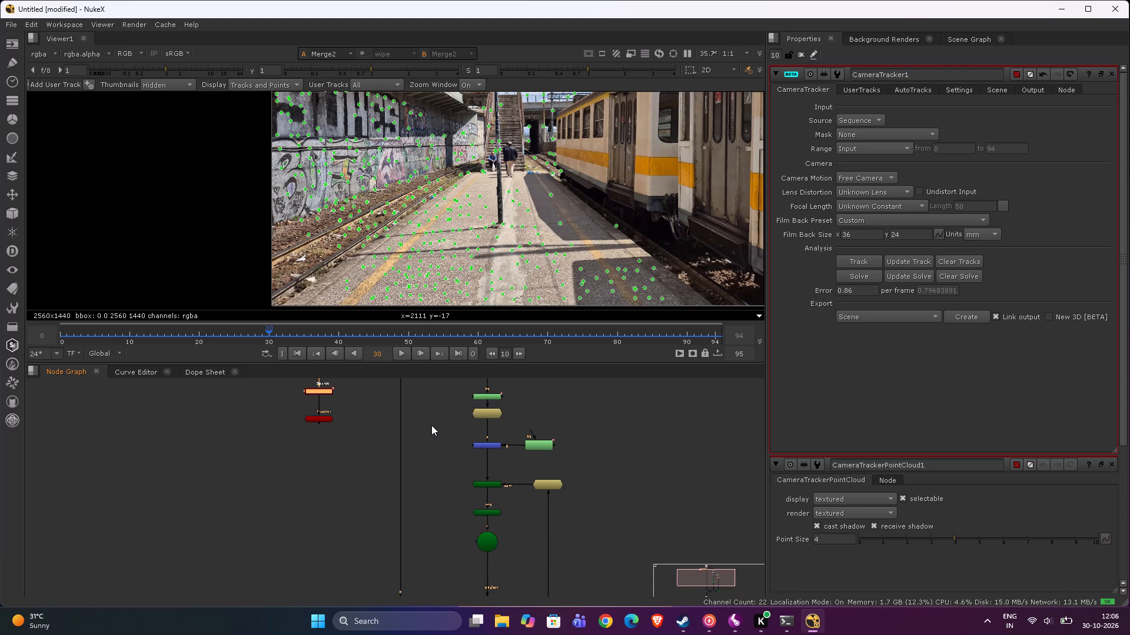
middle_drag(469, 477, 485, 529)
scroll(362, 456, up, 4)
scroll(362, 456, down, 4)
click(574, 417)
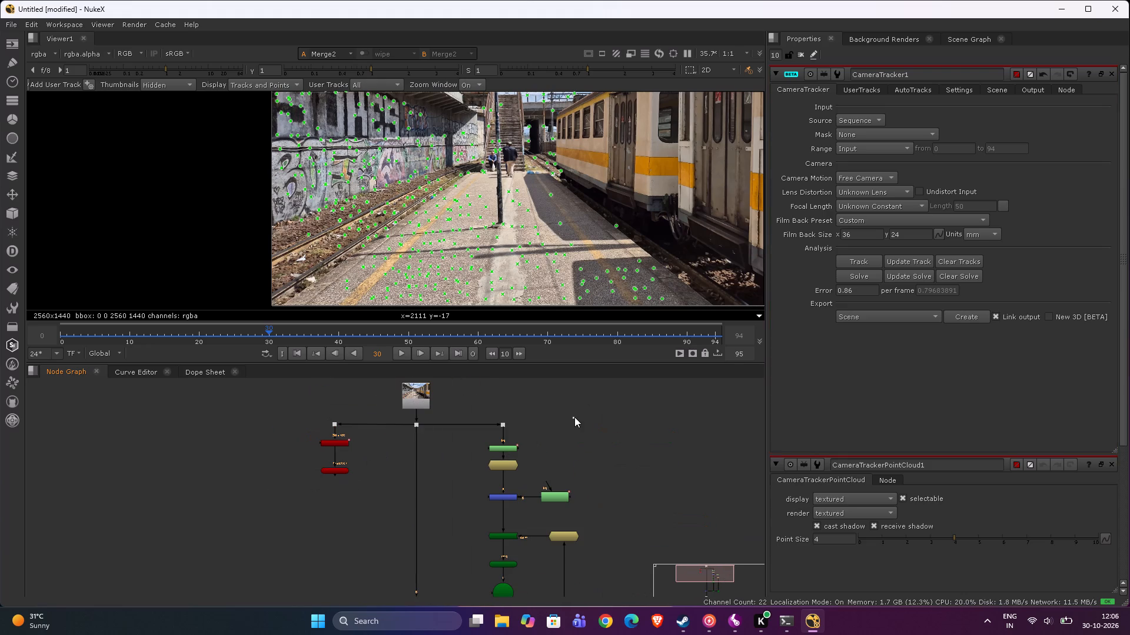
scroll(632, 429, down, 4)
middle_drag(627, 429, 607, 394)
drag(617, 397, 549, 537)
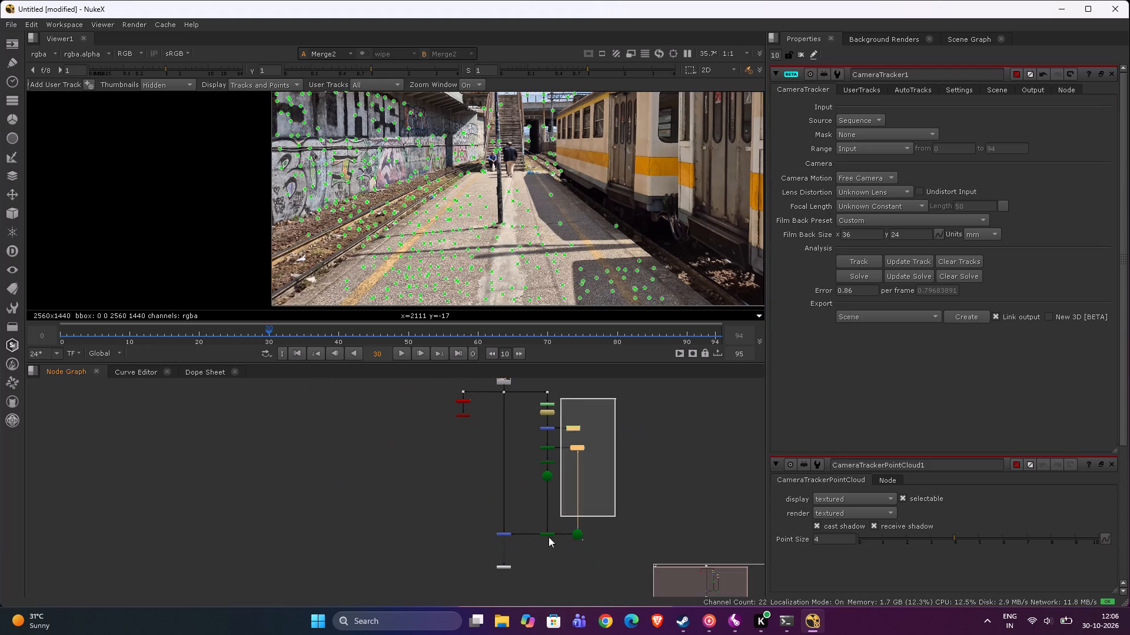
drag(549, 537, 534, 580)
key(BackSpace)
Delete Merge2, CameraTrackerPointCloud1 and CameraTracker1 from the node graph.
click(446, 497)
drag(472, 509, 521, 537)
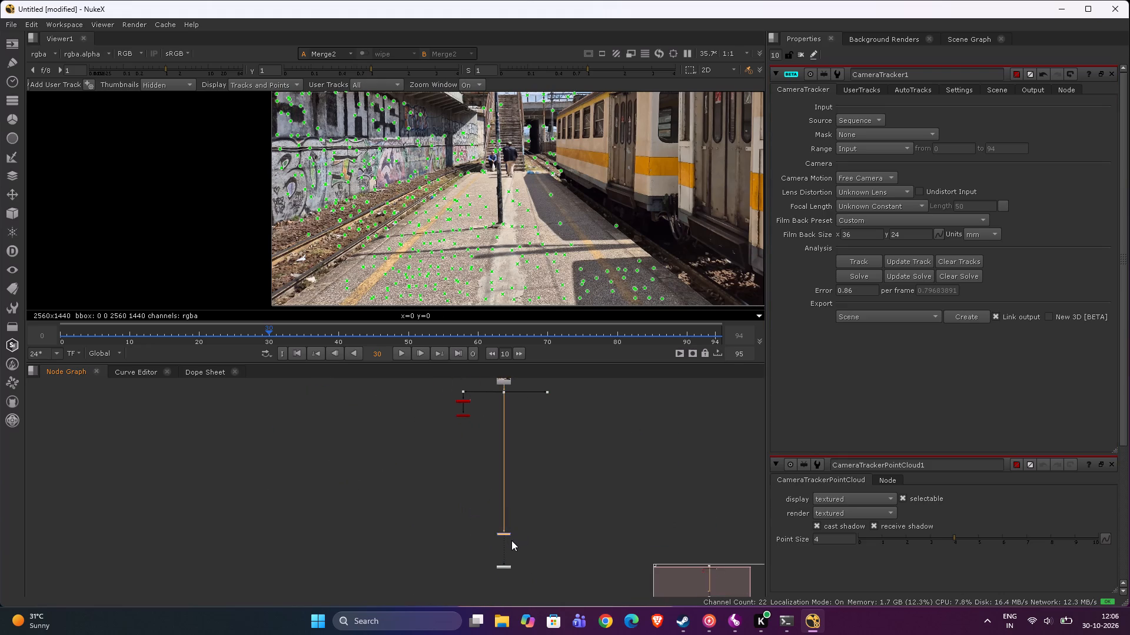
click(496, 536)
click(497, 535)
click(499, 534)
key(BackSpace)
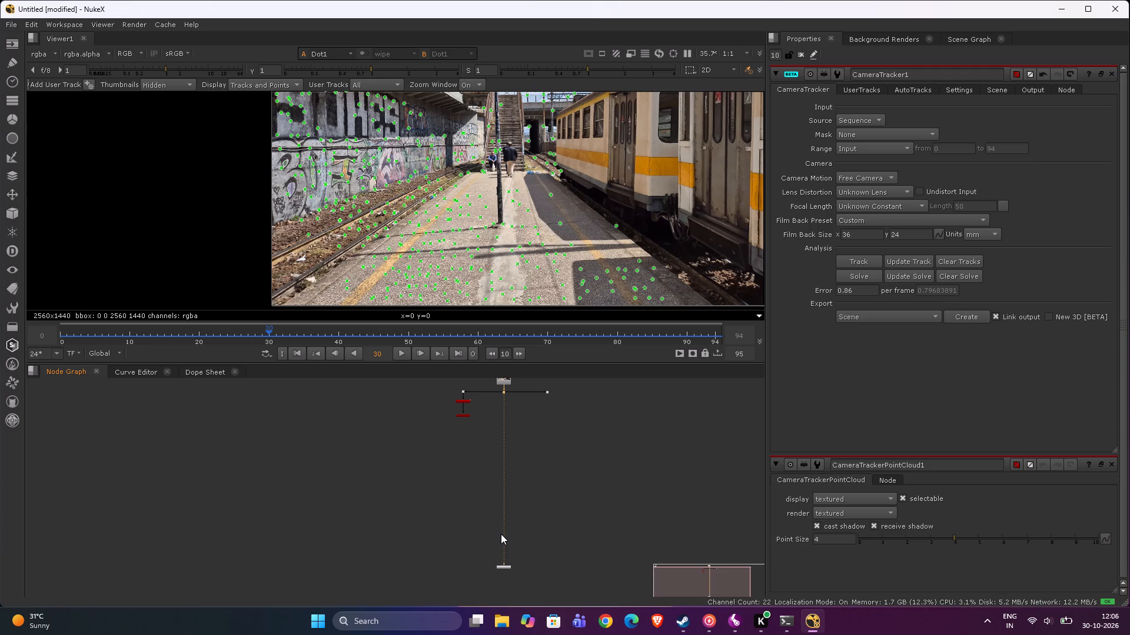
click(460, 416)
key(BackSpace)
click(462, 400)
key(BackSpace)
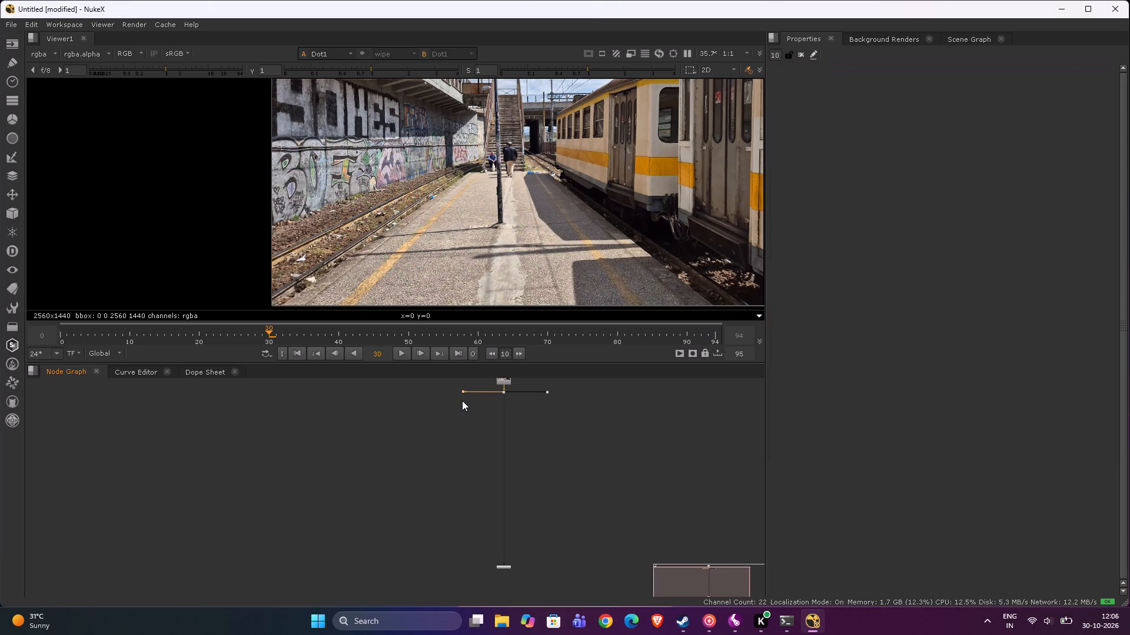
Delete the three leftover branch dots, undoing the accidental deletion of Read1 so that it stays wired to the viewer.
click(463, 391)
key(BackSpace)
click(503, 391)
key(BackSpace)
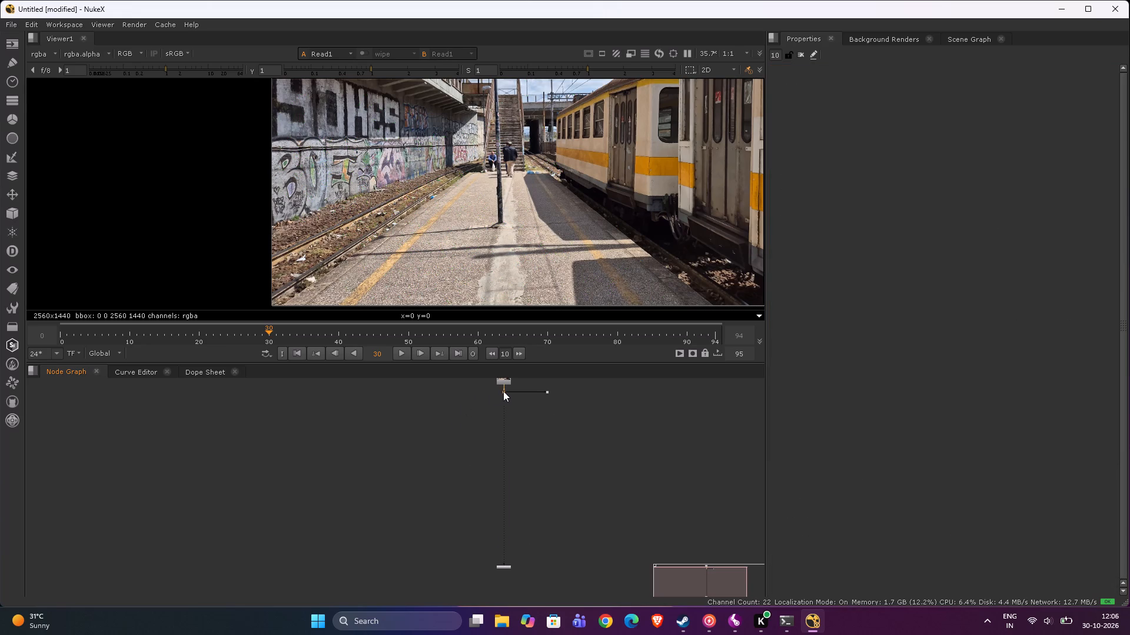
click(550, 393)
key(BackSpace)
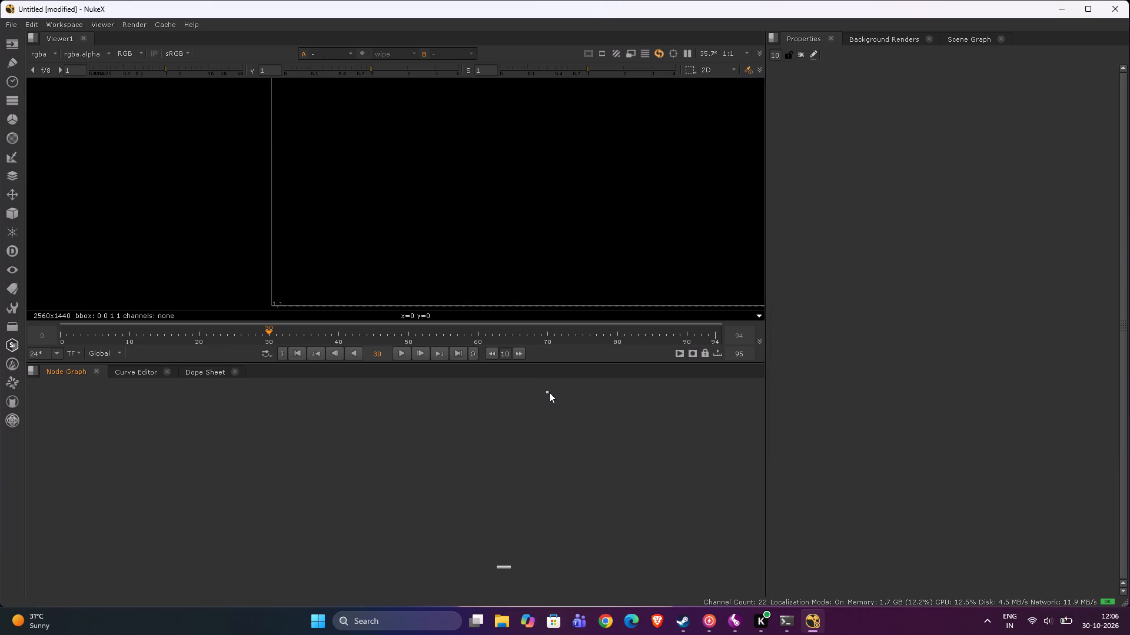
key(ctrl+z)
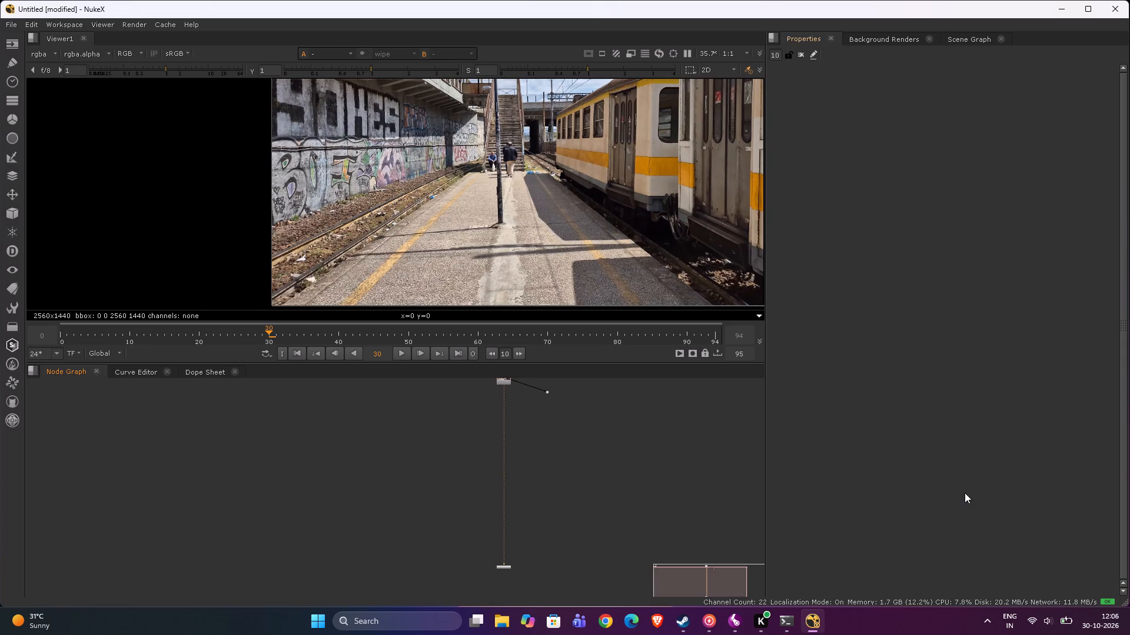
click(544, 393)
click(547, 393)
key(BackSpace)
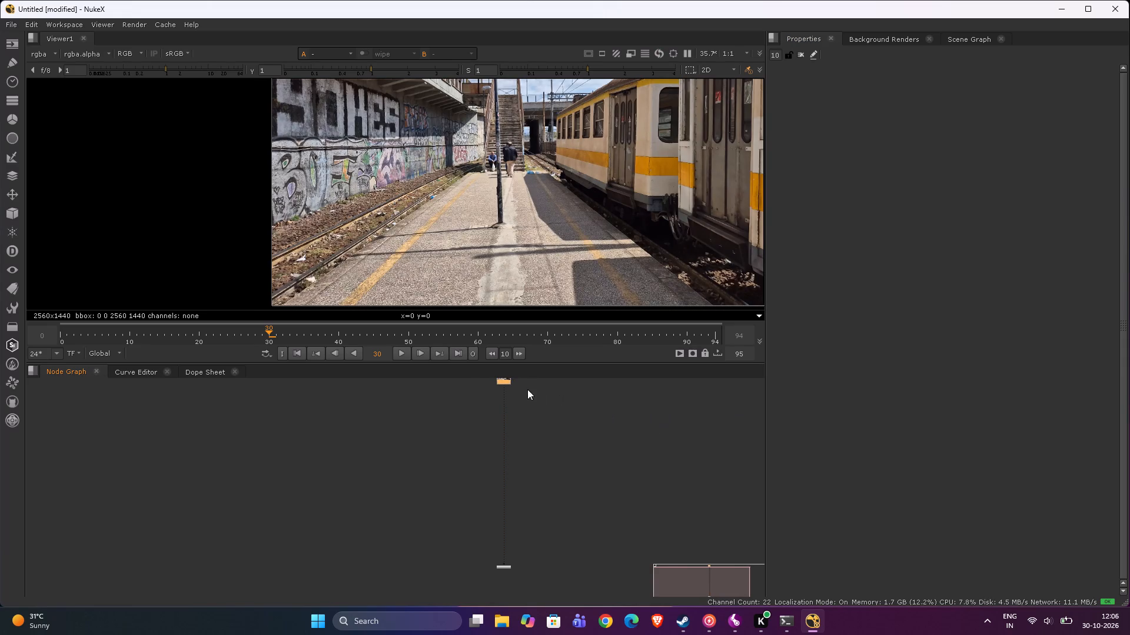
Add a CameraTracker [3D Classic] node fed by Read1 and place it directly below the footage node.
scroll(515, 379, up, 4)
middle_drag(501, 421, 505, 475)
scroll(491, 430, up, 4)
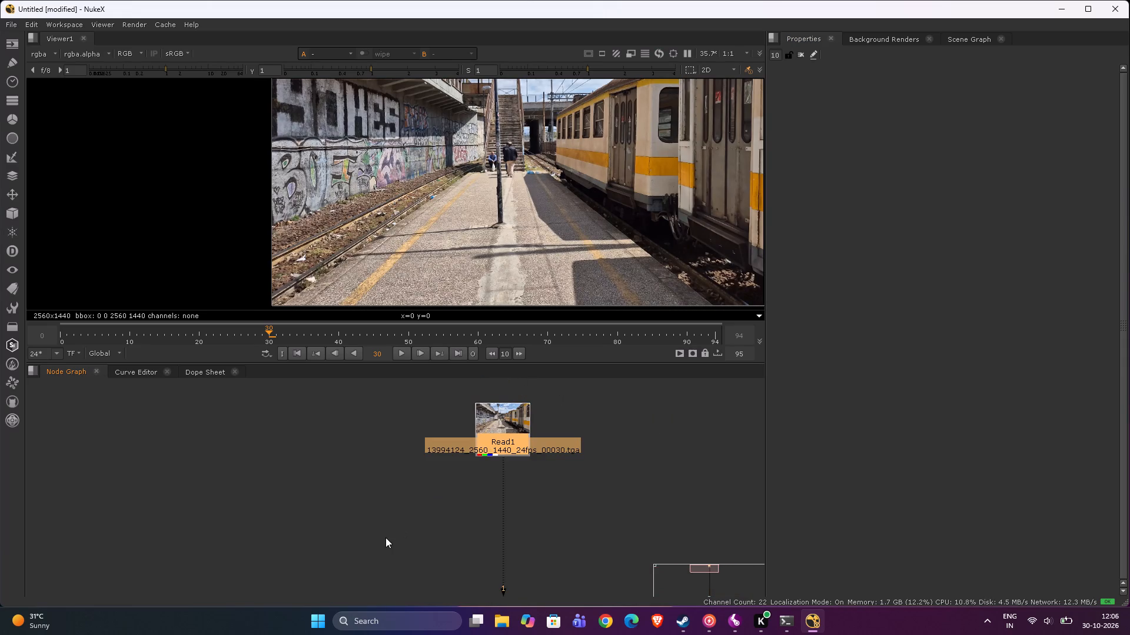
key(Tab)
text(ca)
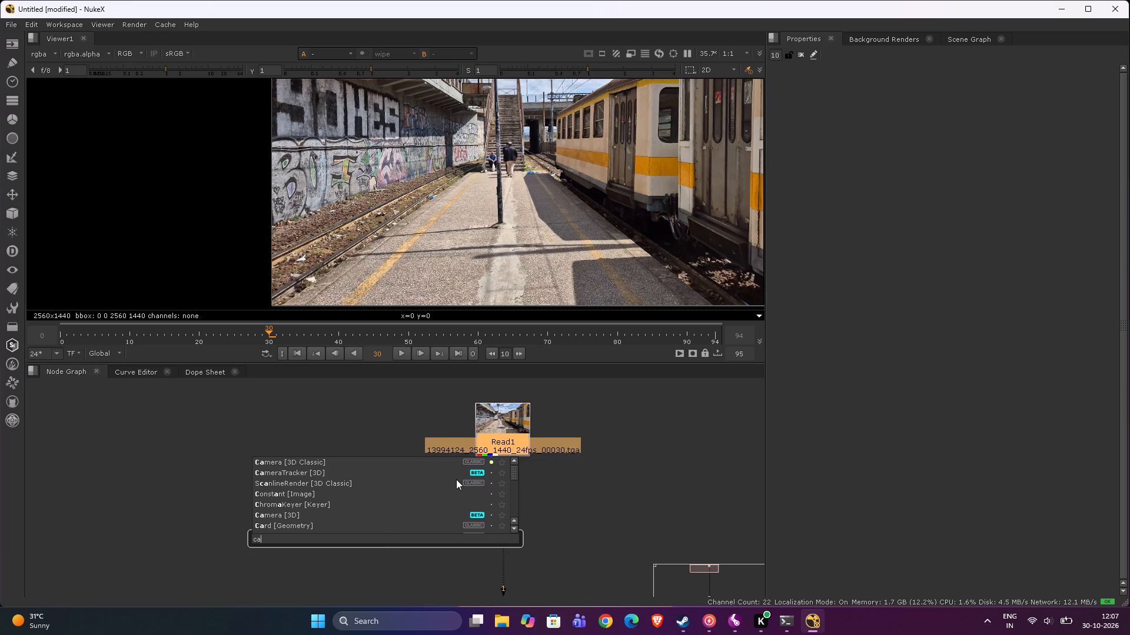
text(mera)
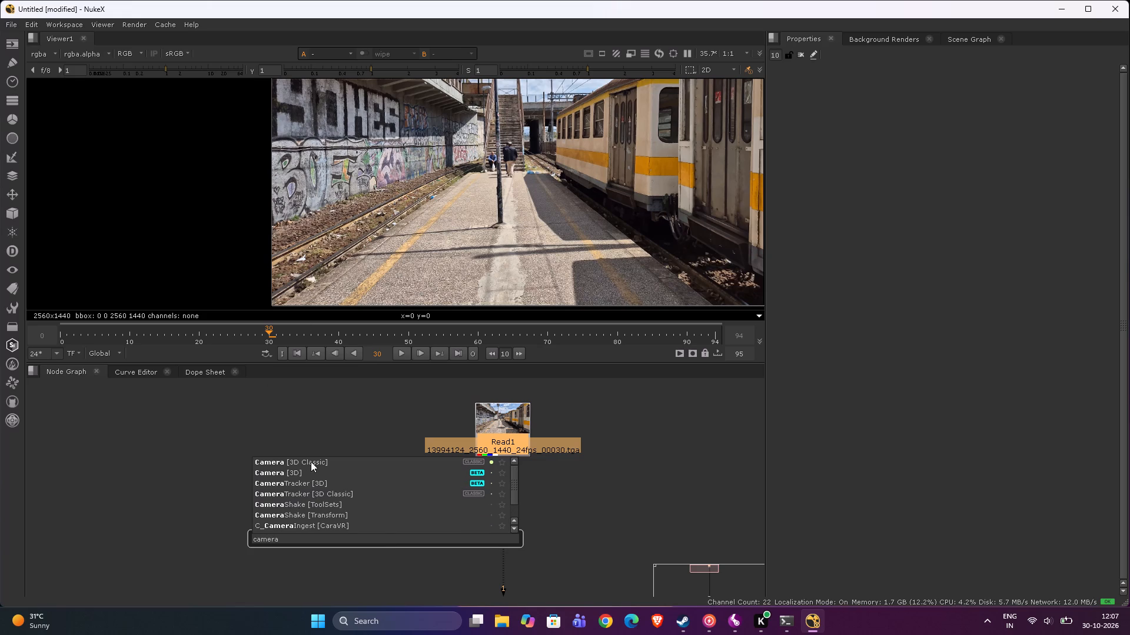
click(296, 494)
drag(488, 469, 488, 478)
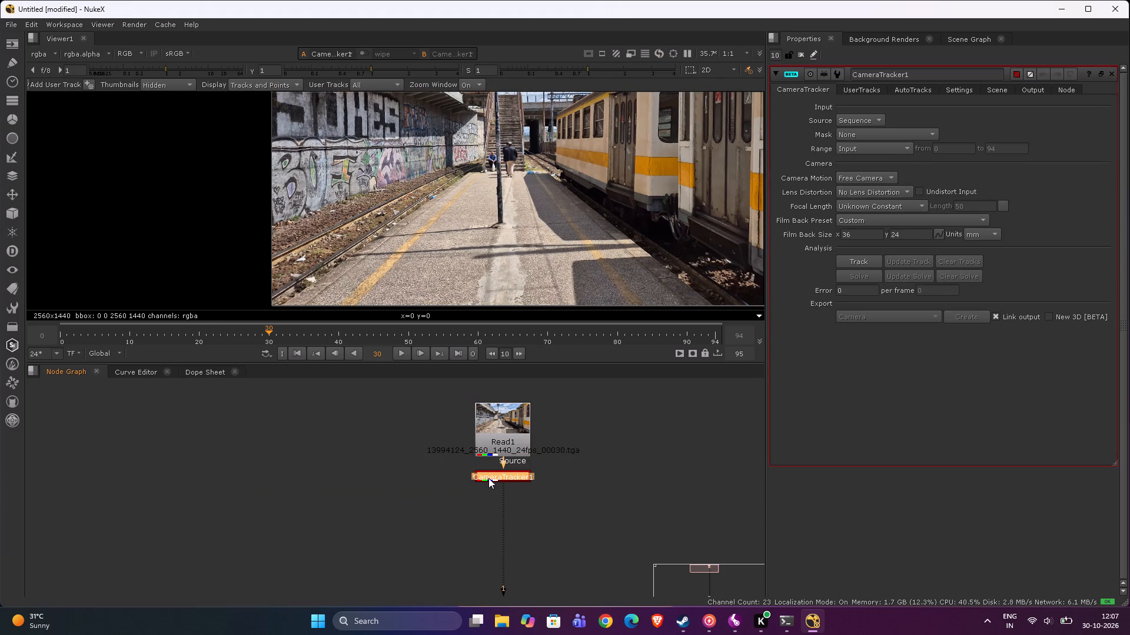
drag(488, 478, 488, 479)
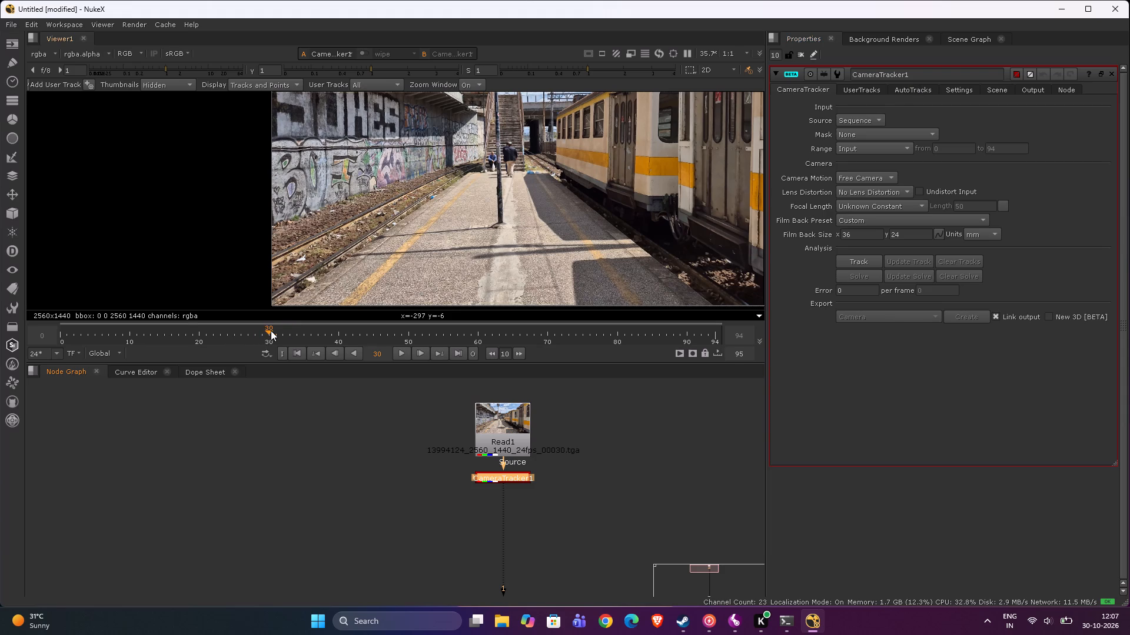
Move the playhead to frame 0.
drag(271, 330, 64, 340)
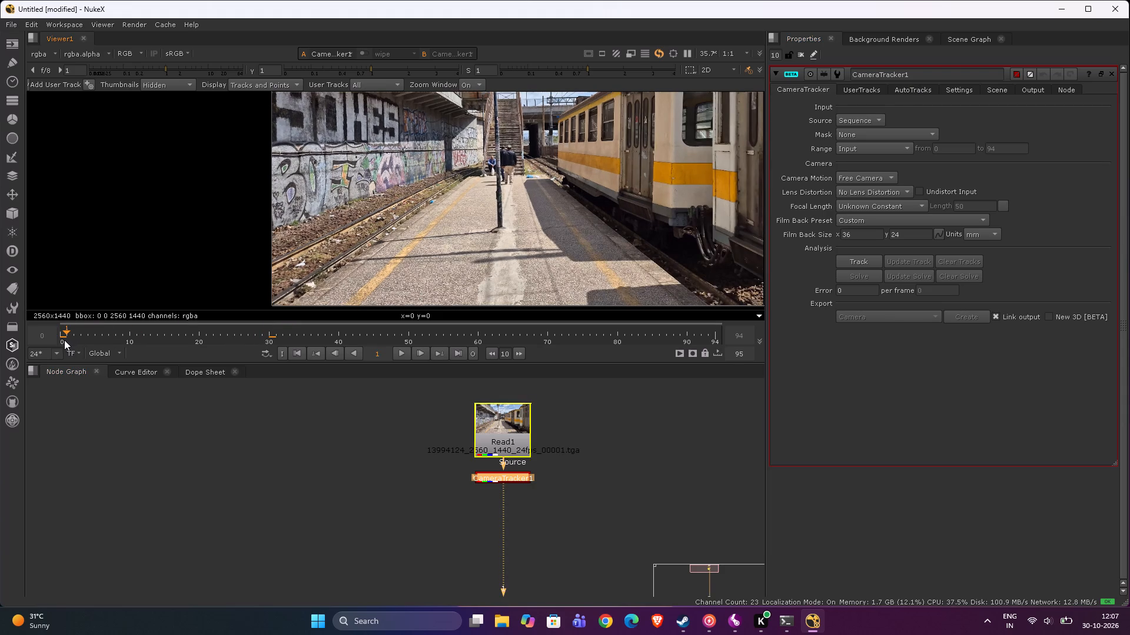
drag(64, 340, 62, 337)
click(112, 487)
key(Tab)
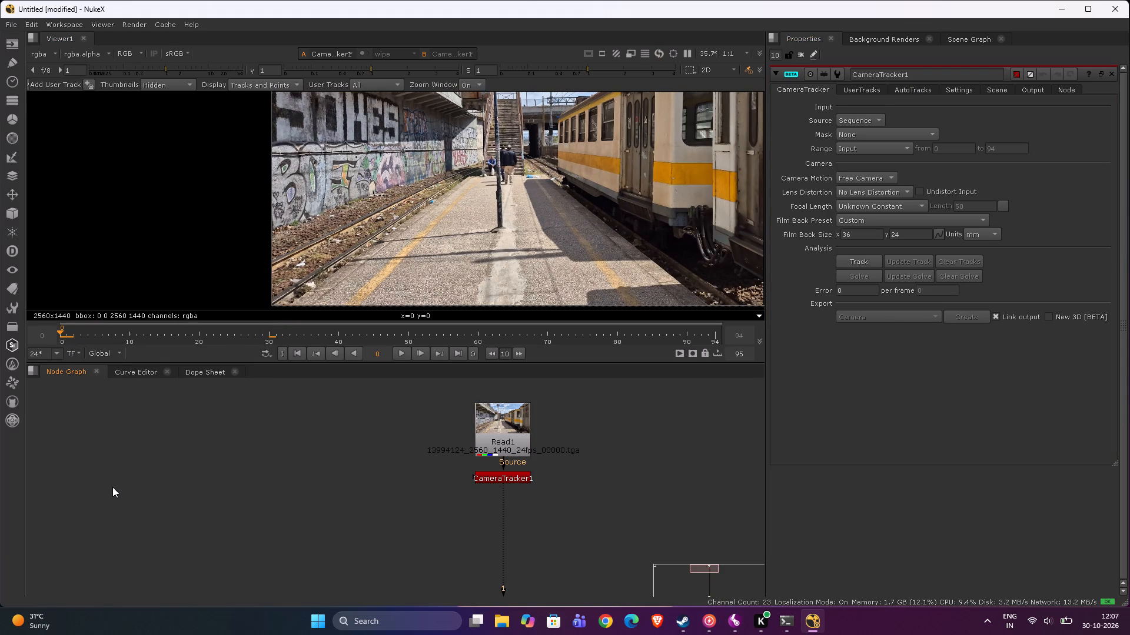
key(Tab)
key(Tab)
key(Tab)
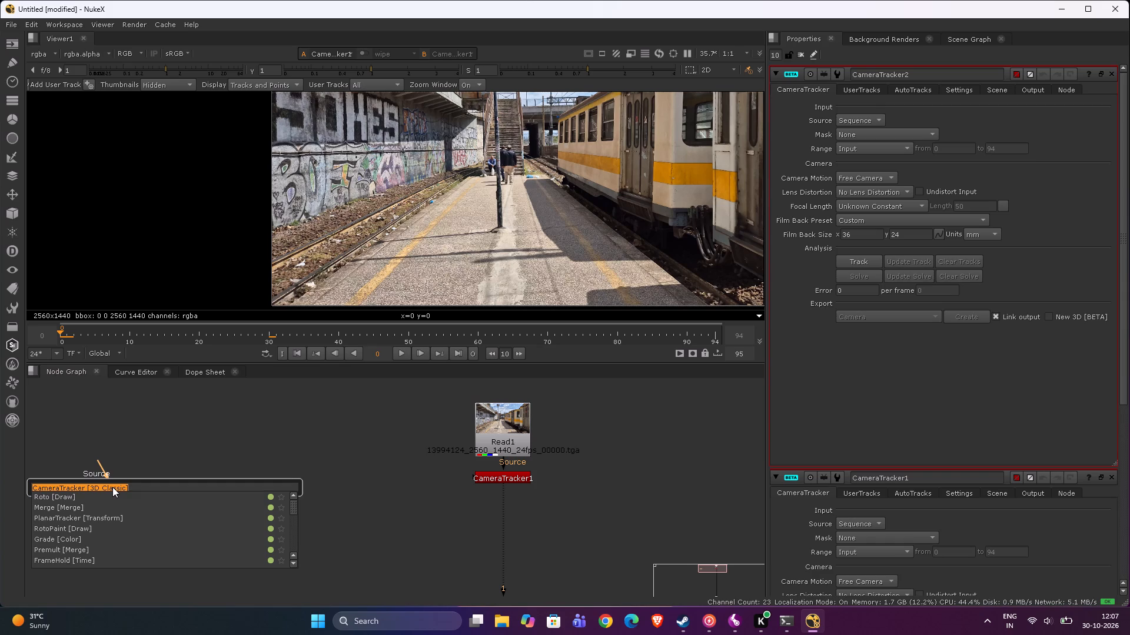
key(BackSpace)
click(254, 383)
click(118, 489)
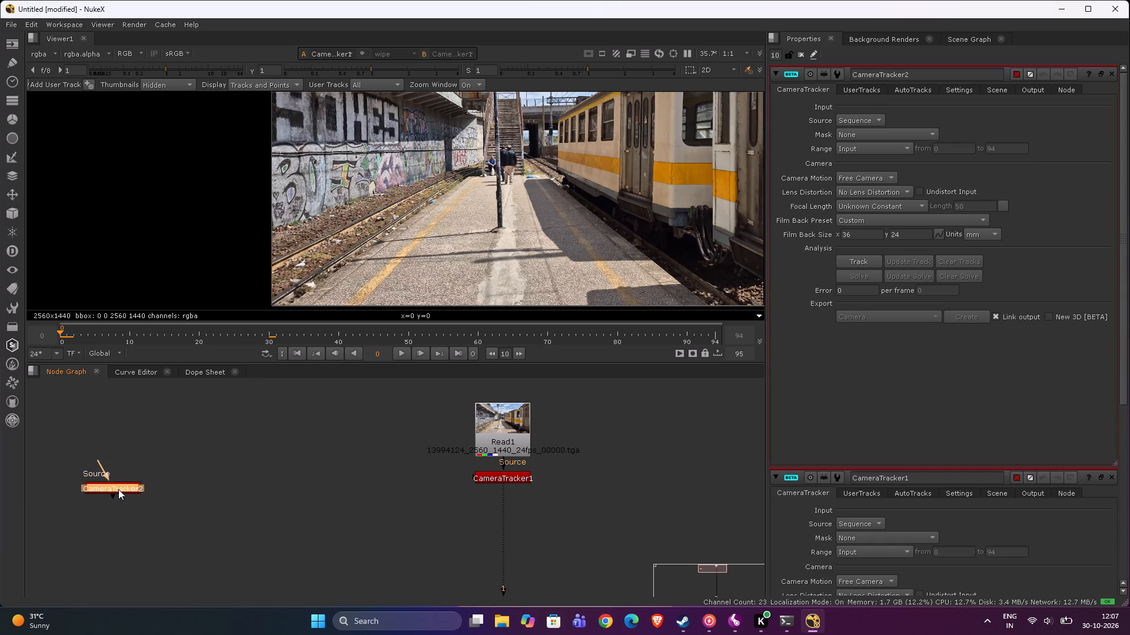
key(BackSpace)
Add a Roto node beside Read1, connect its bg input to Read1, and show it through viewer input 2.
key(Tab)
text(ROTO)
key(Return)
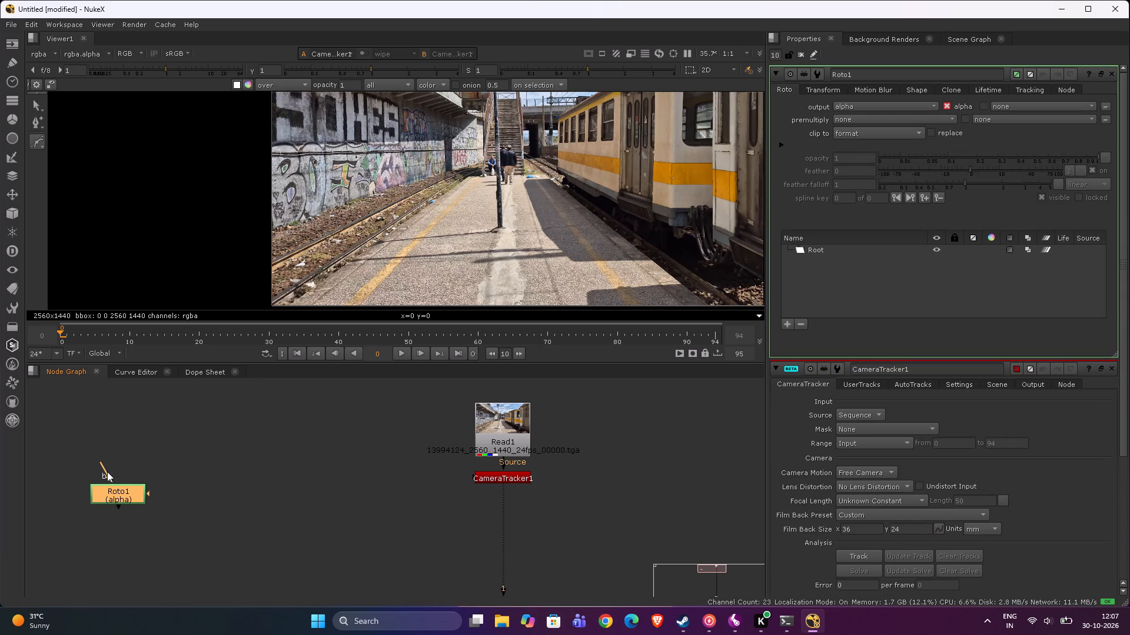
drag(108, 464, 467, 435)
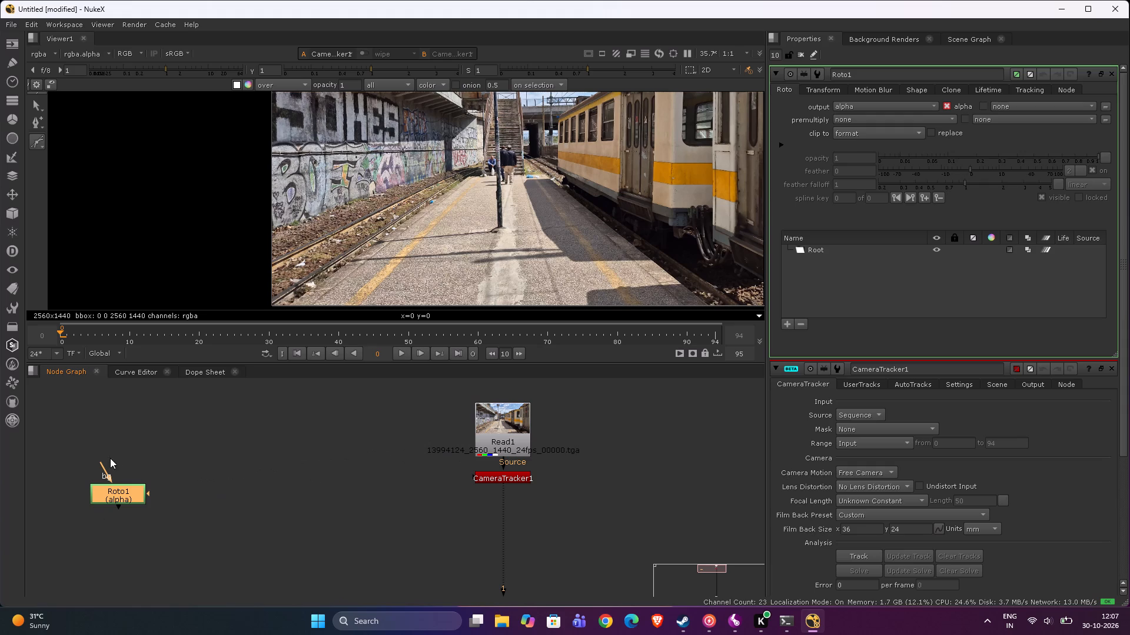
drag(101, 463, 483, 439)
drag(117, 492, 214, 467)
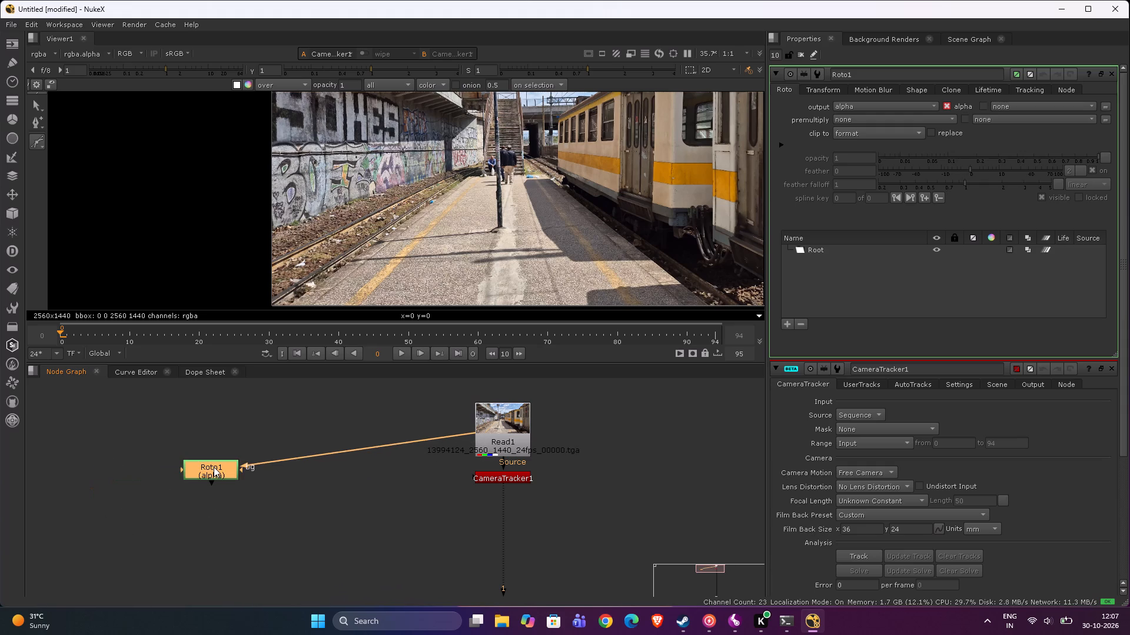
drag(214, 467, 221, 452)
key(2)
scroll(483, 317, down, 2)
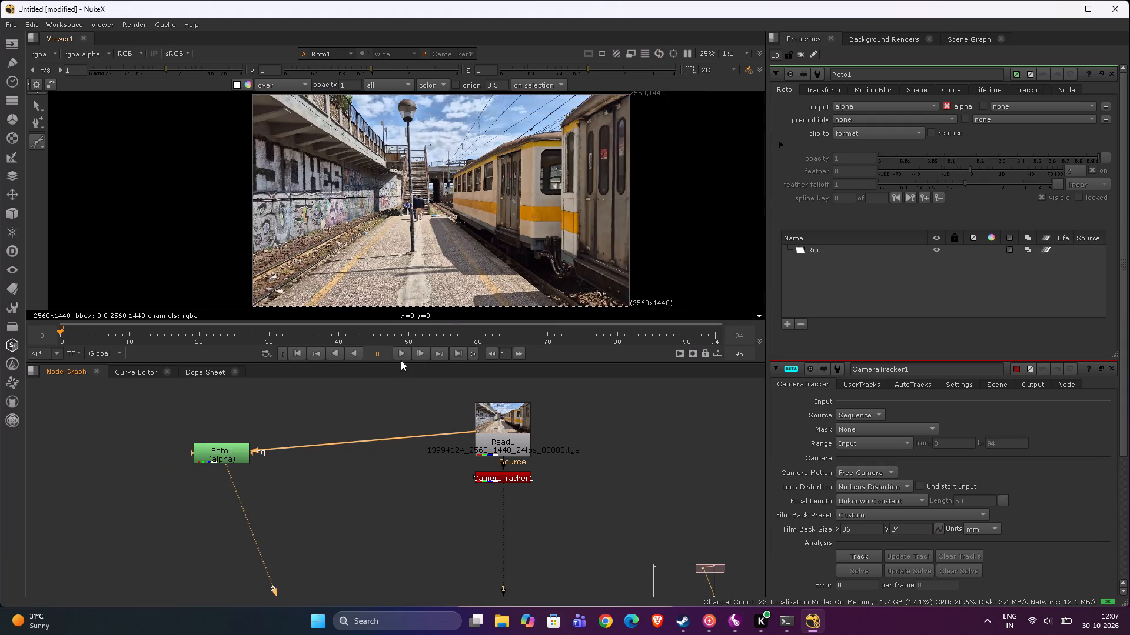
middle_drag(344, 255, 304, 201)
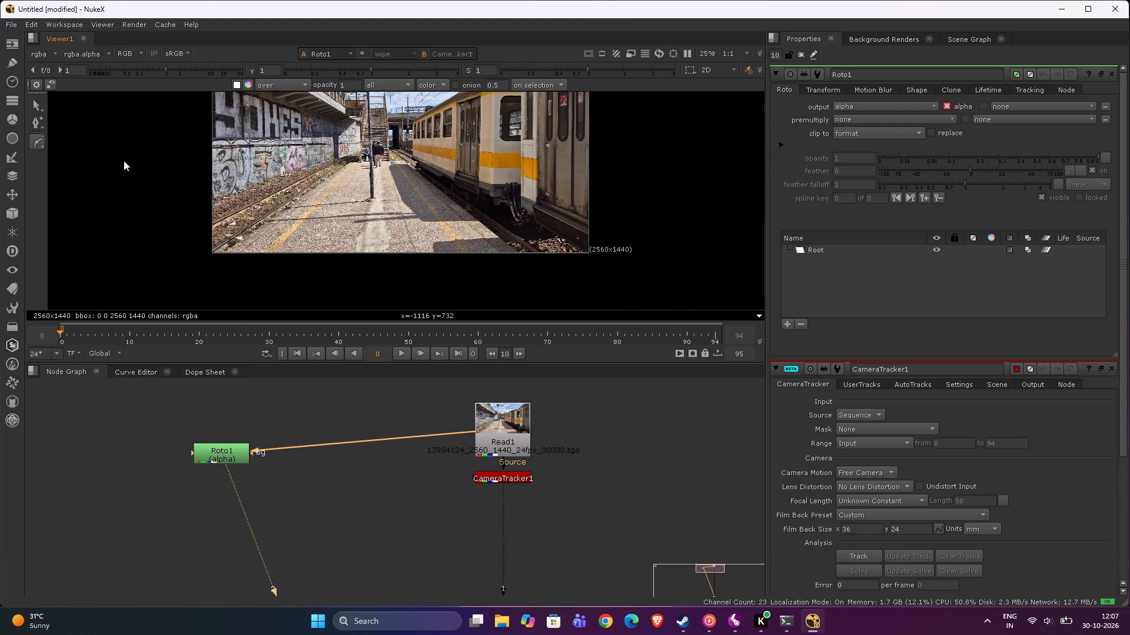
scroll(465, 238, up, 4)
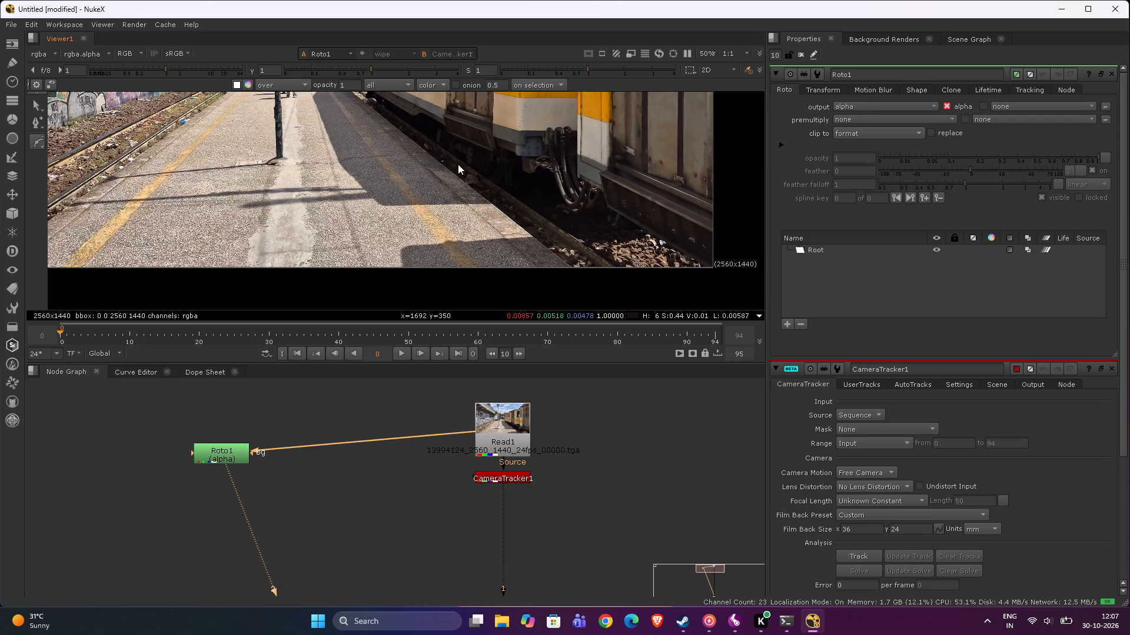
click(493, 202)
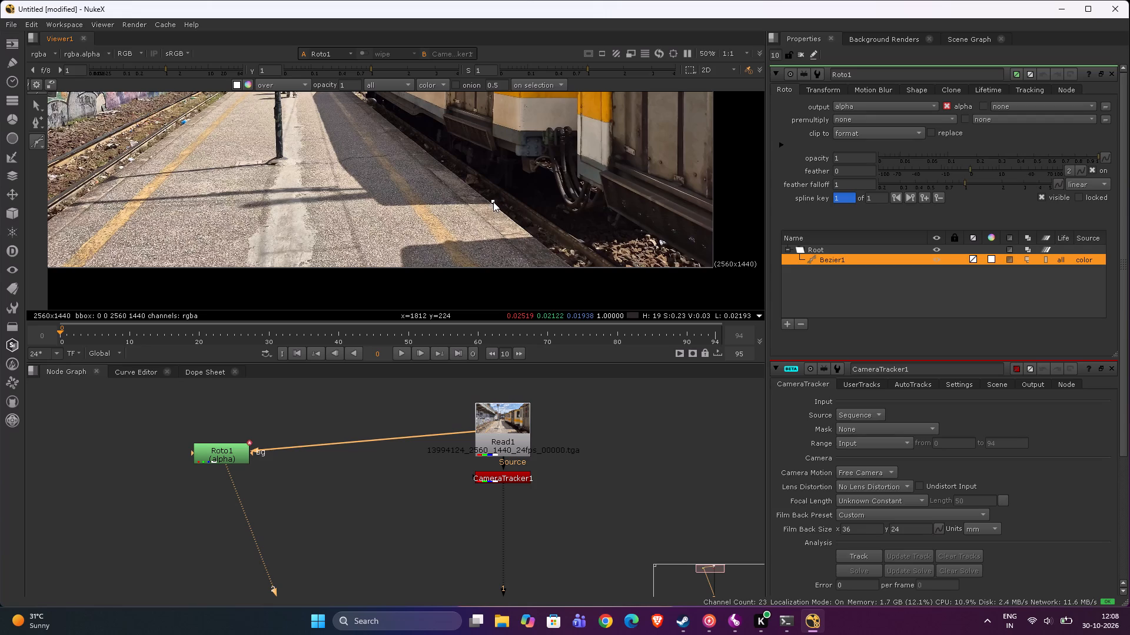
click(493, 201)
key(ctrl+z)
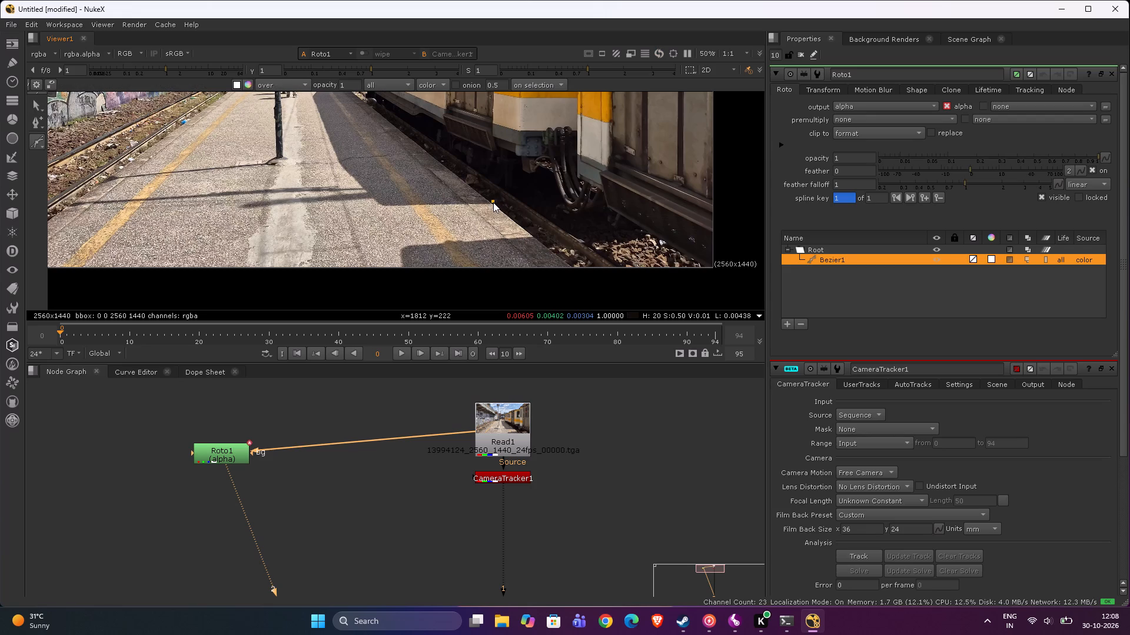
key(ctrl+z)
Start a Bezier in Roto1 at the platform edge, tracing the near edge of the train's large shadow and its rounded corner.
click(493, 204)
scroll(388, 206, up, 4)
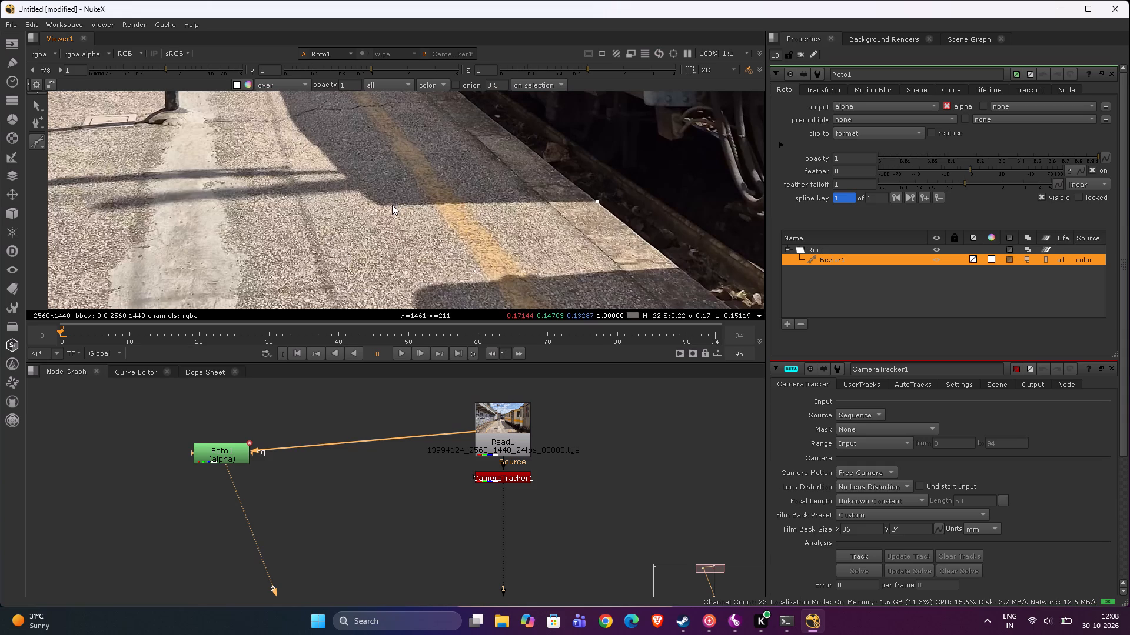
click(392, 205)
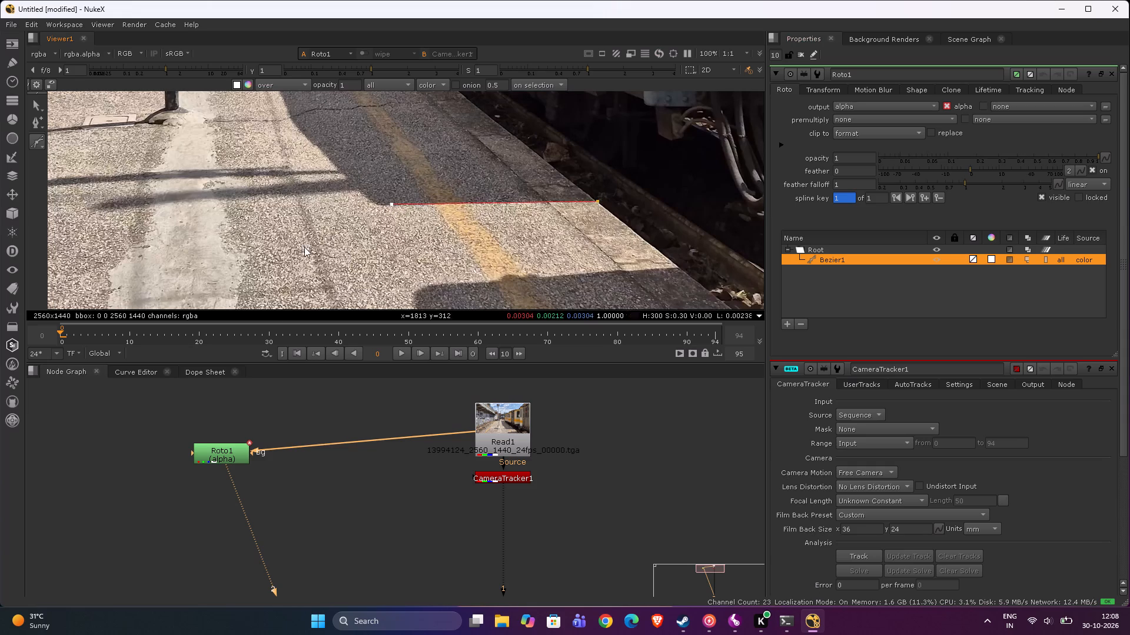
scroll(350, 223, up, 6)
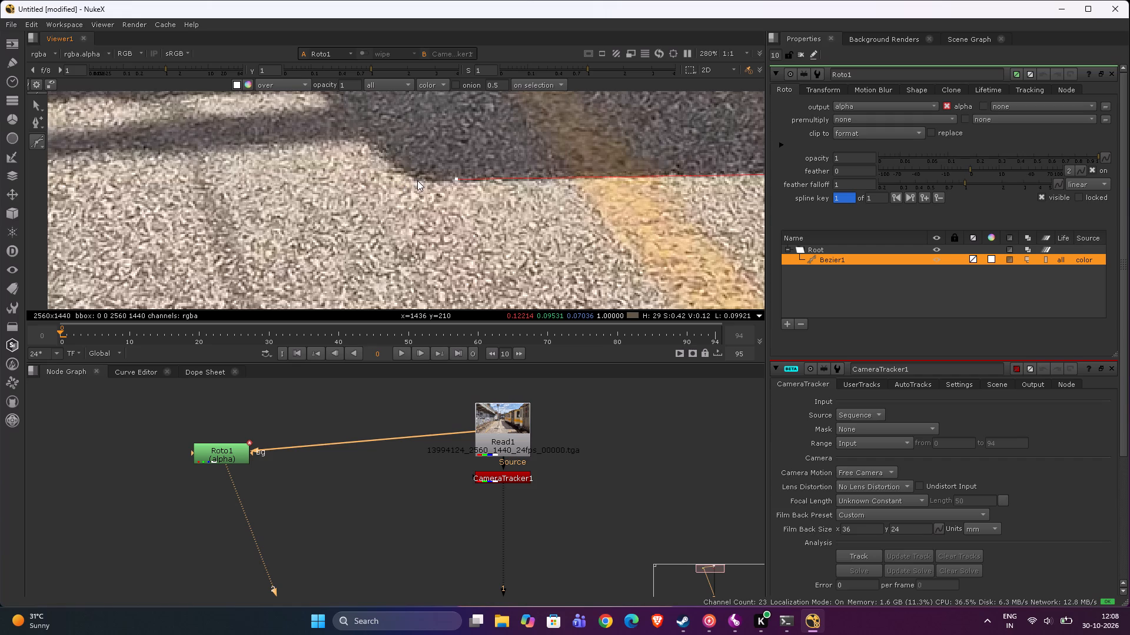
click(420, 181)
drag(390, 163, 383, 155)
drag(383, 155, 383, 154)
Continue the Bezier along the shadow's sunlit side, around the bend, and across its far end to the trackside corner.
scroll(359, 116, down, 5)
middle_drag(361, 120, 375, 200)
scroll(356, 168, down, 1)
middle_drag(356, 168, 395, 230)
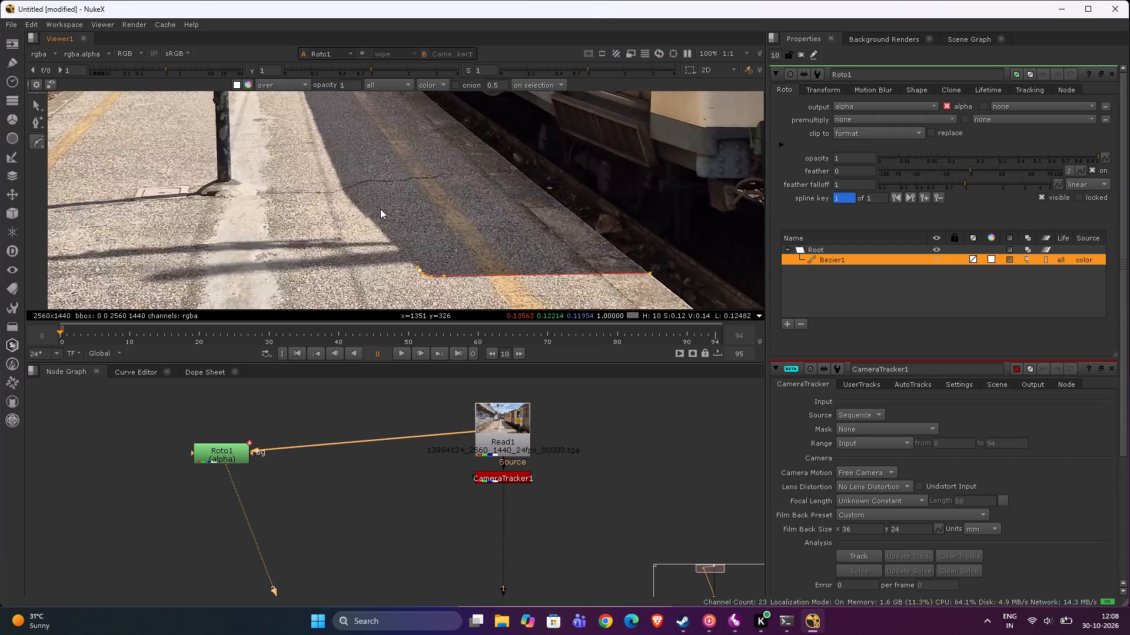
click(365, 213)
drag(343, 189, 340, 179)
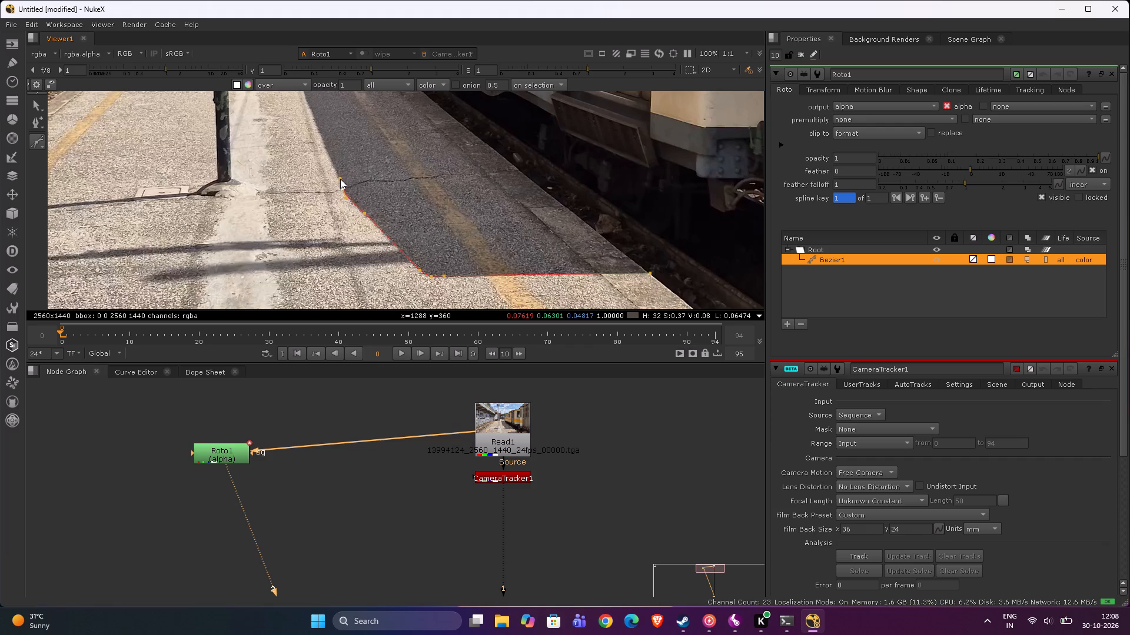
drag(340, 179, 338, 179)
drag(338, 179, 338, 178)
middle_drag(332, 151, 373, 276)
scroll(340, 200, up, 3)
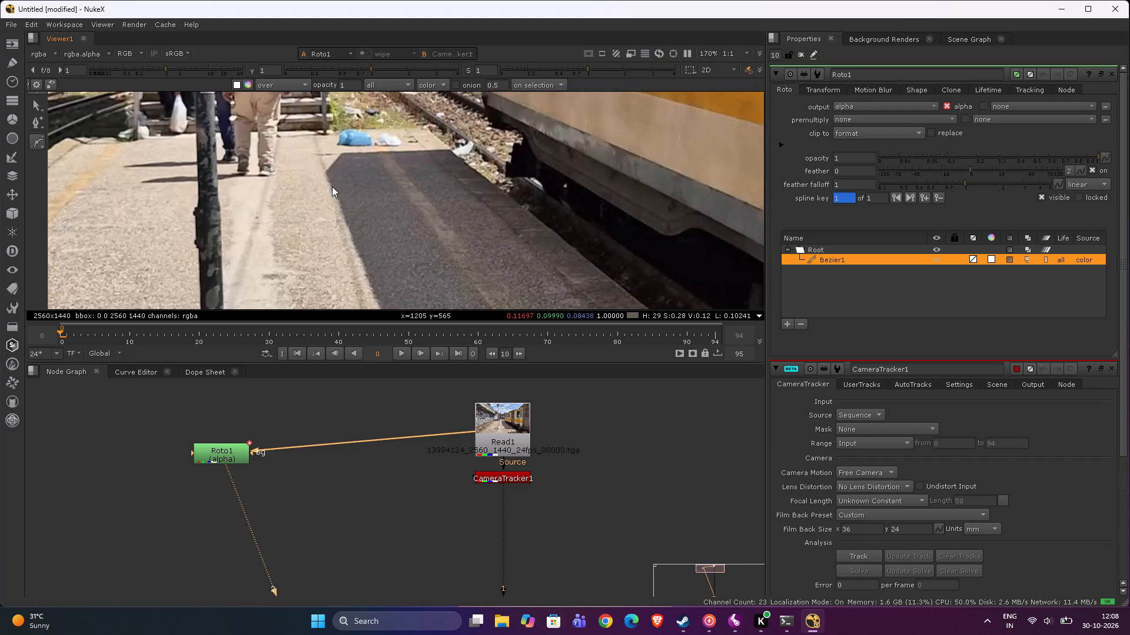
click(326, 171)
scroll(330, 164, up, 4)
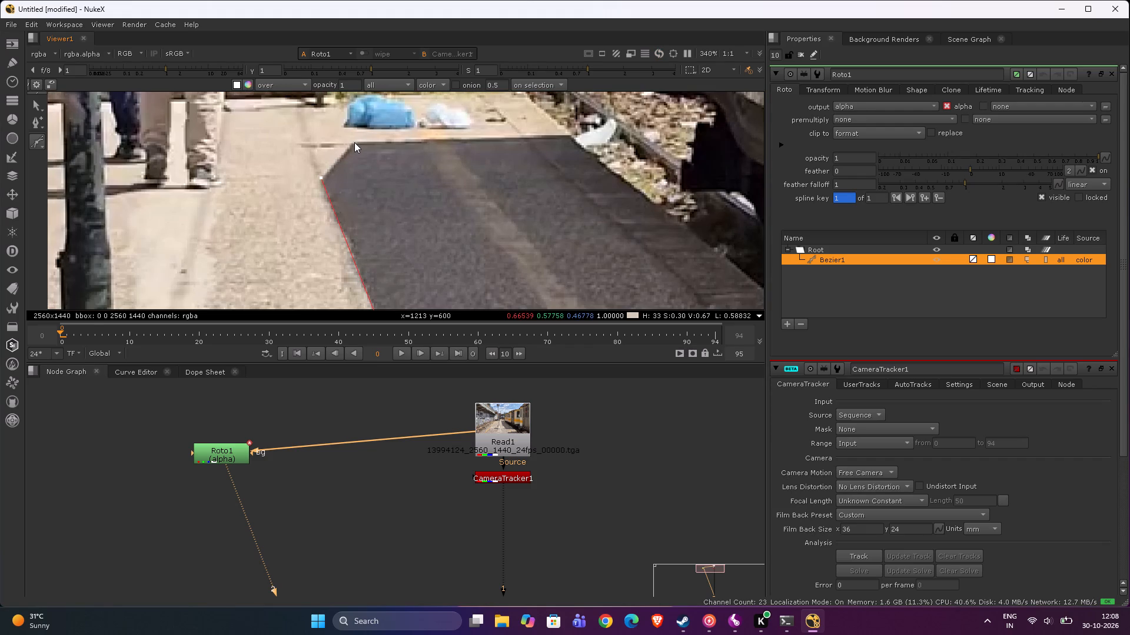
click(354, 142)
middle_drag(397, 139, 339, 228)
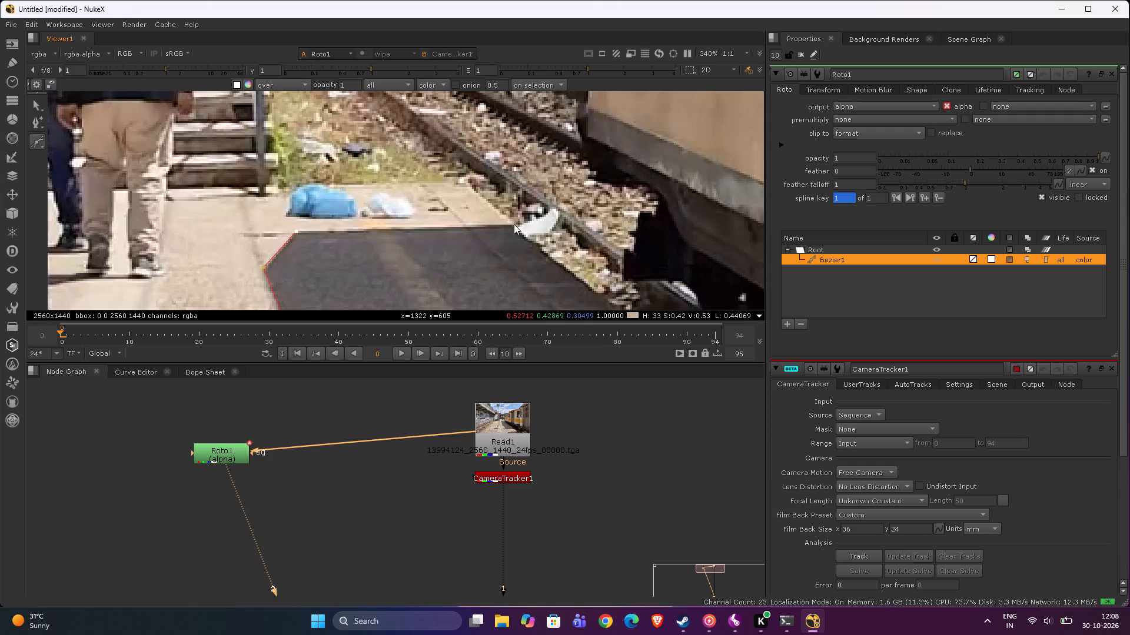
click(514, 225)
Trace the Bezier back along the trackside platform edge and close it at the starting point.
scroll(514, 225, down, 1)
middle_drag(514, 225, 373, 104)
scroll(364, 105, down, 3)
scroll(461, 206, down, 5)
middle_drag(465, 209, 357, 186)
scroll(355, 163, up, 6)
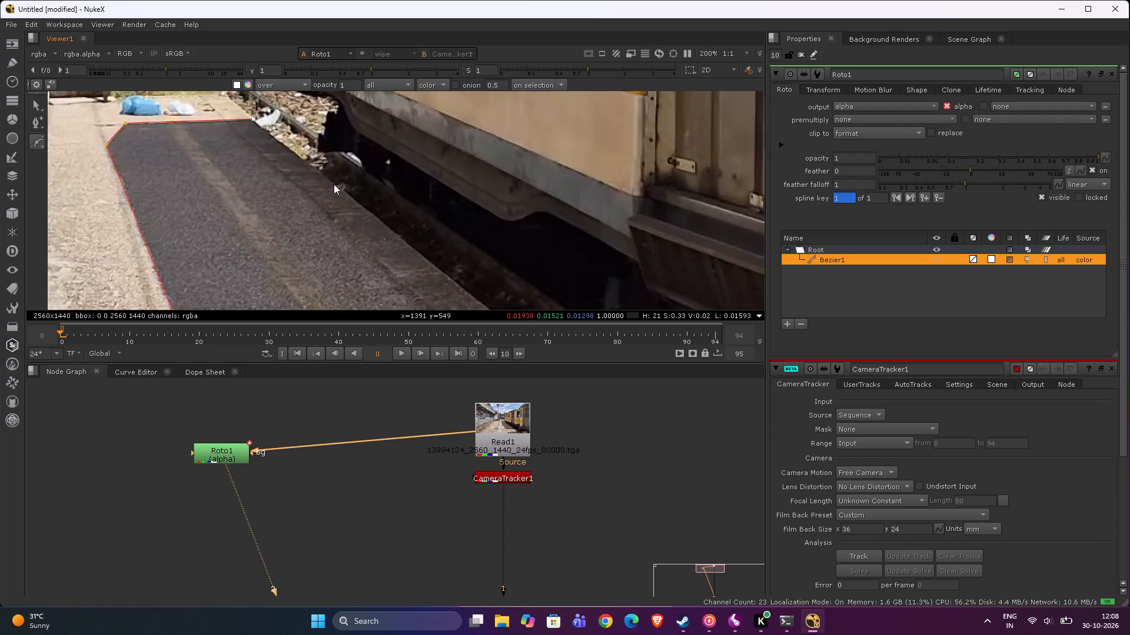
click(334, 184)
middle_drag(349, 211, 195, 51)
scroll(195, 51, down, 2)
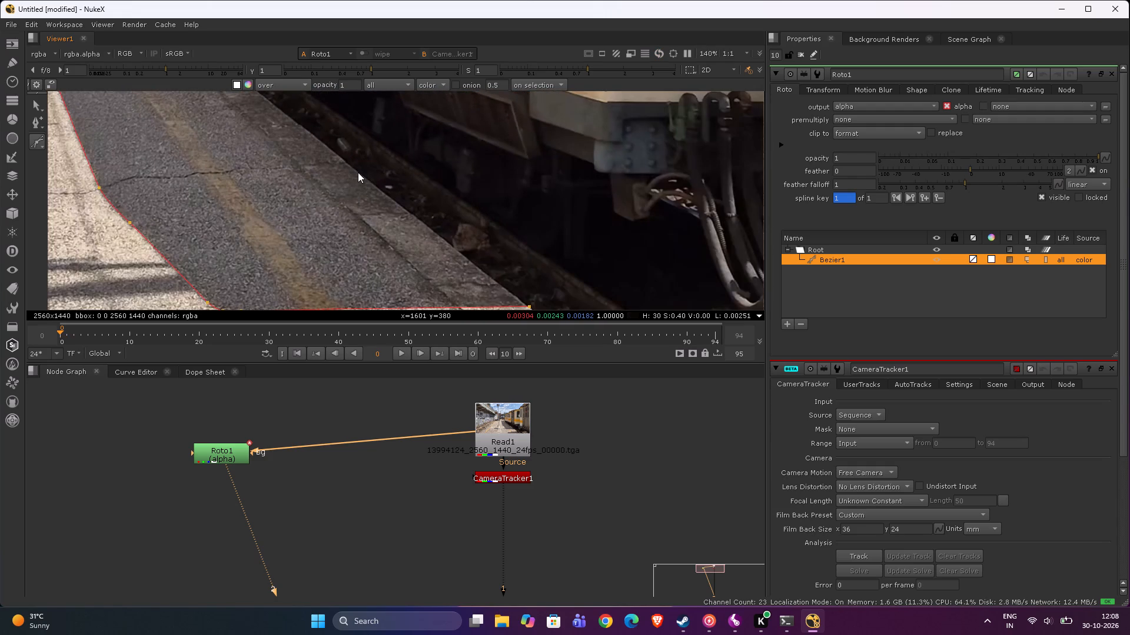
click(358, 172)
scroll(383, 203, down, 1)
middle_drag(380, 195, 266, 85)
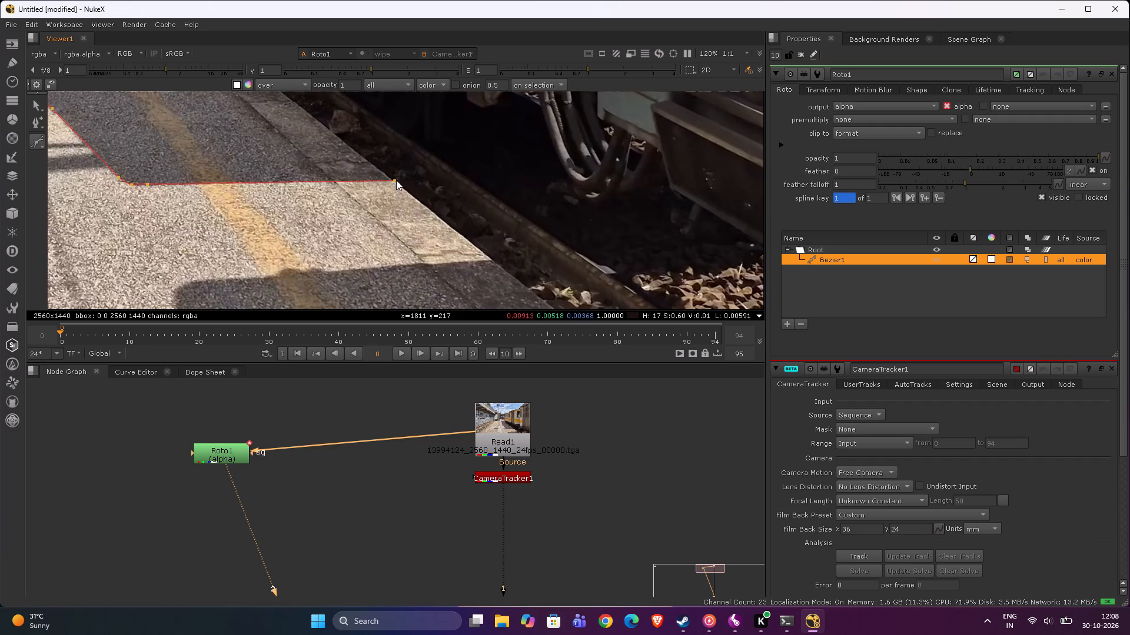
click(395, 181)
At frame 10, select all the Bezier's points and shift the whole shape slightly upward to follow the shadow.
scroll(395, 181, down, 5)
middle_drag(319, 160, 429, 230)
scroll(429, 230, down, 1)
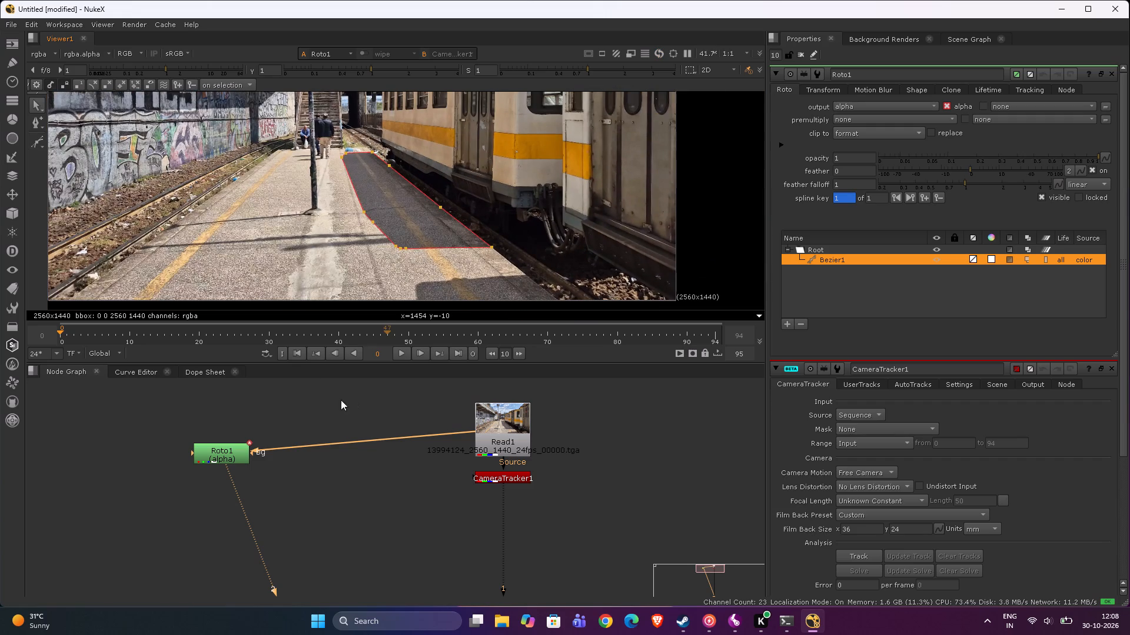
click(519, 352)
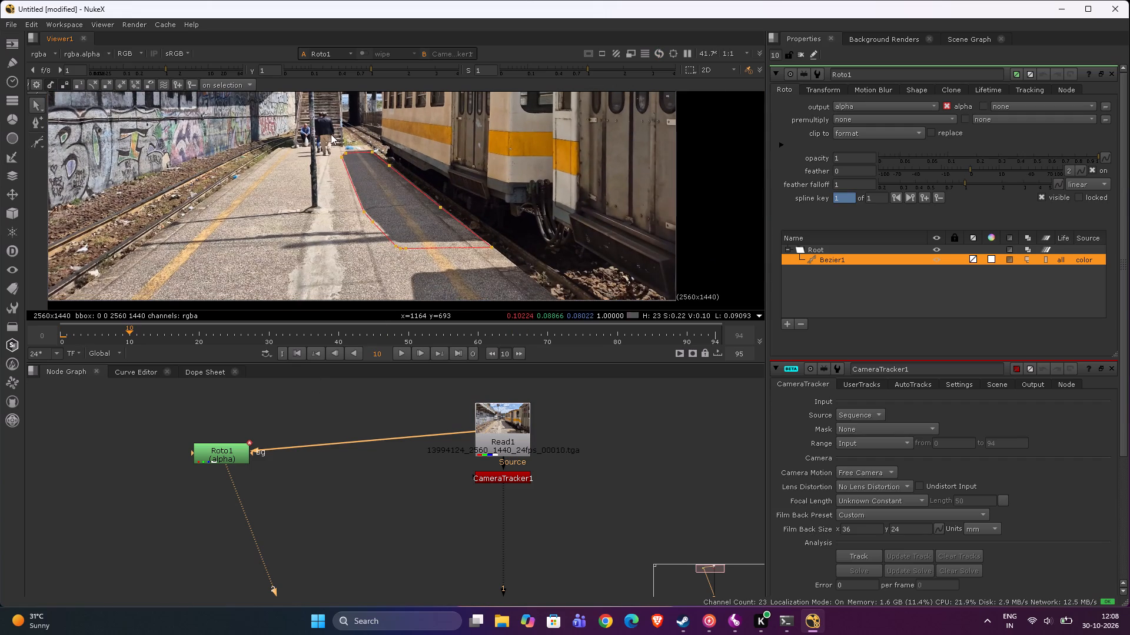
drag(330, 135, 511, 315)
scroll(410, 183, up, 6)
drag(369, 202, 369, 195)
middle_drag(364, 208, 350, 146)
click(286, 276)
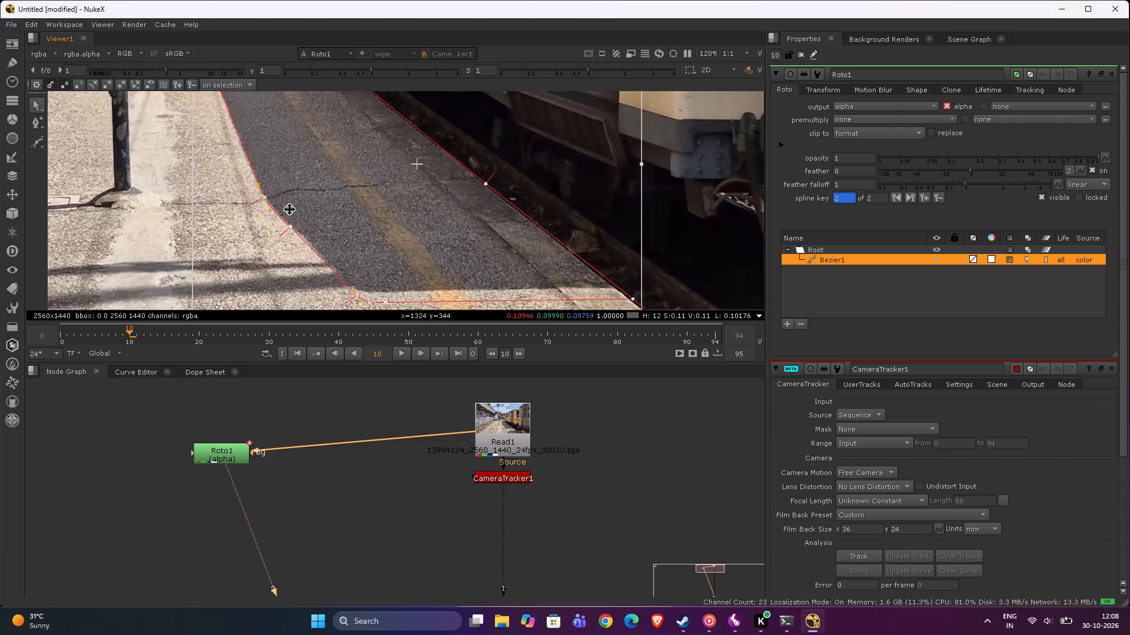
middle_drag(290, 208, 305, 294)
click(170, 230)
Examine how the Bezier's far end and trackside points fit the shadow at frame 10.
middle_drag(327, 132, 334, 199)
scroll(310, 186, up, 5)
drag(285, 128, 472, 335)
click(373, 228)
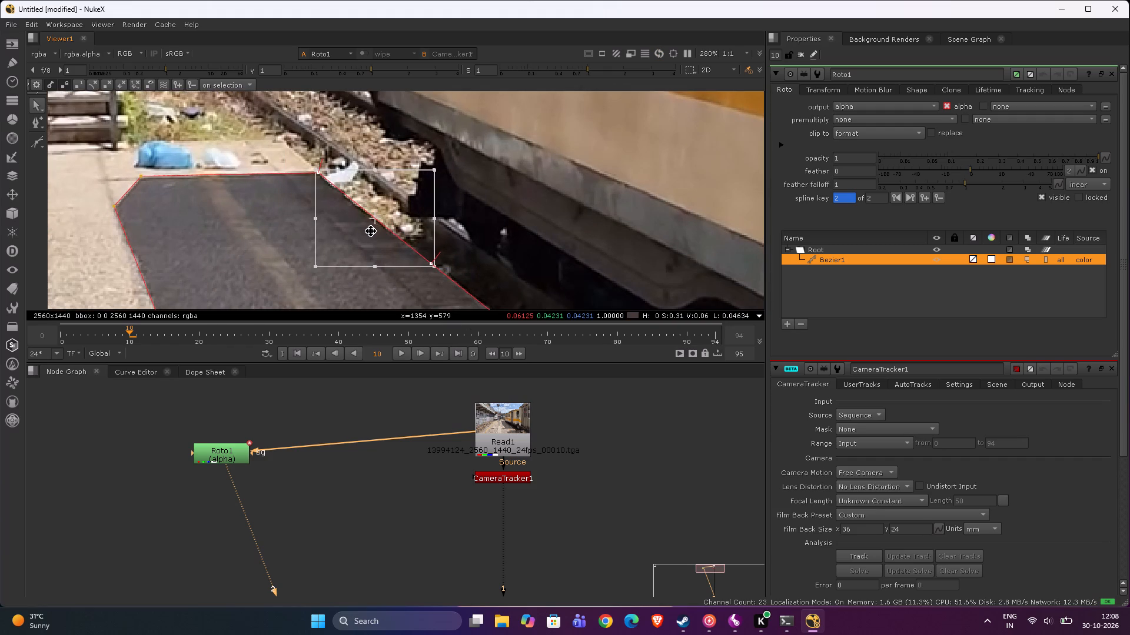
middle_drag(367, 240, 275, 75)
scroll(272, 71, down, 2)
scroll(403, 189, down, 5)
middle_drag(429, 216, 417, 157)
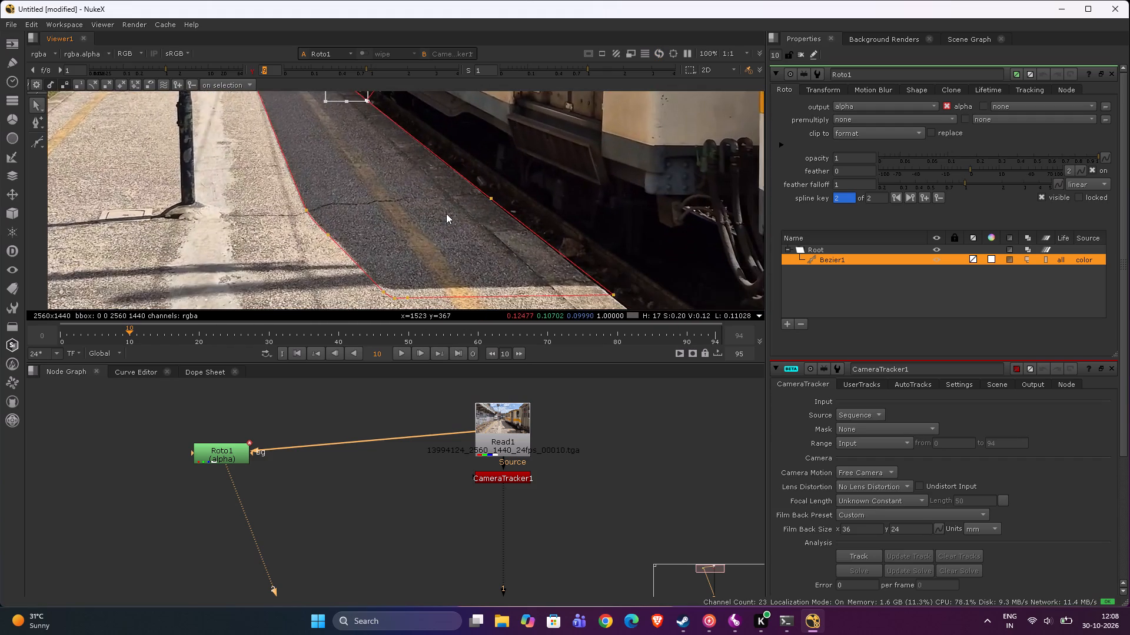
middle_drag(444, 208, 417, 158)
drag(450, 123, 505, 208)
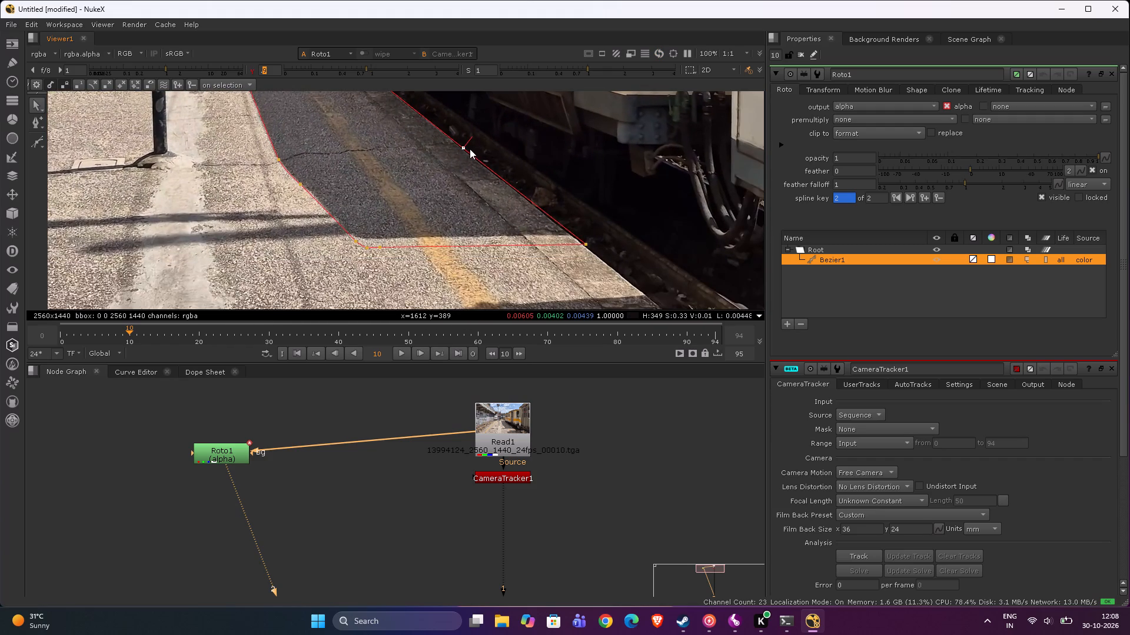
click(467, 149)
Move the Bezier's near-edge points together onto the shadow's near boundary at frame 10.
drag(642, 232, 538, 275)
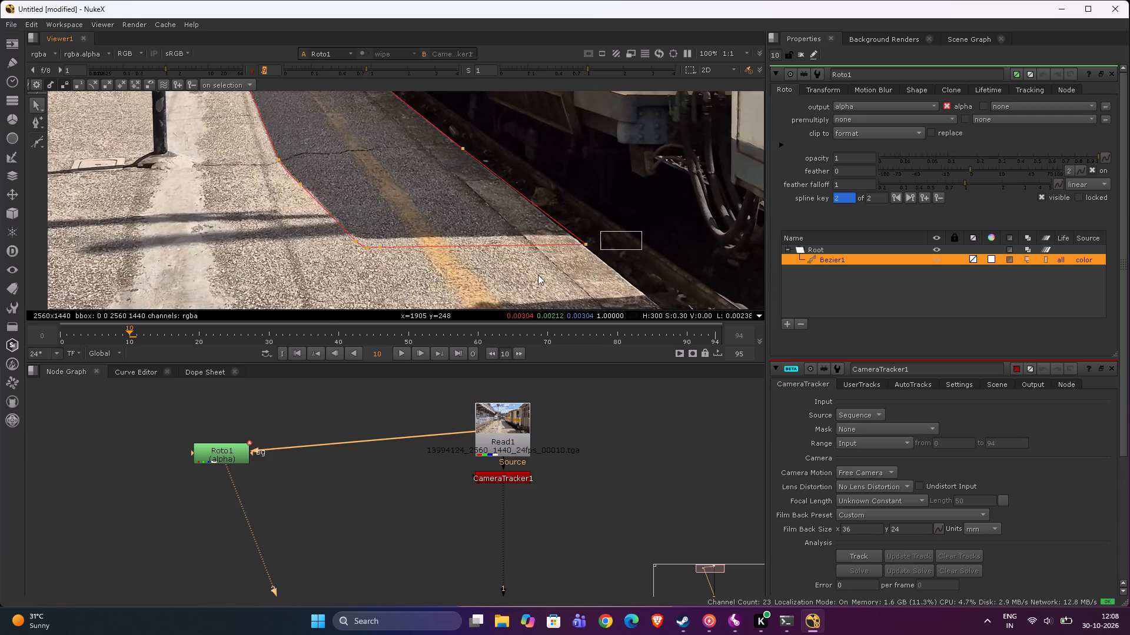
drag(538, 275, 325, 314)
scroll(497, 240, up, 3)
drag(485, 240, 476, 230)
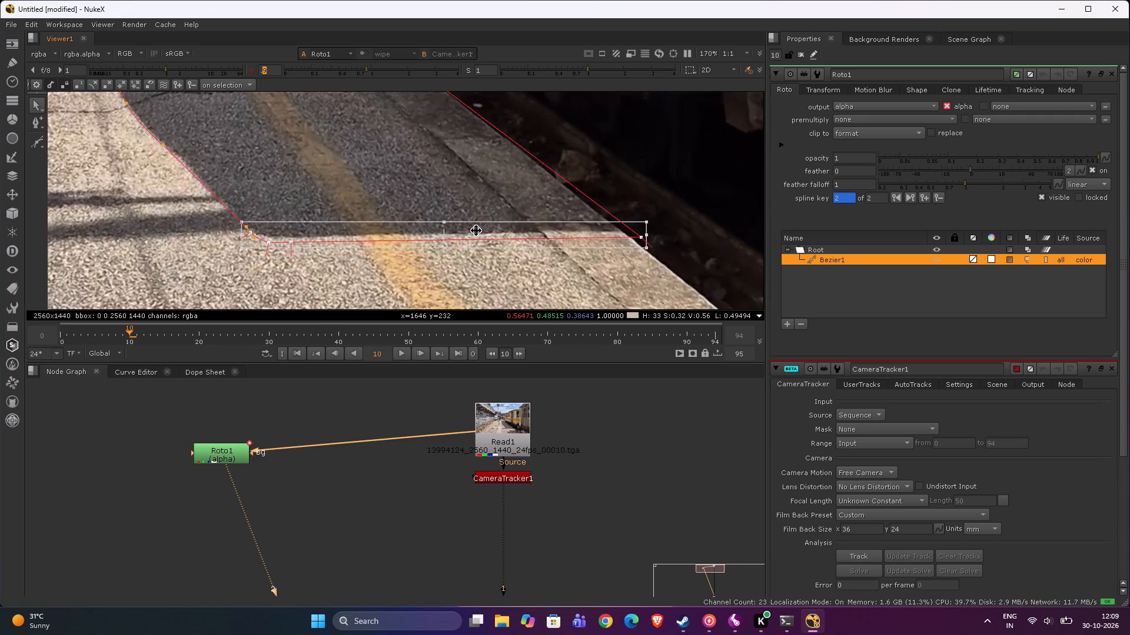
drag(476, 230, 460, 225)
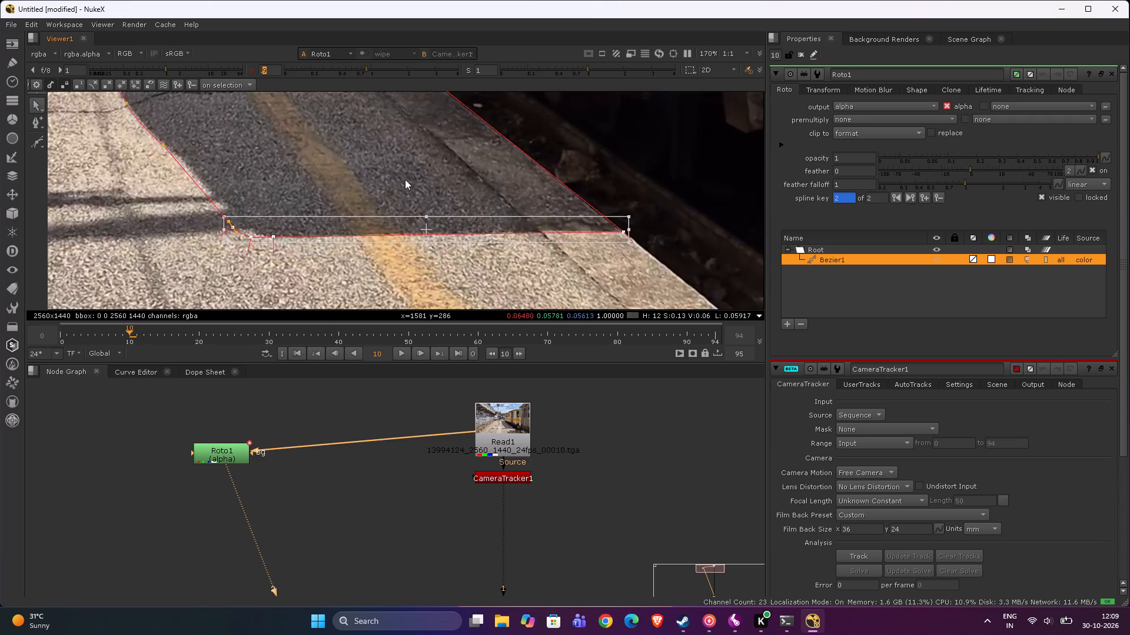
click(346, 155)
Nudge the near rounded-corner points inward so they follow the shadow's corner at frame 10.
drag(177, 197, 303, 279)
scroll(248, 228, up, 3)
drag(252, 229, 261, 225)
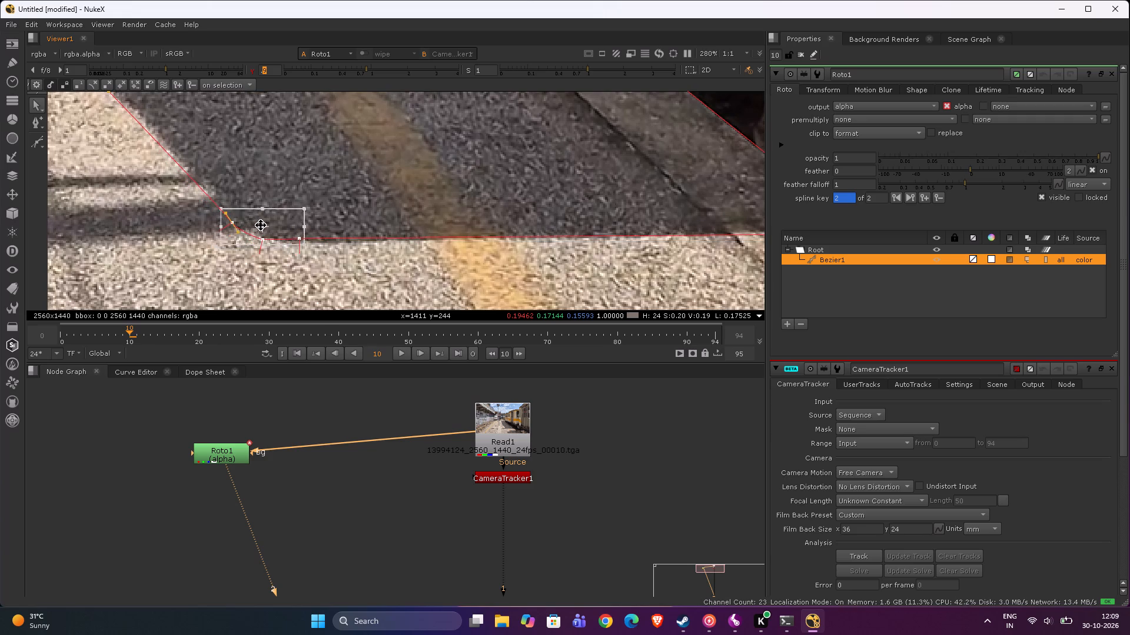
drag(261, 225, 271, 226)
click(283, 151)
Smooth the Bezier points at the shadow's near rounded corner.
scroll(281, 157, down, 3)
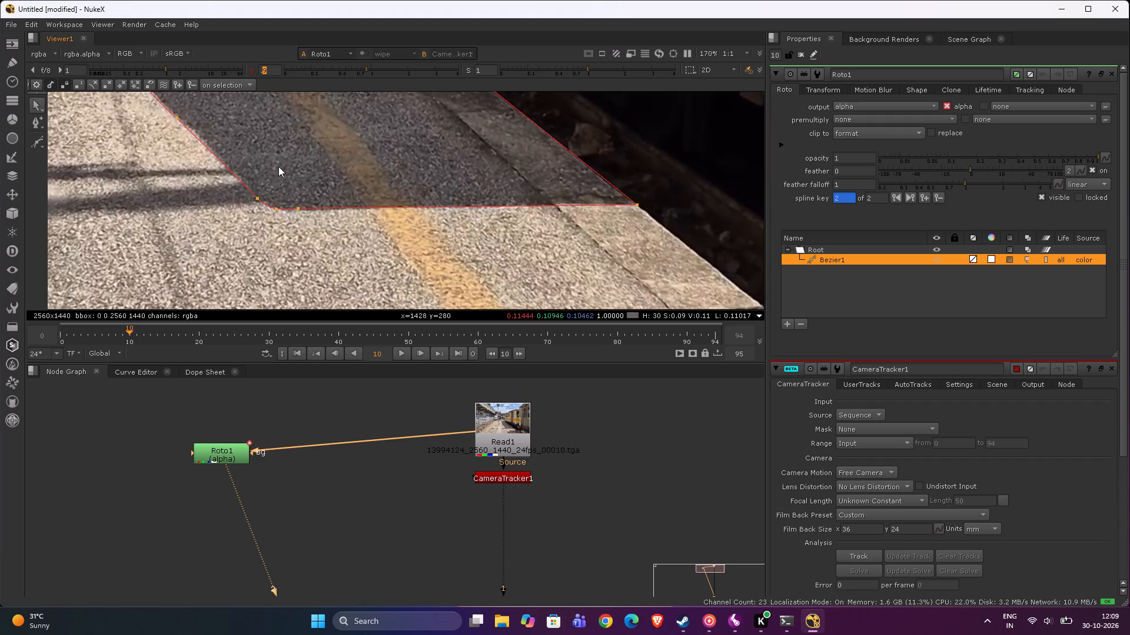
middle_drag(252, 155, 259, 221)
scroll(259, 221, down, 2)
drag(240, 196, 303, 293)
key(z)
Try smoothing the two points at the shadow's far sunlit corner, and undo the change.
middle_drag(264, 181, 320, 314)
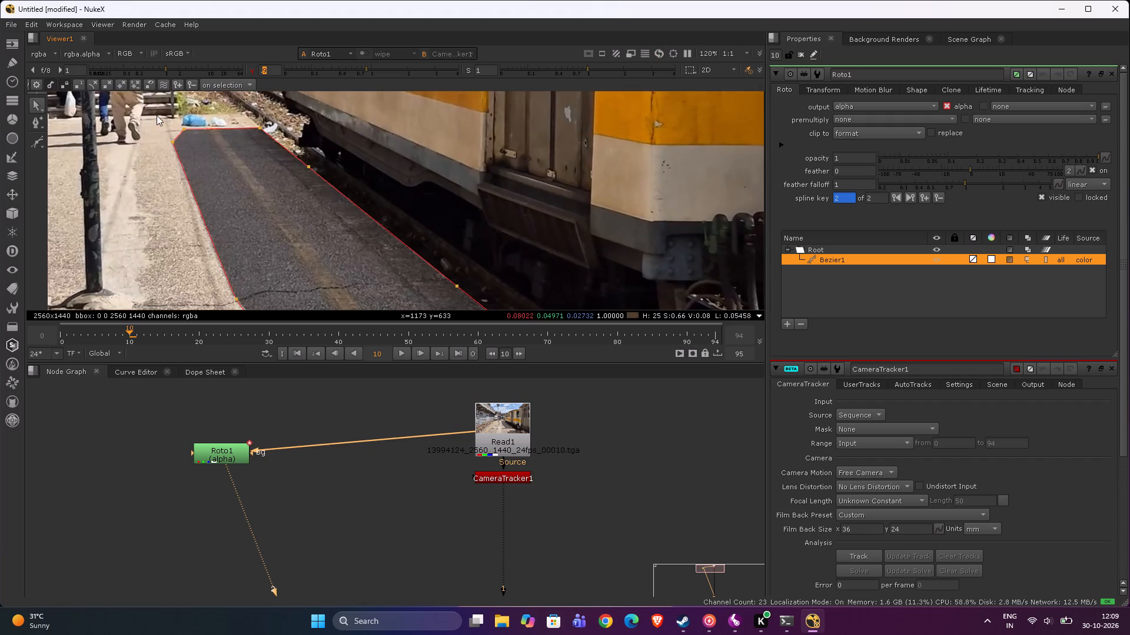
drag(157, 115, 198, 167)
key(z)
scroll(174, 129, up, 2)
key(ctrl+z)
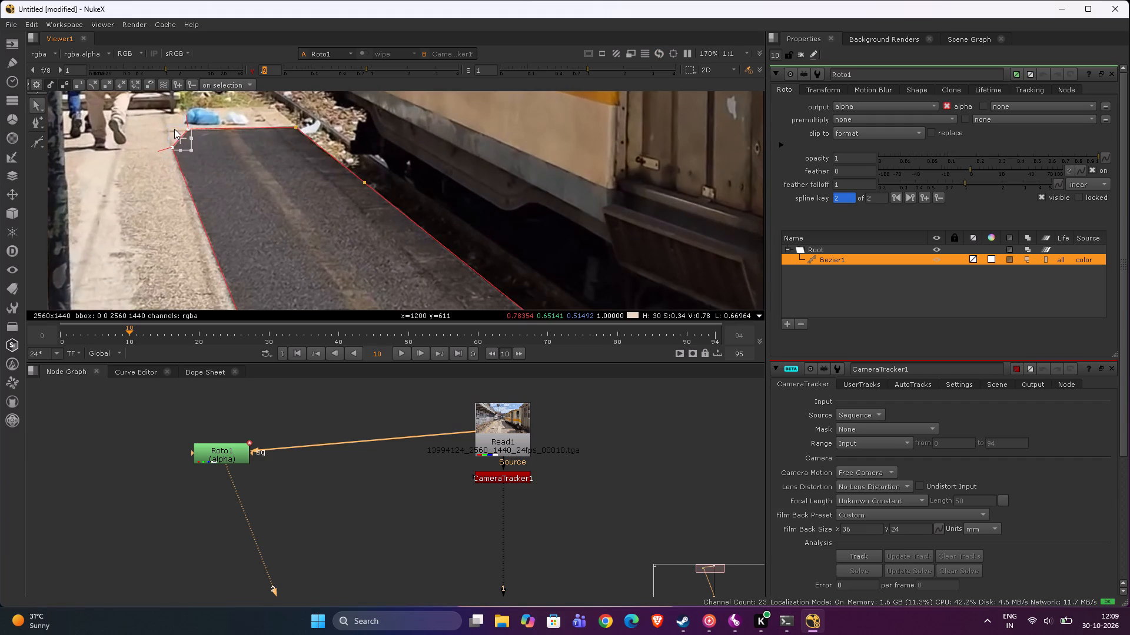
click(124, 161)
Smooth the Bezier at the bend on the shadow's sunlit side at frame 10.
scroll(173, 159, up, 1)
scroll(378, 205, down, 1)
middle_drag(378, 205, 376, 215)
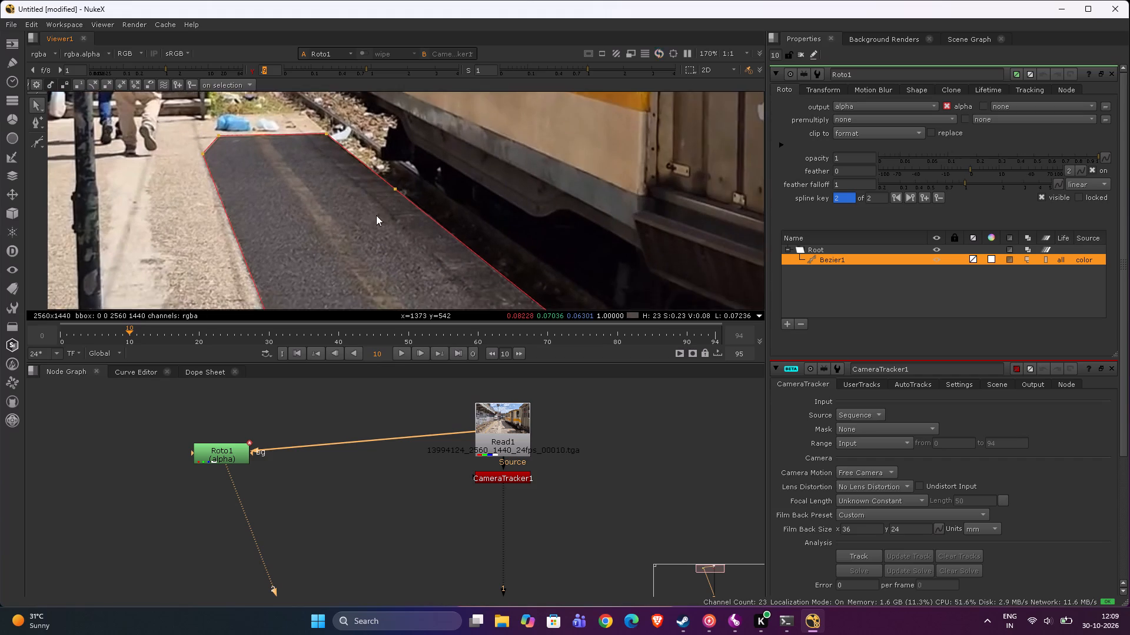
middle_drag(376, 215, 375, 231)
middle_drag(284, 240, 248, 45)
scroll(279, 151, down, 1)
middle_drag(298, 193, 290, 165)
scroll(281, 190, up, 4)
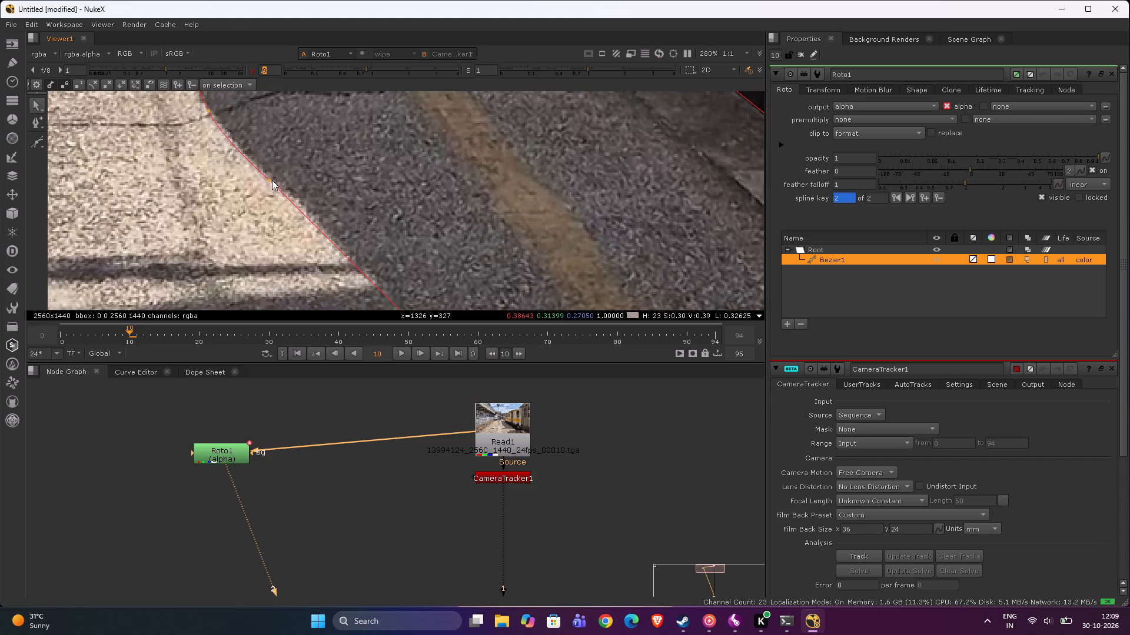
click(272, 182)
click(210, 109)
key(z)
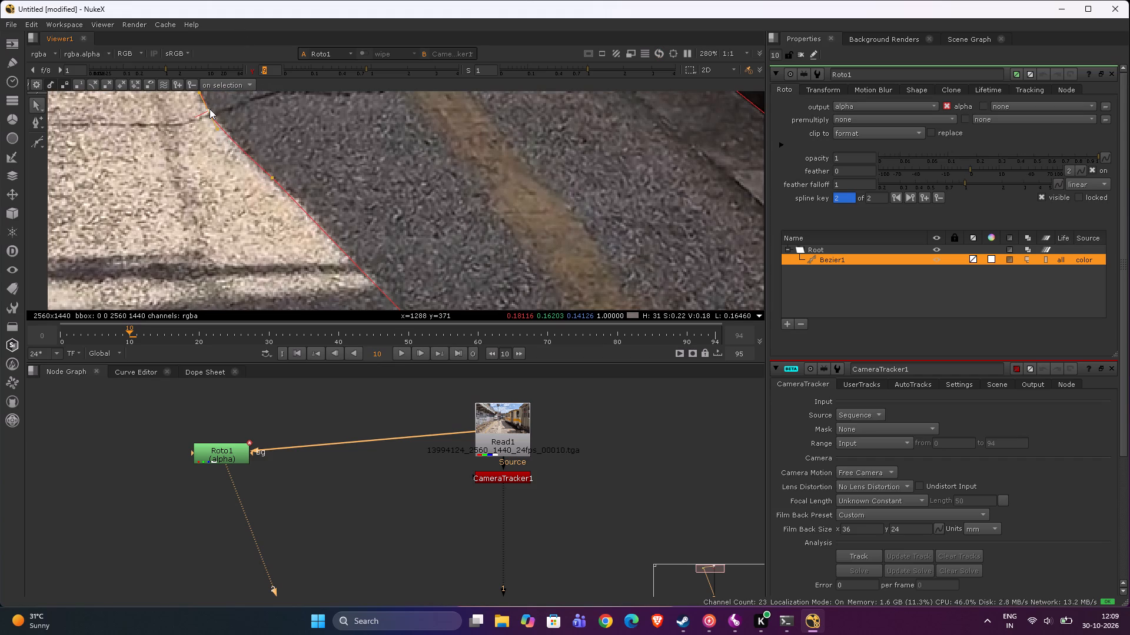
Move the Roto1 node up in the node graph until it sits level with Read1.
click(210, 109)
scroll(242, 120, down, 4)
scroll(309, 140, down, 3)
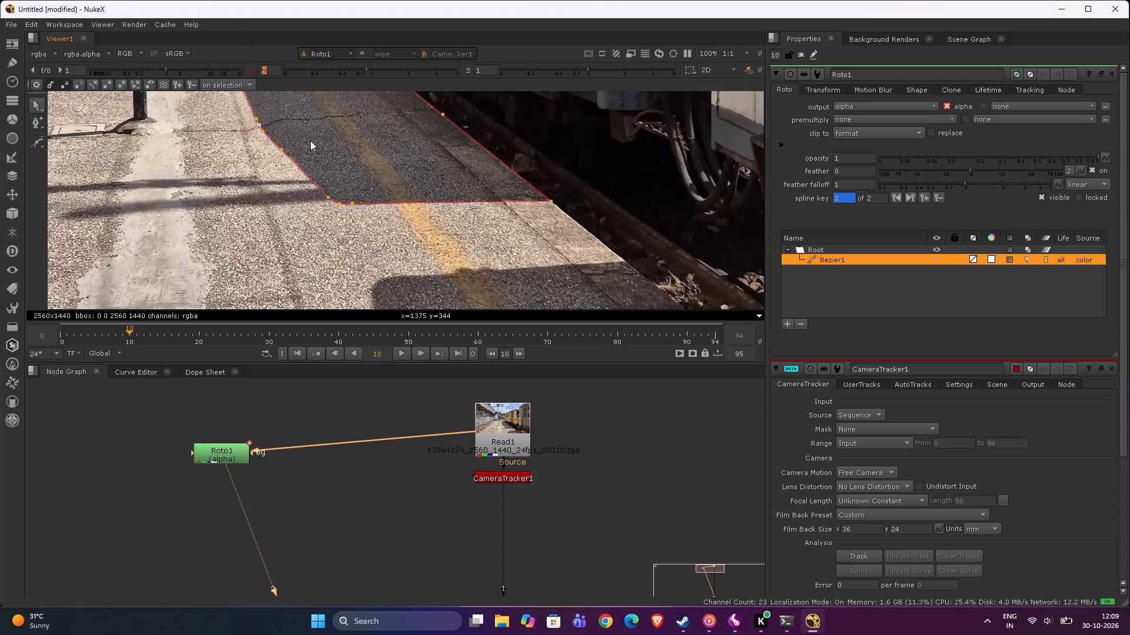
middle_drag(310, 141, 312, 213)
drag(211, 452, 211, 440)
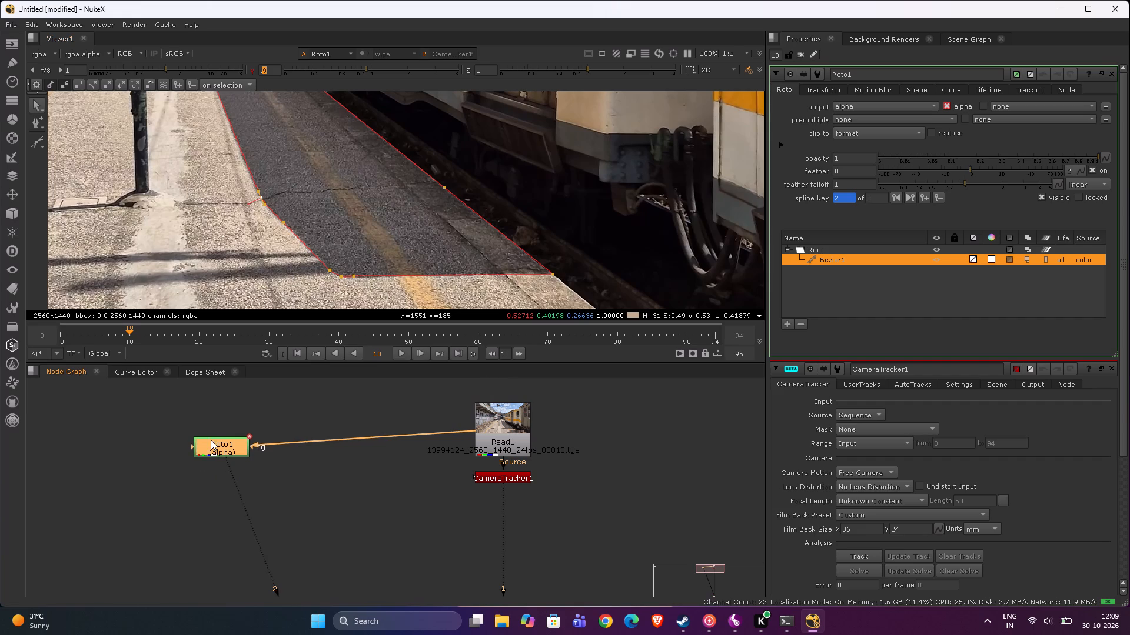
drag(211, 440, 211, 435)
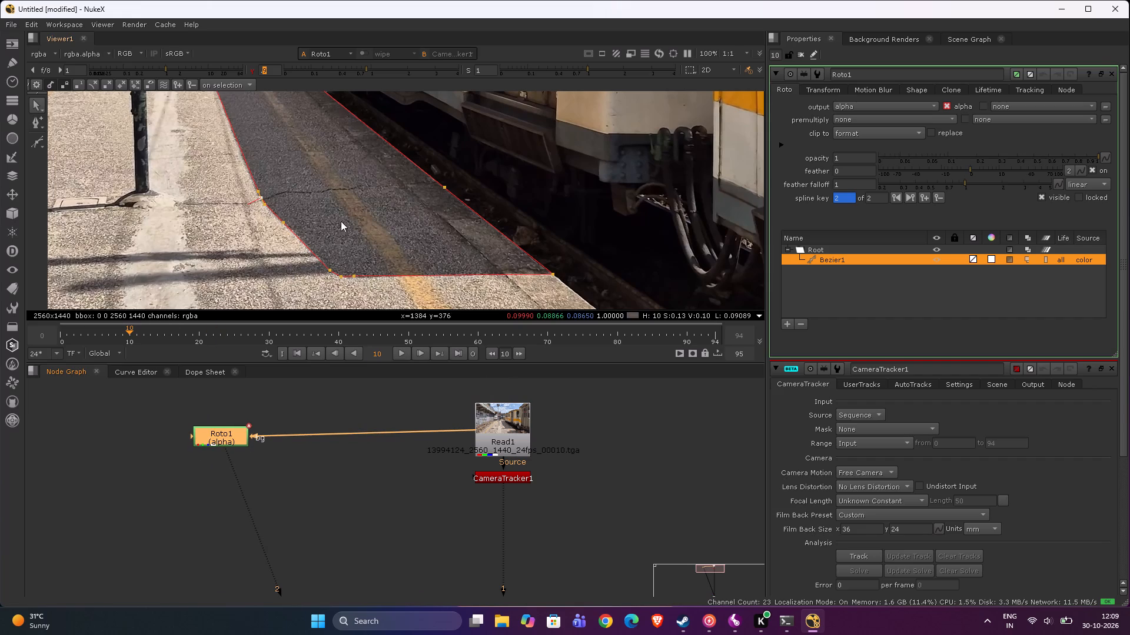
Check the Bezier's motion between frames 1 and 20, and move the whole shape onto the shadow's far edge at frame 20.
click(519, 352)
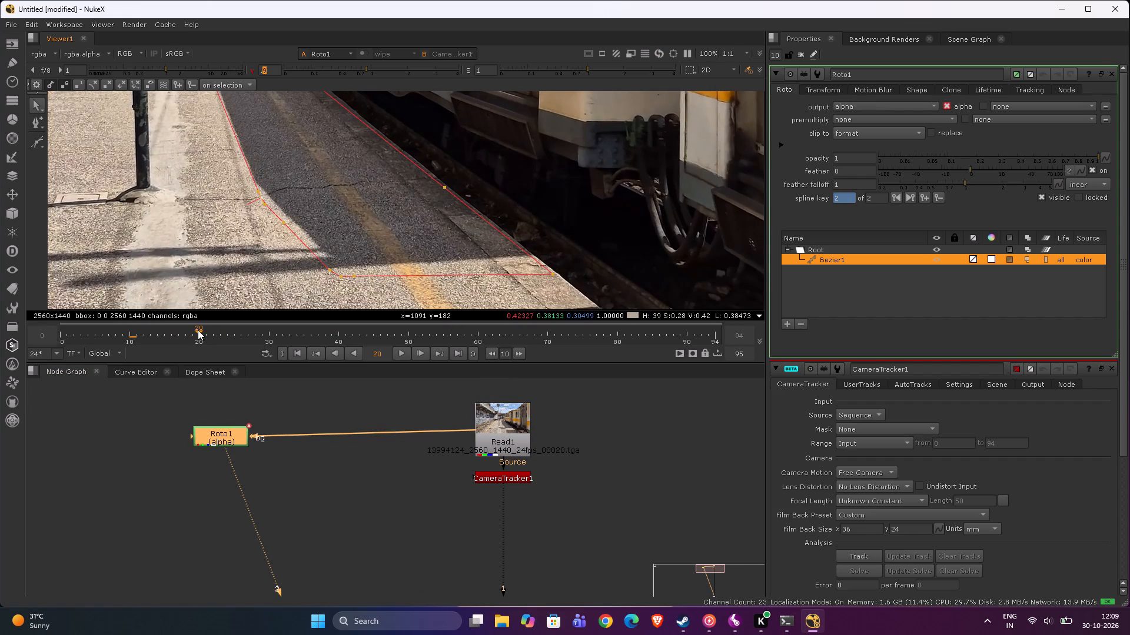
drag(201, 329, 118, 329)
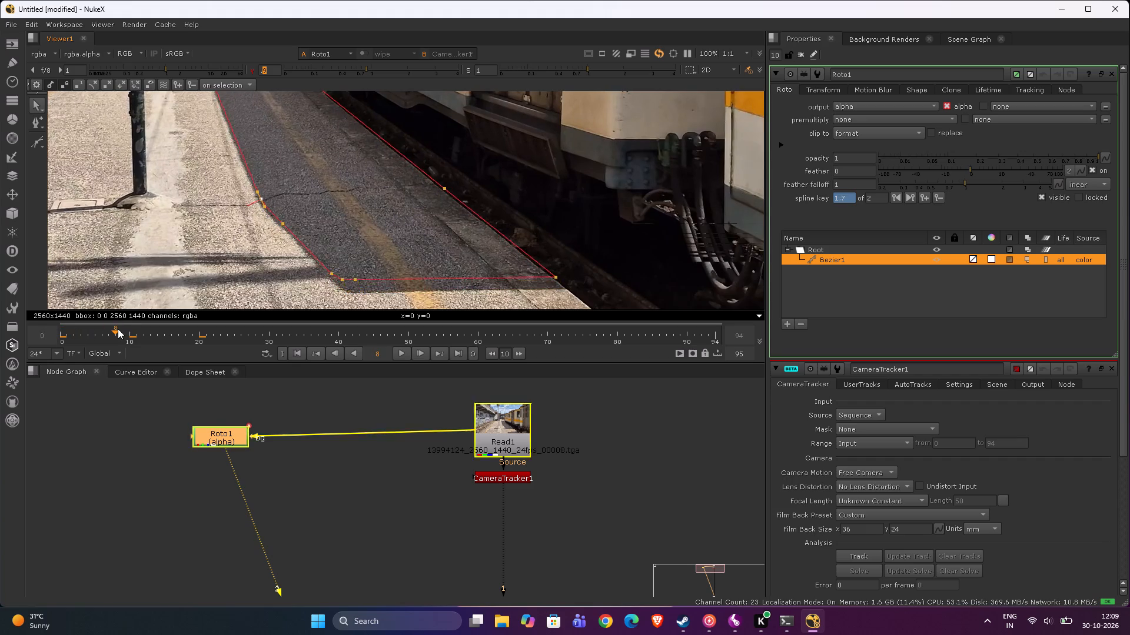
drag(118, 329, 69, 333)
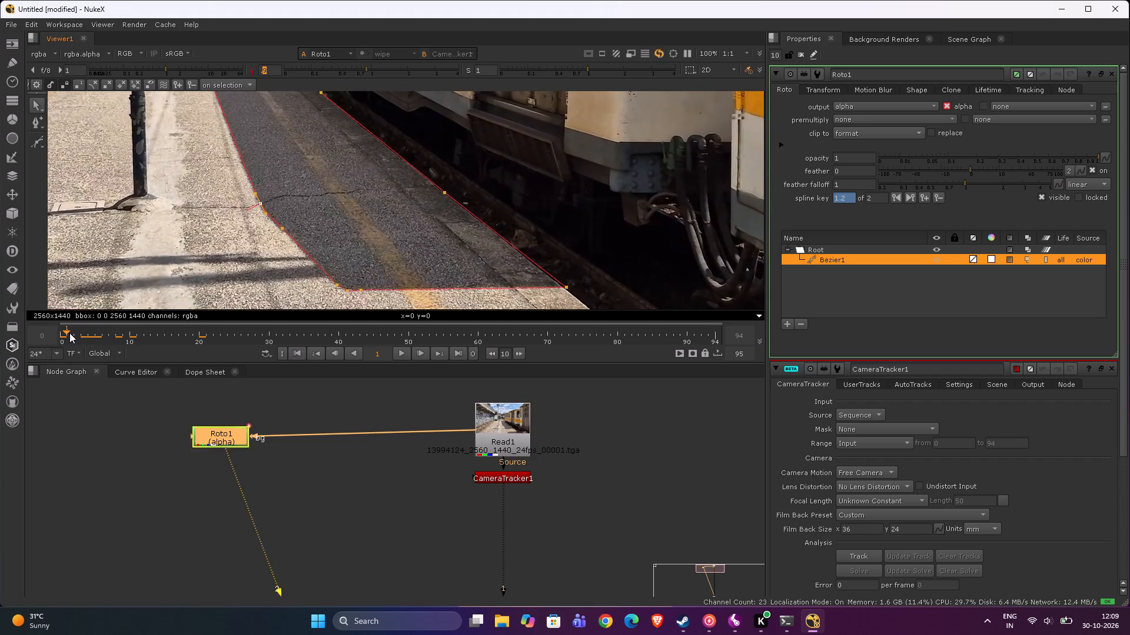
drag(69, 333, 128, 344)
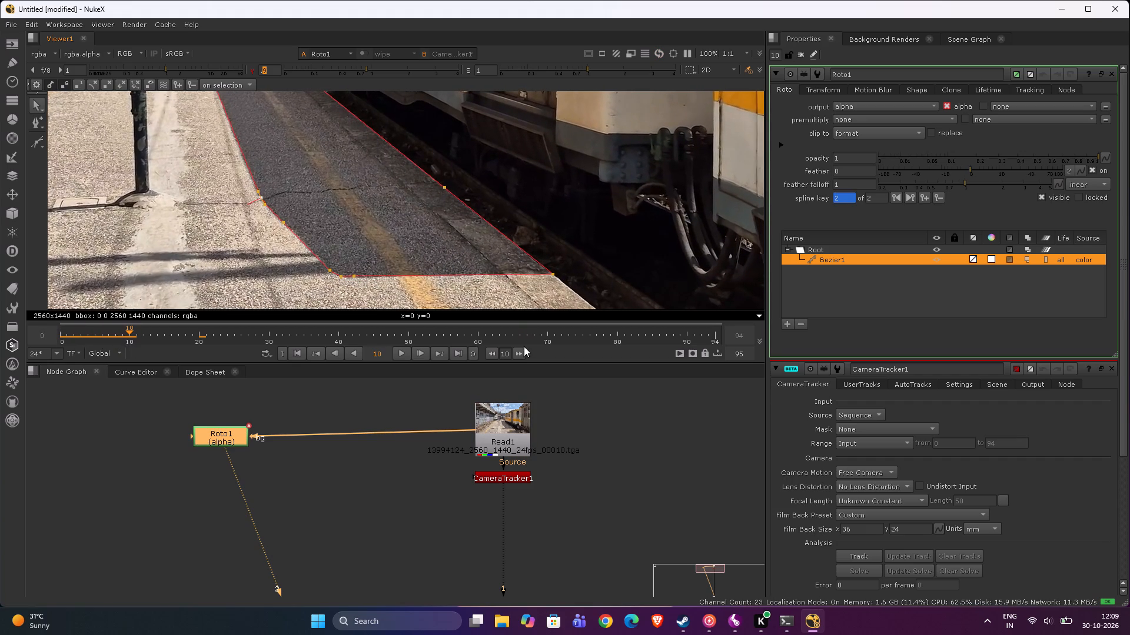
click(516, 353)
scroll(404, 153, down, 5)
middle_drag(355, 161, 360, 190)
drag(291, 122, 458, 259)
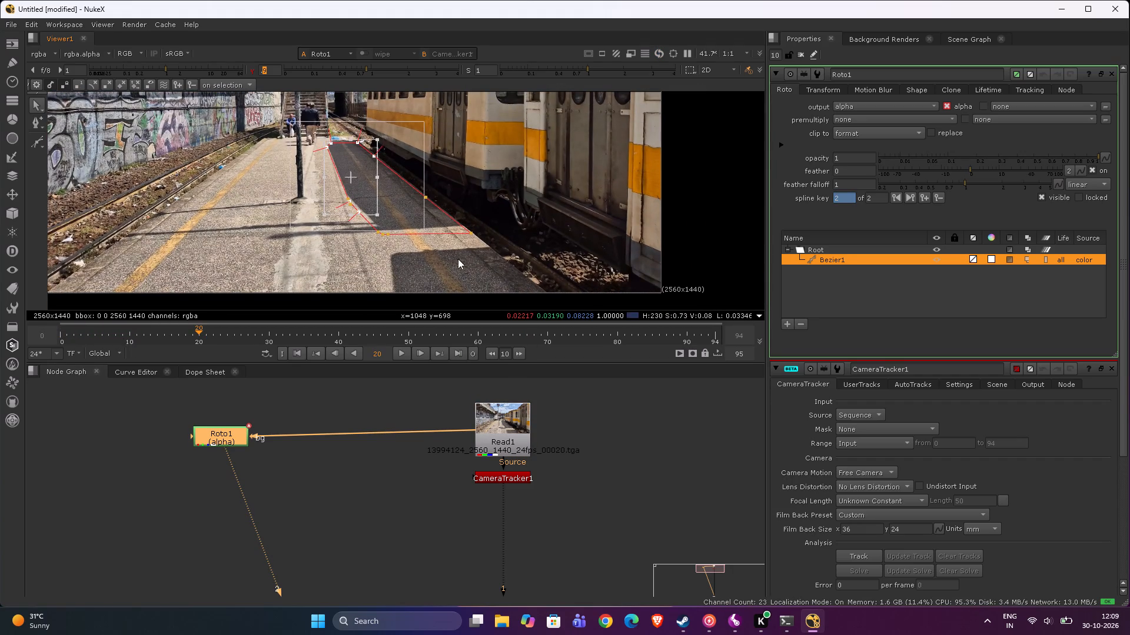
drag(458, 259, 498, 284)
scroll(347, 153, up, 10)
middle_drag(337, 155, 363, 251)
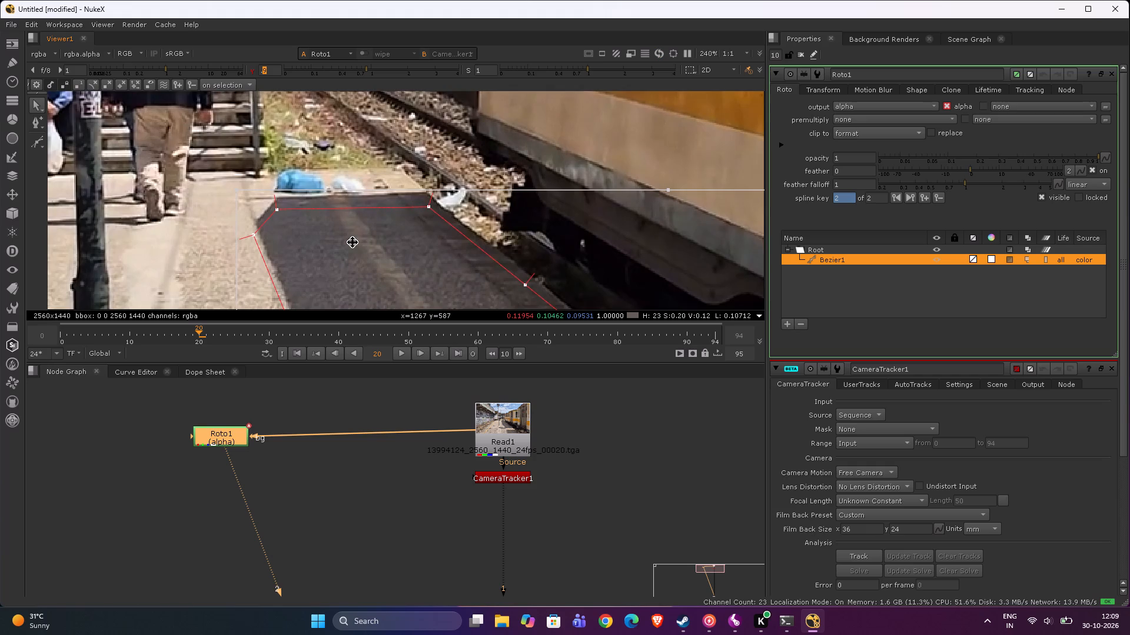
scroll(352, 241, up, 1)
drag(348, 241, 350, 226)
Place the Bezier's far trackside corner exactly on the shadow's corner beside the rails at frame 20.
click(459, 134)
drag(416, 126, 476, 240)
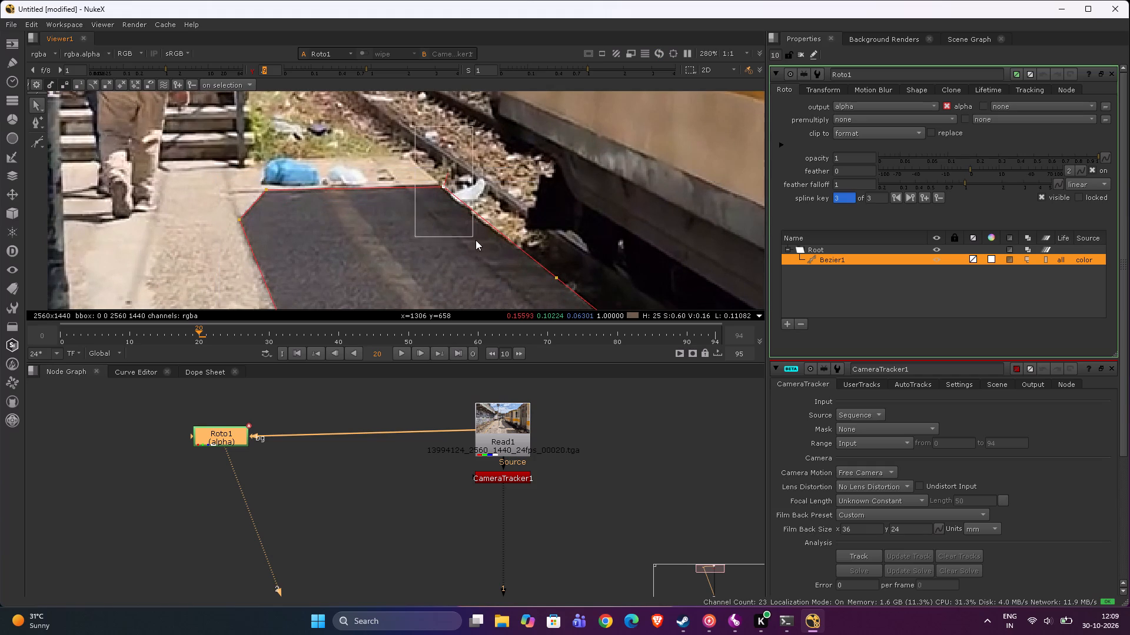
drag(476, 240, 474, 238)
scroll(449, 191, up, 4)
drag(442, 183, 432, 181)
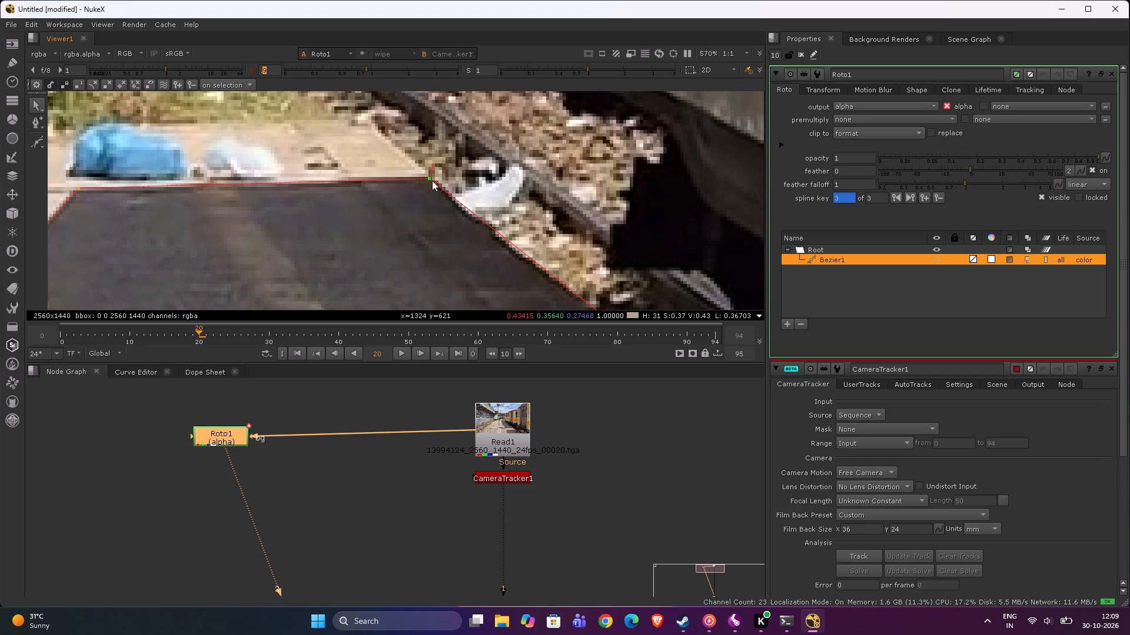
drag(432, 181, 434, 179)
Move the Bezier's near-edge points together so they line up with the shadow's near edge at frame 20.
scroll(436, 186, down, 5)
middle_drag(443, 209, 364, 93)
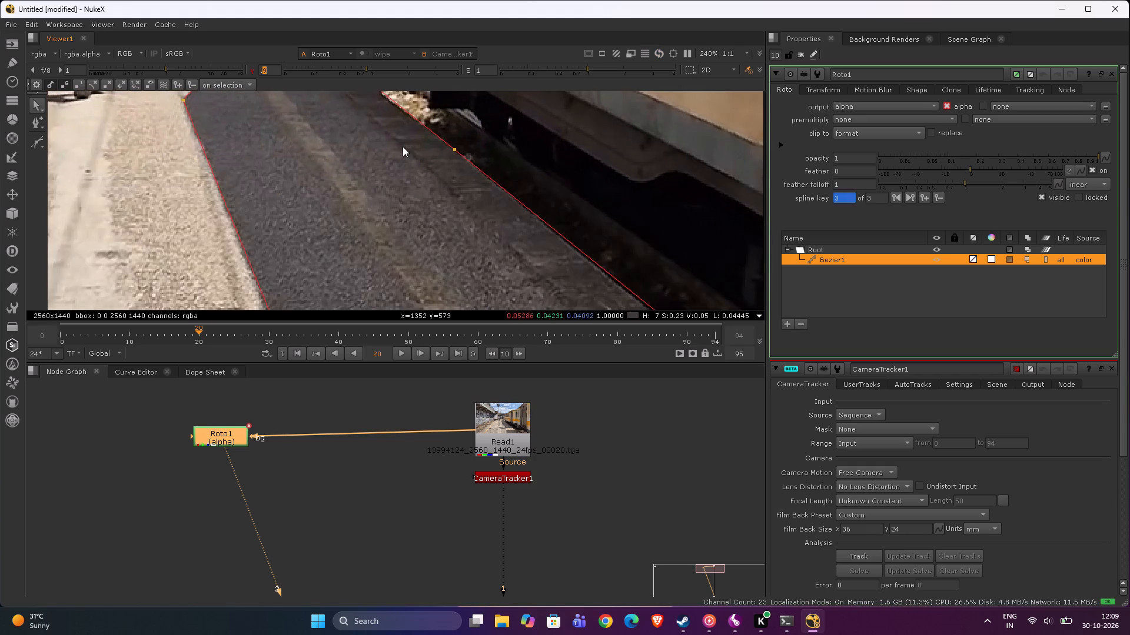
middle_drag(421, 208, 332, 48)
scroll(410, 144, down, 5)
middle_drag(453, 192, 406, 141)
drag(629, 186, 363, 240)
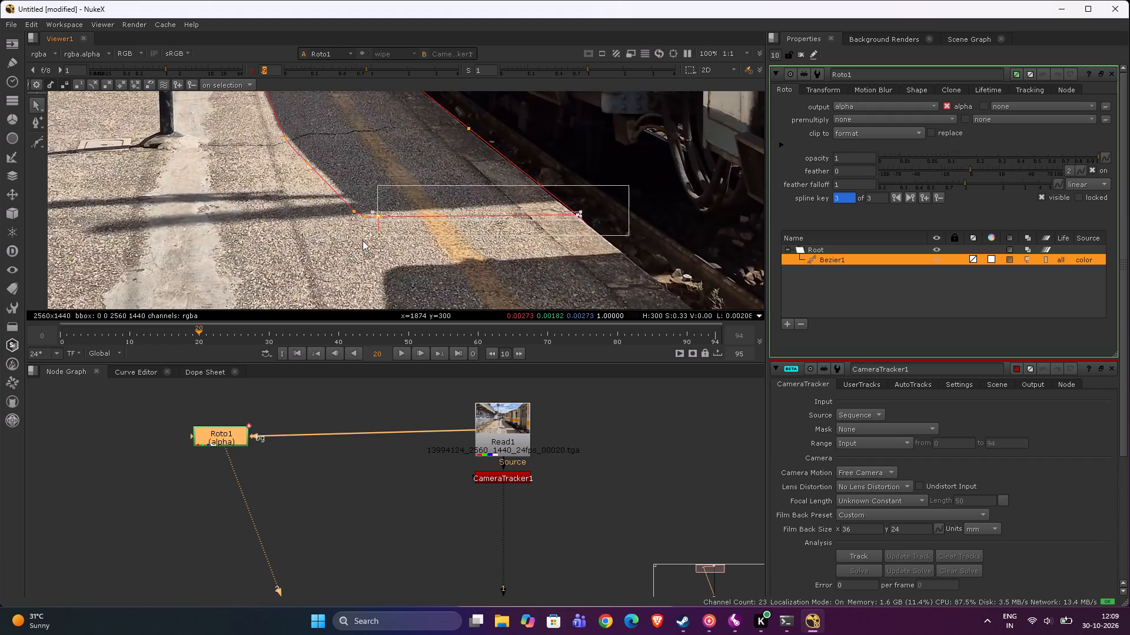
drag(363, 240, 313, 267)
scroll(398, 221, up, 5)
drag(437, 205, 444, 188)
Move the Bezier's near trackside corner inward to where the shadow meets the platform edge at frame 20.
middle_drag(456, 148, 199, 211)
drag(647, 194, 508, 273)
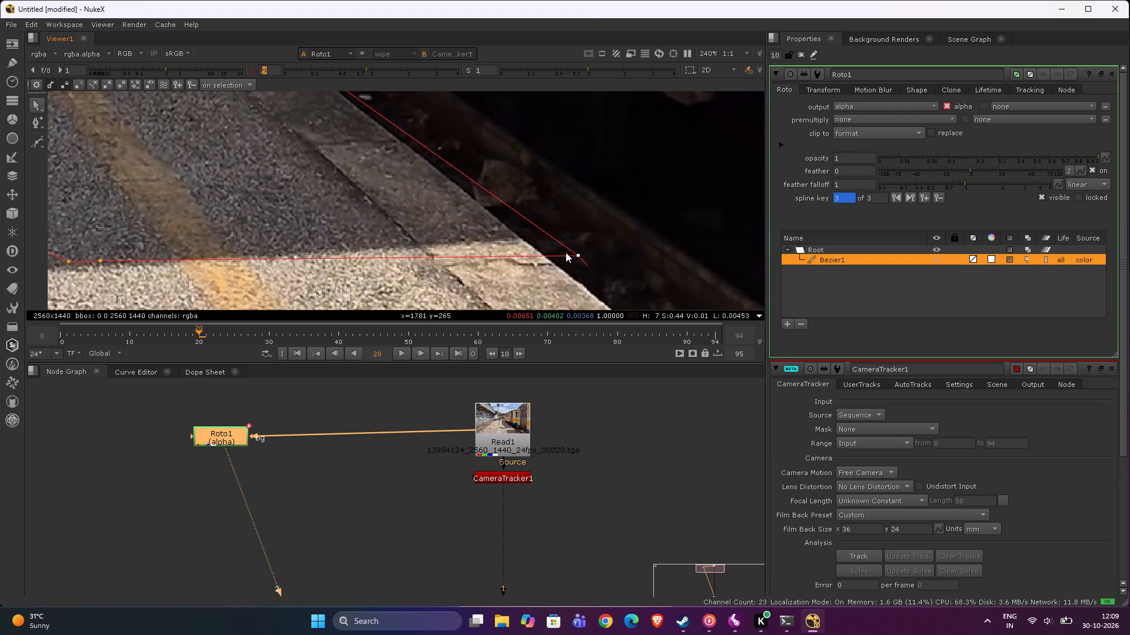
drag(579, 256, 523, 241)
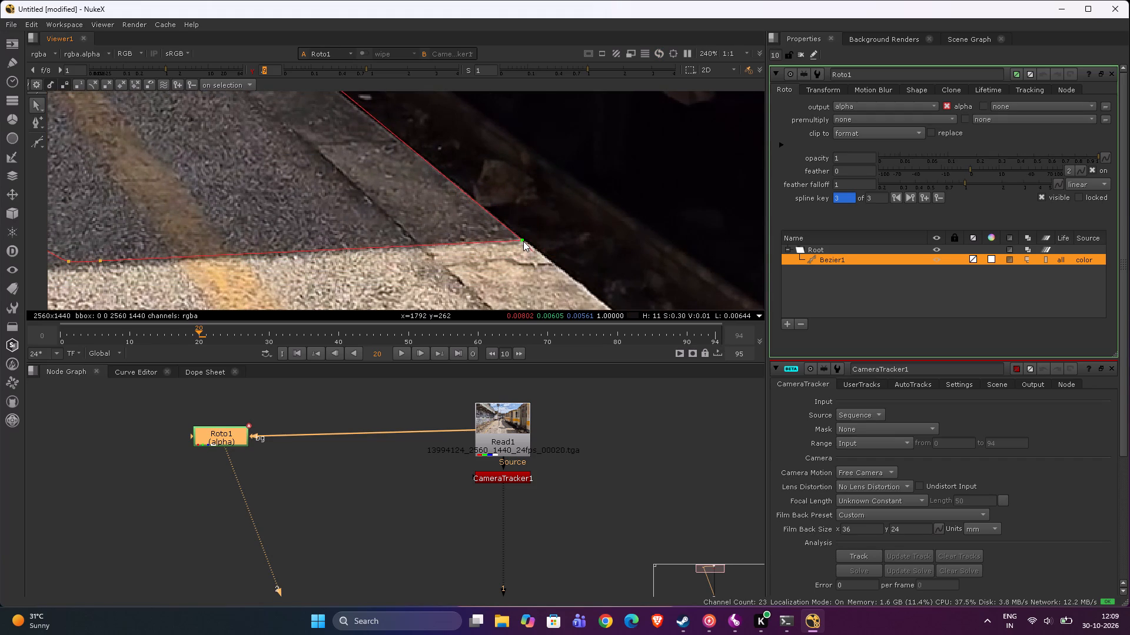
drag(523, 241, 525, 240)
Examine the Bezier's trackside points against the platform edge, from the near corner up to the far corner, at frame 20.
middle_drag(302, 147, 388, 272)
scroll(383, 274, down, 3)
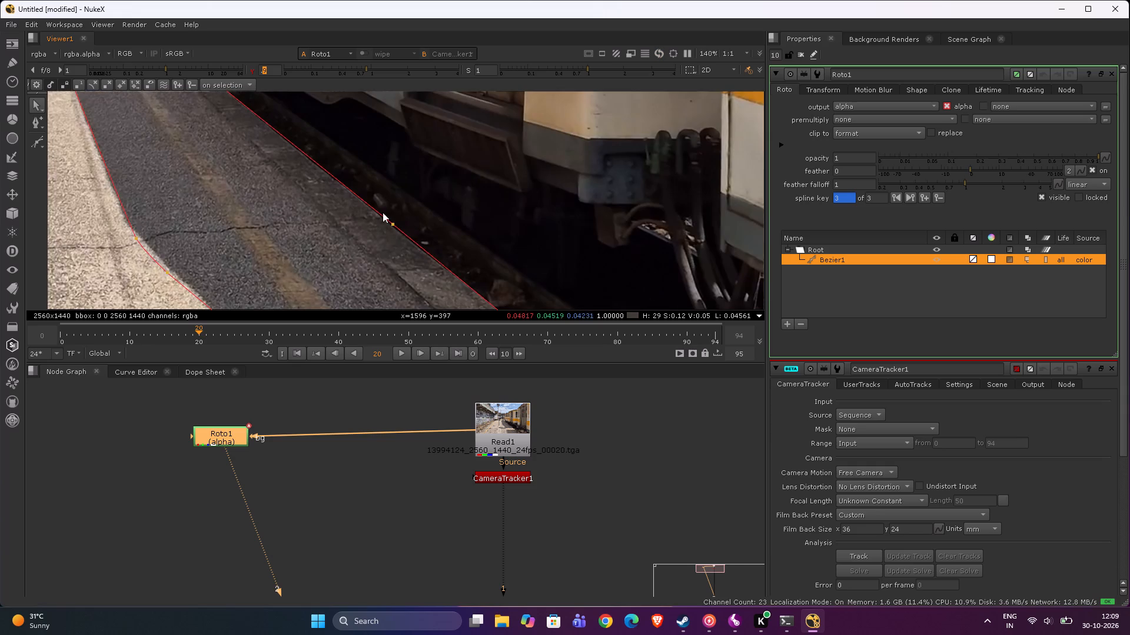
drag(430, 188, 358, 262)
click(391, 225)
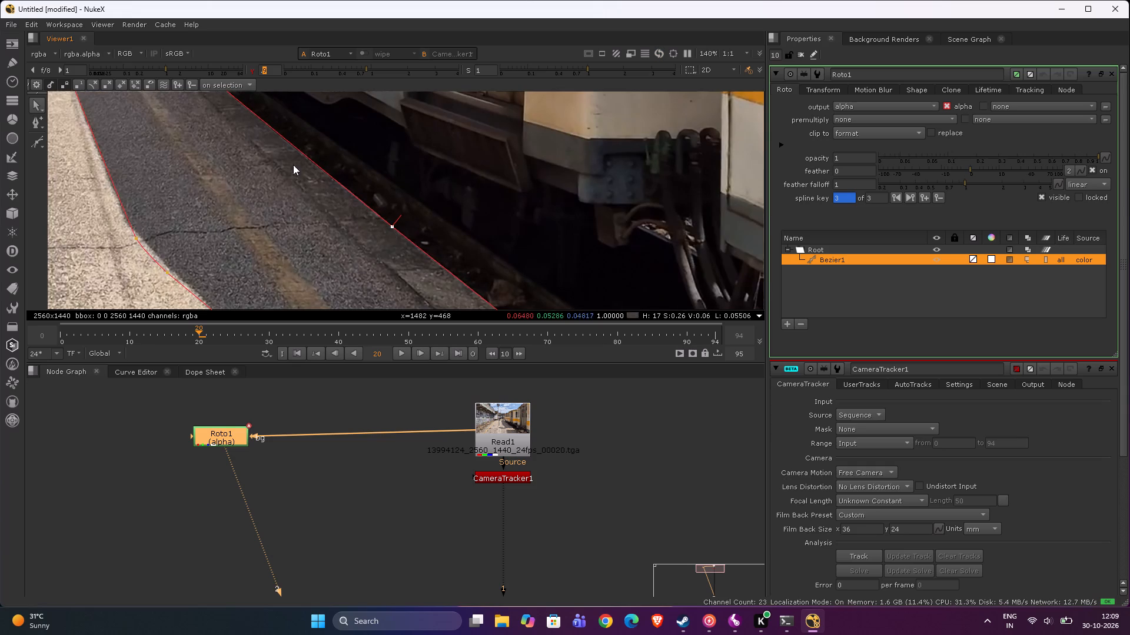
middle_drag(293, 165, 374, 268)
middle_drag(163, 167, 195, 162)
scroll(347, 169, up, 5)
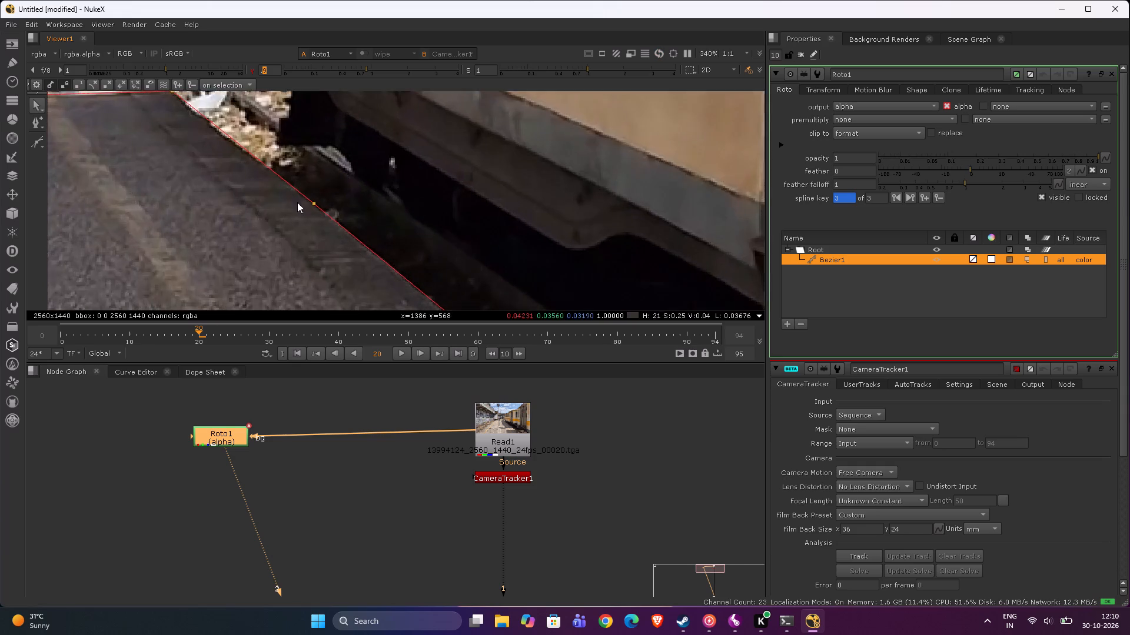
scroll(297, 202, up, 3)
click(328, 204)
scroll(144, 194, down, 5)
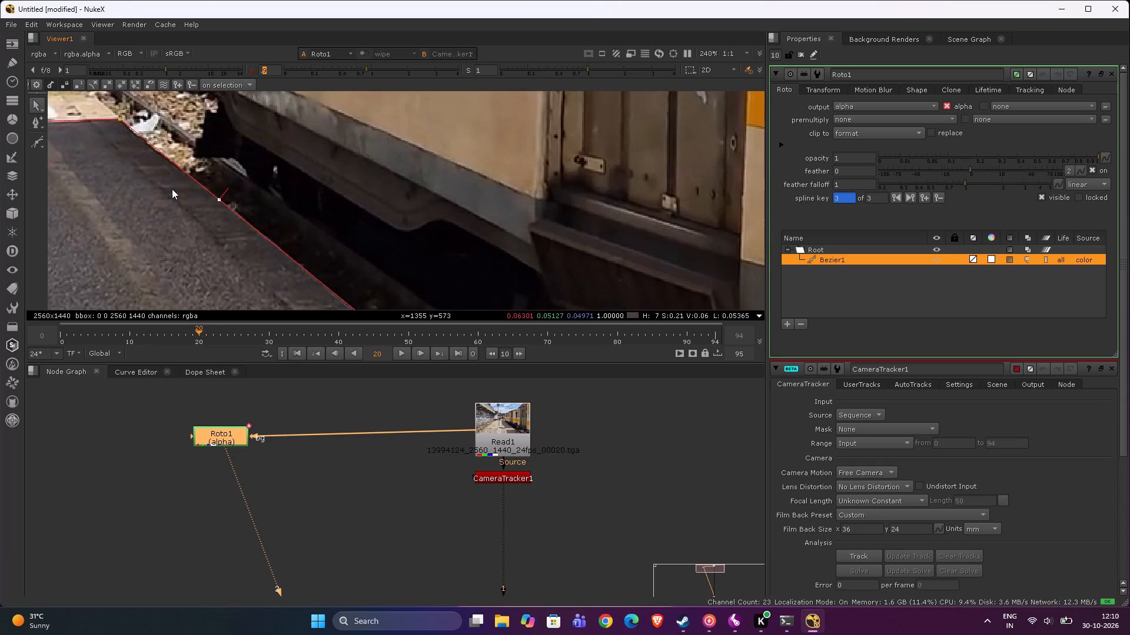
click(120, 118)
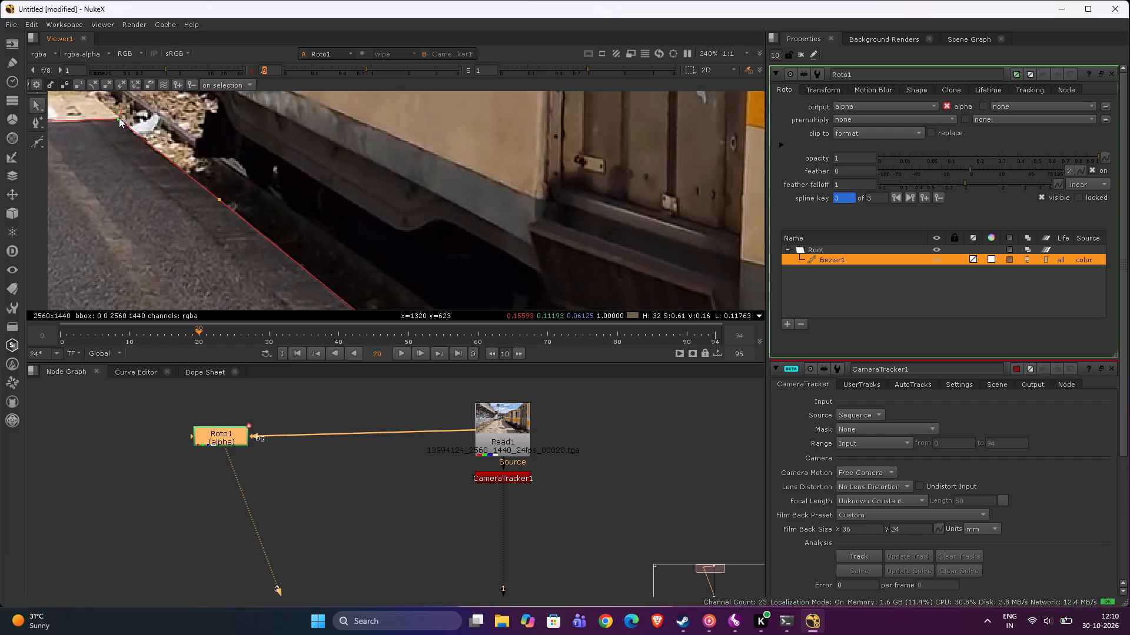
Smooth the Bezier points around the bend on the shadow's sunlit side at frame 20.
scroll(135, 152, down, 3)
middle_drag(146, 146, 175, 78)
middle_drag(171, 287, 240, 171)
drag(147, 132, 220, 186)
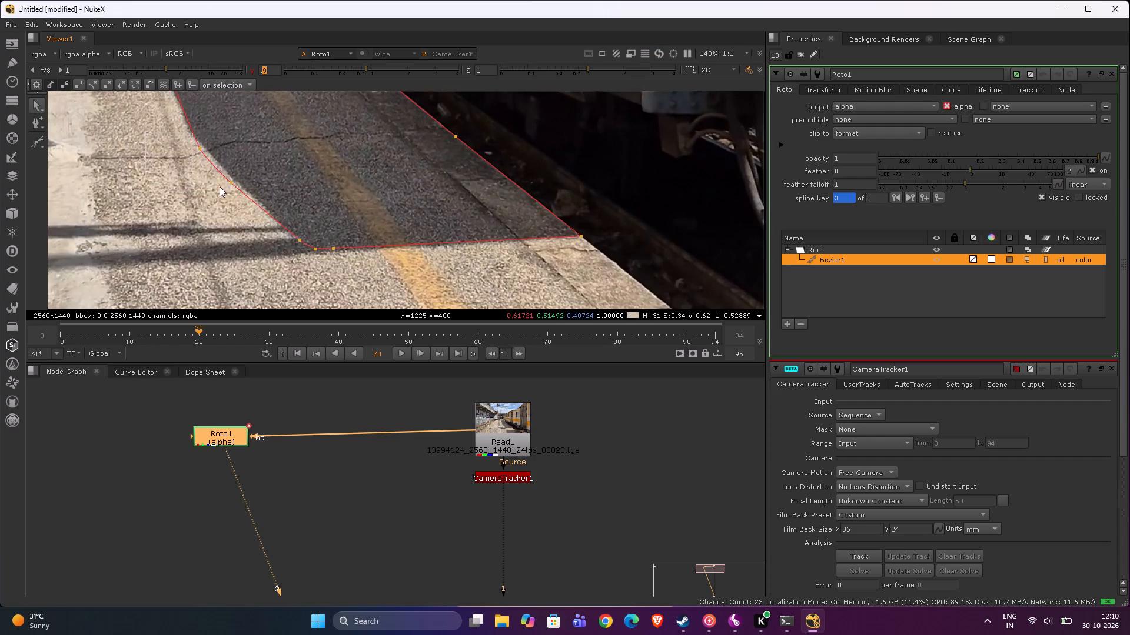
drag(220, 186, 227, 190)
key(z)
Nudge the point just below the sunlit bend onto the shadow's edge at frame 20 and smooth it.
drag(268, 181, 360, 284)
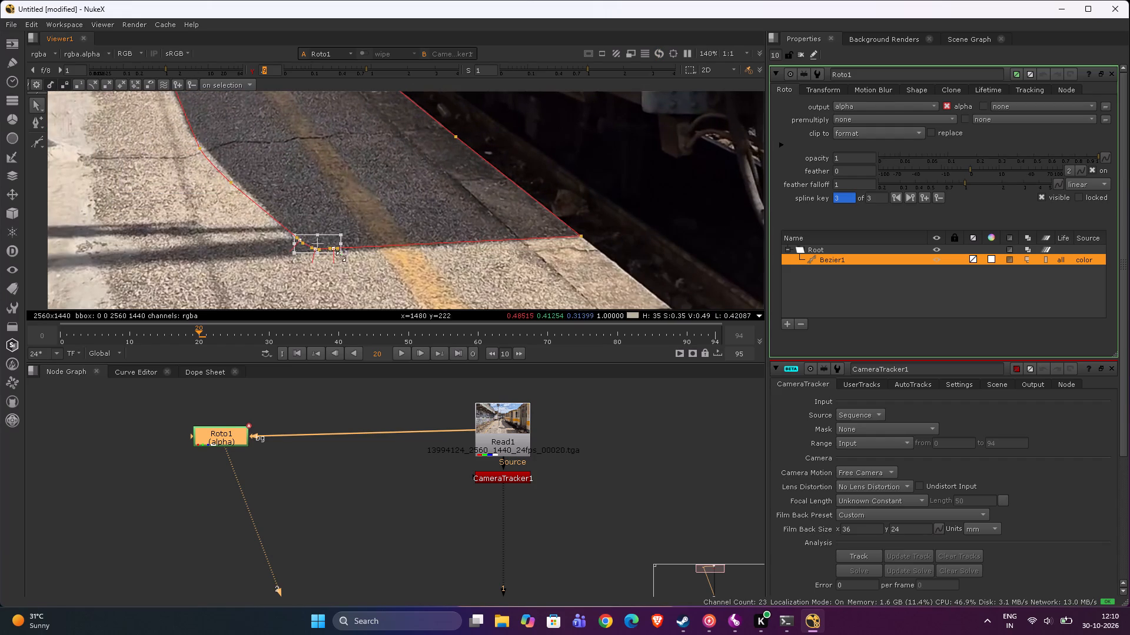
scroll(329, 243, up, 3)
click(327, 243)
middle_drag(255, 154, 380, 222)
scroll(255, 154, up, 1)
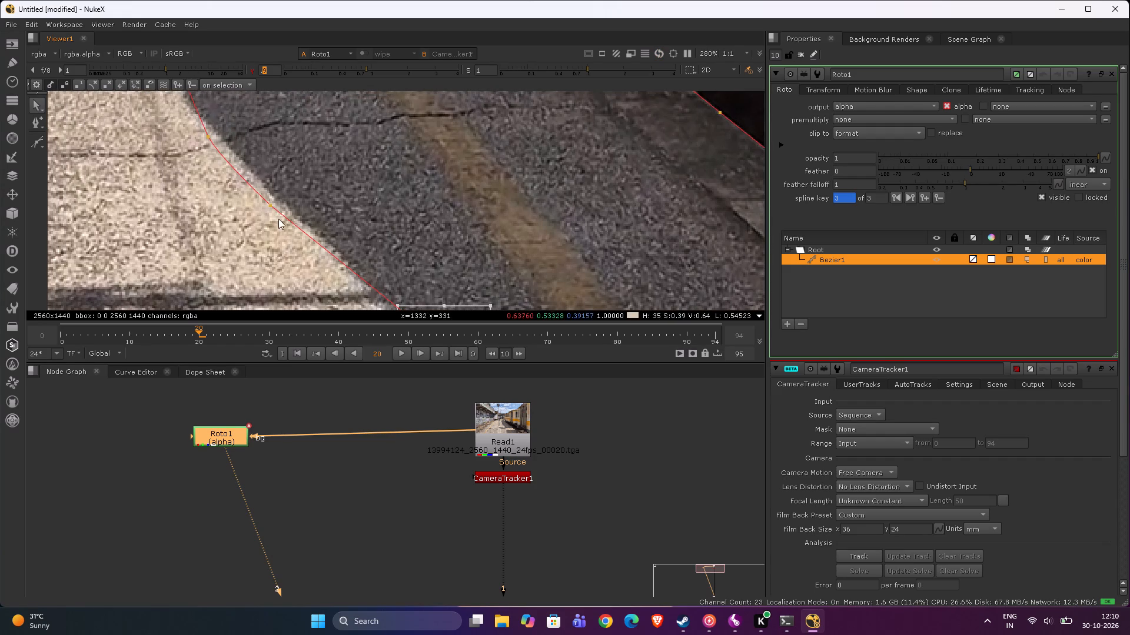
drag(274, 204, 280, 199)
key(z)
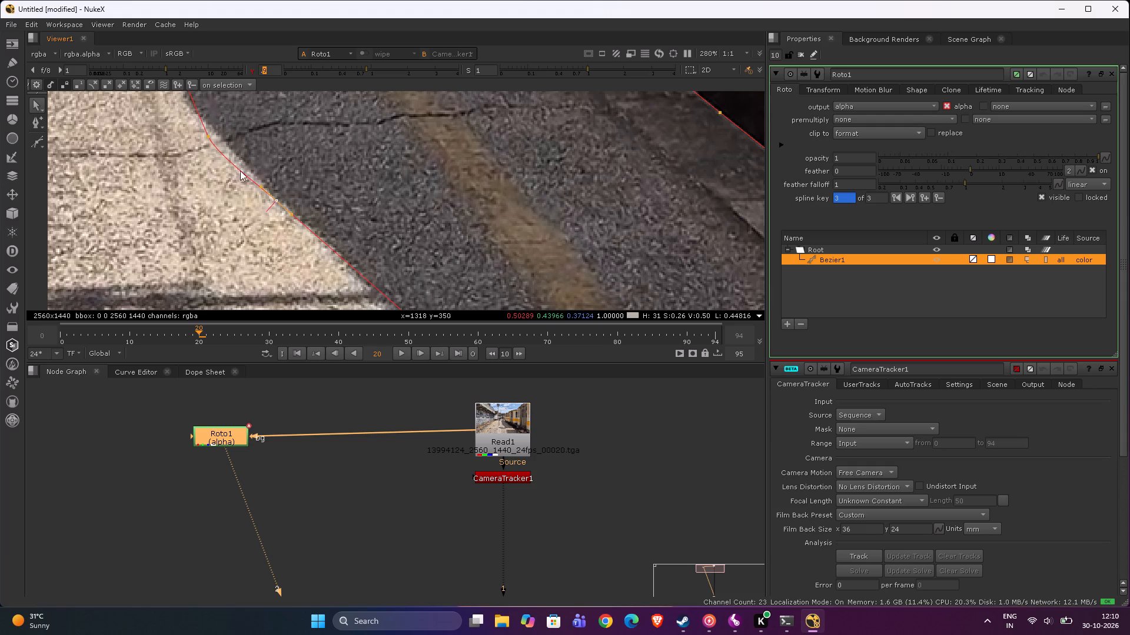
Move the bend point on the sunlit side up along the shadow's edge at frame 20 and smooth it.
middle_drag(234, 158, 281, 220)
drag(255, 192, 244, 165)
drag(254, 196, 244, 173)
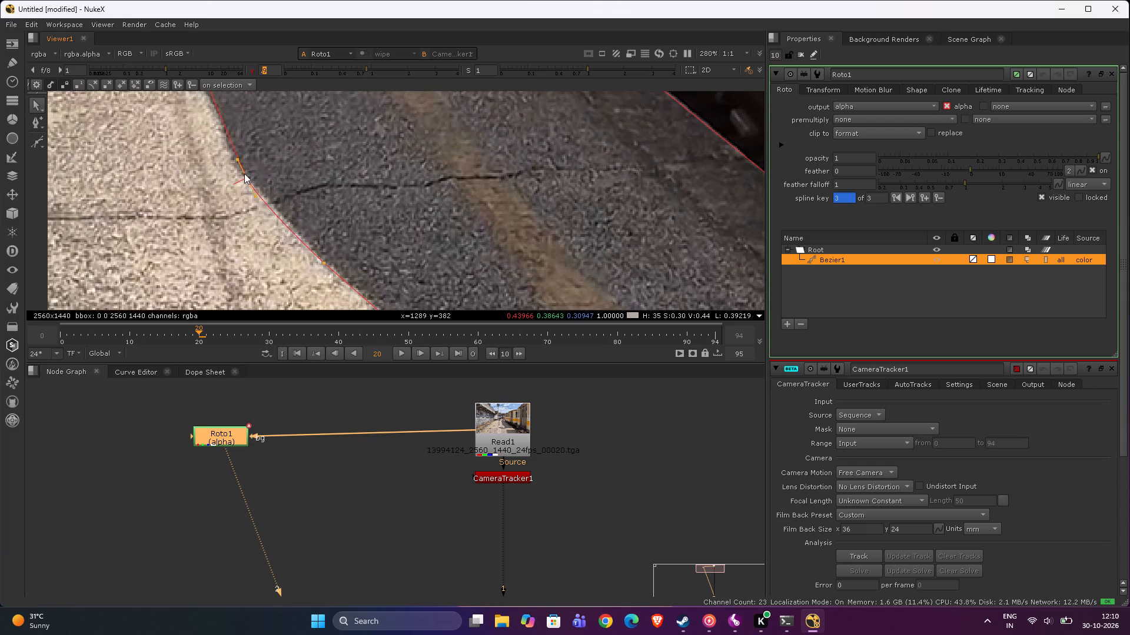
drag(244, 173, 239, 166)
key(z)
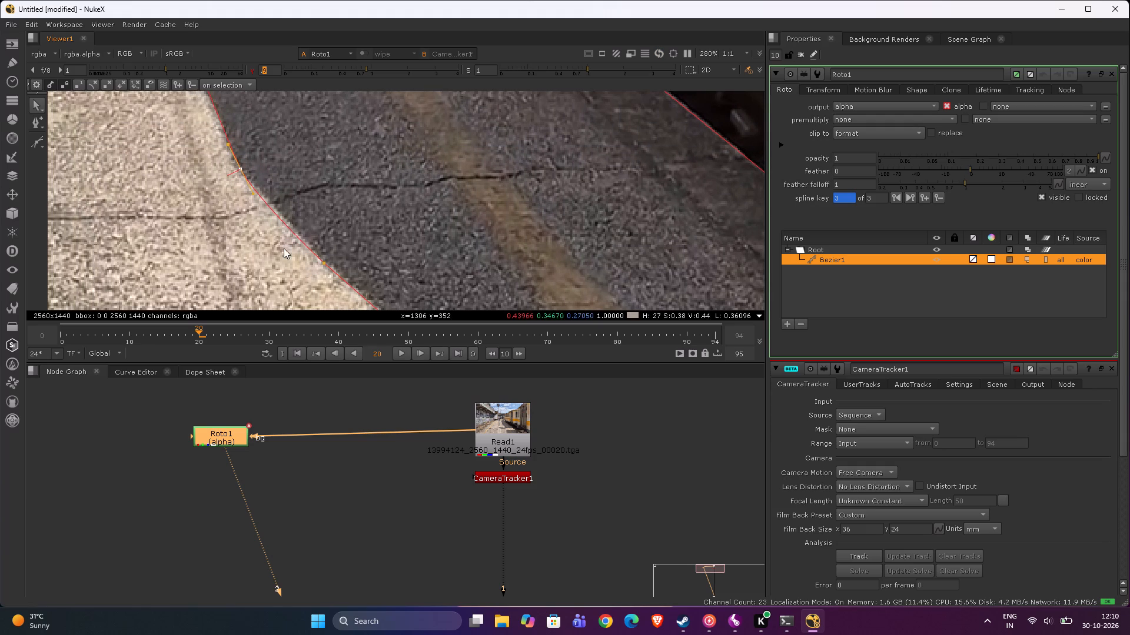
Smooth the Bezier point below the bend on the shadow's sunlit edge at frame 20.
click(321, 261)
click(308, 246)
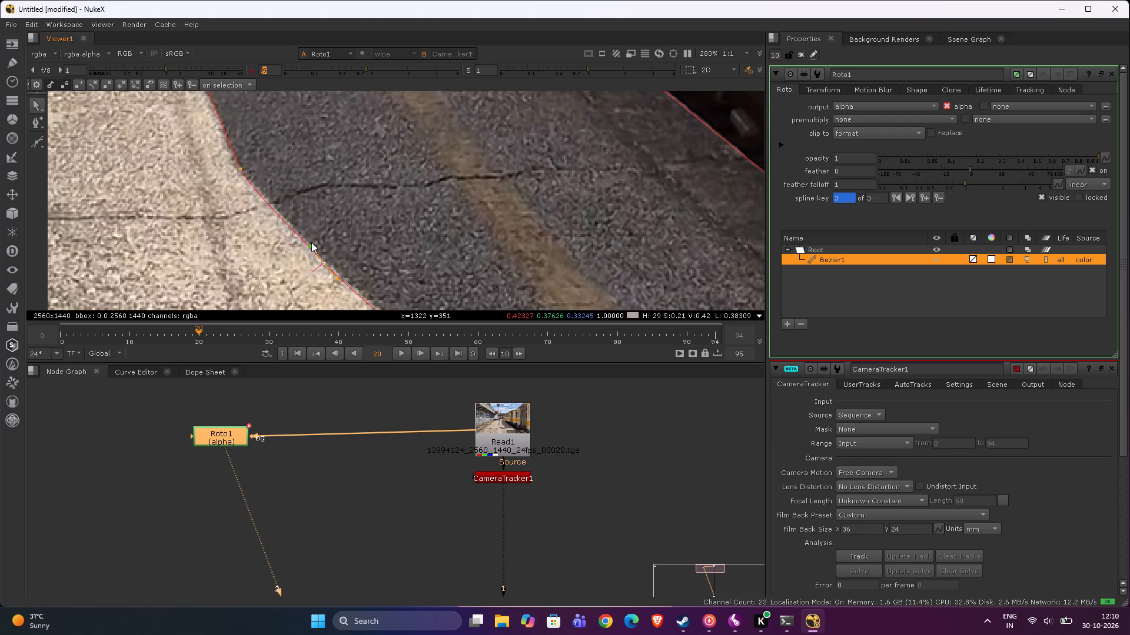
click(324, 265)
key(z)
click(326, 264)
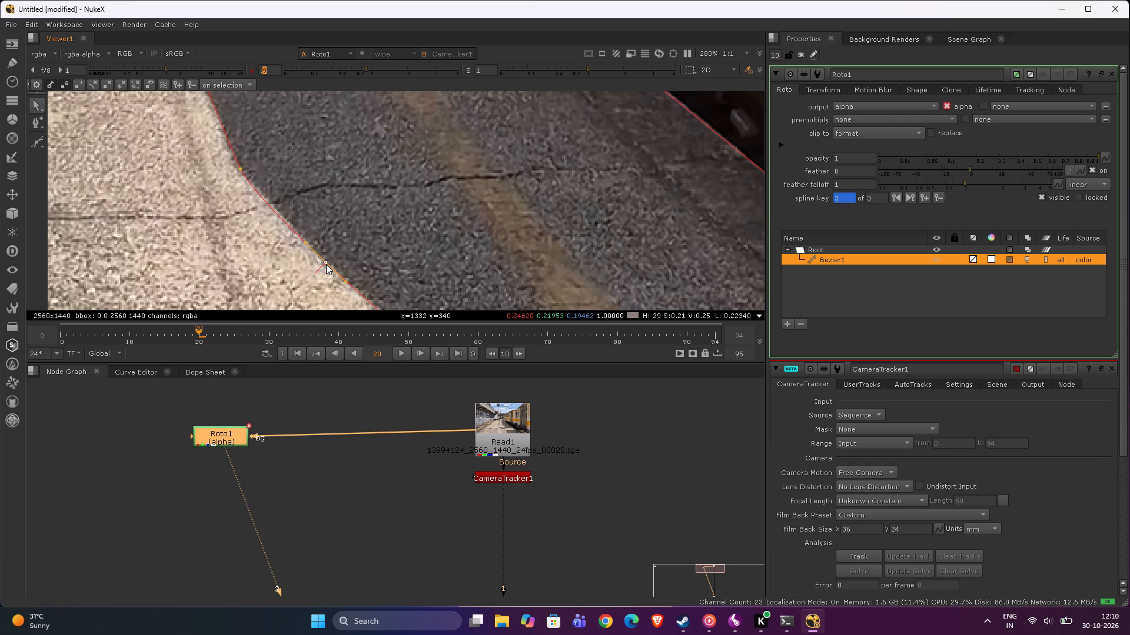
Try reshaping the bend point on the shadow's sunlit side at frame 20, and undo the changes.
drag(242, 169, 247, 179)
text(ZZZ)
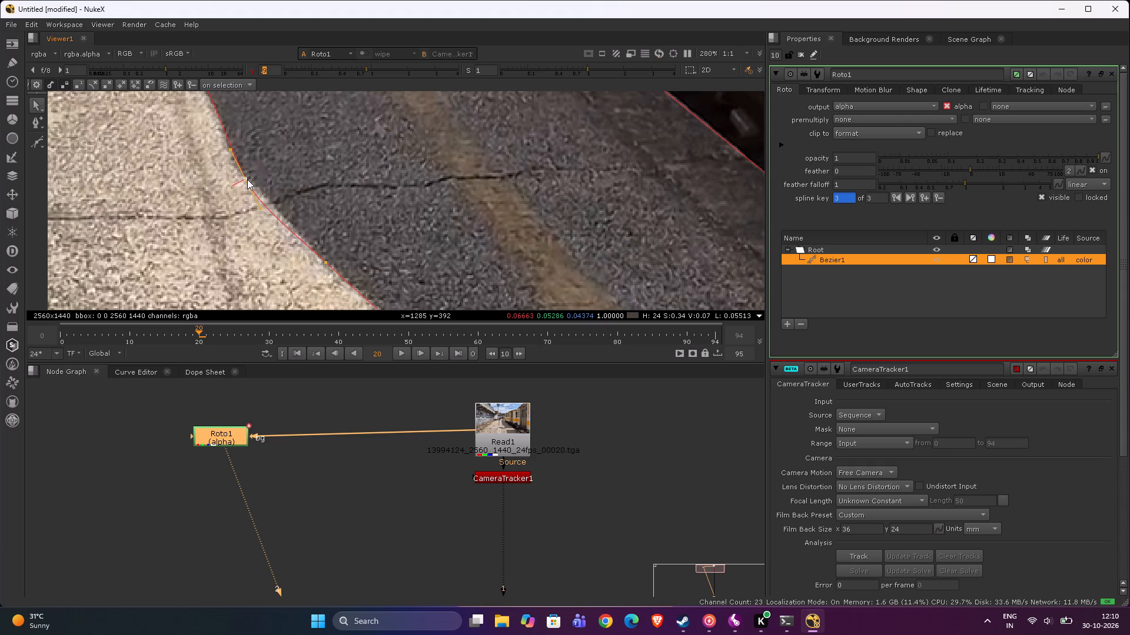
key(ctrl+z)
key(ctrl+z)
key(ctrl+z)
Refine the bend point and its tangent so the Bezier's sunlit edge follows the shadow closely at frame 20.
drag(247, 179, 249, 178)
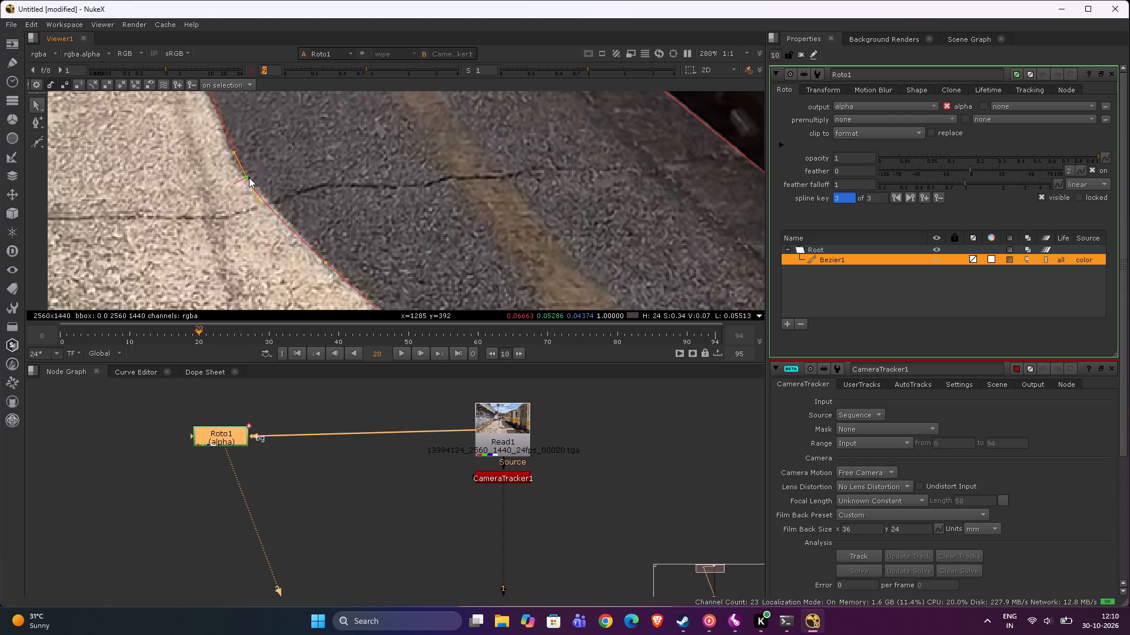
drag(249, 178, 242, 171)
middle_drag(236, 142, 288, 240)
scroll(287, 240, down, 5)
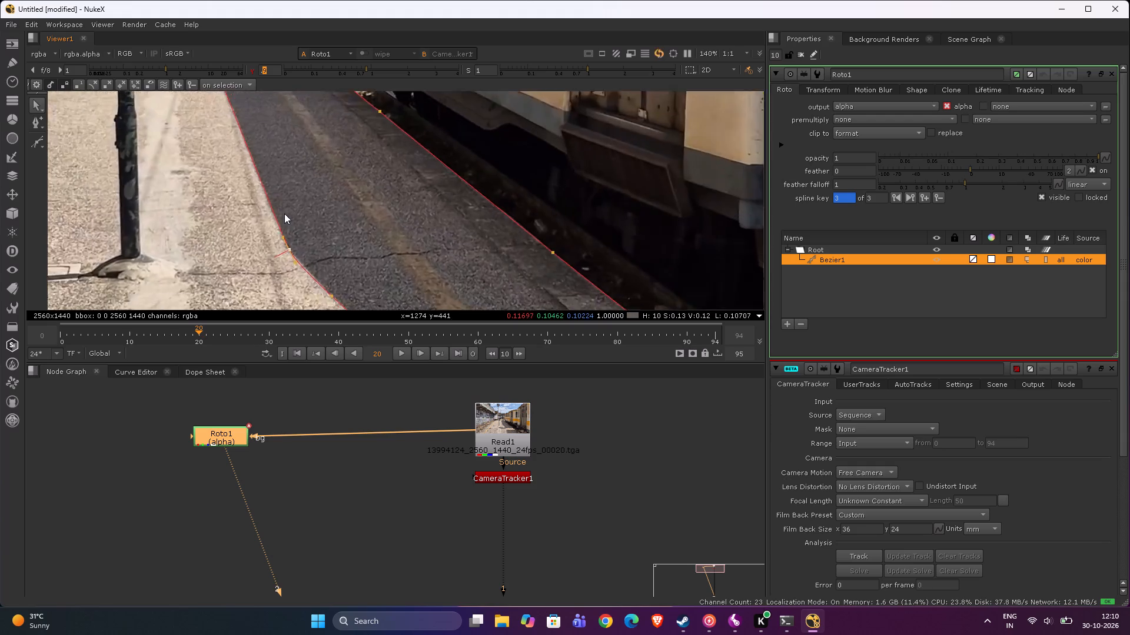
scroll(284, 213, down, 1)
scroll(299, 251, up, 6)
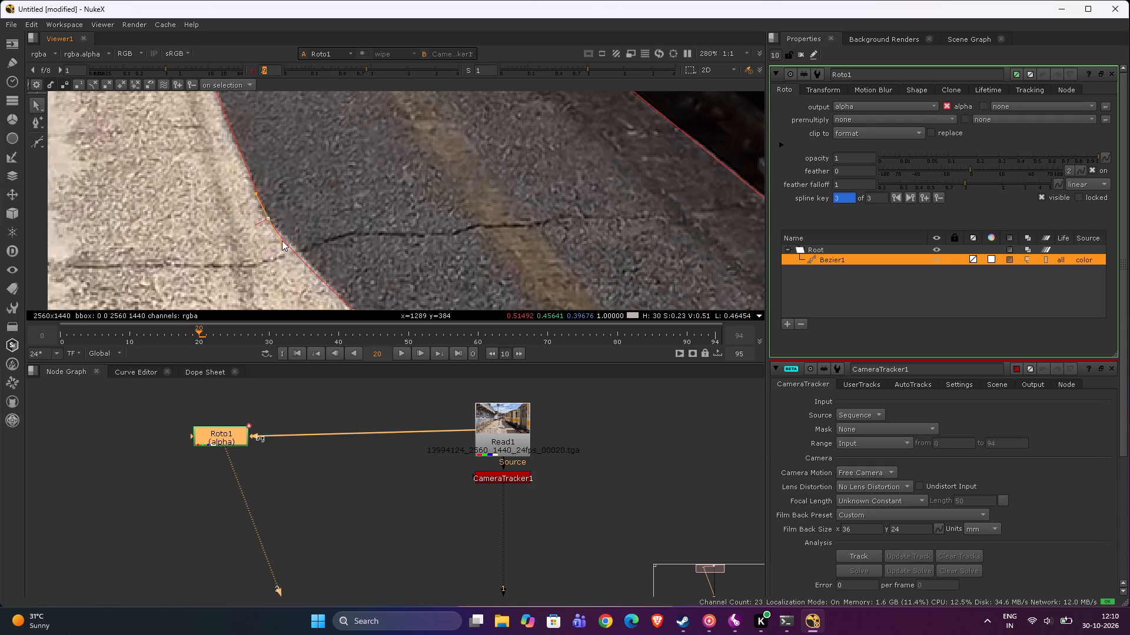
ctrl+drag(282, 240, 281, 232)
click(298, 195)
scroll(298, 203, down, 5)
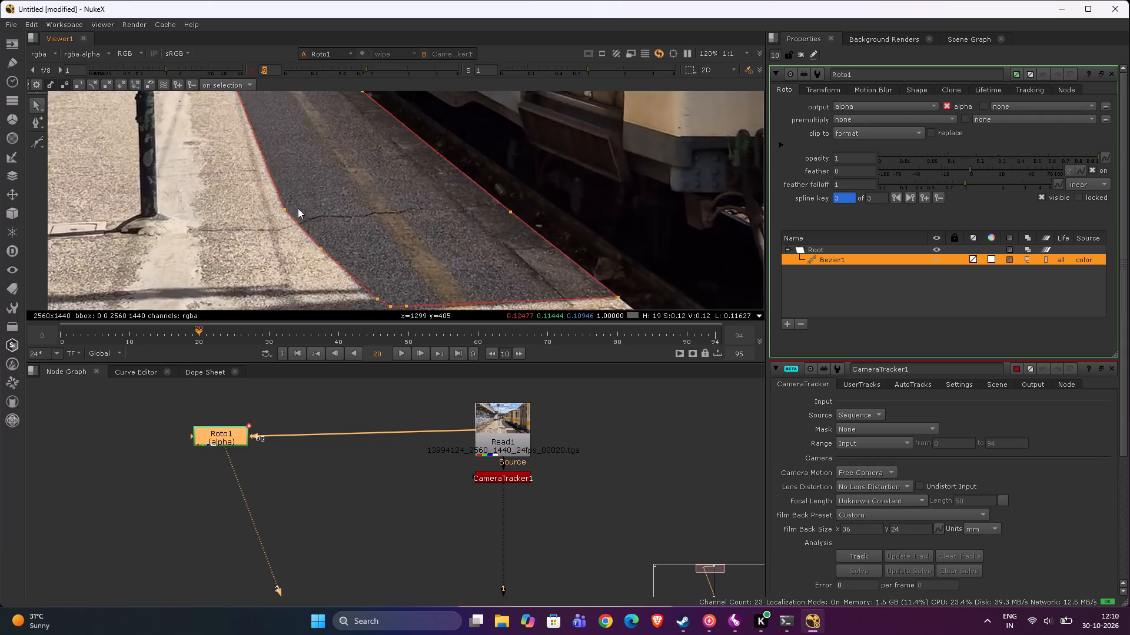
scroll(298, 208, down, 4)
Go to frame 30 and shift the whole Bezier so its far end lines up with the shadow's far end.
click(514, 349)
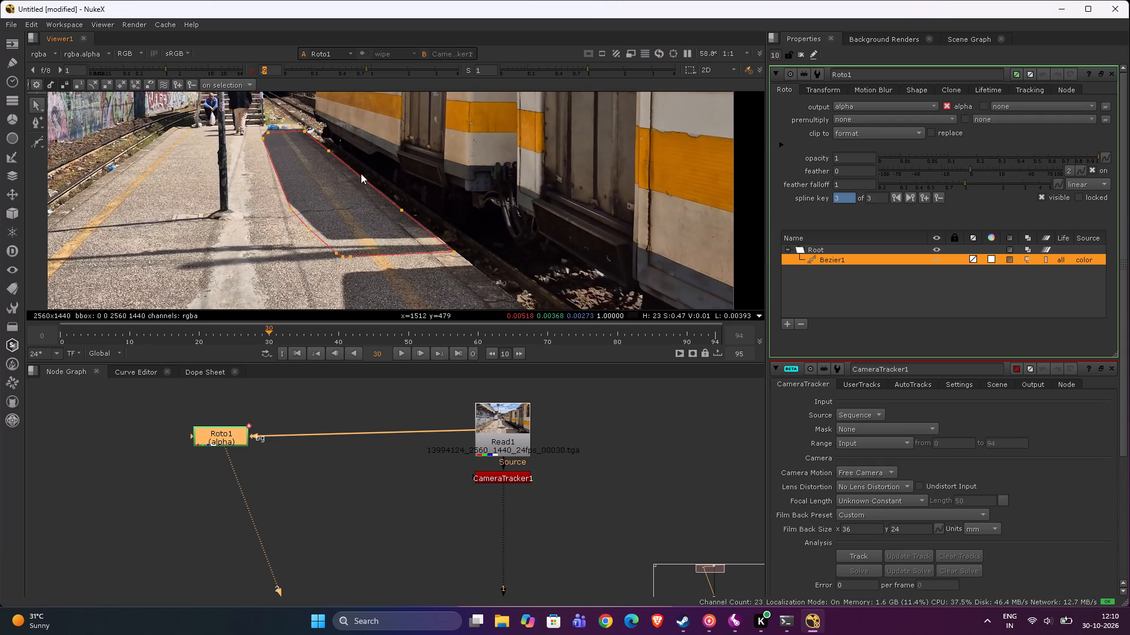
drag(242, 105, 521, 353)
scroll(289, 142, up, 5)
middle_drag(280, 135, 325, 195)
scroll(325, 196, up, 2)
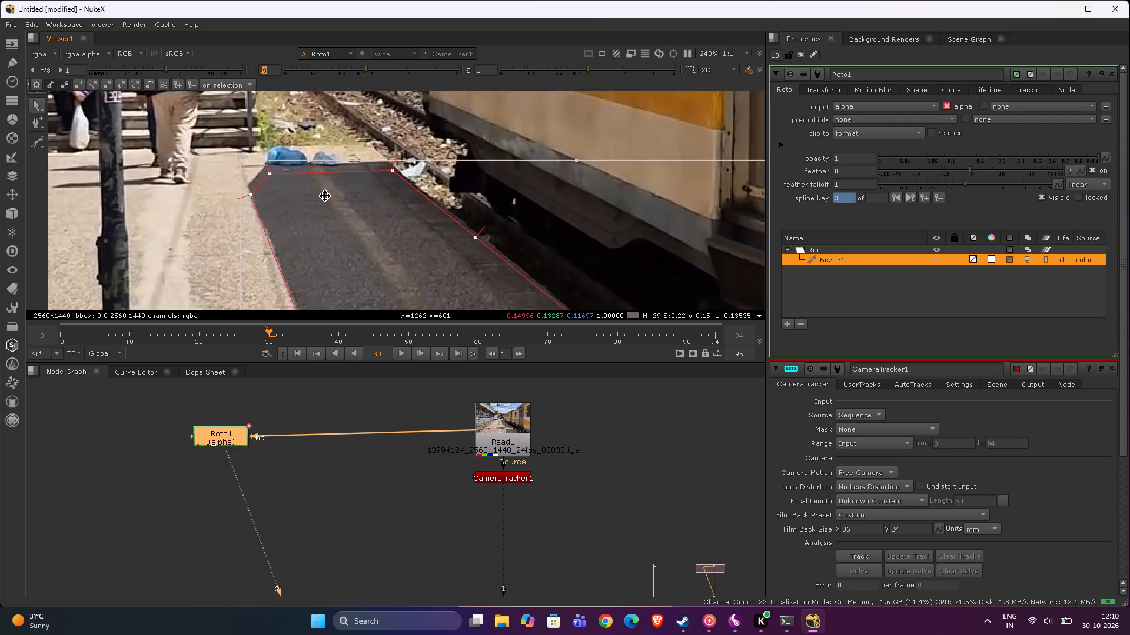
scroll(325, 196, up, 1)
drag(320, 195, 317, 183)
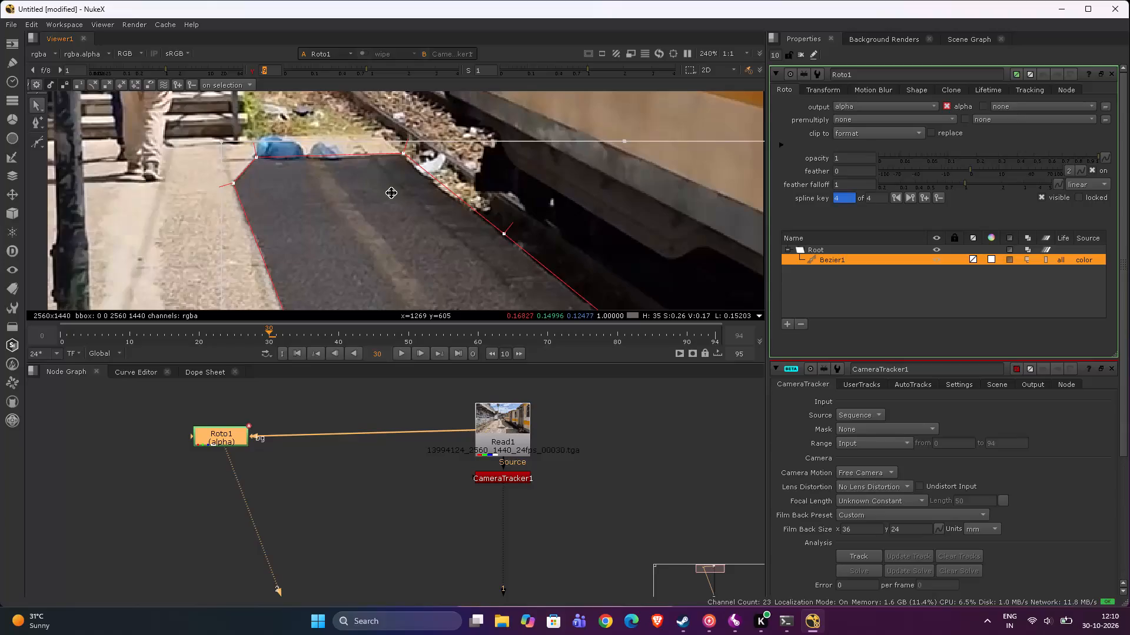
click(441, 109)
Move the Bezier's near train-side corner up along the platform edge to the shadow's corner at frame 30.
drag(534, 185, 456, 255)
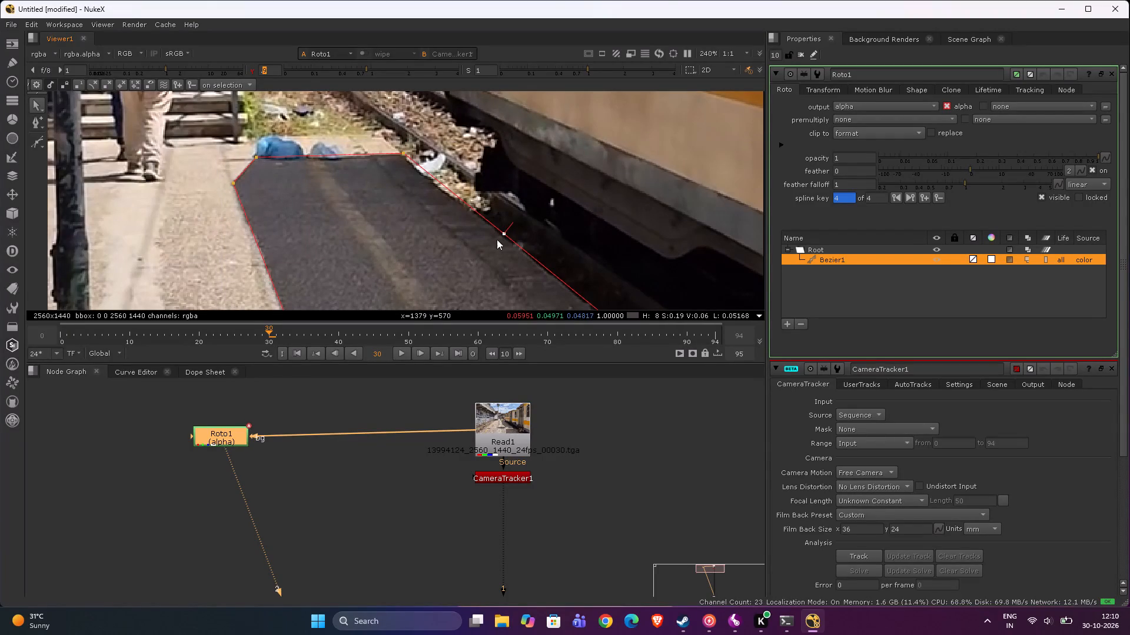
click(502, 235)
middle_drag(496, 240, 328, 69)
scroll(413, 159, down, 2)
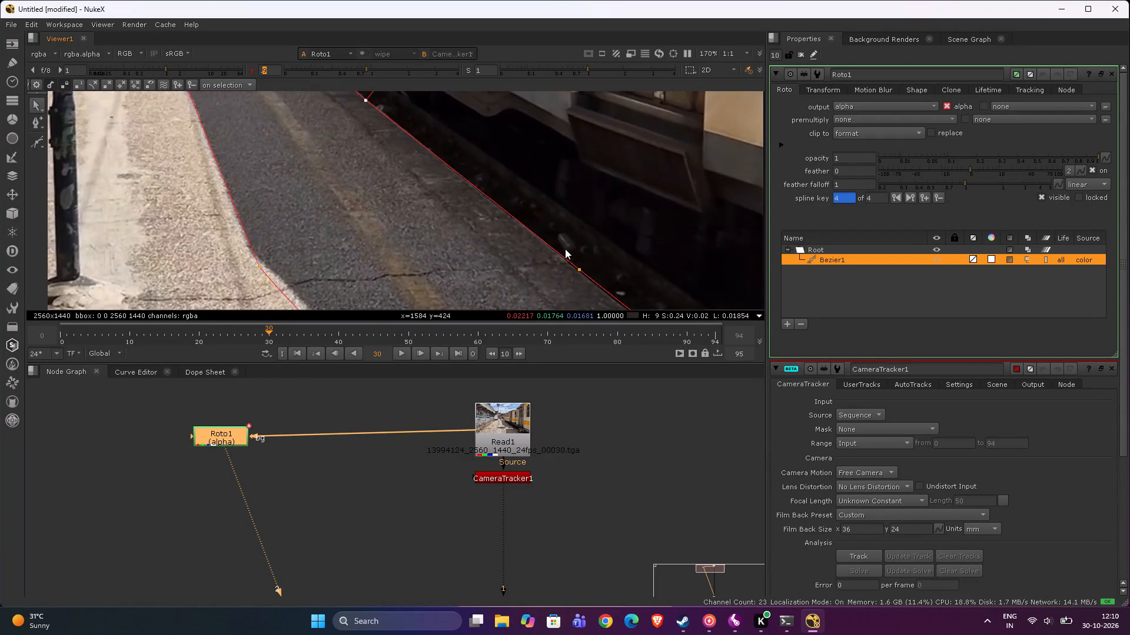
middle_drag(548, 232, 422, 115)
drag(635, 234, 543, 289)
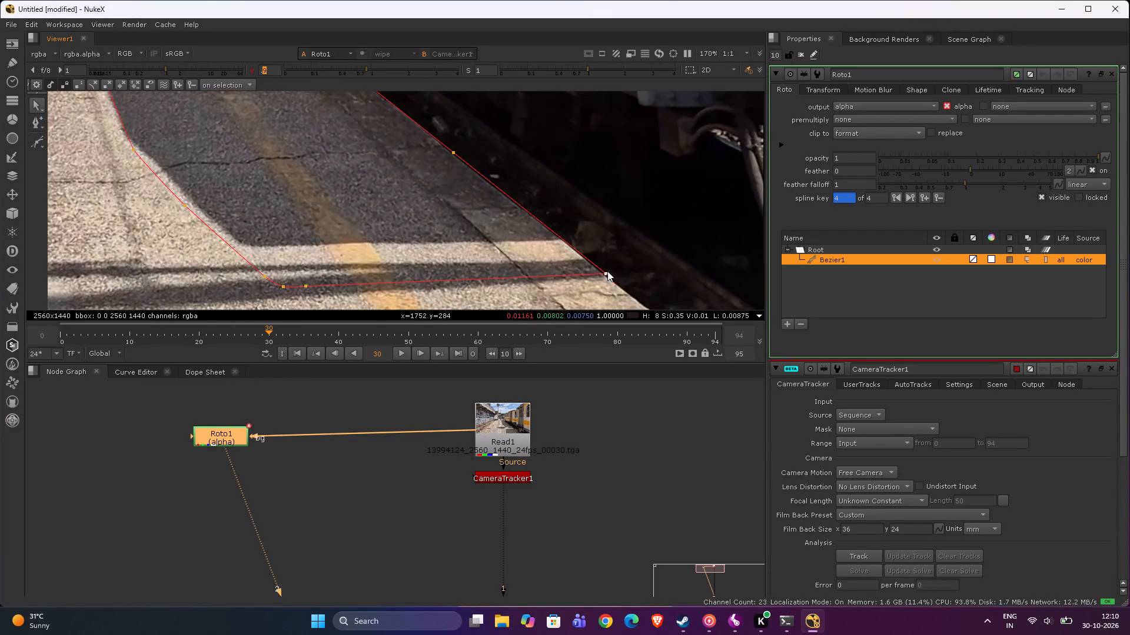
drag(597, 270, 563, 238)
drag(606, 274, 563, 243)
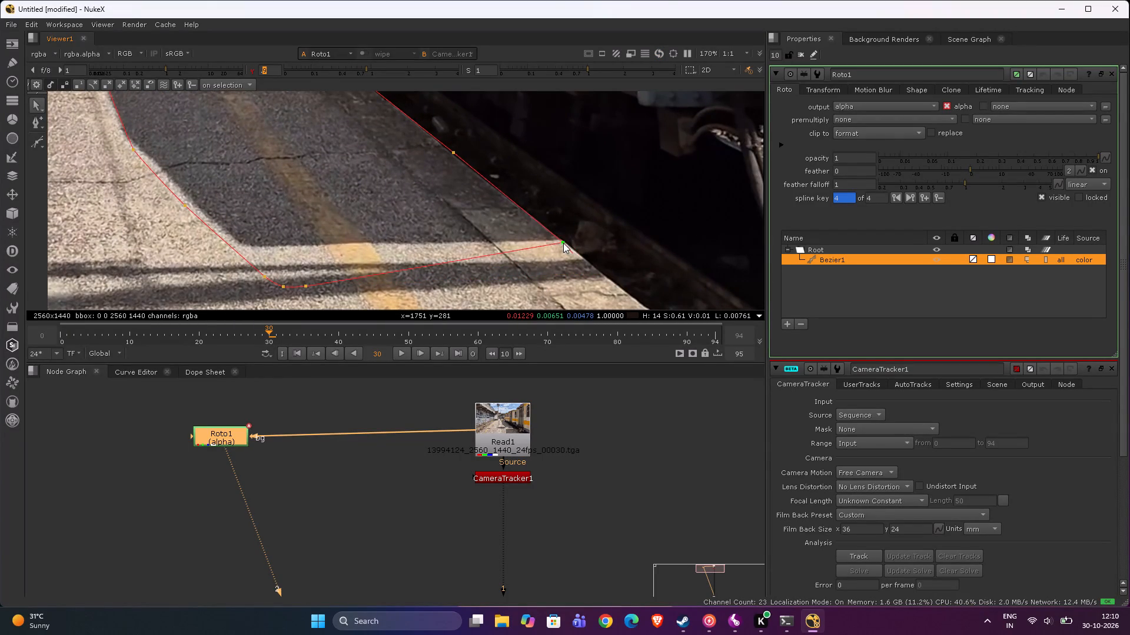
drag(563, 243, 562, 240)
Shift the sunlit-side bend and near-corner points together onto the shadow's edge at frame 30.
scroll(460, 242, down, 5)
middle_drag(325, 205, 325, 209)
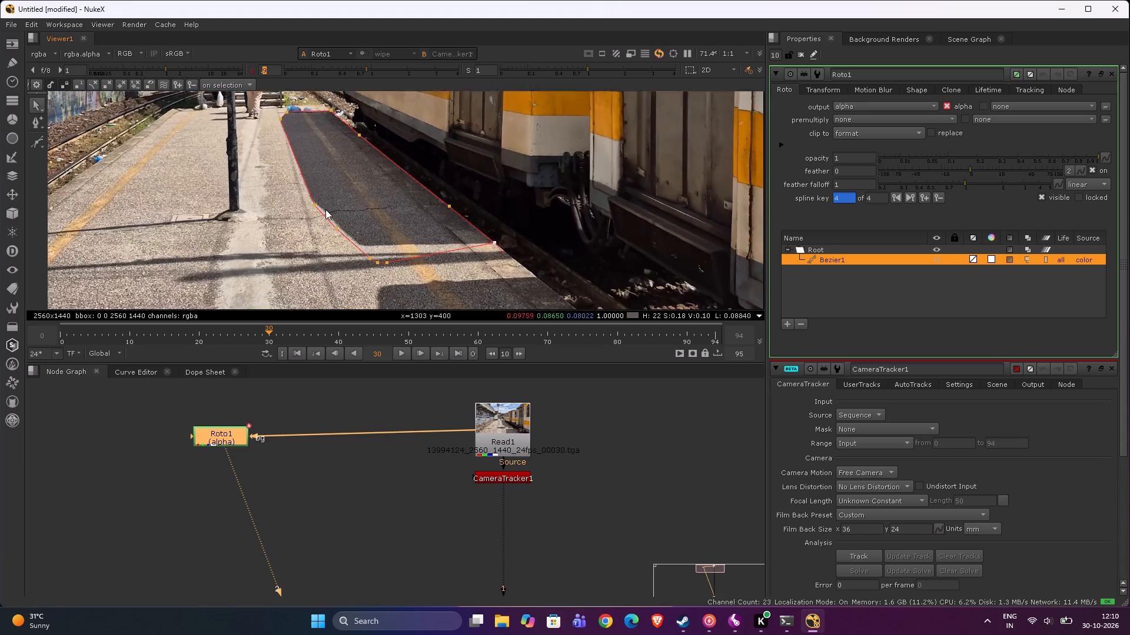
middle_drag(325, 209, 325, 200)
drag(281, 176, 445, 293)
scroll(340, 210, up, 3)
drag(338, 215, 338, 209)
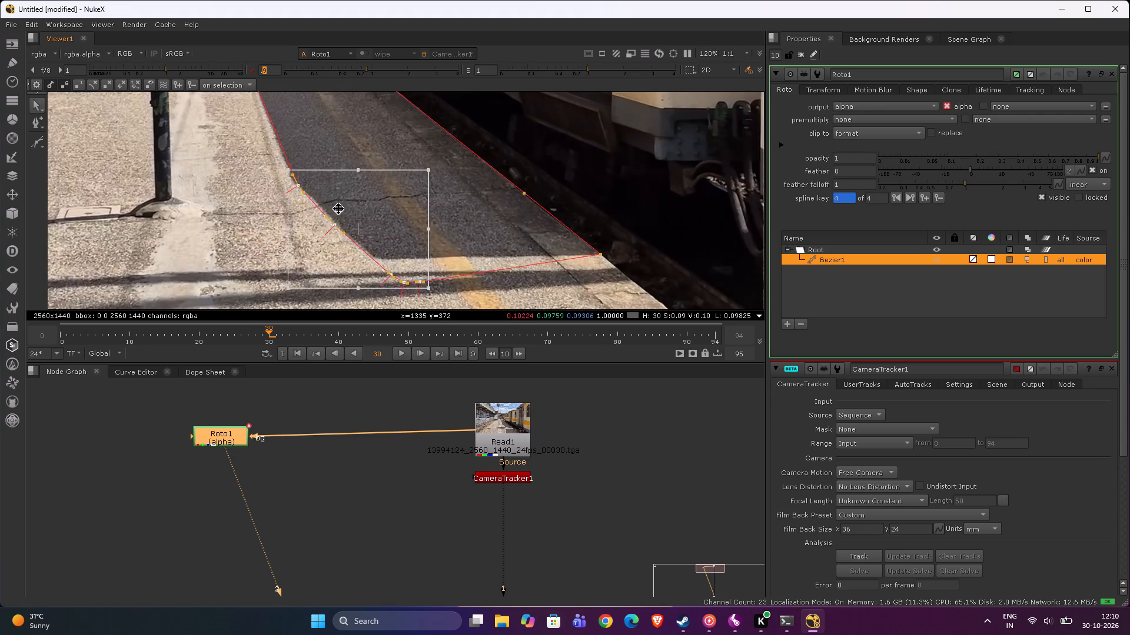
drag(338, 209, 334, 206)
click(230, 159)
Move the near sunlit corner points onto the shadow's near corner at frame 30 and nudge the point below the bend.
drag(330, 189, 433, 300)
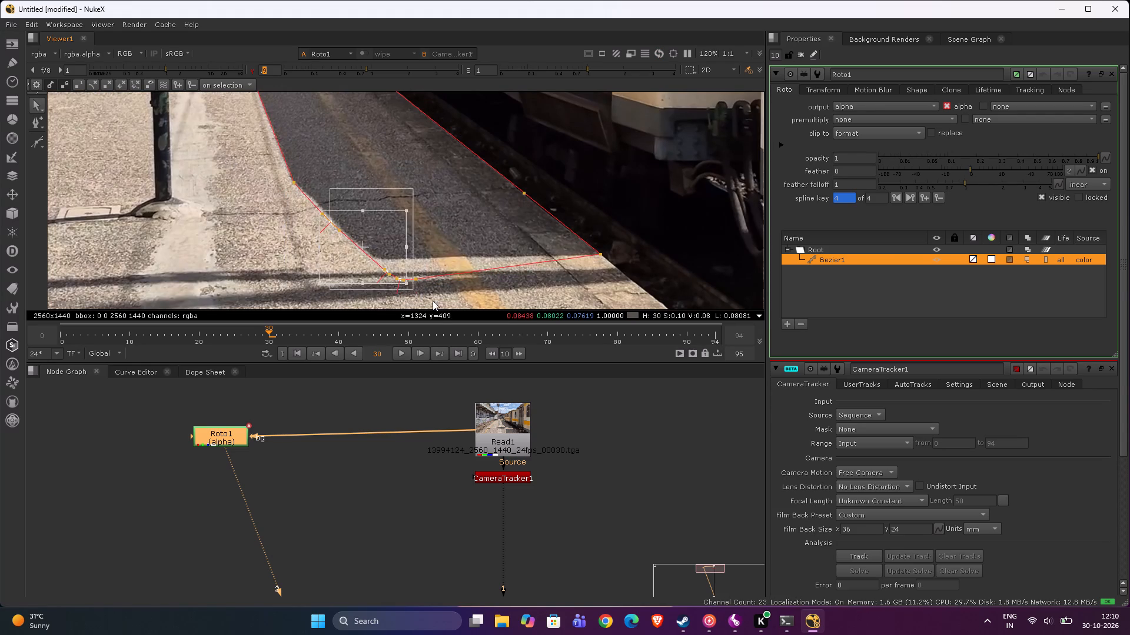
drag(433, 300, 448, 308)
drag(404, 252, 383, 232)
click(397, 165)
drag(310, 203, 316, 203)
Examine how closely the Bezier follows the shadow around the sunlit-side bend at frame 30.
click(337, 171)
click(295, 182)
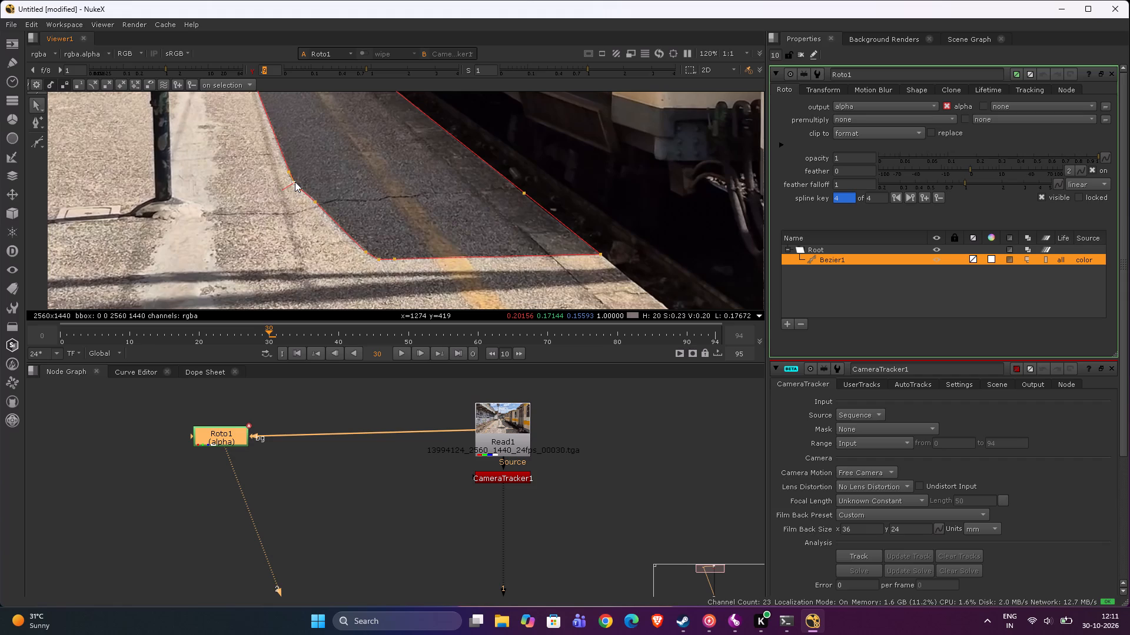
scroll(277, 164, up, 8)
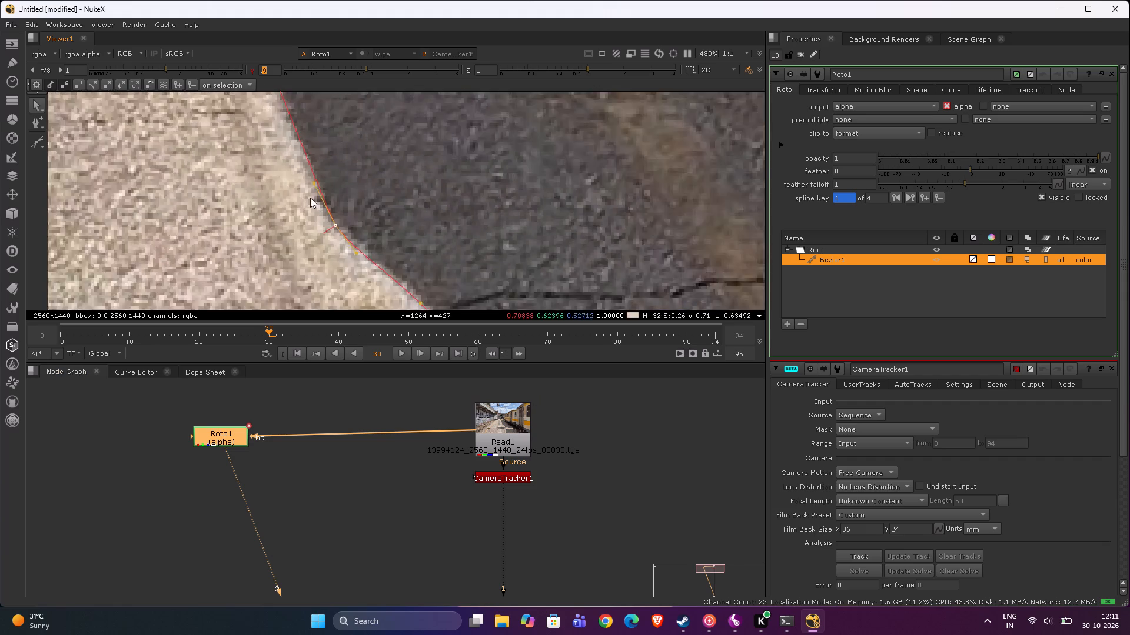
scroll(310, 198, up, 2)
scroll(354, 235, down, 3)
click(366, 259)
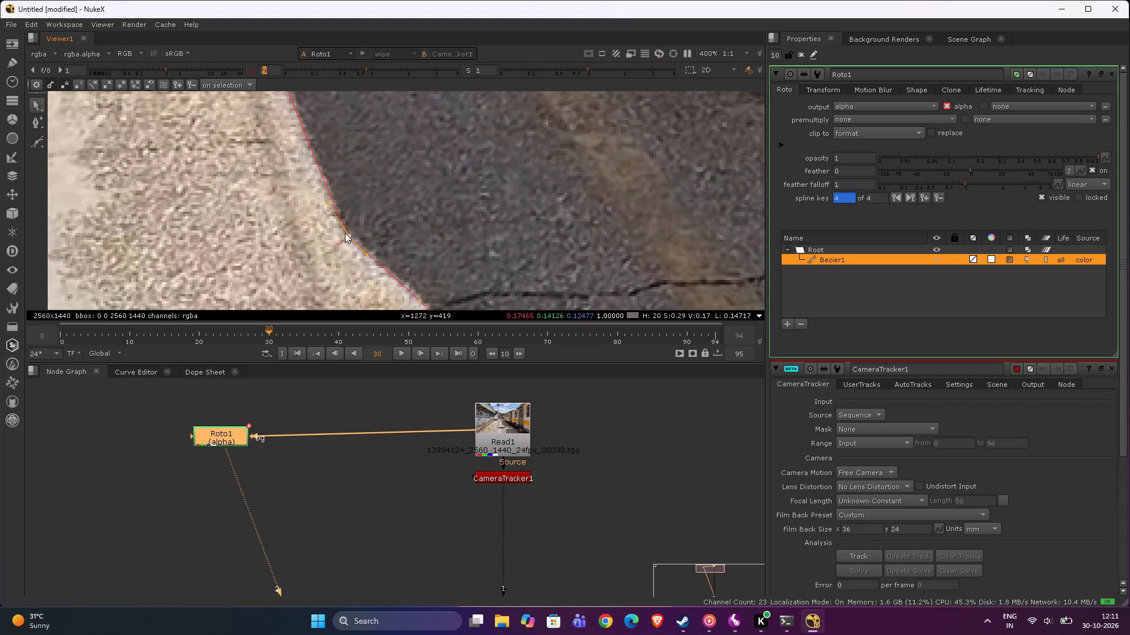
click(345, 236)
click(246, 155)
scroll(288, 164, down, 8)
middle_drag(293, 167, 294, 207)
scroll(294, 208, down, 1)
middle_drag(298, 160, 298, 169)
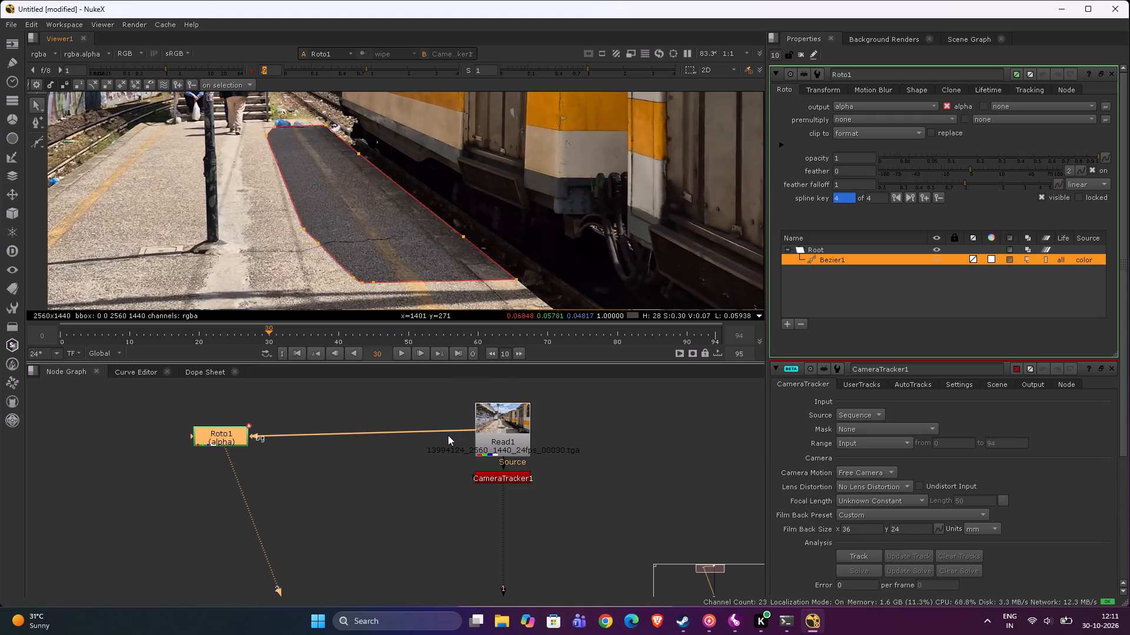
Close the CameraTracker1 properties so that only Roto1's remain open, and deselect the Roto1 node.
triple_click(231, 436)
click(231, 435)
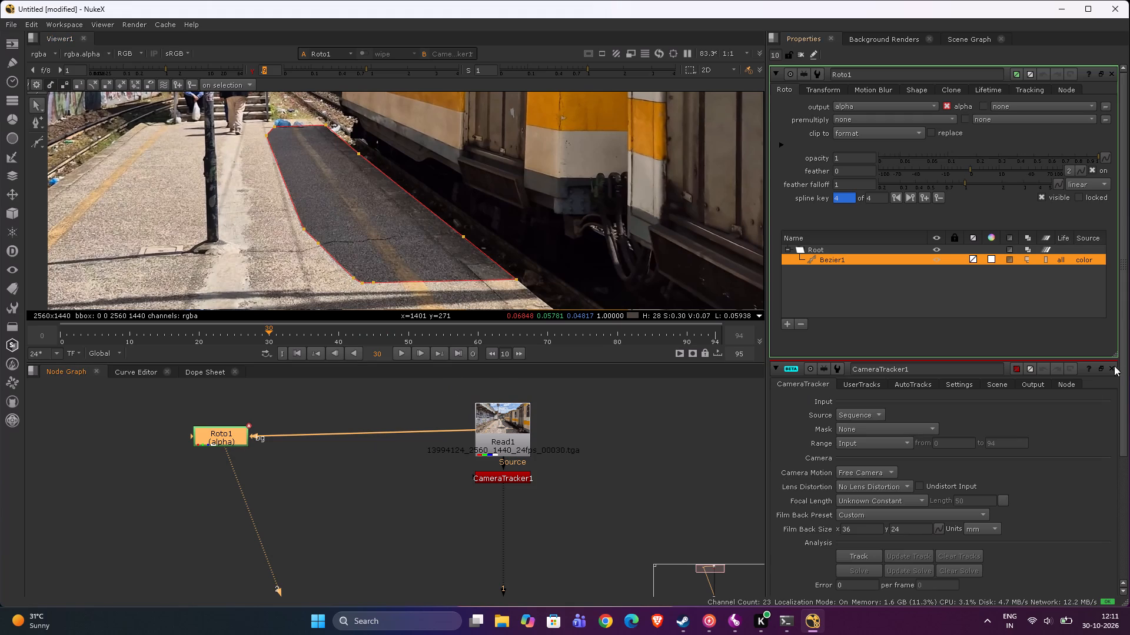
click(1111, 368)
click(140, 445)
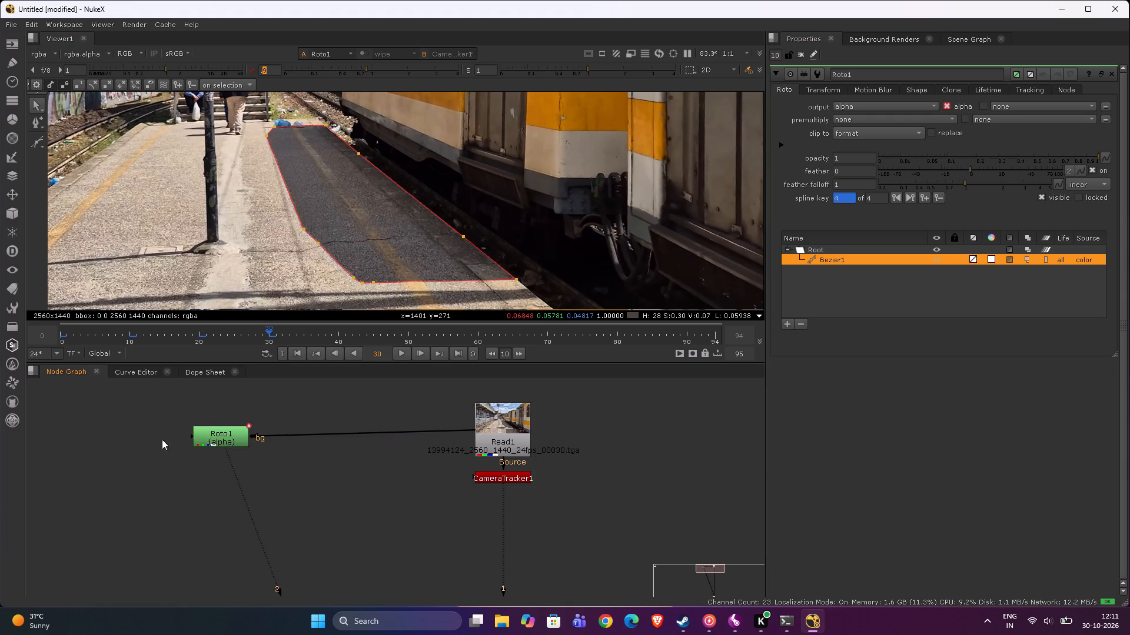
Go to frame 40 and shift the whole Bezier slightly up to match the shadow's far end.
click(523, 354)
scroll(361, 209, down, 1)
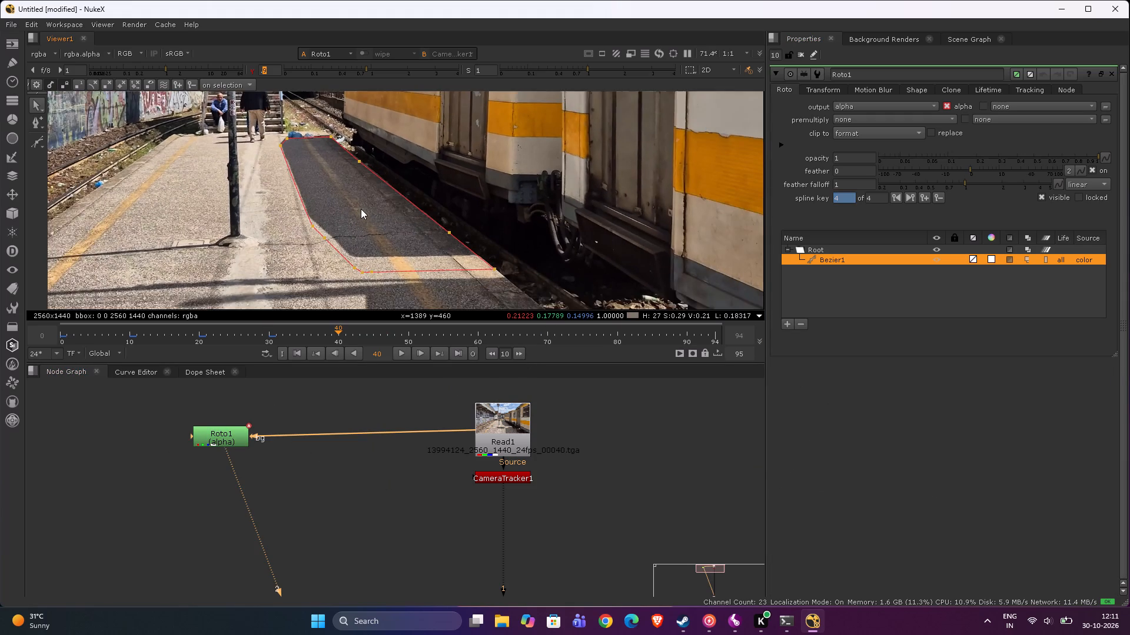
middle_drag(361, 209, 361, 220)
drag(252, 129, 504, 347)
scroll(321, 162, up, 5)
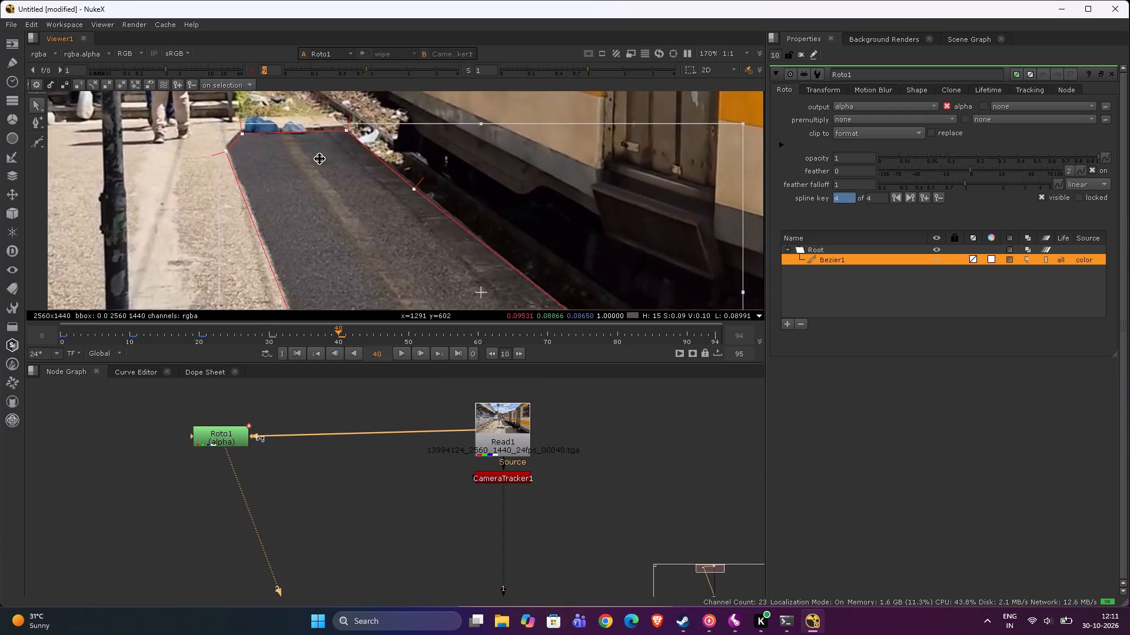
scroll(303, 151, up, 1)
drag(296, 145, 297, 140)
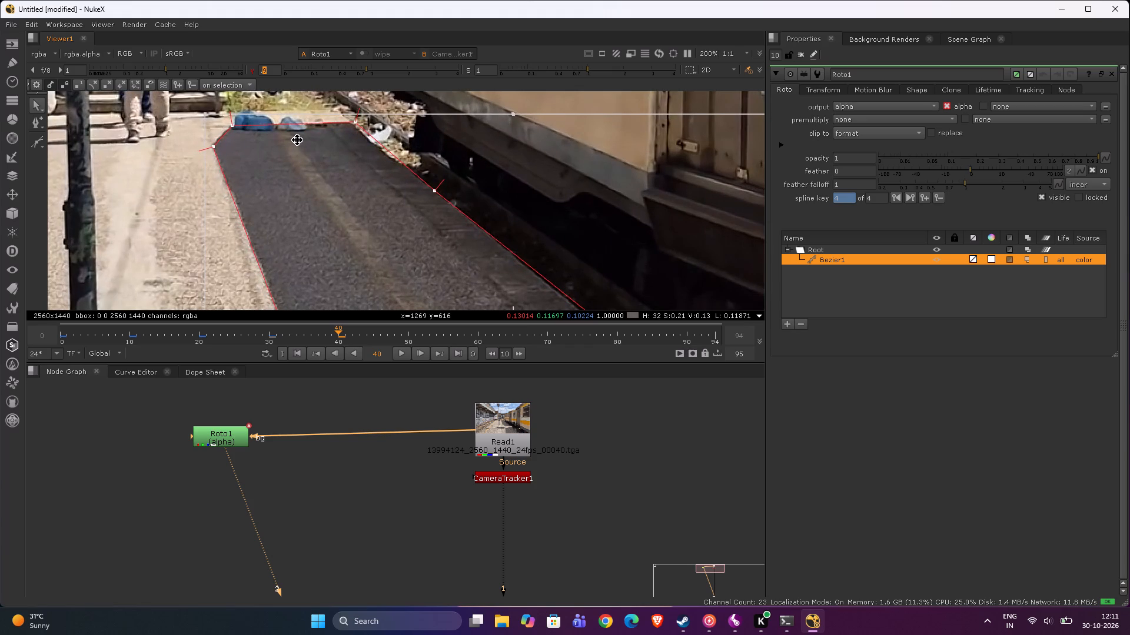
drag(297, 140, 297, 139)
click(365, 92)
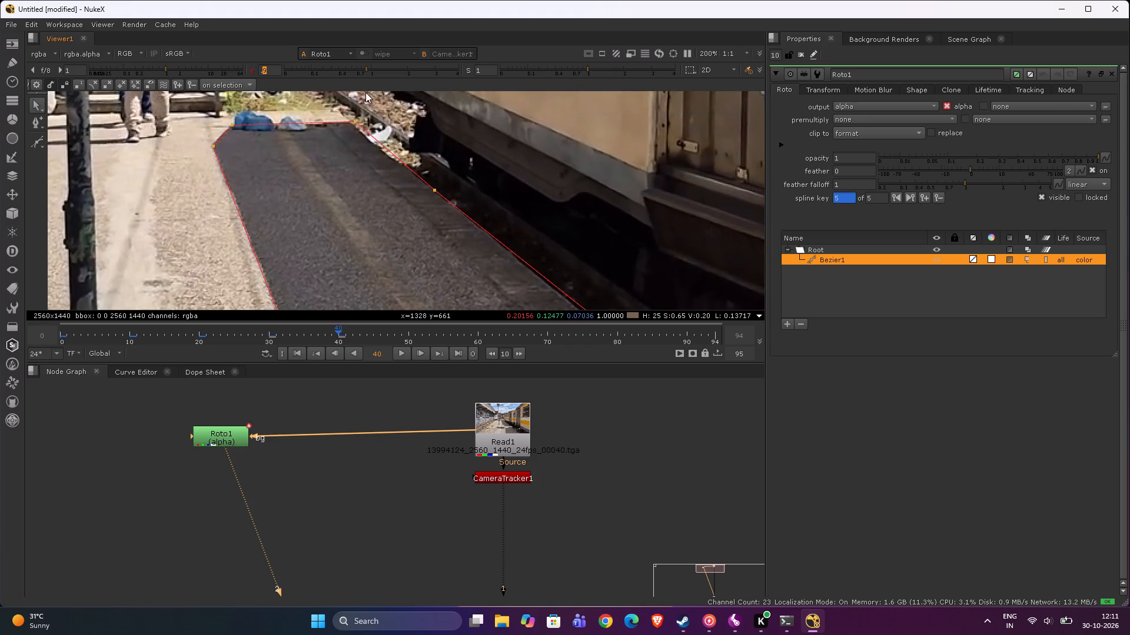
Move the Bezier's far train-side corner slightly inward to the platform's edge at frame 40.
drag(358, 101, 356, 169)
scroll(350, 112, up, 1)
drag(343, 96, 474, 244)
scroll(384, 147, up, 4)
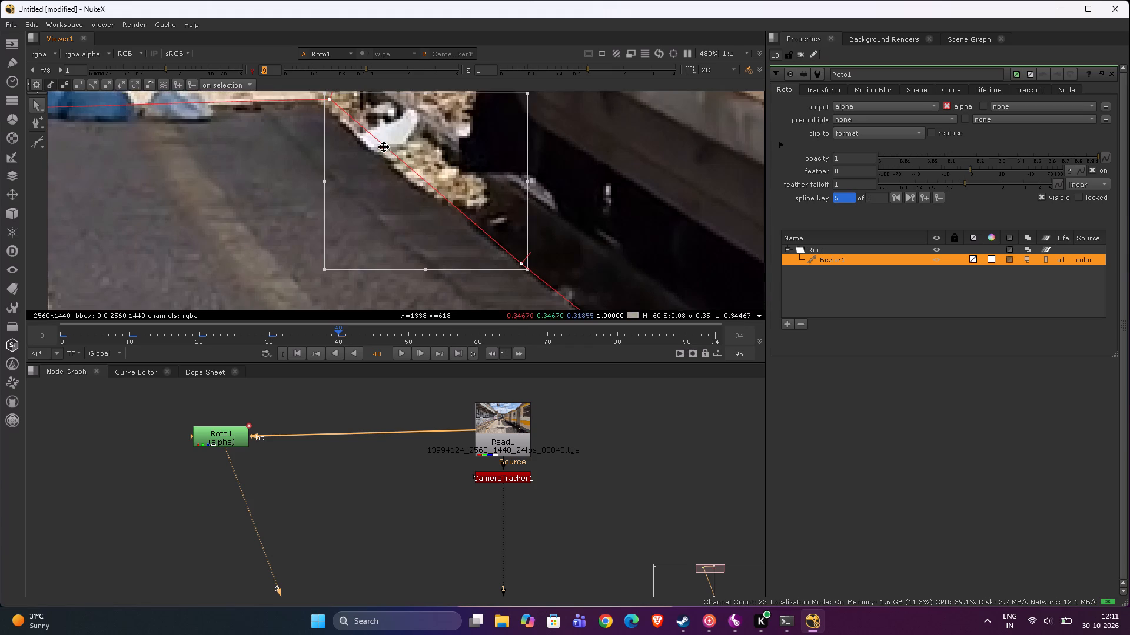
click(382, 161)
middle_drag(311, 145, 310, 194)
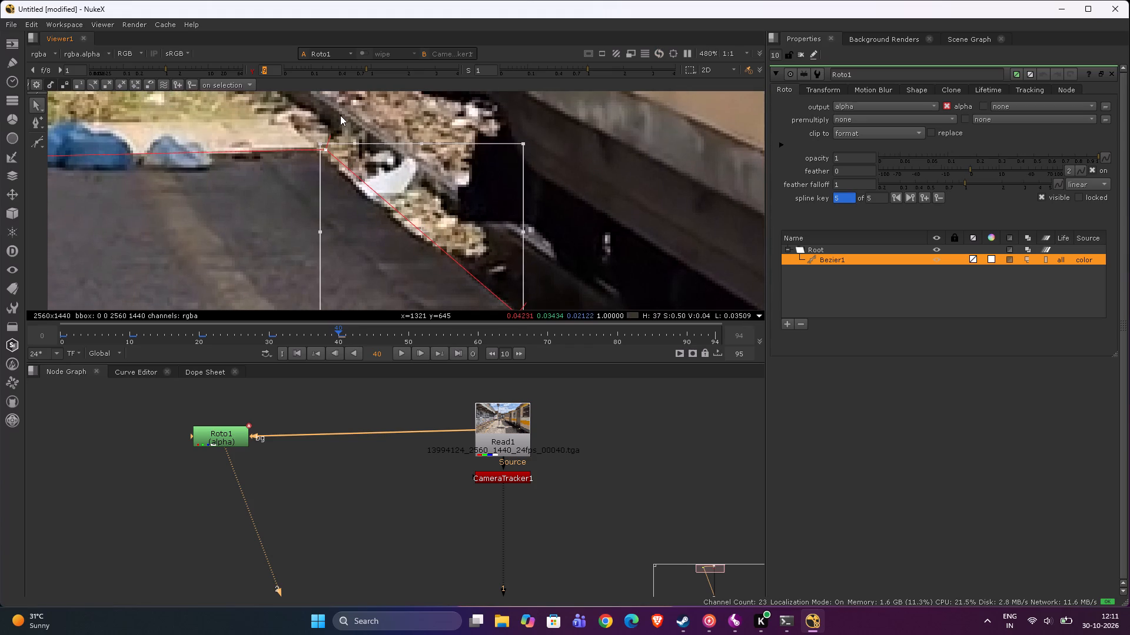
drag(351, 113, 305, 164)
drag(321, 148, 312, 148)
scroll(304, 191, down, 5)
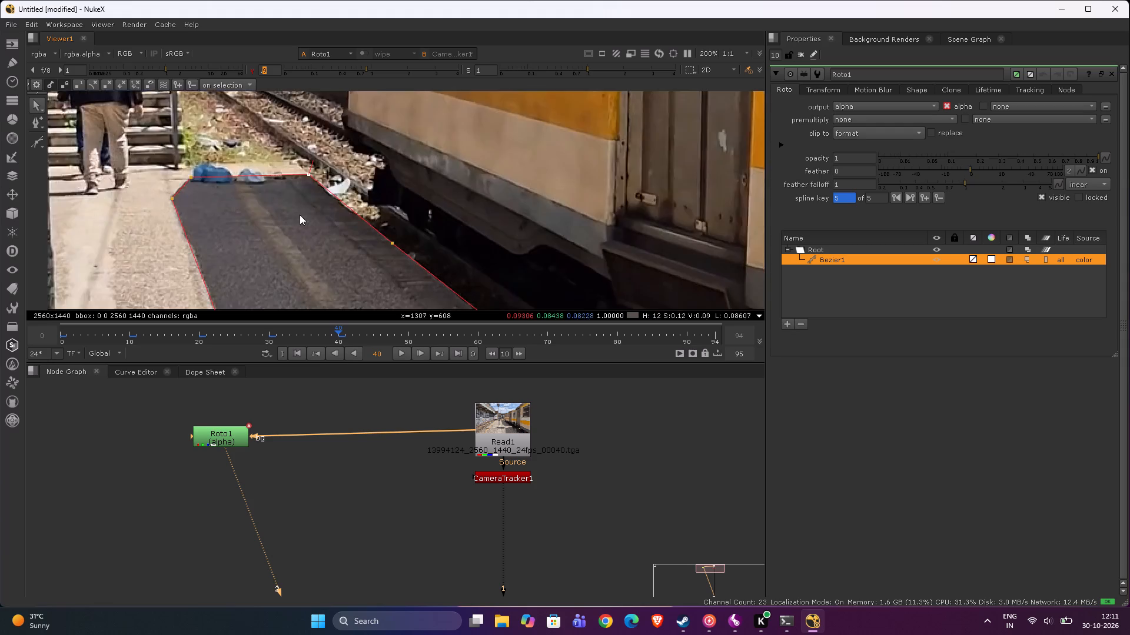
Shift all the near-end Bezier points together so they meet the shadow's near edge at frame 40.
middle_drag(288, 269, 300, 69)
middle_drag(288, 199, 284, 161)
drag(192, 149, 510, 376)
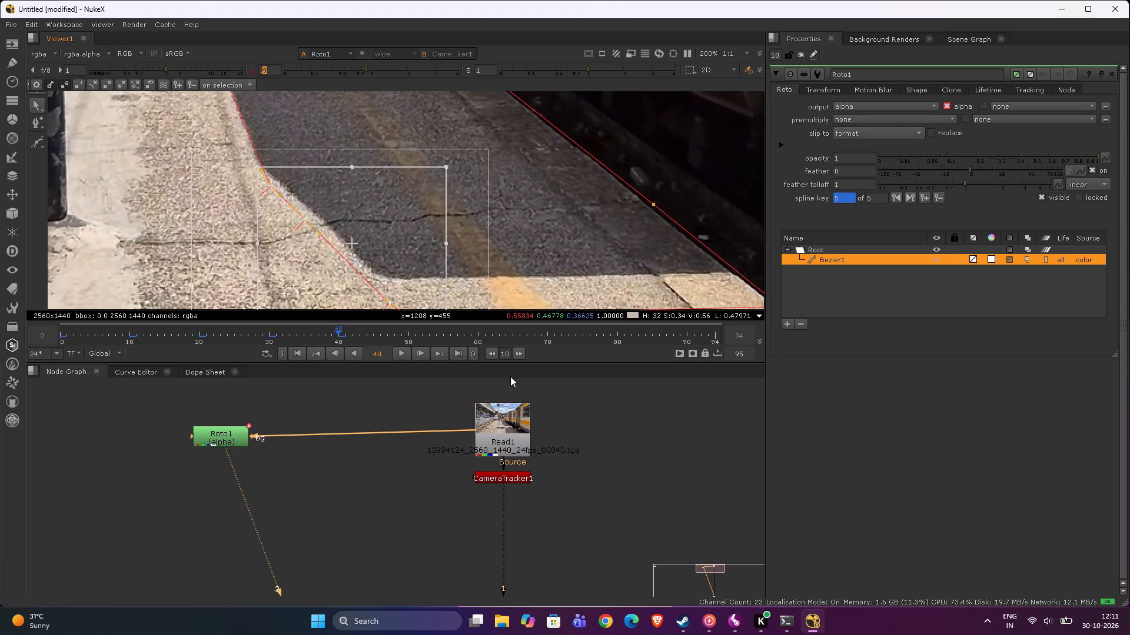
drag(510, 376, 880, 440)
drag(531, 246, 506, 205)
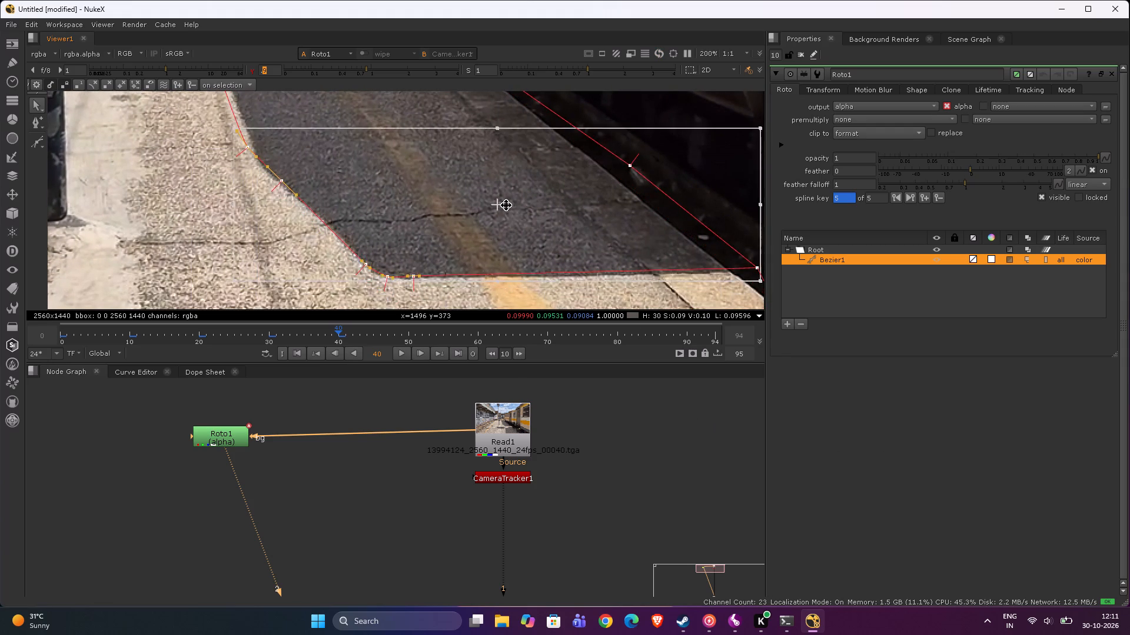
drag(506, 205, 509, 209)
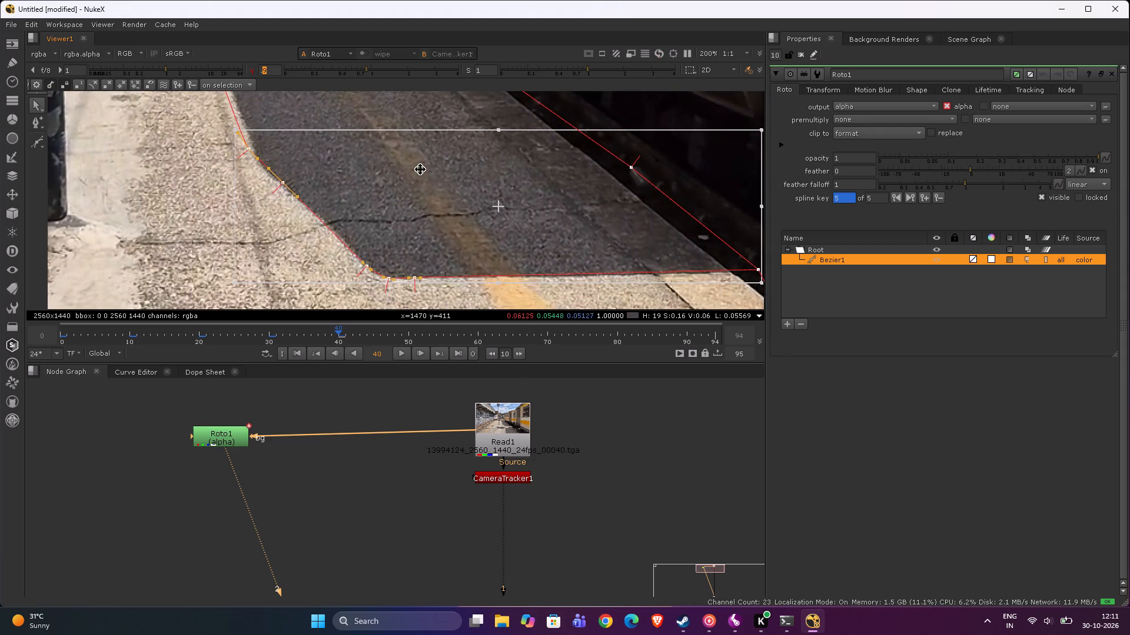
click(209, 125)
Move the sunlit-side bend point and the point below it onto the shadow's edge at frame 40, and smooth the lower point.
drag(170, 118, 283, 178)
drag(280, 181, 281, 186)
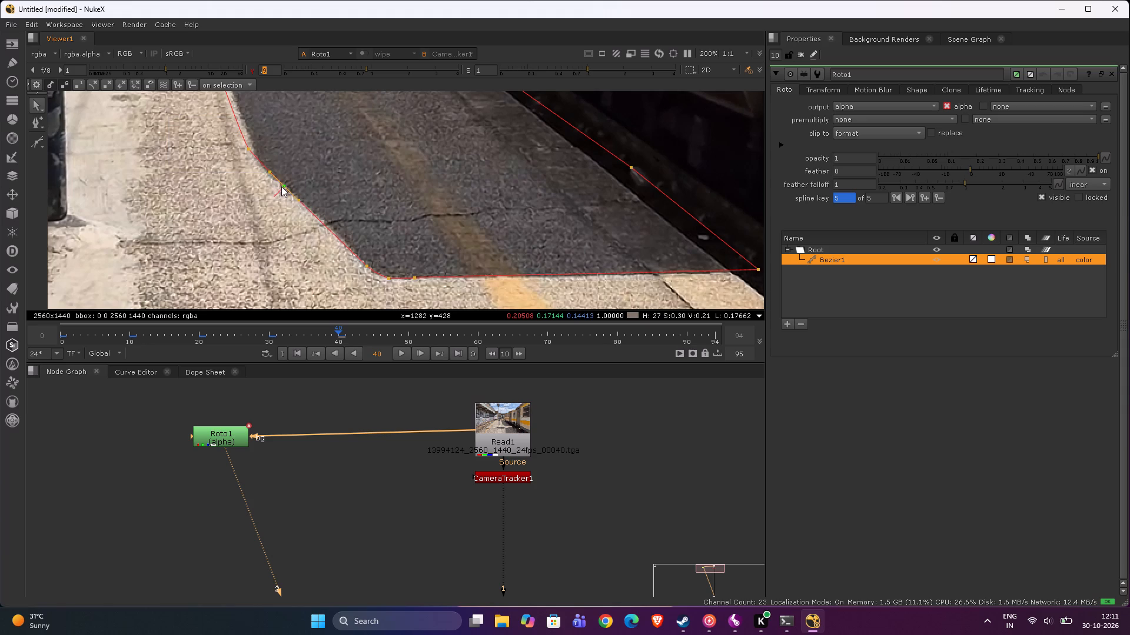
drag(281, 186, 287, 188)
drag(244, 148, 253, 165)
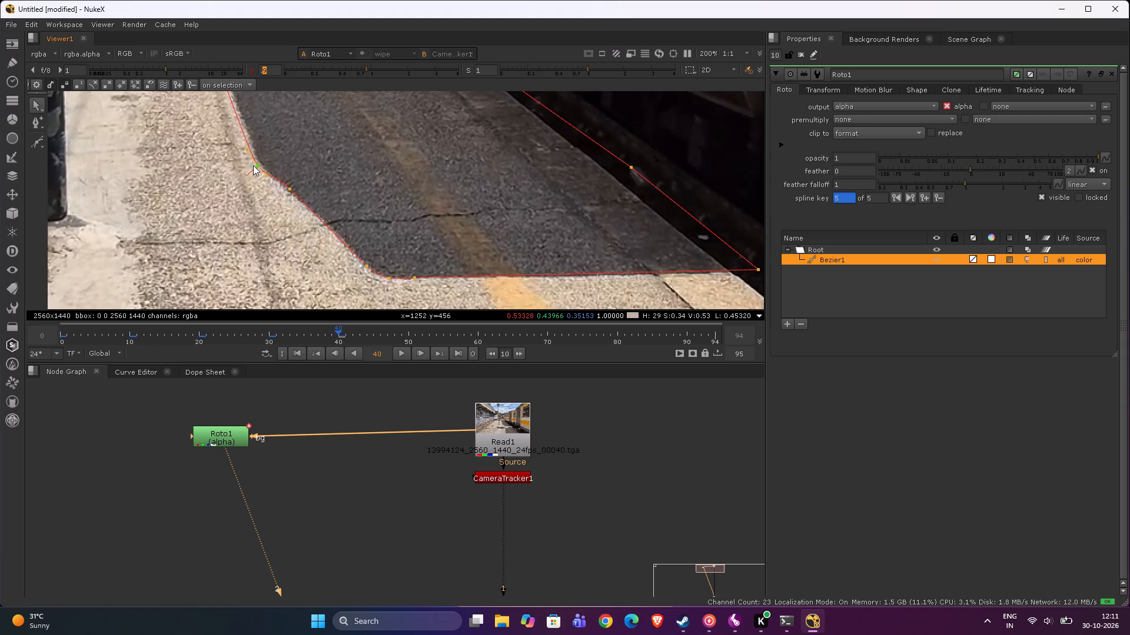
drag(253, 165, 258, 166)
click(287, 186)
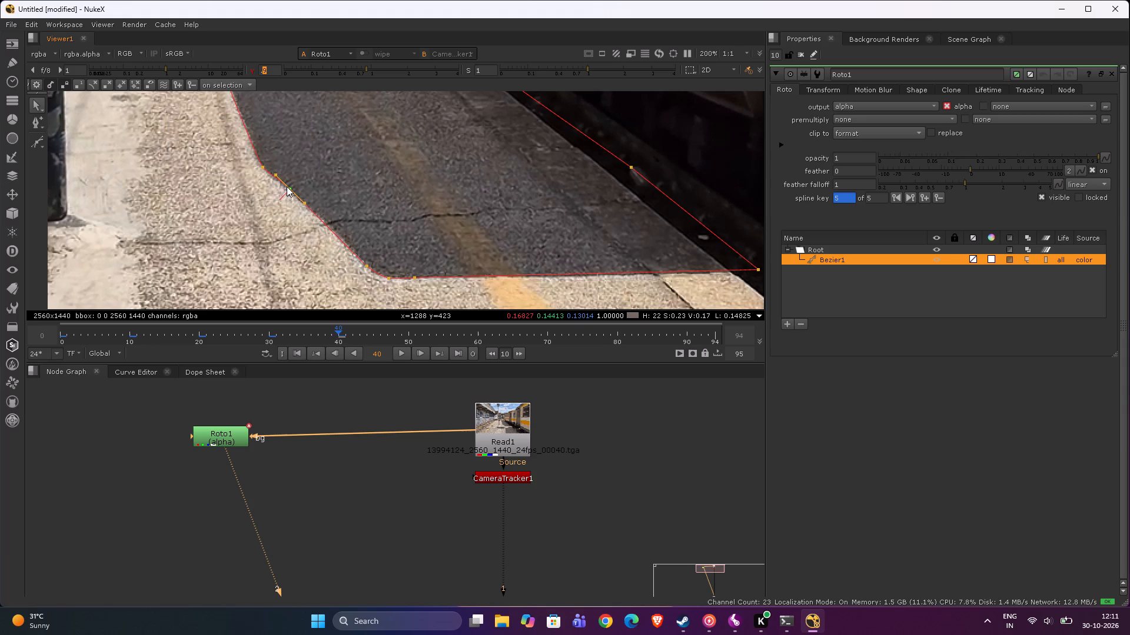
key(z)
click(287, 186)
key(z)
click(287, 186)
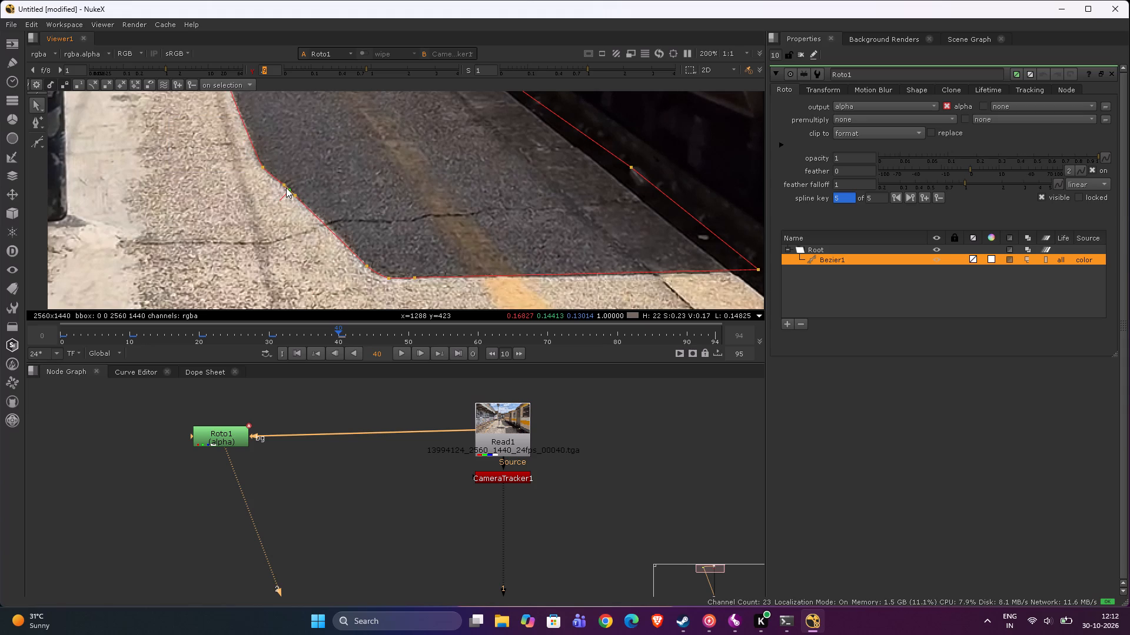
click(286, 186)
click(266, 129)
Shift the two near train-side Bezier points together inward onto the platform edge at frame 40.
middle_drag(266, 134, 313, 241)
scroll(313, 241, down, 2)
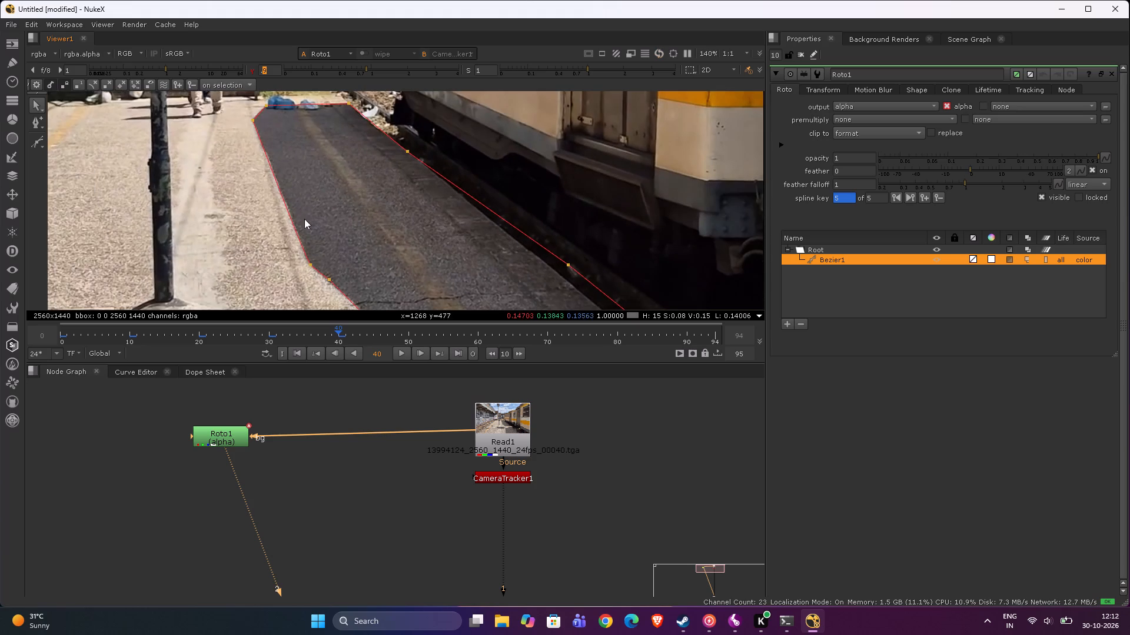
drag(229, 113, 296, 153)
scroll(272, 126, up, 5)
scroll(234, 139, down, 6)
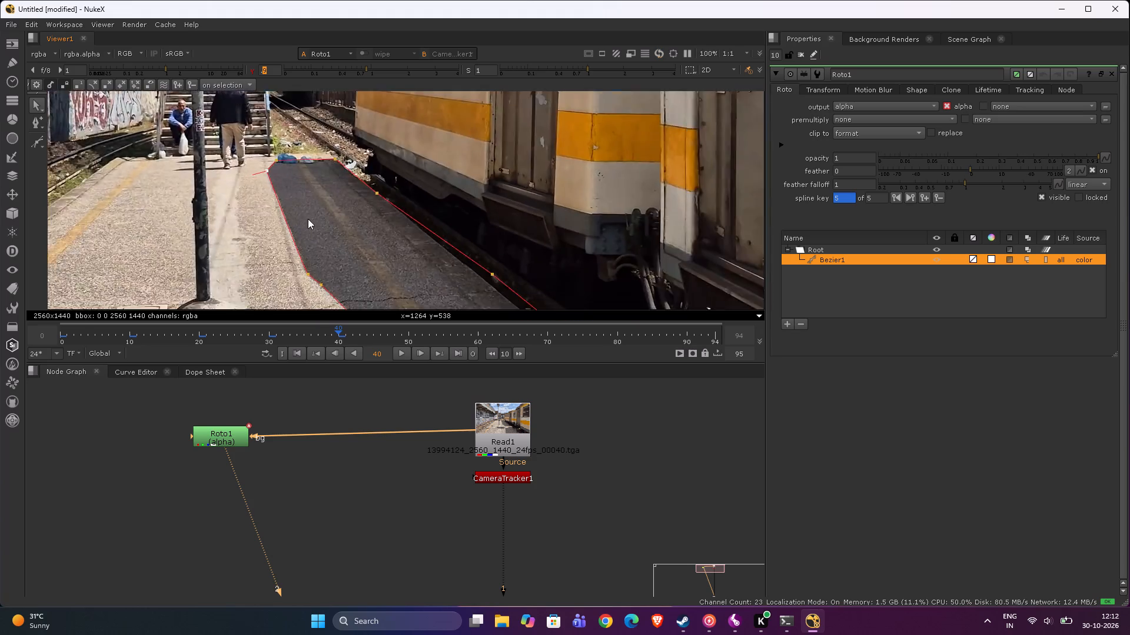
scroll(308, 219, down, 2)
middle_drag(385, 256, 261, 174)
drag(330, 148, 420, 264)
scroll(384, 219, up, 4)
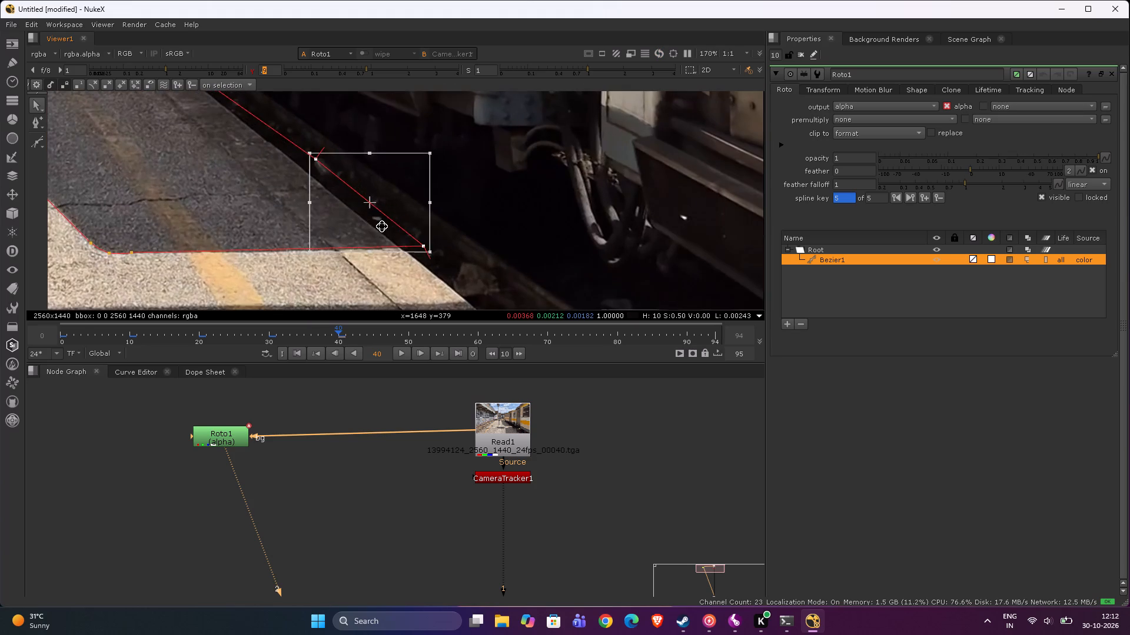
drag(379, 223, 357, 224)
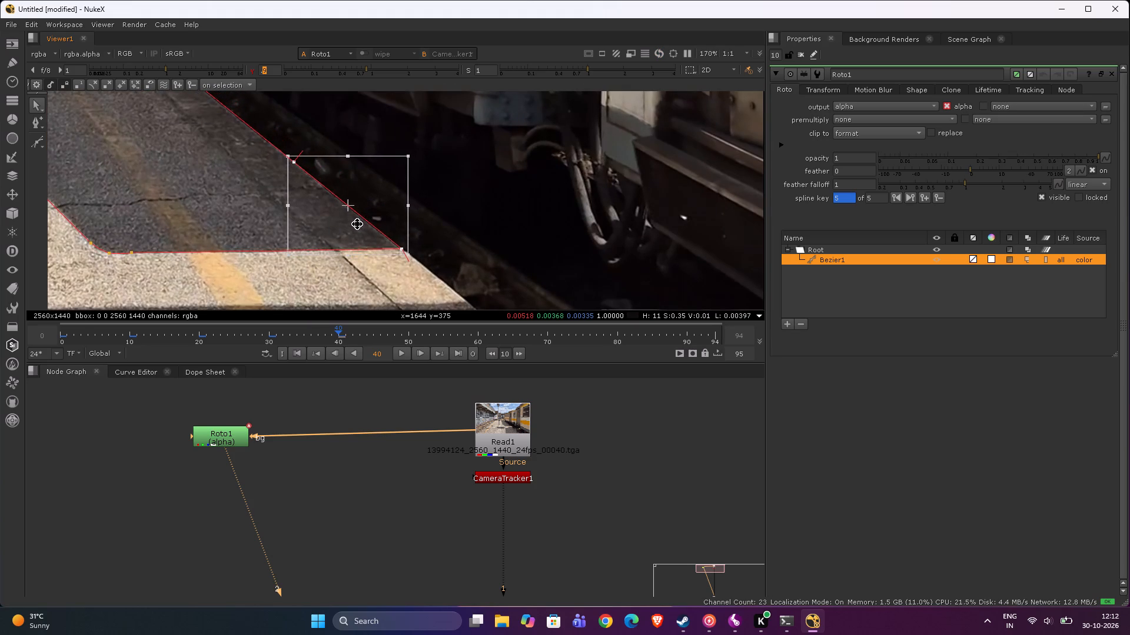
drag(357, 224, 357, 225)
click(476, 175)
scroll(280, 162, down, 3)
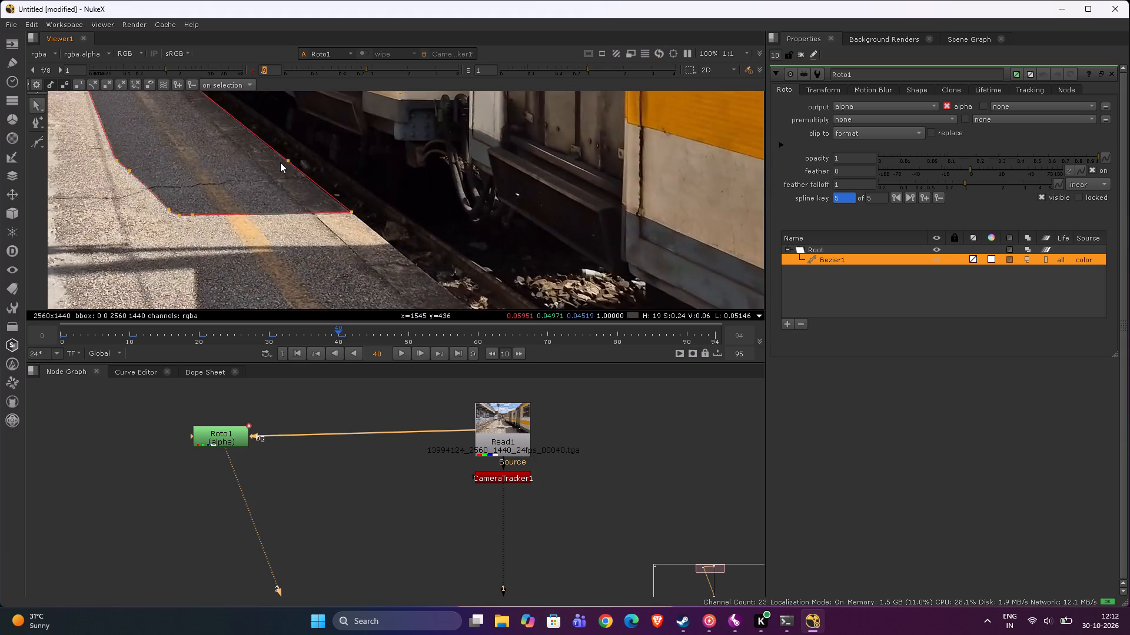
Go to frame 50 and shift the whole Bezier slightly so its far end lines up with the shadow.
scroll(280, 162, down, 1)
middle_drag(280, 162, 349, 224)
click(517, 352)
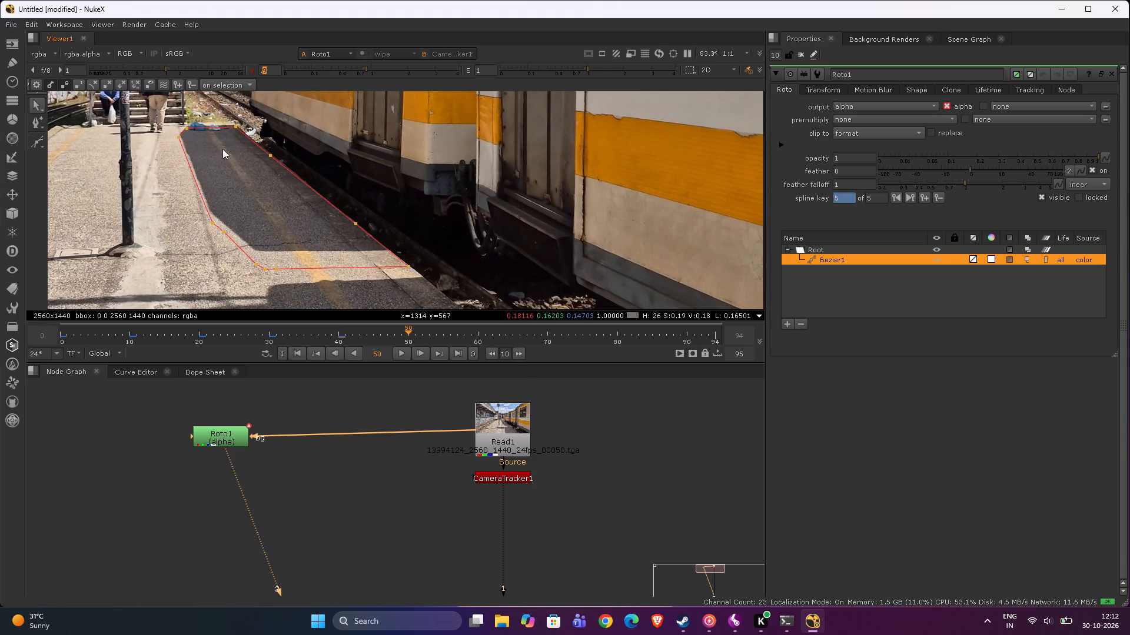
drag(162, 103, 474, 317)
scroll(191, 125, up, 4)
drag(224, 165, 224, 163)
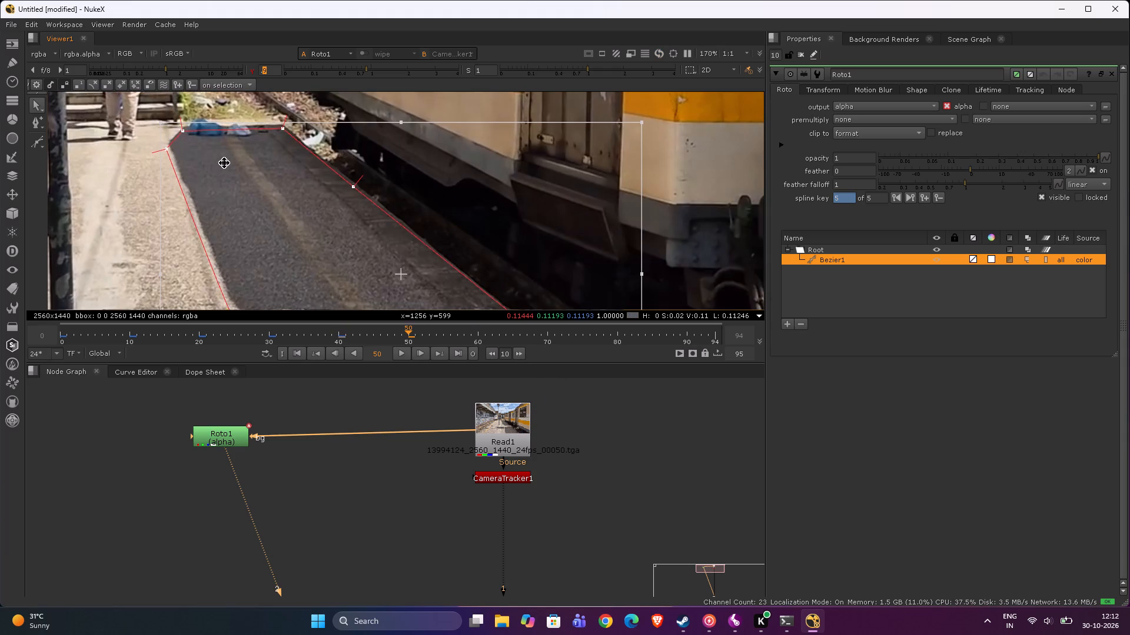
drag(224, 163, 227, 159)
click(283, 99)
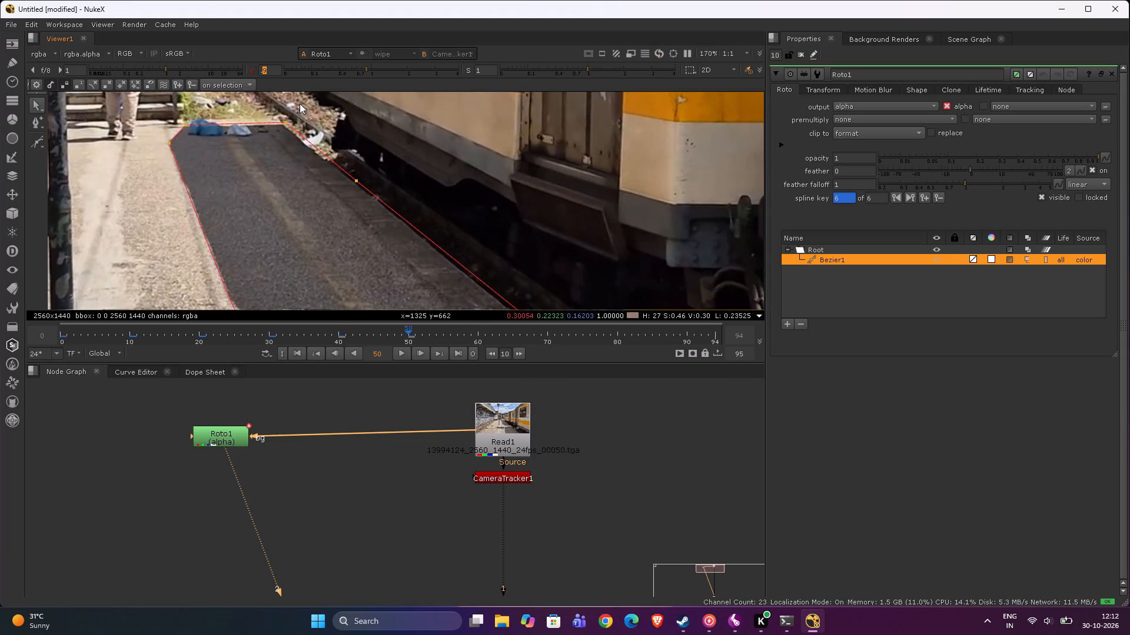
drag(275, 103, 361, 220)
scroll(315, 151, up, 3)
click(311, 153)
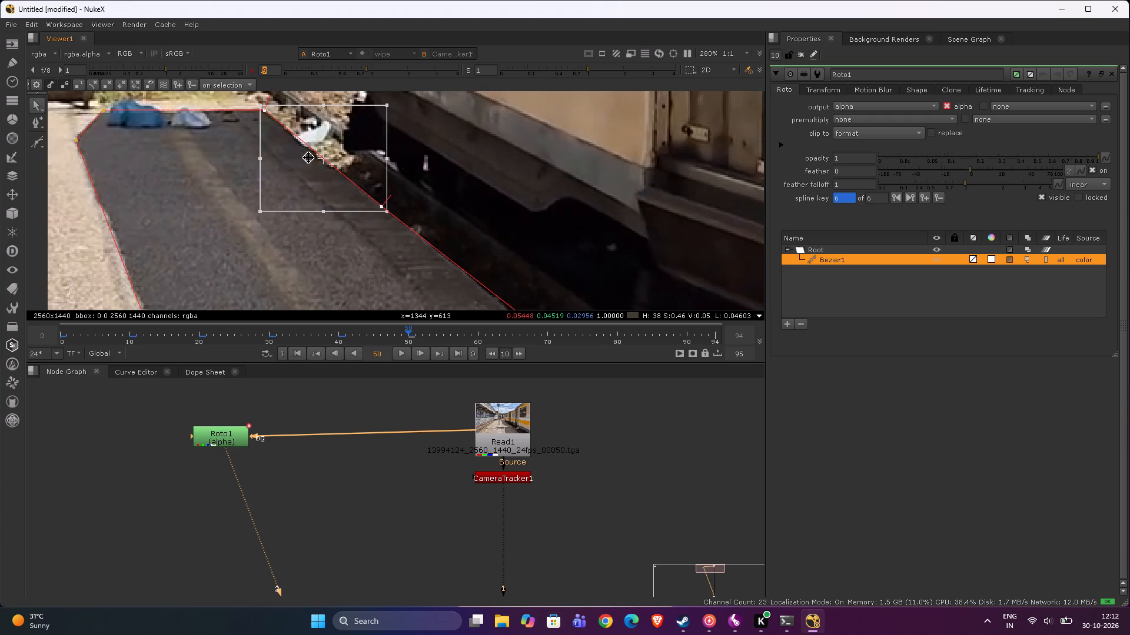
Shift the two near train-side Bezier points together inward along the platform edge to the shadow's near corner at frame 50.
middle_drag(287, 169, 246, 63)
scroll(287, 169, up, 1)
scroll(246, 63, down, 3)
scroll(495, 290, down, 3)
middle_drag(489, 278, 419, 185)
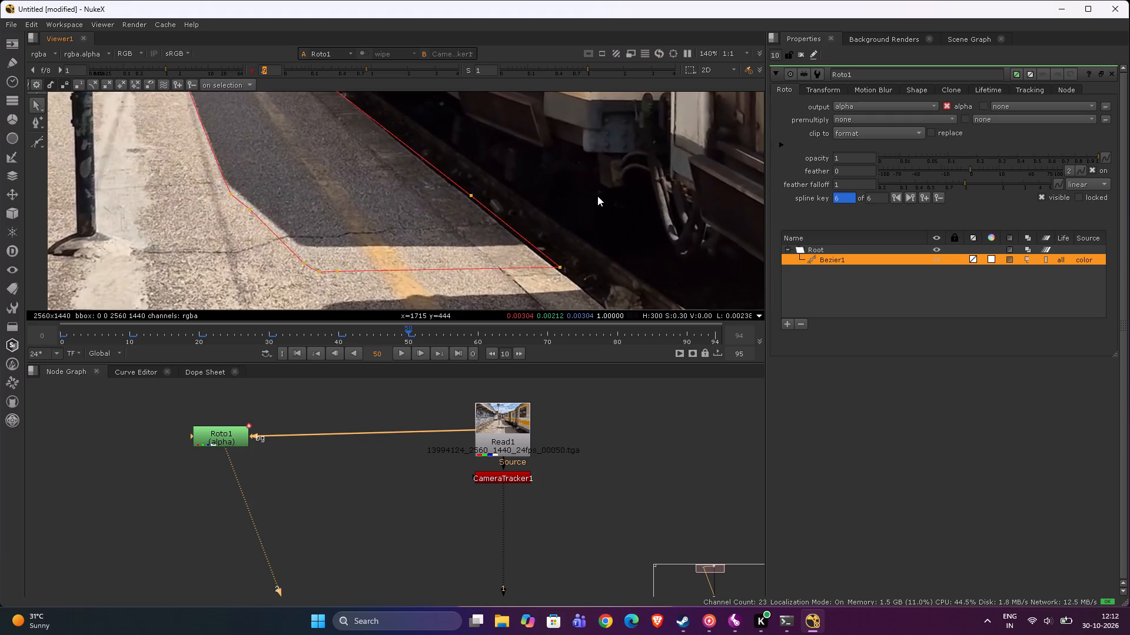
drag(597, 196, 394, 307)
drag(448, 148, 591, 308)
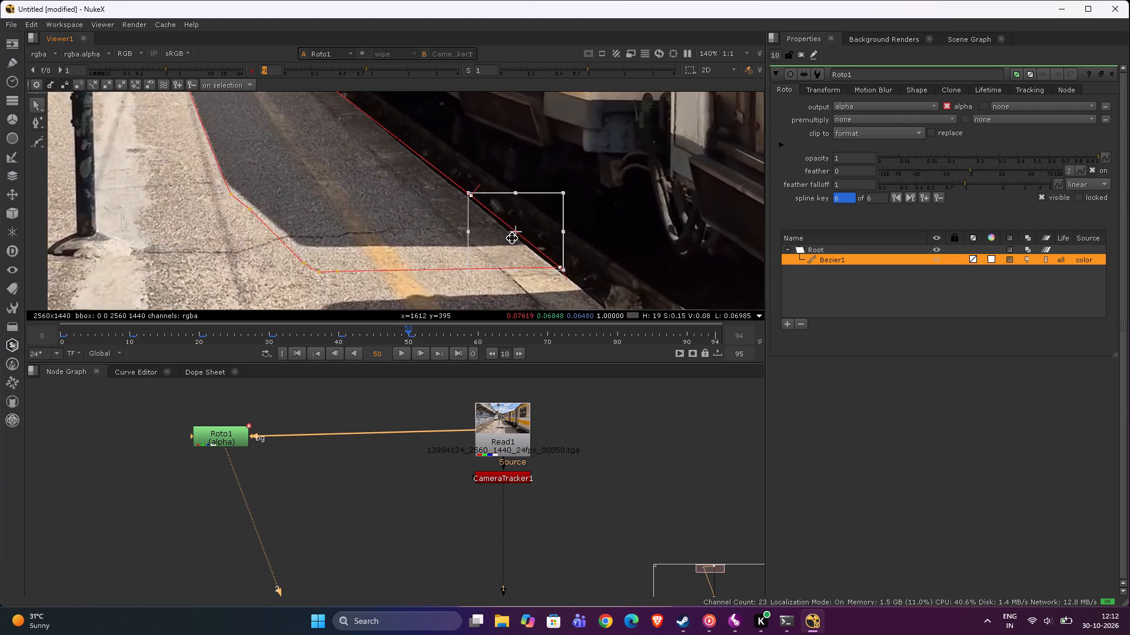
drag(512, 238, 478, 217)
Shift the sunlit-side near-end Bezier points together inward onto the shadow's near edge at frame 50.
drag(185, 167, 365, 319)
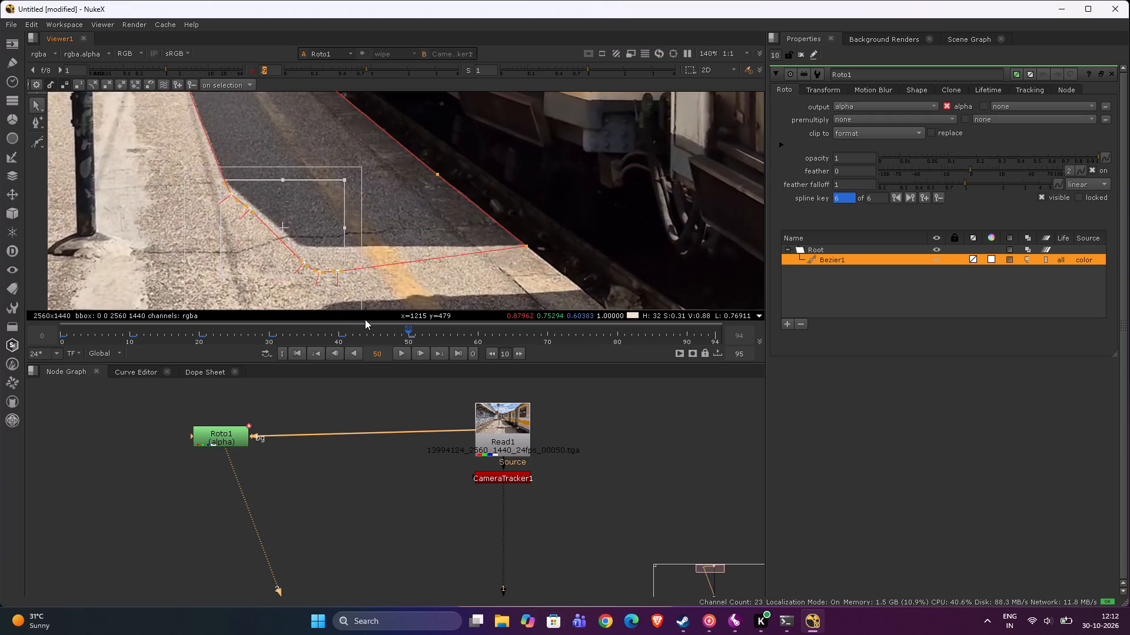
drag(365, 319, 365, 318)
drag(307, 236, 291, 210)
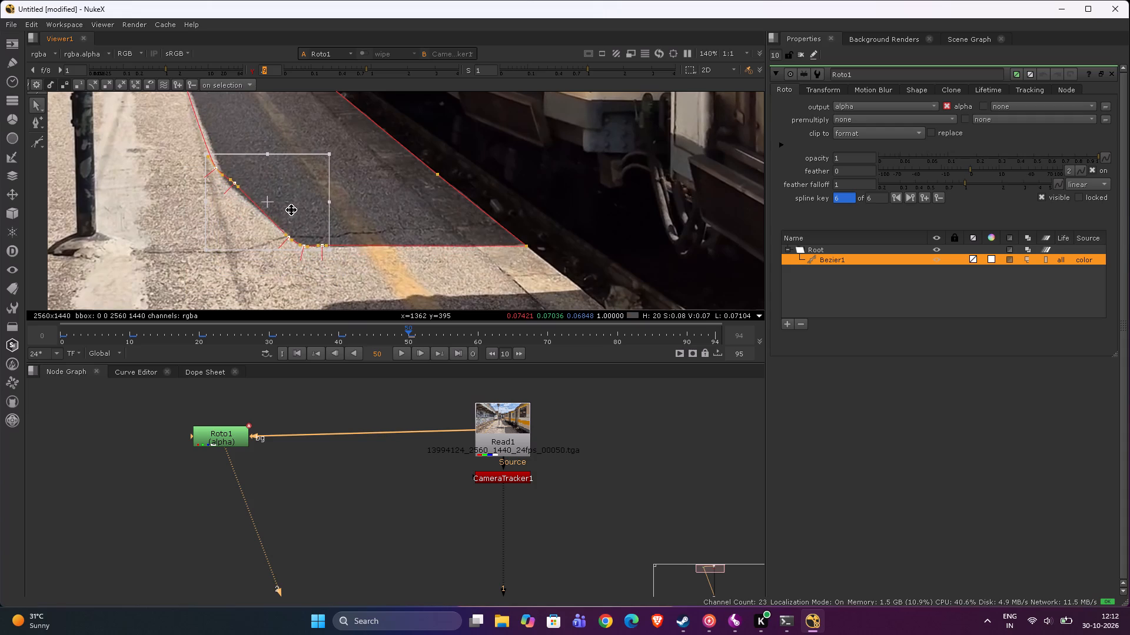
drag(291, 210, 291, 210)
click(367, 111)
Fine-tune the two sunlit-side bend points of the Bezier onto the shadow's edge at frame 50.
drag(179, 141, 186, 150)
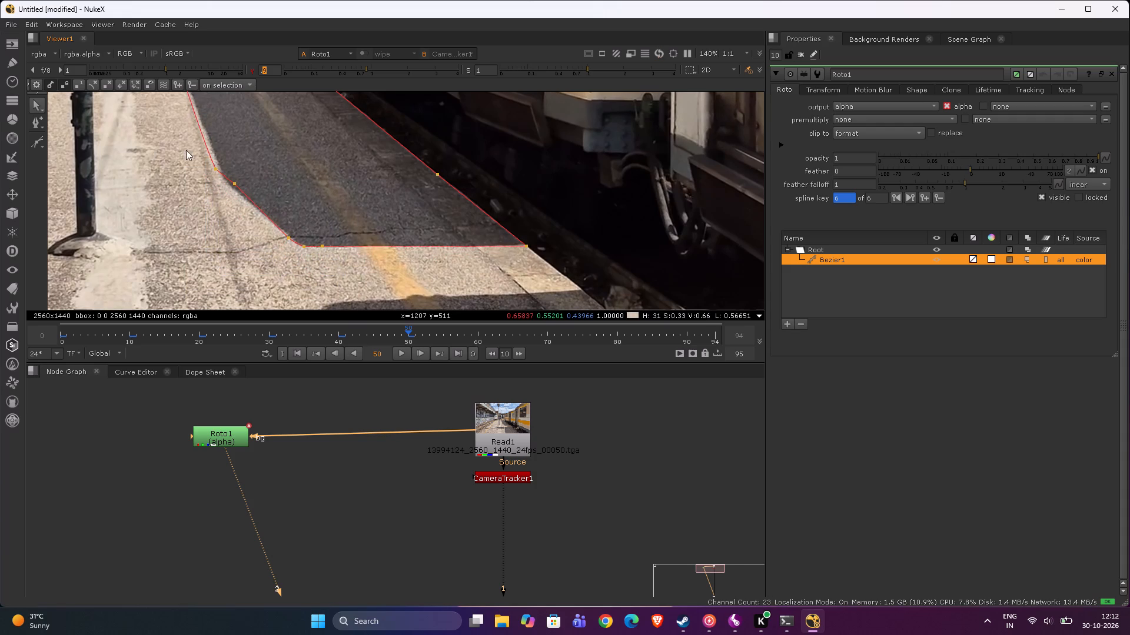
drag(186, 150, 265, 210)
scroll(239, 175, up, 5)
drag(222, 168, 246, 195)
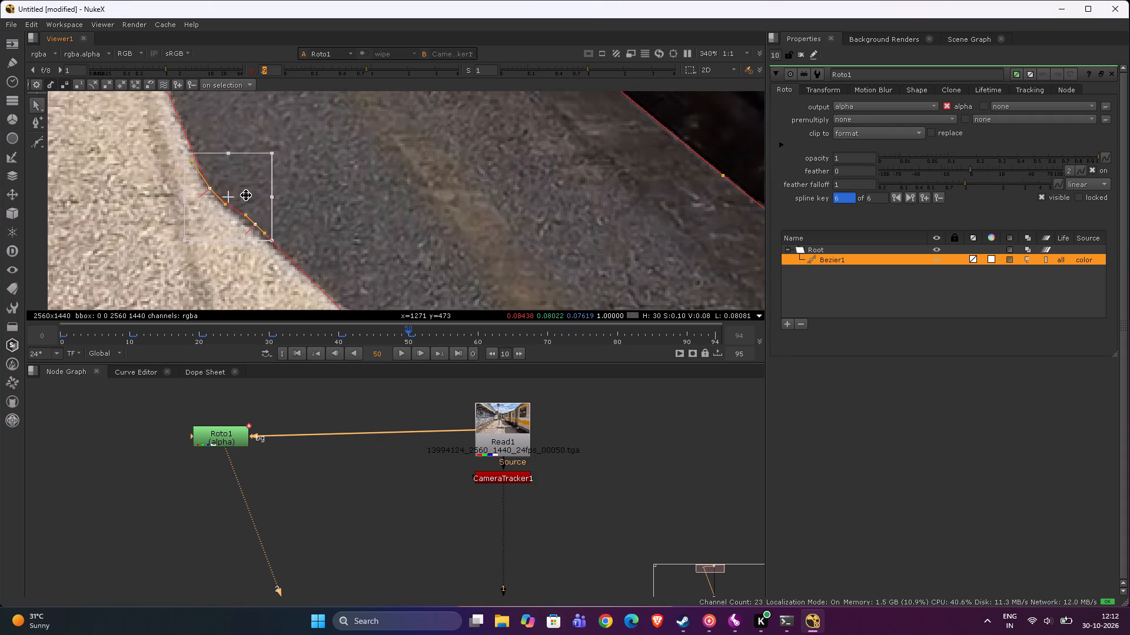
drag(246, 195, 245, 195)
click(144, 192)
click(248, 225)
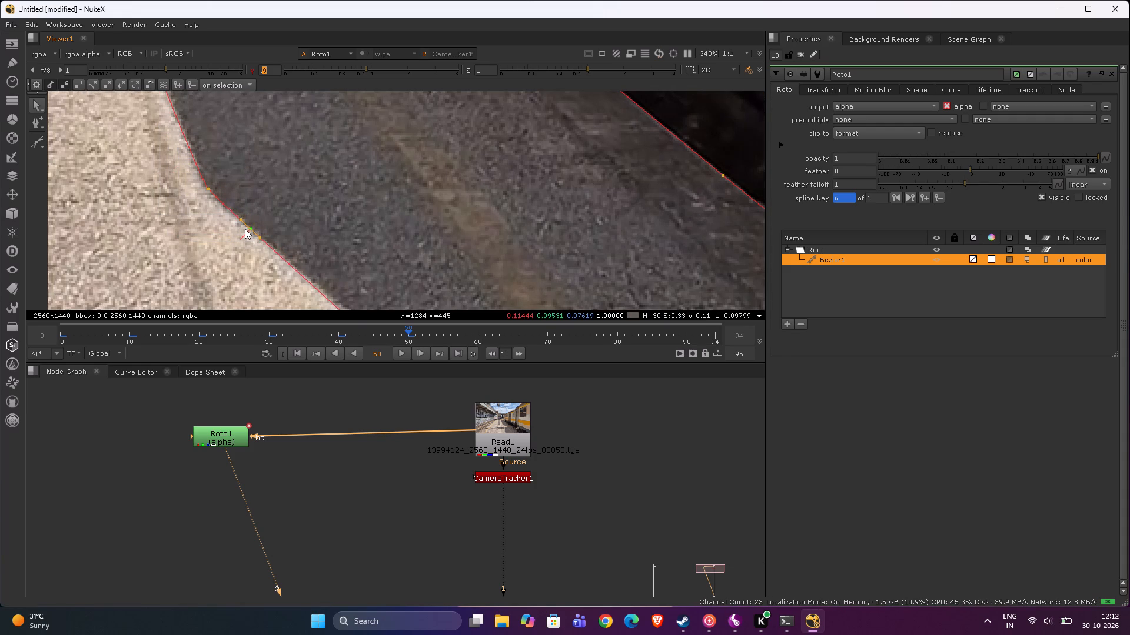
scroll(269, 200, down, 8)
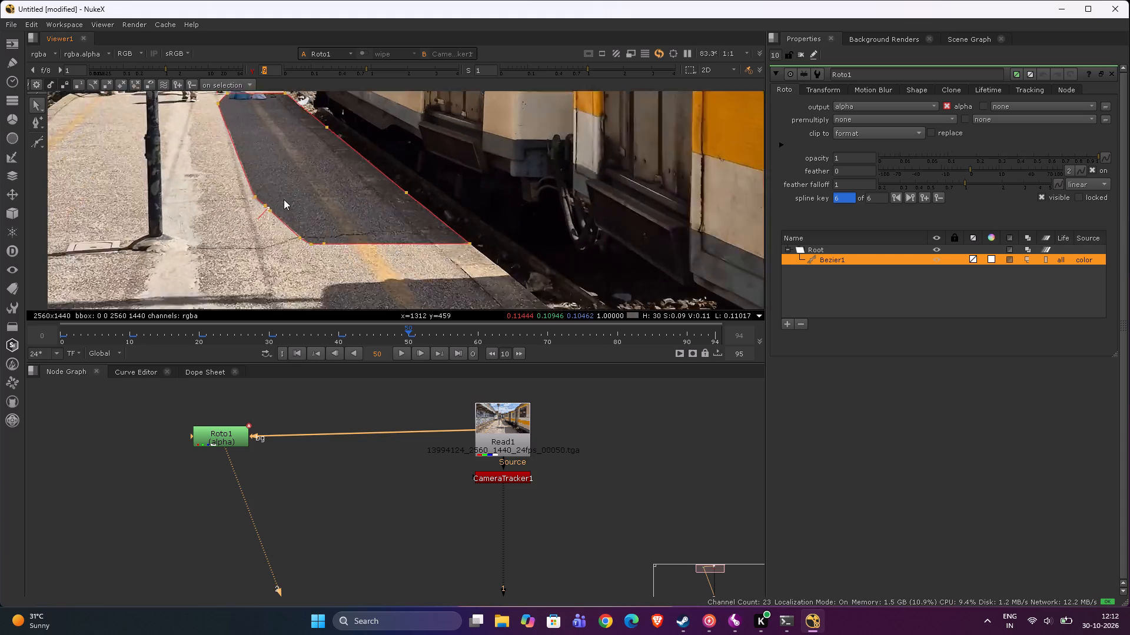
scroll(284, 199, down, 1)
click(305, 187)
Go to frame 60 and shift the whole Bezier slightly to match the shadow's far end.
click(514, 352)
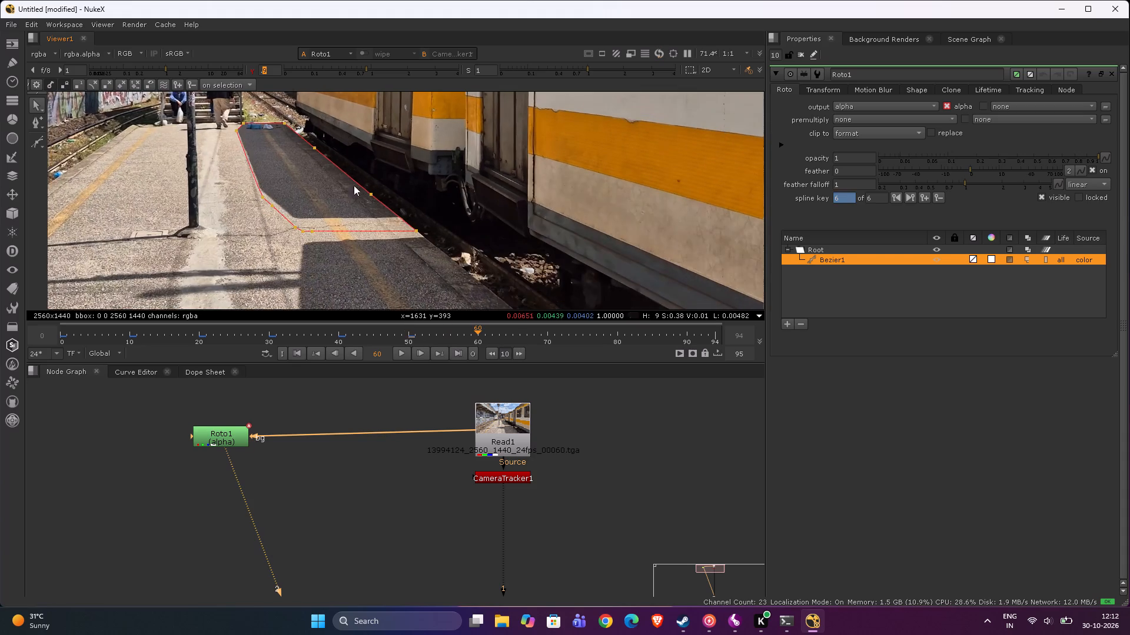
scroll(313, 156, down, 1)
scroll(260, 128, up, 10)
scroll(260, 113, down, 1)
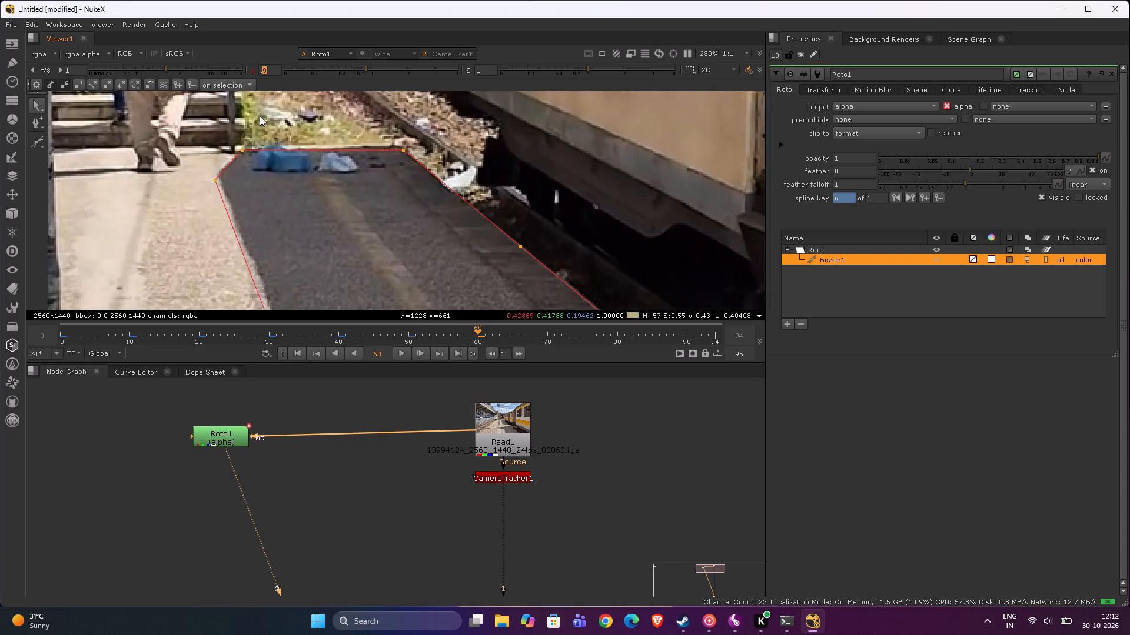
drag(174, 108, 827, 571)
click(412, 187)
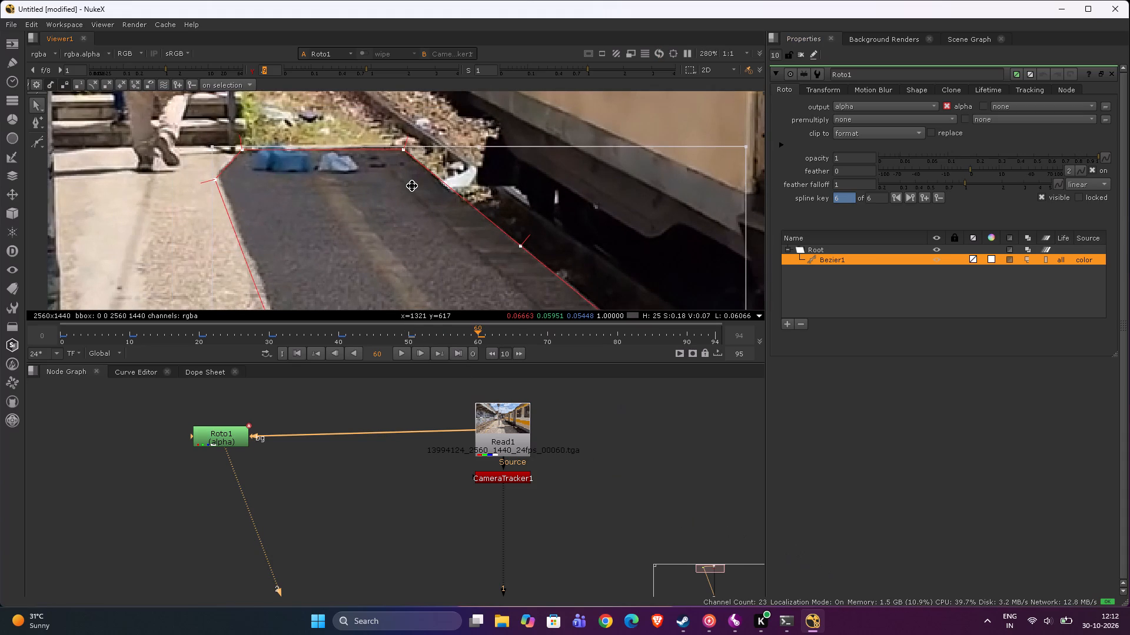
click(132, 148)
Move the far sunlit-side corner points of the Bezier slightly inward onto the shadow's edge at frame 60.
drag(185, 110, 261, 223)
scroll(230, 181, up, 3)
drag(232, 163, 239, 172)
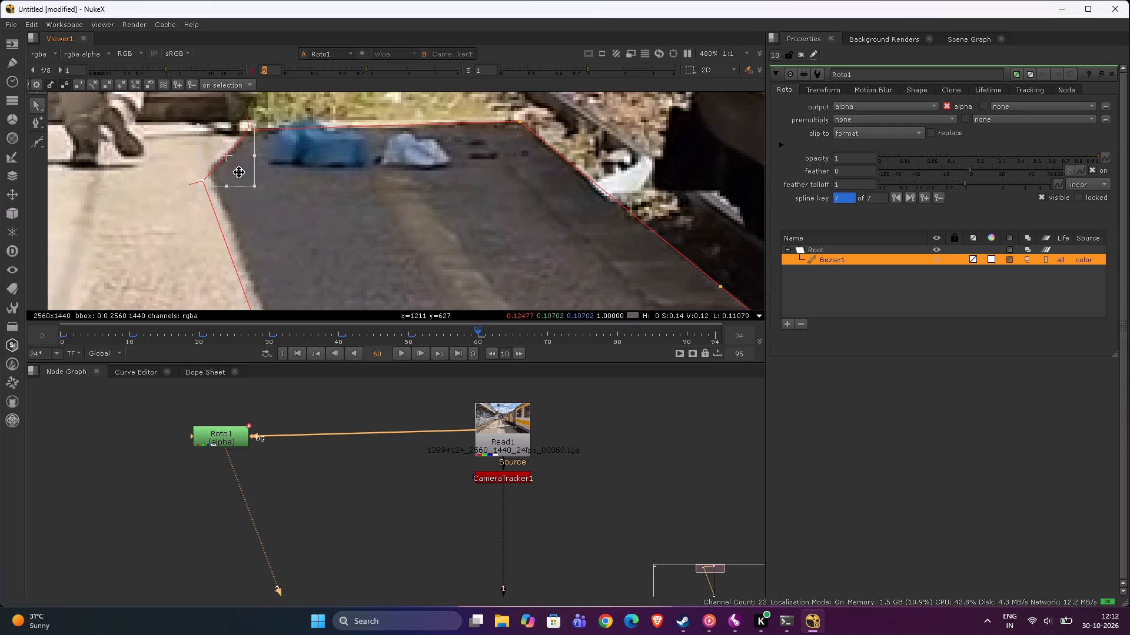
drag(239, 172, 240, 170)
middle_drag(246, 183, 244, 125)
scroll(243, 122, down, 3)
drag(182, 106, 205, 139)
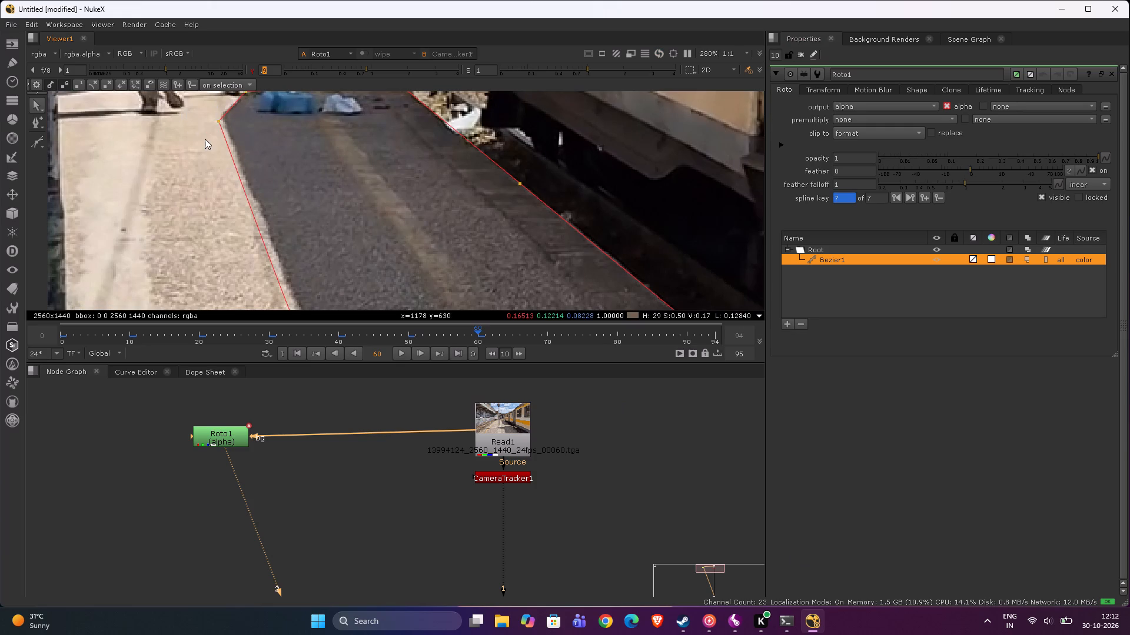
drag(205, 139, 261, 189)
drag(218, 123, 222, 117)
Shift all the near-end Bezier points together so the train-side corner meets the shadow's near edge at frame 60.
scroll(237, 155, down, 4)
middle_drag(242, 161, 225, 81)
drag(224, 149, 591, 346)
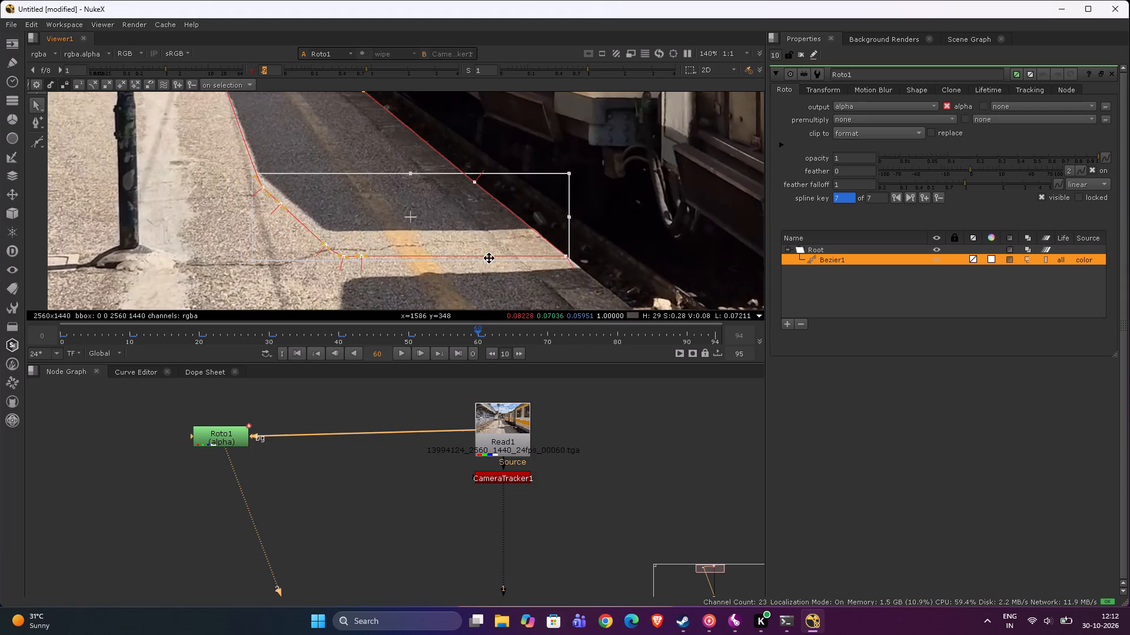
drag(455, 235, 424, 208)
click(424, 208)
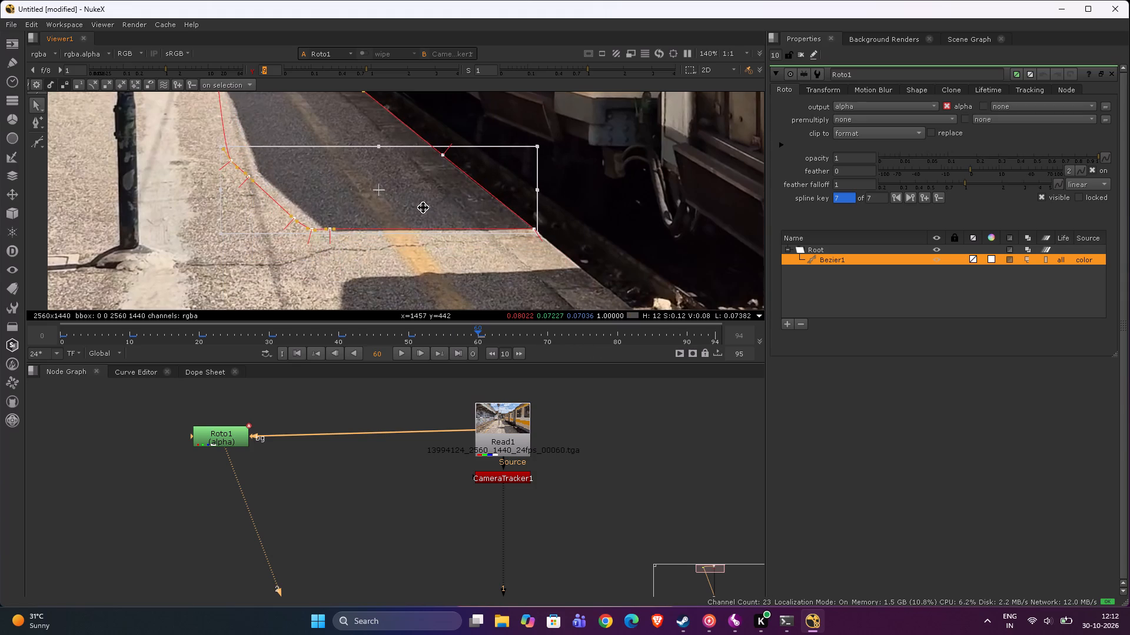
click(630, 192)
Shift the sunlit-side near-end Bezier points together back onto the shadow's slanted edge at frame 60.
drag(192, 138, 387, 280)
drag(281, 190, 284, 189)
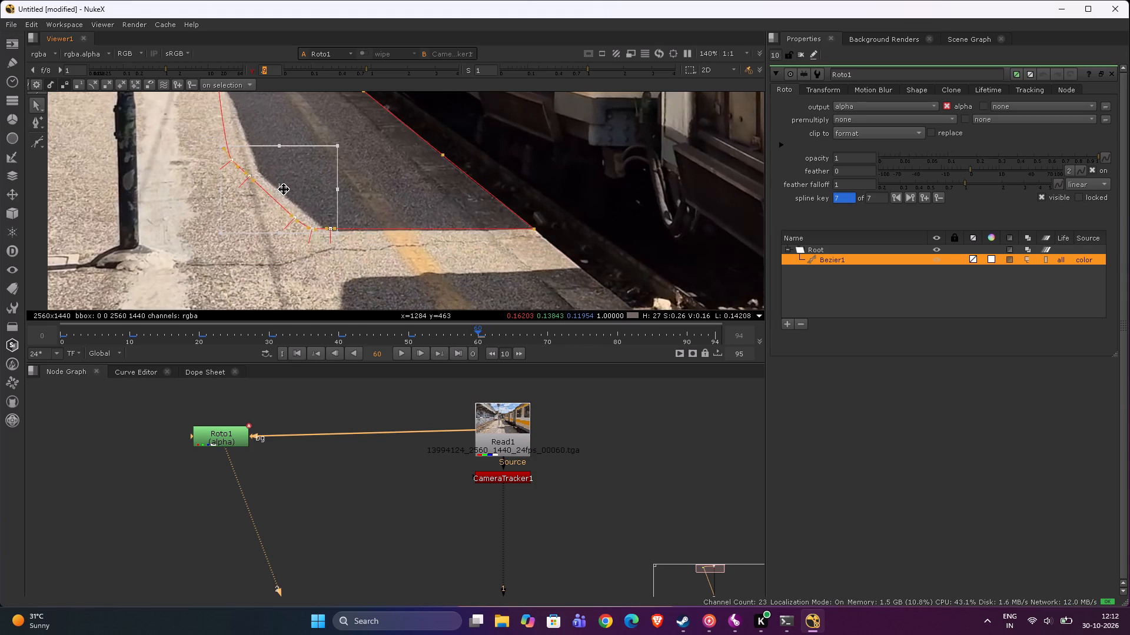
drag(284, 189, 311, 202)
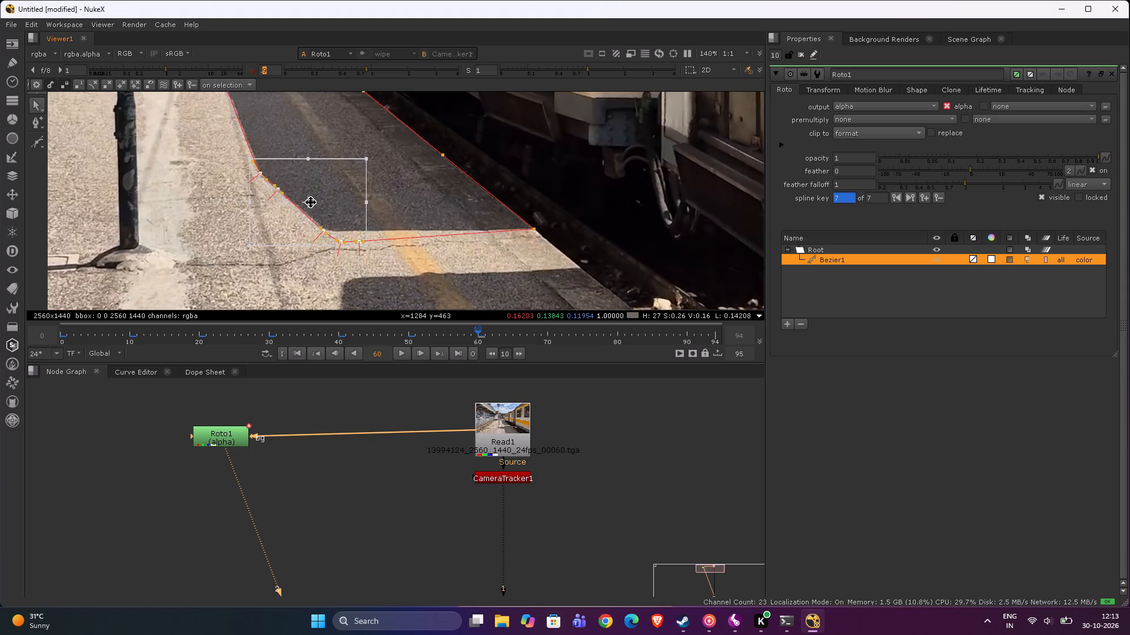
drag(311, 202, 313, 202)
click(178, 179)
Move the Bezier points around the near sunlit-side corner onto the shadow's corner at frame 60, and touch up the bend point.
drag(300, 177, 335, 226)
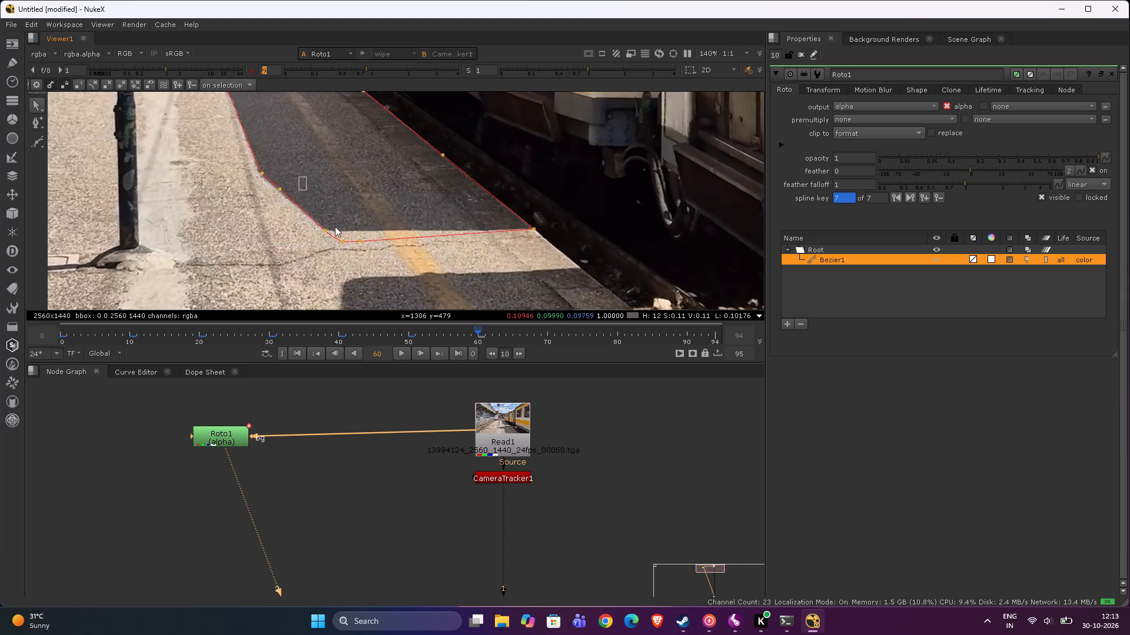
drag(335, 226, 441, 288)
scroll(340, 228, up, 4)
drag(354, 239, 334, 218)
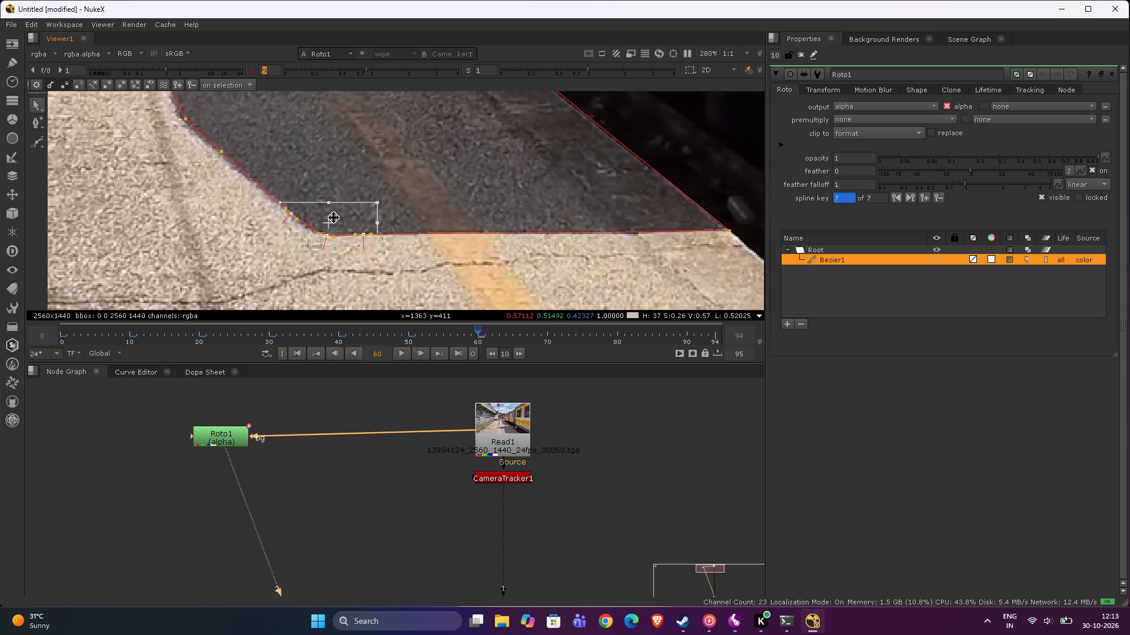
drag(334, 218, 331, 217)
click(304, 143)
click(222, 149)
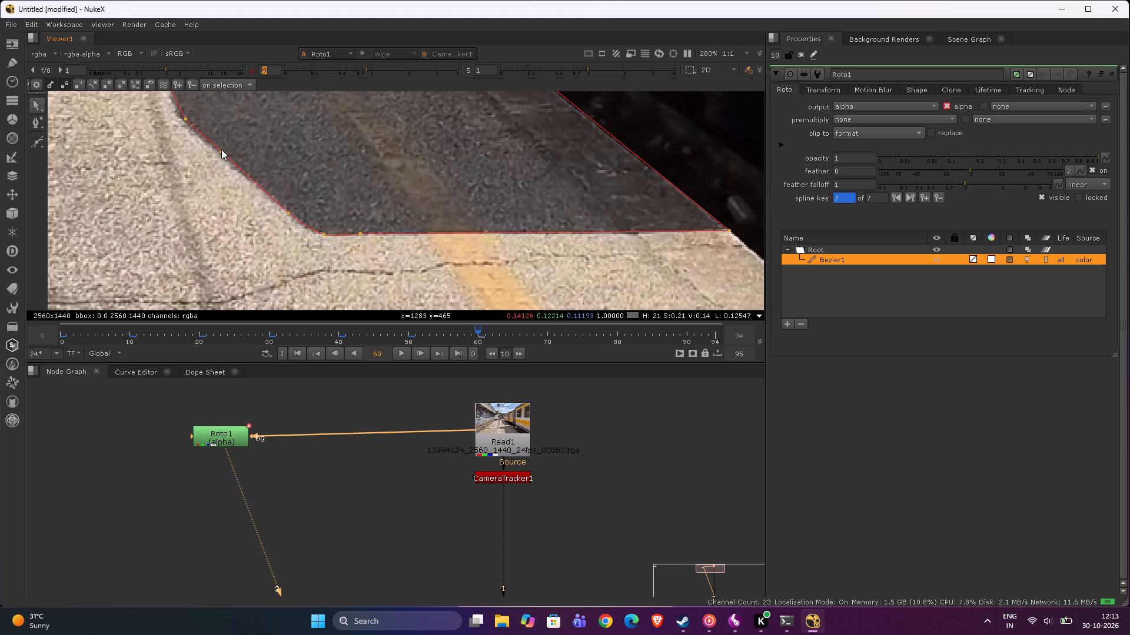
click(185, 119)
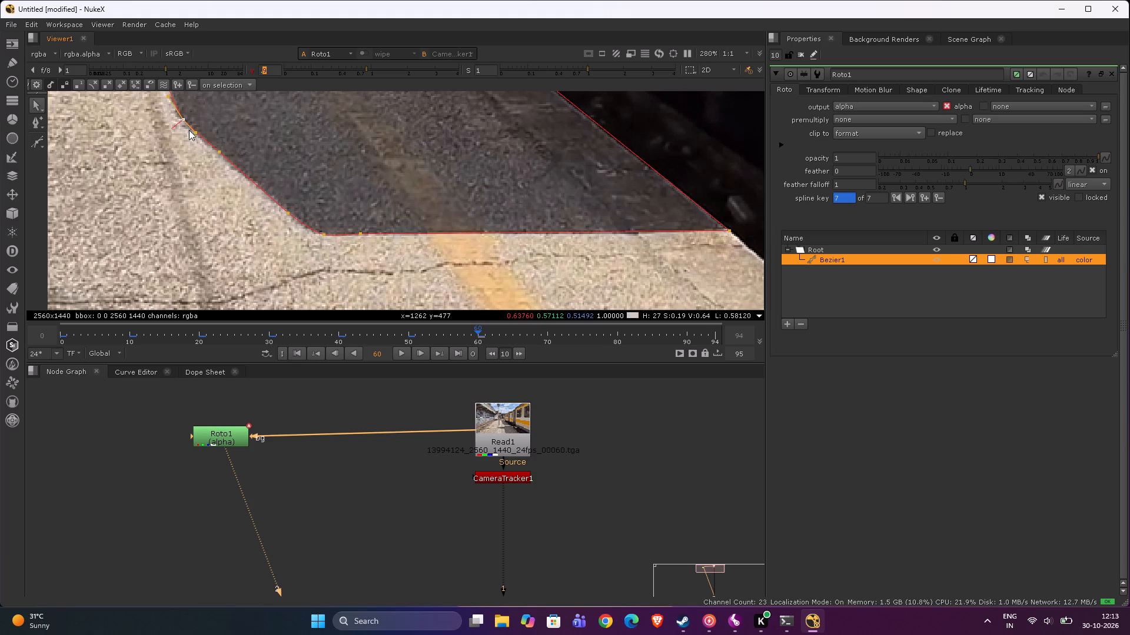
Go to frame 70 and shift the whole Bezier slightly so its far end matches the shadow.
click(516, 350)
scroll(362, 151, down, 9)
middle_drag(363, 133, 367, 238)
drag(293, 170, 448, 310)
scroll(334, 182, up, 2)
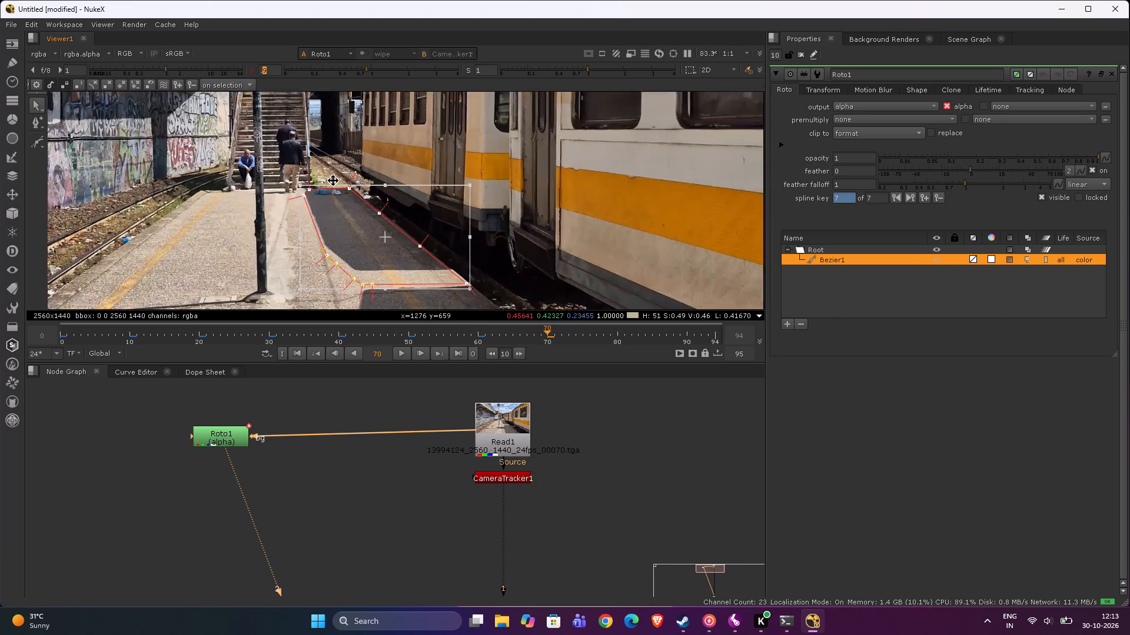
scroll(333, 181, up, 7)
drag(344, 248, 346, 238)
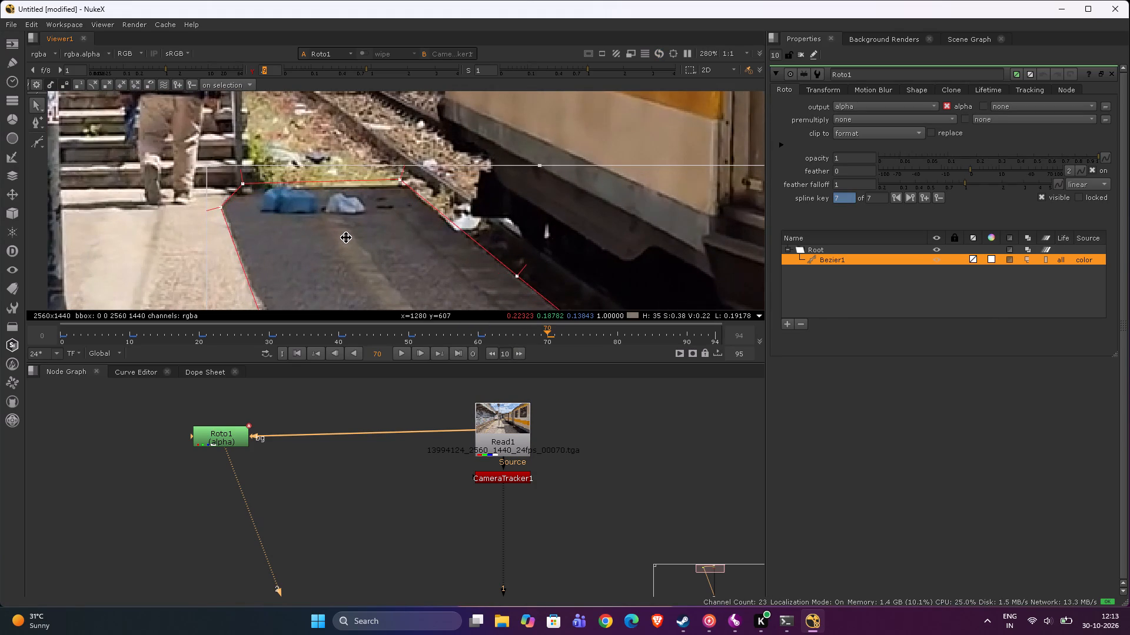
drag(346, 238, 348, 235)
click(365, 116)
Shift all the near-end Bezier points together so the train-side corner meets the shadow's near edge at frame 70.
scroll(364, 199, down, 4)
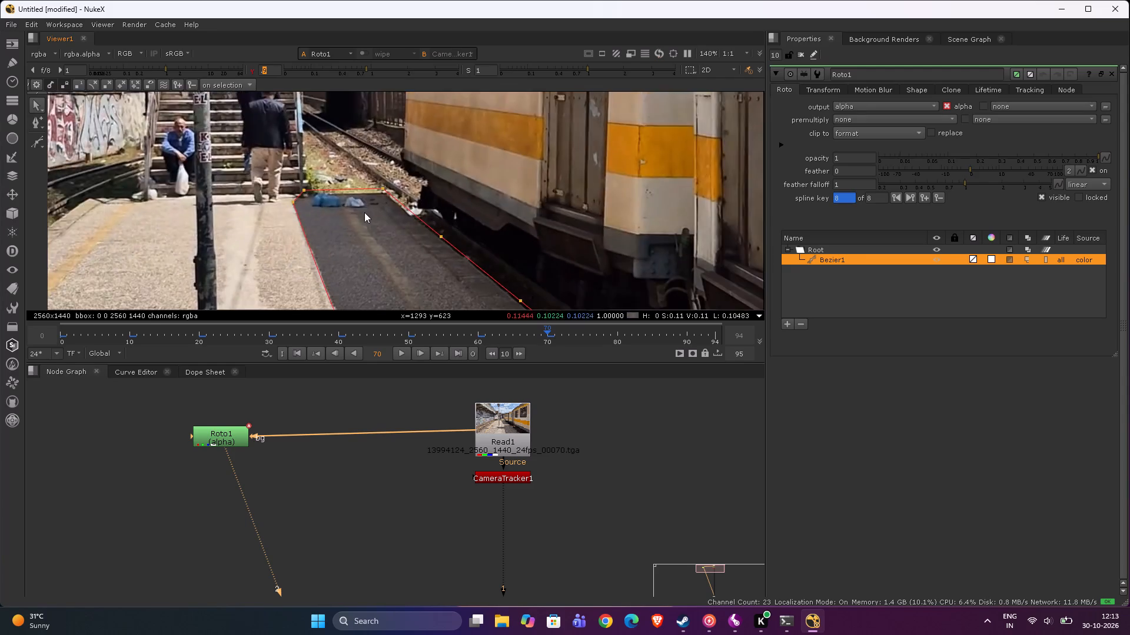
middle_drag(364, 213, 301, 45)
drag(242, 125, 587, 277)
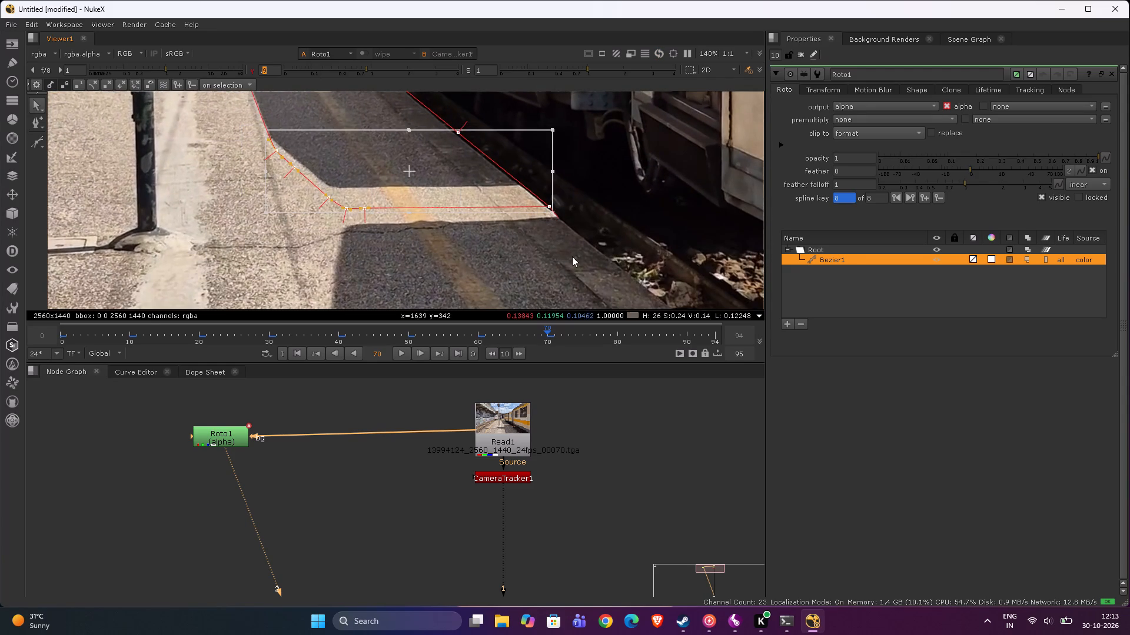
drag(384, 167, 355, 146)
click(374, 200)
Shift the sunlit-side near-end Bezier points together onto the shadow's slanted edge and near corner at frame 70.
drag(215, 112, 377, 234)
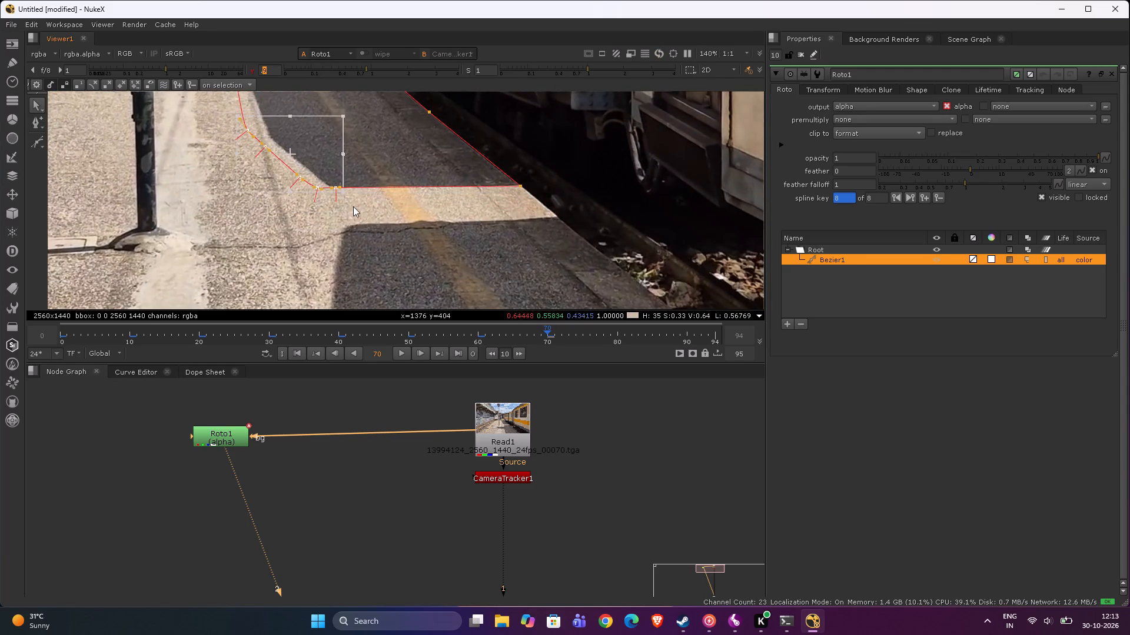
scroll(309, 172, up, 4)
drag(306, 155, 333, 151)
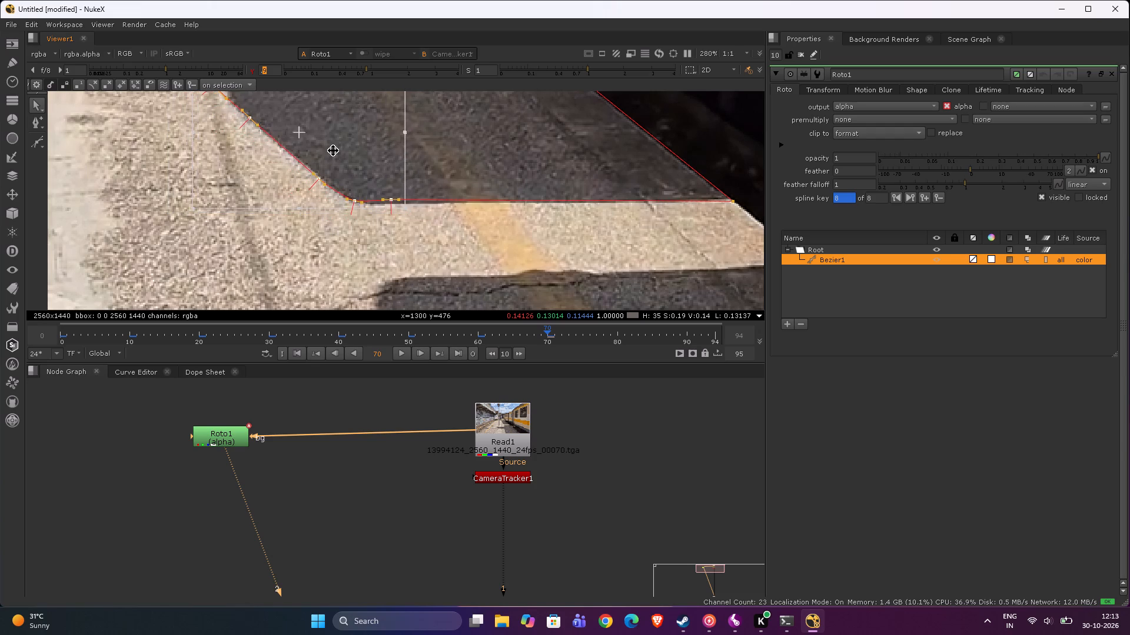
drag(333, 151, 336, 153)
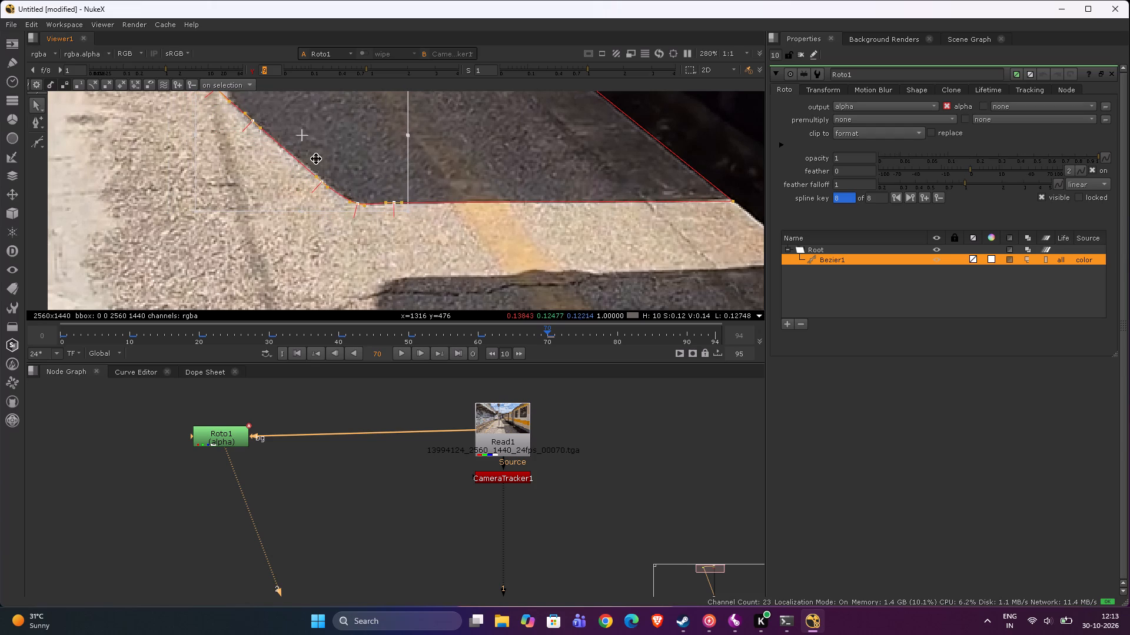
click(178, 177)
click(324, 183)
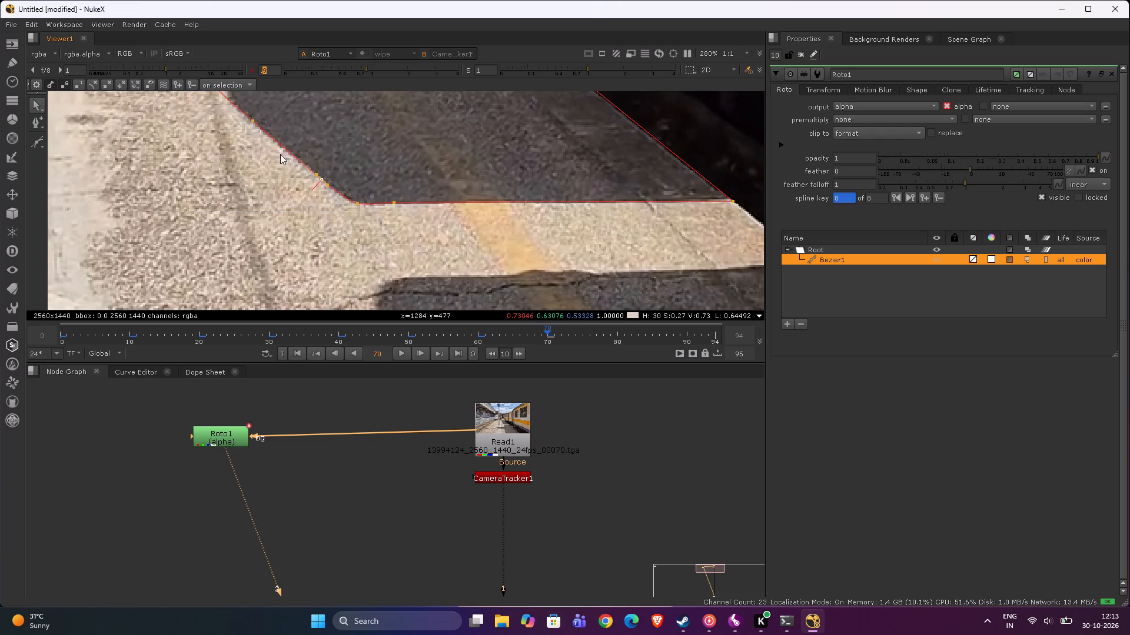
Move the two sunlit-side bend points of the Bezier together inward onto the shadow's edge at frame 70.
middle_drag(280, 154, 319, 245)
scroll(319, 246, down, 3)
drag(234, 163, 347, 253)
scroll(303, 216, up, 4)
drag(294, 202, 302, 212)
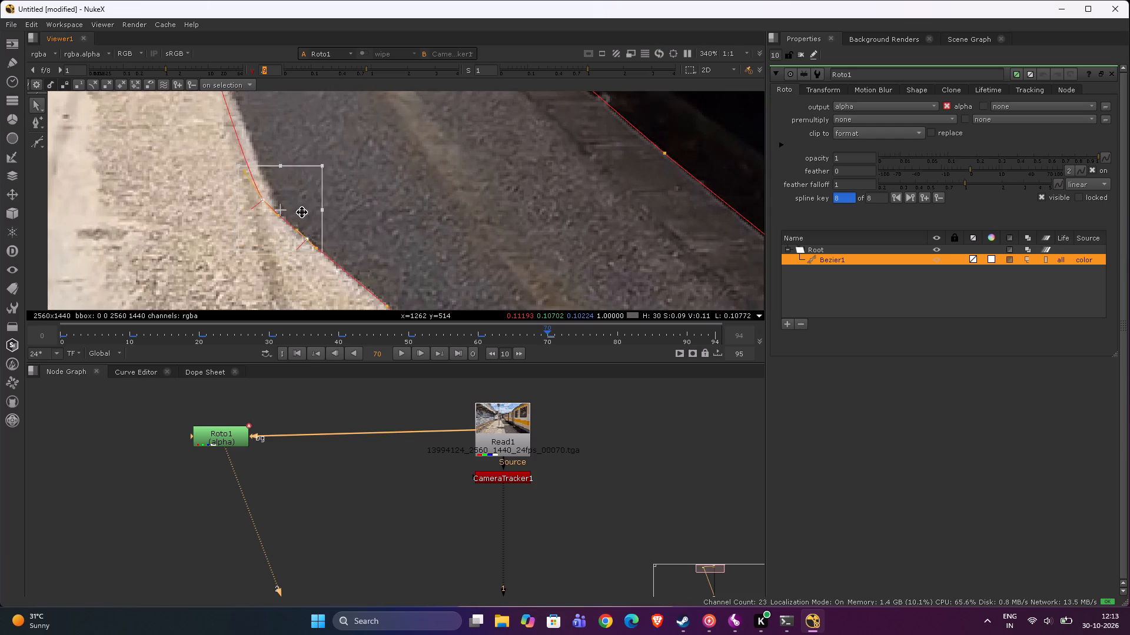
drag(302, 212, 316, 219)
click(169, 196)
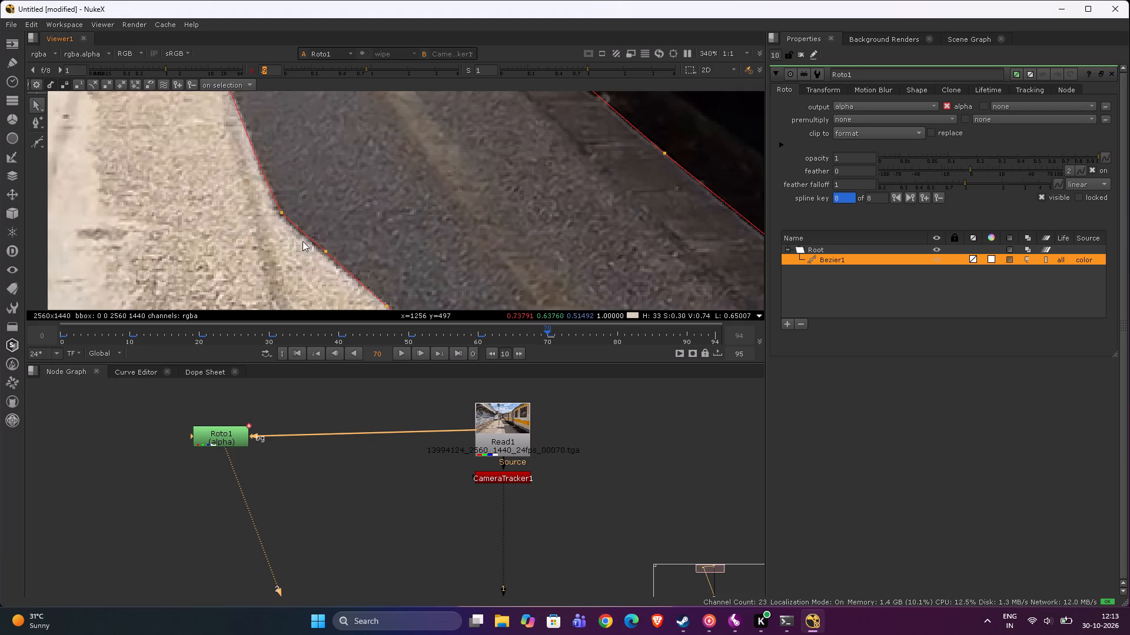
Check the Bezier's fit along the shadow's sunlit edge and at its far end at frame 70.
click(326, 249)
middle_drag(371, 231, 335, 169)
scroll(335, 169, down, 3)
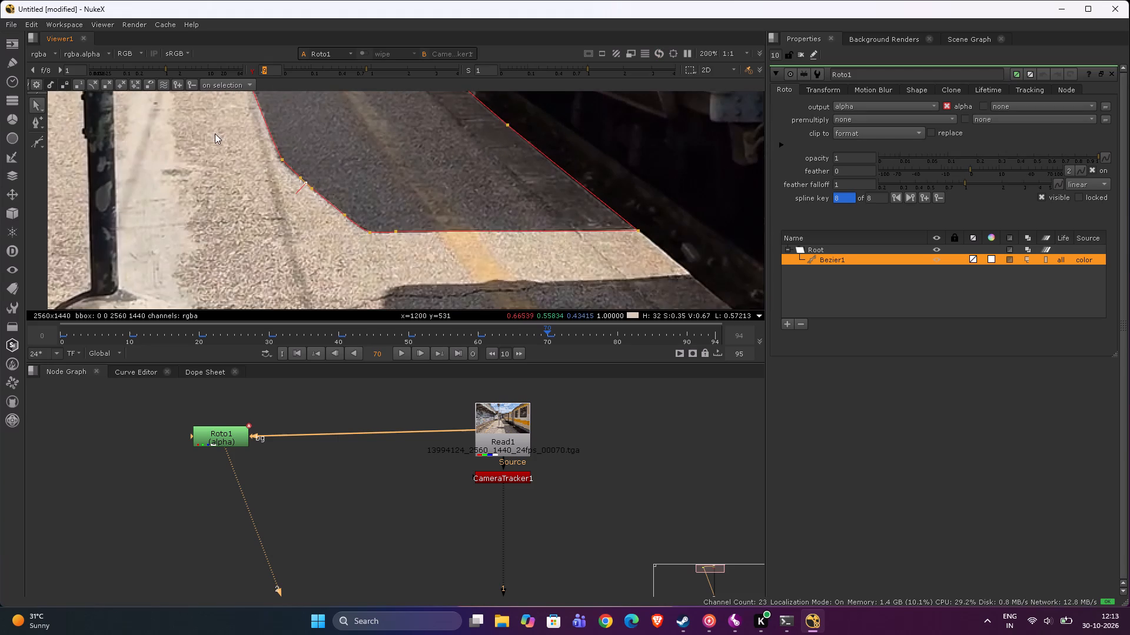
click(215, 133)
middle_drag(243, 139, 274, 223)
middle_drag(277, 166, 282, 239)
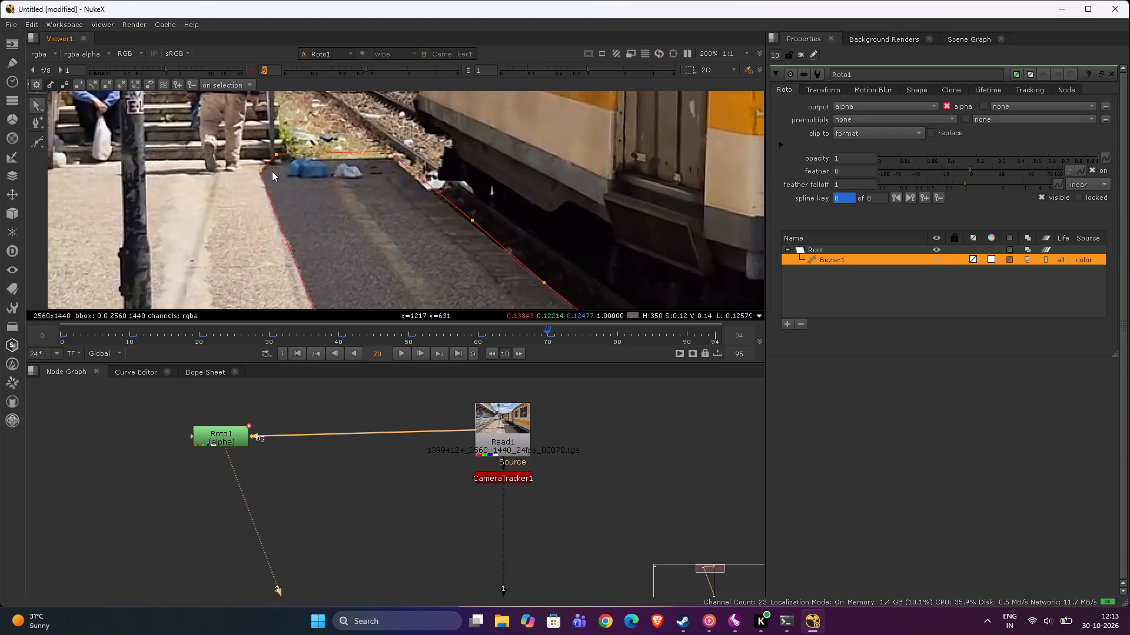
scroll(272, 171, up, 4)
scroll(272, 168, down, 6)
Go to frame 80 and shift the whole Bezier so its sunlit side follows the shadow's edge.
click(516, 353)
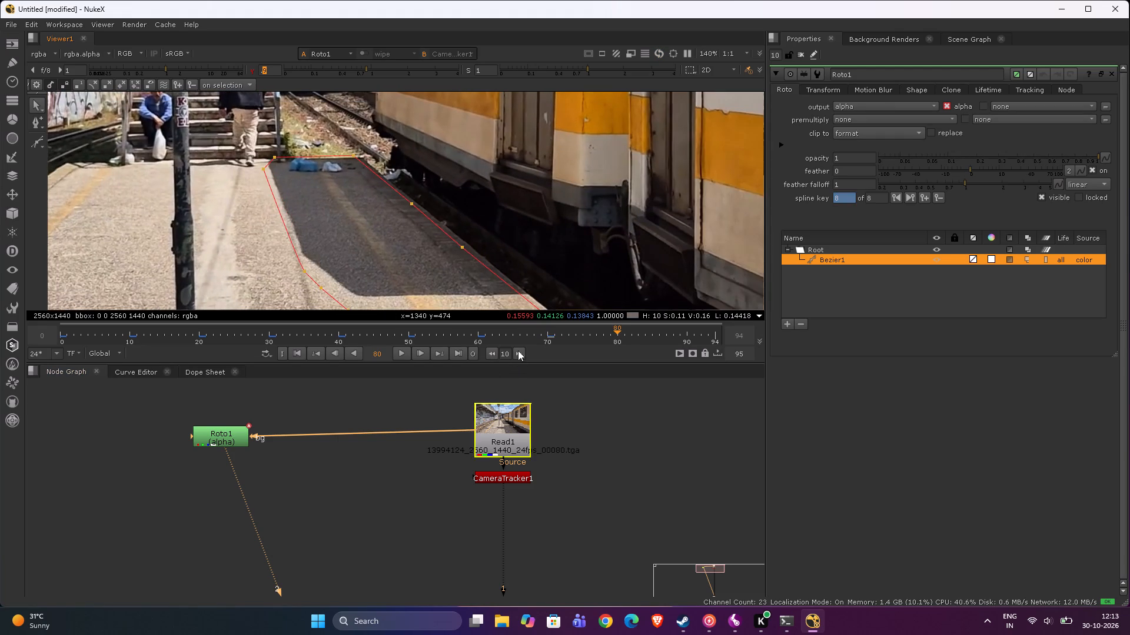
scroll(584, 323, down, 4)
drag(228, 132, 260, 167)
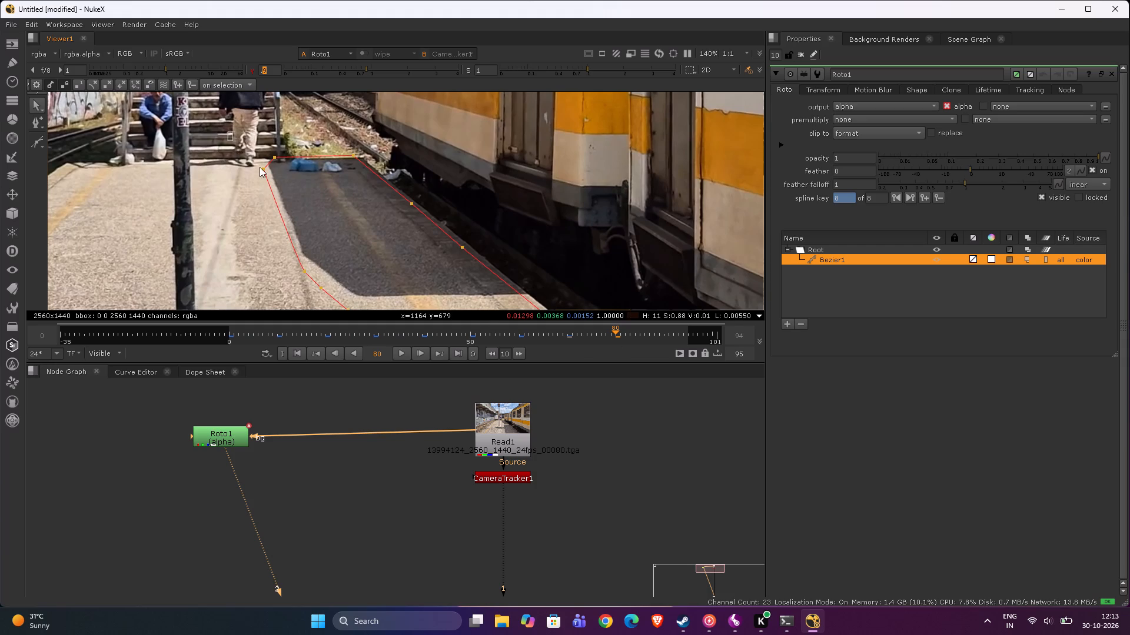
drag(260, 167, 619, 375)
middle_drag(432, 249, 342, 209)
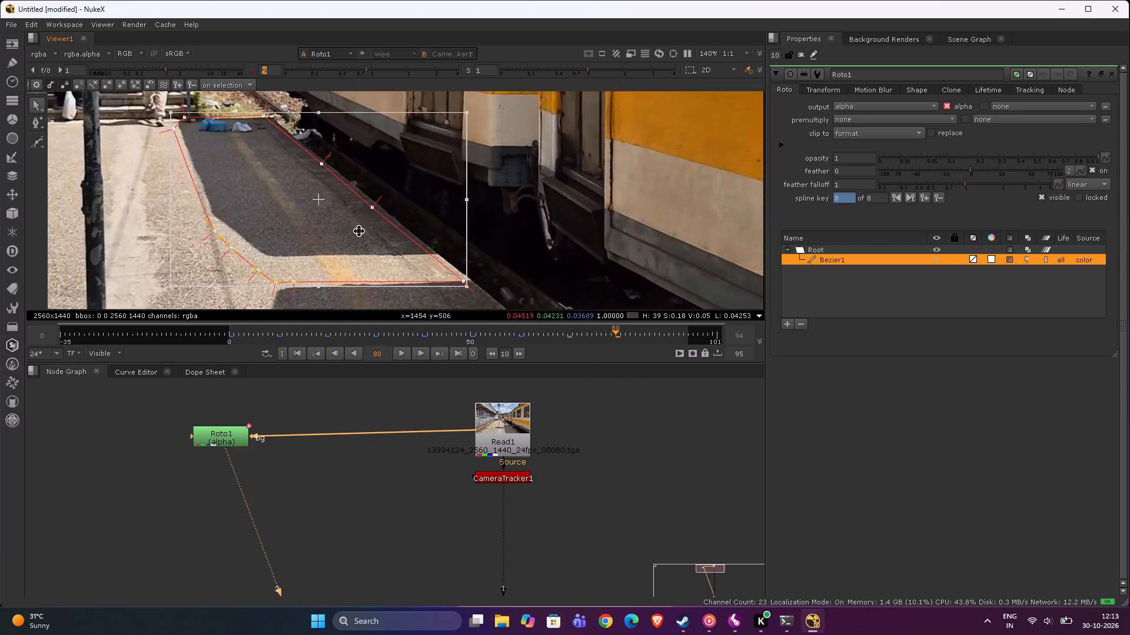
scroll(330, 220, up, 2)
middle_drag(325, 220, 424, 330)
click(376, 277)
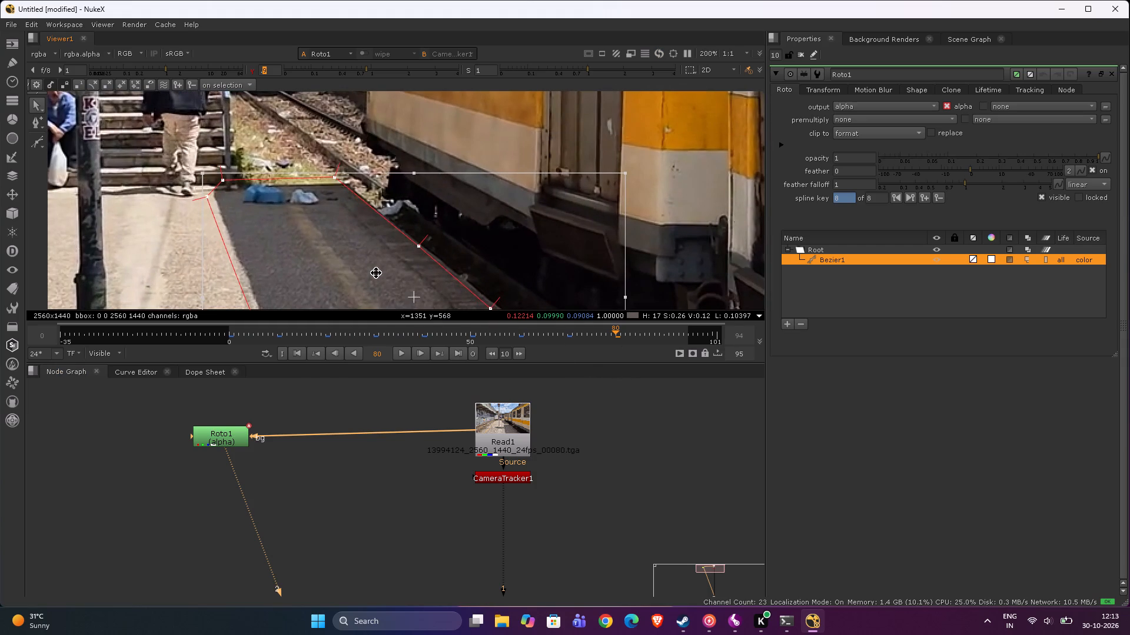
middle_drag(377, 277, 322, 194)
middle_drag(331, 220, 308, 185)
middle_drag(303, 192, 368, 266)
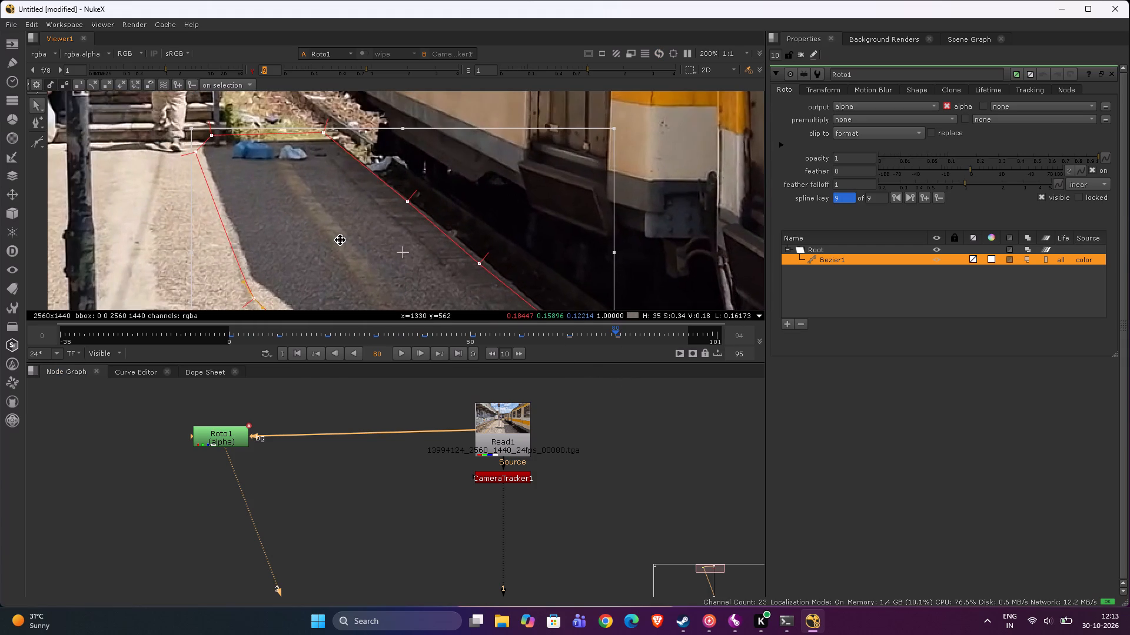
drag(340, 240, 341, 219)
middle_drag(357, 245, 252, 153)
click(139, 217)
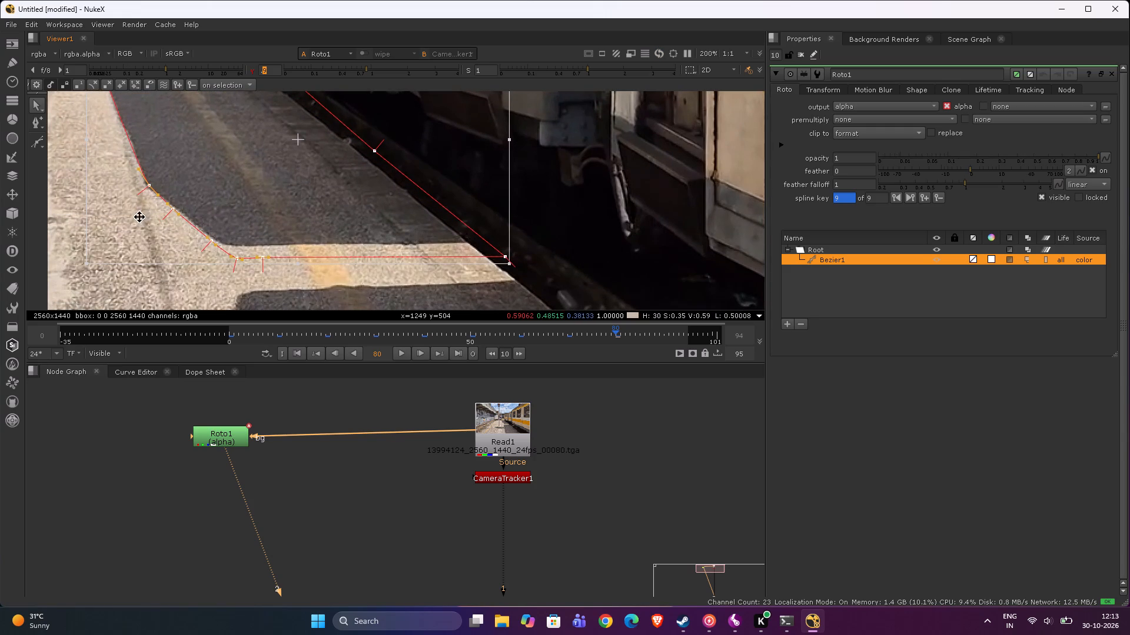
click(69, 154)
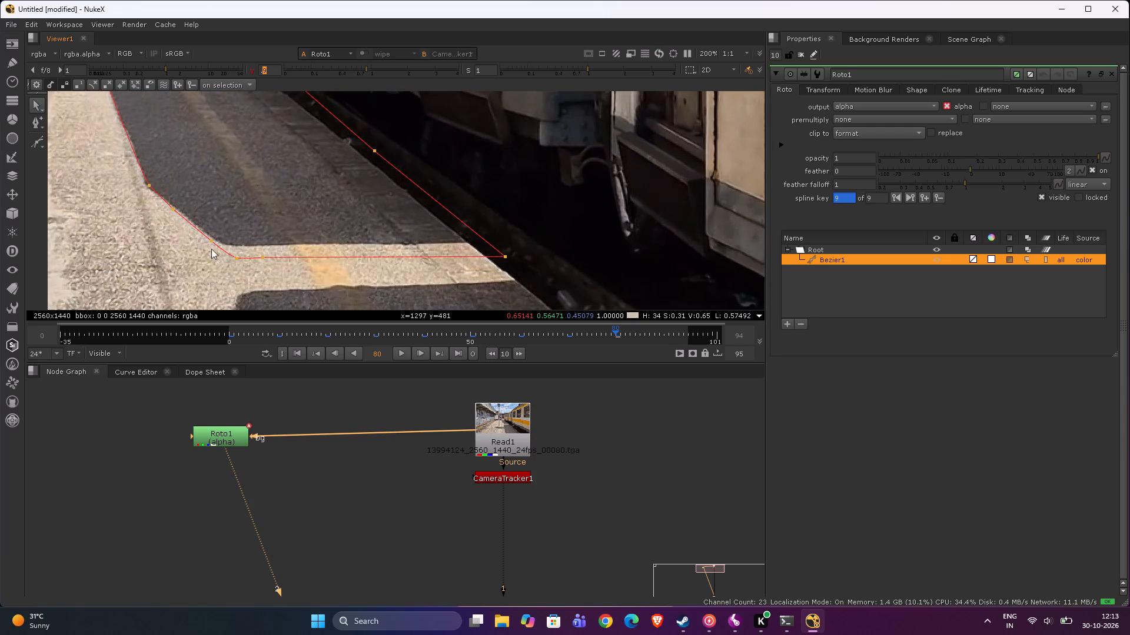
Shift the near-end Bezier points together so the train-side corner meets the shadow's near edge at frame 80.
drag(177, 178, 560, 327)
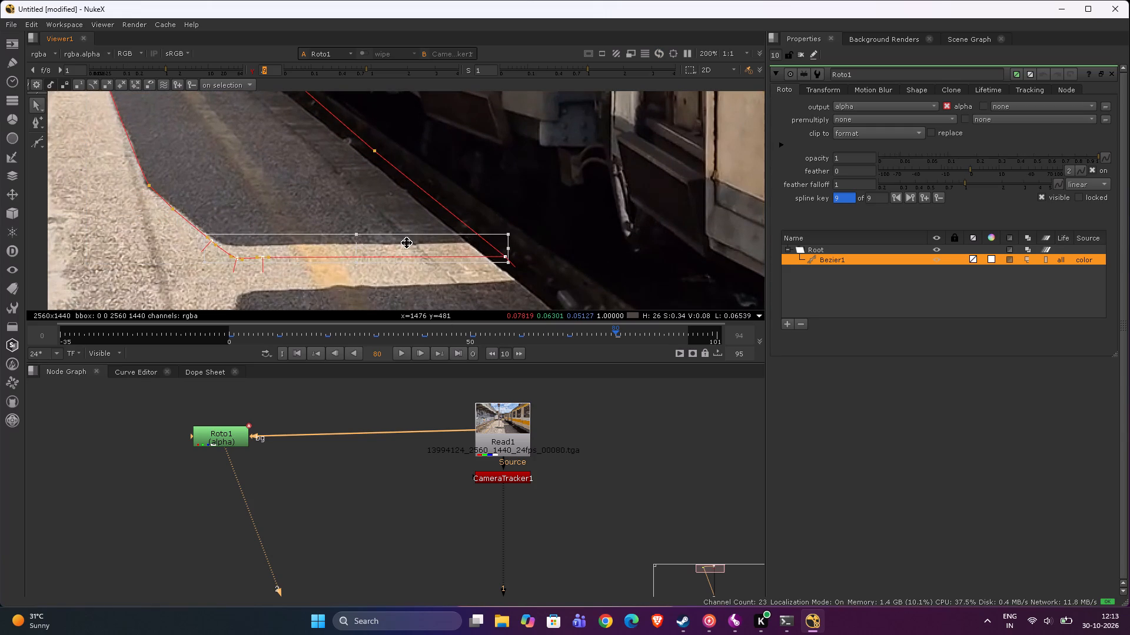
drag(407, 243, 368, 228)
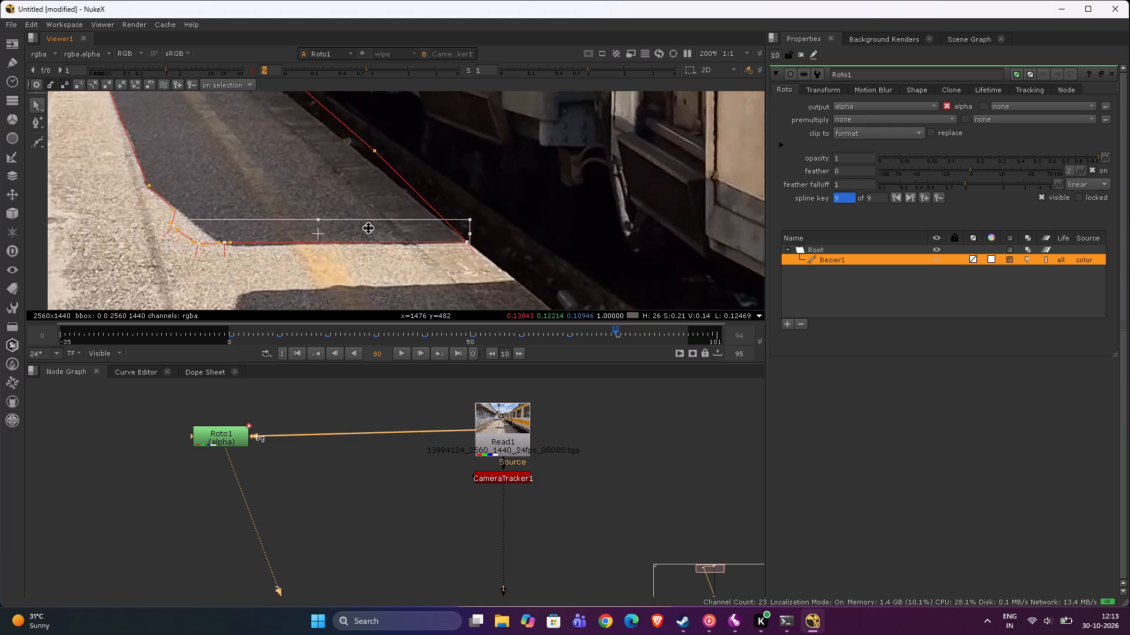
drag(368, 228, 368, 229)
click(322, 185)
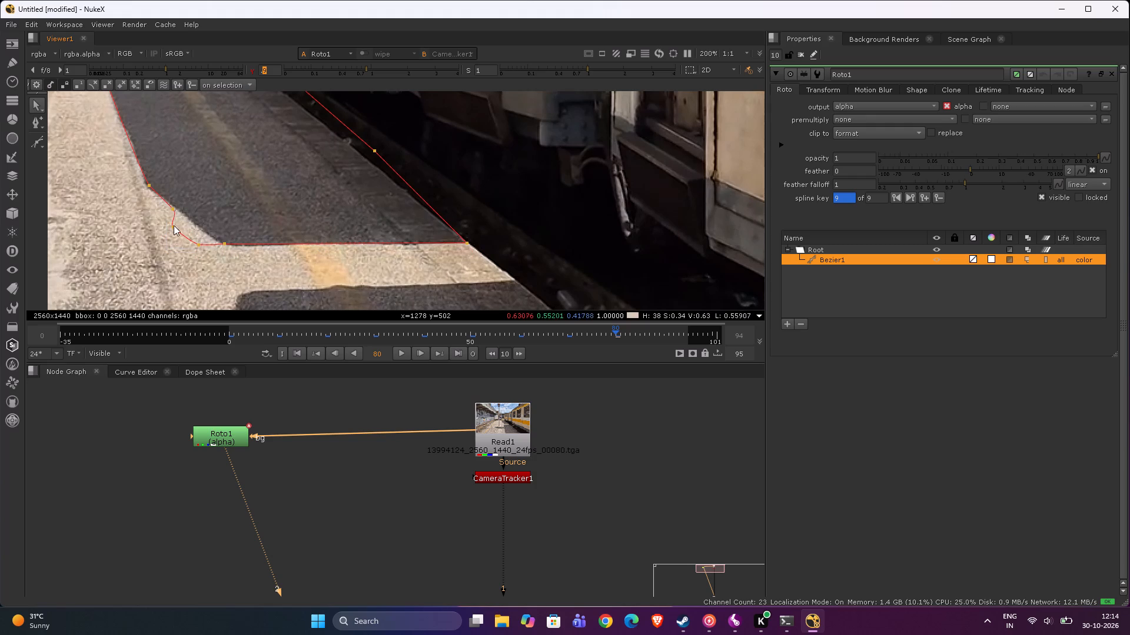
Shift the sunlit near-corner Bezier points together onto the shadow's corner at frame 80 and cusp the adjoining bend point.
drag(145, 218, 254, 275)
drag(218, 238, 245, 239)
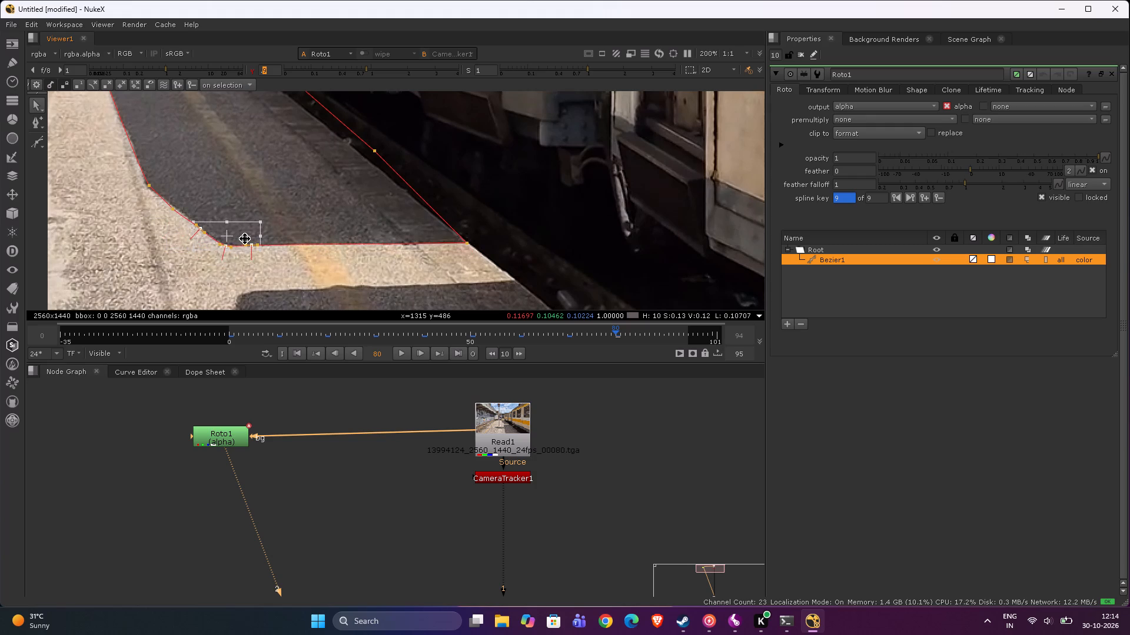
drag(245, 239, 245, 239)
click(218, 181)
click(174, 208)
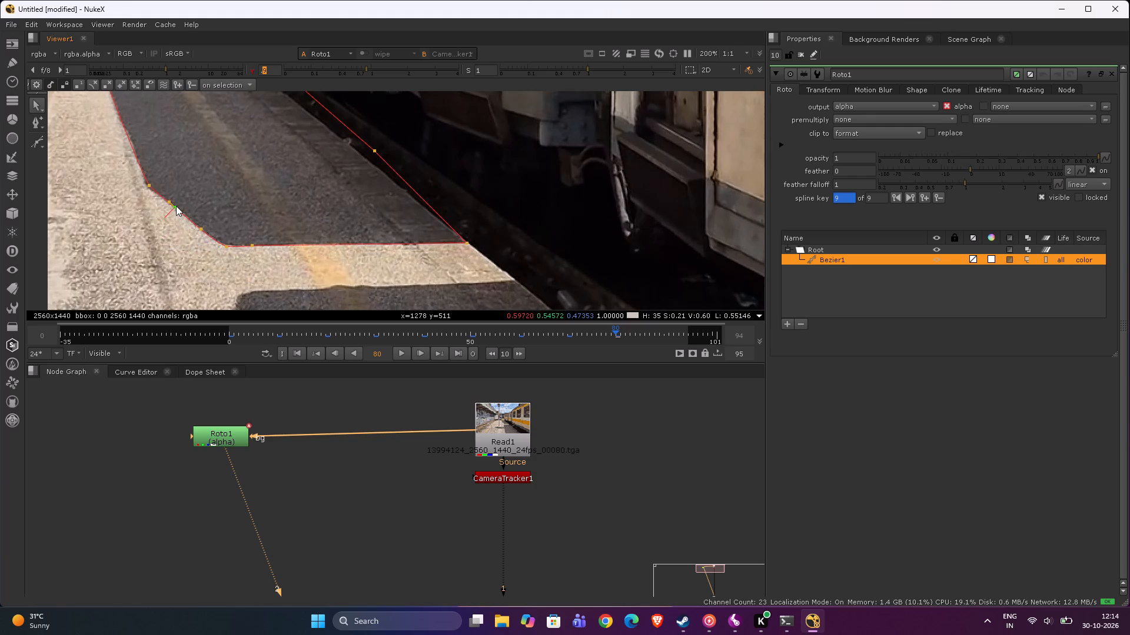
text(ZZ)
click(147, 182)
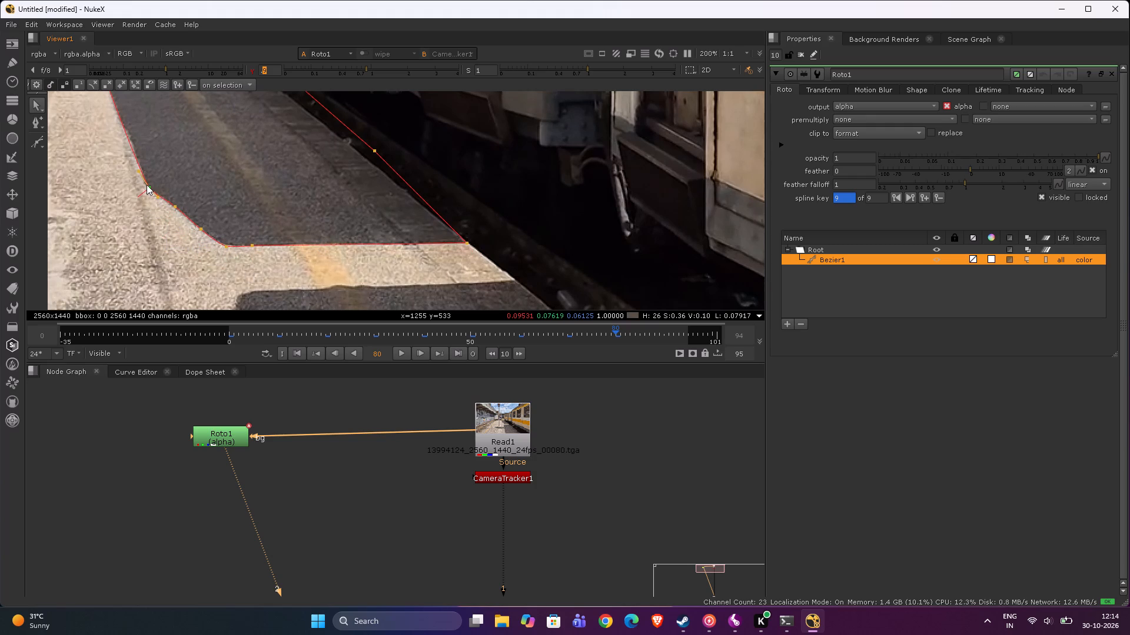
Move the two middle points on the Bezier's train side together inward onto the platform edge at frame 80.
middle_drag(171, 161, 172, 215)
scroll(320, 119, down, 1)
middle_drag(317, 128, 309, 166)
scroll(309, 166, down, 2)
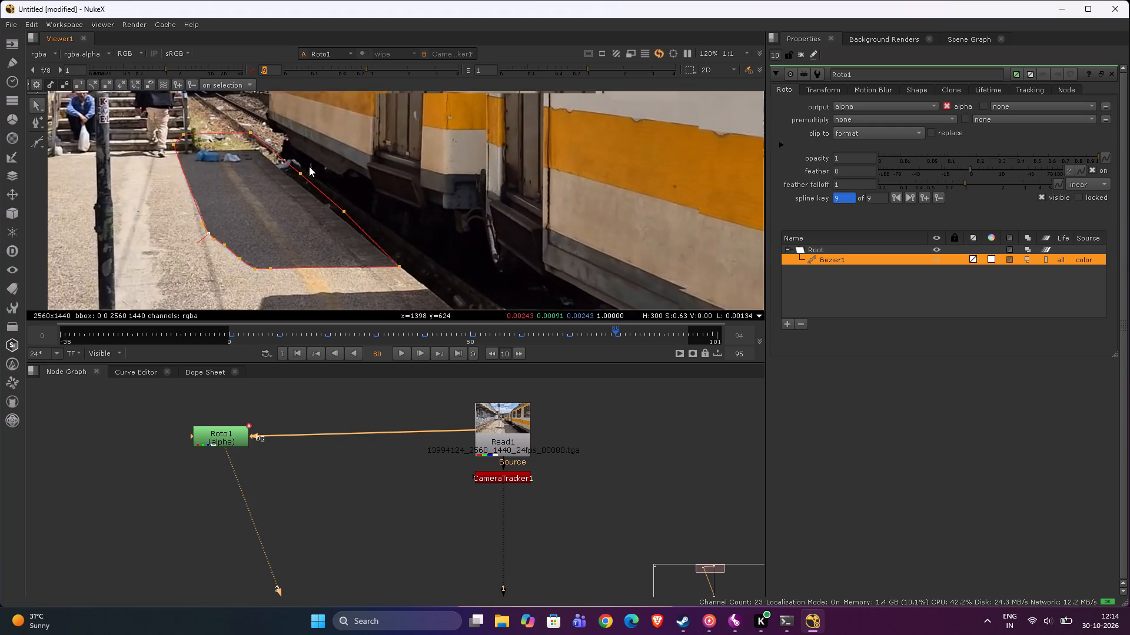
drag(301, 148, 361, 262)
scroll(329, 185, up, 4)
drag(329, 183, 322, 188)
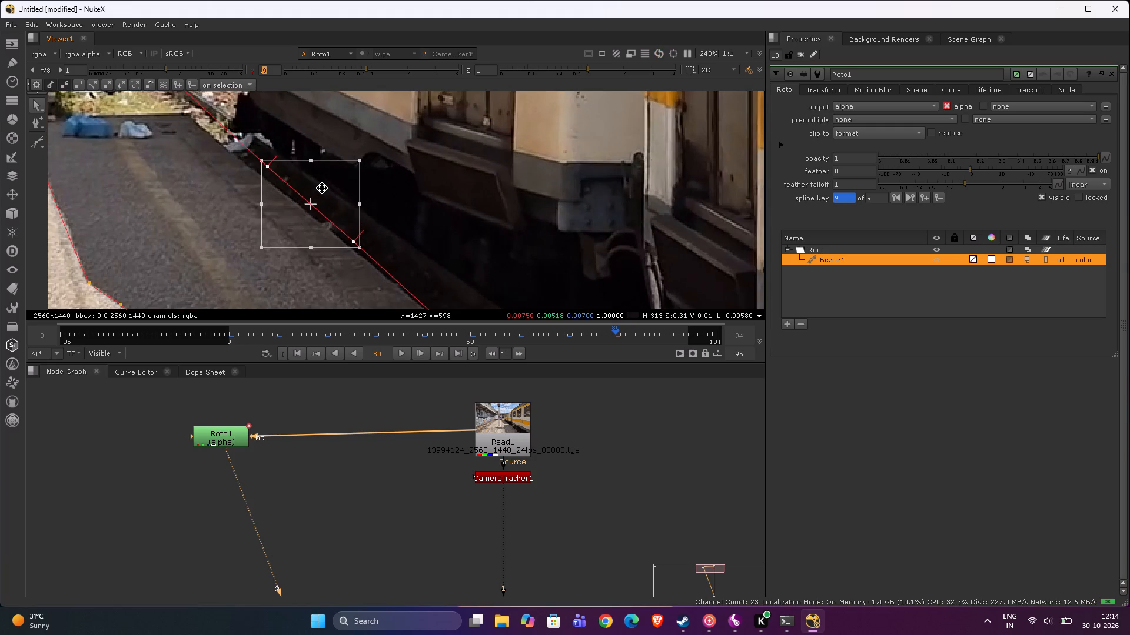
drag(322, 188, 318, 192)
click(344, 140)
click(258, 167)
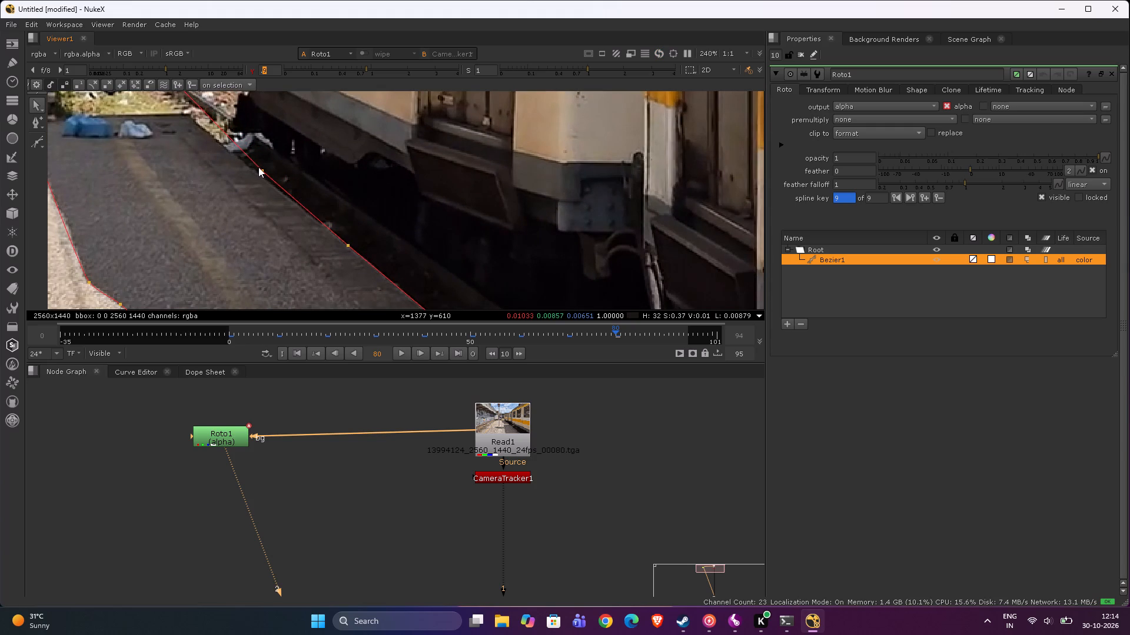
Move the Bezier's far train-side corner point in toward the platform's far corner at frame 80.
middle_drag(232, 131, 267, 210)
scroll(263, 205, down, 2)
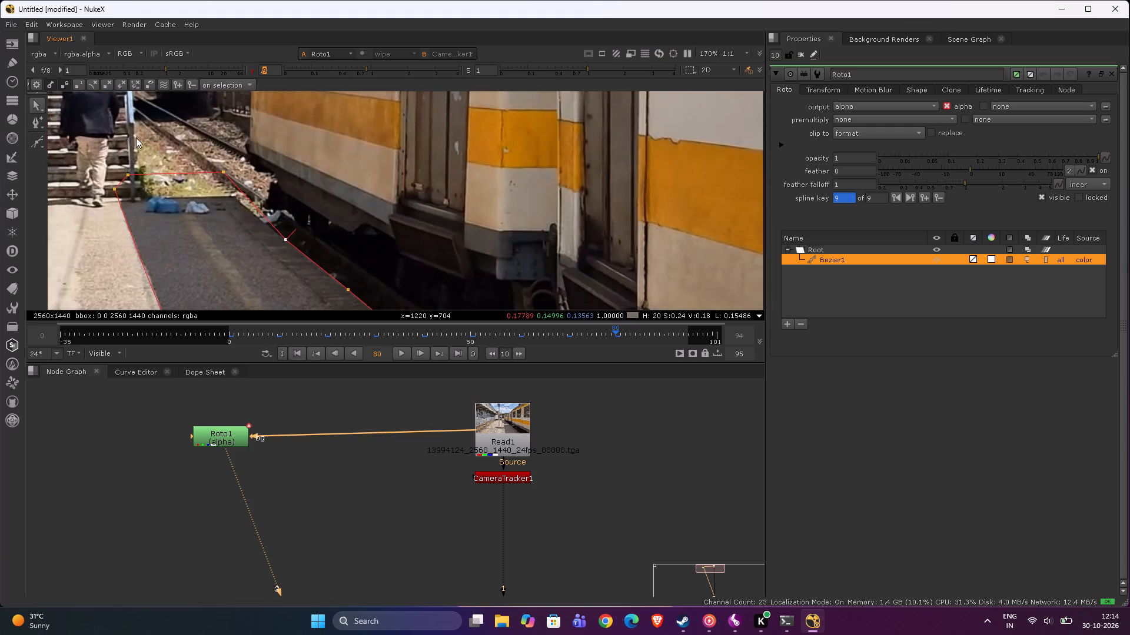
drag(198, 132, 287, 220)
click(225, 173)
drag(224, 173, 215, 181)
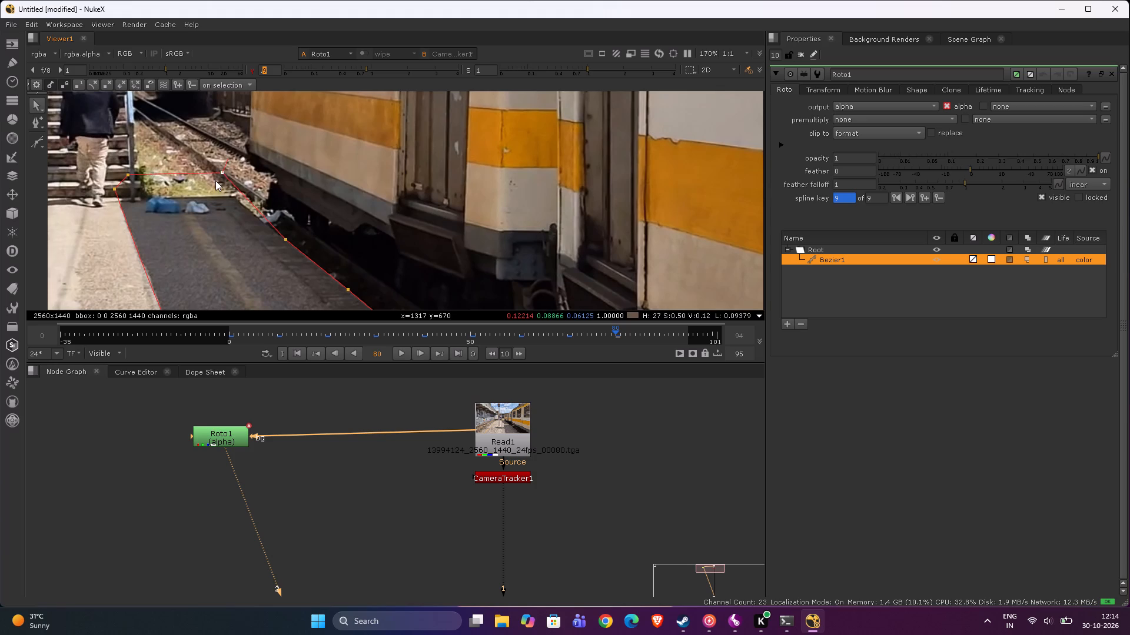
drag(225, 173, 219, 182)
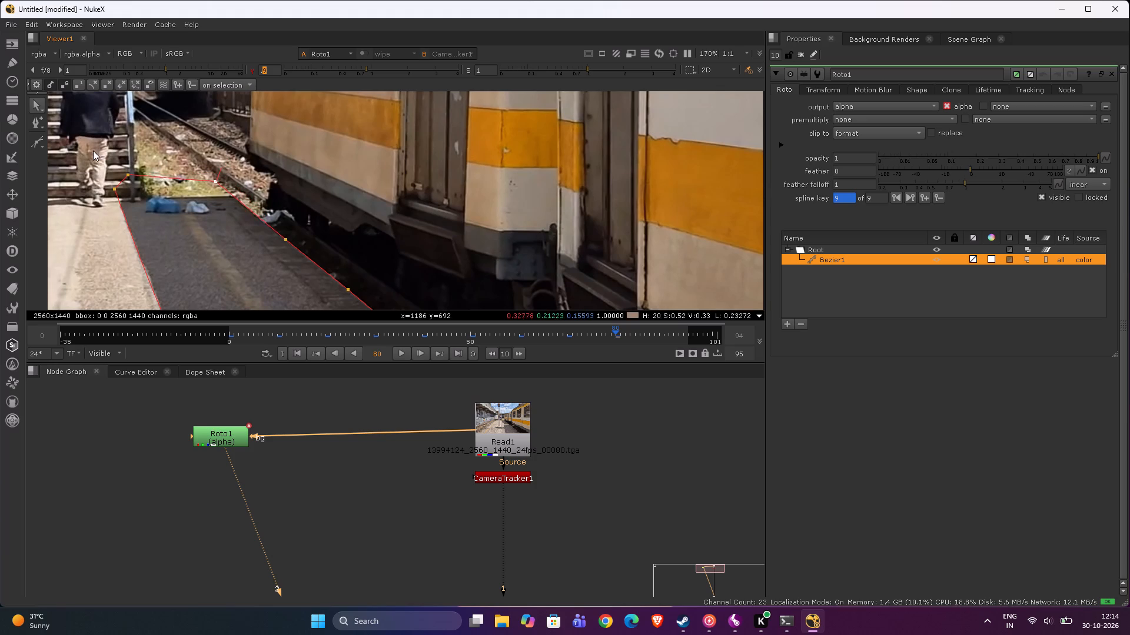
Move the far sunlit-side Bezier points together down onto the shadow's far corner beside the steps at frame 80.
drag(89, 148, 147, 215)
scroll(129, 189, up, 4)
drag(127, 183, 128, 201)
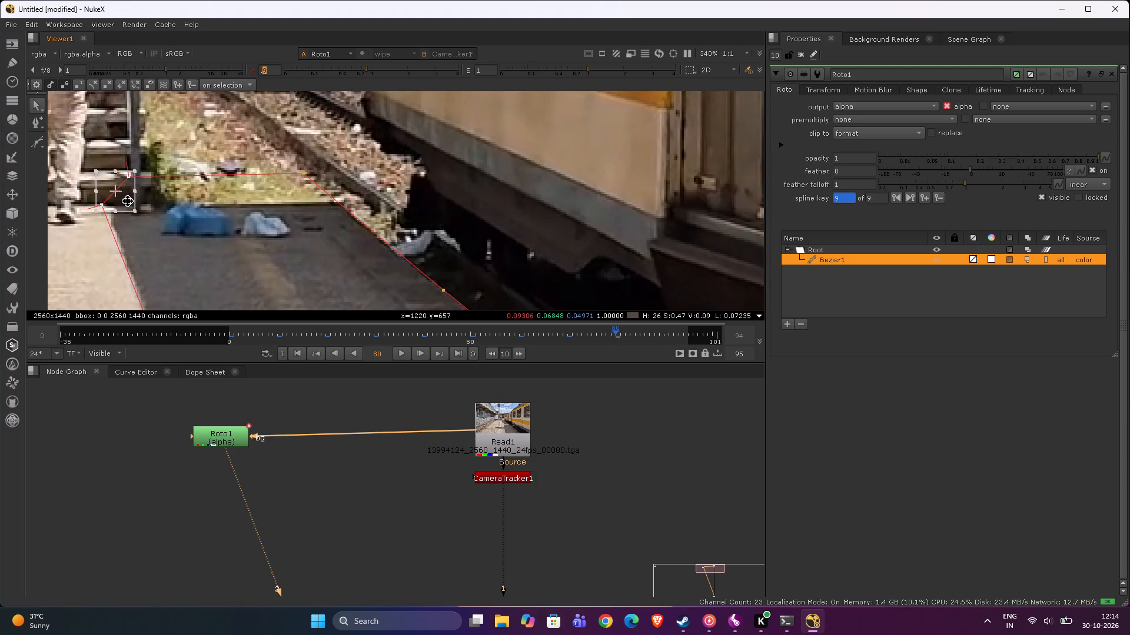
drag(128, 201, 135, 203)
click(125, 127)
scroll(129, 198, down, 9)
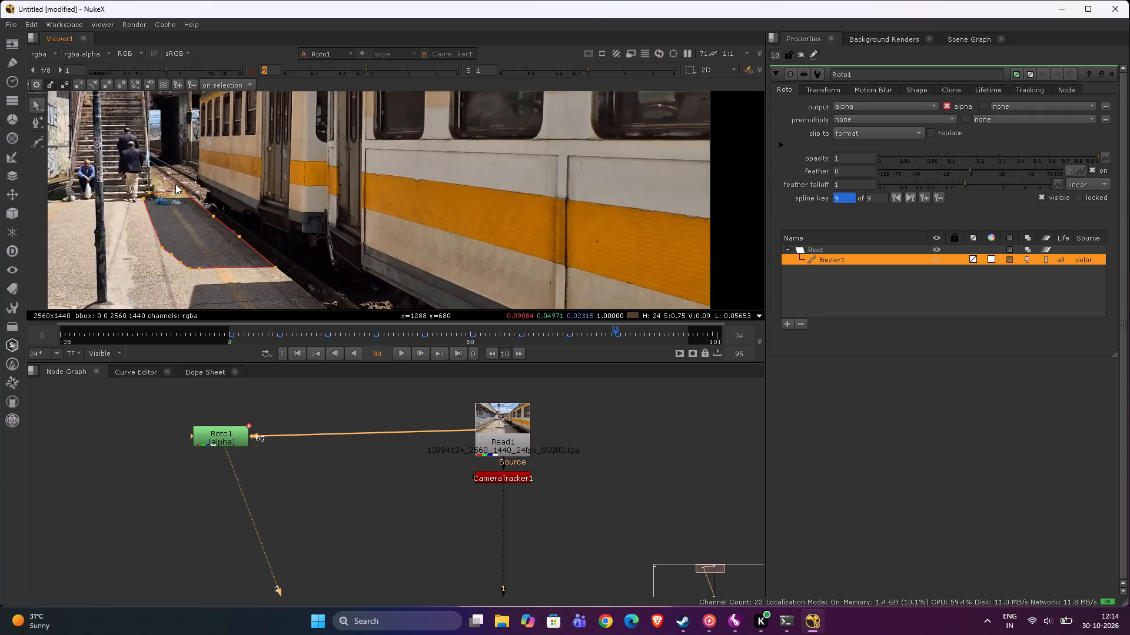
Go to frame 90 and shift the whole Bezier so its near end and train side match the shadow.
click(520, 355)
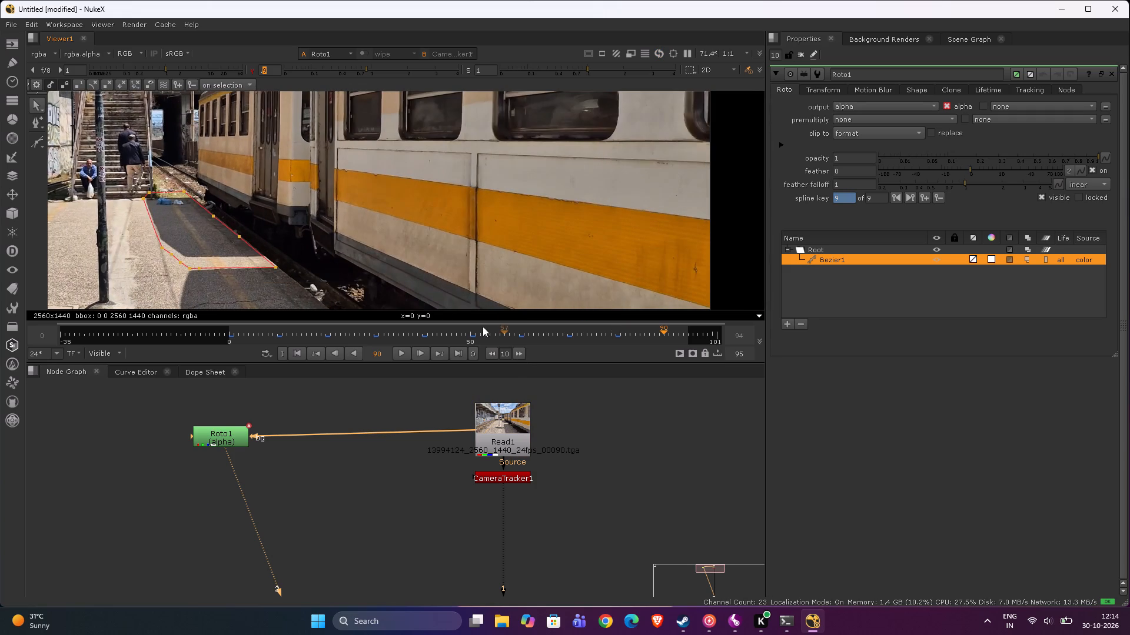
drag(111, 169, 307, 300)
scroll(213, 251, up, 4)
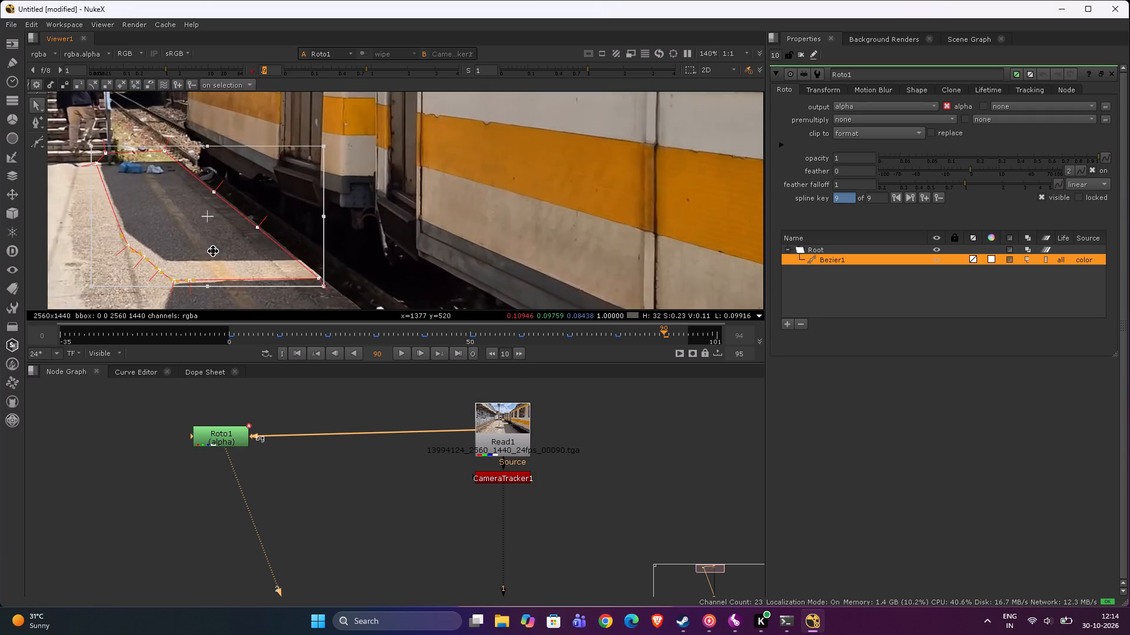
drag(212, 251, 198, 229)
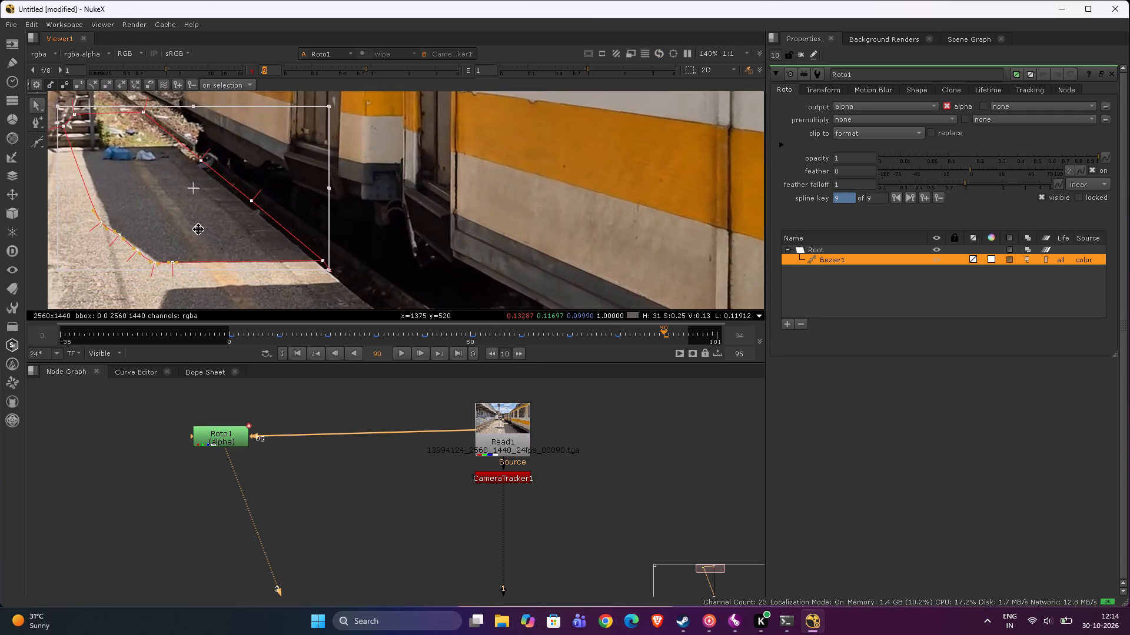
drag(198, 229, 191, 230)
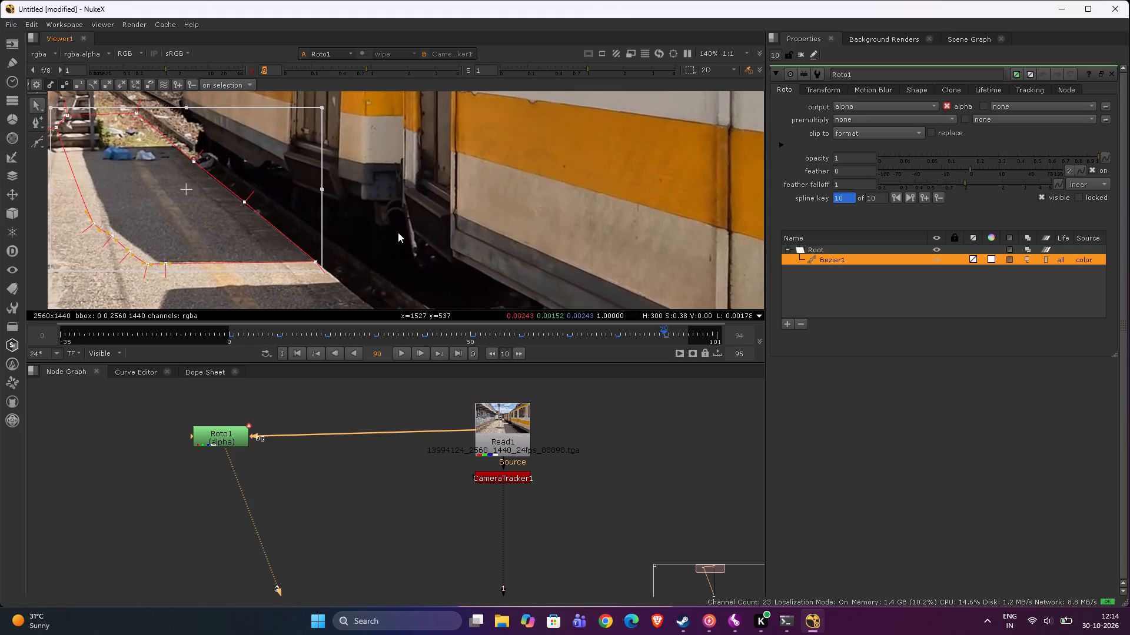
click(400, 232)
Shift the sunlit-side near-end Bezier points together onto the shadow's slanted edge and near corner at frame 90.
middle_drag(197, 203, 341, 175)
drag(194, 164, 345, 278)
scroll(274, 226, up, 4)
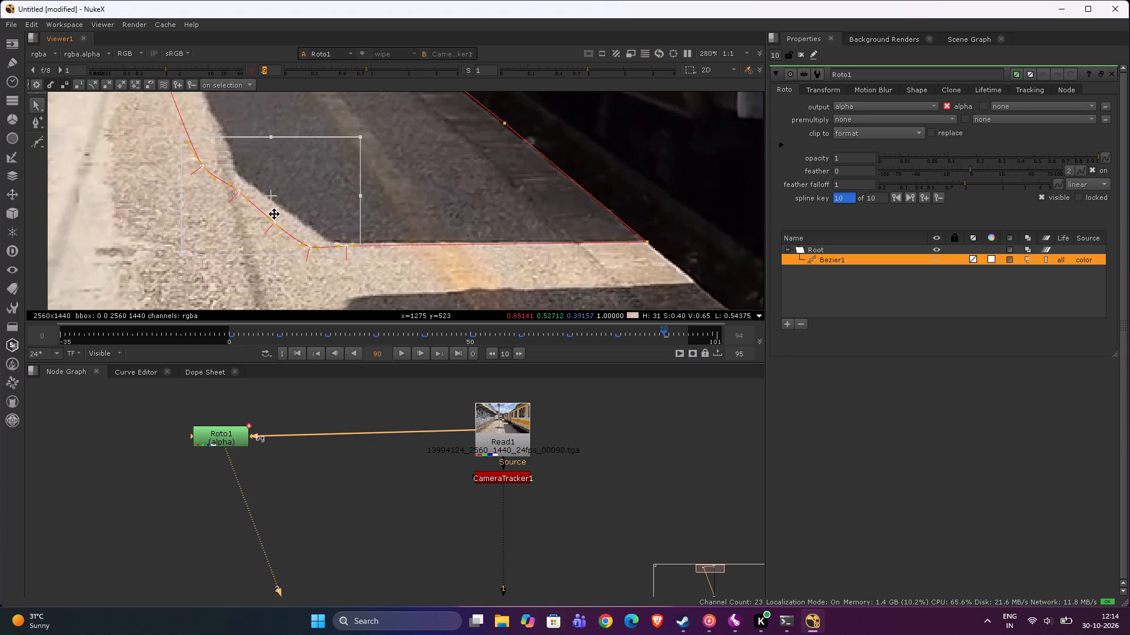
drag(275, 202, 296, 198)
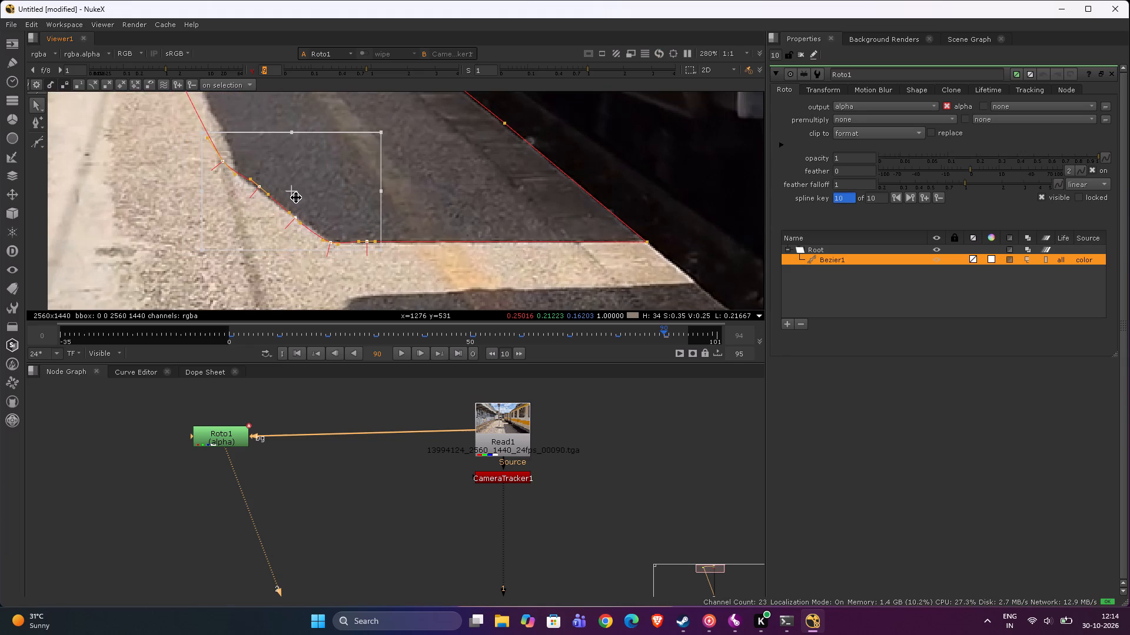
drag(296, 198, 297, 198)
click(296, 132)
click(295, 104)
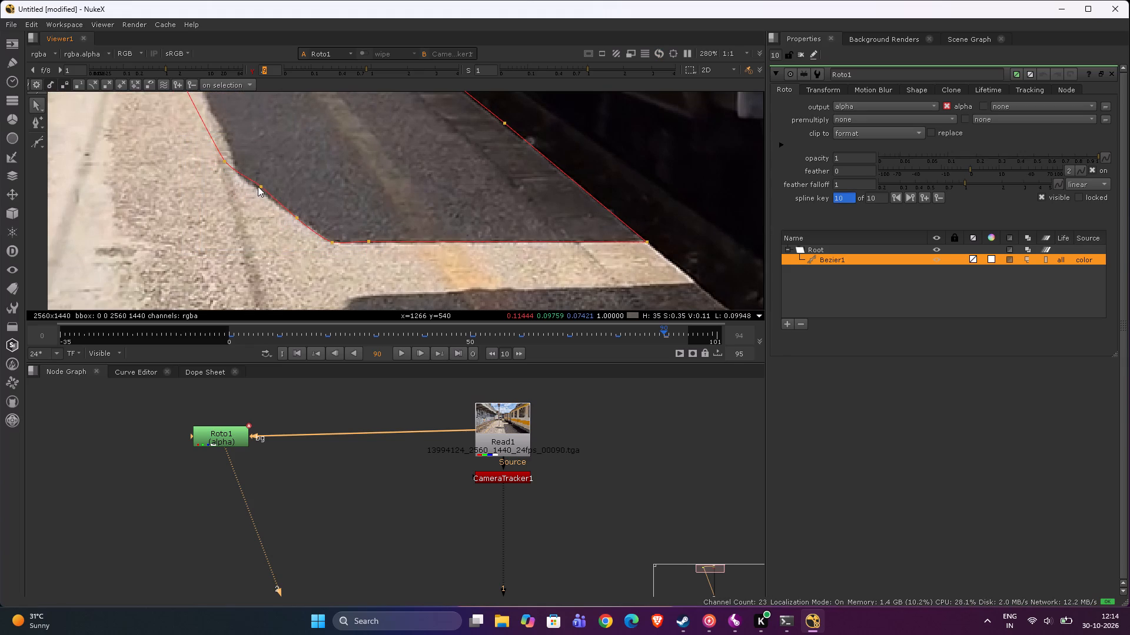
click(258, 186)
Move the far sunlit-side Bezier points together inward so the long sunlit edge follows the shadow at frame 90.
scroll(226, 162, down, 2)
middle_drag(225, 165, 231, 236)
scroll(231, 236, down, 1)
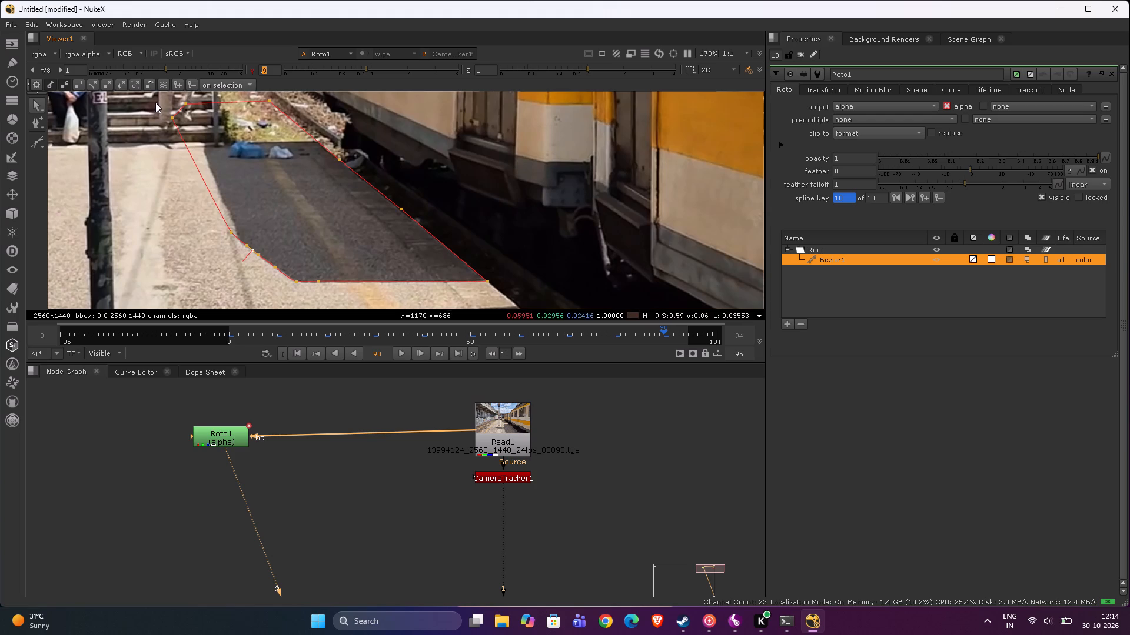
drag(154, 100, 231, 165)
scroll(184, 111, up, 3)
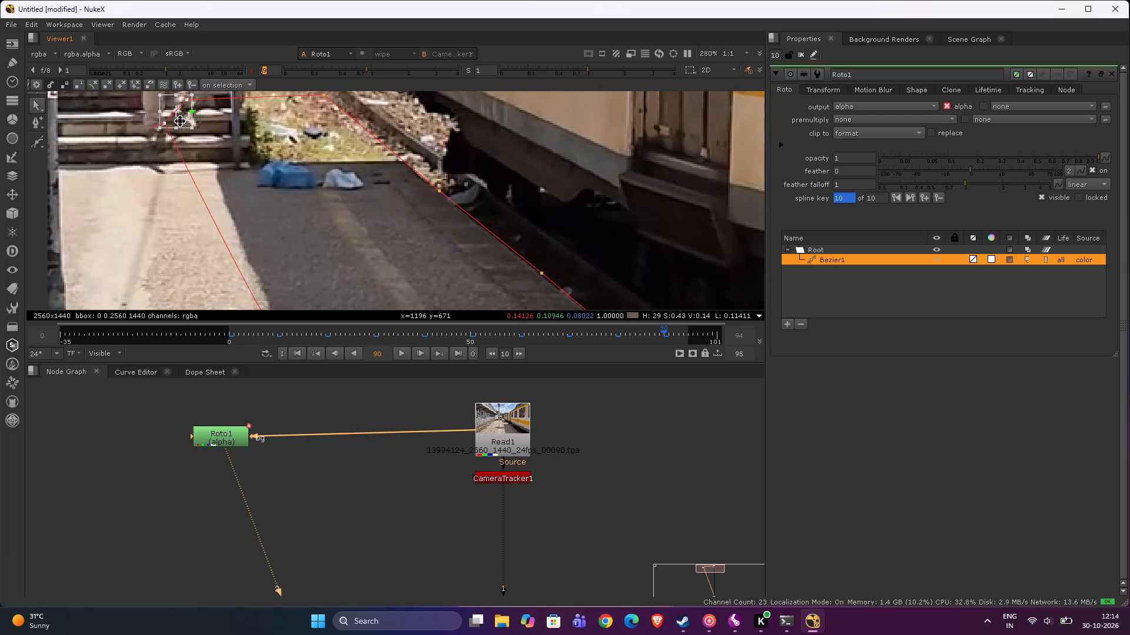
drag(181, 116, 222, 123)
Smooth the upper sunlit-side bend point of the Bezier and move it inward onto the shadow's edge at frame 90.
middle_drag(248, 233, 230, 142)
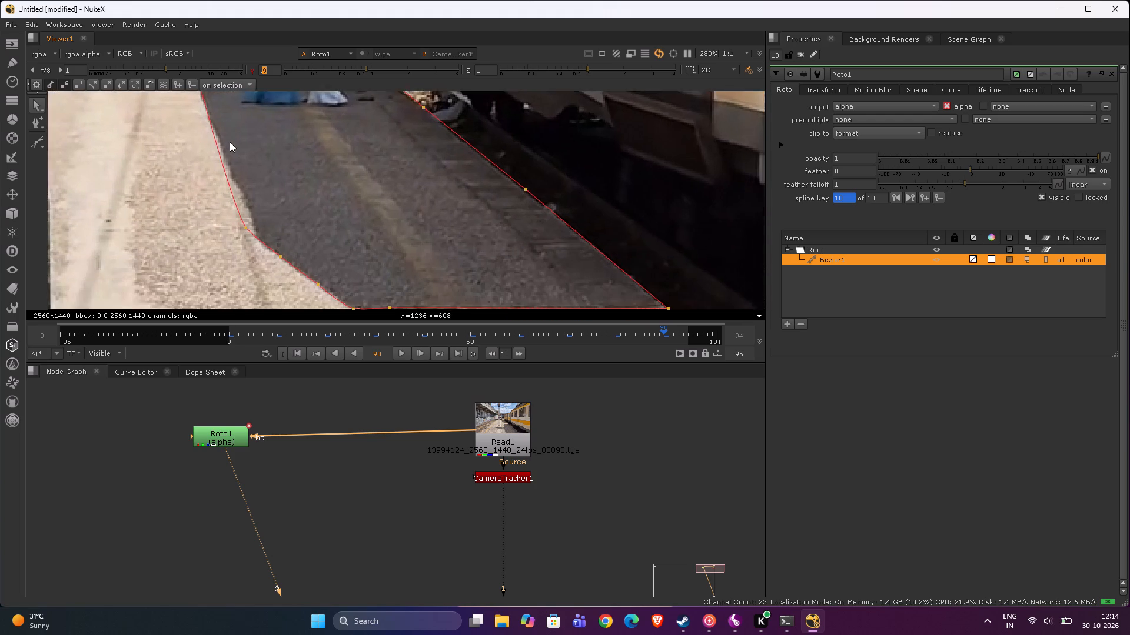
middle_drag(230, 142, 230, 143)
drag(206, 186, 273, 253)
key(z)
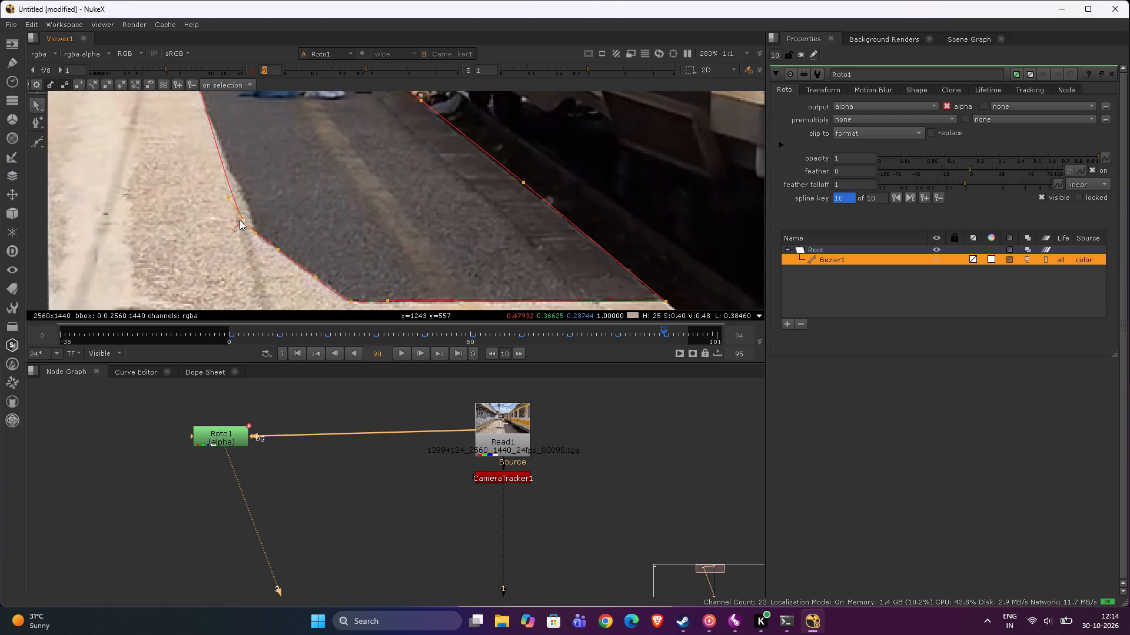
drag(245, 223, 251, 226)
click(225, 165)
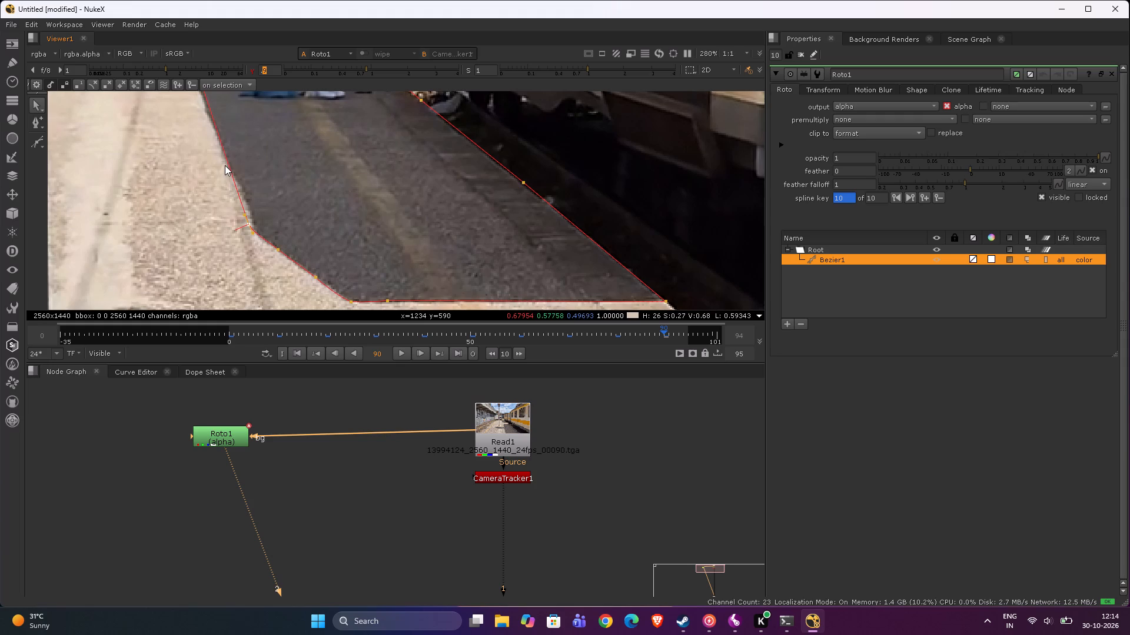
Examine the Bezier's far end near the stairs against the shadow at frame 90.
middle_drag(205, 125, 241, 289)
scroll(241, 289, down, 3)
scroll(324, 251, down, 2)
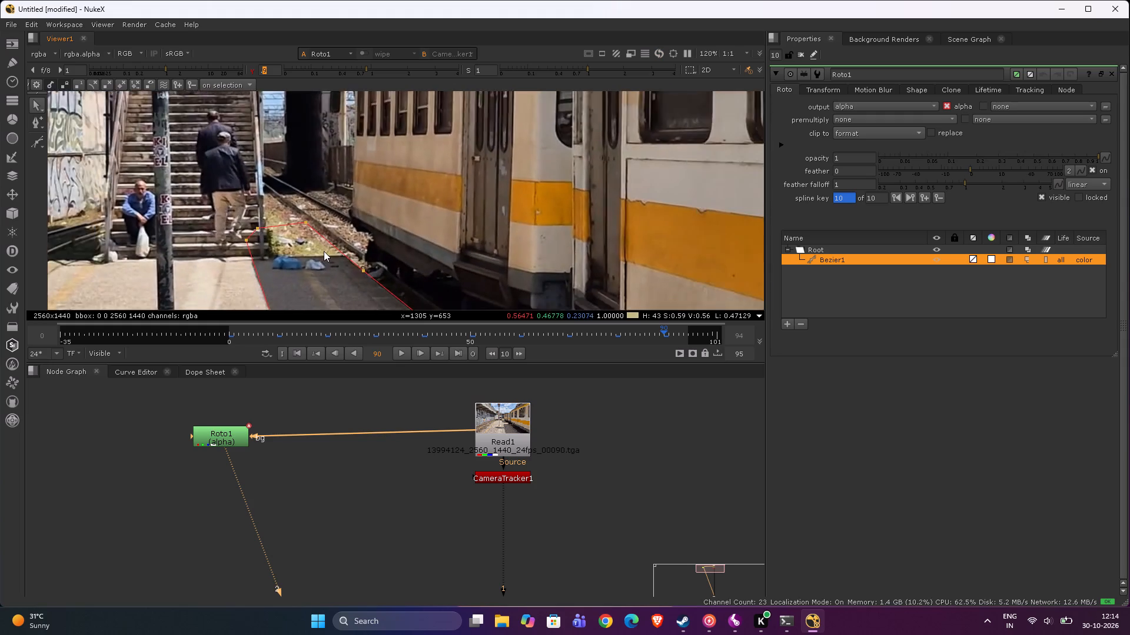
click(292, 206)
scroll(292, 206, down, 3)
scroll(281, 224, up, 5)
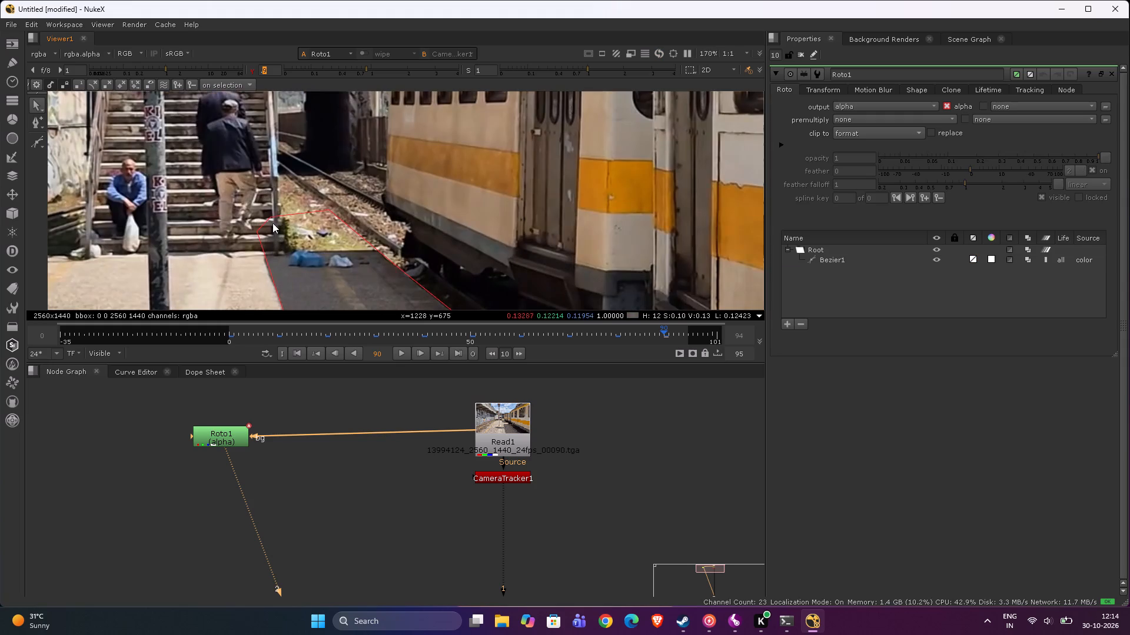
click(263, 219)
drag(239, 193, 283, 248)
click(310, 163)
scroll(317, 192, down, 4)
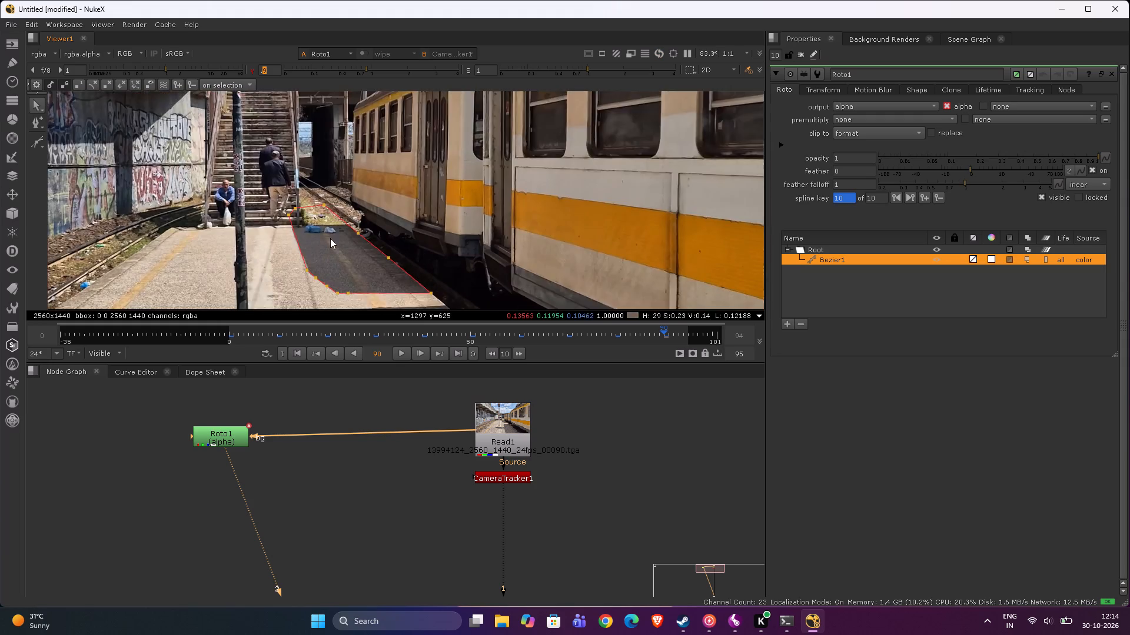
Go to frame 94 and shift the whole Bezier slightly so it matches the far platform shadow.
middle_drag(330, 238, 287, 142)
click(518, 356)
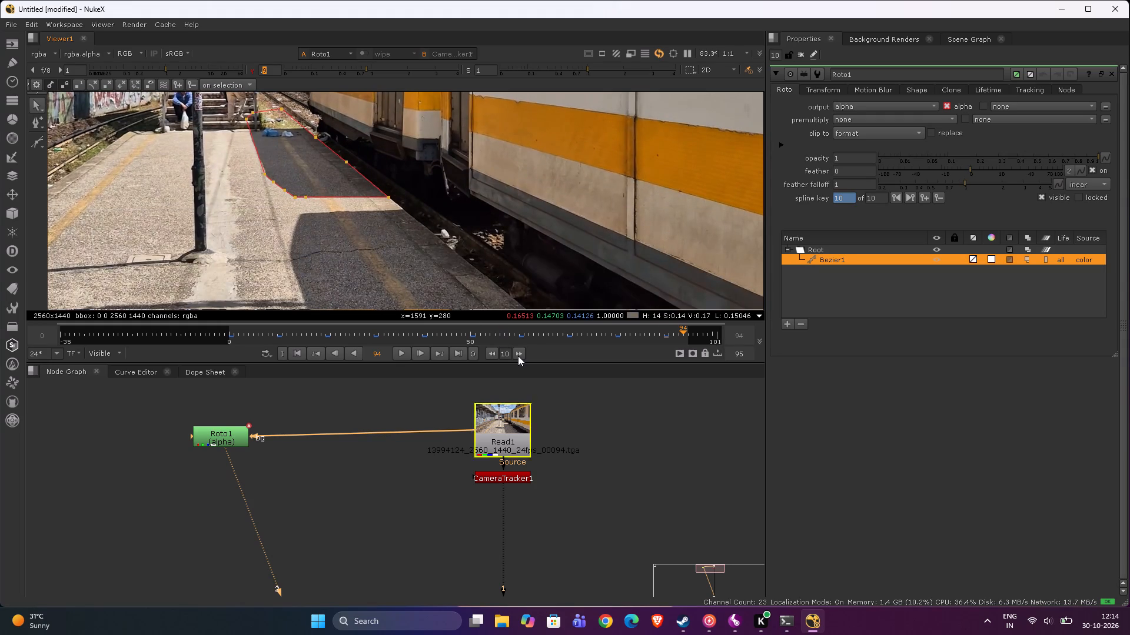
scroll(365, 215, down, 1)
middle_drag(365, 216, 375, 252)
scroll(375, 252, down, 2)
drag(275, 142, 438, 318)
scroll(353, 215, up, 6)
drag(367, 236, 362, 228)
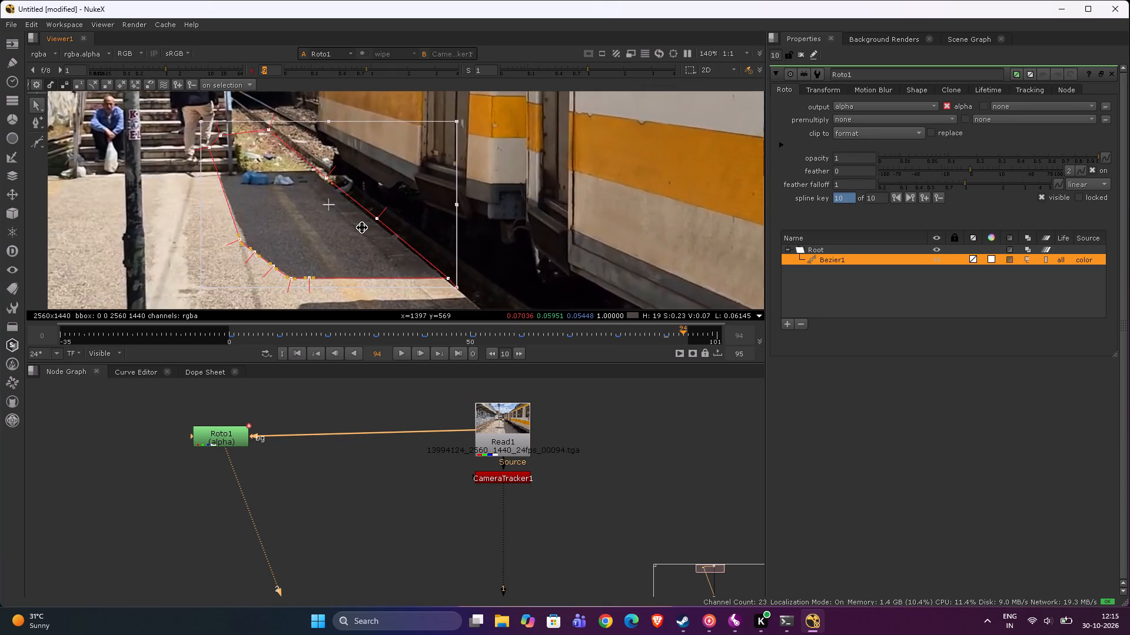
drag(362, 228, 364, 227)
click(504, 253)
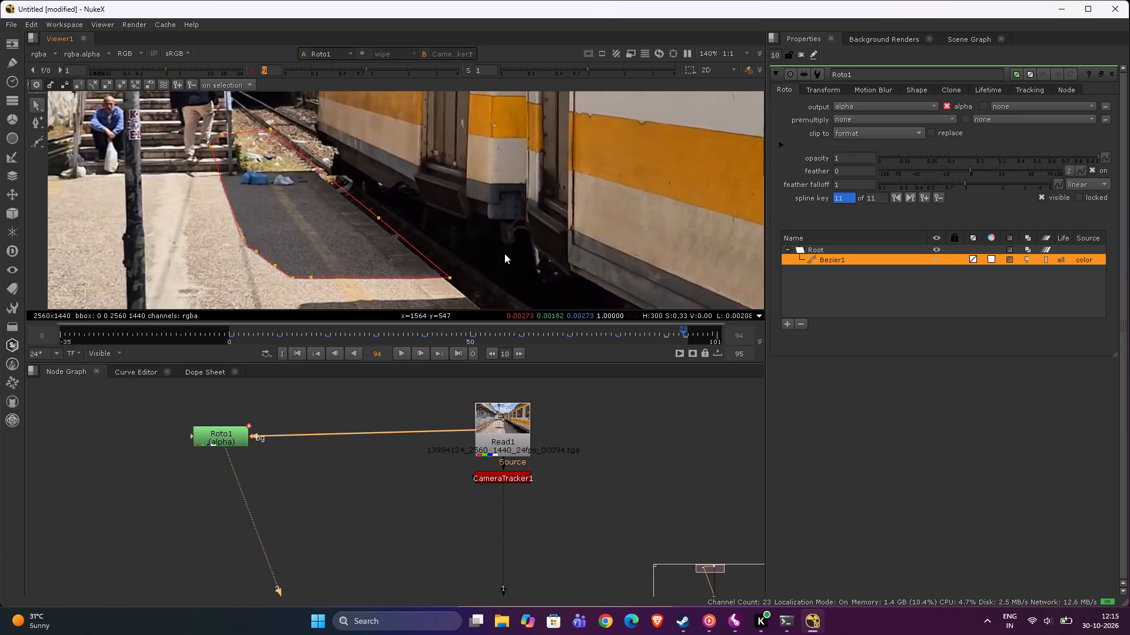
Scrub back and forth through the shot to check the animated Bezier against the shadow, stopping at frame 94.
scroll(253, 247, down, 2)
scroll(290, 278, down, 1)
middle_drag(290, 278, 282, 242)
drag(684, 332, 639, 327)
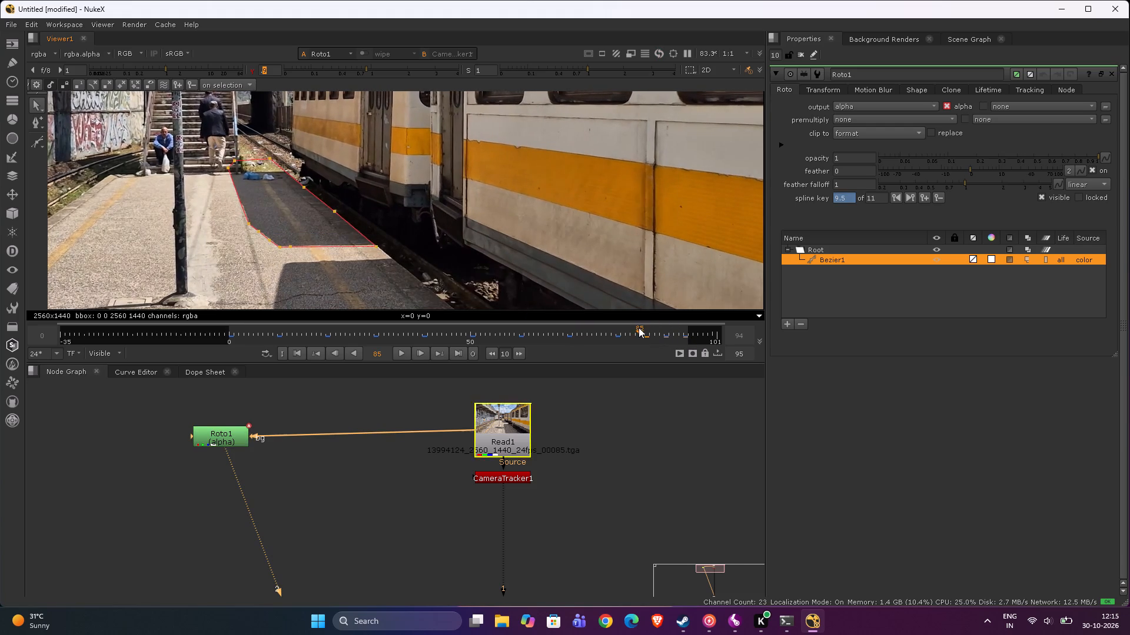
drag(639, 327, 423, 356)
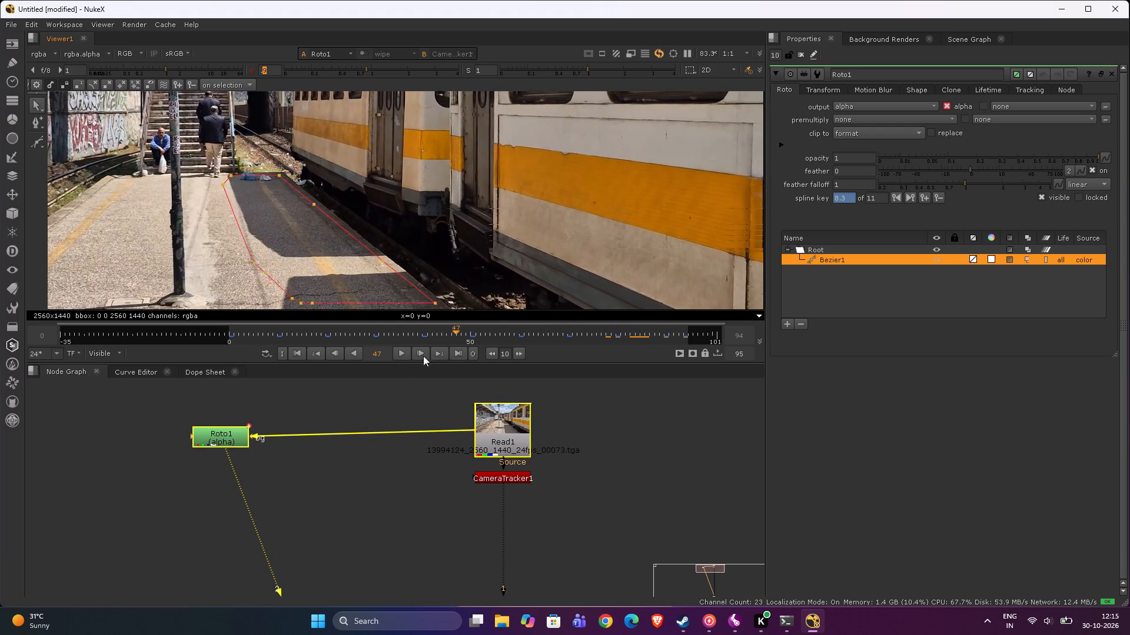
drag(423, 356, 478, 365)
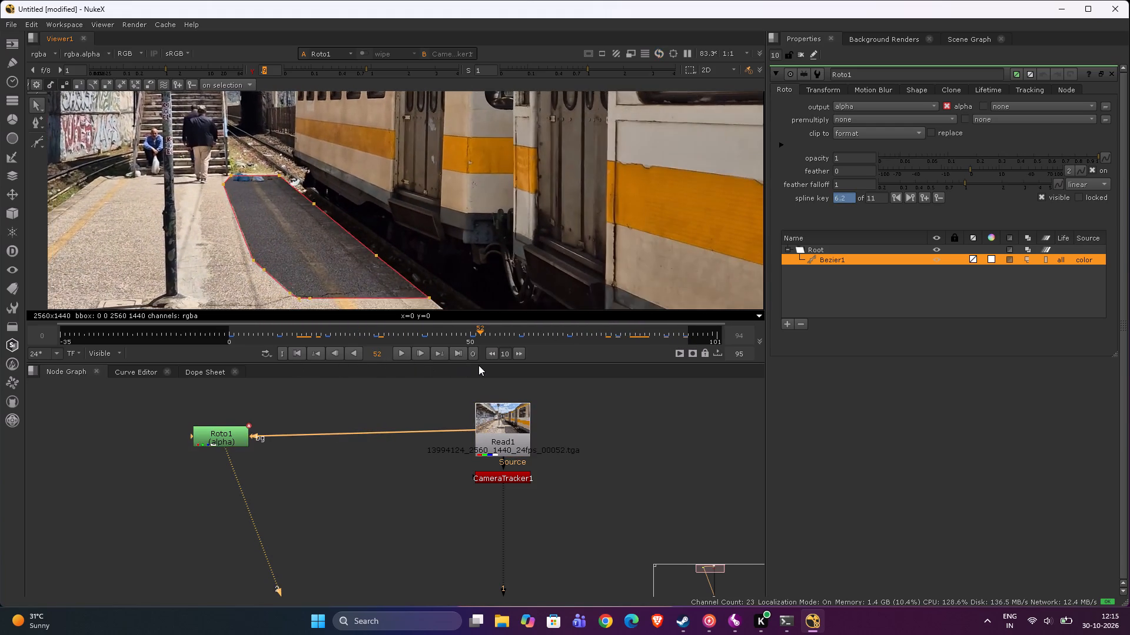
drag(478, 365, 473, 360)
scroll(434, 227, down, 5)
middle_drag(433, 222, 393, 128)
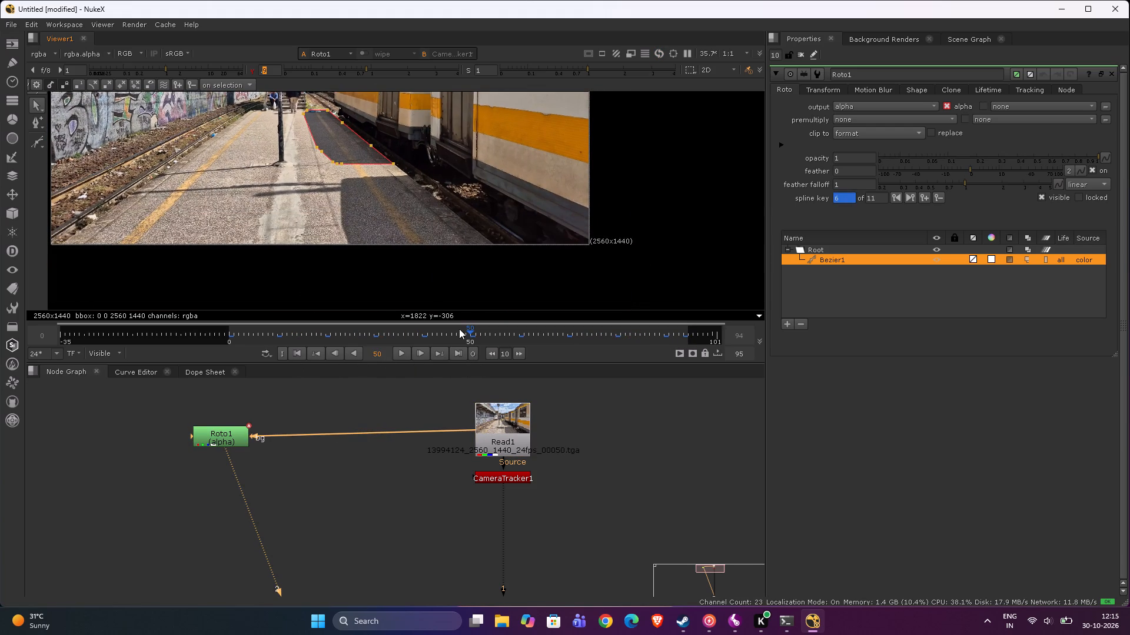
drag(473, 330, 720, 336)
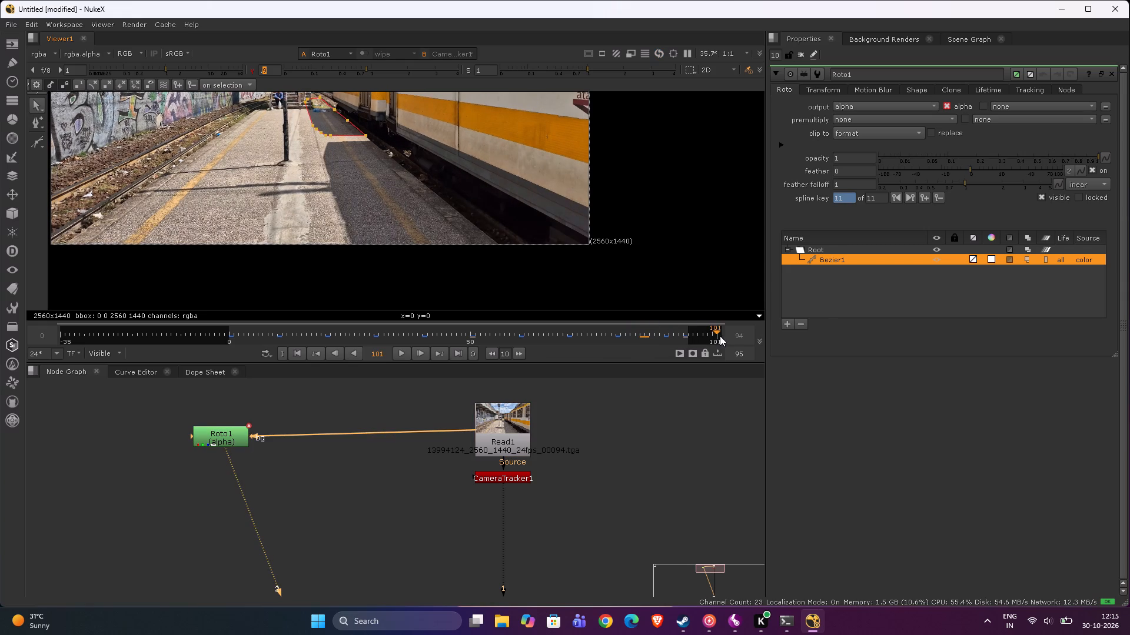
drag(720, 336, 664, 335)
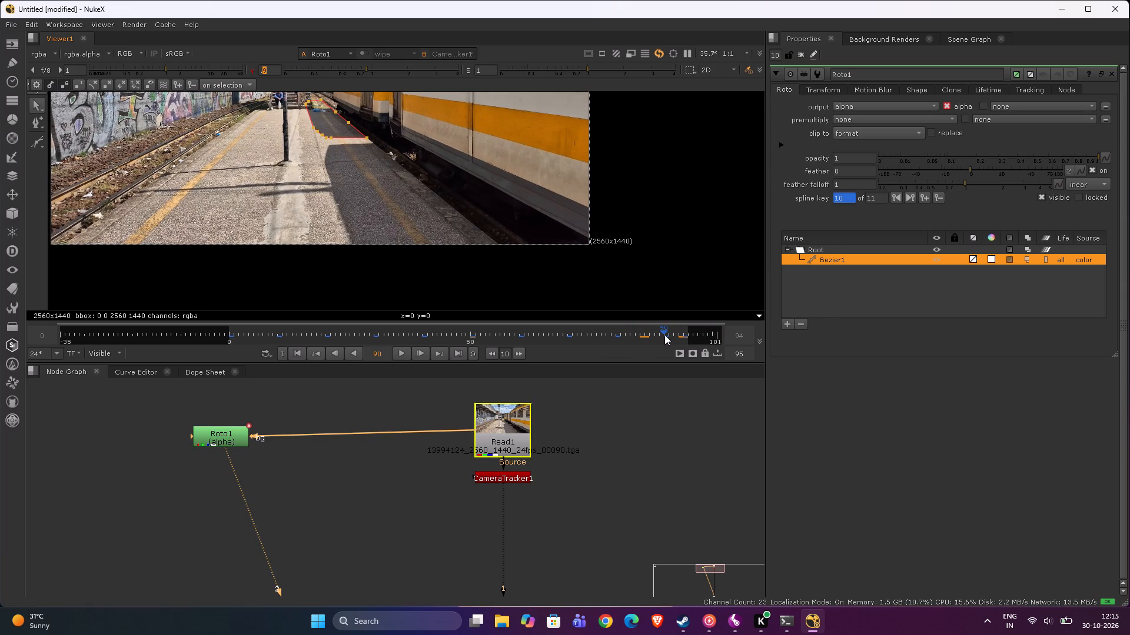
drag(664, 335, 686, 334)
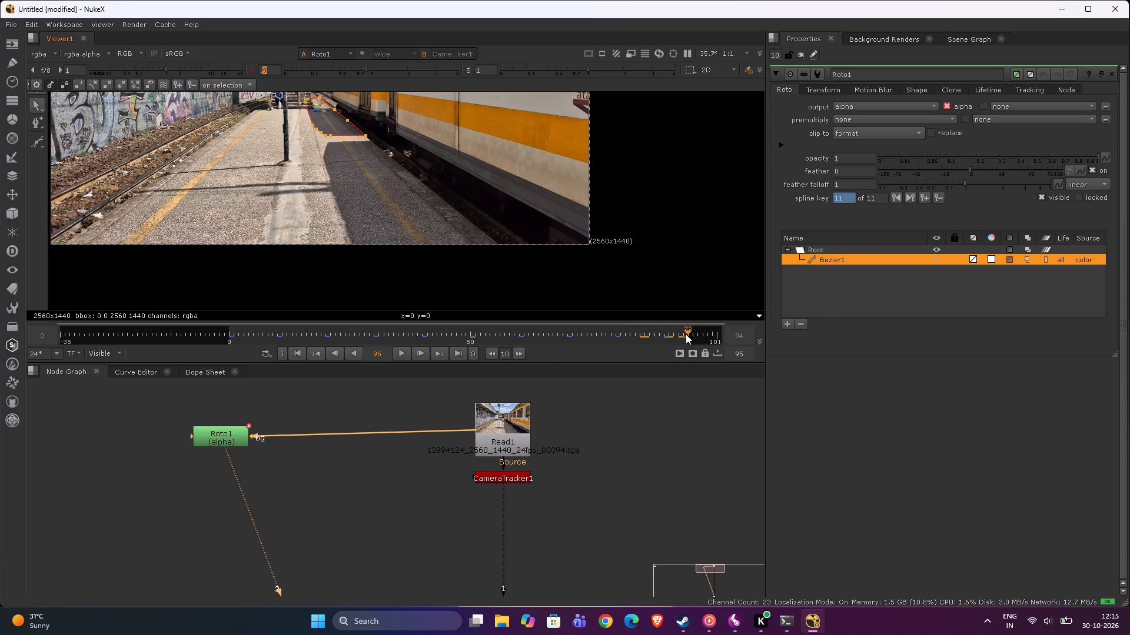
drag(686, 334, 685, 333)
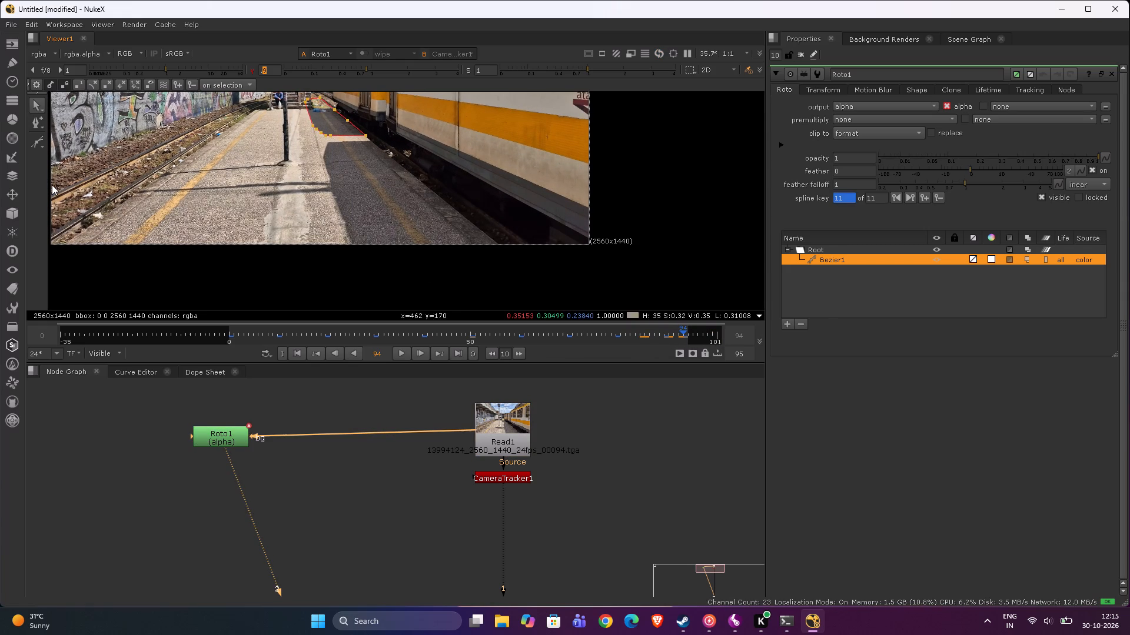
Draw a second closed Bezier at frame 94 around the foreground platform shadow, from the image's bottom edge to the sunlit gap.
click(36, 142)
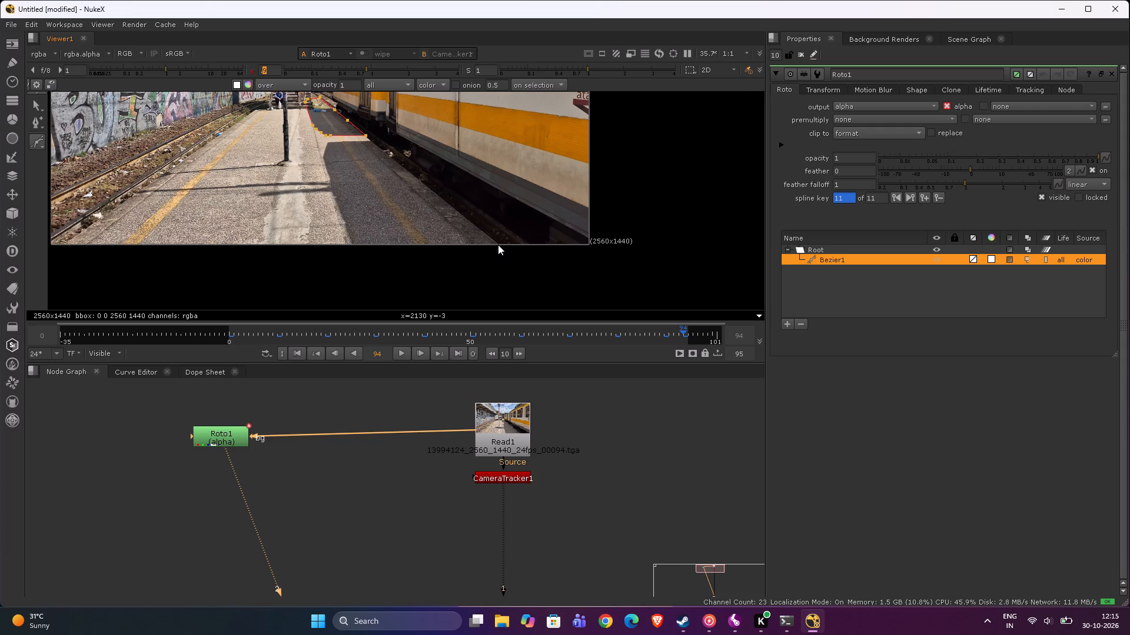
click(498, 246)
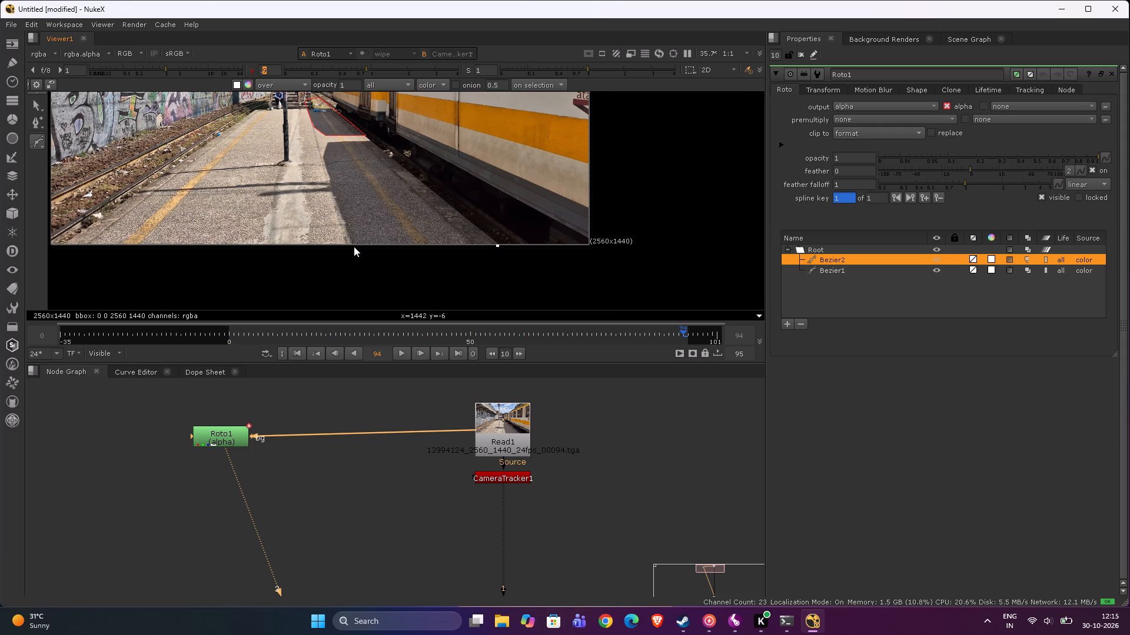
click(354, 246)
middle_drag(342, 220, 353, 280)
scroll(353, 279, up, 4)
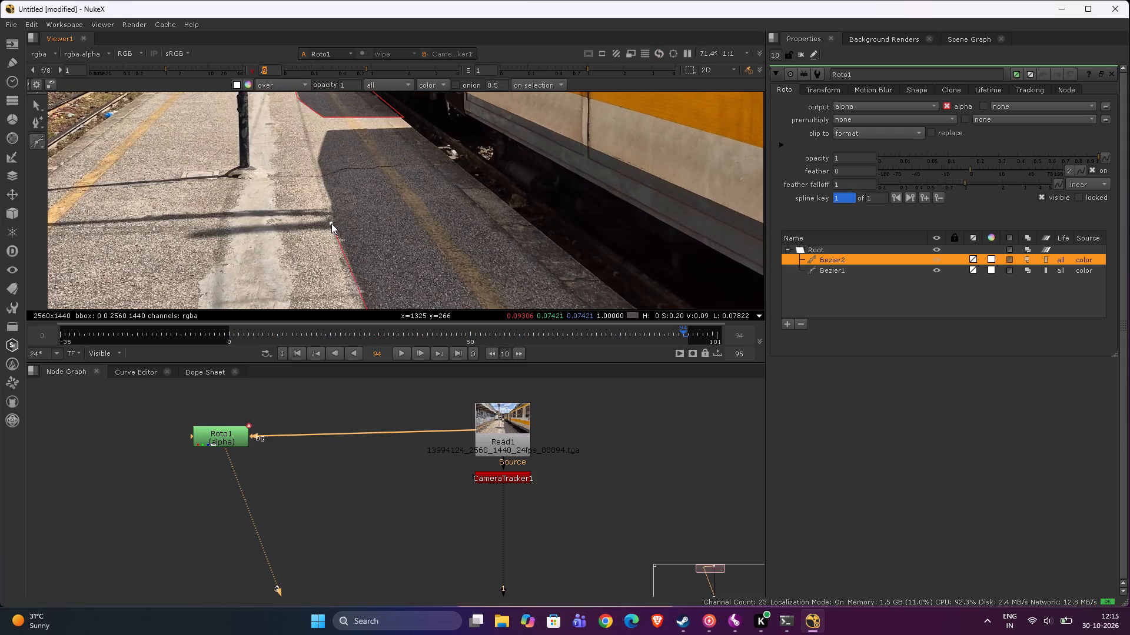
click(331, 223)
click(317, 160)
middle_drag(317, 159, 324, 219)
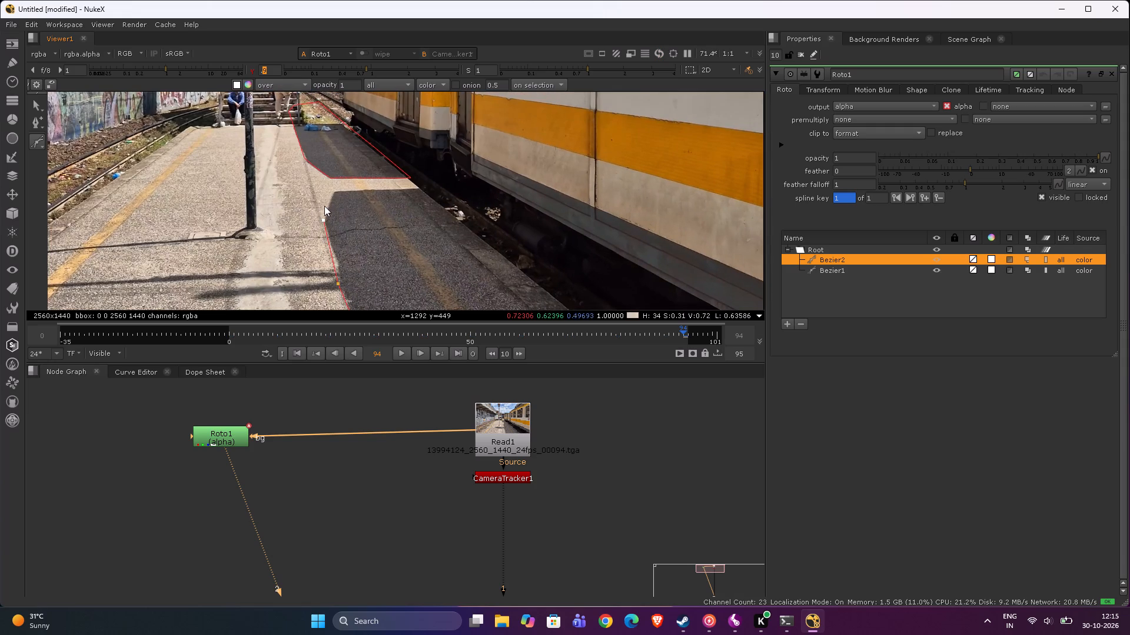
click(335, 191)
middle_drag(350, 192, 312, 204)
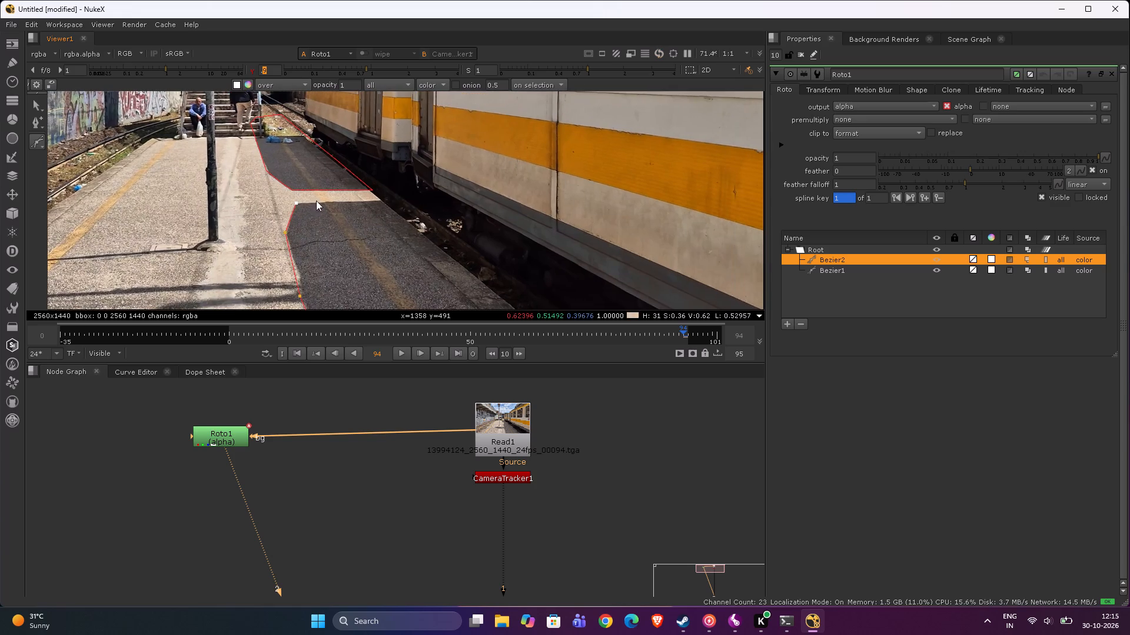
click(382, 201)
middle_drag(406, 228, 284, 135)
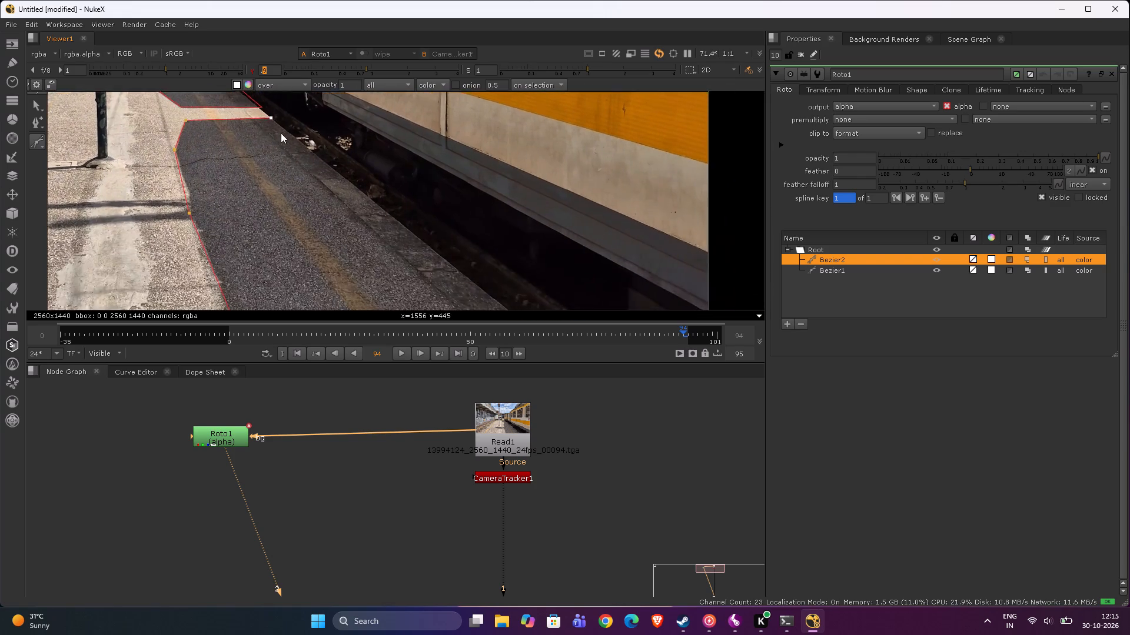
middle_drag(387, 225, 331, 176)
scroll(331, 176, down, 1)
click(355, 185)
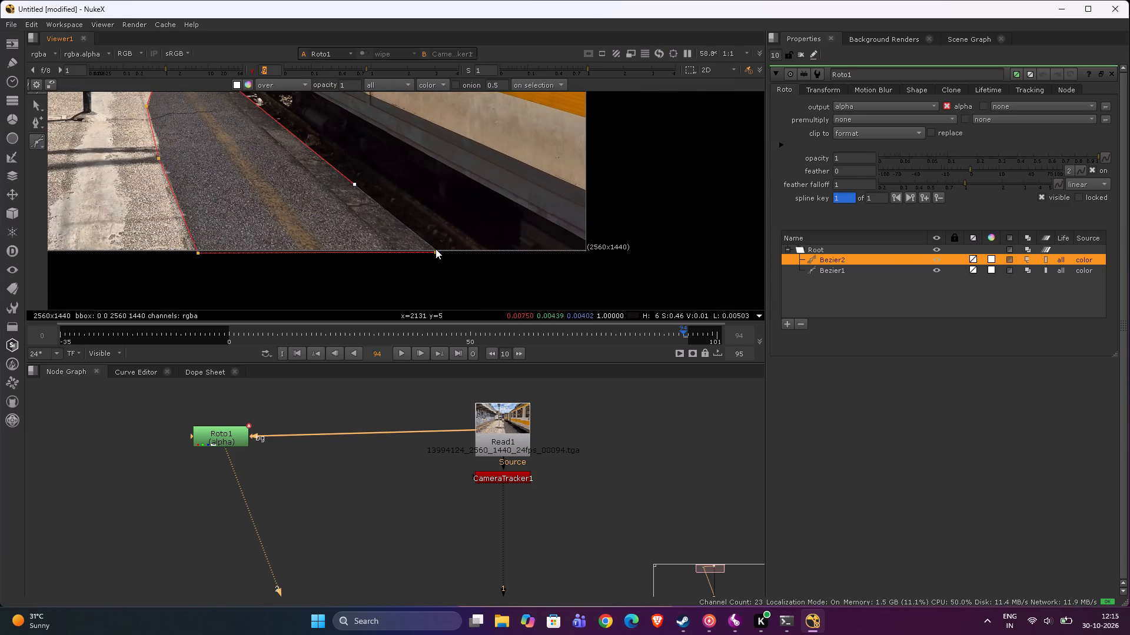
click(439, 253)
click(436, 251)
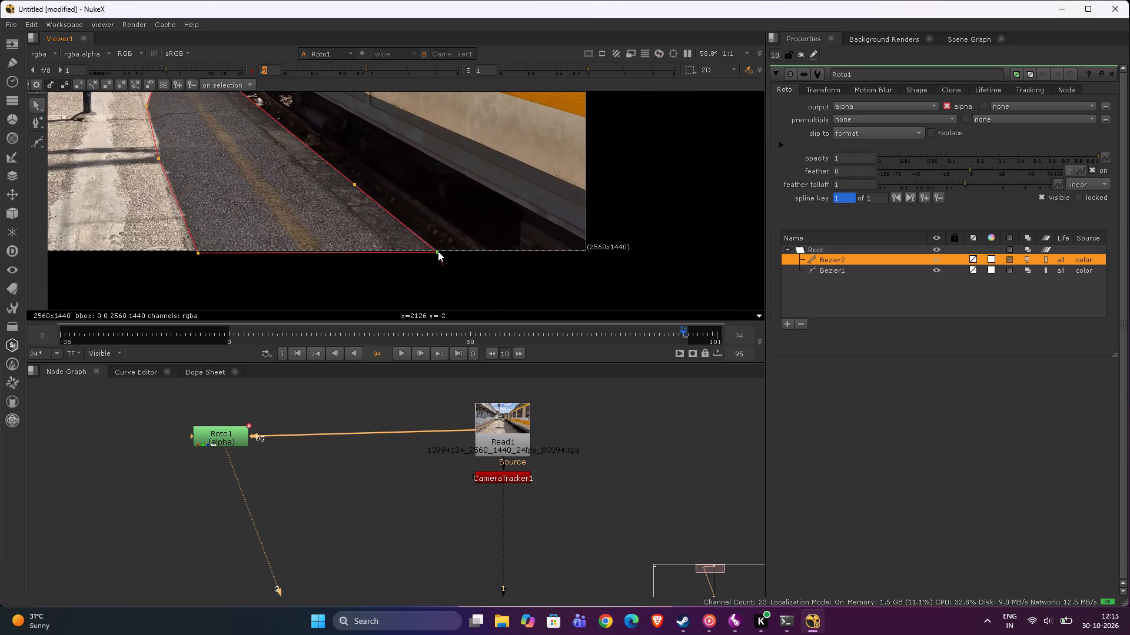
Go to frame 90 and shift all points of the foreground Bezier together onto the foreground shadow.
scroll(258, 245, down, 3)
middle_drag(258, 242, 334, 294)
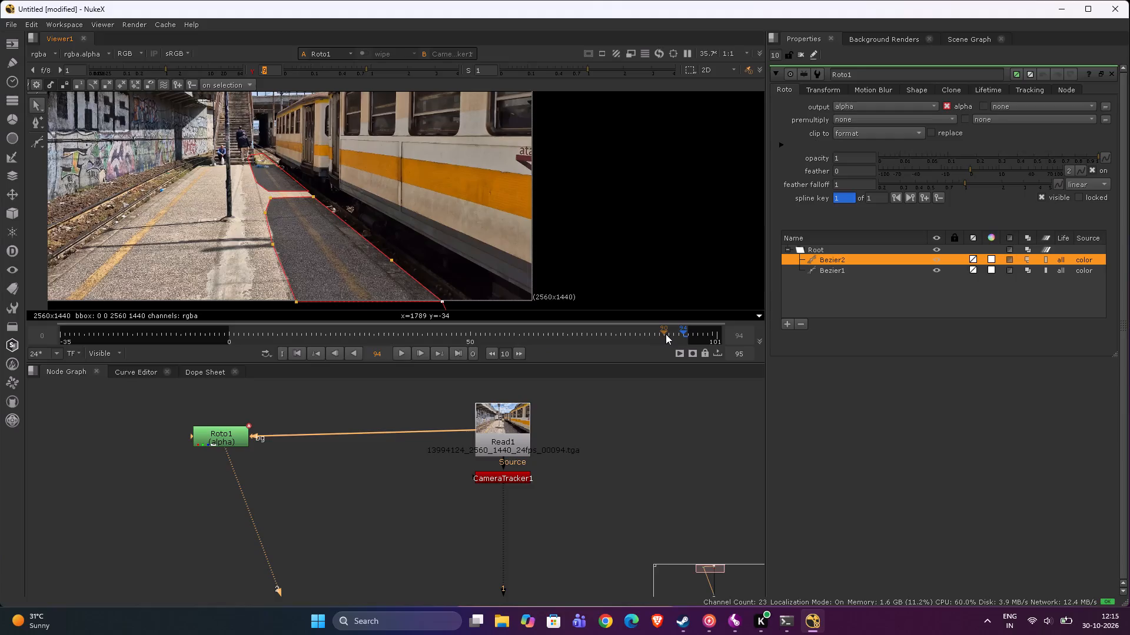
click(666, 333)
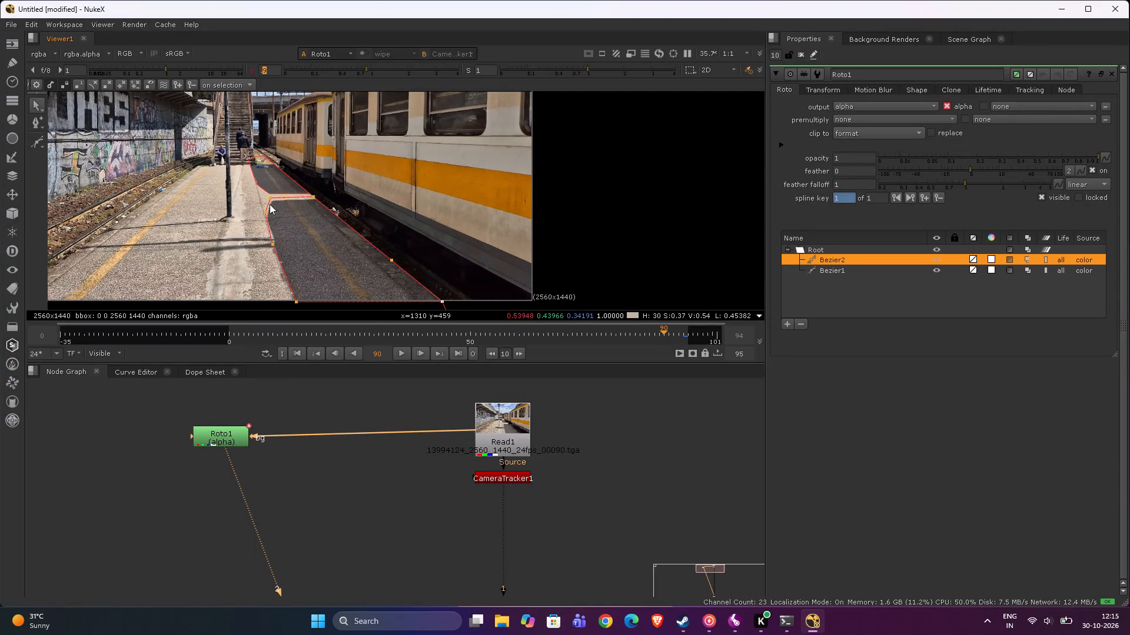
drag(231, 189, 537, 426)
scroll(282, 212, up, 4)
click(281, 208)
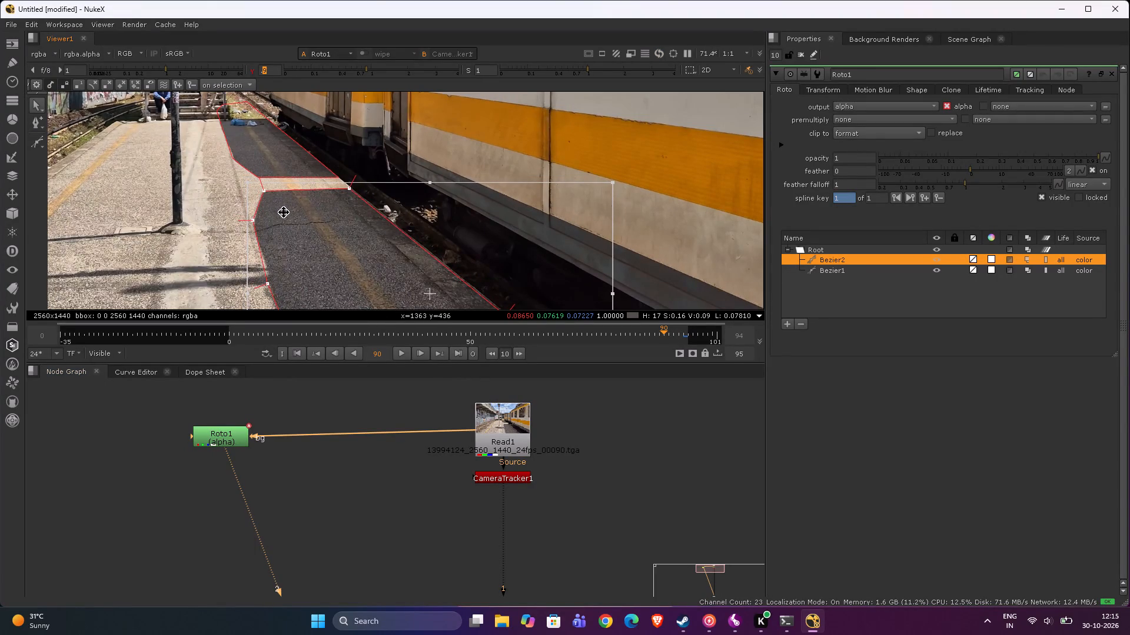
click(132, 166)
Check the foreground Bezier's train-side points and sunlit edge against the shadow at frame 90.
click(351, 191)
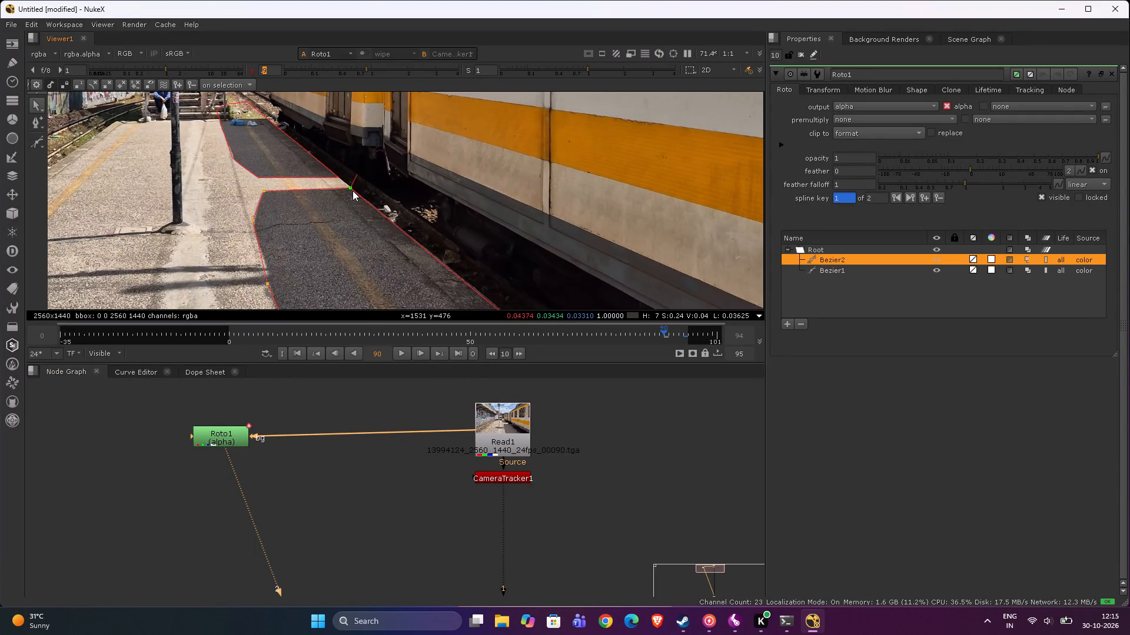
middle_drag(364, 243, 310, 156)
scroll(310, 156, down, 3)
click(397, 208)
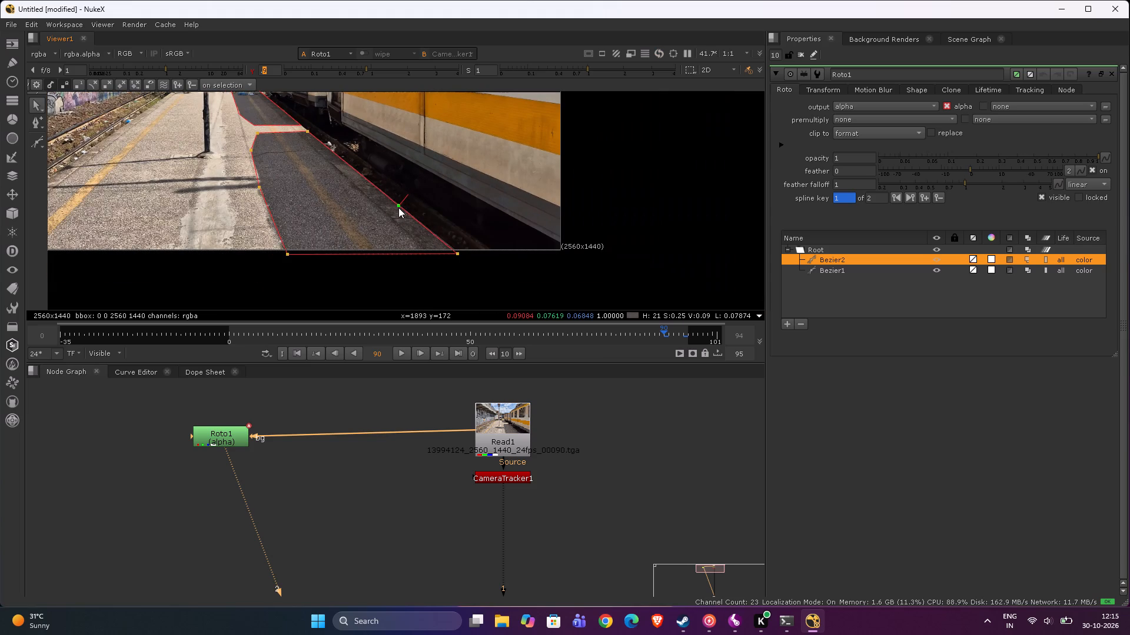
click(453, 253)
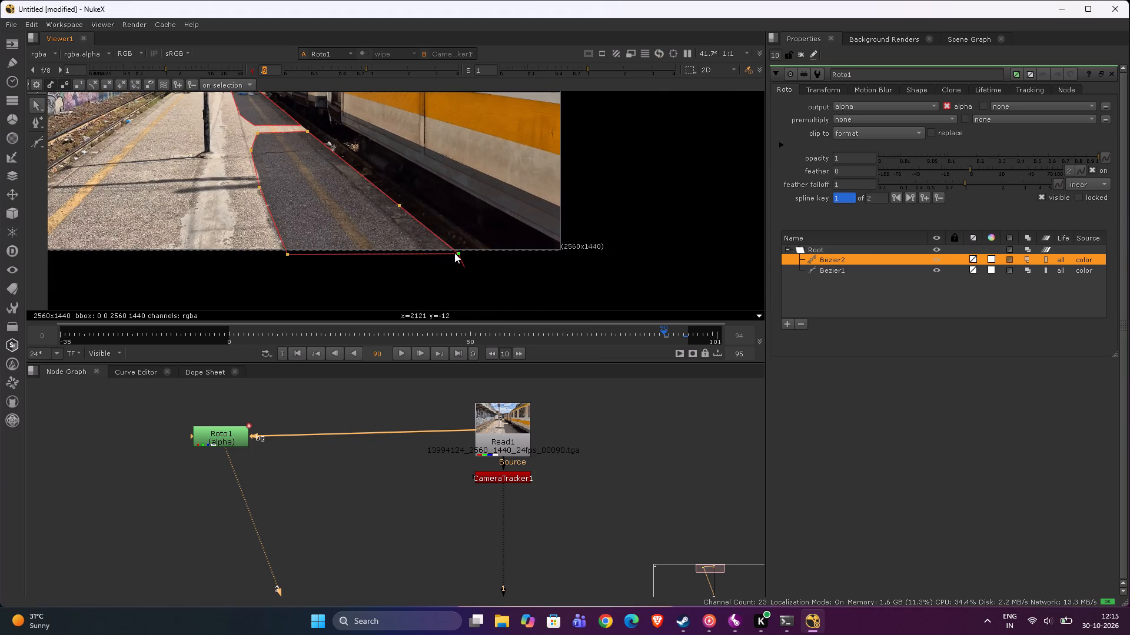
scroll(225, 175, down, 3)
middle_drag(235, 184, 249, 202)
scroll(236, 181, up, 3)
scroll(239, 184, down, 3)
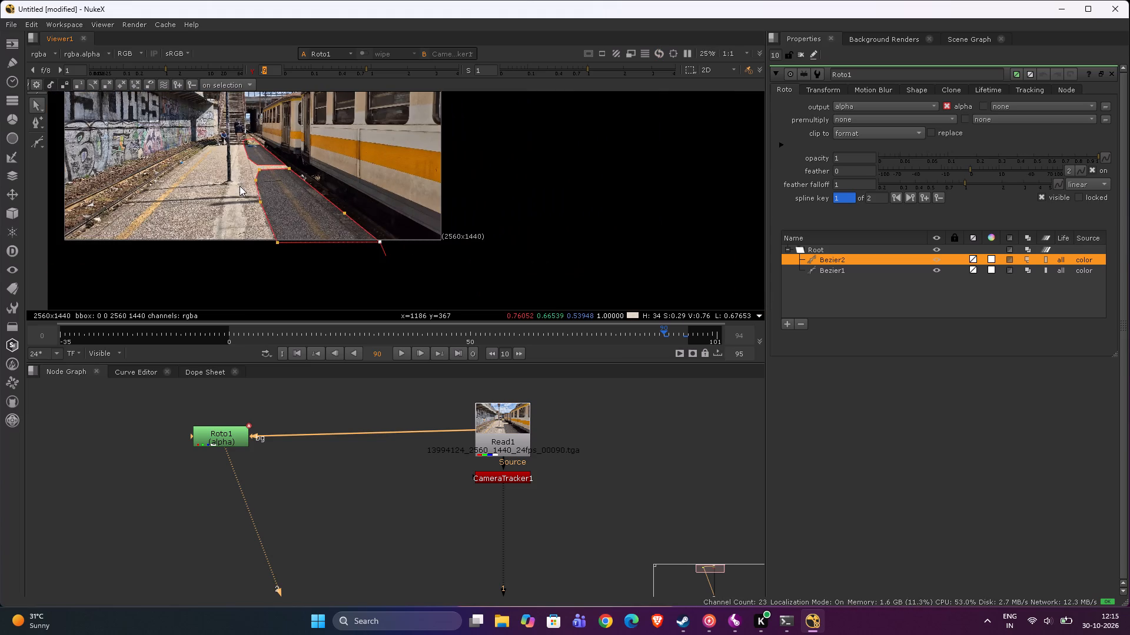
scroll(175, 193, up, 3)
scroll(313, 201, up, 4)
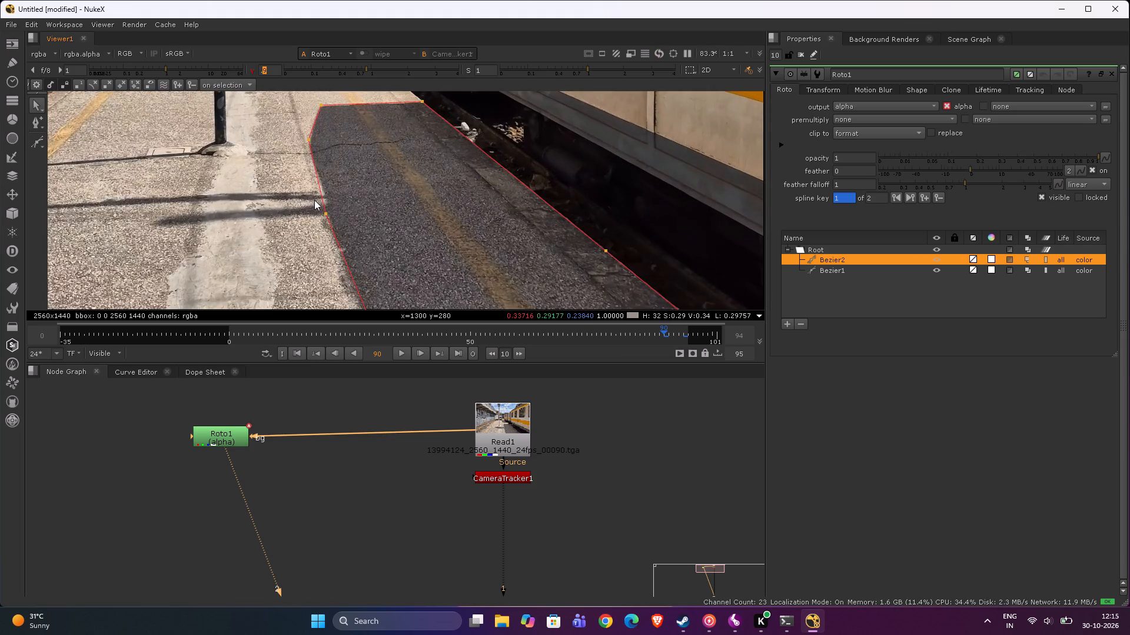
scroll(314, 200, down, 3)
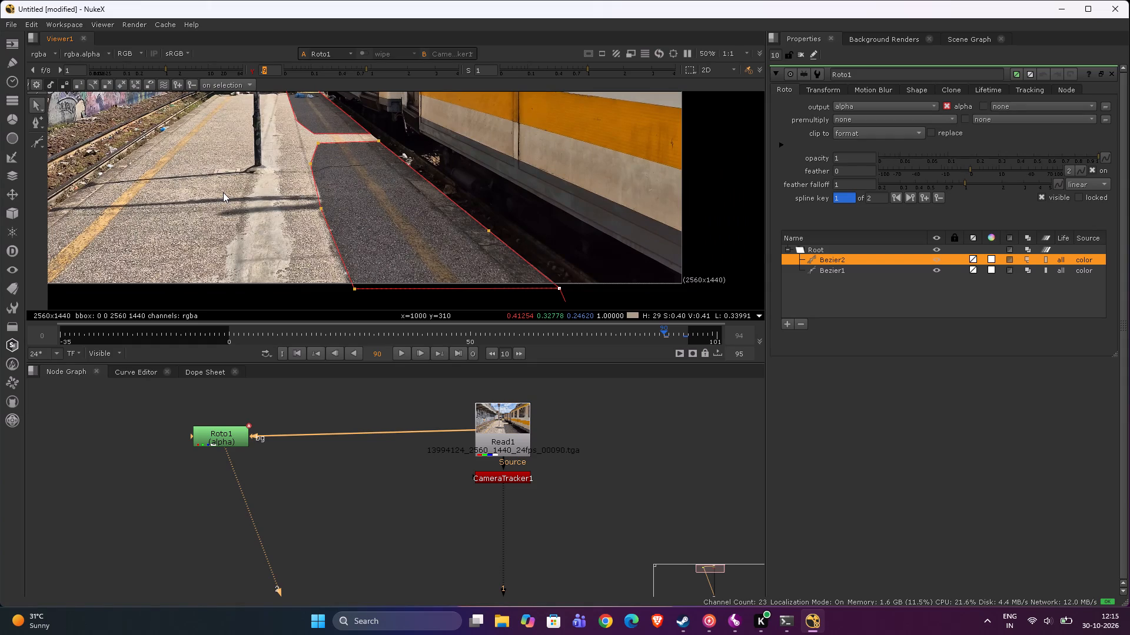
scroll(286, 209, down, 1)
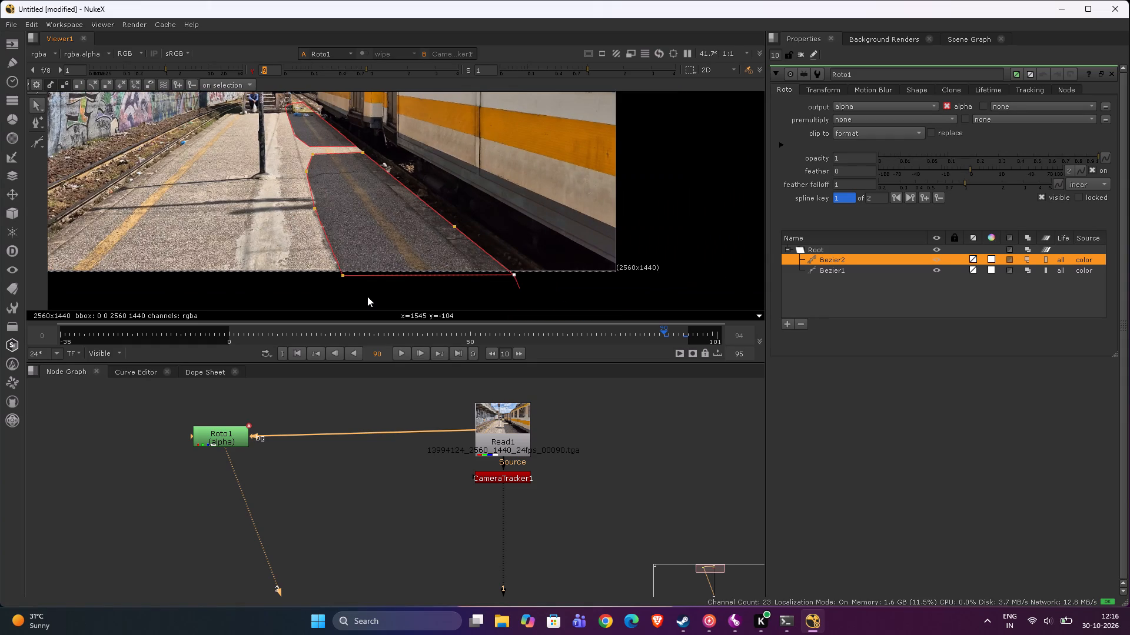
Go to frame 80 and shift the whole foreground Bezier toward the train and down to the shadow's far edge.
click(488, 352)
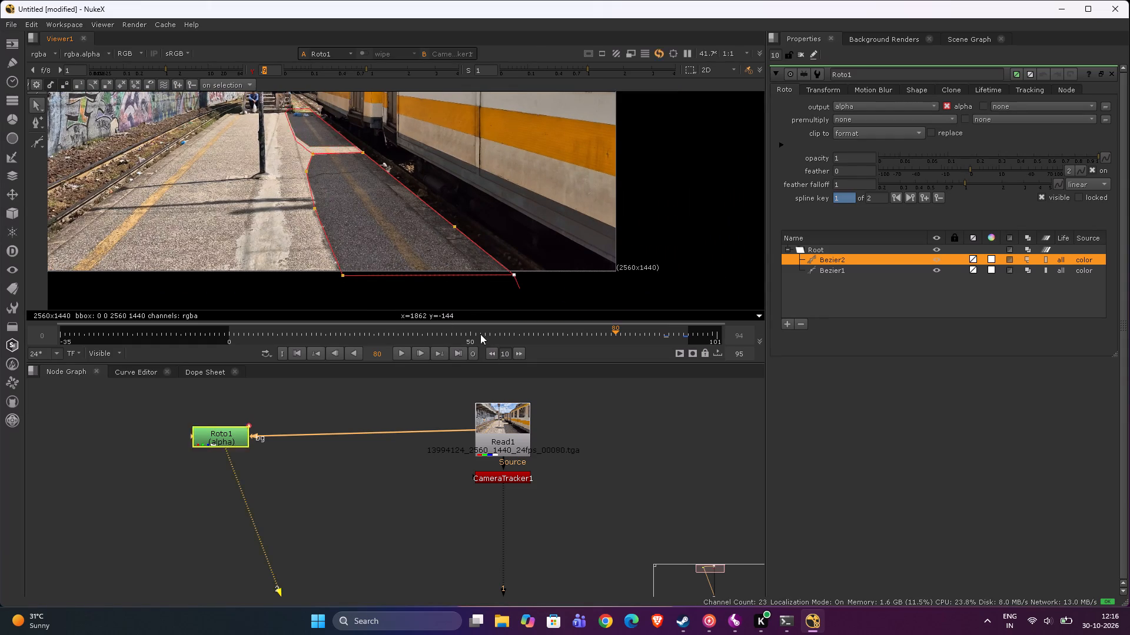
scroll(427, 244, down, 3)
drag(299, 176, 534, 380)
scroll(364, 250, up, 5)
drag(393, 208, 400, 217)
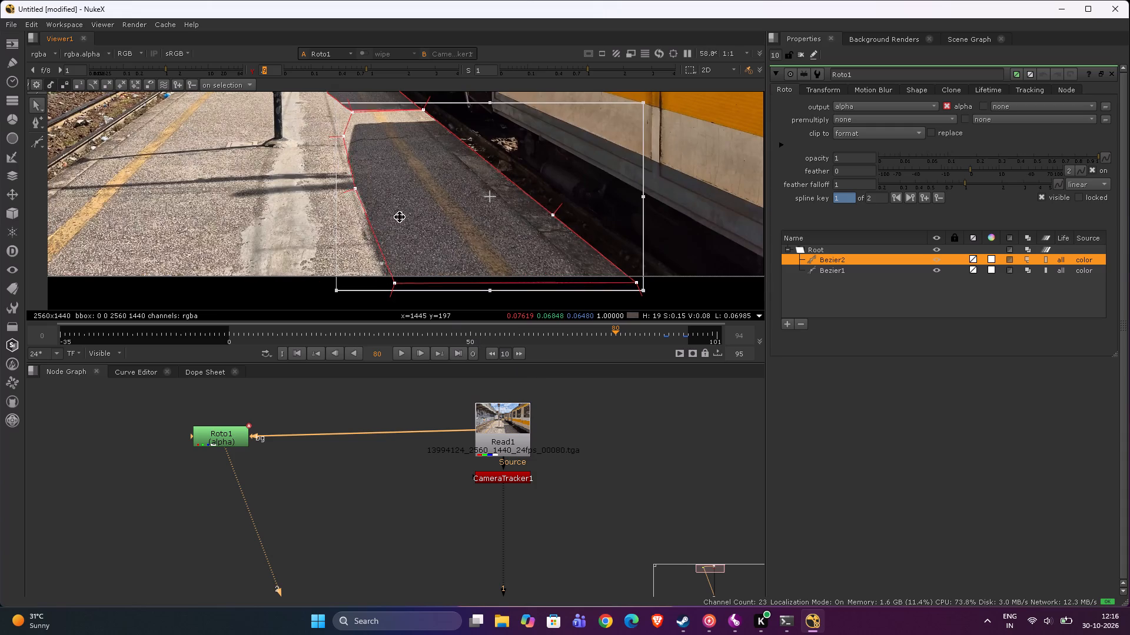
drag(400, 217, 407, 220)
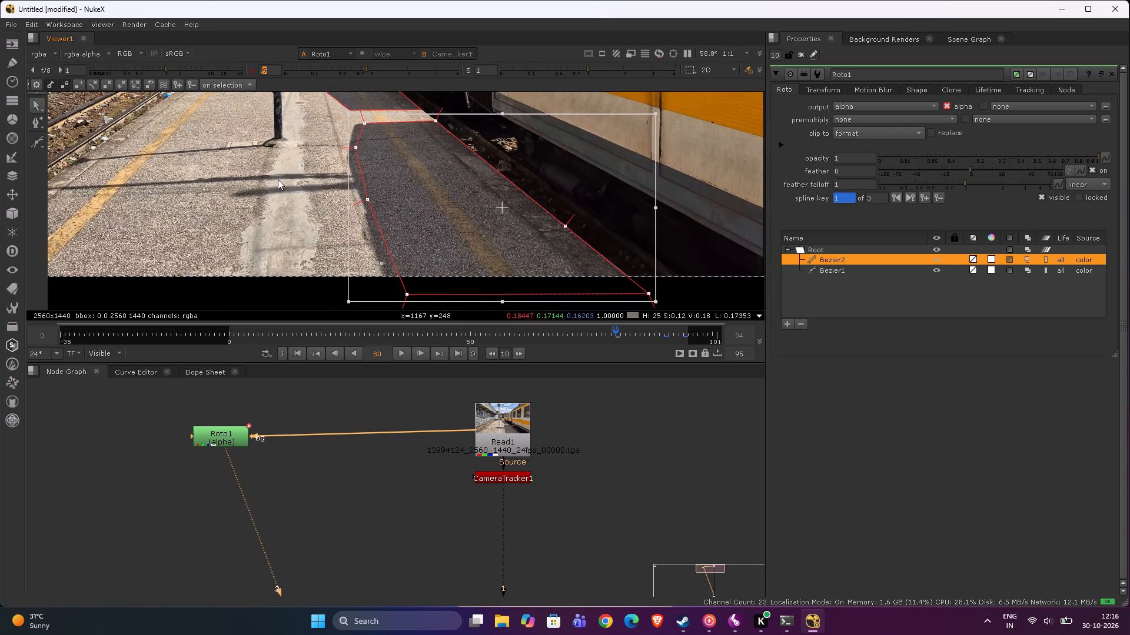
At frame 80, move the foreground Bezier's upper points on the side away from the train outward onto the shadow edge.
click(274, 176)
drag(314, 120, 403, 216)
scroll(370, 158, up, 3)
drag(367, 144, 361, 144)
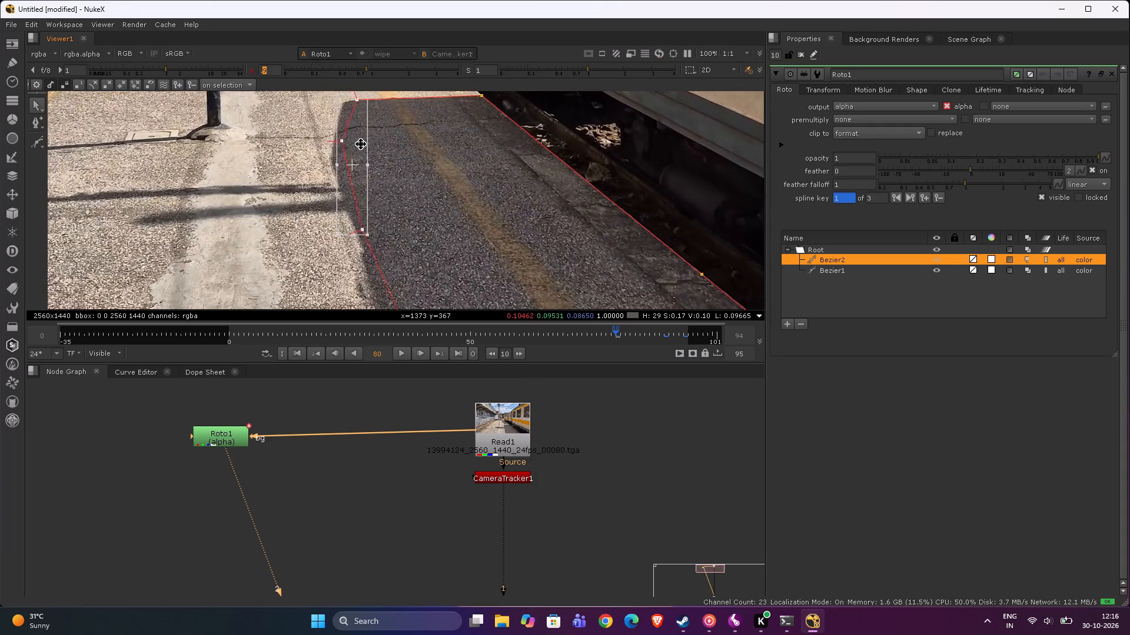
drag(361, 144, 352, 145)
click(251, 127)
drag(279, 125, 331, 175)
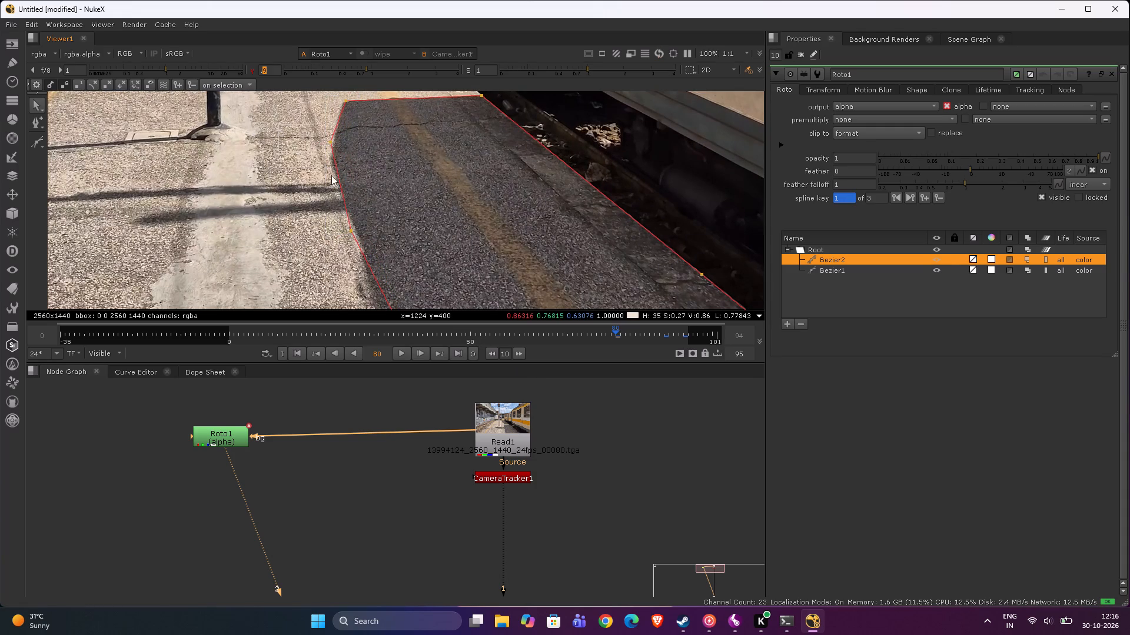
drag(331, 175, 365, 222)
drag(329, 143, 330, 160)
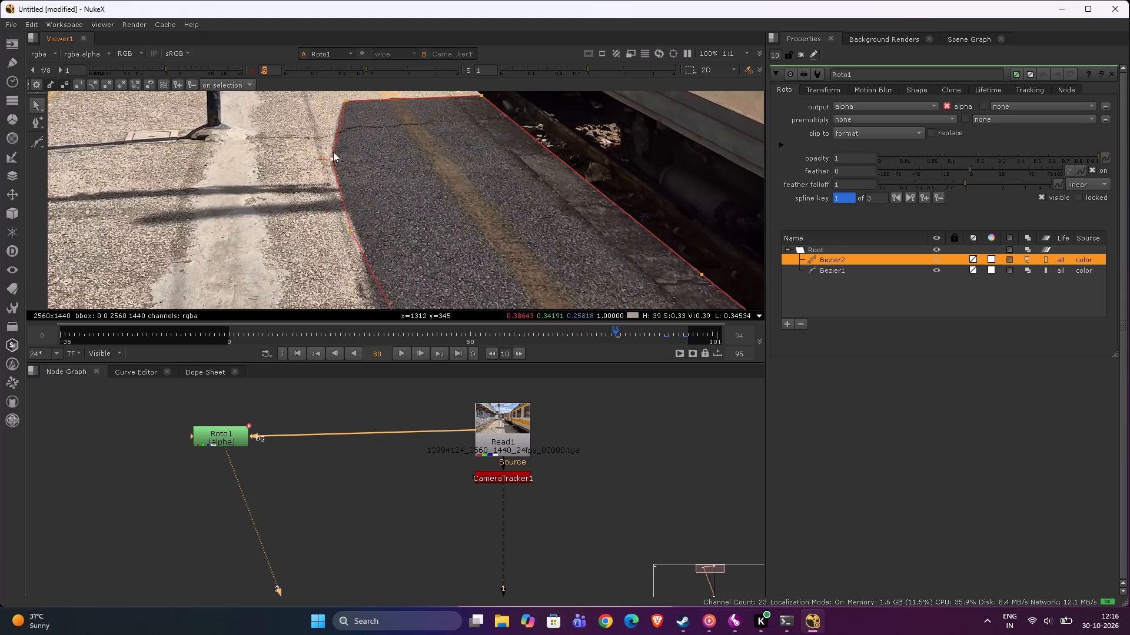
click(347, 100)
At frame 80, move the foreground Bezier's bottom corner below the image away from the train to follow the shadow edge.
middle_drag(364, 173, 311, 102)
scroll(311, 102, down, 2)
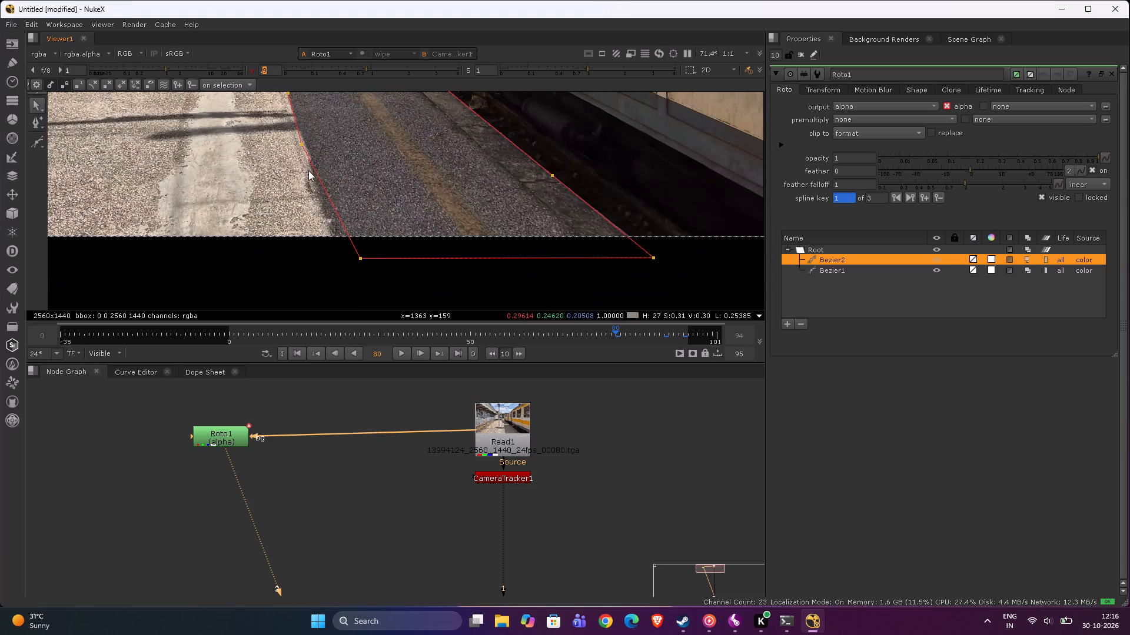
click(305, 147)
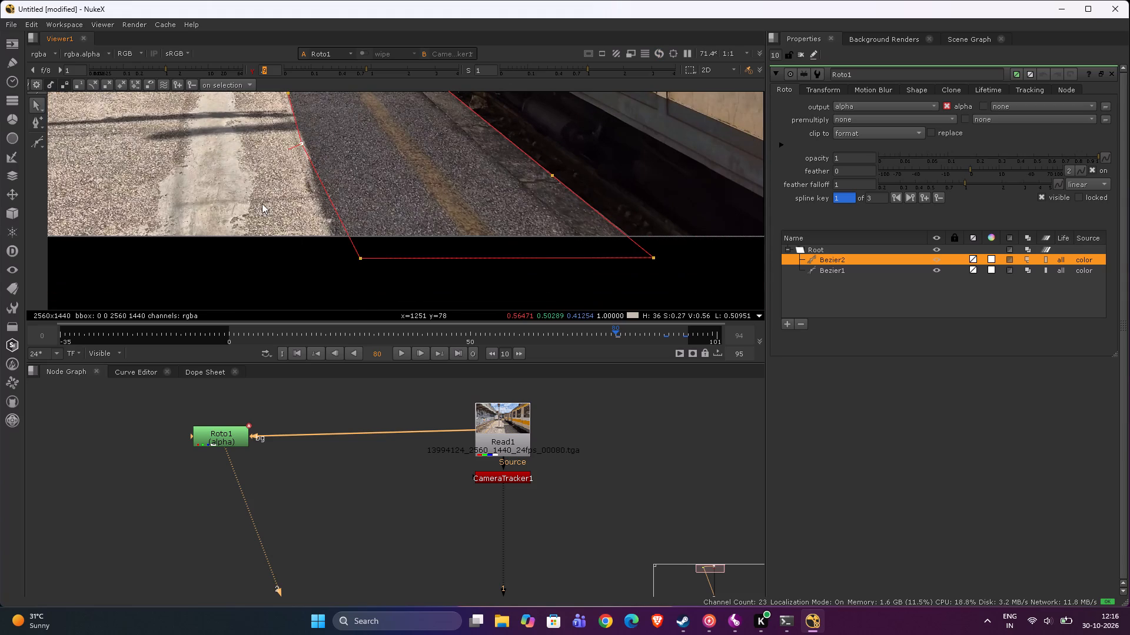
drag(262, 203, 412, 295)
drag(361, 260, 341, 258)
scroll(307, 149, down, 3)
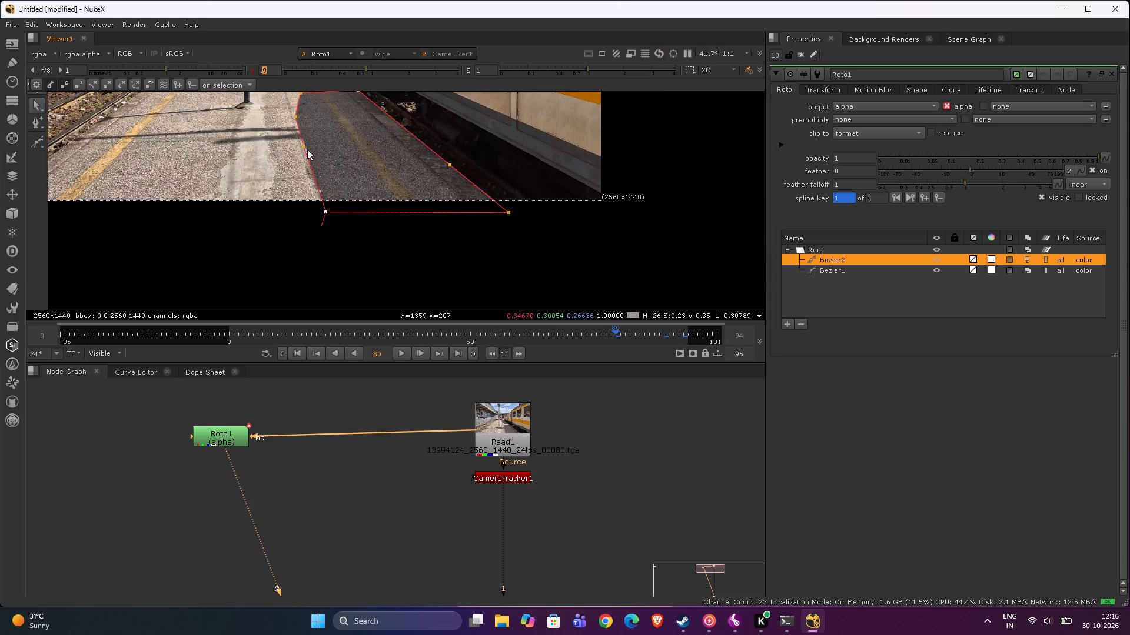
scroll(410, 153, down, 3)
middle_drag(410, 153, 434, 187)
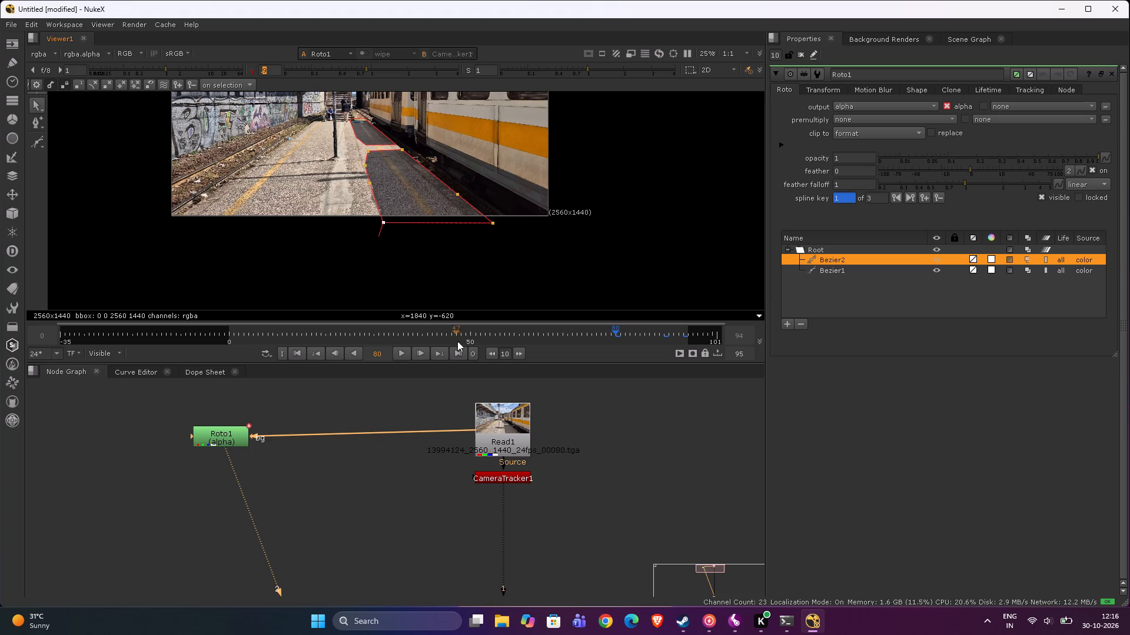
Go to frame 70 and shift the whole foreground Bezier down and toward the train onto the shadow.
click(492, 352)
drag(301, 141, 549, 311)
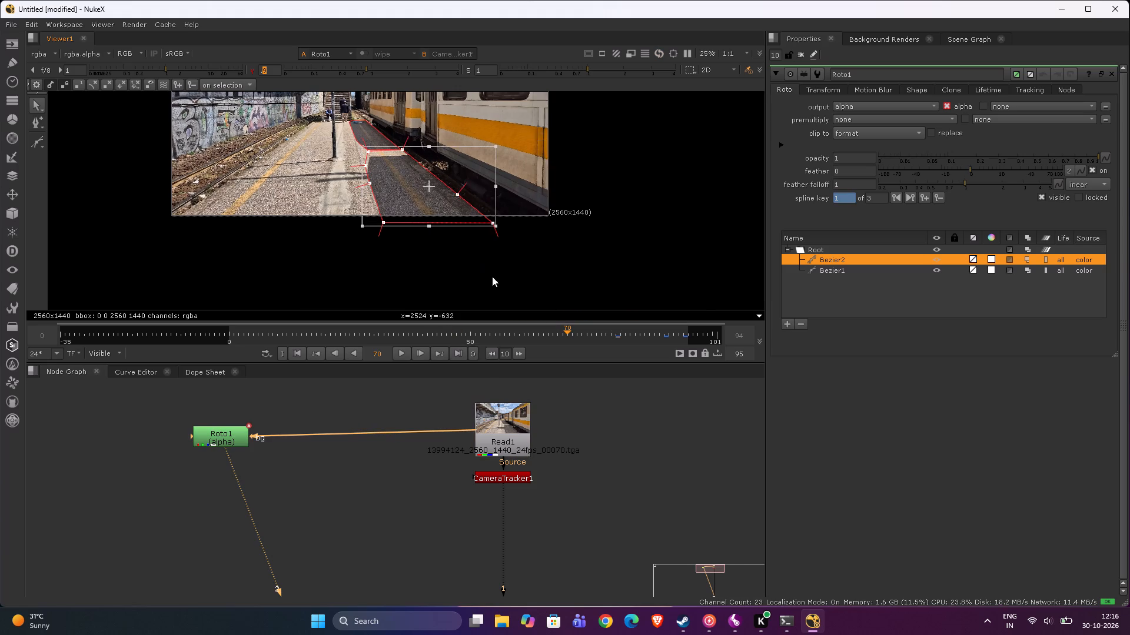
scroll(401, 209, up, 5)
drag(403, 186, 413, 203)
middle_drag(404, 170, 416, 253)
scroll(414, 246, up, 4)
drag(403, 222, 403, 222)
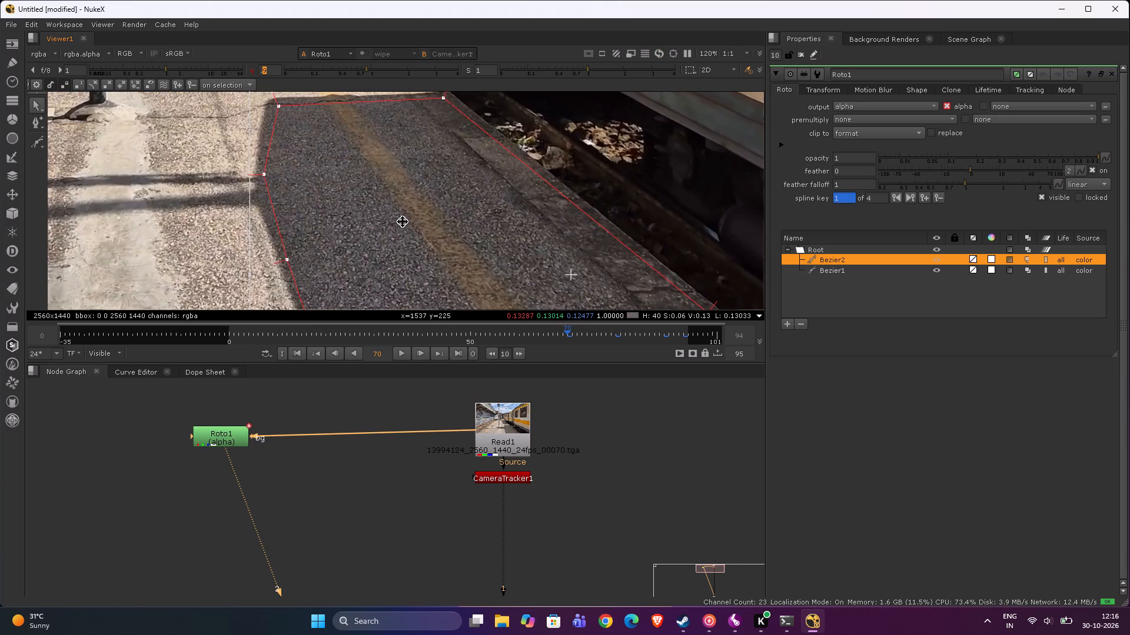
drag(403, 222, 409, 216)
click(228, 177)
At frame 70, move the foreground Bezier's side points away from the train onto the sunlit shadow edge and refine the bend point.
middle_drag(233, 176, 237, 216)
scroll(237, 217, down, 2)
drag(213, 154, 213, 153)
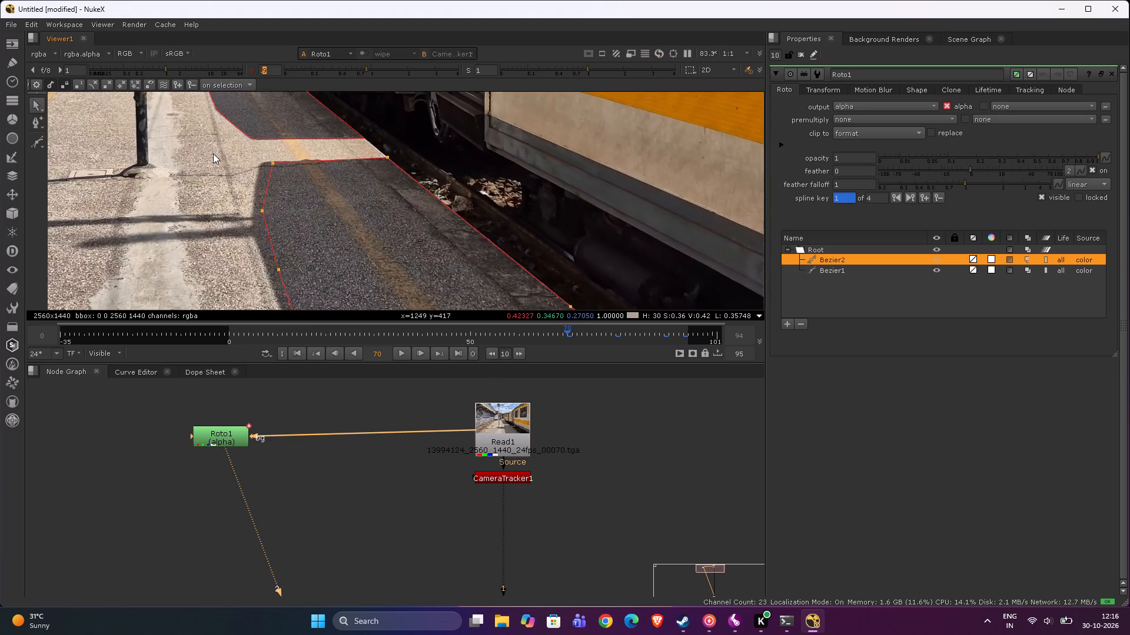
drag(213, 153, 318, 314)
scroll(267, 196, up, 3)
drag(277, 196, 257, 195)
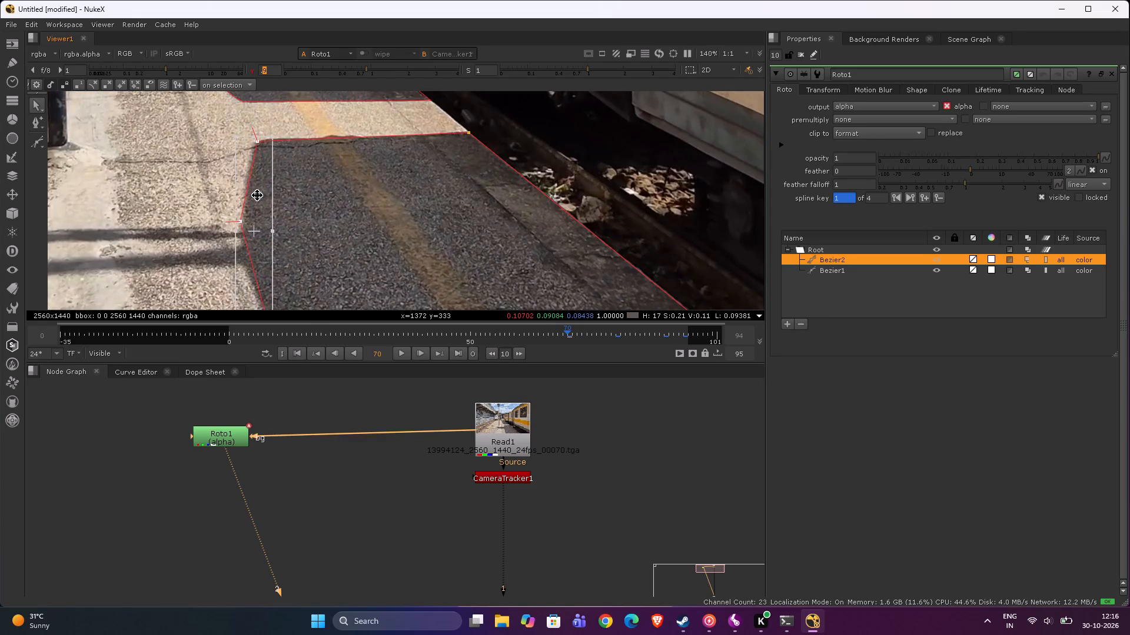
drag(257, 195, 257, 195)
middle_drag(266, 208, 253, 152)
scroll(252, 149, down, 1)
drag(177, 143, 276, 202)
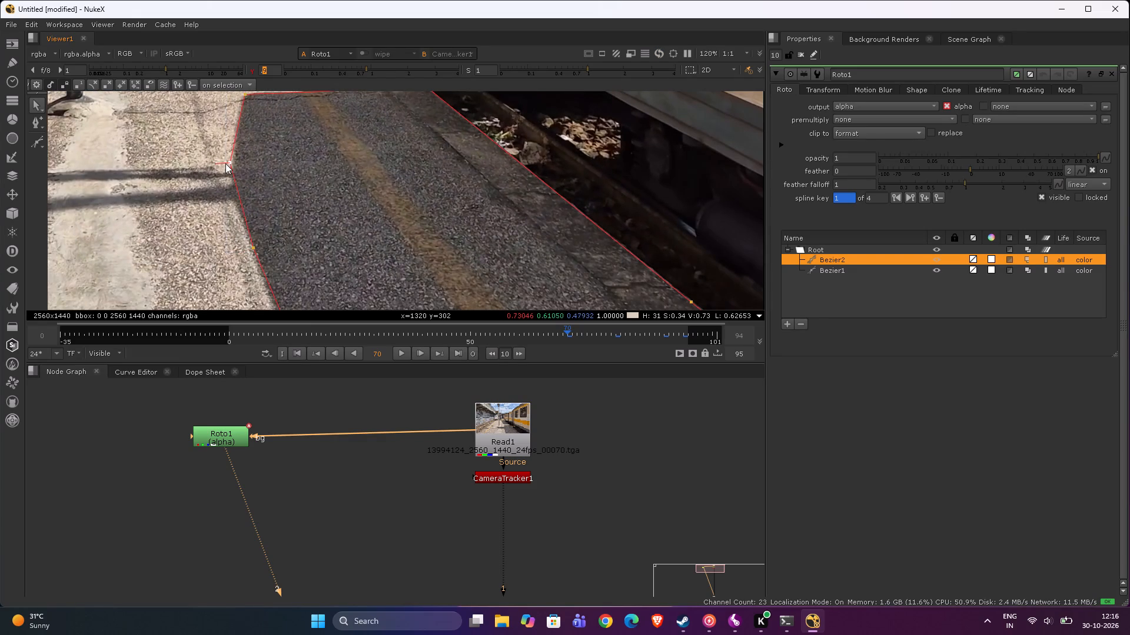
drag(228, 165, 230, 172)
scroll(231, 174, down, 3)
key(z)
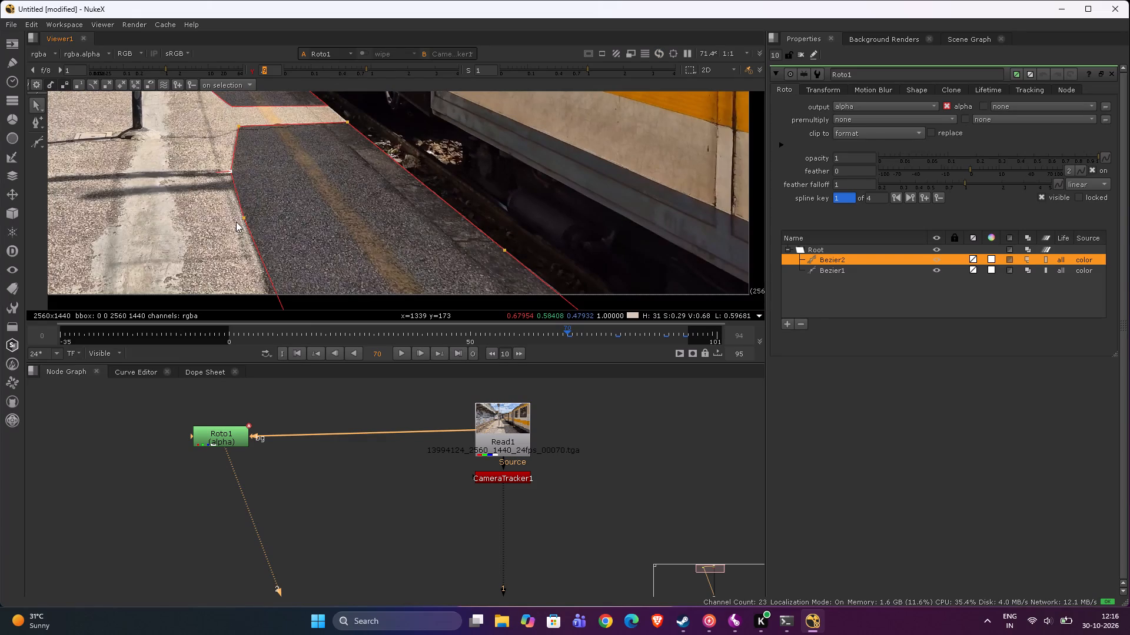
click(184, 195)
At frame 70, move the Bezier's bottom corner on the sunlit side slightly outward to match the shadow edge.
middle_drag(231, 186, 219, 151)
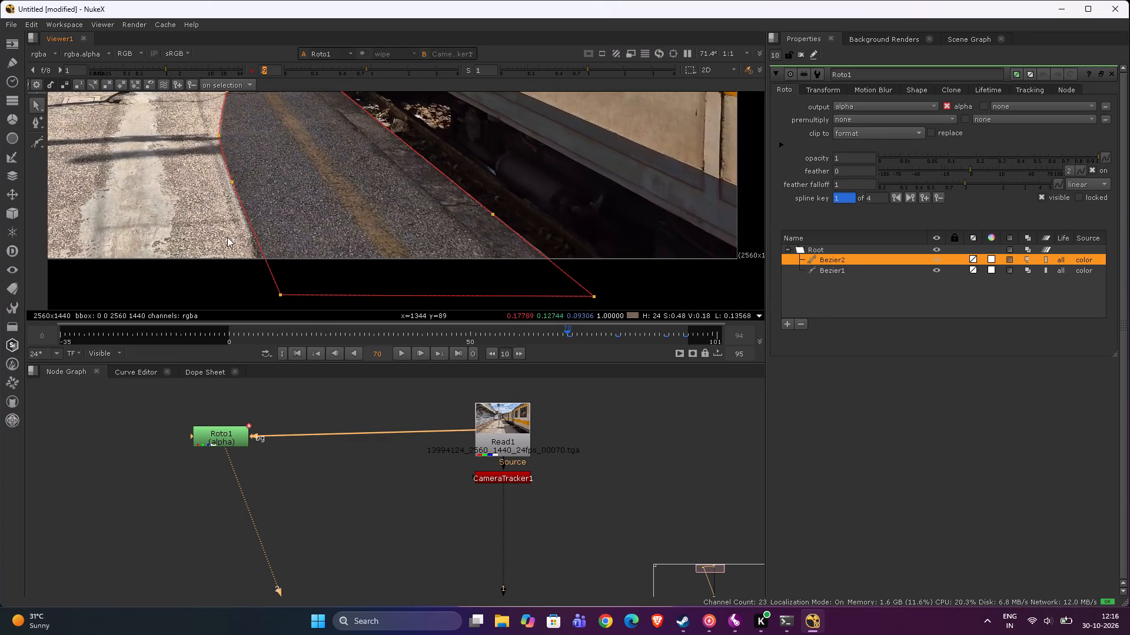
drag(220, 245, 330, 312)
drag(278, 295, 268, 296)
scroll(301, 174, down, 4)
middle_drag(302, 166, 311, 208)
Go to frame 60 and shift all foreground Bezier points together down and toward the train onto the shadow.
click(491, 353)
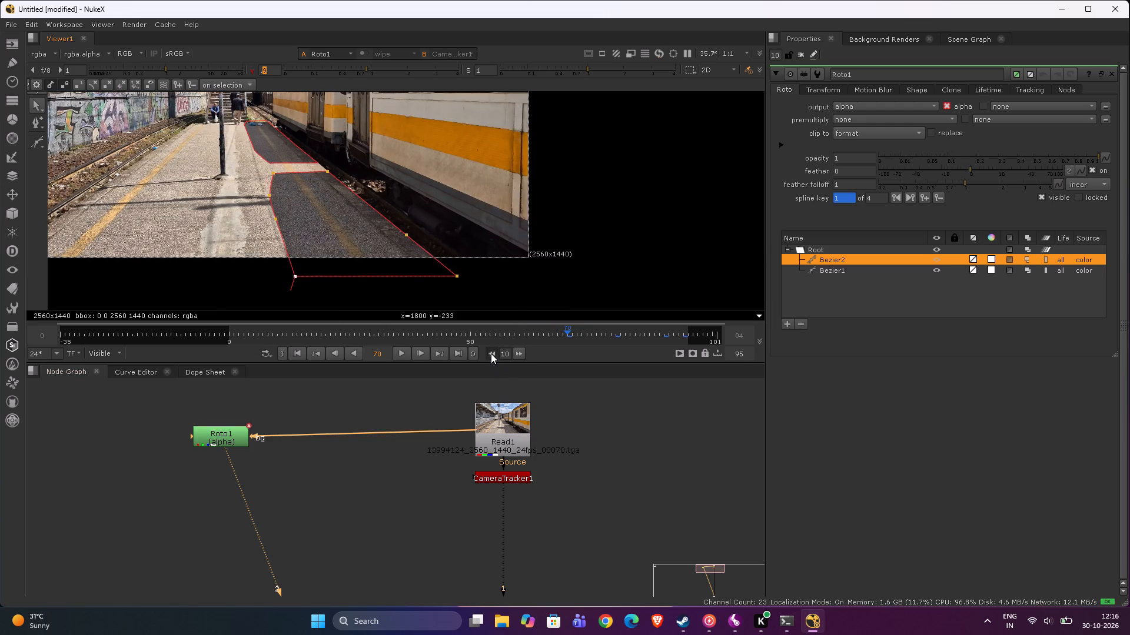
drag(196, 161, 480, 351)
scroll(313, 185, up, 3)
drag(311, 188, 323, 208)
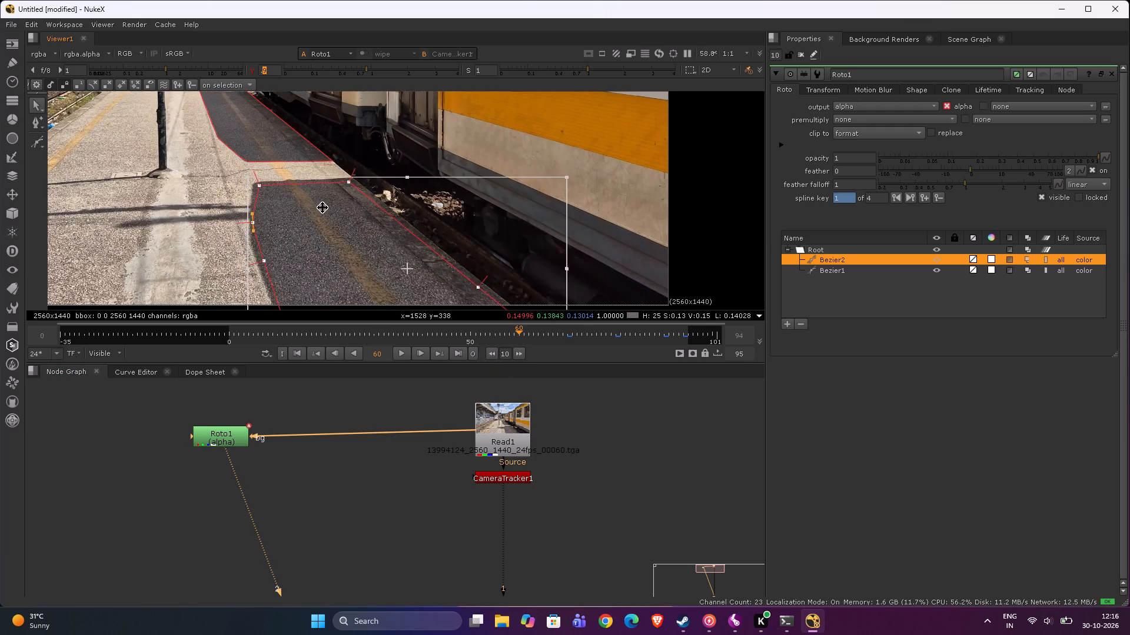
drag(323, 208, 327, 203)
scroll(336, 190, up, 7)
click(350, 198)
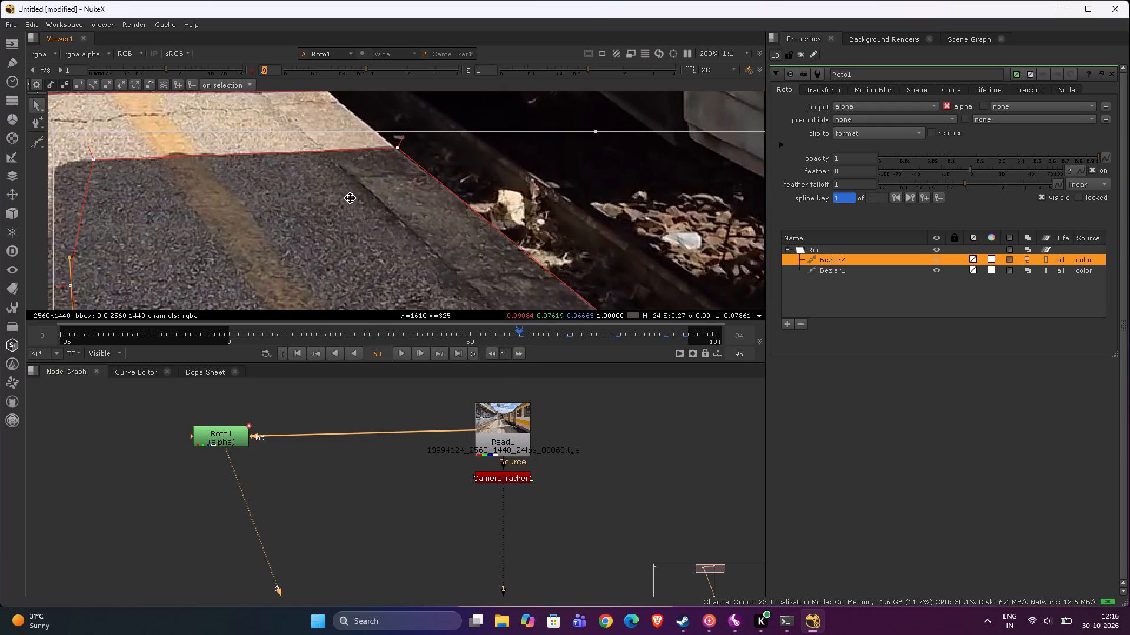
At frame 60, move the foreground Bezier's upper points on the sunlit side together outward onto the shadow edge.
scroll(338, 207, down, 3)
middle_drag(338, 207, 358, 140)
click(128, 142)
drag(135, 98, 257, 243)
scroll(213, 158, up, 3)
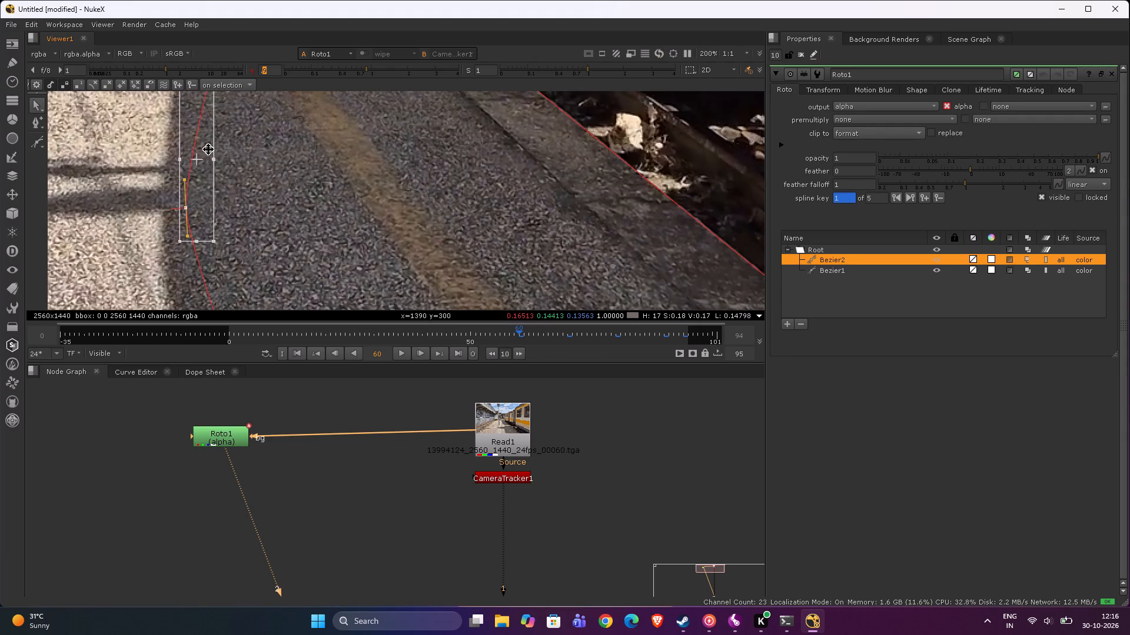
click(207, 157)
middle_drag(205, 152, 201, 182)
drag(201, 182, 179, 185)
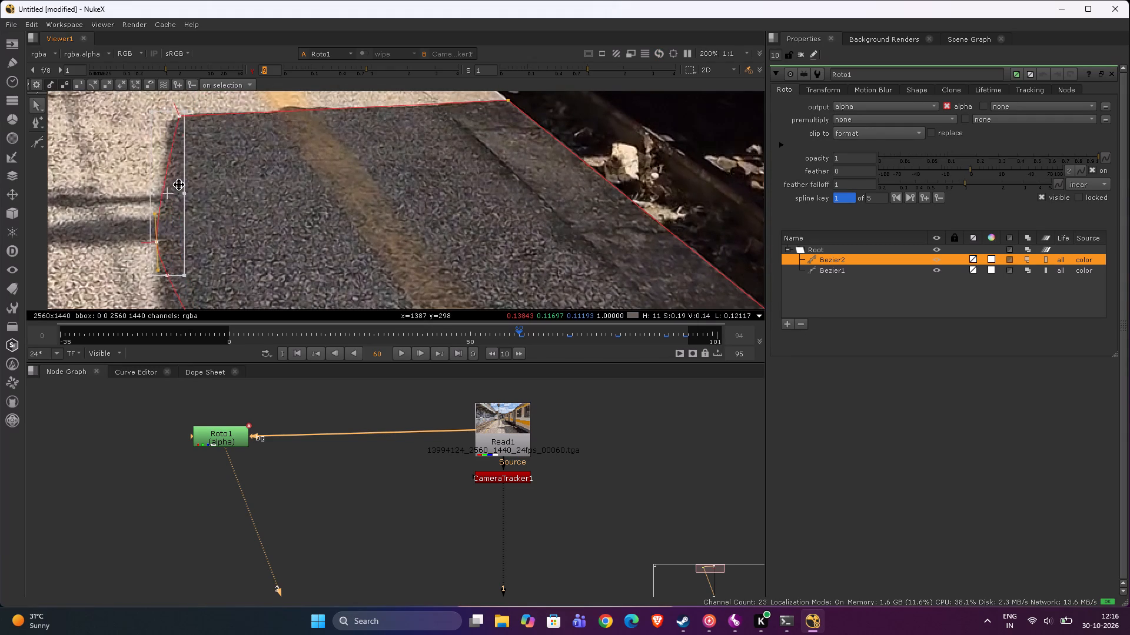
drag(179, 185, 174, 186)
At frame 60, move the lower point on the foreground Bezier's sunlit side outward onto the shadow edge.
middle_drag(188, 189, 193, 100)
scroll(193, 100, down, 2)
drag(75, 113, 129, 149)
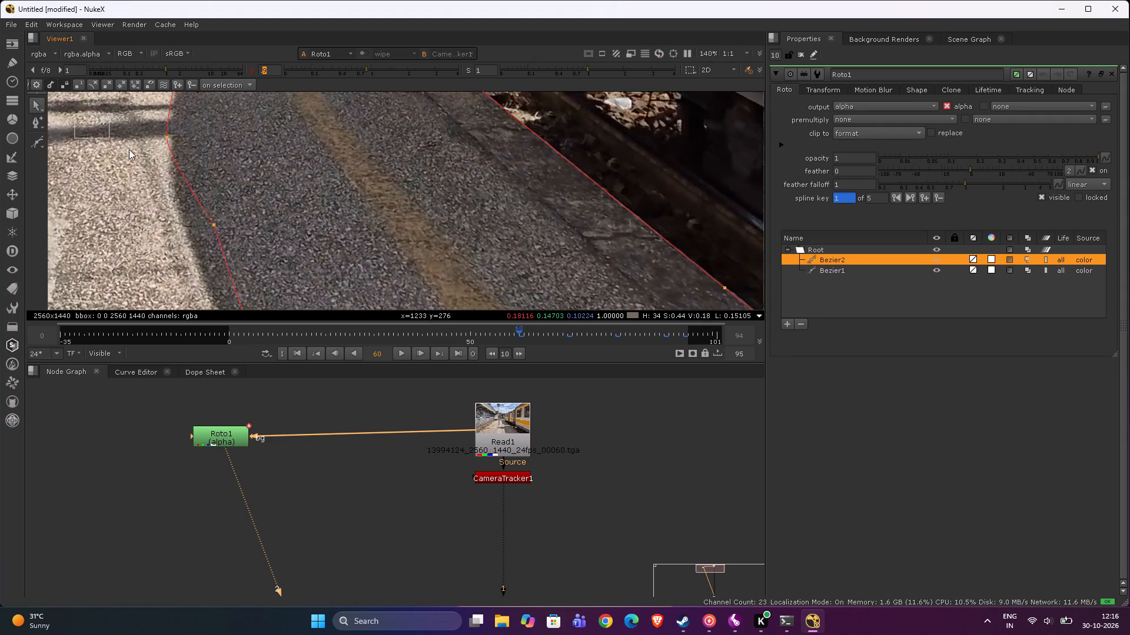
drag(129, 149, 197, 189)
click(168, 138)
middle_drag(187, 186, 168, 119)
drag(128, 133, 231, 198)
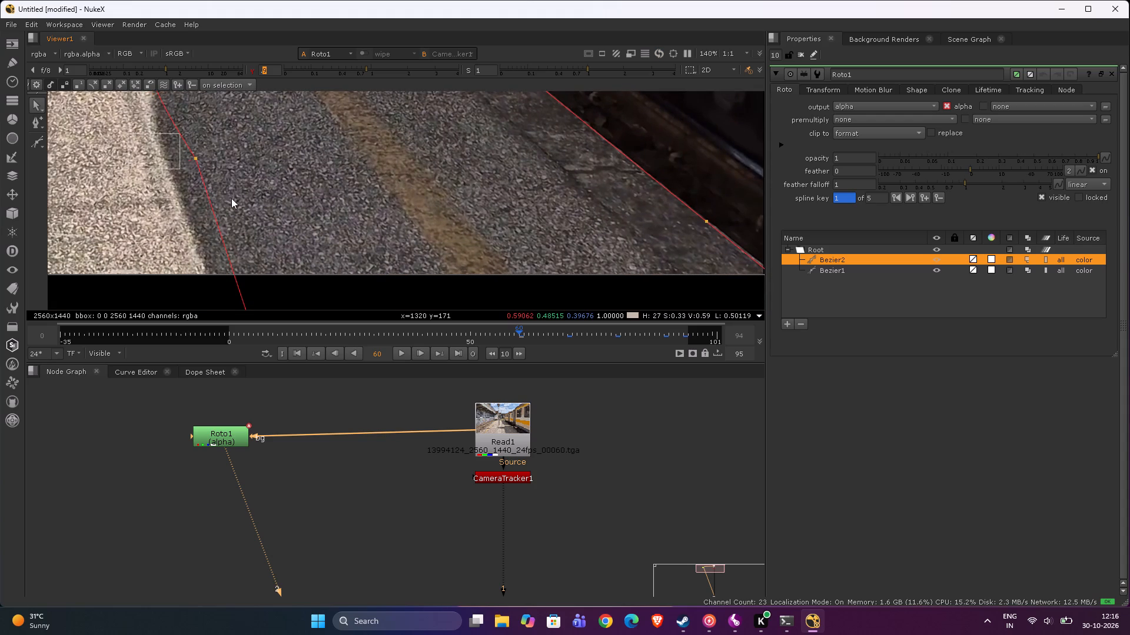
drag(231, 198, 252, 212)
drag(198, 159, 171, 168)
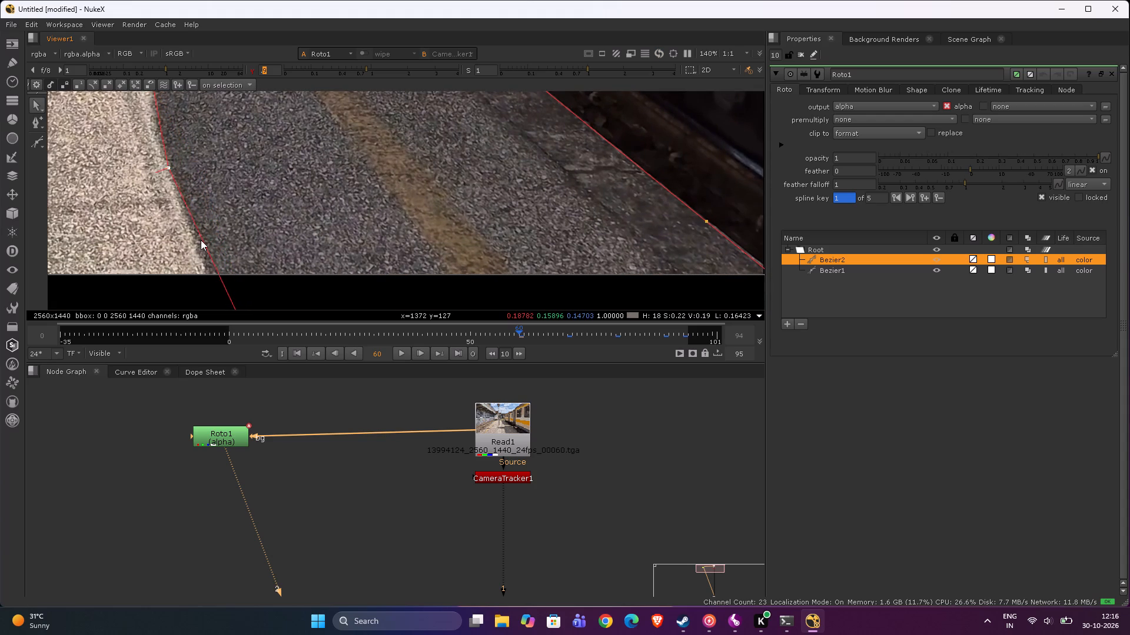
At frame 60, move the Bezier's bottom corner below the image on the sunlit side slightly outward.
scroll(188, 208, down, 4)
middle_drag(198, 223, 179, 134)
scroll(180, 211, down, 3)
drag(169, 211, 229, 255)
drag(212, 243, 205, 245)
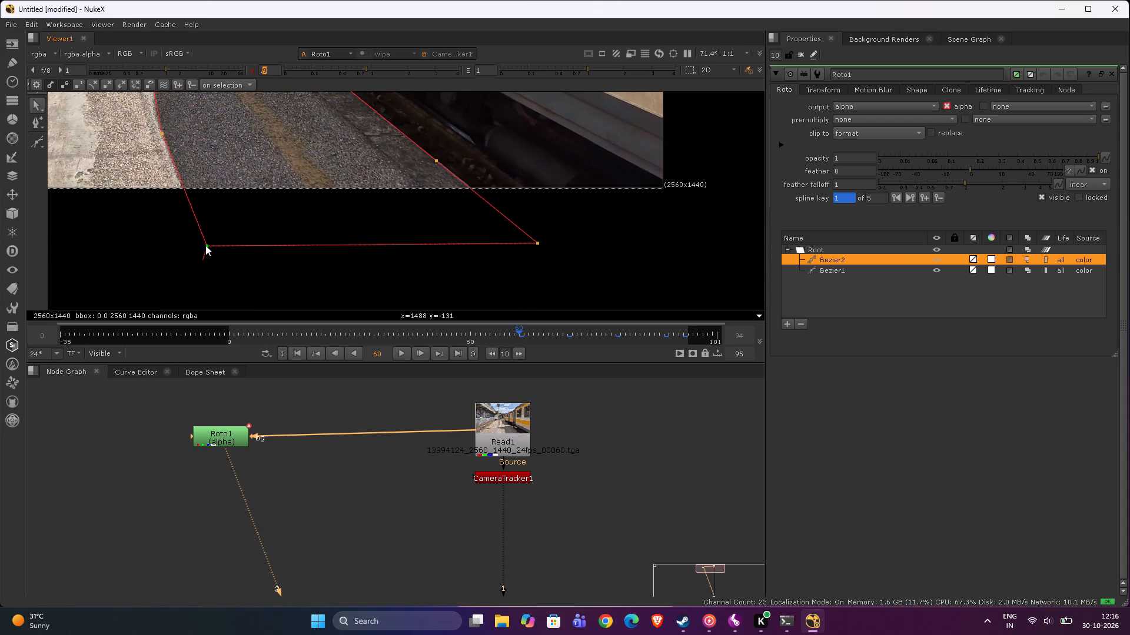
drag(205, 245, 204, 246)
scroll(197, 160, down, 2)
middle_drag(198, 183, 212, 254)
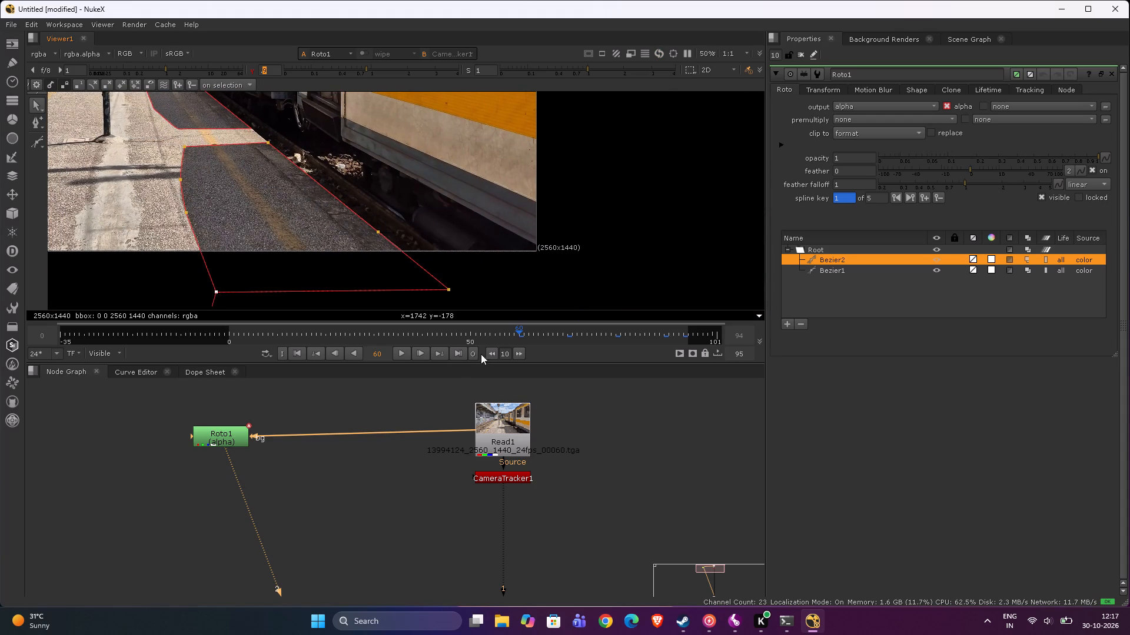
Go to frame 50 and shift the whole foreground Bezier down and toward the train onto the shadow.
click(494, 355)
drag(131, 126, 462, 390)
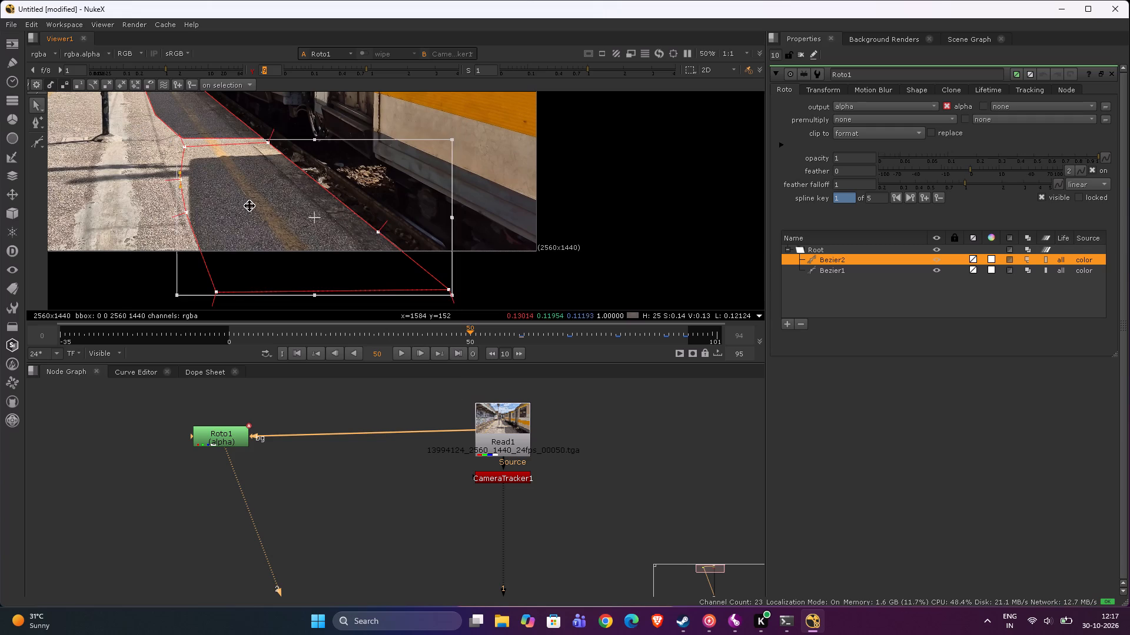
drag(250, 208, 265, 219)
At frame 50, move the foreground Bezier's sunlit-side points outward to the shadow edge and refine its lower points.
drag(119, 149, 252, 310)
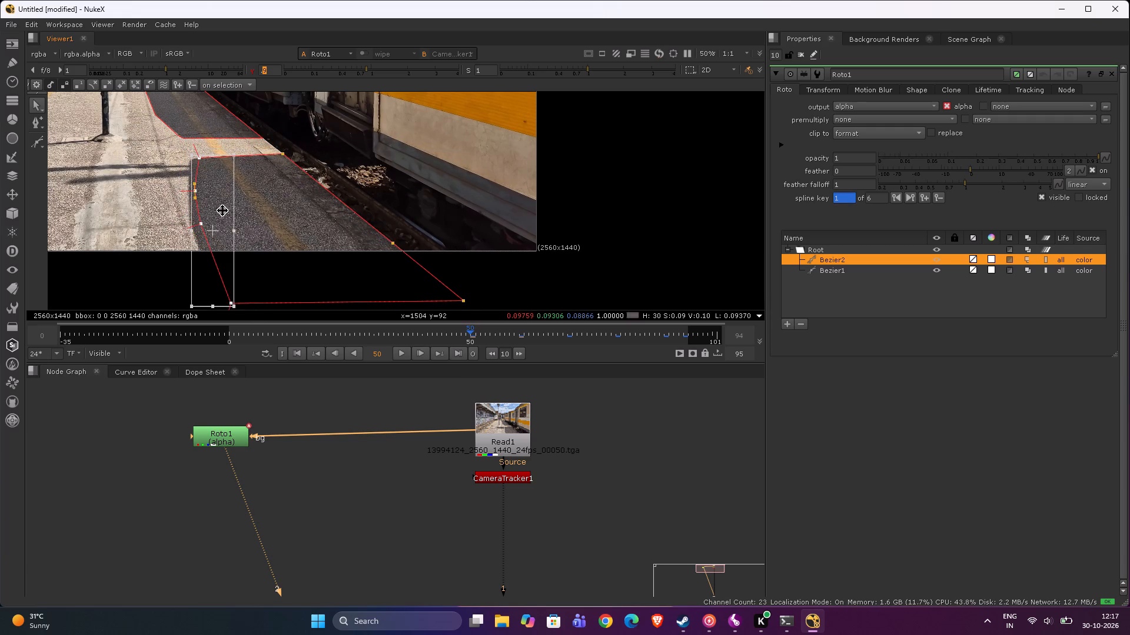
scroll(222, 208, up, 3)
drag(217, 201, 203, 203)
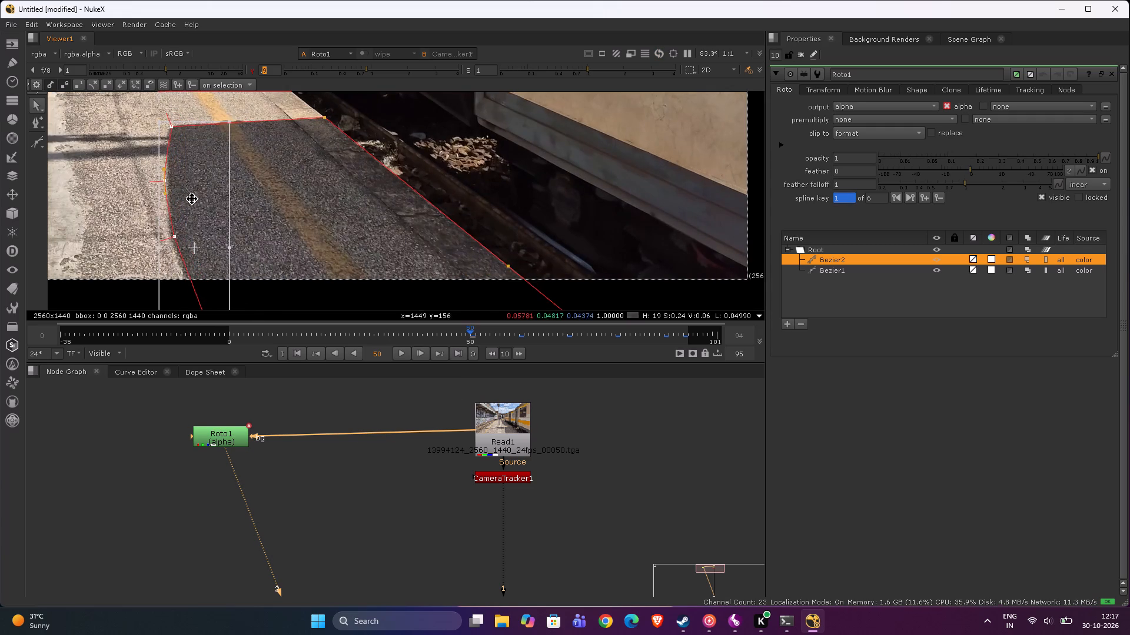
click(107, 175)
scroll(152, 247, down, 3)
middle_drag(162, 247, 158, 205)
drag(131, 193, 200, 298)
scroll(182, 232, up, 2)
click(182, 232)
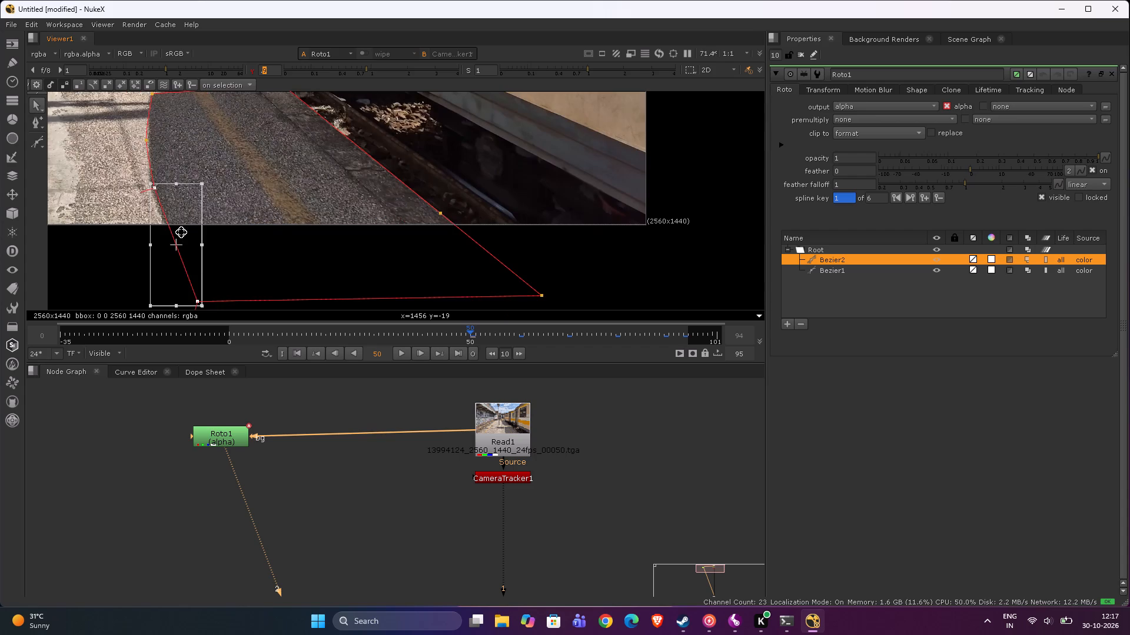
click(97, 162)
click(144, 142)
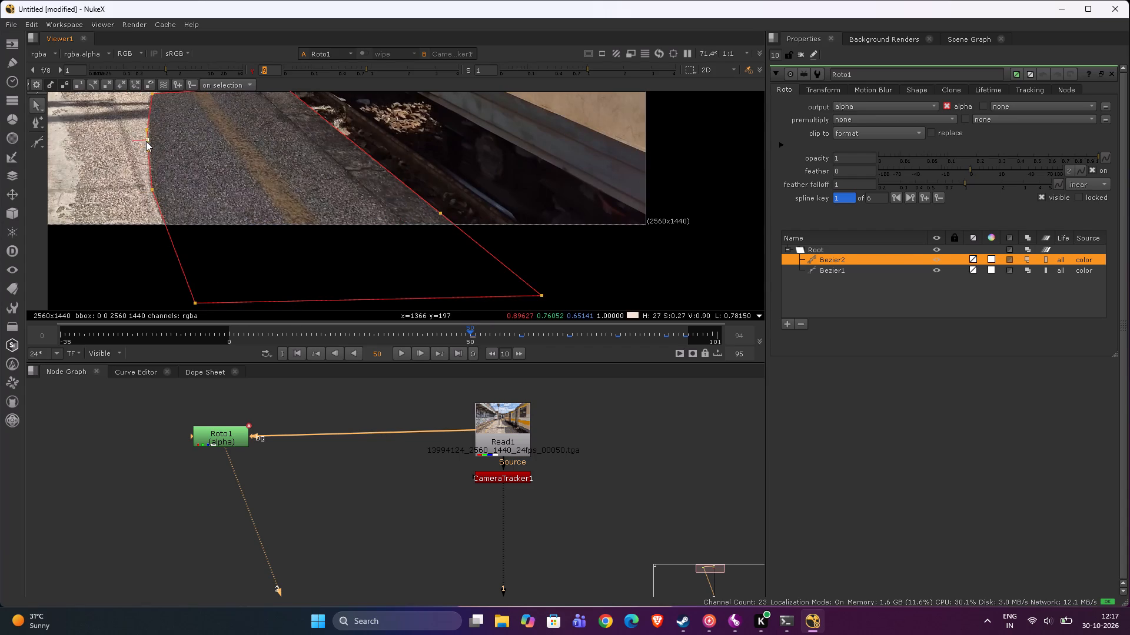
scroll(163, 160, down, 3)
Go to frame 40 and shift all foreground Bezier points together down and toward the train onto the shadow.
click(487, 353)
scroll(221, 176, down, 4)
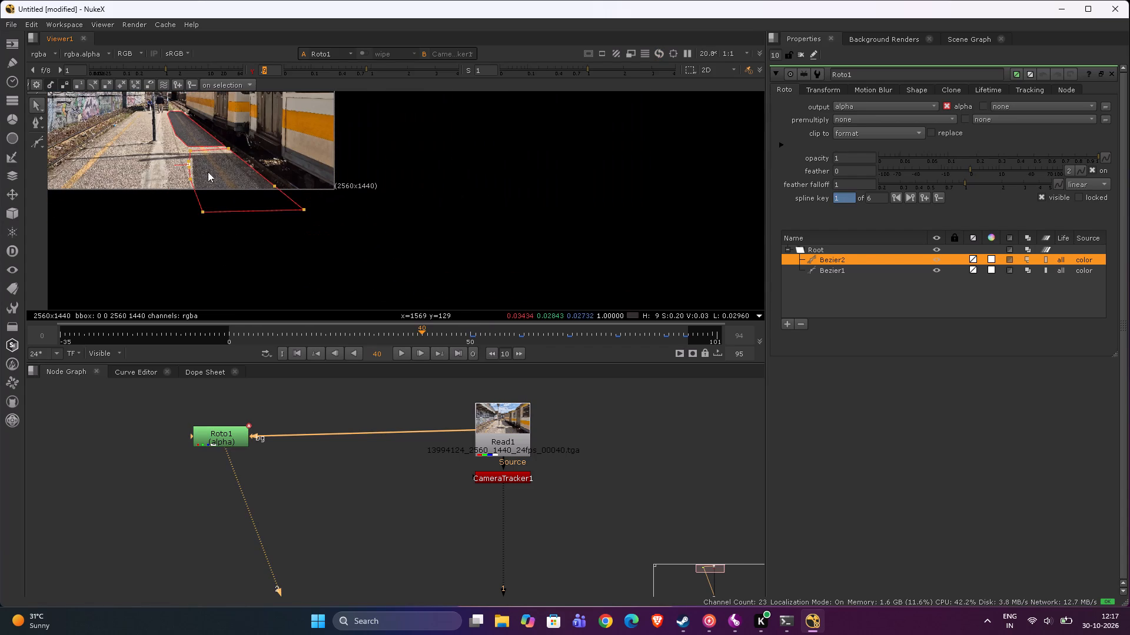
drag(161, 142, 351, 281)
scroll(213, 158, up, 8)
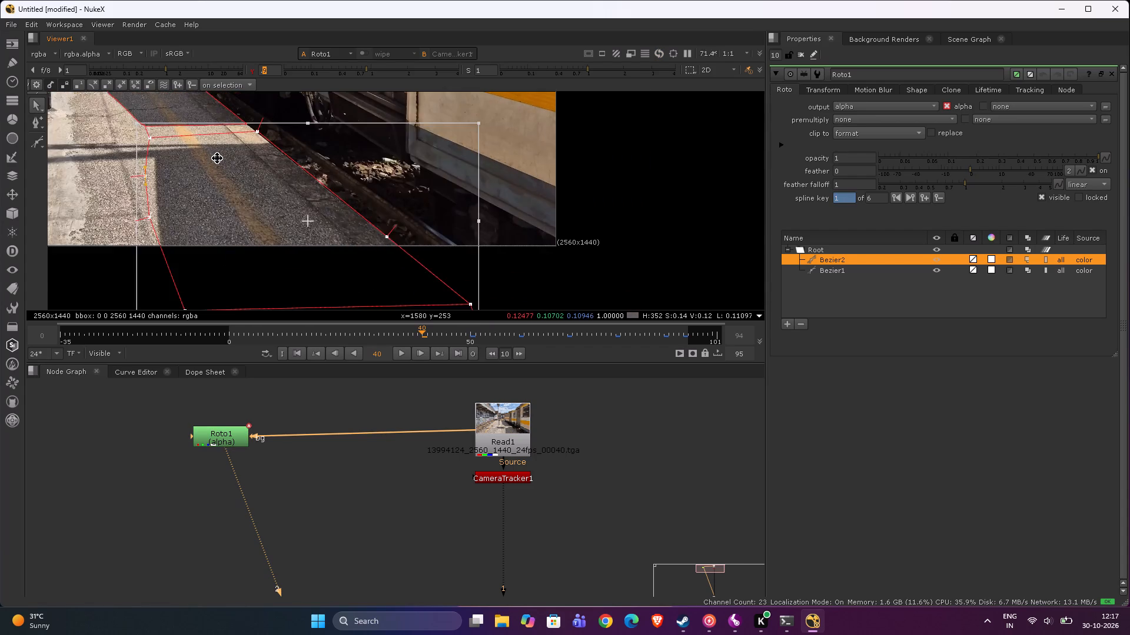
drag(218, 159, 235, 175)
scroll(234, 206, down, 3)
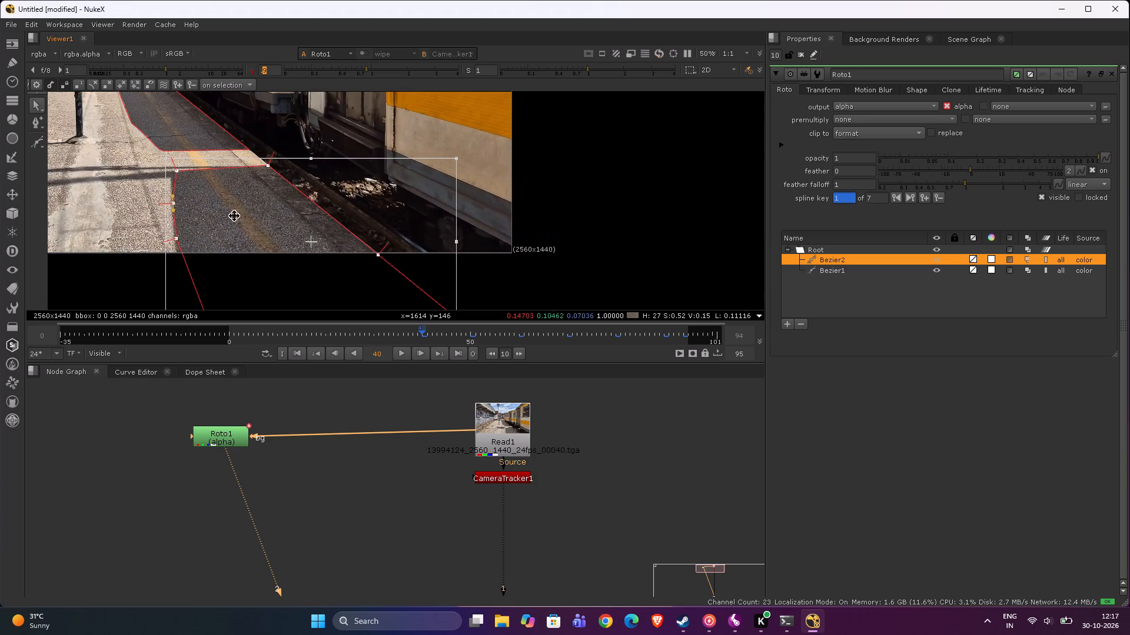
At frame 40, adjust the foreground Bezier's lower sunlit-side points and move its upper corner outward onto the shadow edge.
click(126, 214)
drag(121, 213, 279, 376)
scroll(201, 285, up, 1)
click(201, 279)
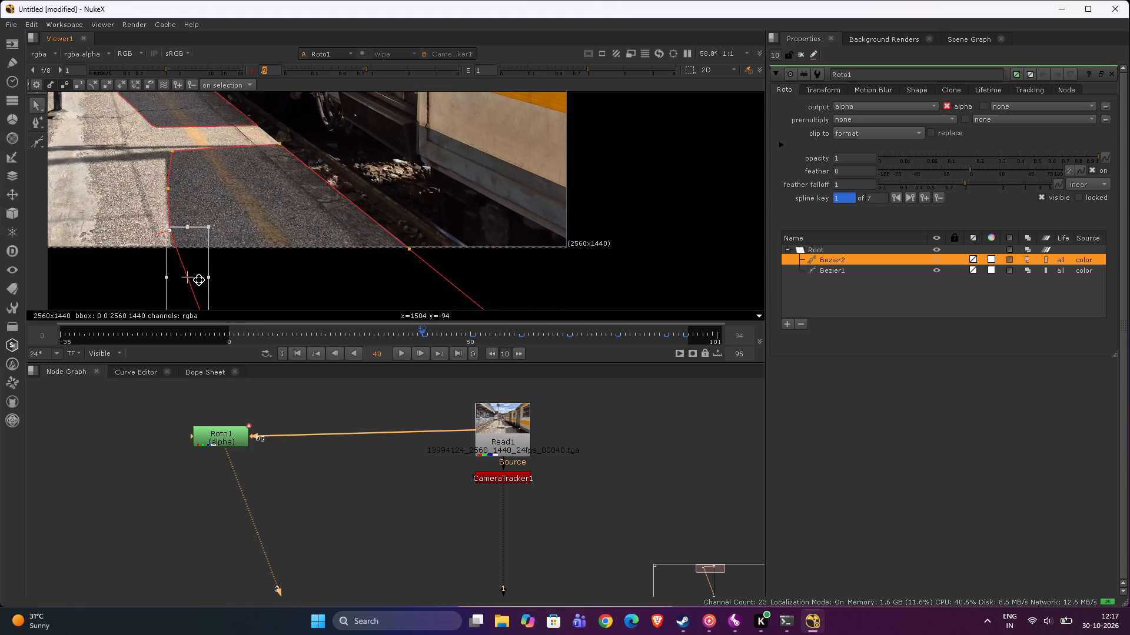
drag(134, 146, 214, 172)
drag(172, 148, 169, 149)
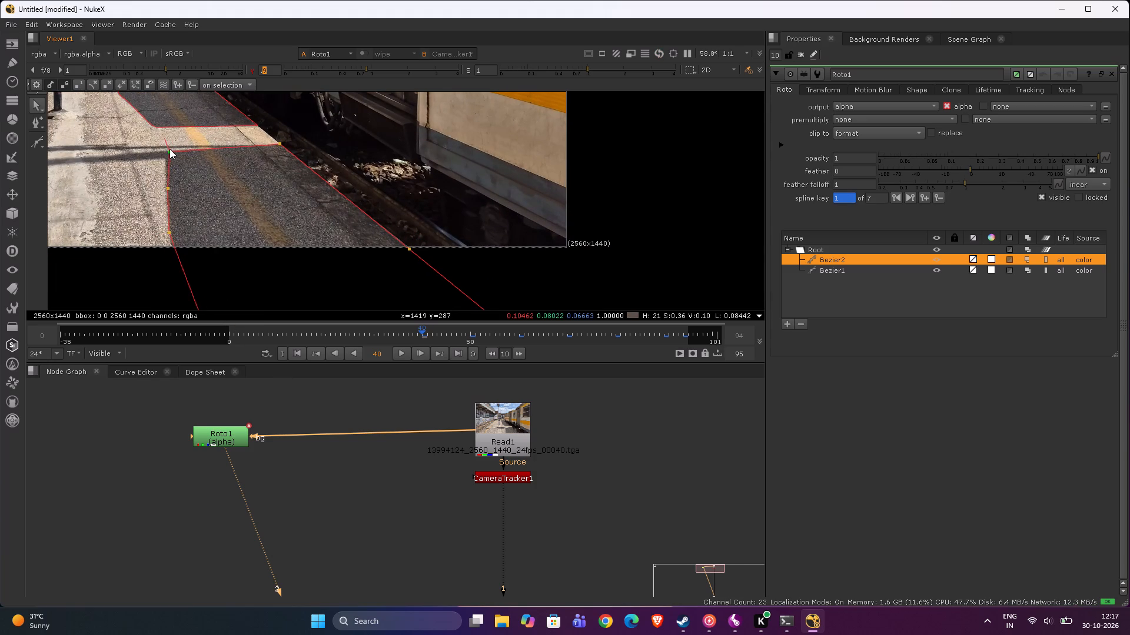
drag(169, 149, 167, 149)
scroll(296, 206, down, 4)
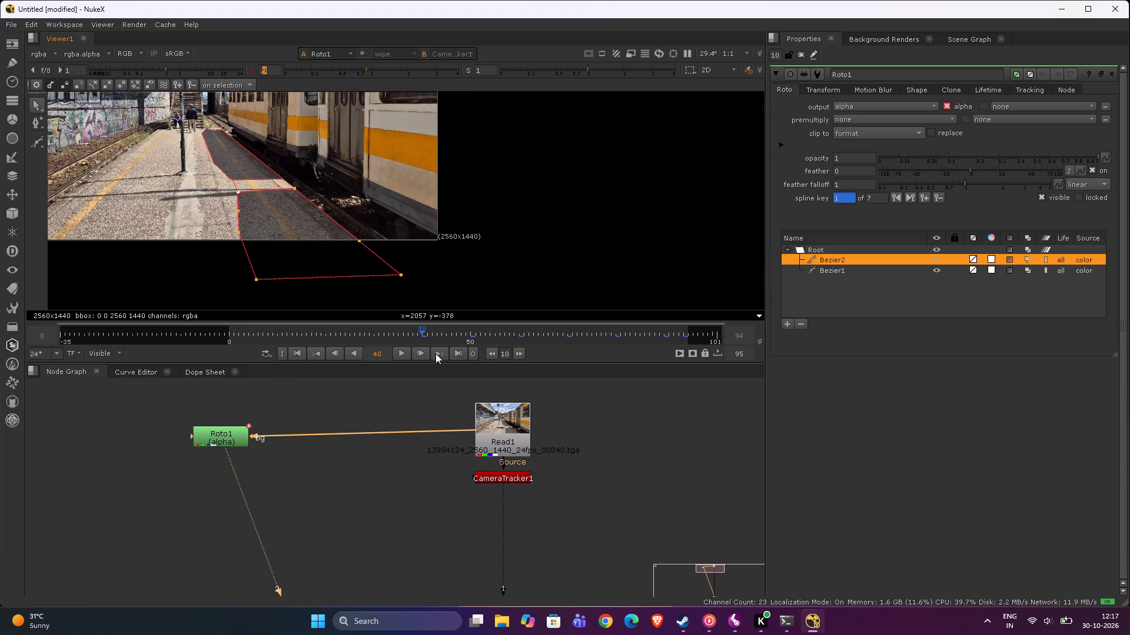
Go to frame 30 and shift the whole foreground Bezier down and toward the train onto the shadow.
click(493, 351)
scroll(251, 218, down, 1)
drag(174, 175, 450, 349)
scroll(303, 228, up, 4)
drag(284, 211, 306, 229)
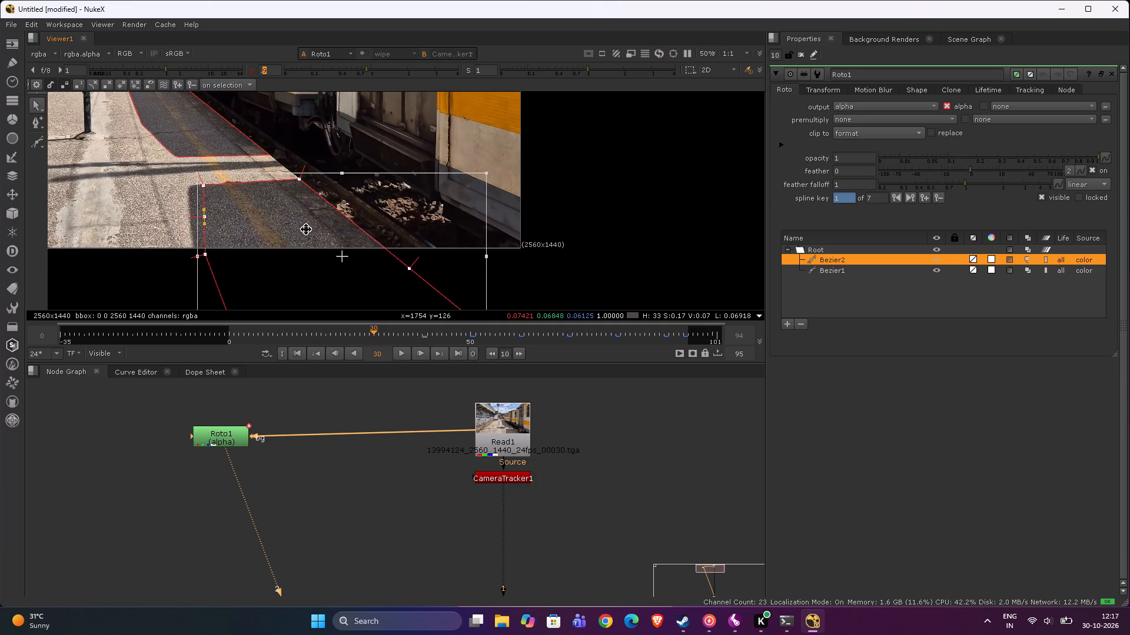
drag(306, 229, 305, 229)
At frame 30, move the foreground Bezier's sunlit-side points and its lower corner outward to the shadow edge.
drag(148, 175, 270, 306)
scroll(201, 220, up, 2)
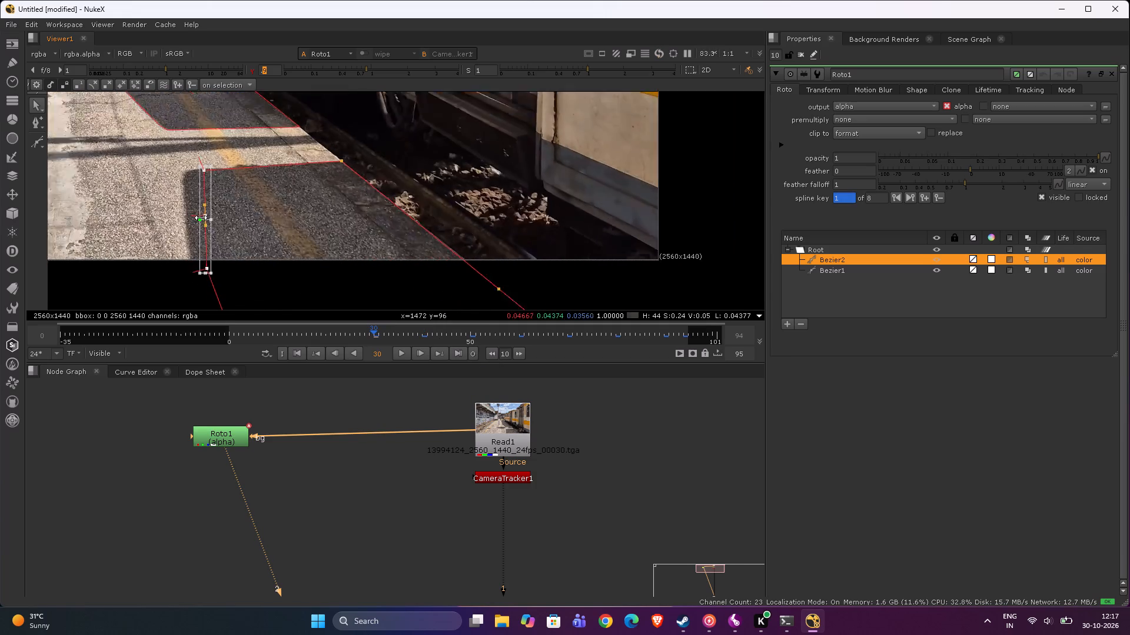
scroll(201, 218, up, 2)
drag(210, 189, 184, 189)
middle_drag(262, 222, 247, 149)
scroll(247, 149, down, 3)
drag(158, 223, 346, 320)
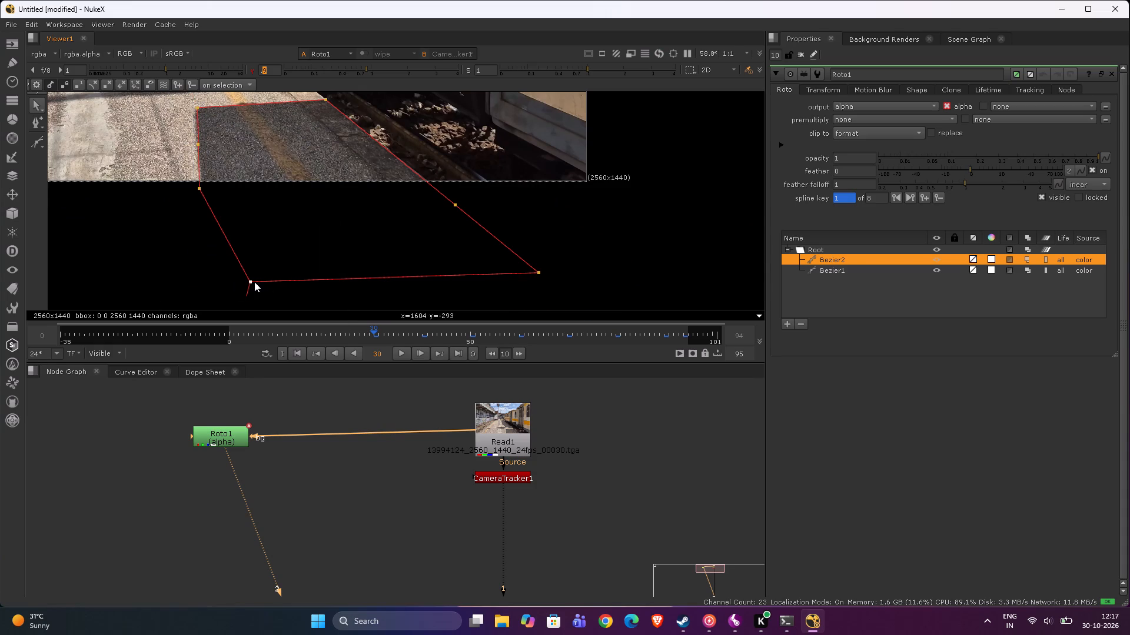
drag(253, 281, 233, 282)
Go to frame 20 and shift all foreground Bezier points together down and toward the train onto the shadow.
scroll(250, 206, down, 4)
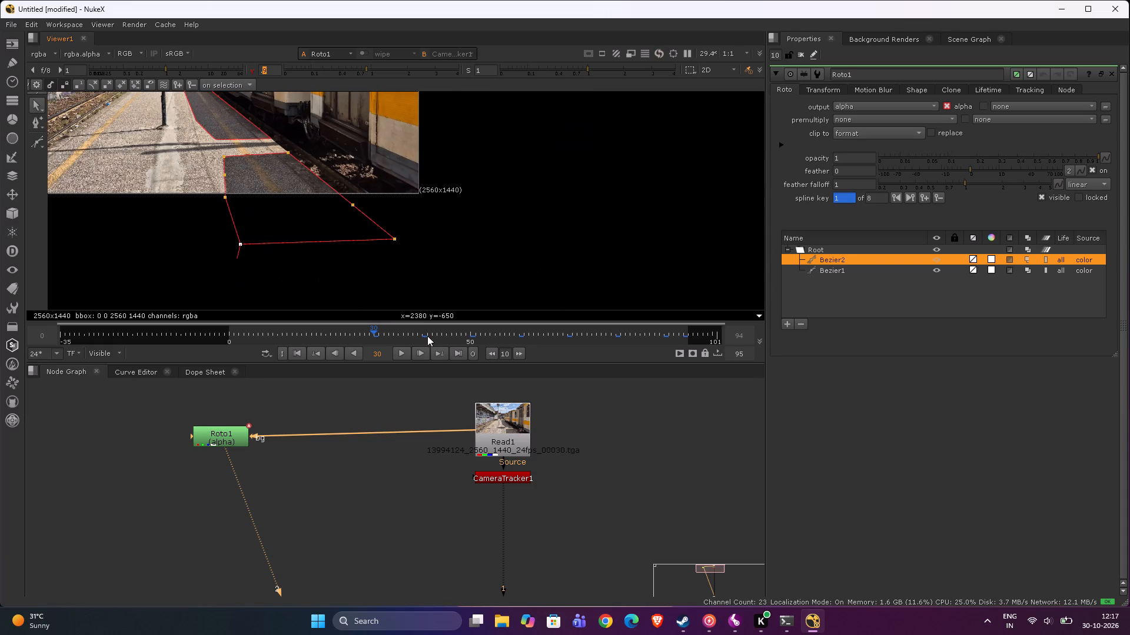
click(489, 352)
drag(167, 138, 418, 309)
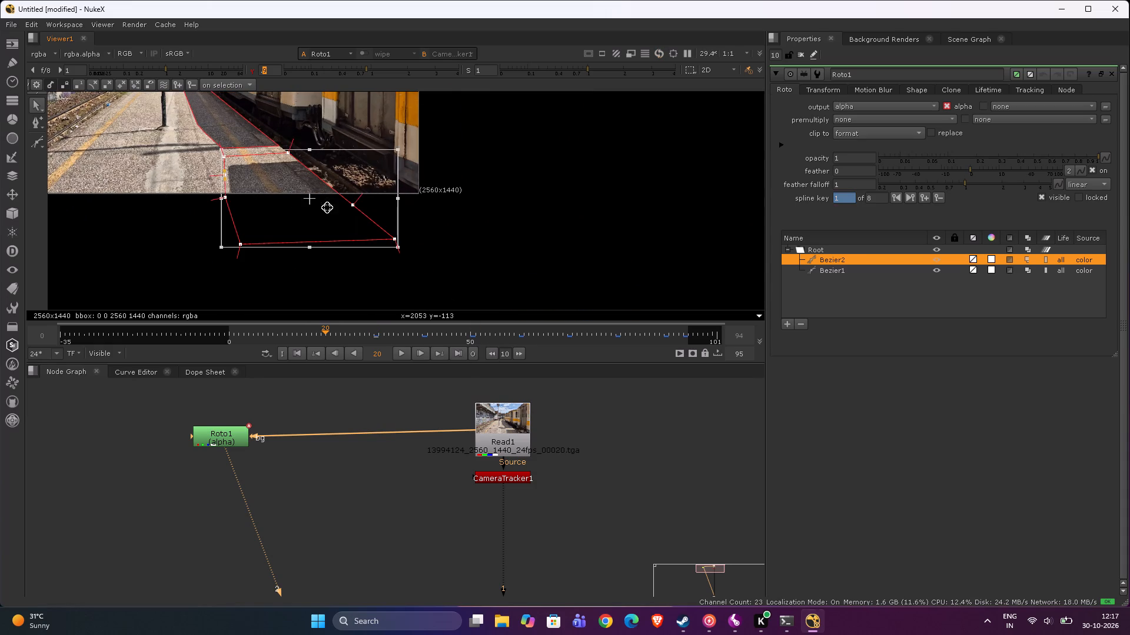
scroll(323, 200, up, 4)
drag(271, 177, 290, 193)
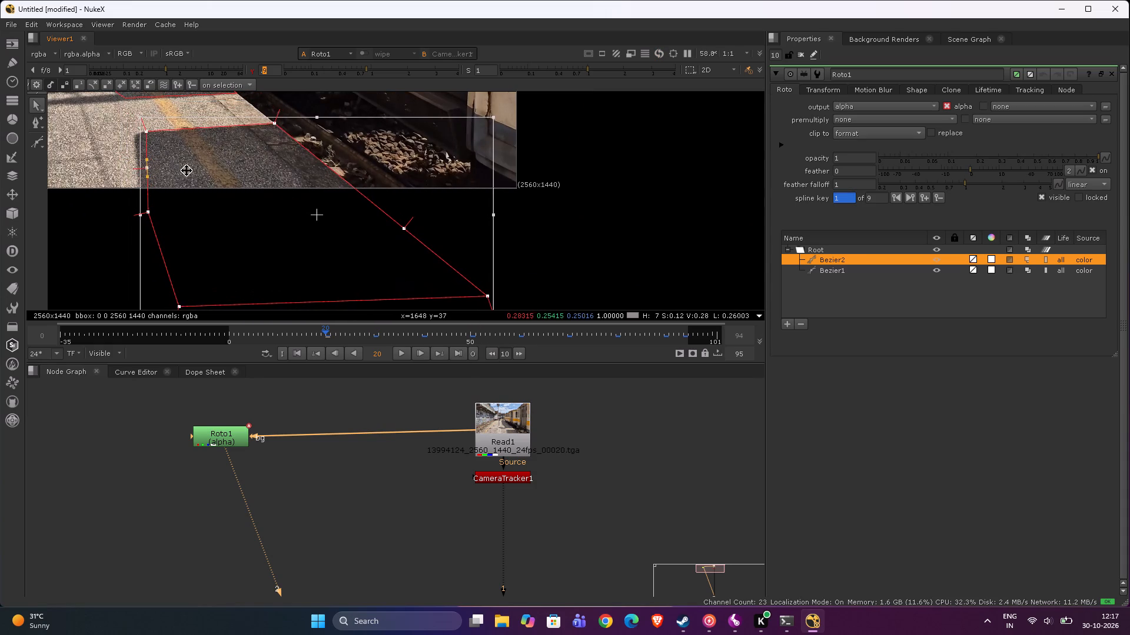
At frame 20, move the foreground Bezier's sunlit-side points outward to the shadow edge, then bring its lower corner in line.
drag(89, 117, 240, 262)
scroll(178, 169, up, 4)
drag(123, 137, 115, 141)
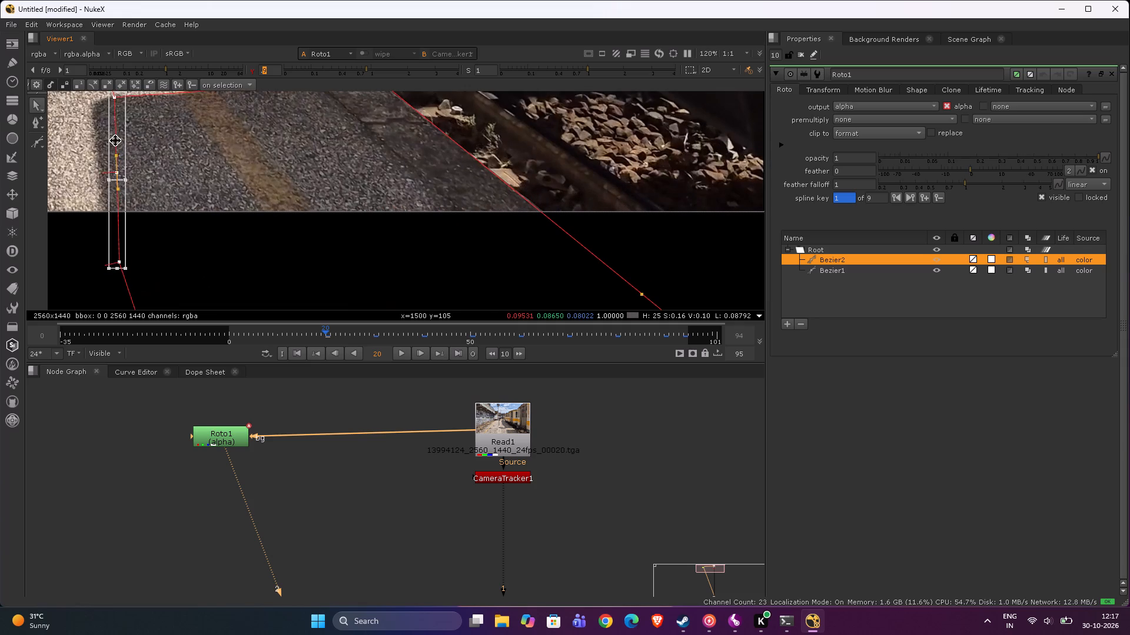
drag(115, 141, 102, 141)
scroll(149, 181, down, 4)
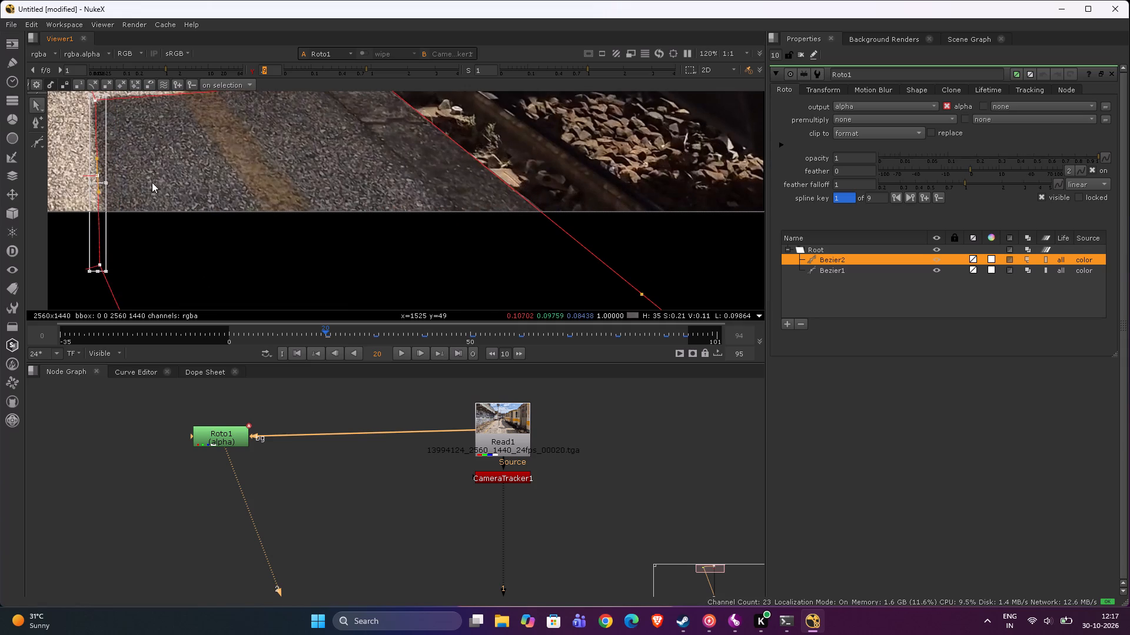
scroll(152, 182, down, 1)
middle_drag(161, 196, 158, 136)
drag(135, 213, 200, 266)
drag(165, 239, 141, 239)
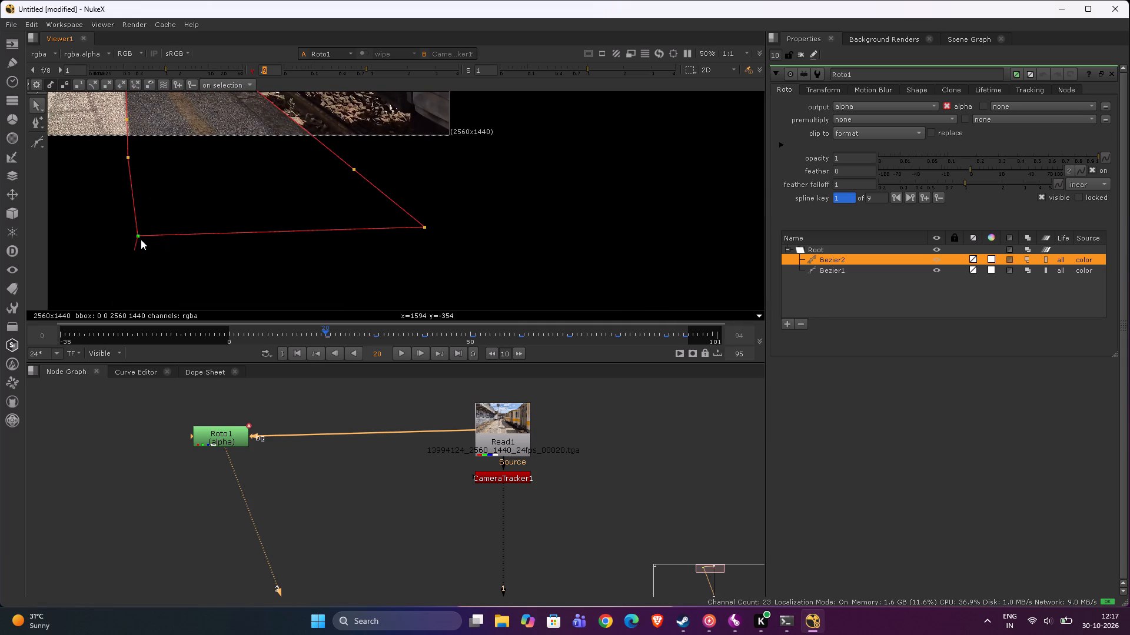
Go to frame 10 and shift the whole foreground Bezier down and toward the train onto the shadow.
scroll(281, 240, down, 4)
middle_drag(269, 198, 301, 264)
click(498, 351)
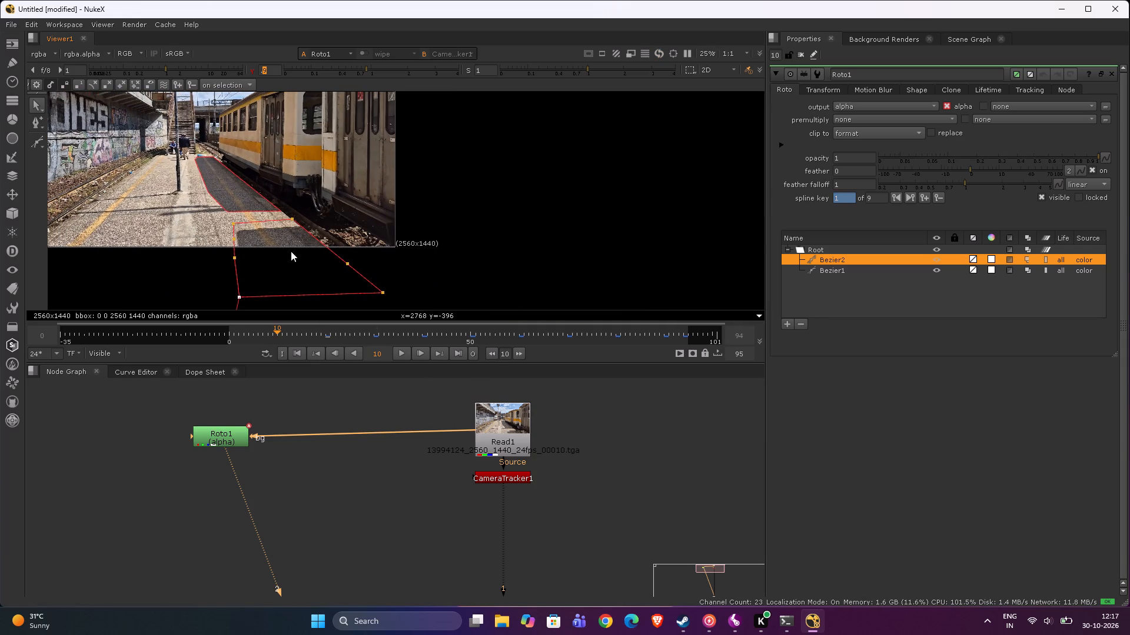
drag(160, 202, 406, 382)
scroll(260, 235, up, 5)
drag(273, 235, 291, 255)
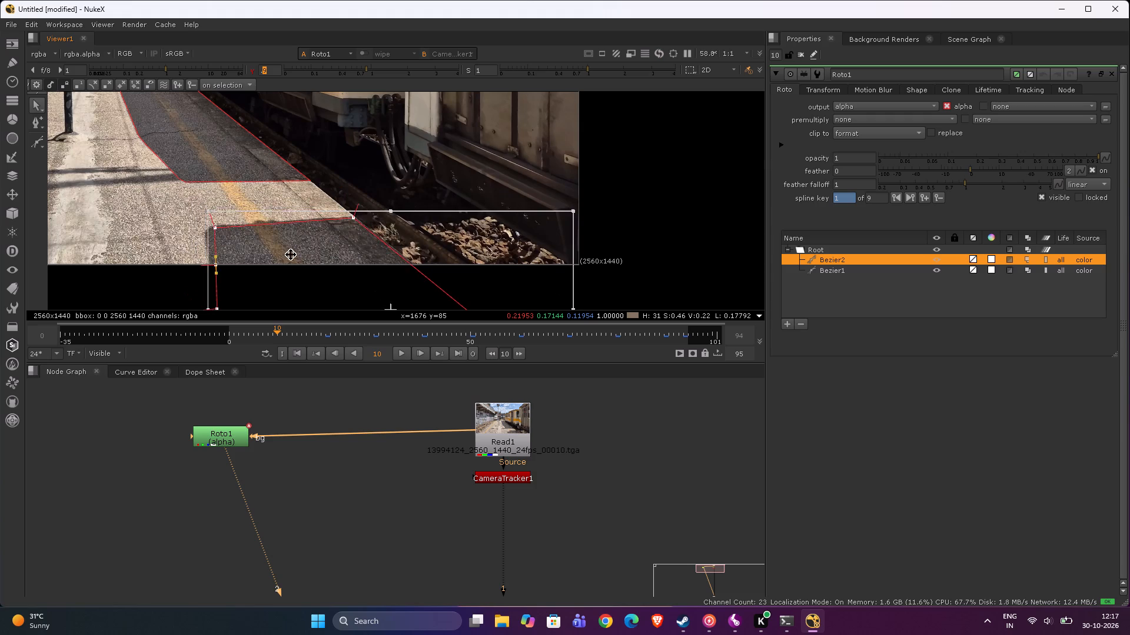
drag(291, 255, 290, 252)
At frame 10, move the foreground Bezier's sunlit-side points slightly outward to the shadow edge.
drag(112, 200, 348, 423)
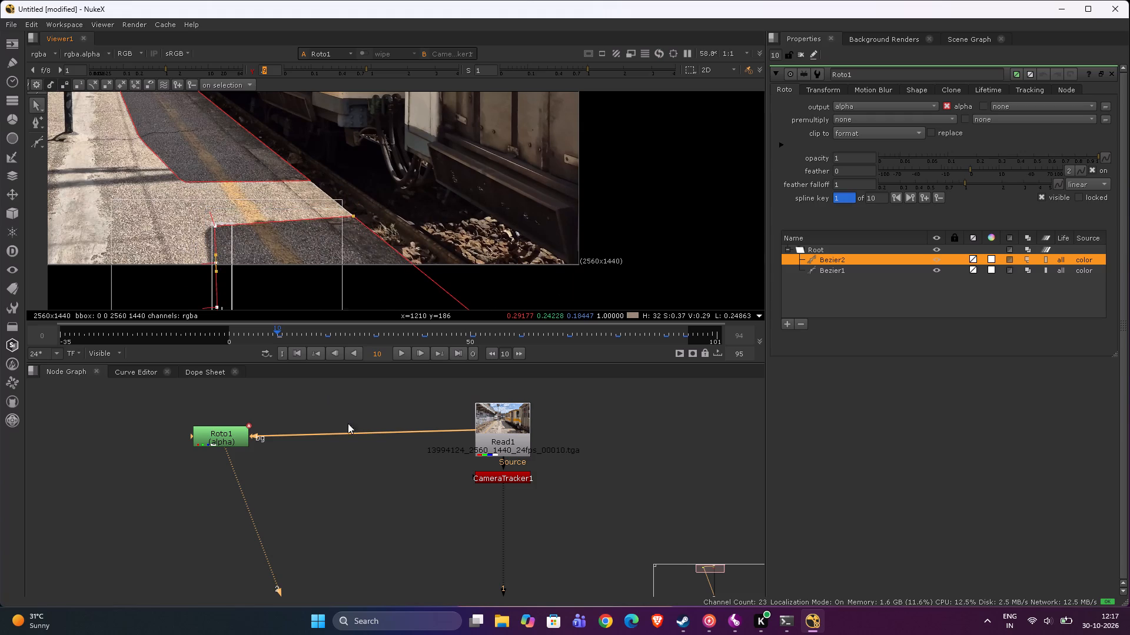
drag(348, 423, 349, 427)
scroll(183, 220, up, 3)
drag(244, 258, 230, 259)
scroll(238, 262, down, 1)
middle_drag(238, 262, 208, 122)
scroll(220, 190, down, 3)
click(75, 223)
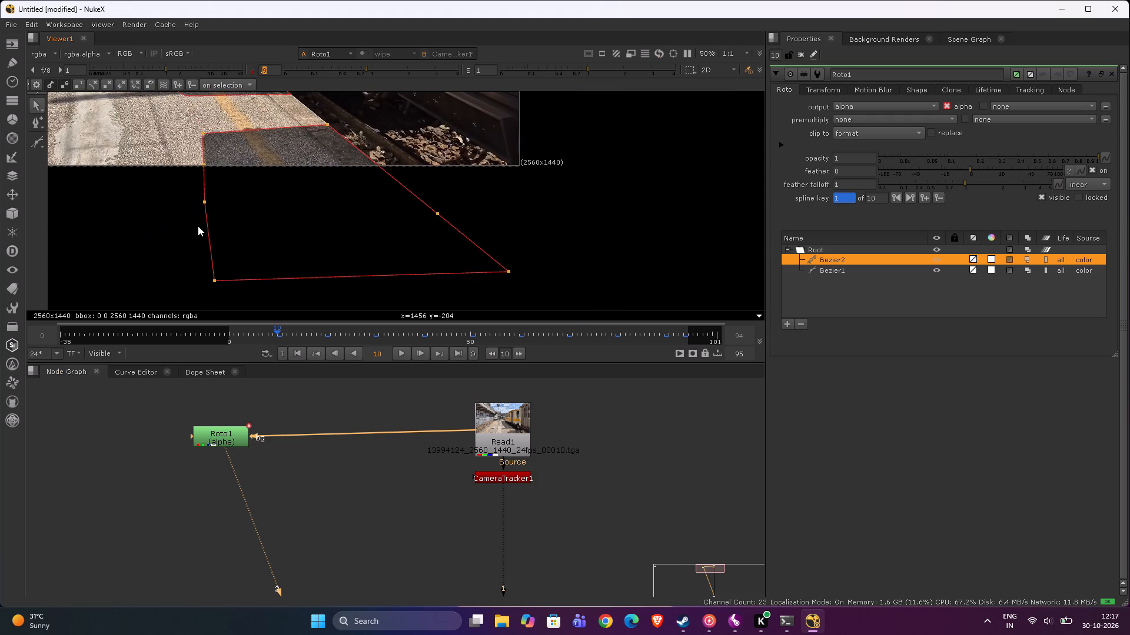
Go to frame 0 and shift the whole foreground Bezier down and toward the train onto the shadow.
click(493, 351)
drag(148, 121, 243, 202)
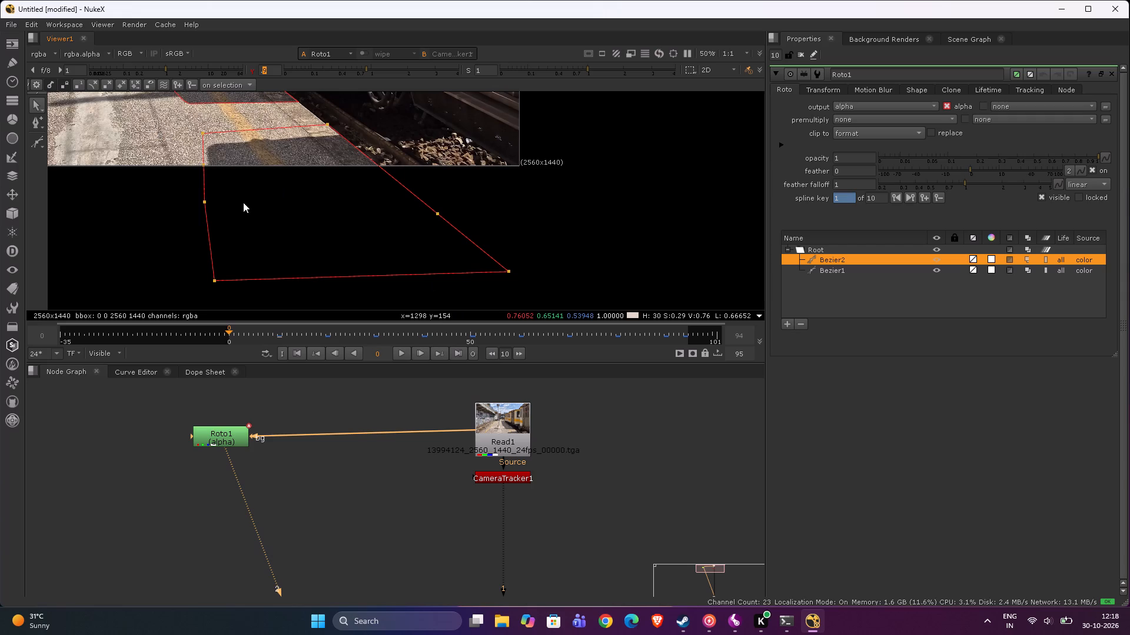
drag(243, 202, 616, 396)
scroll(238, 159, up, 1)
drag(286, 168, 298, 179)
At frame 0, move the foreground Bezier's sunlit-side points slightly outward to the shadow edge.
drag(84, 119, 192, 195)
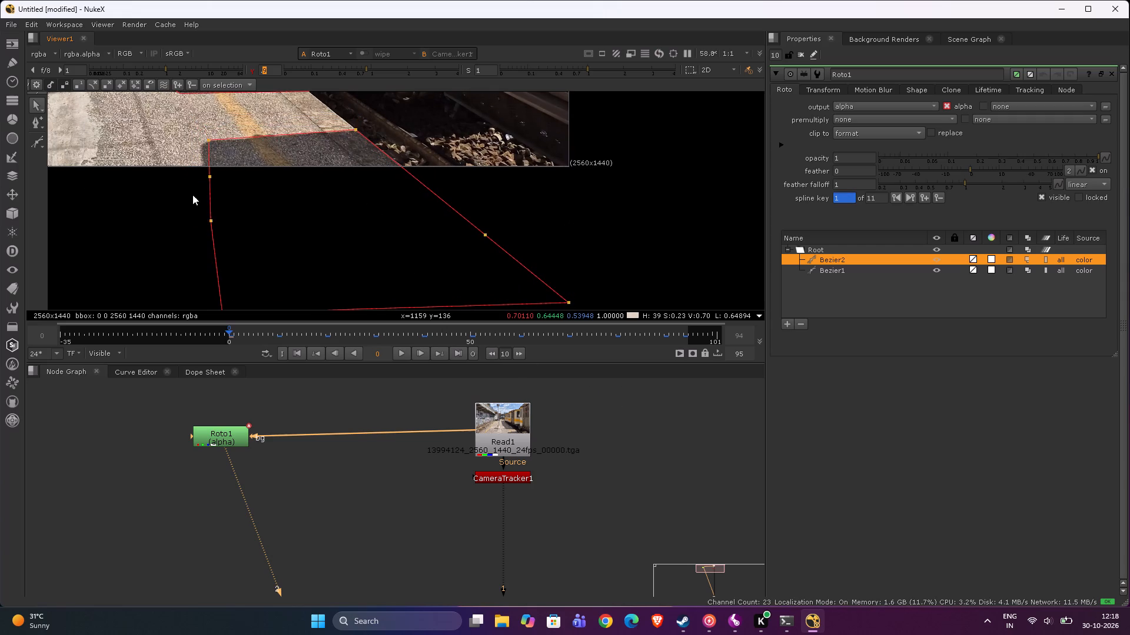
drag(192, 195, 324, 387)
scroll(181, 113, up, 3)
drag(237, 189, 227, 194)
scroll(240, 122, down, 4)
click(254, 123)
Scrub back and forth through the shot to check how both Beziers follow the train shadows.
scroll(254, 123, down, 5)
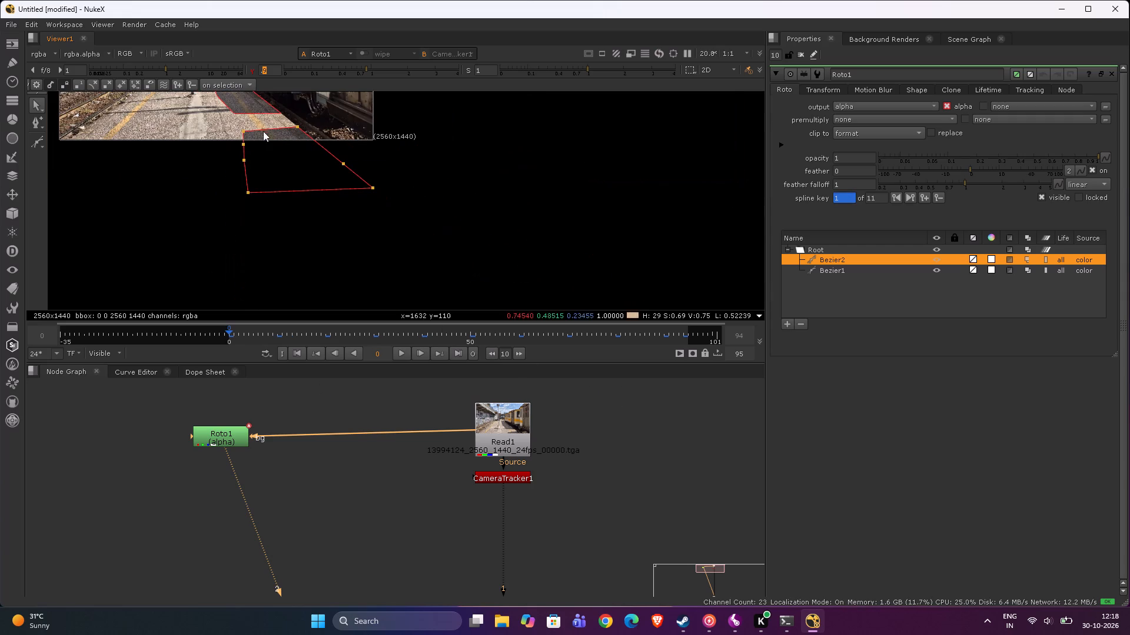
middle_drag(280, 134, 291, 164)
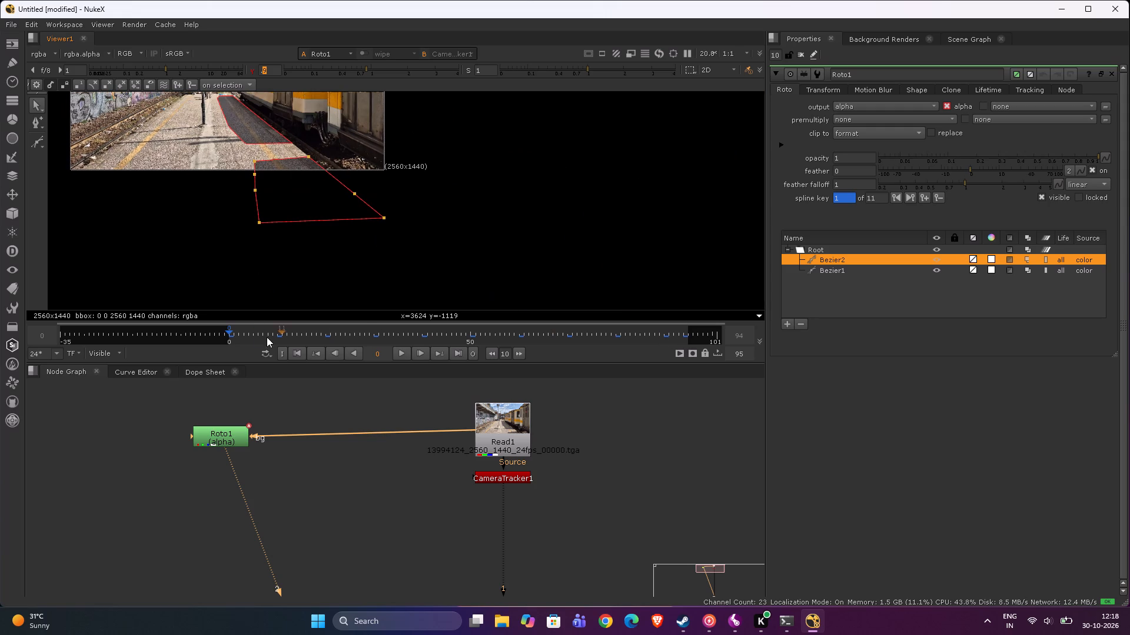
drag(236, 333, 310, 338)
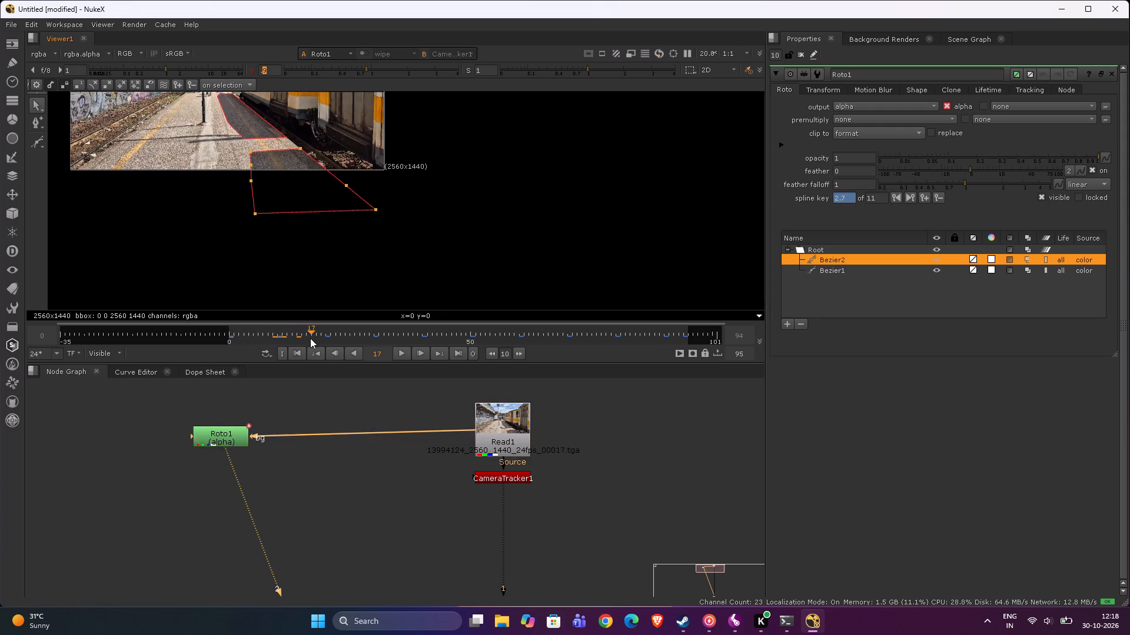
drag(310, 338, 416, 337)
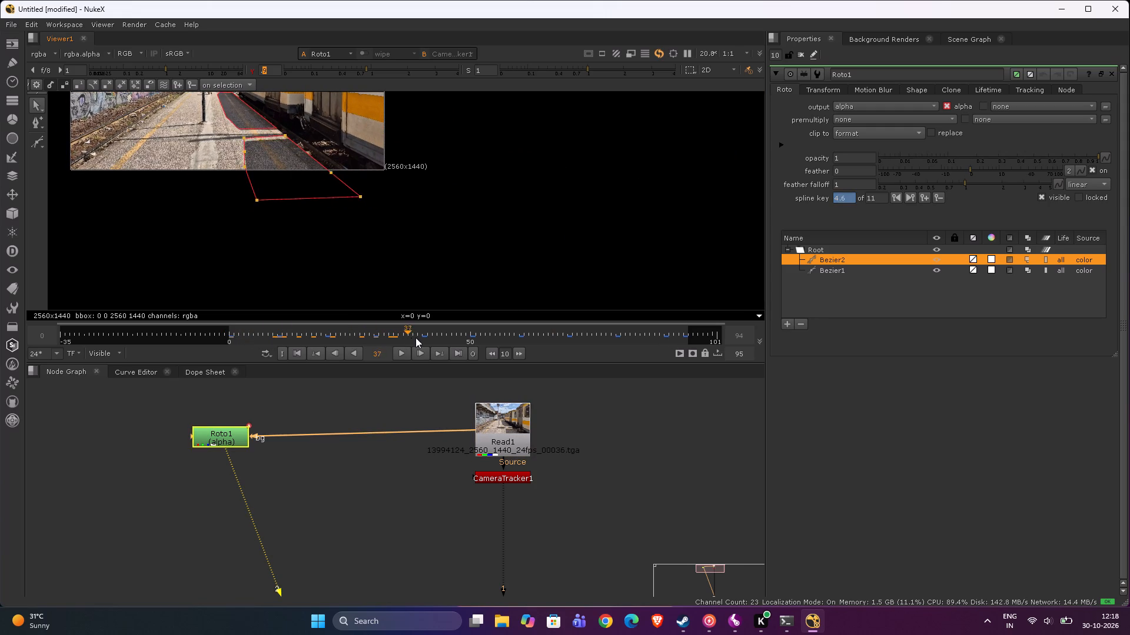
drag(416, 337, 506, 335)
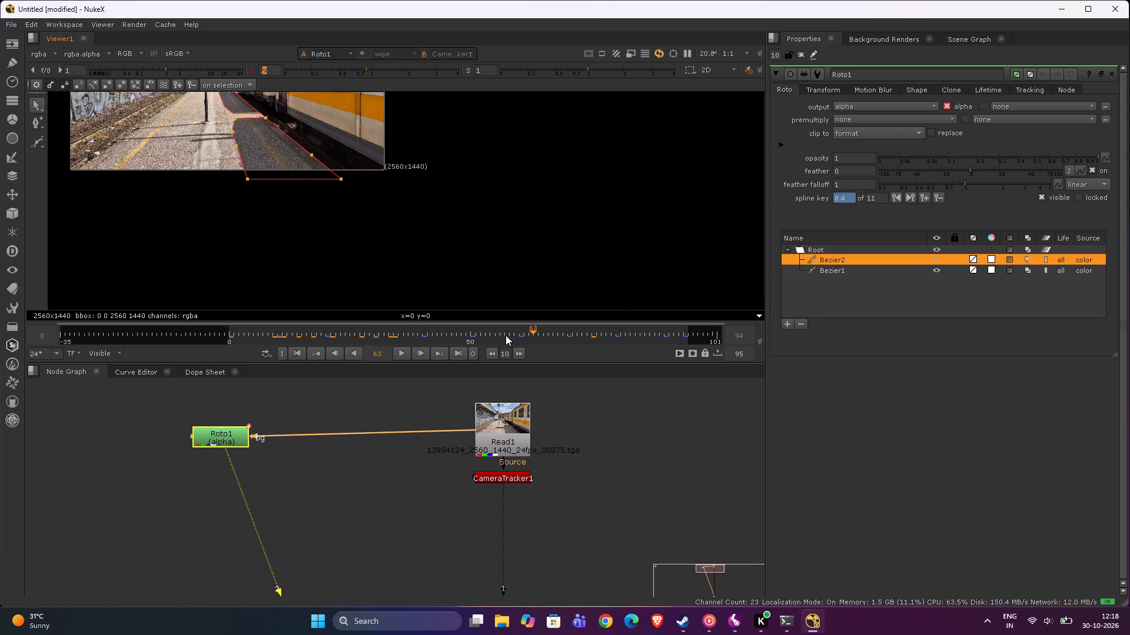
drag(506, 335, 460, 337)
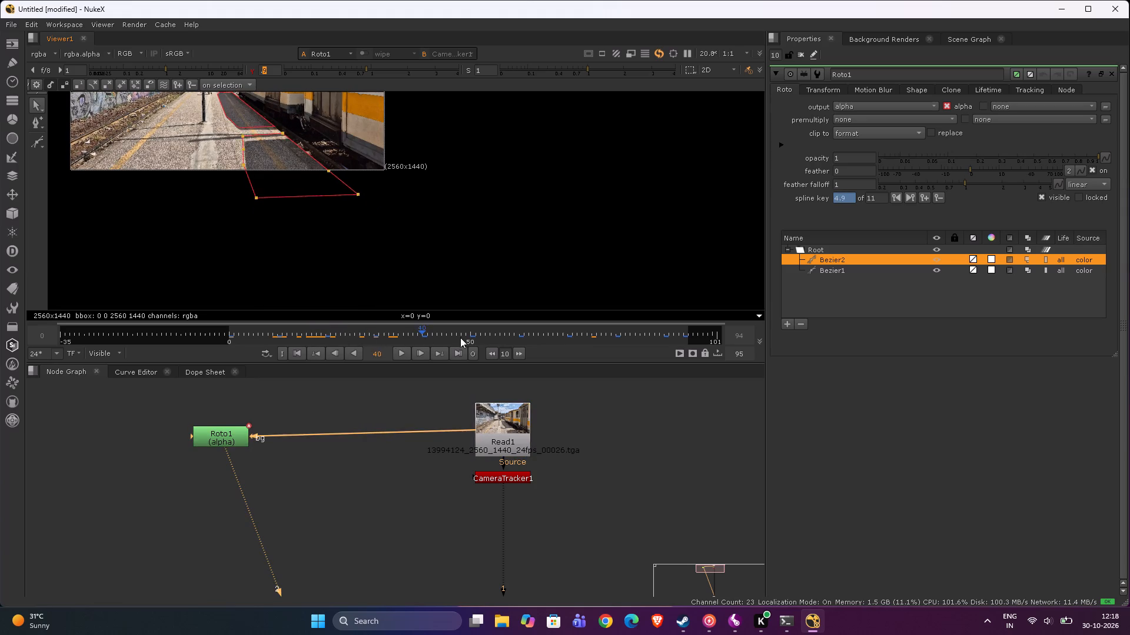
drag(460, 337, 277, 350)
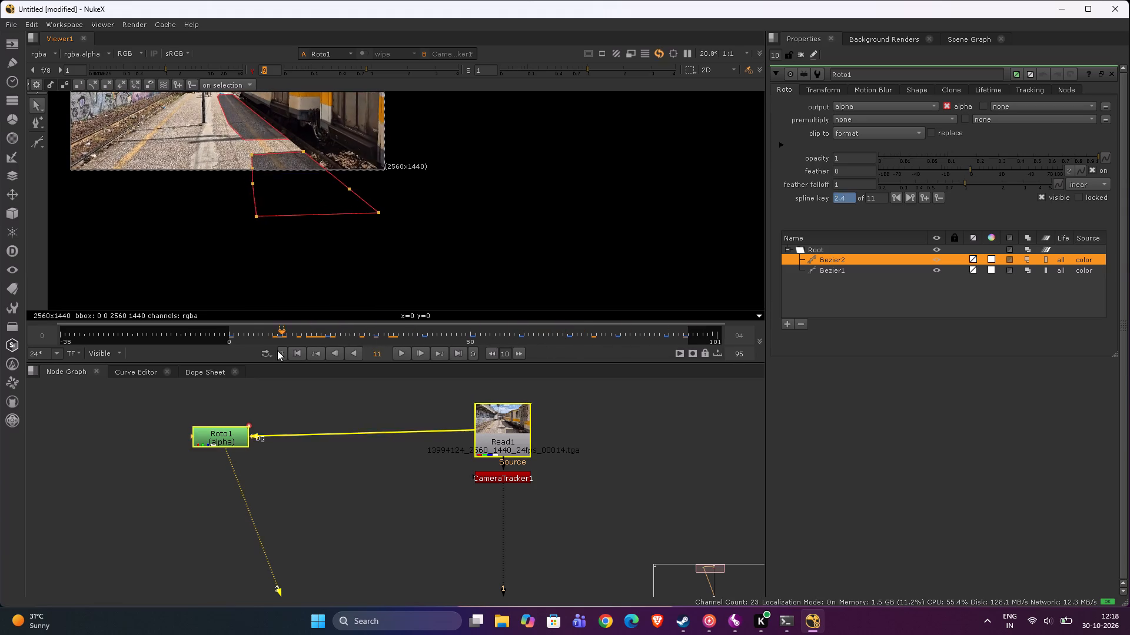
drag(277, 350, 658, 343)
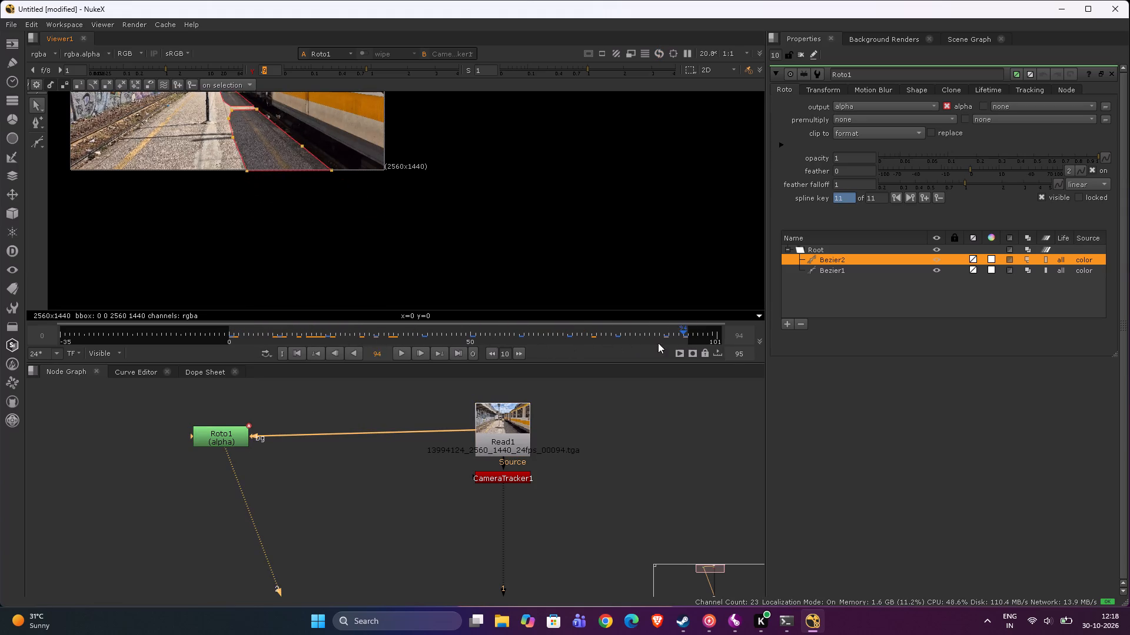
drag(658, 343, 622, 343)
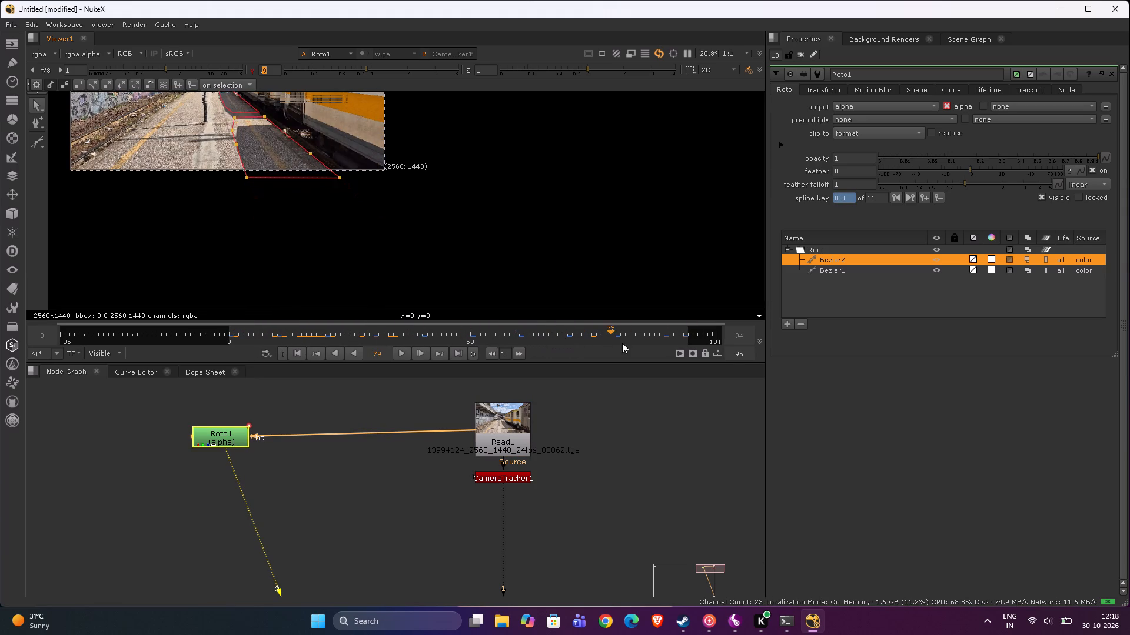
drag(622, 343, 234, 350)
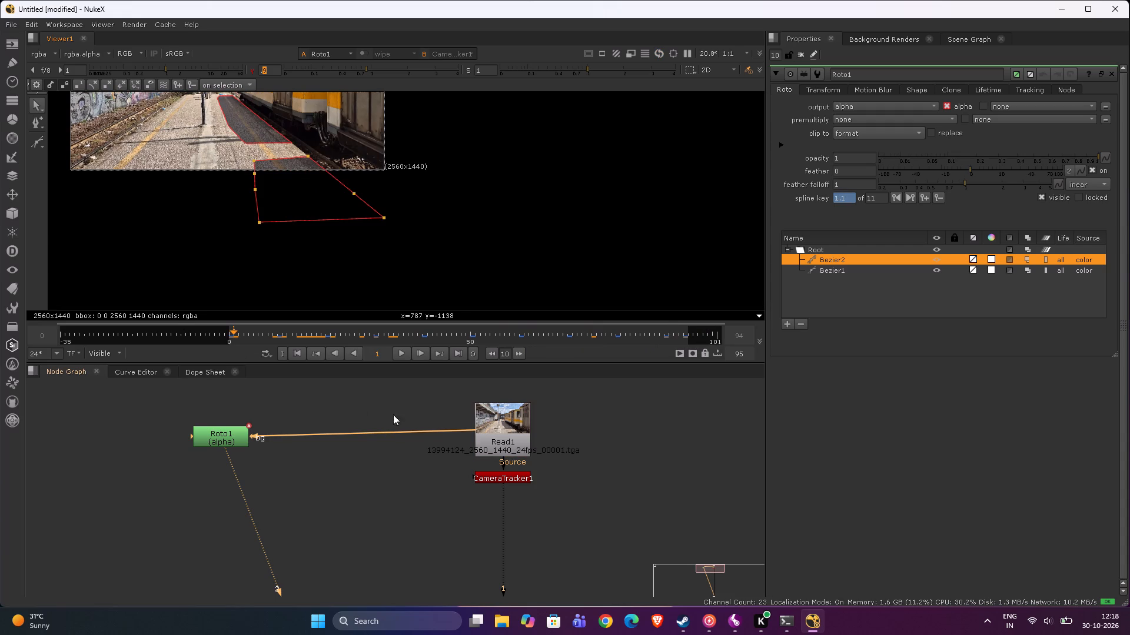
Disconnect Roto1 from Read1 and display CameraTracker1 in the Viewer.
drag(270, 429, 282, 439)
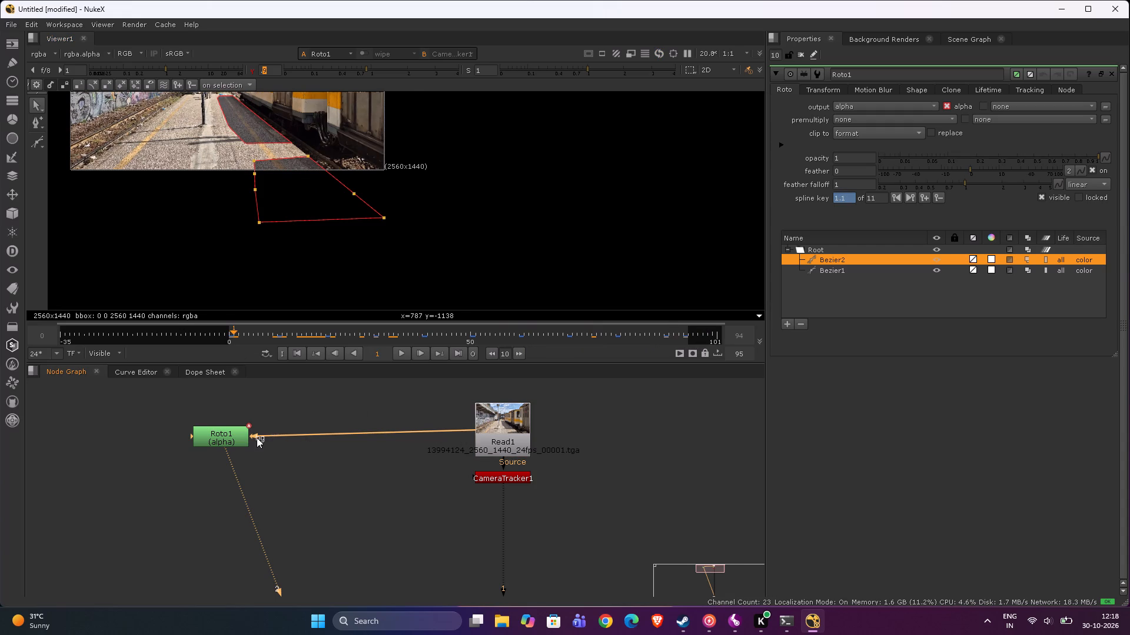
drag(257, 437, 290, 452)
click(498, 432)
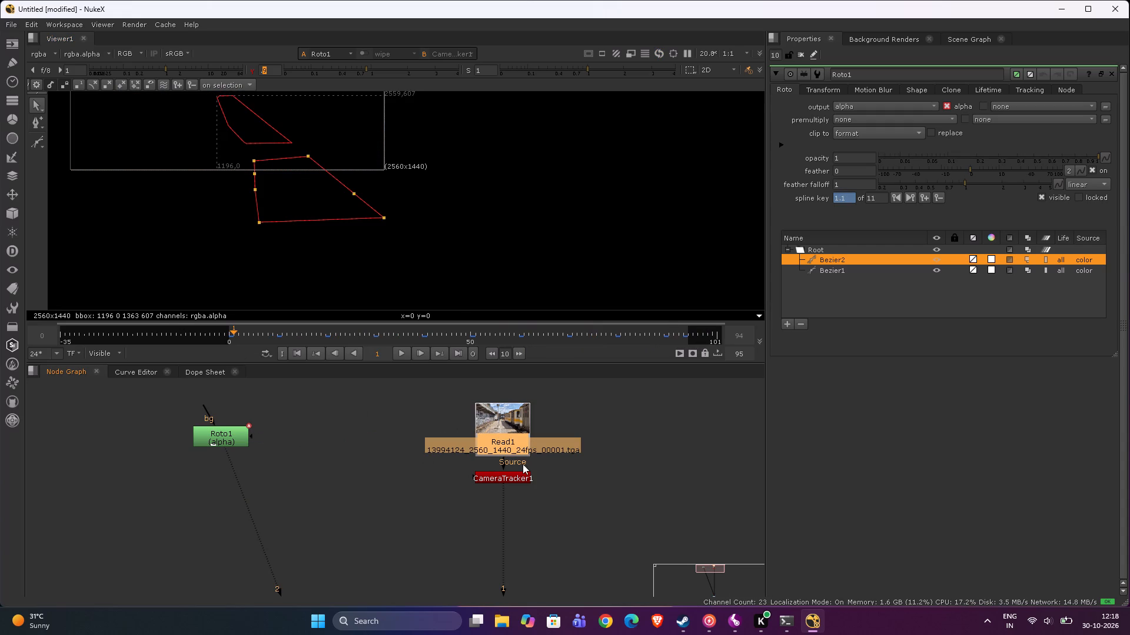
click(504, 474)
key(1)
Move Roto1 beside CameraTracker1 and connect its mask pipe to CameraTracker1.
drag(208, 438, 241, 471)
scroll(303, 516, down, 3)
drag(310, 585, 303, 566)
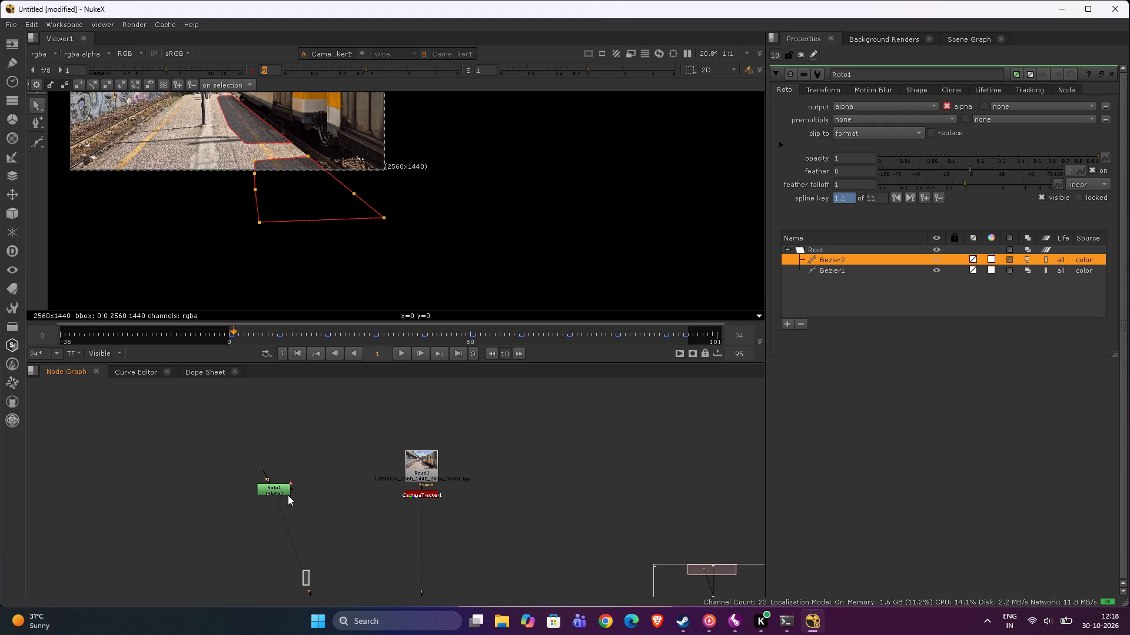
drag(294, 490, 406, 494)
drag(284, 487, 333, 496)
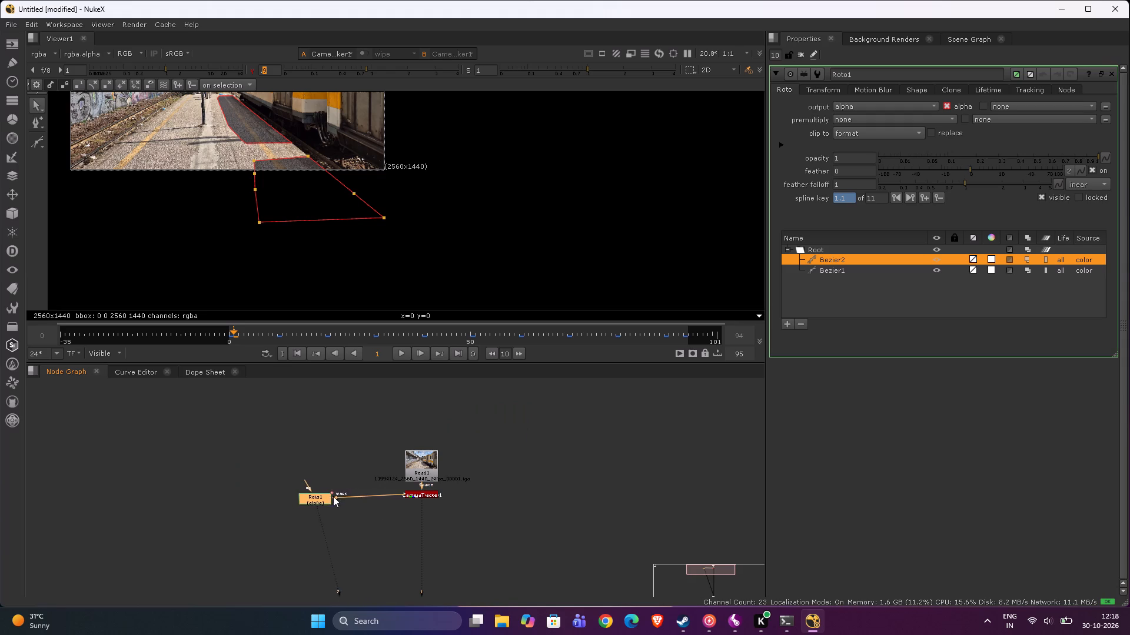
drag(333, 496, 344, 493)
Move the Viewer node closer beneath the tracker and disconnect Roto1 from it.
drag(357, 595, 355, 583)
middle_drag(351, 577, 325, 463)
middle_drag(353, 589, 334, 507)
scroll(334, 506, down, 9)
middle_drag(350, 550, 341, 512)
drag(342, 536, 342, 519)
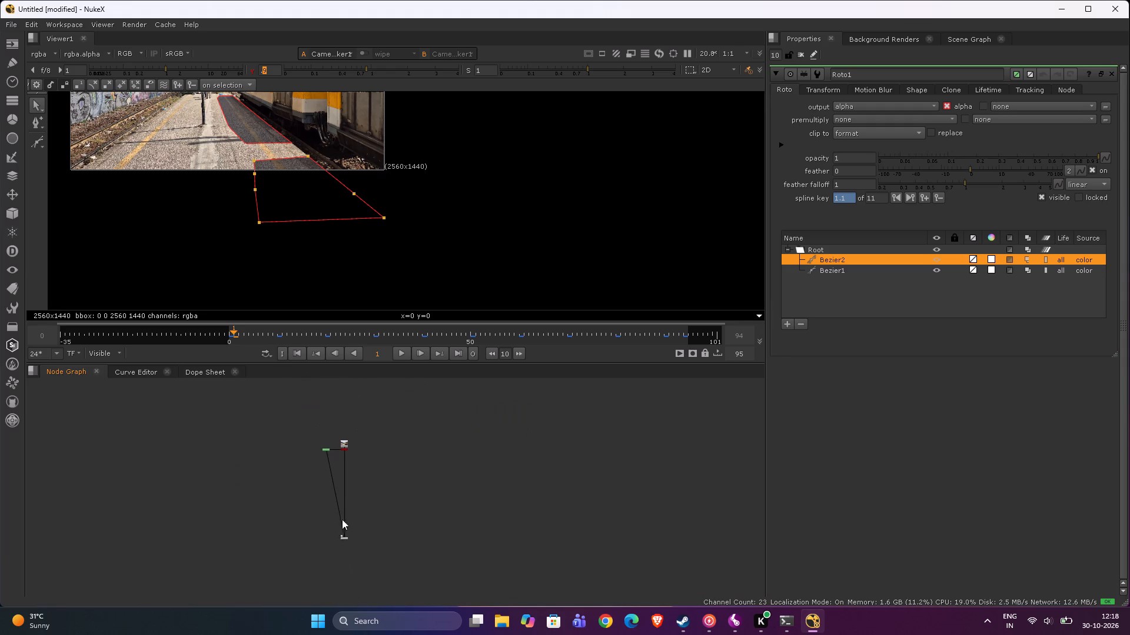
drag(342, 519, 339, 480)
drag(347, 539, 341, 494)
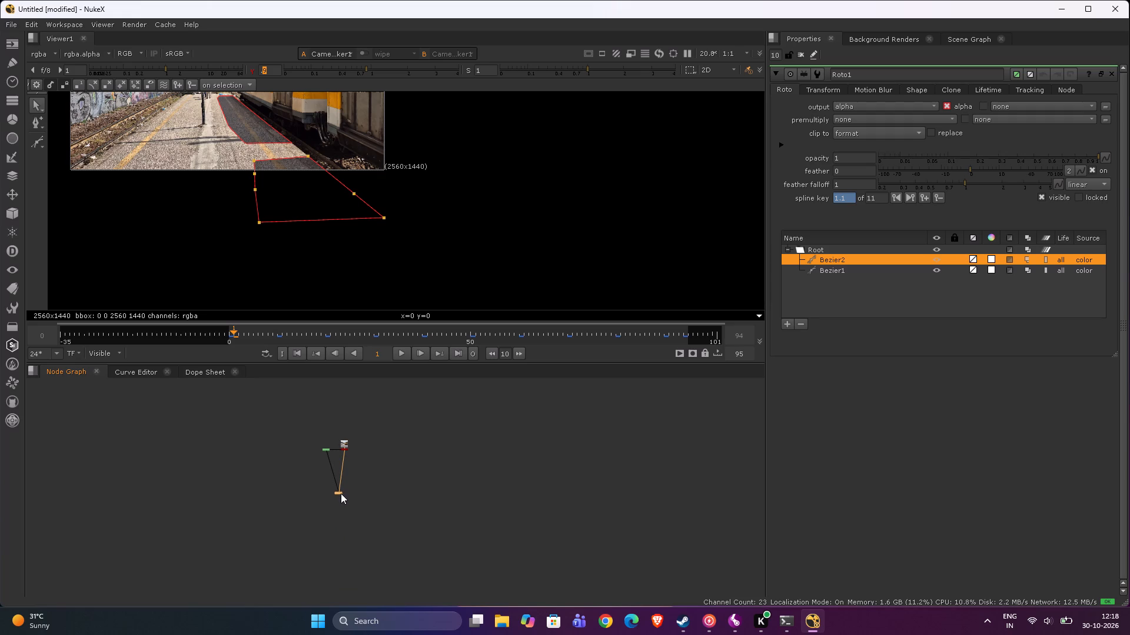
click(341, 493)
scroll(334, 473, up, 6)
drag(364, 517, 357, 500)
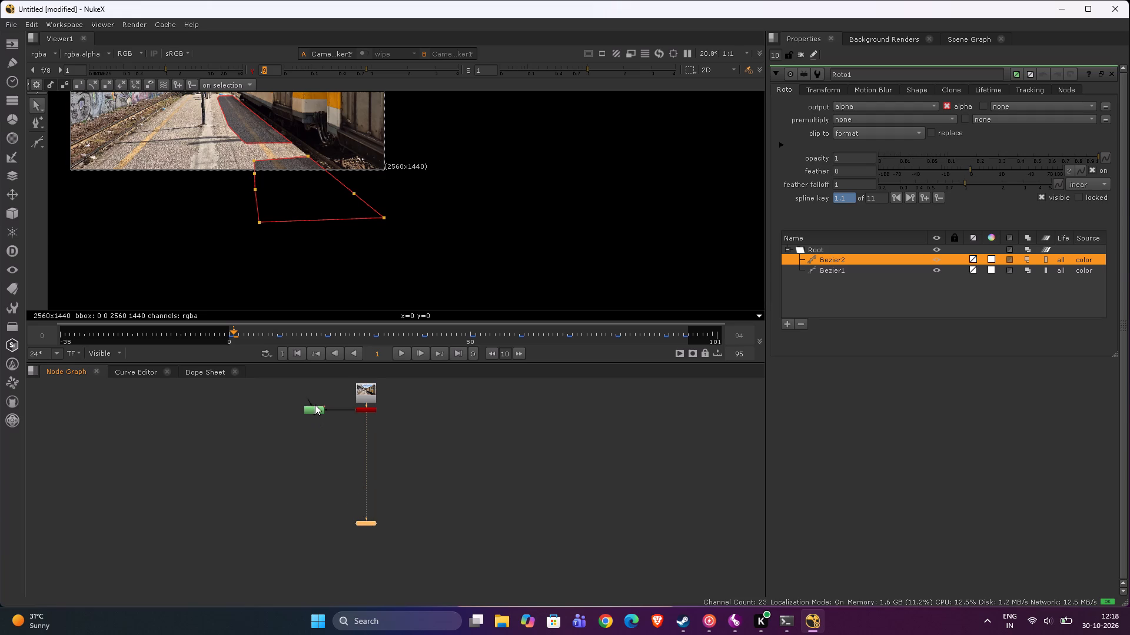
Open the properties of CameraTracker1.
click(315, 405)
click(371, 413)
scroll(370, 412, up, 5)
click(370, 412)
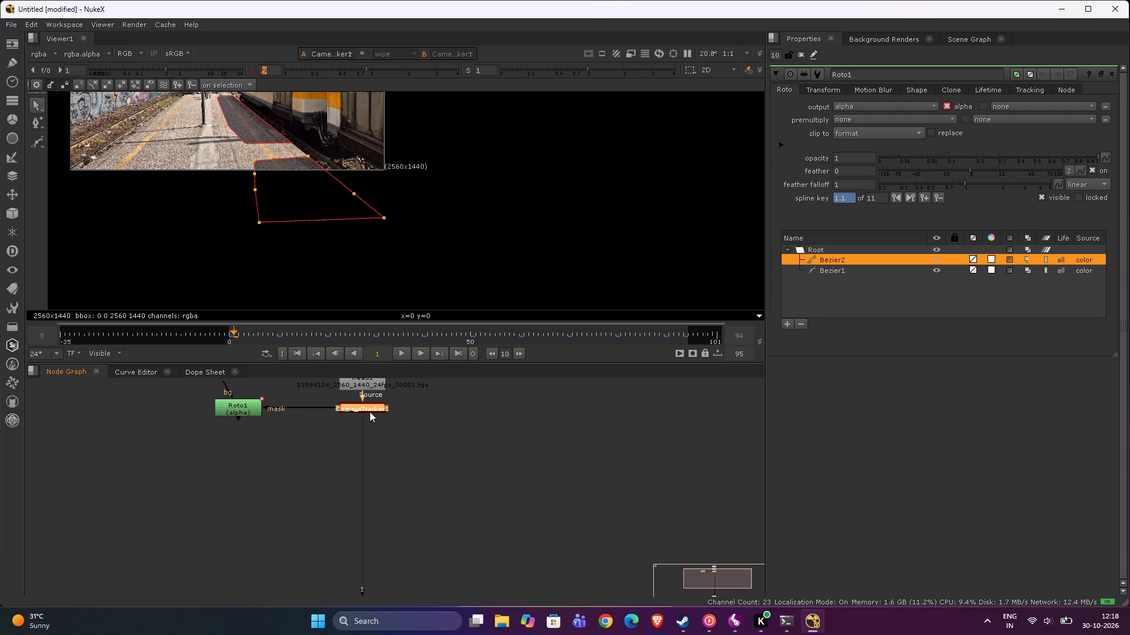
click(354, 402)
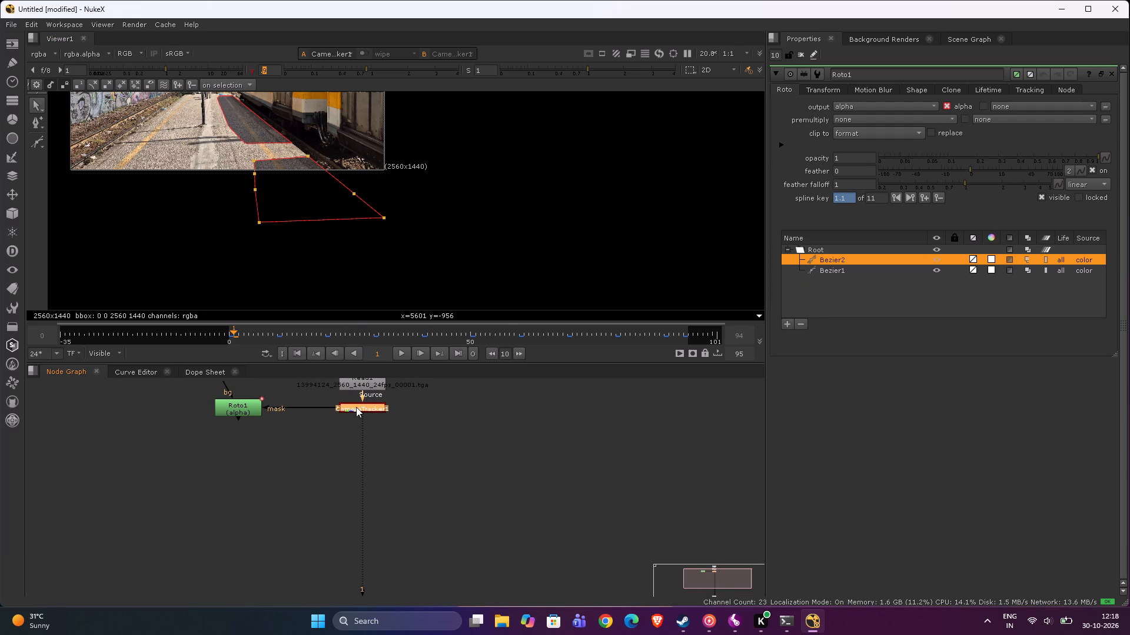
double_click(357, 409)
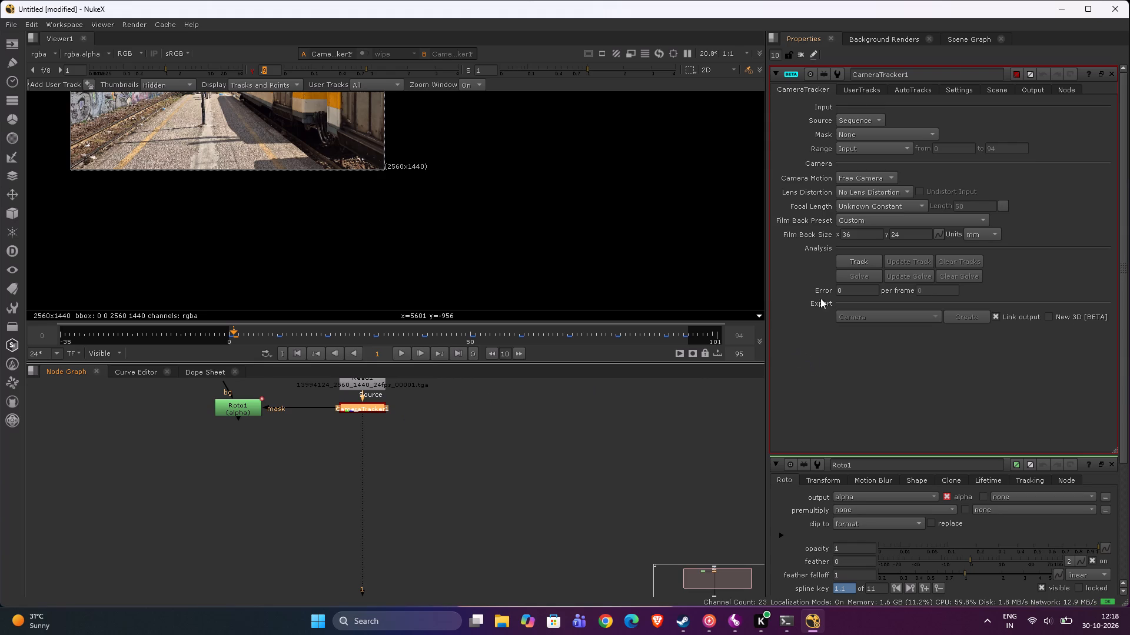
Set CameraTracker1's number of features to 1000 and enable Refine Feature Locations and Preview Features.
click(863, 88)
click(903, 93)
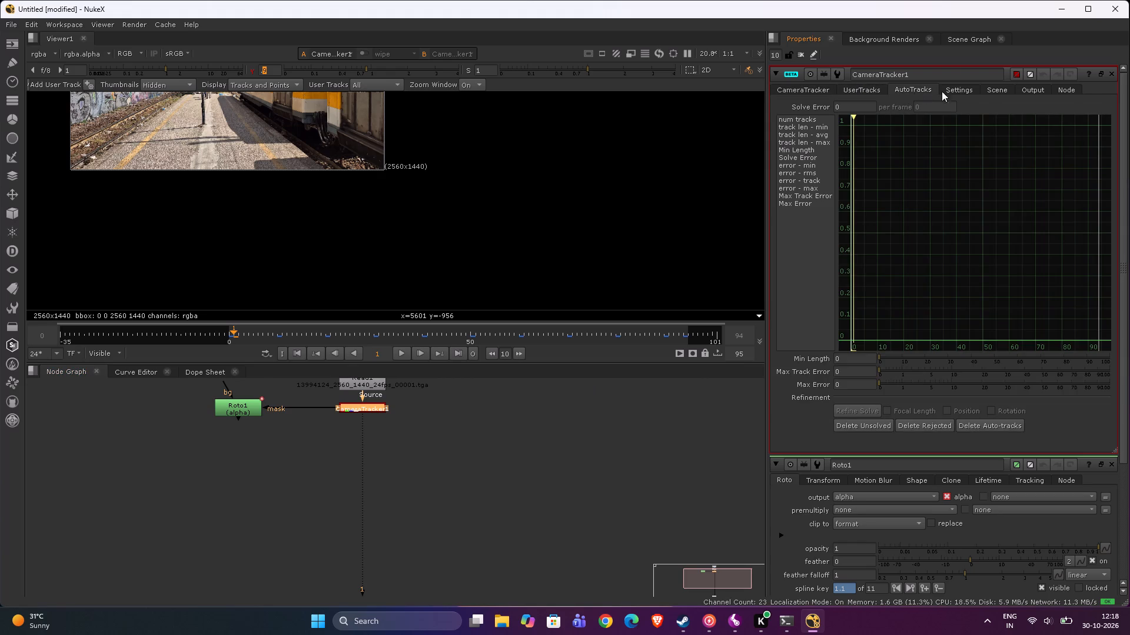
click(952, 91)
click(863, 119)
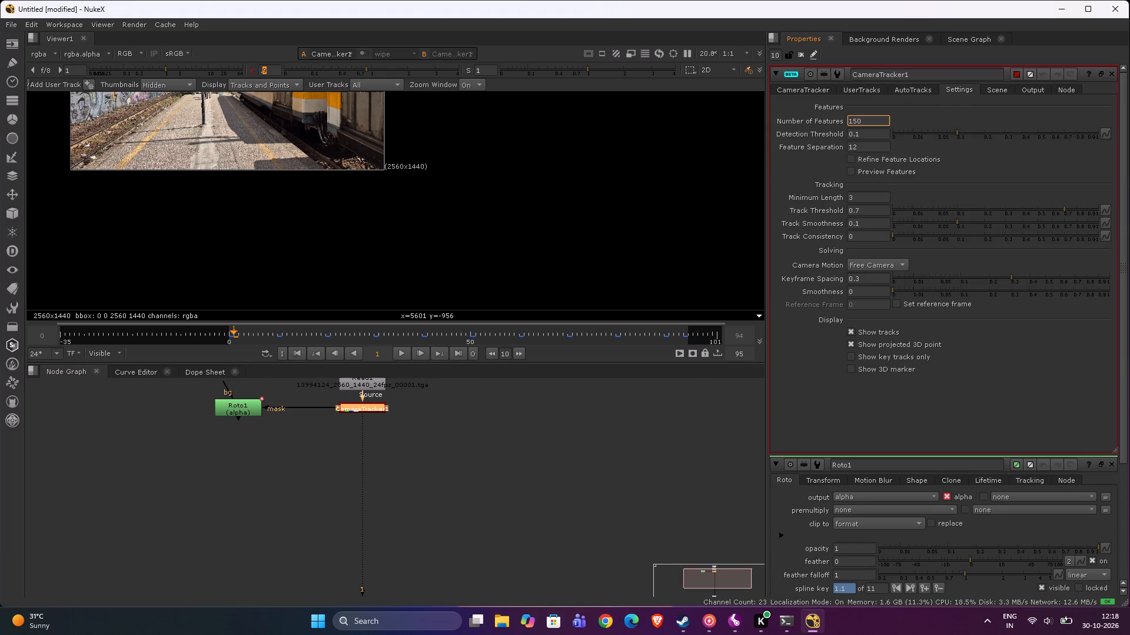
click(863, 119)
double_click(863, 119)
text(1000)
click(856, 158)
click(854, 172)
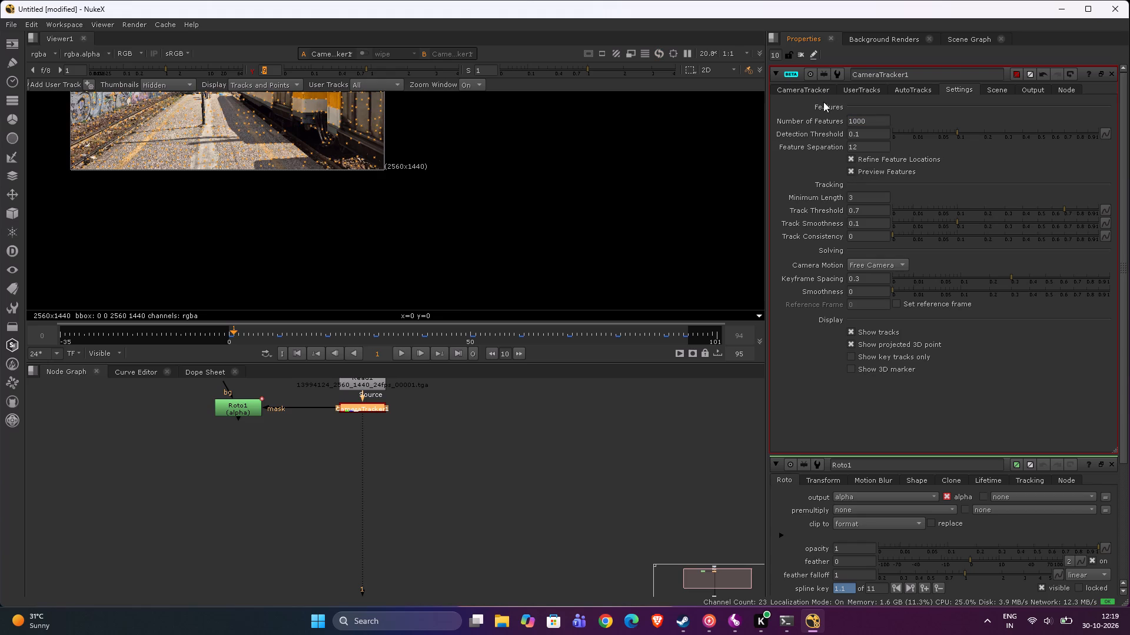
Set CameraTracker1's mask source to Mask Alpha and check the previewed features around the platform shadow.
click(817, 87)
click(858, 138)
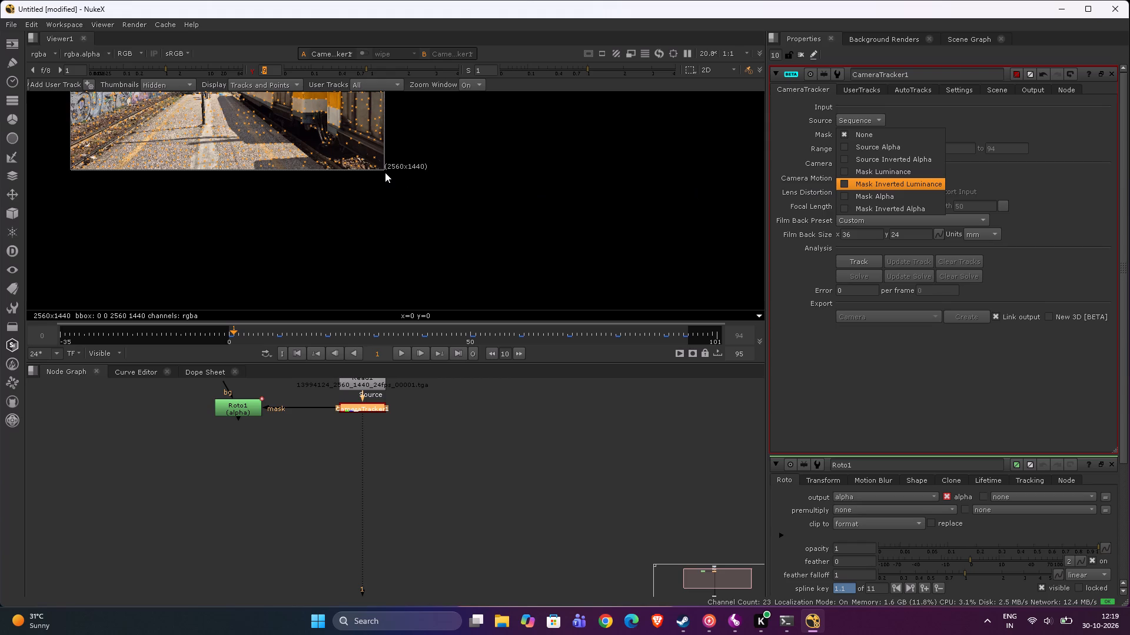
scroll(212, 136, down, 1)
middle_drag(211, 136, 268, 198)
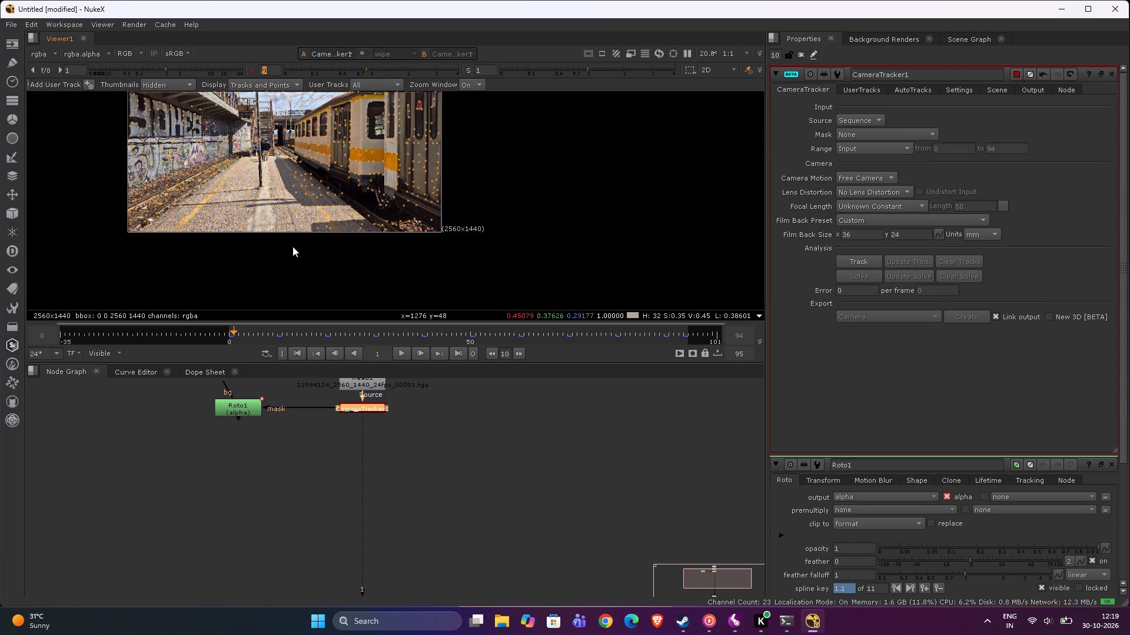
scroll(337, 171, up, 3)
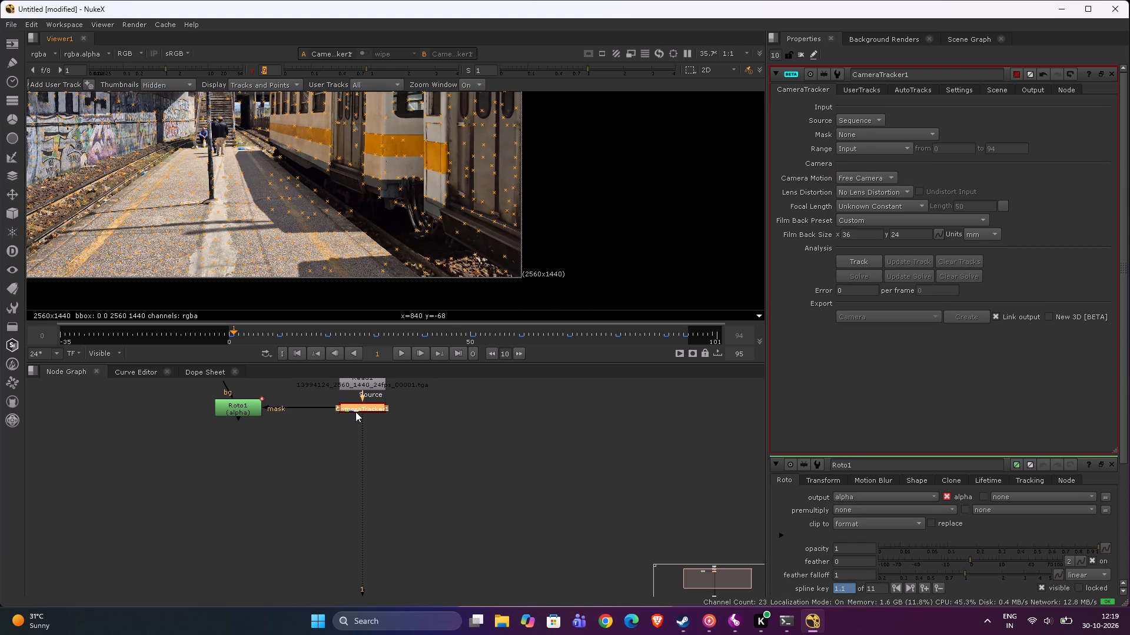
click(869, 139)
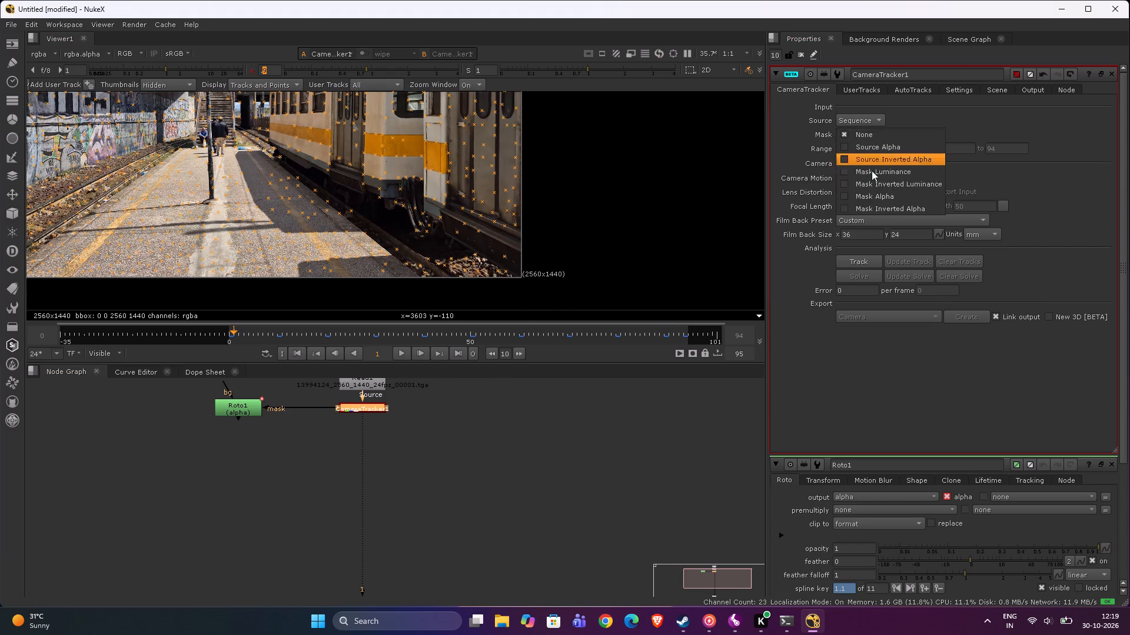
click(858, 198)
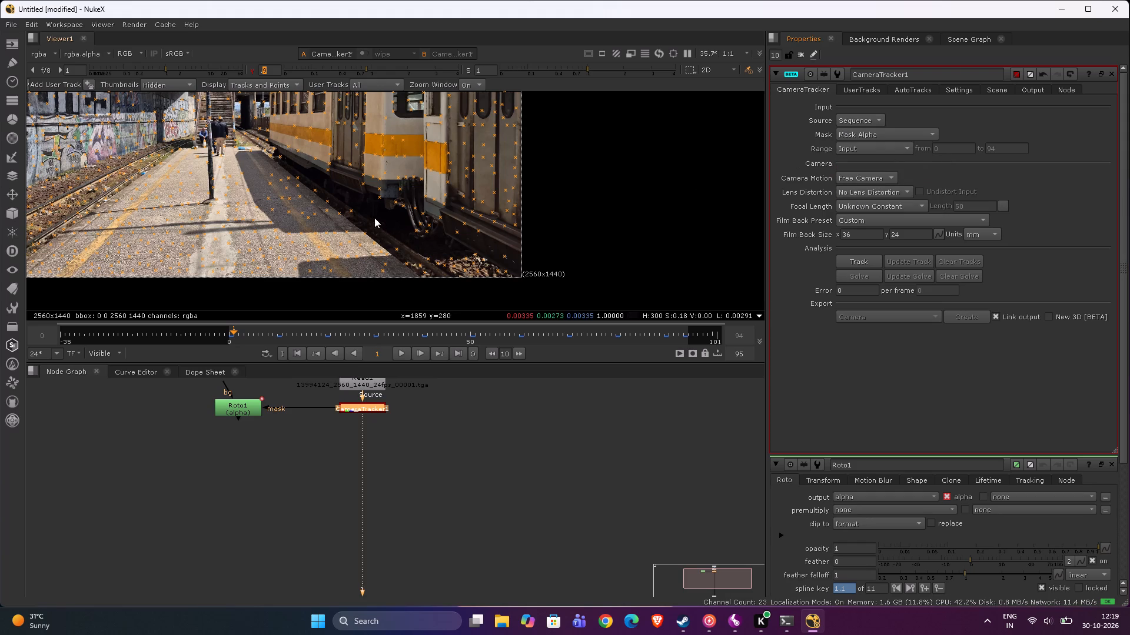
scroll(371, 209, down, 1)
scroll(281, 215, up, 3)
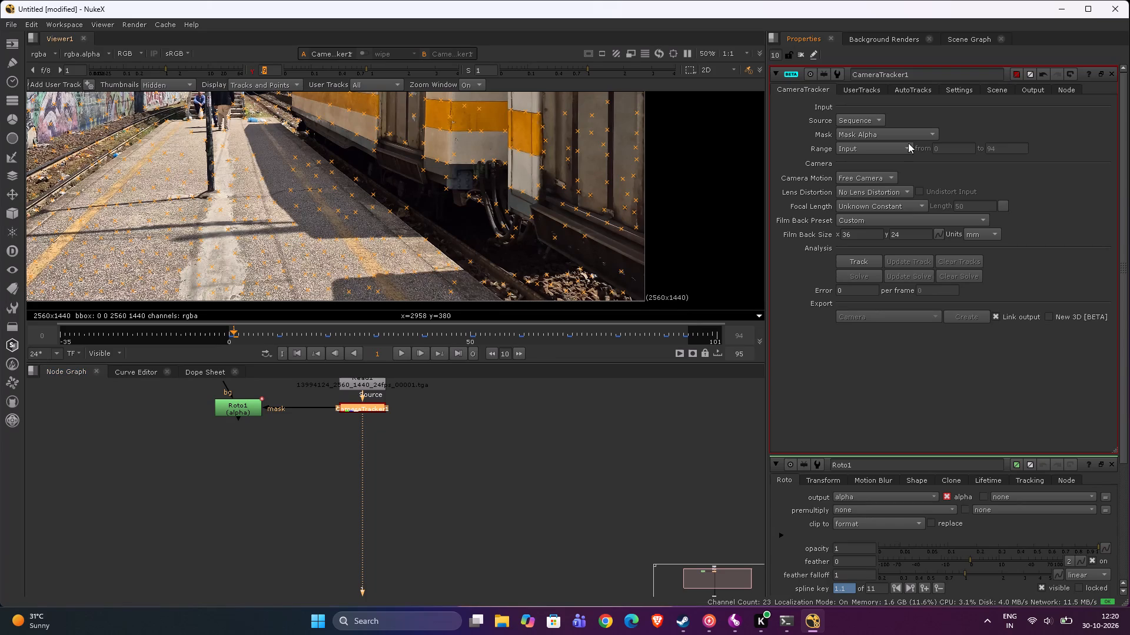
click(926, 90)
click(947, 91)
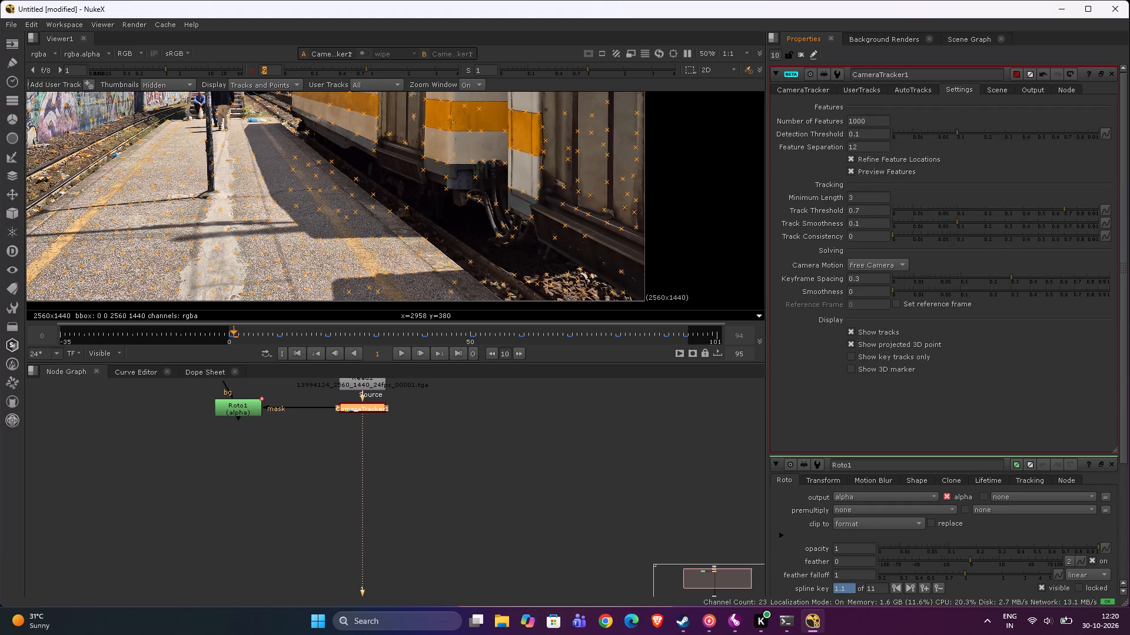
click(802, 86)
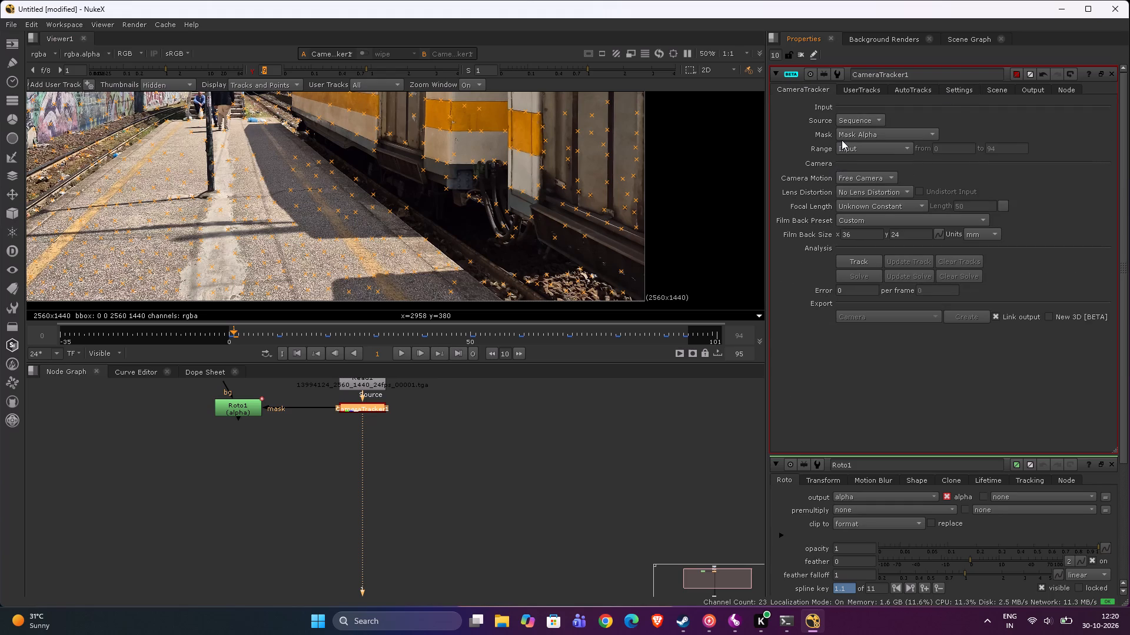
click(842, 137)
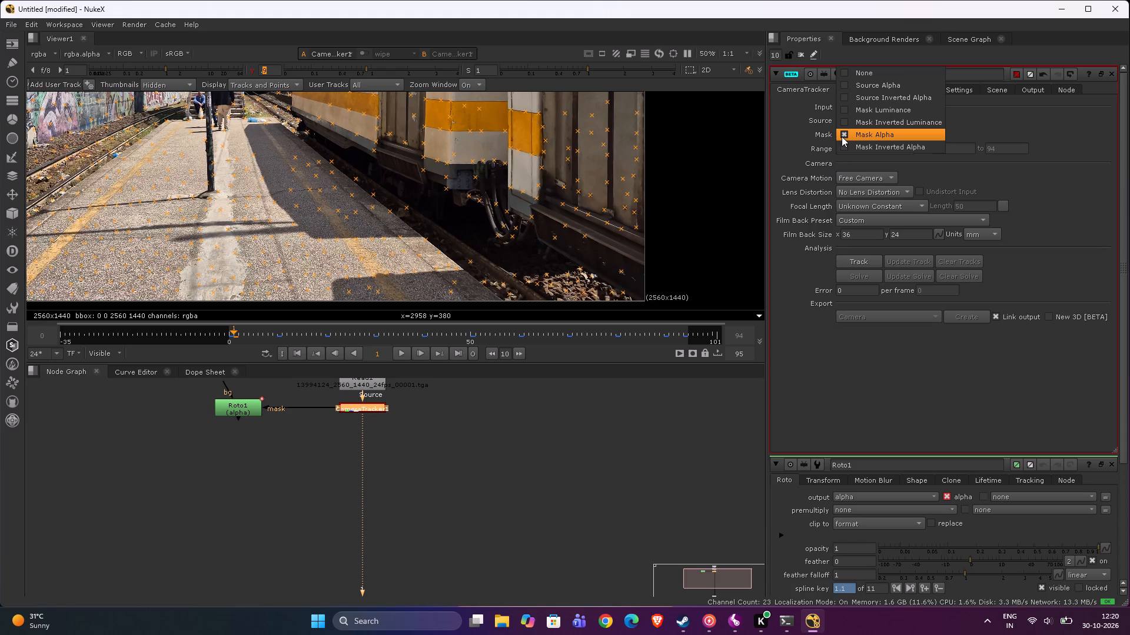
click(842, 136)
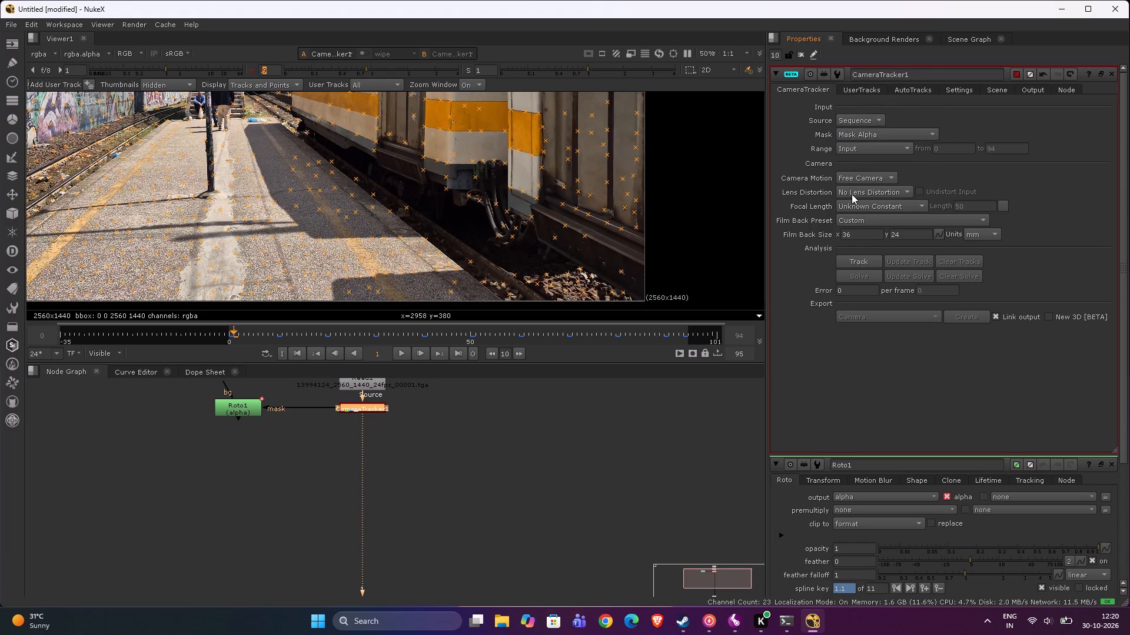
Set CameraTracker1's lens distortion to Unknown Lens.
click(852, 194)
click(856, 206)
Go to frame 0 and start the Track analysis in CameraTracker1.
drag(232, 331, 227, 335)
click(850, 264)
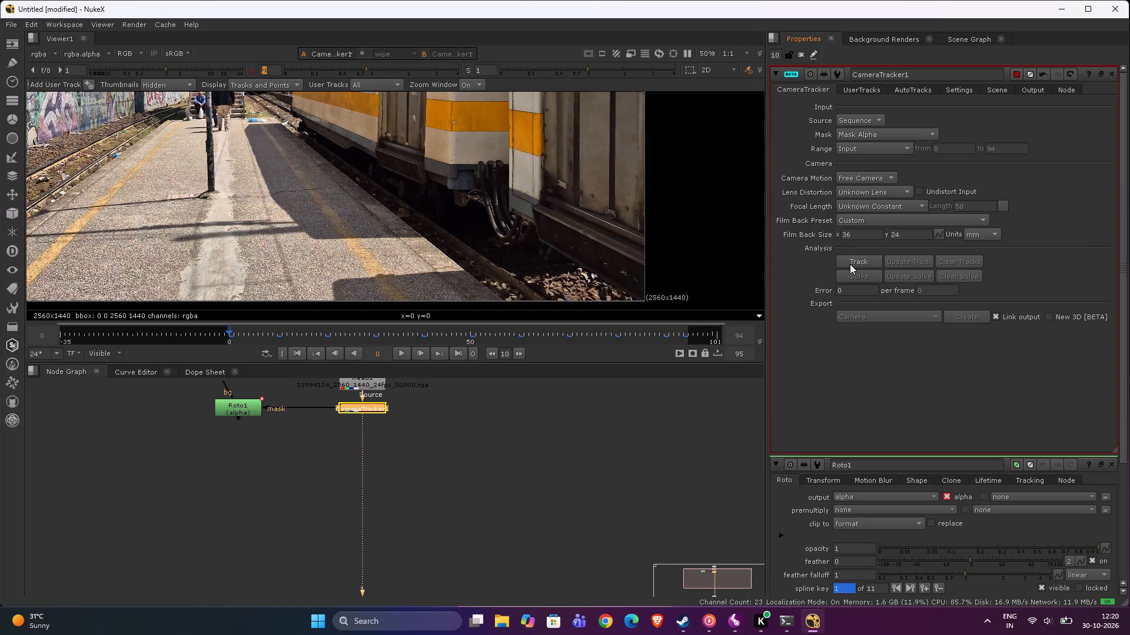
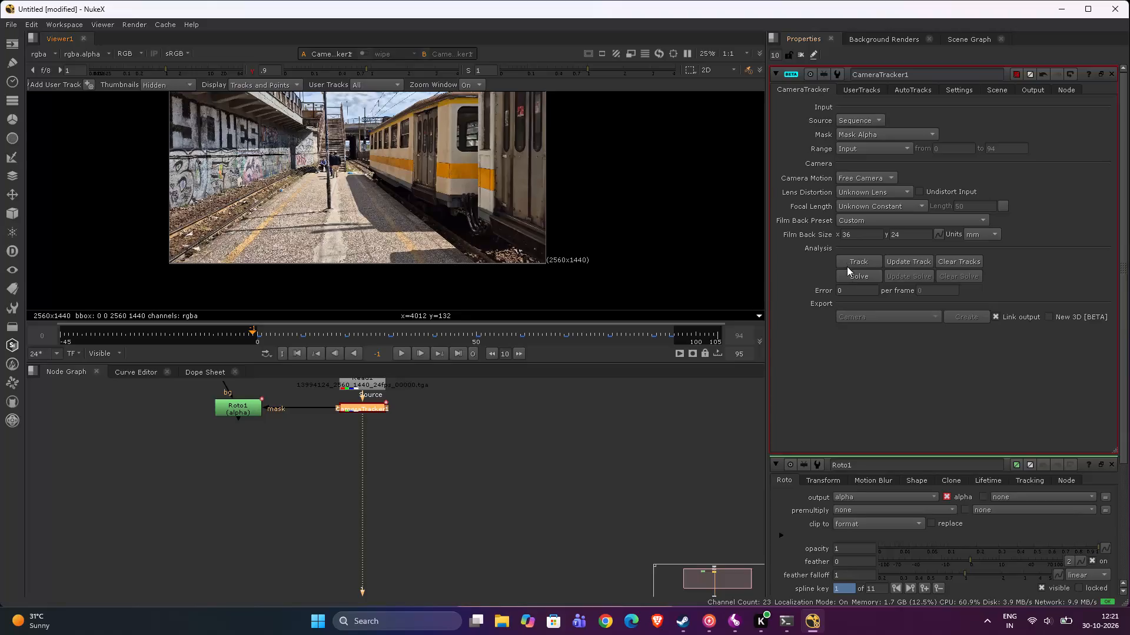
Solve the camera from the finished tracks in CameraTracker1.
click(354, 410)
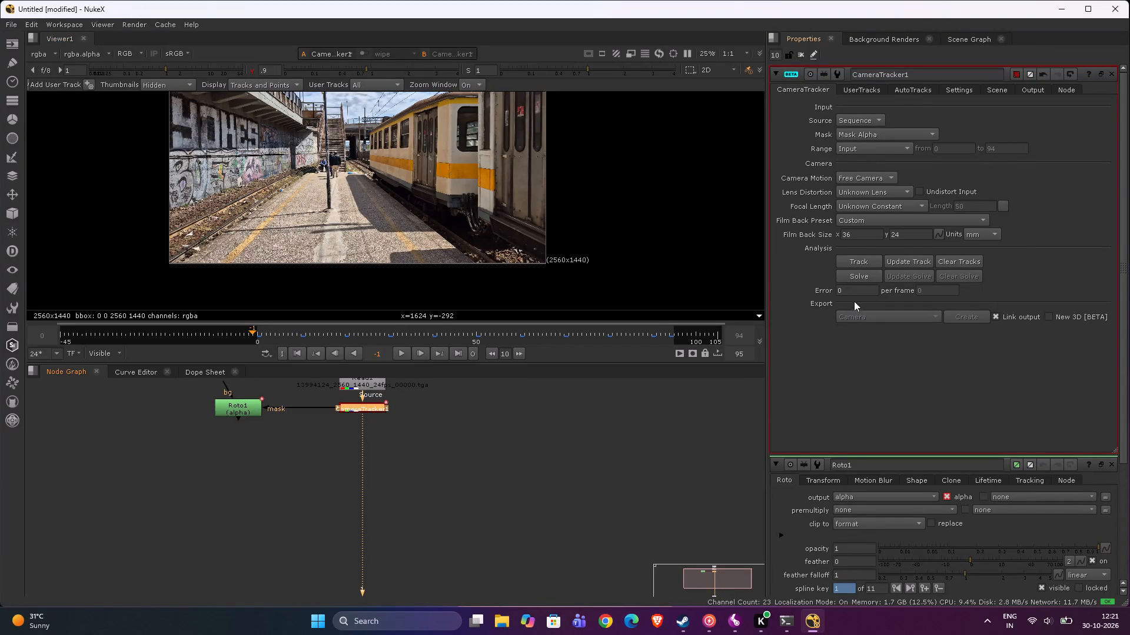
click(862, 275)
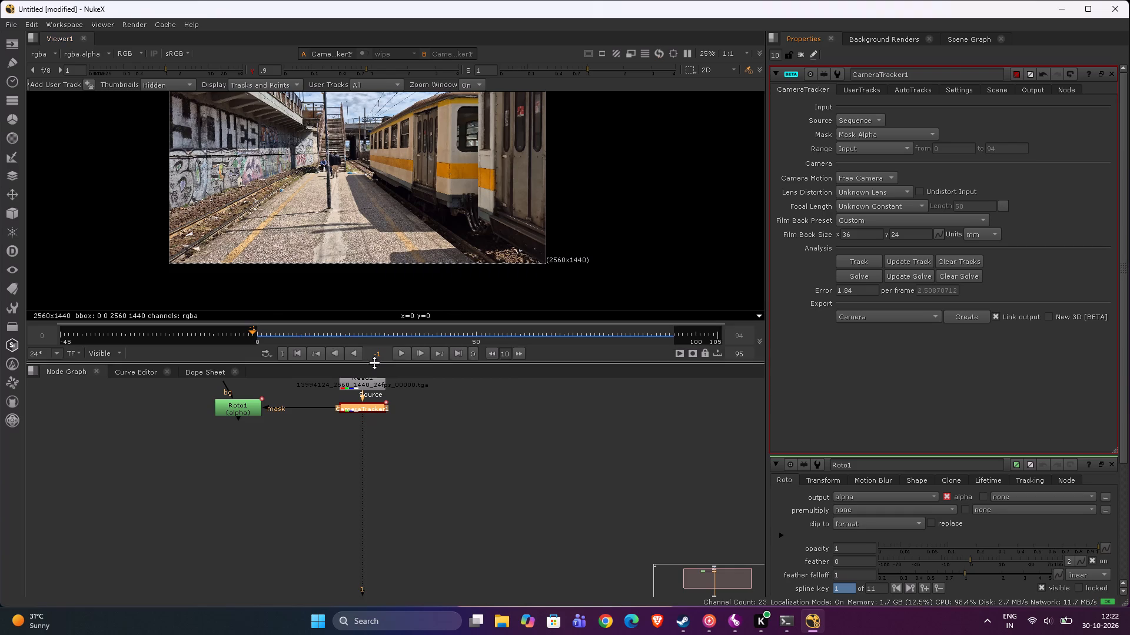
Scrub through the shot and check the solved and rejected track points across the platform, wall and train.
drag(269, 334, 267, 336)
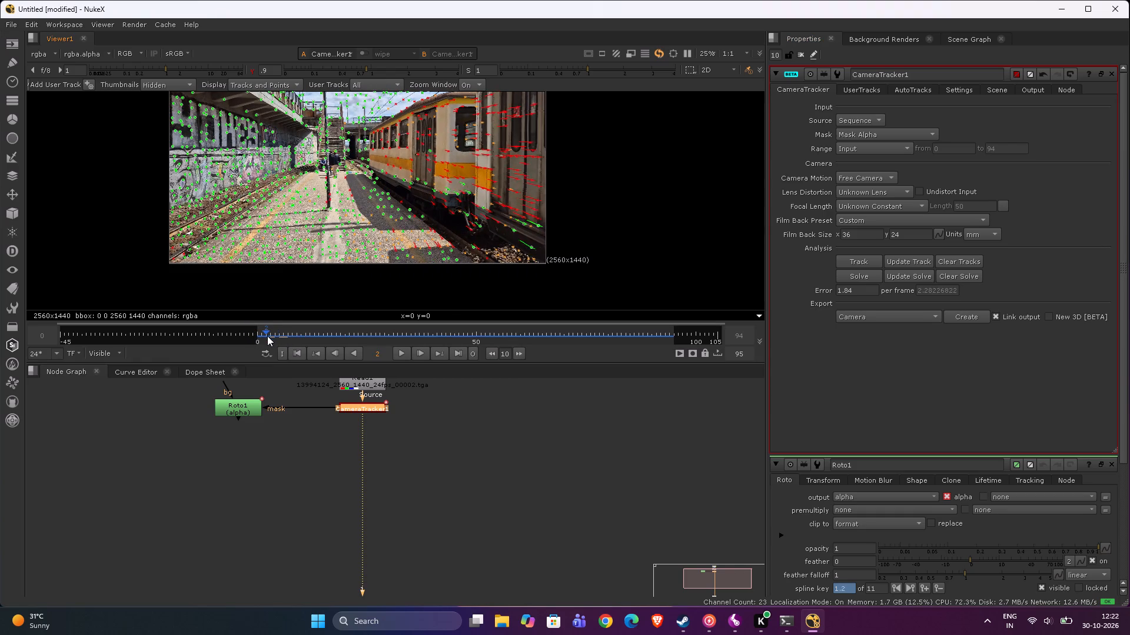
drag(267, 336, 441, 335)
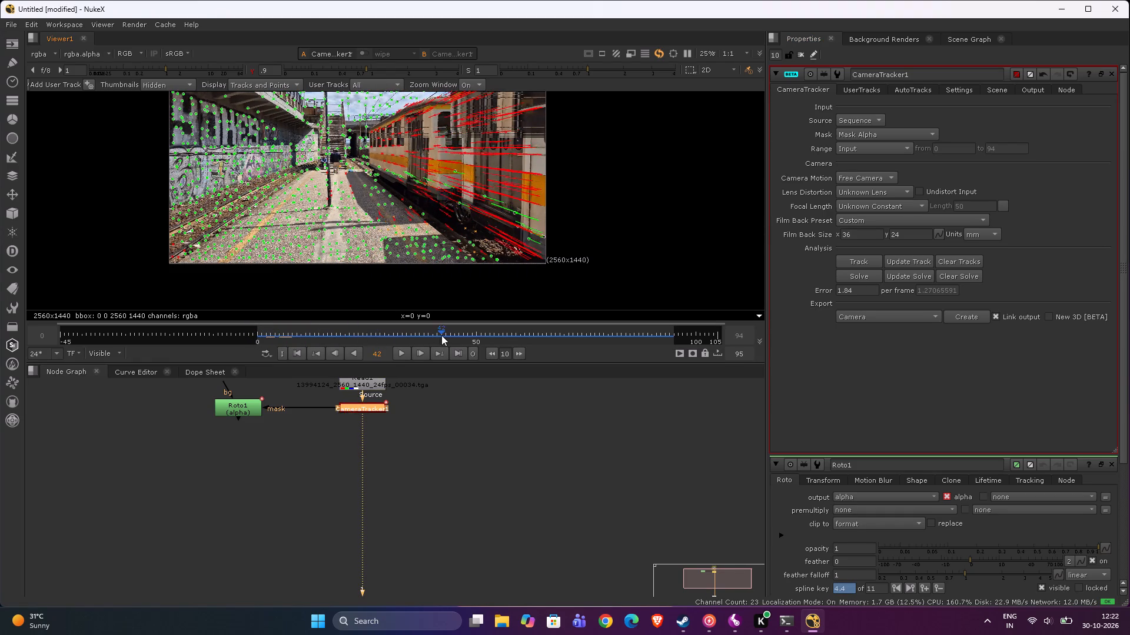
drag(441, 335, 573, 335)
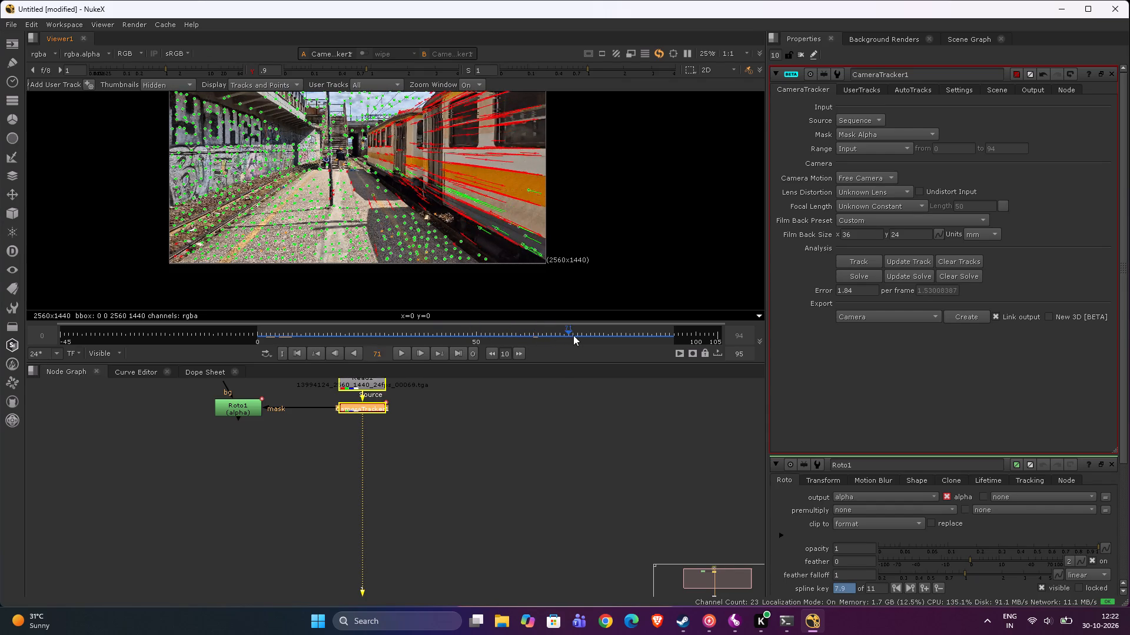
drag(573, 335, 647, 335)
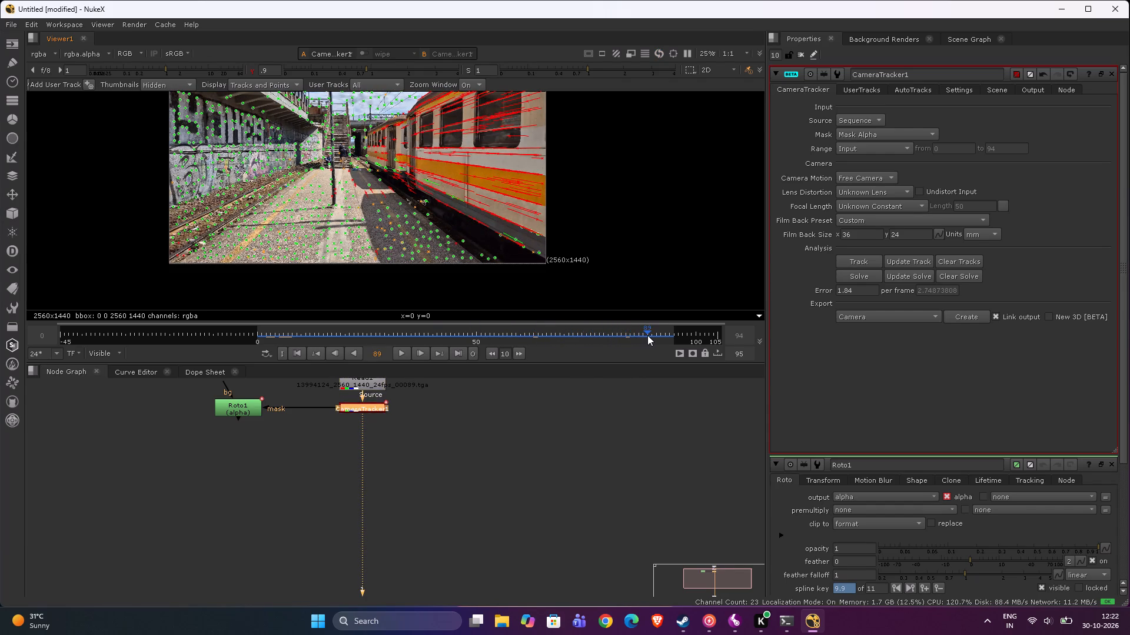
drag(647, 335, 268, 359)
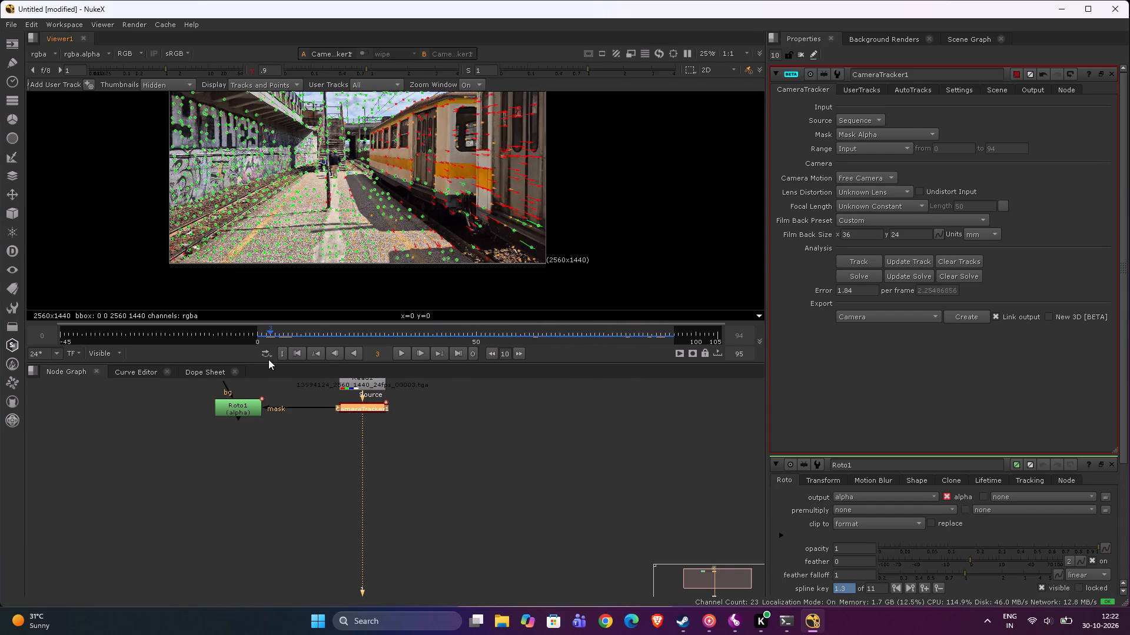
drag(268, 359, 260, 359)
Enable Position refinement in the AutoTracks settings of CameraTracker1.
double_click(251, 413)
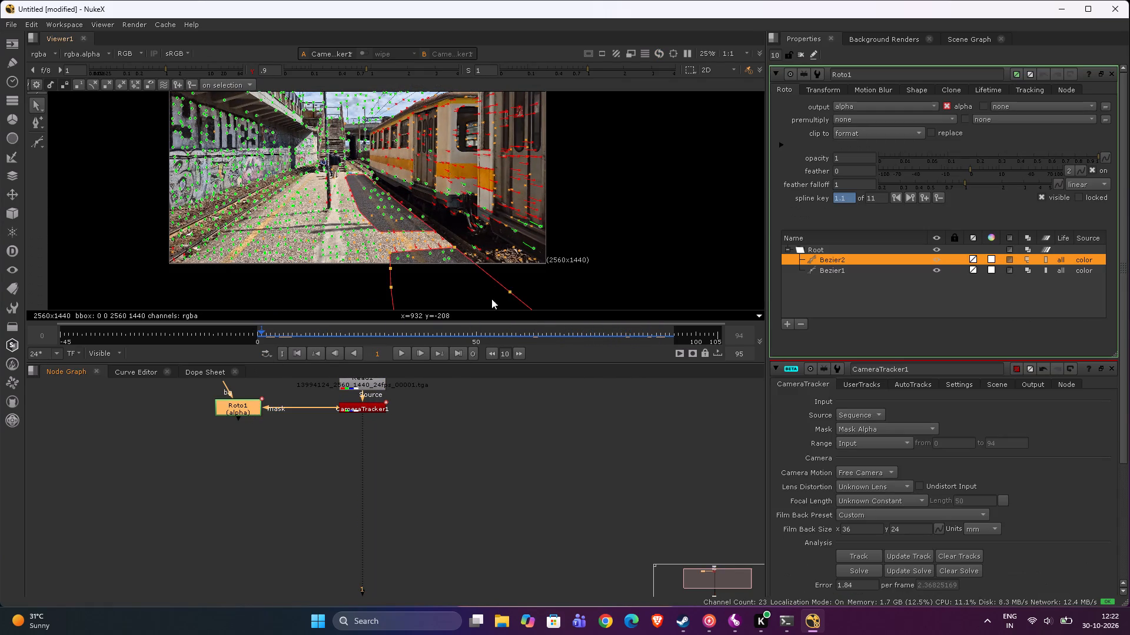
click(370, 416)
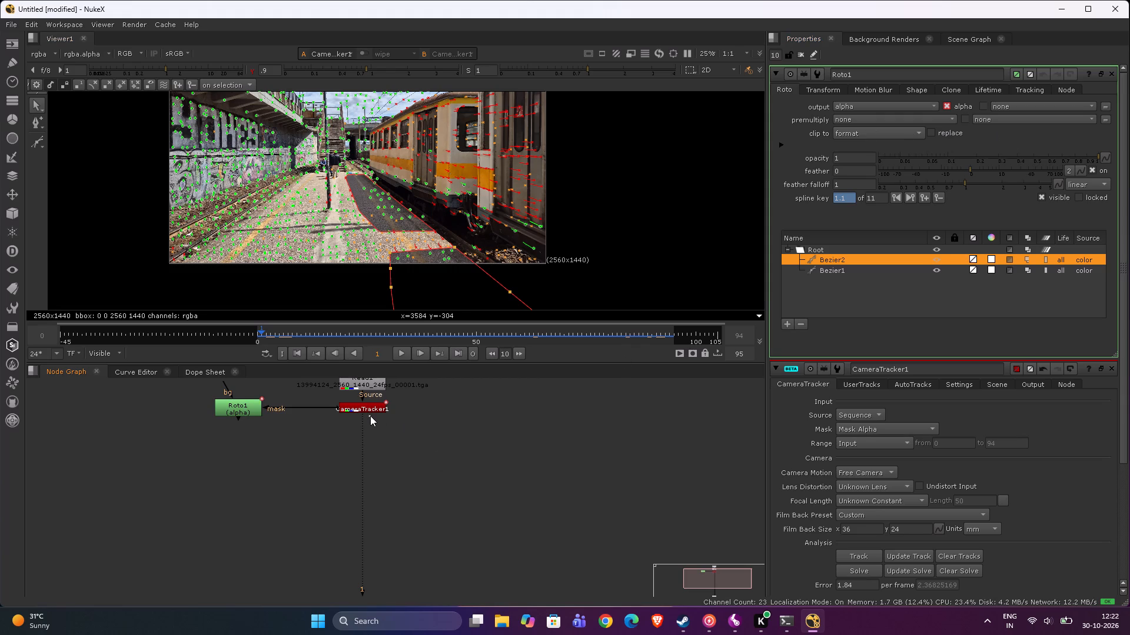
double_click(370, 413)
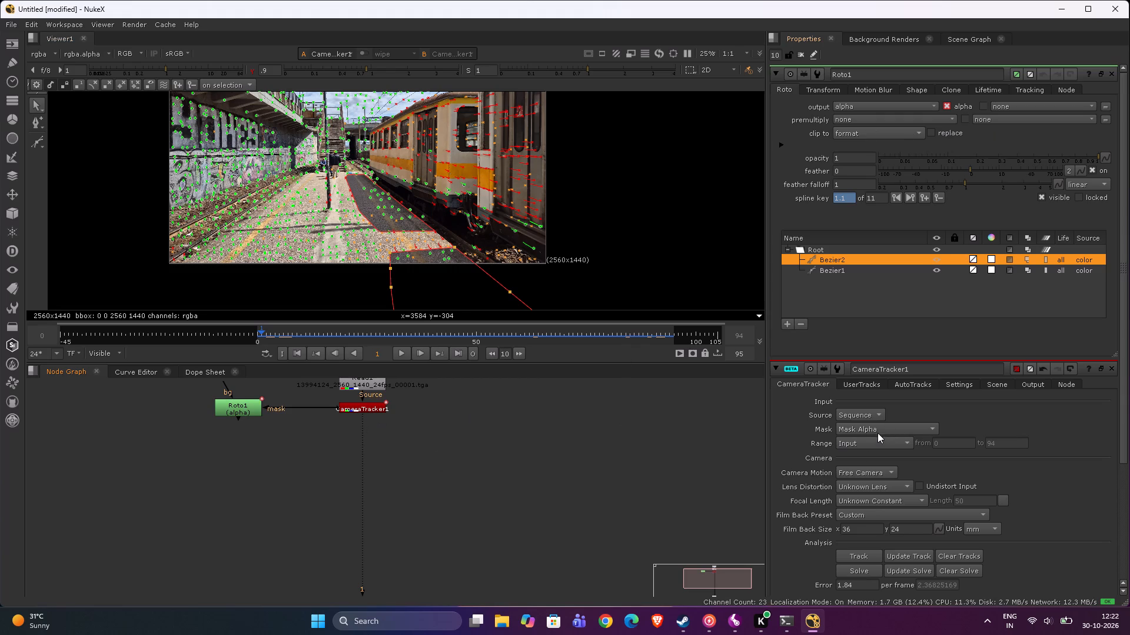
click(340, 430)
scroll(348, 415, up, 4)
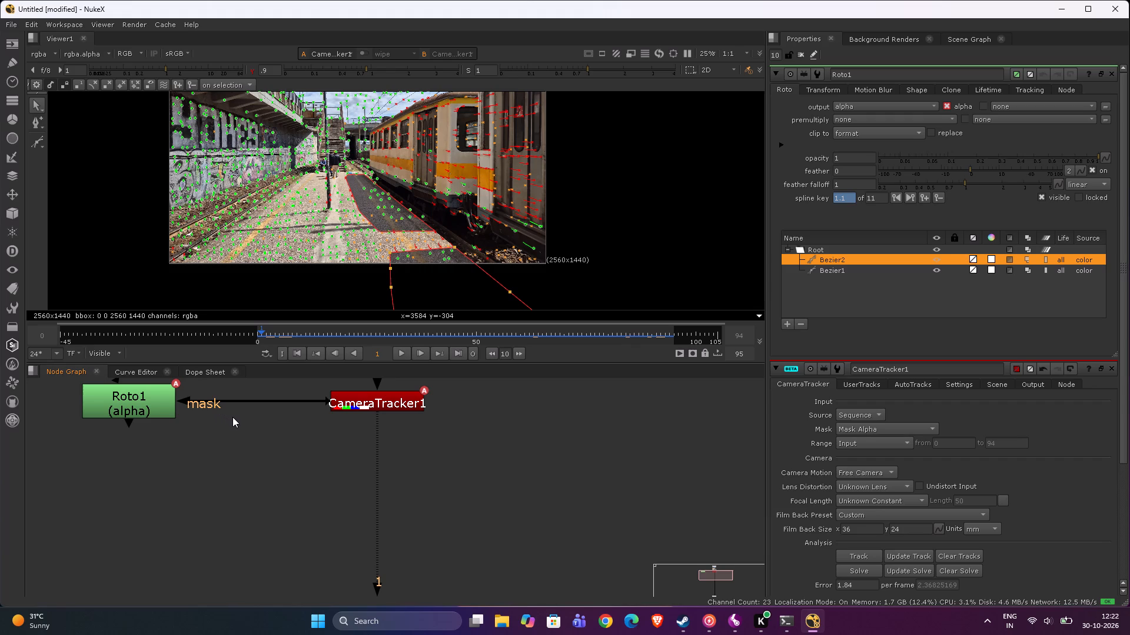
scroll(370, 410, down, 2)
click(370, 411)
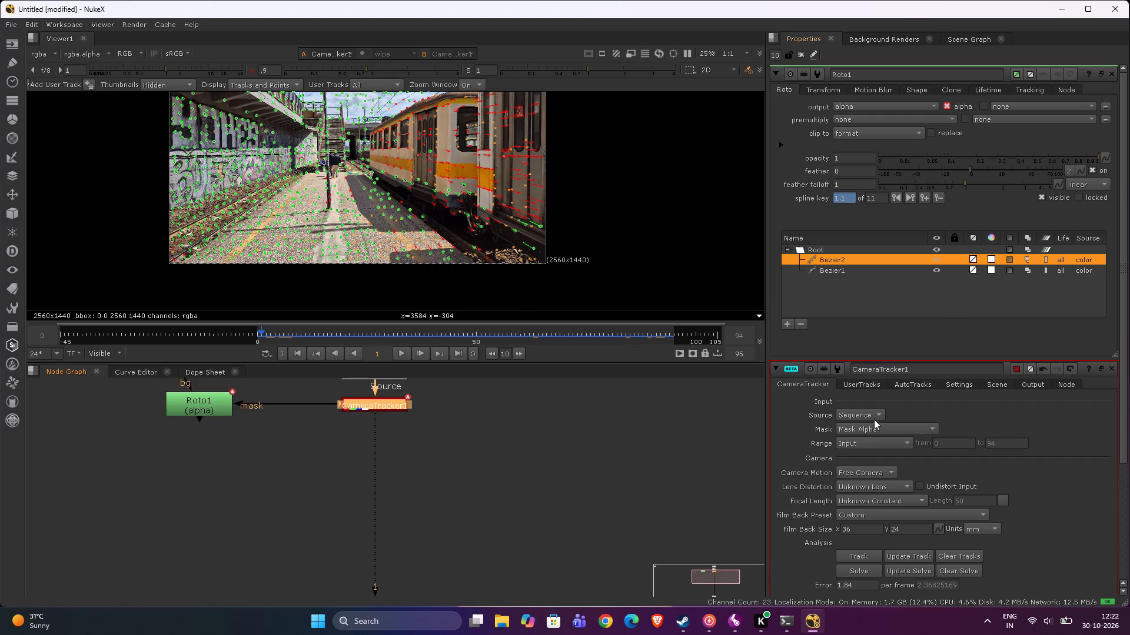
scroll(857, 444, down, 5)
scroll(865, 492, down, 2)
click(908, 383)
scroll(889, 403, down, 8)
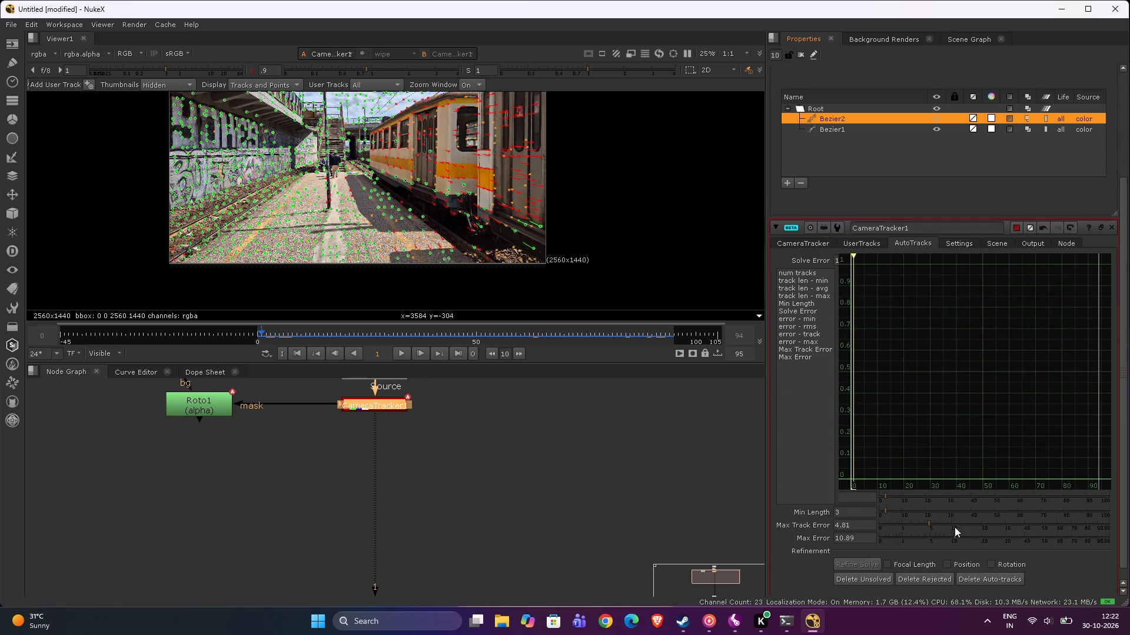
click(996, 554)
click(996, 554)
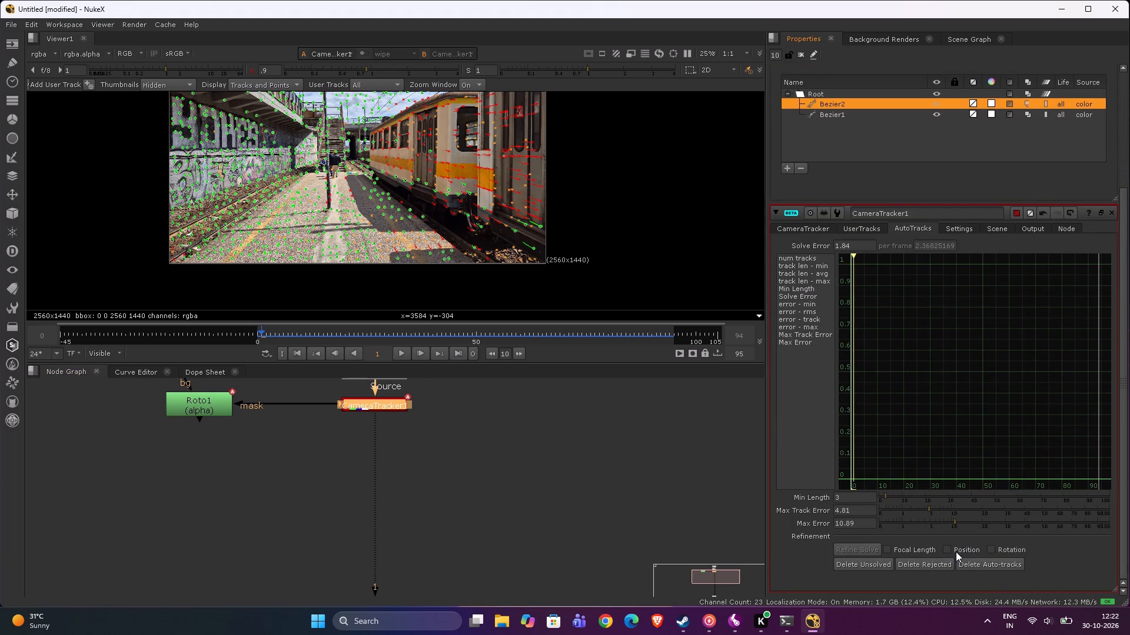
click(953, 550)
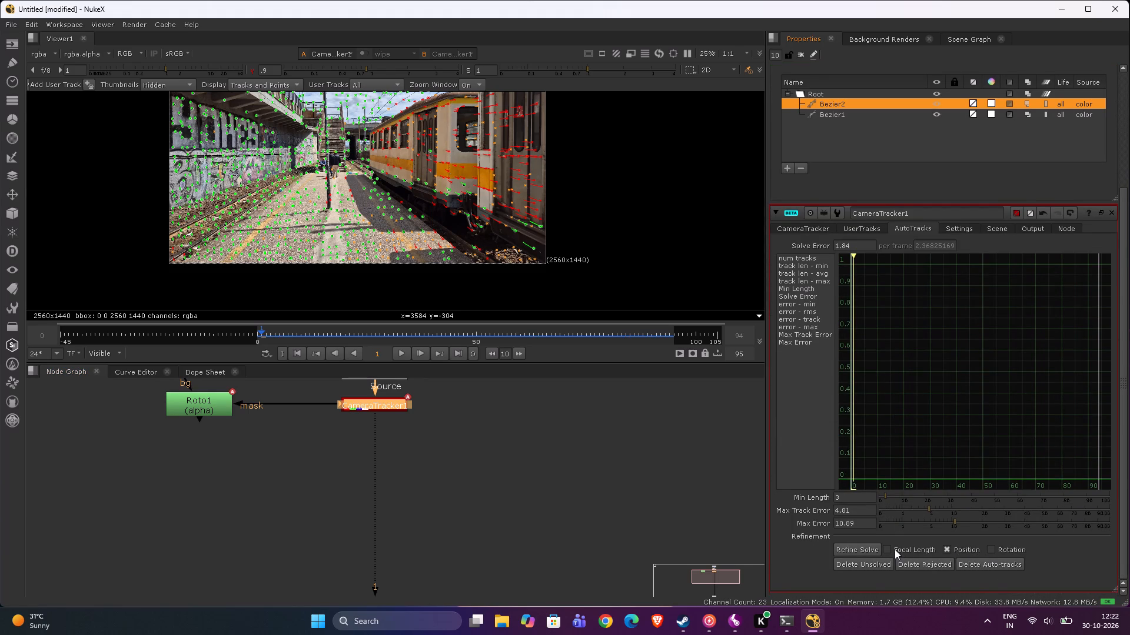
Lower CameraTracker1's Max Error to 5.8 and delete the unsolved and rejected tracks.
drag(952, 524, 940, 525)
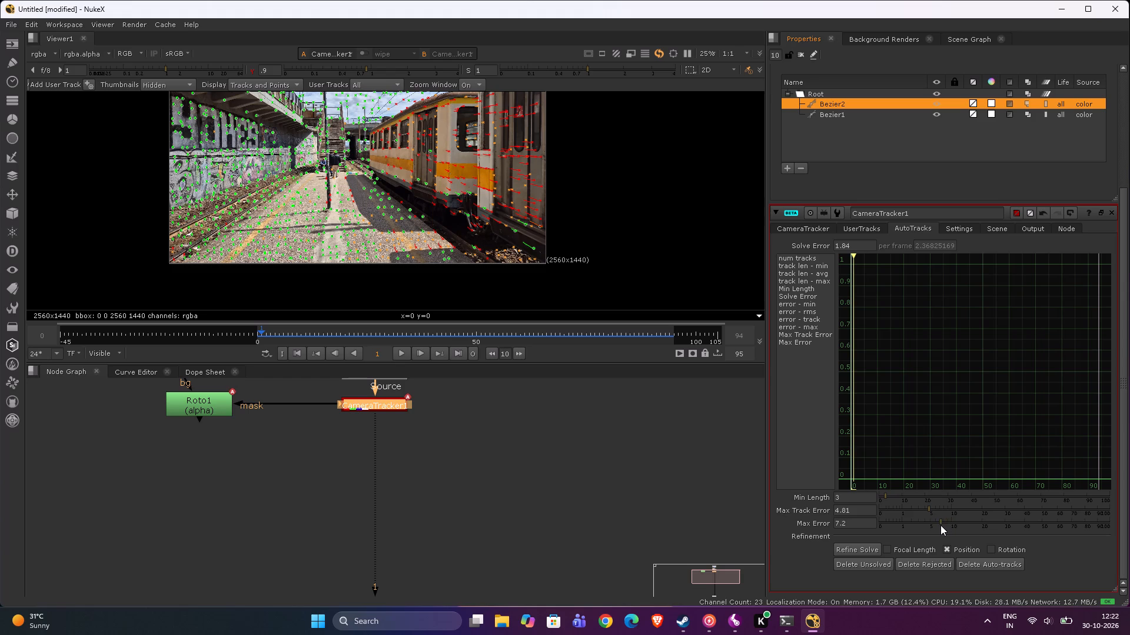
drag(940, 525, 936, 527)
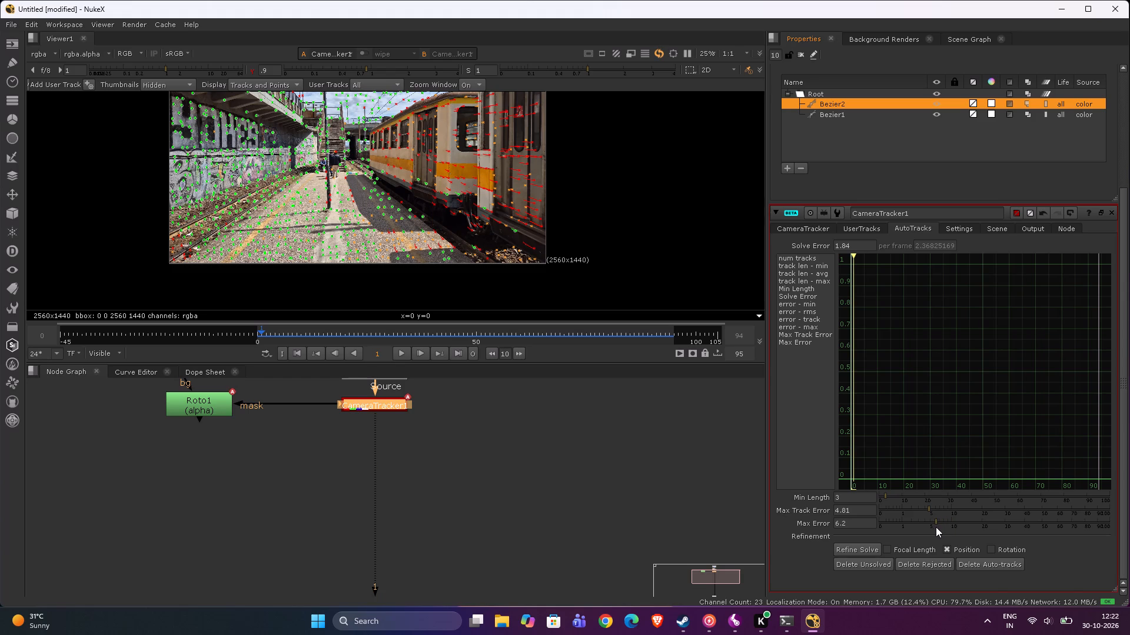
drag(936, 527, 934, 527)
click(851, 566)
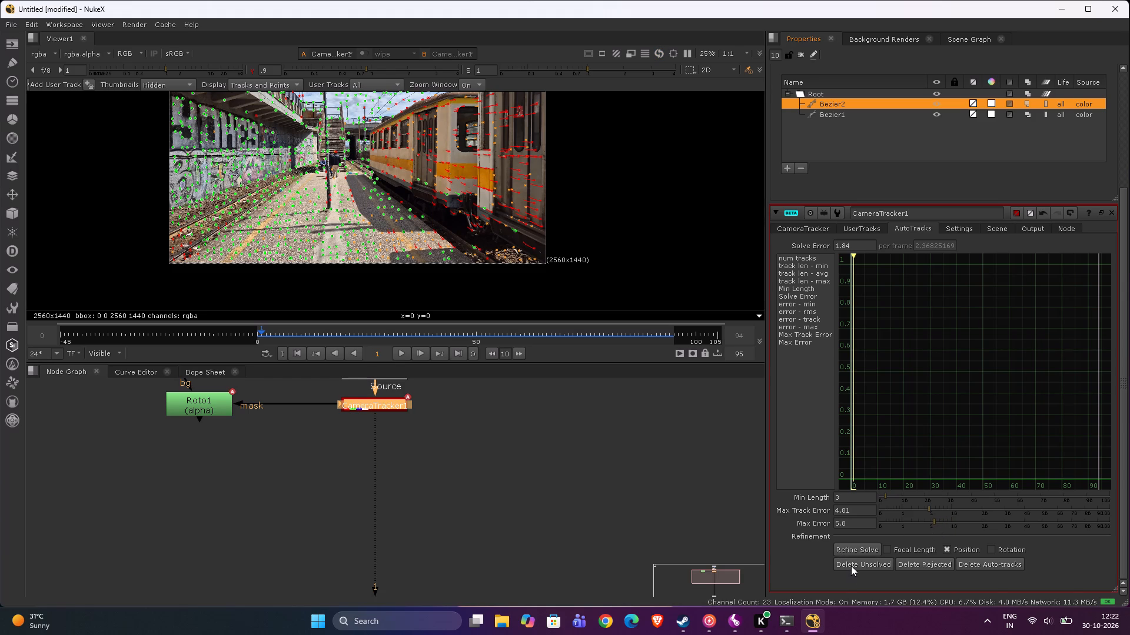
click(625, 323)
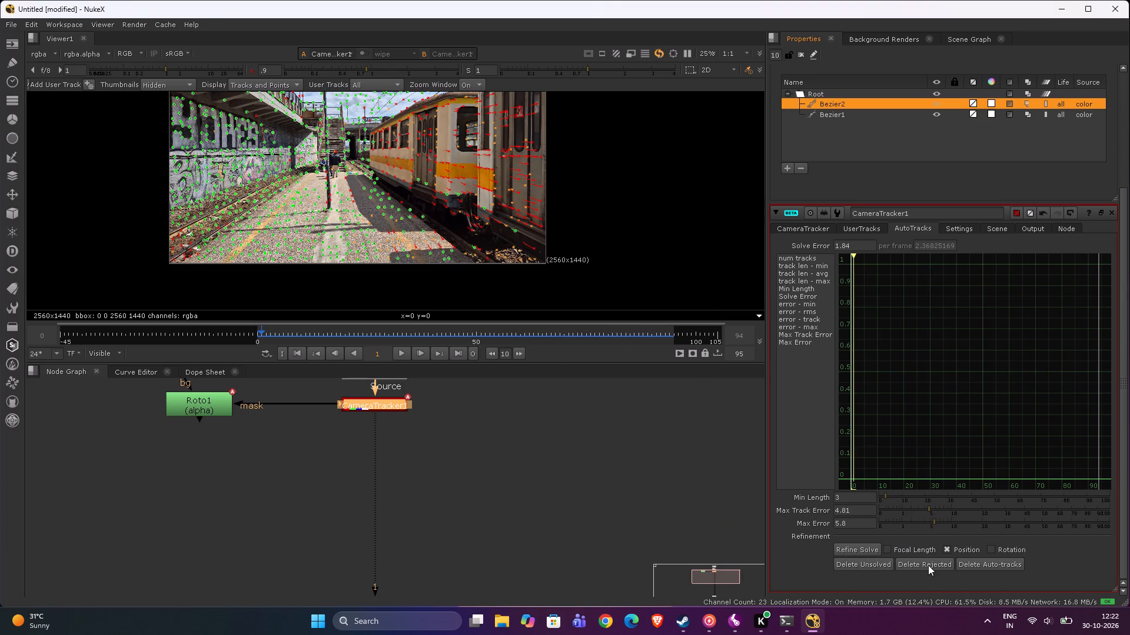
click(928, 565)
click(633, 322)
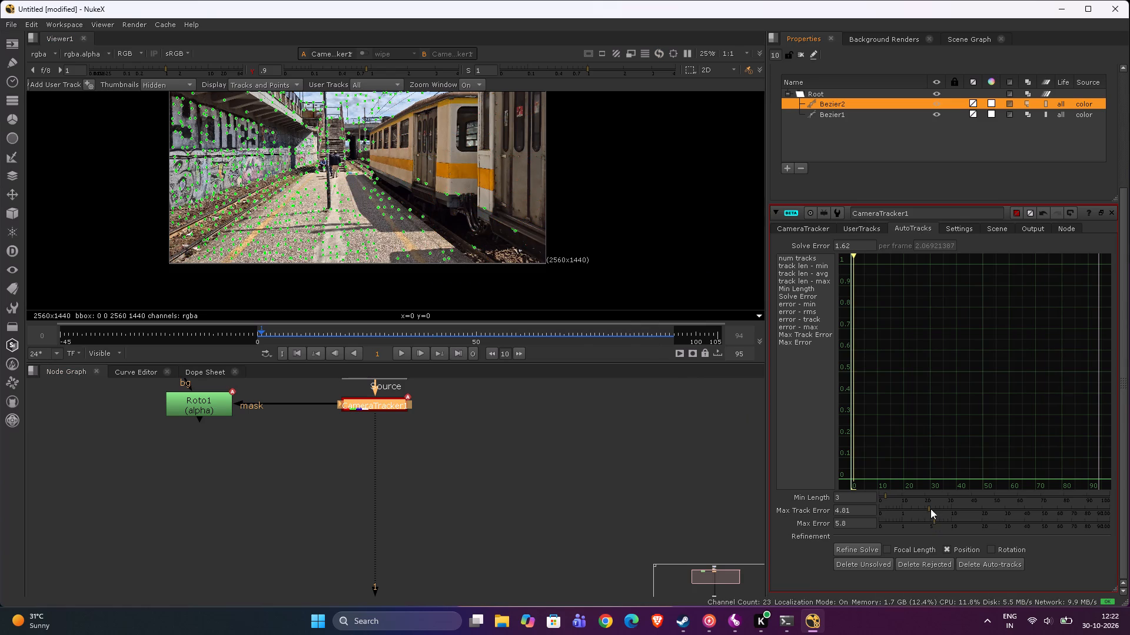
Lower Max Error to 4.4 and Max Track Error to 1.6, and delete the unsolved and rejected tracks.
drag(933, 521, 928, 526)
drag(930, 512, 926, 514)
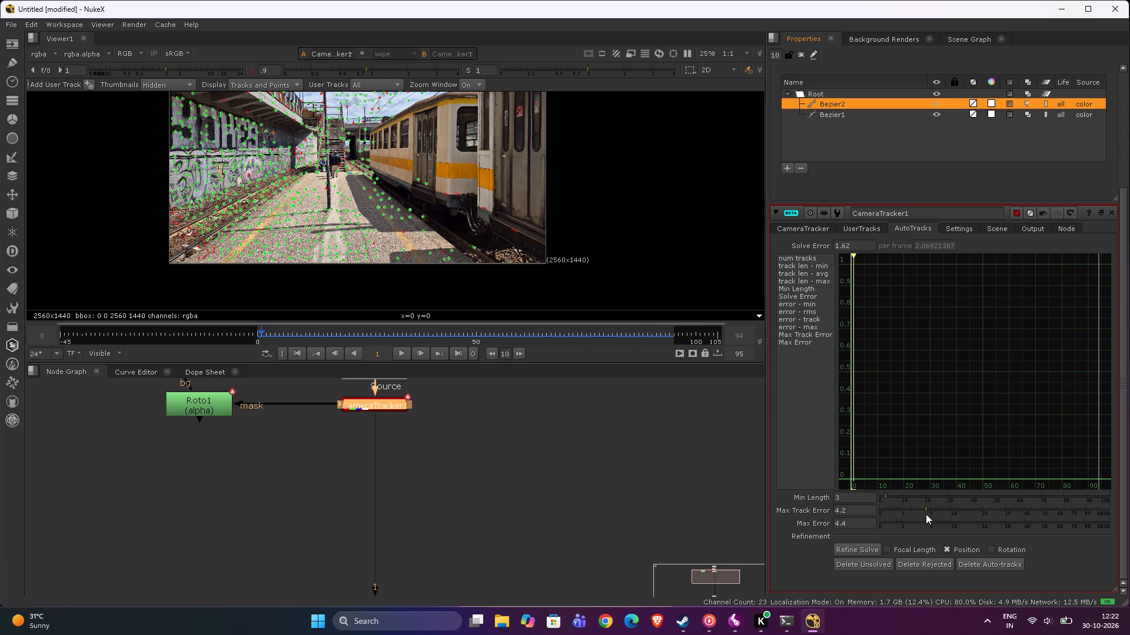
drag(926, 514, 911, 522)
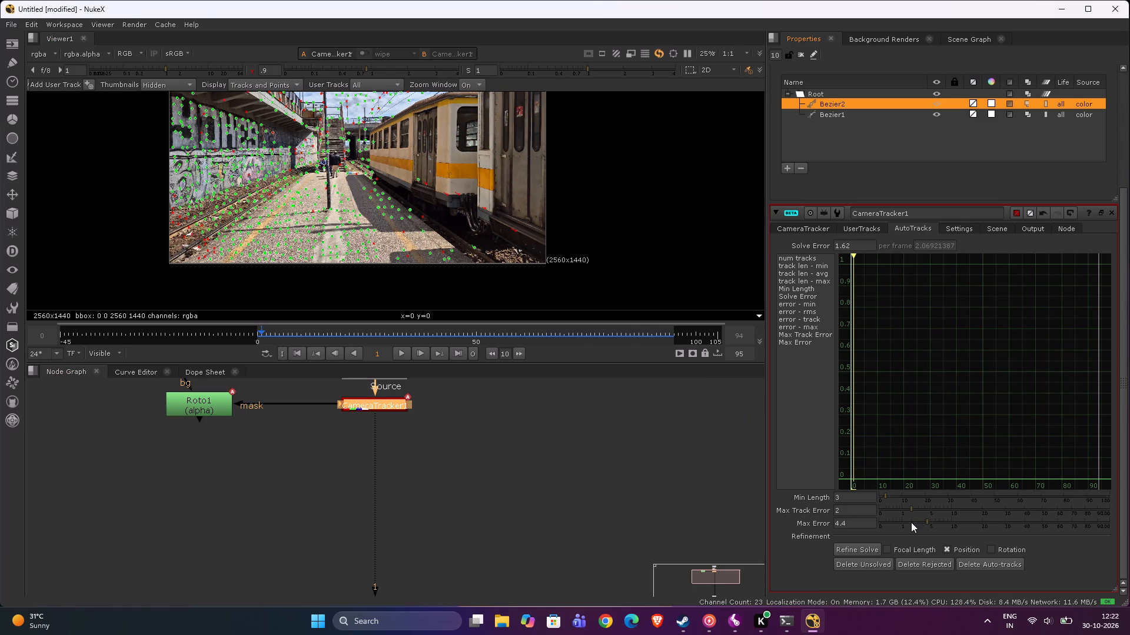
drag(911, 522, 908, 523)
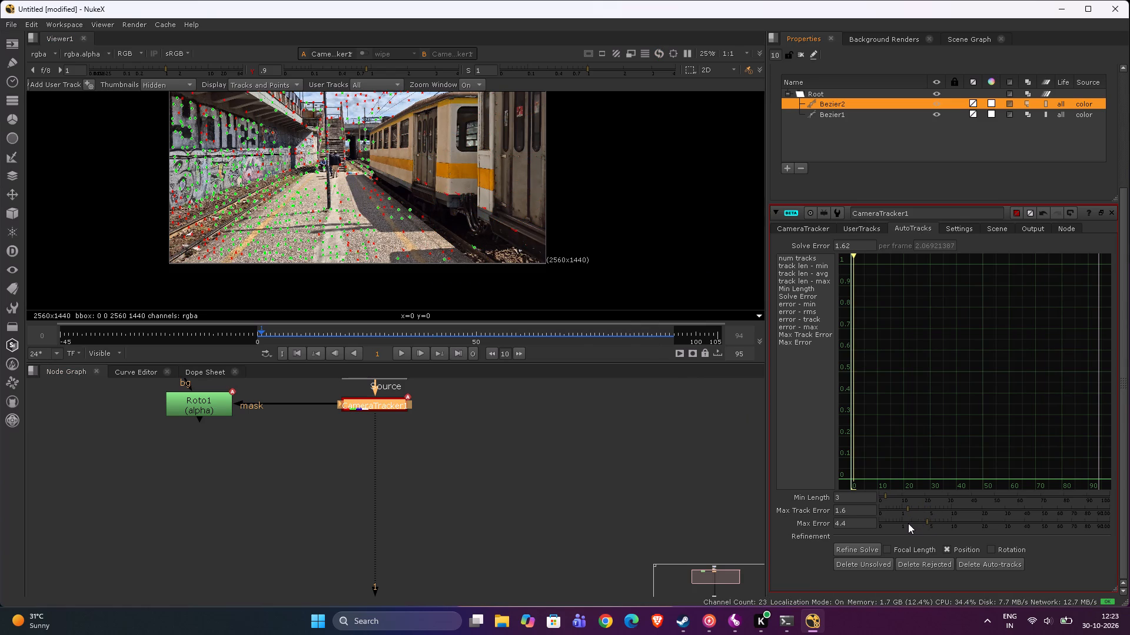
drag(908, 523, 908, 524)
click(876, 566)
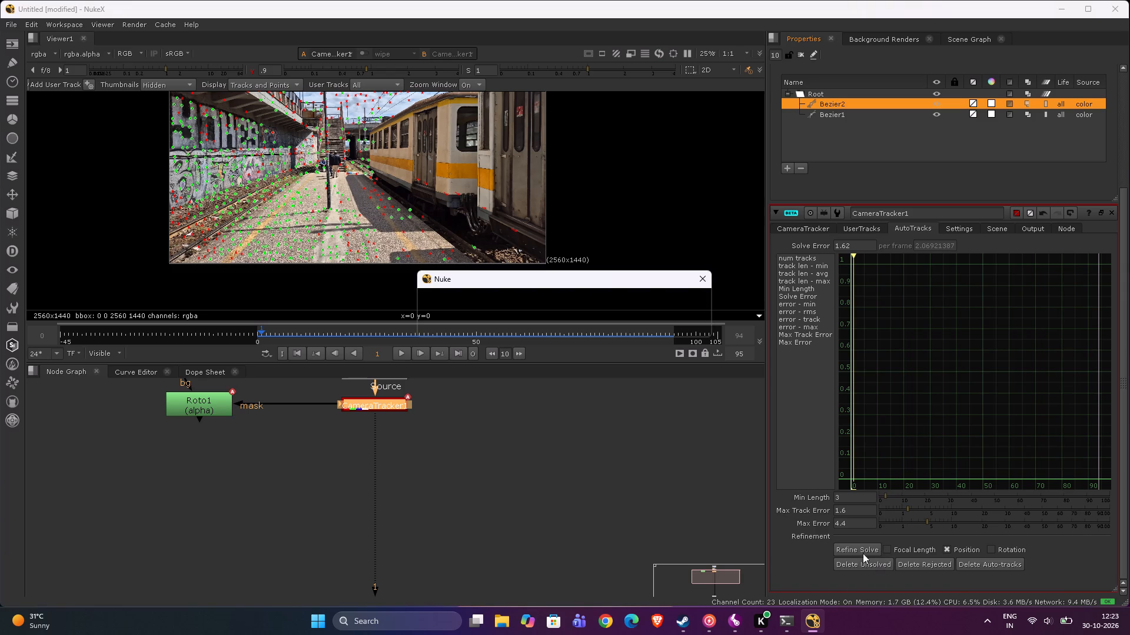
click(624, 322)
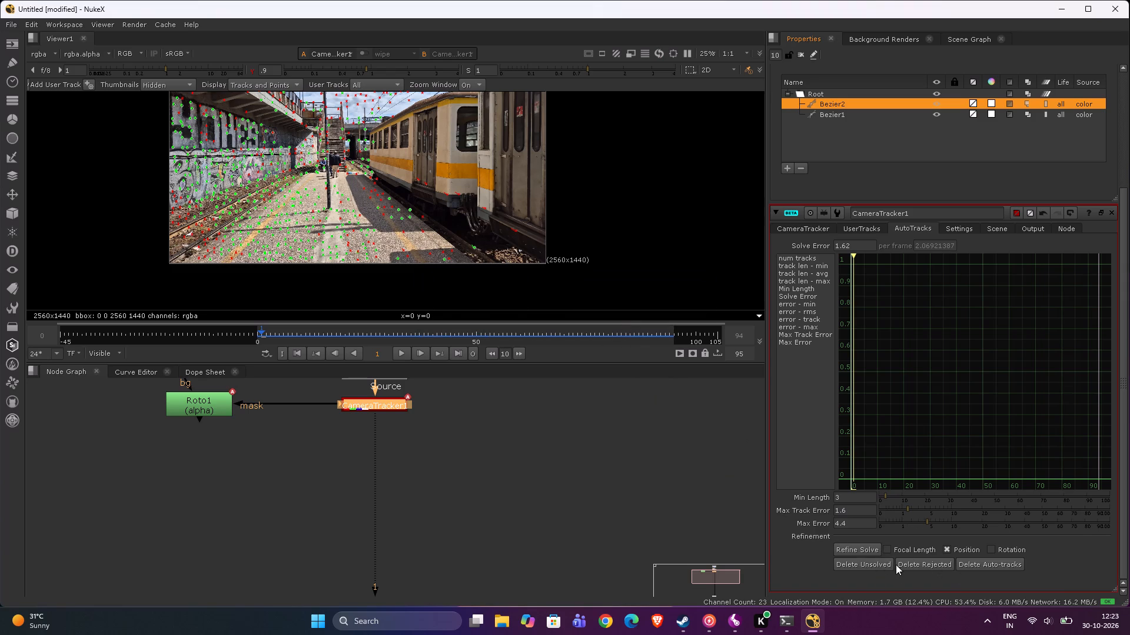
click(922, 566)
click(624, 321)
Lower Max Error to 2.8 and delete the unsolved and rejected tracks.
drag(929, 522, 919, 523)
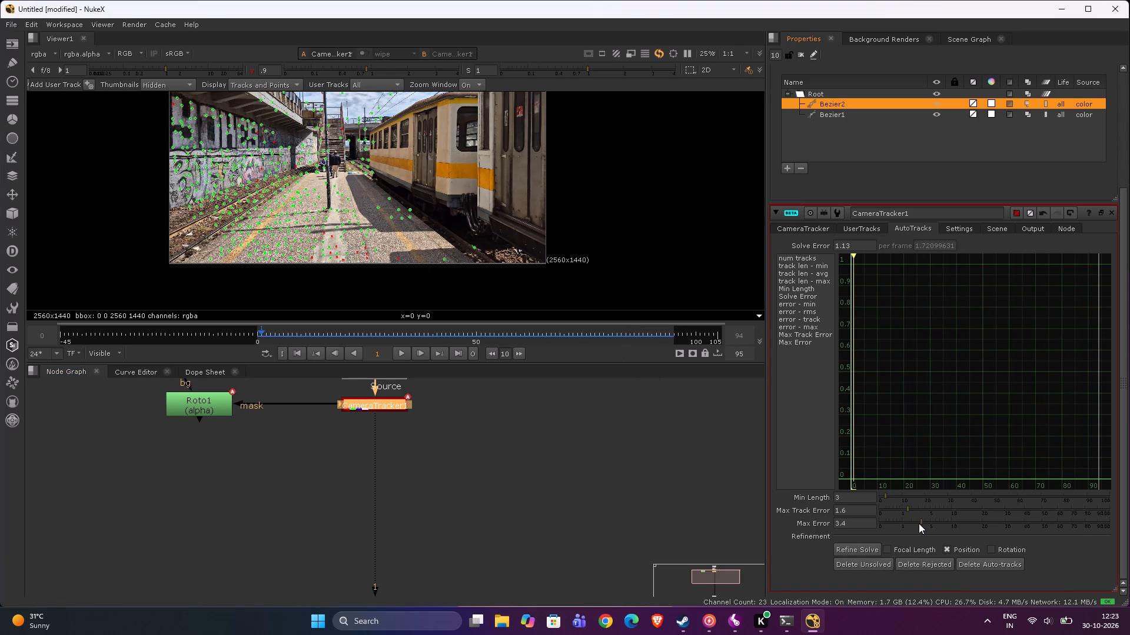
drag(919, 523, 918, 524)
click(849, 566)
click(617, 323)
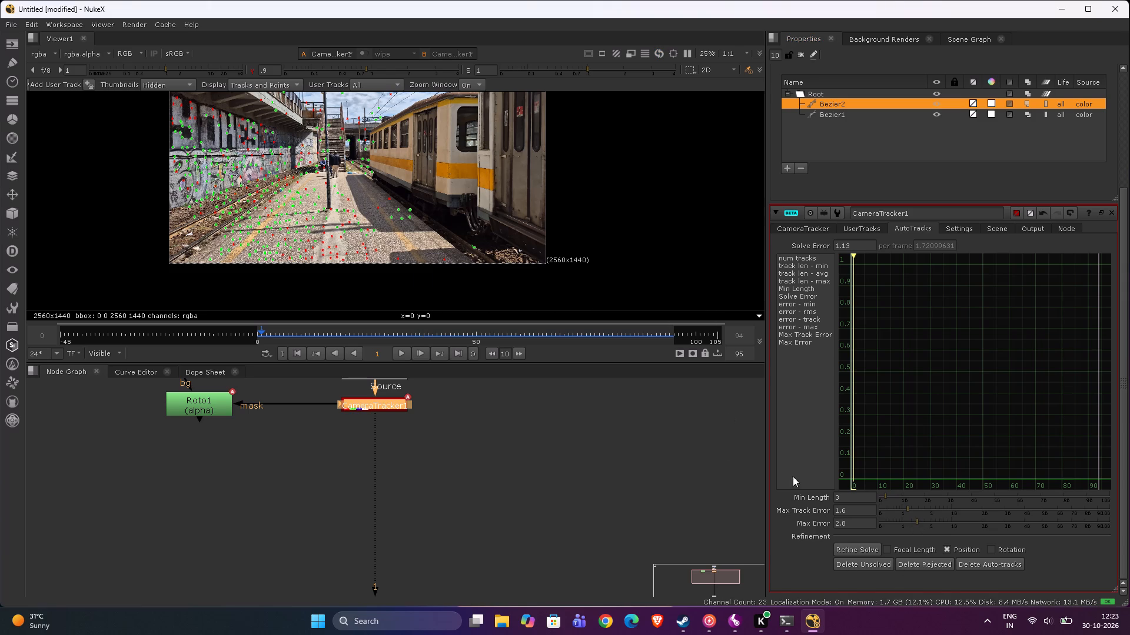
click(913, 560)
click(624, 322)
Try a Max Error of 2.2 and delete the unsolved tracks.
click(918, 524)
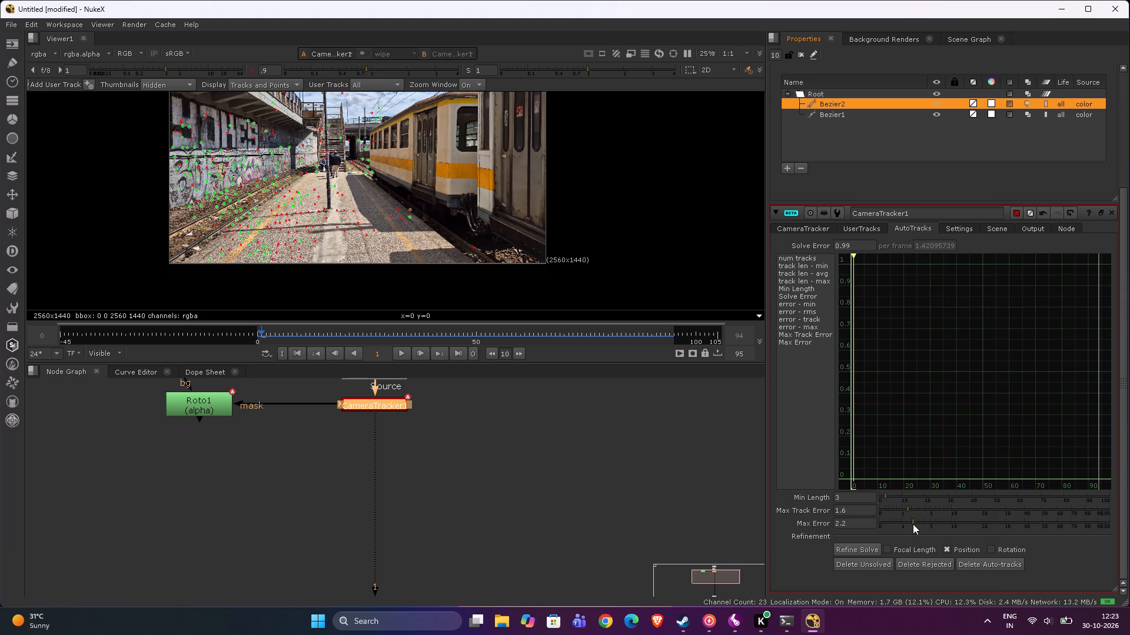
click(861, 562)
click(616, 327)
Set CameraTracker1's Max Error to 2.7 and delete the unsolved and rejected tracks.
click(914, 523)
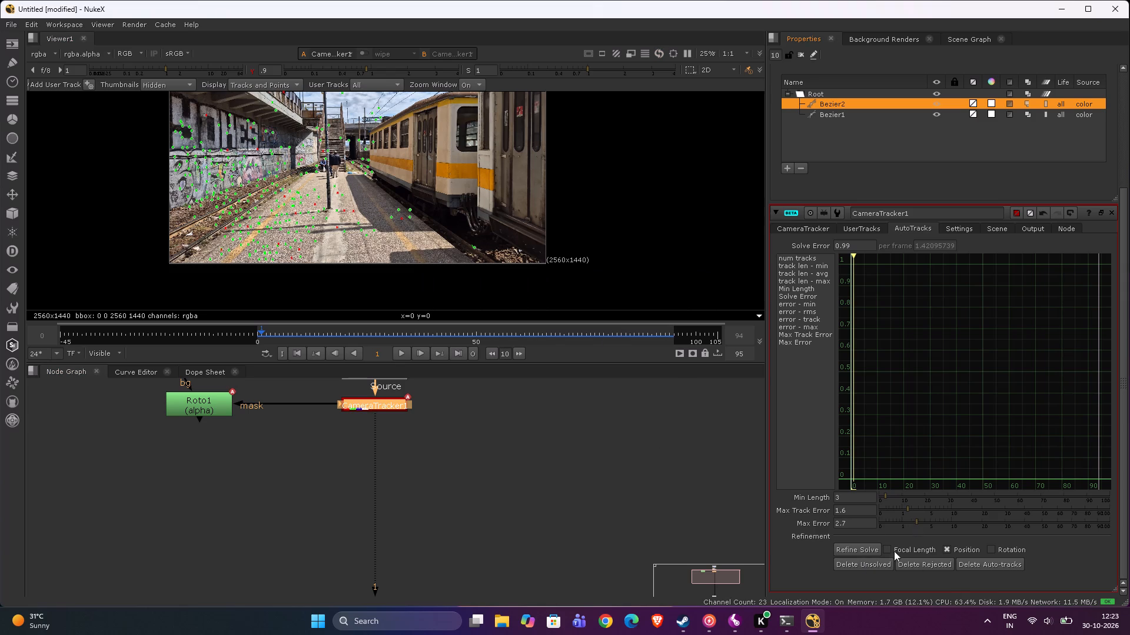
click(881, 563)
click(633, 326)
click(929, 564)
click(630, 322)
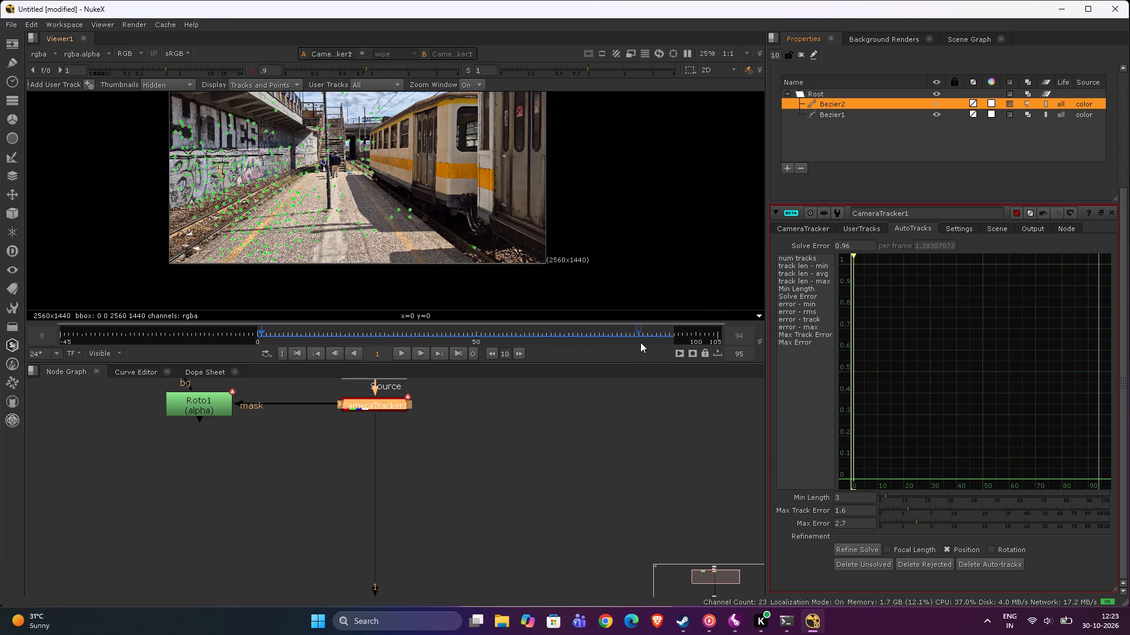
Lower CameraTracker1's Max Error to 2.5 and delete the unsolved and rejected tracks.
scroll(906, 525, up, 2)
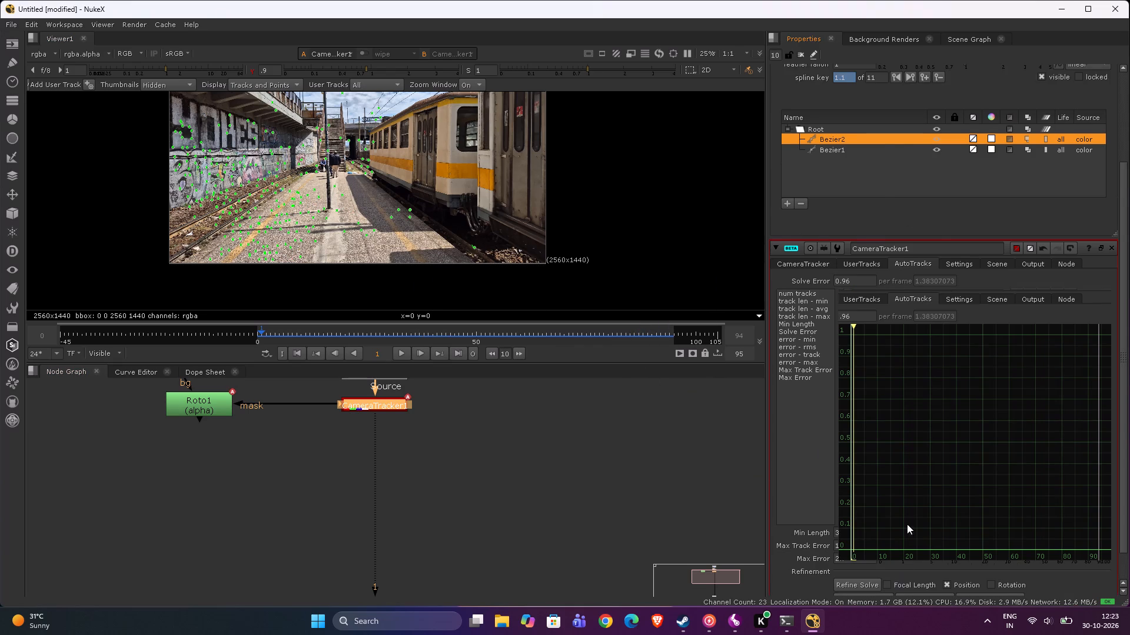
scroll(919, 527, down, 4)
click(918, 523)
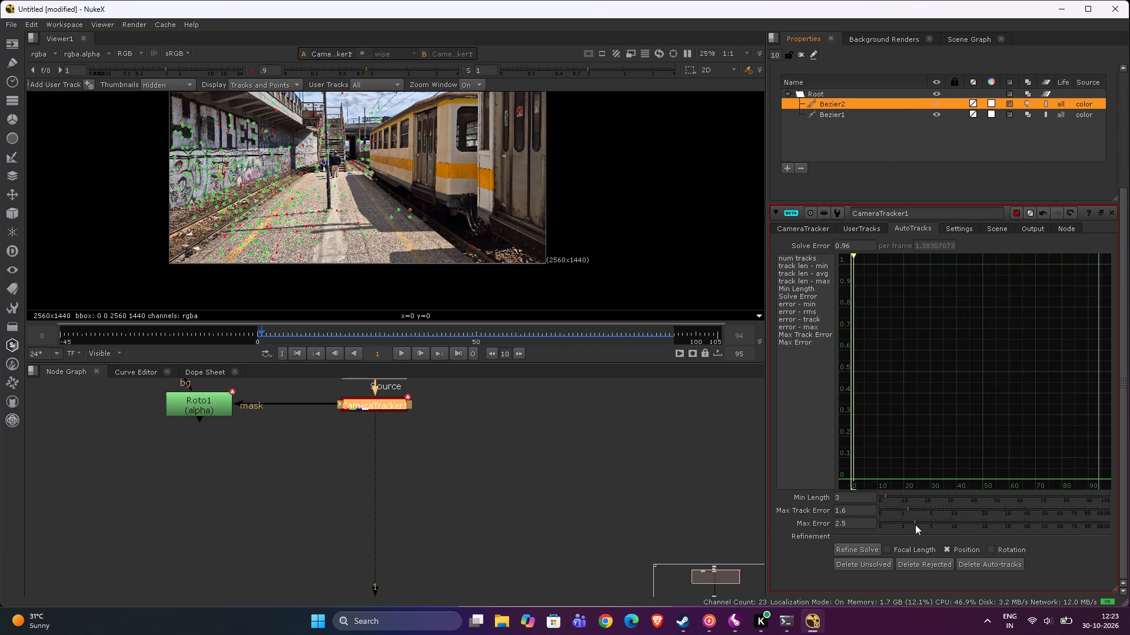
click(865, 565)
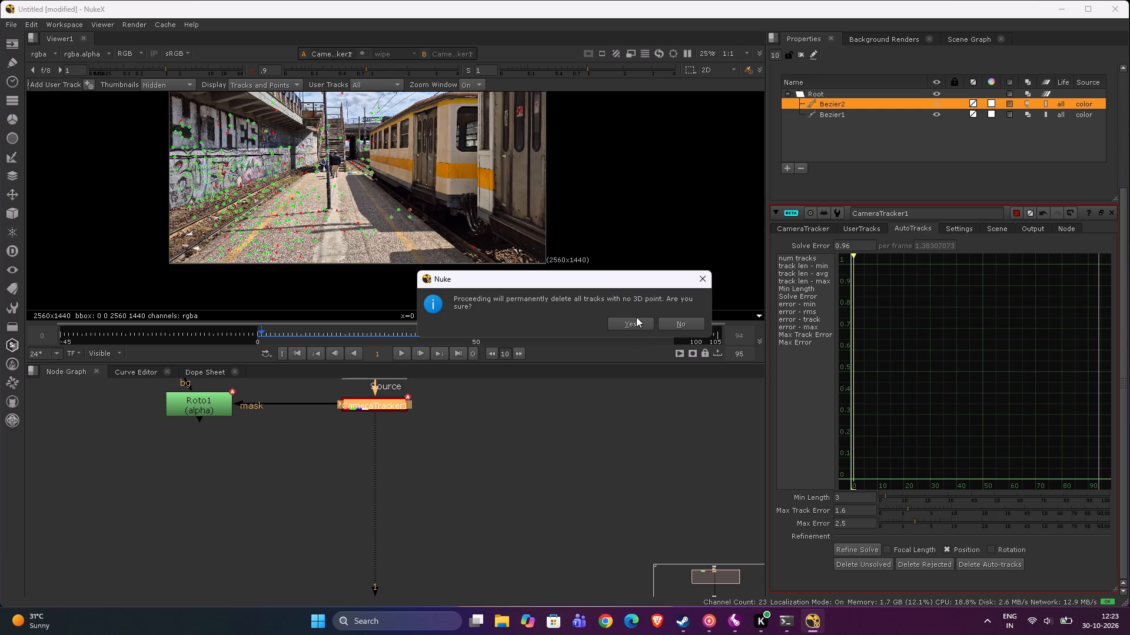
click(637, 325)
click(918, 561)
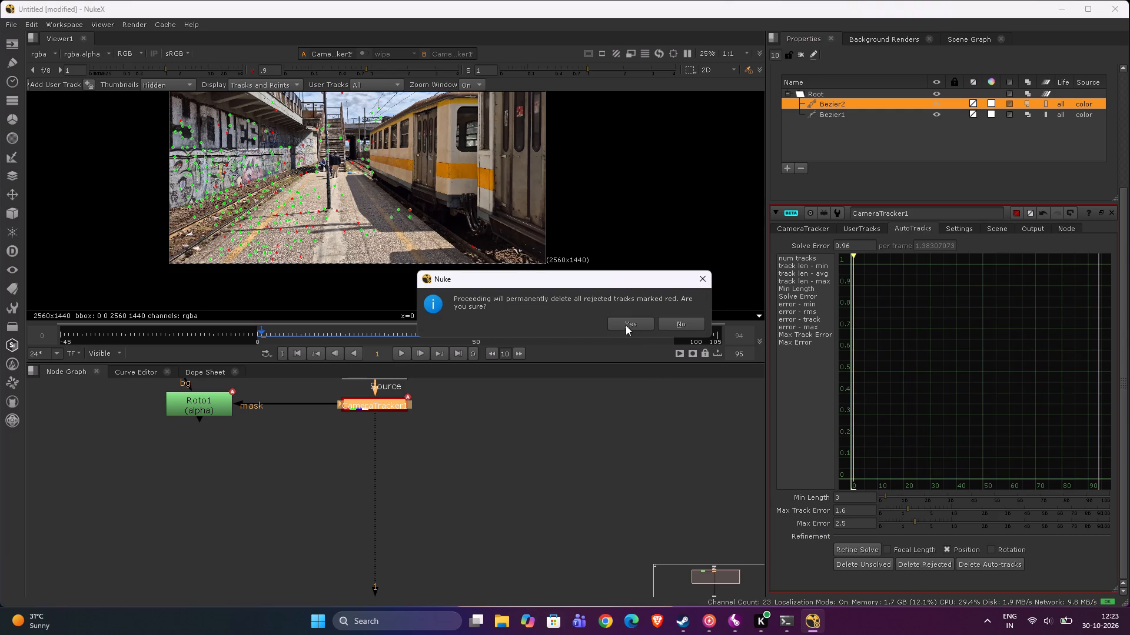
click(626, 325)
Export the camera solve from CameraTracker1 as a Scene.
click(803, 228)
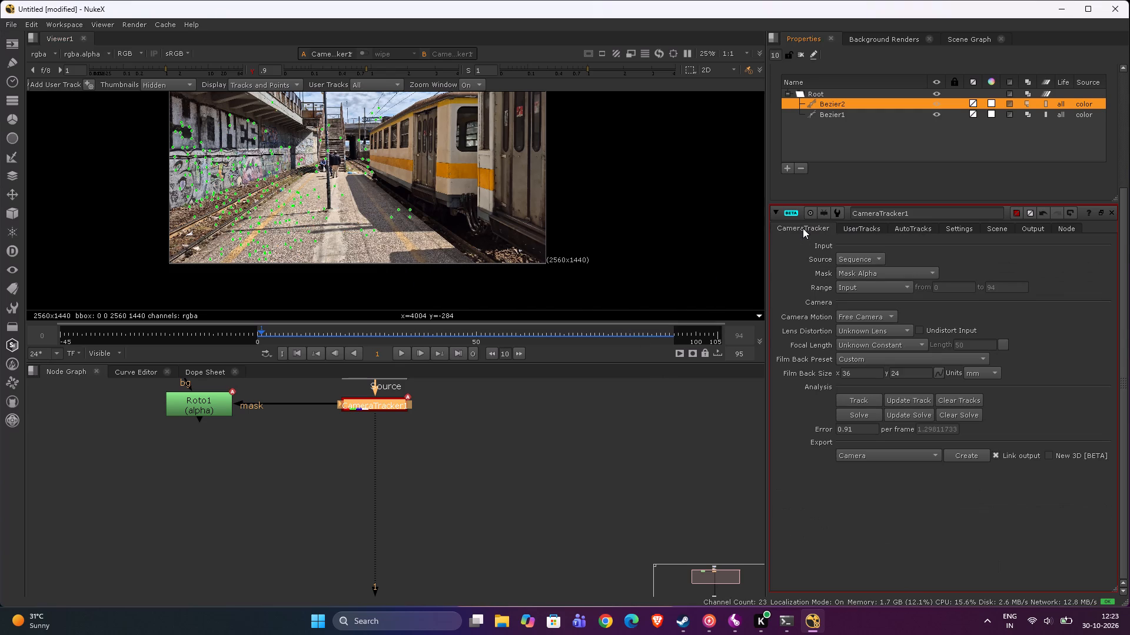
click(942, 454)
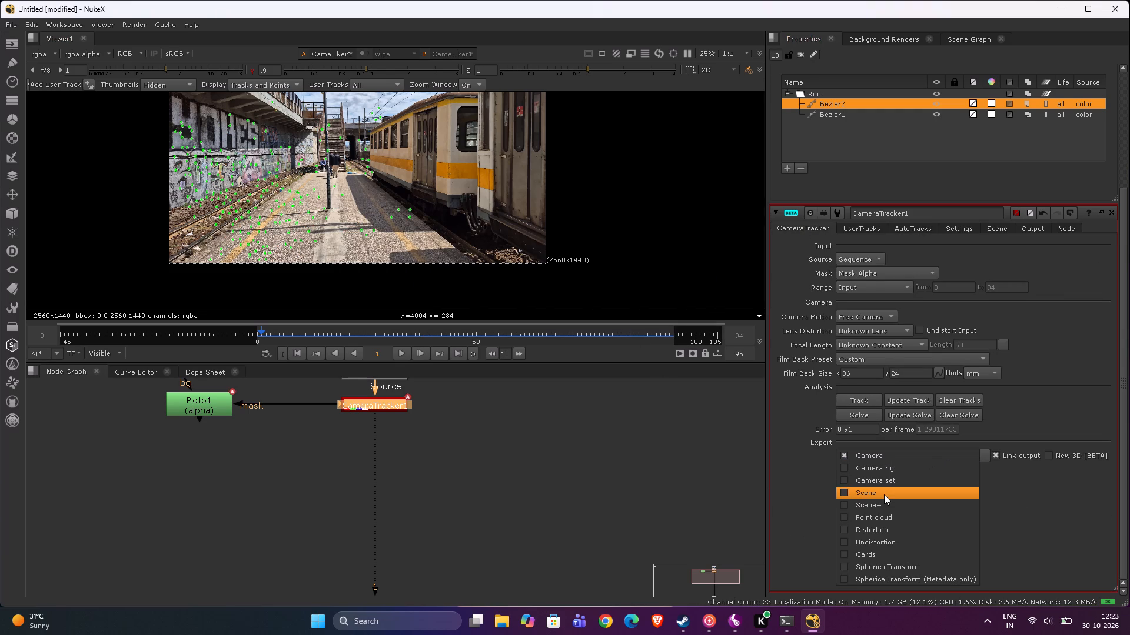
click(884, 494)
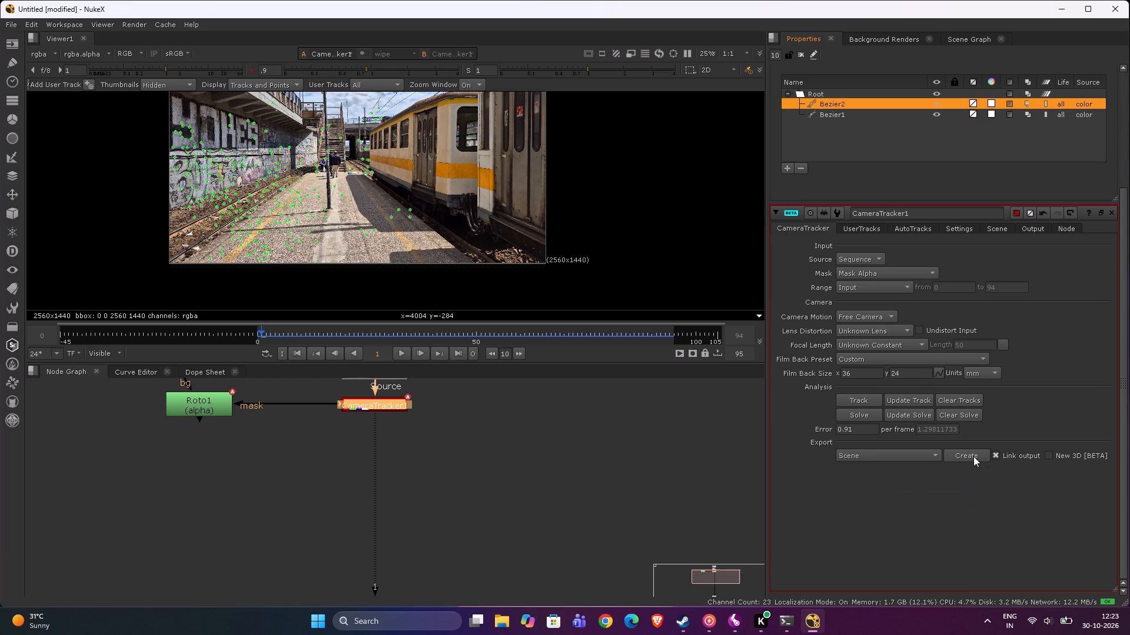
click(973, 456)
Move the Camera1 node level with Scene1 in the node graph and clear the node selection.
scroll(451, 513, down, 2)
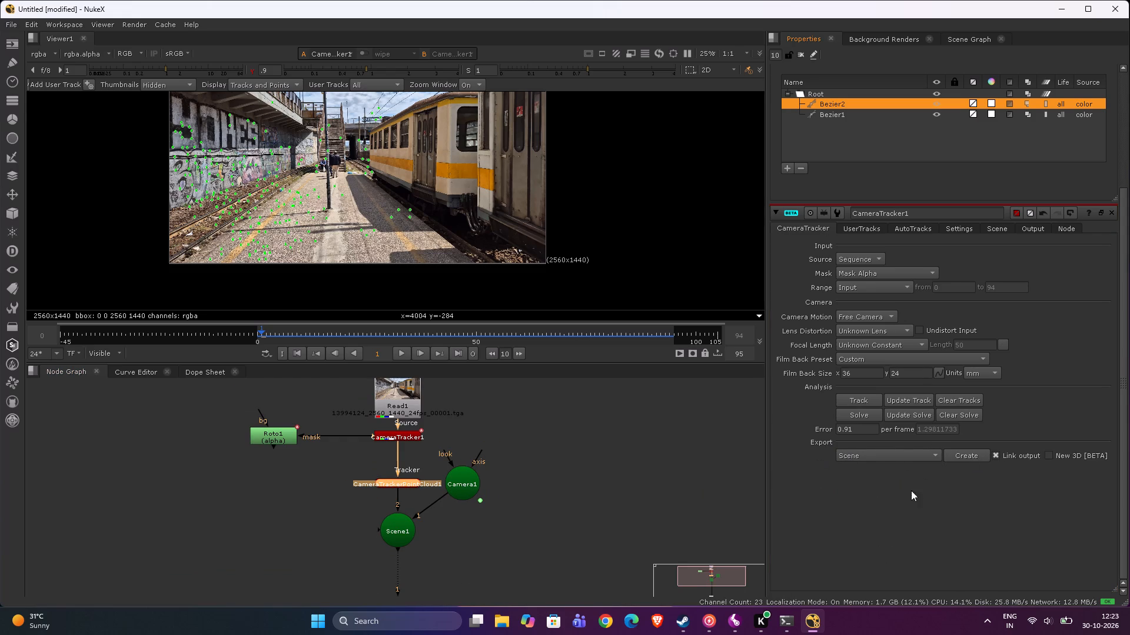
scroll(449, 523, up, 3)
drag(480, 461, 494, 493)
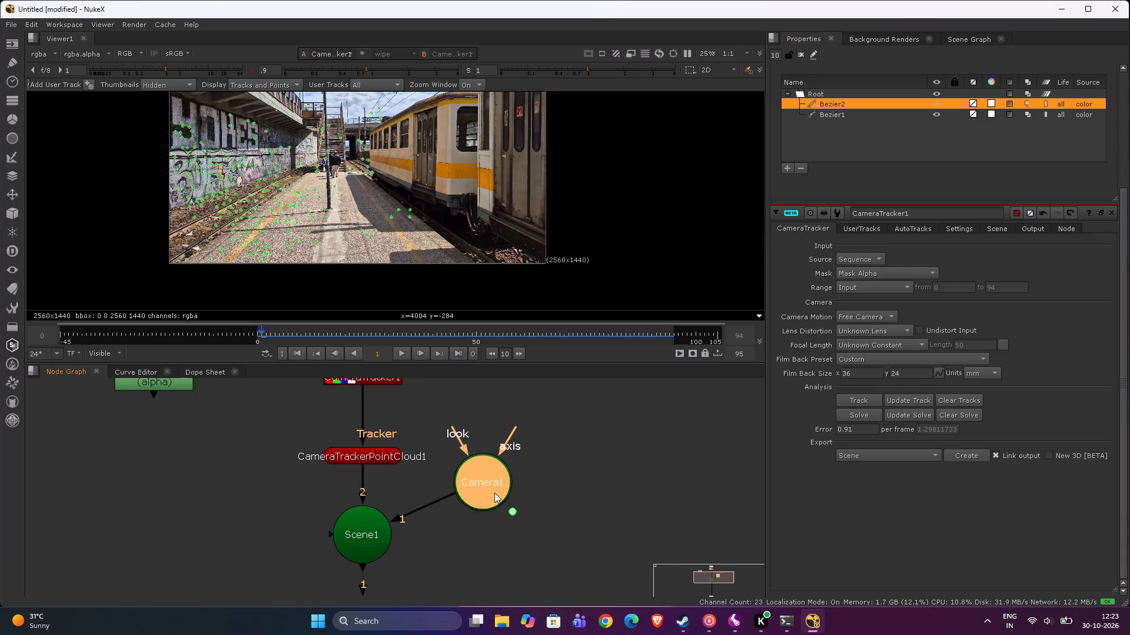
drag(494, 493, 501, 542)
scroll(427, 507, down, 5)
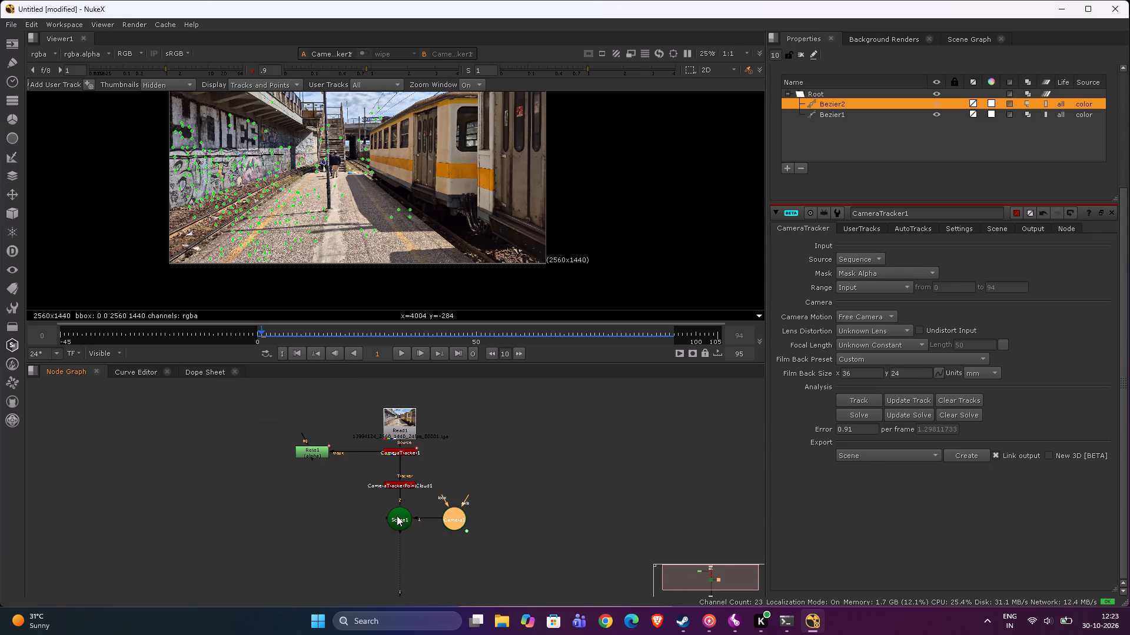
click(397, 516)
click(420, 479)
click(416, 487)
click(448, 453)
scroll(418, 484, up, 3)
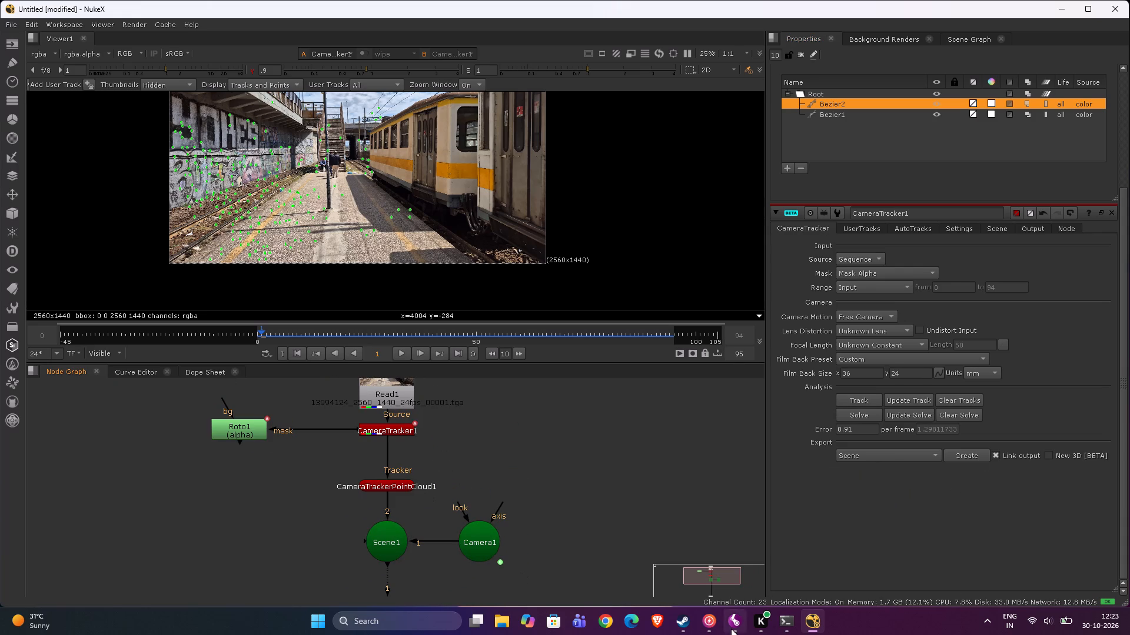
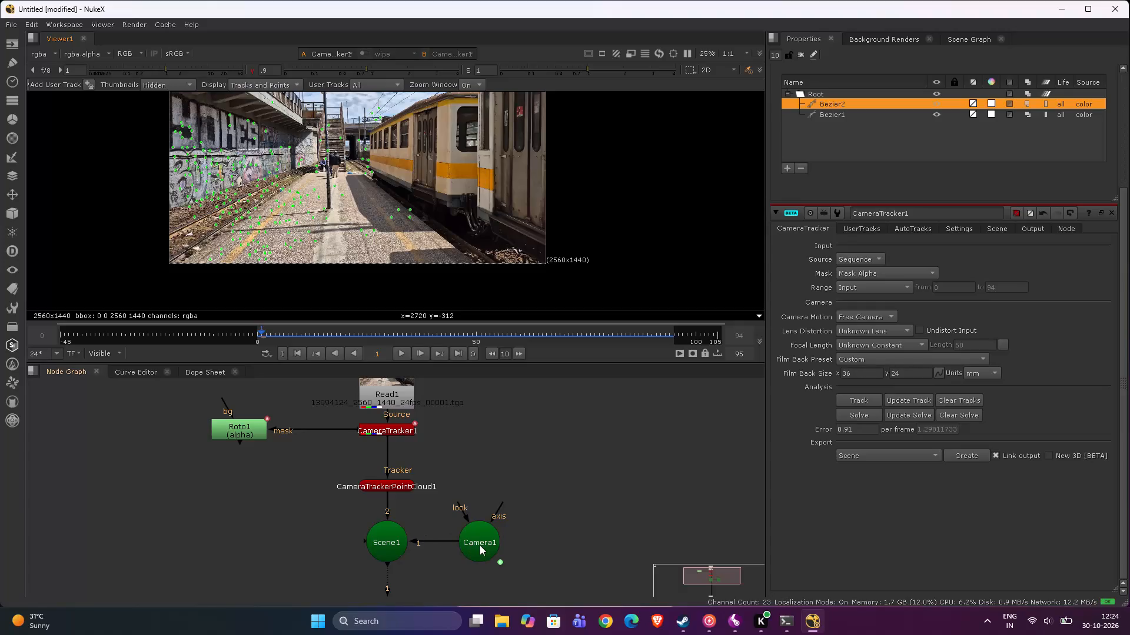
Insert a Dot directly below Read1, shifting the Roto1, CameraTracker1, point cloud, Scene1 and Camera1 nodes down, and view the Dot.
click(522, 442)
scroll(434, 474, down, 3)
drag(275, 427, 314, 464)
click(227, 432)
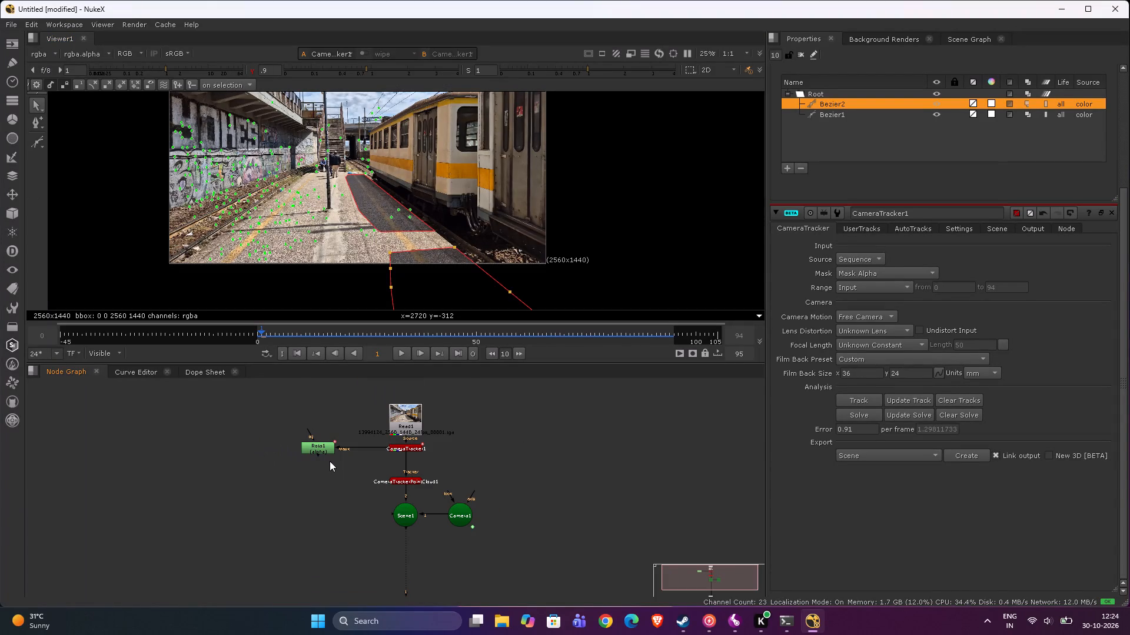
key(period)
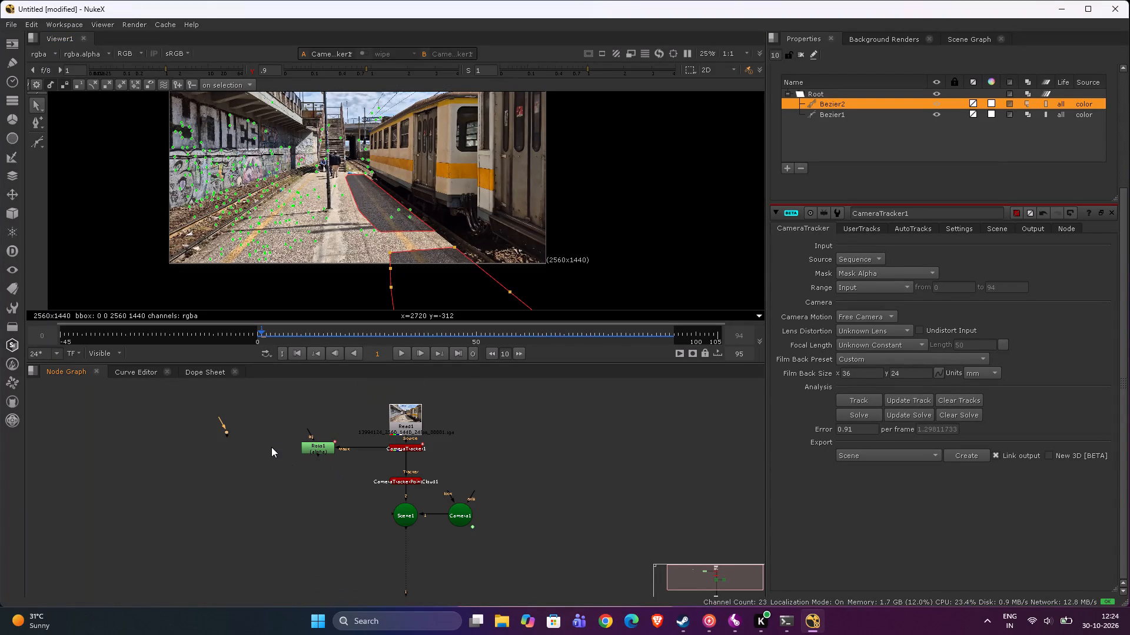
drag(274, 446, 512, 575)
drag(284, 438, 405, 526)
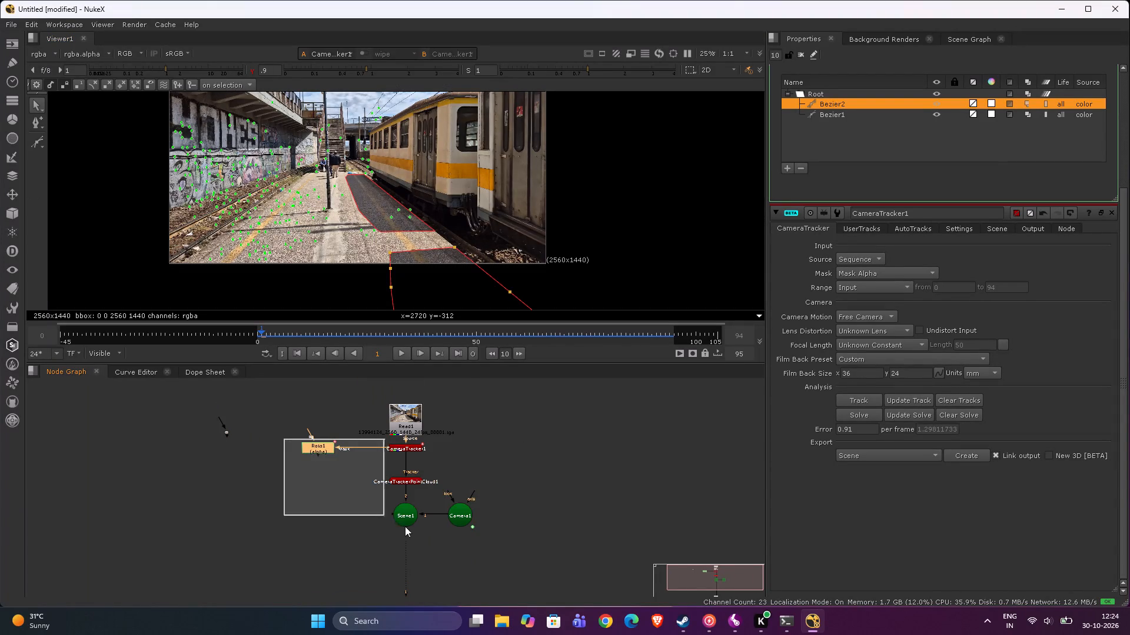
drag(405, 526, 519, 566)
drag(414, 450, 414, 488)
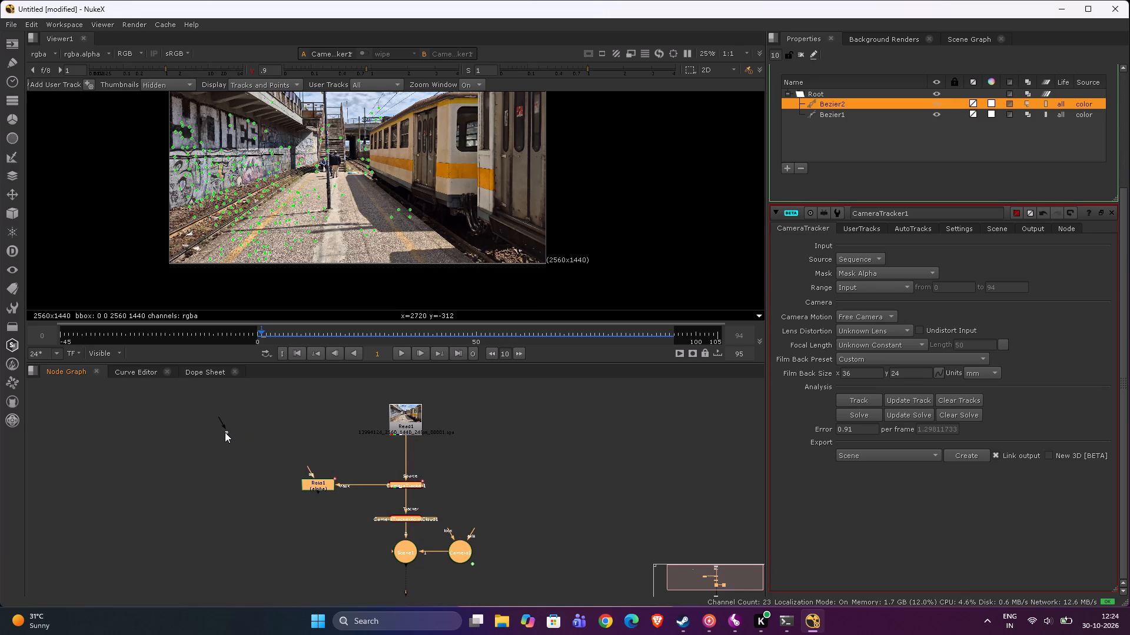
drag(225, 432, 406, 457)
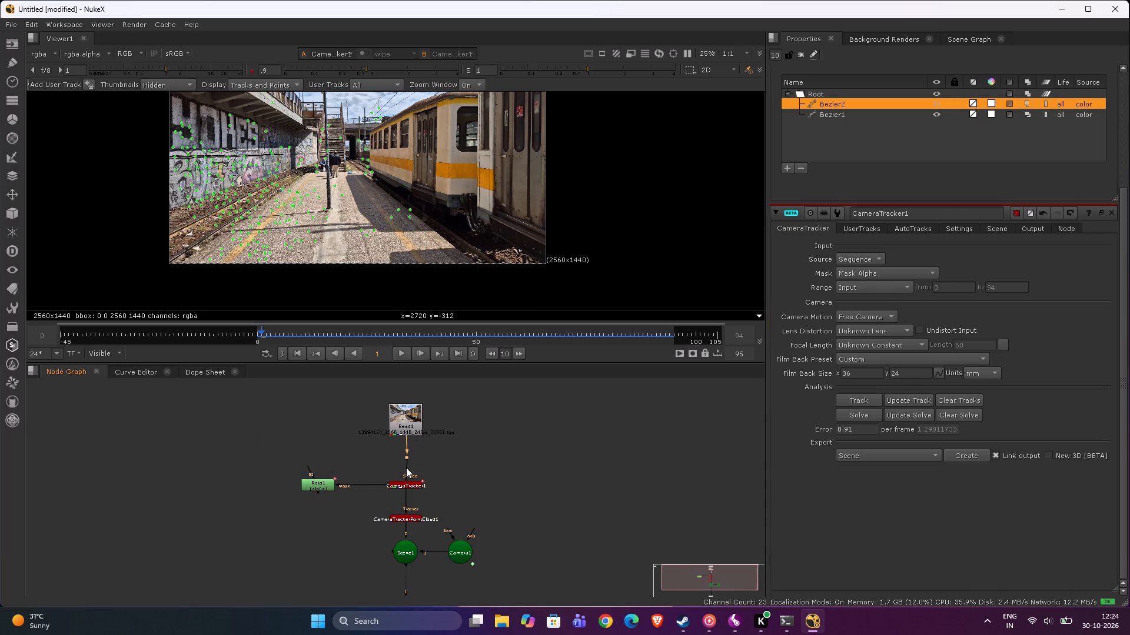
key(1)
Add a second Dot above and beside Roto1 and connect its input to the Dot below Read1.
drag(258, 473, 285, 480)
click(230, 442)
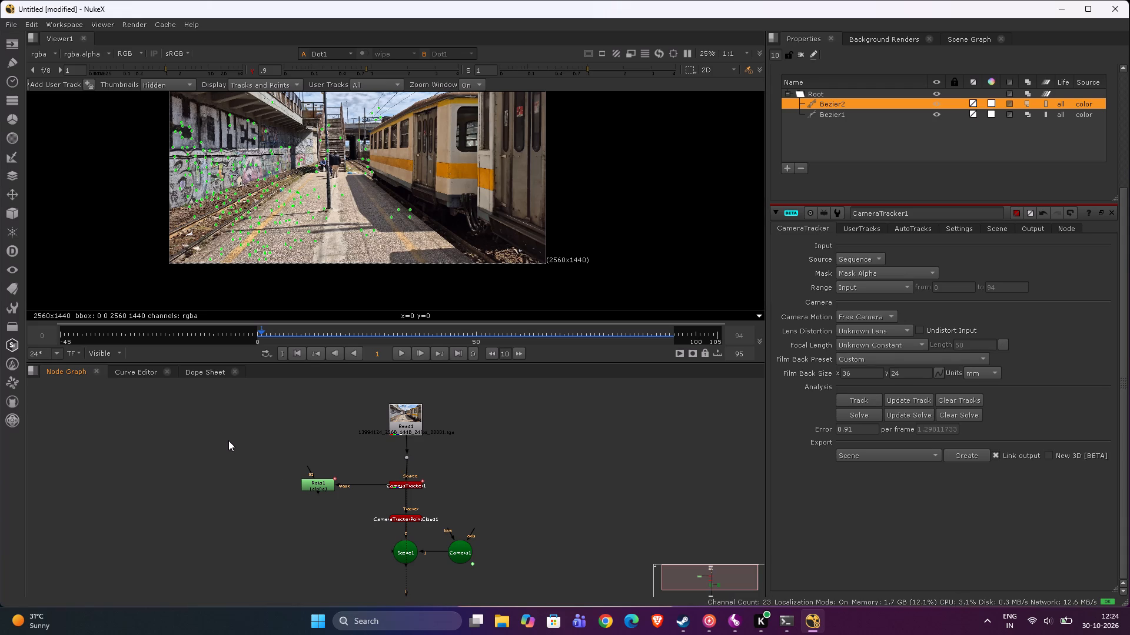
key(period)
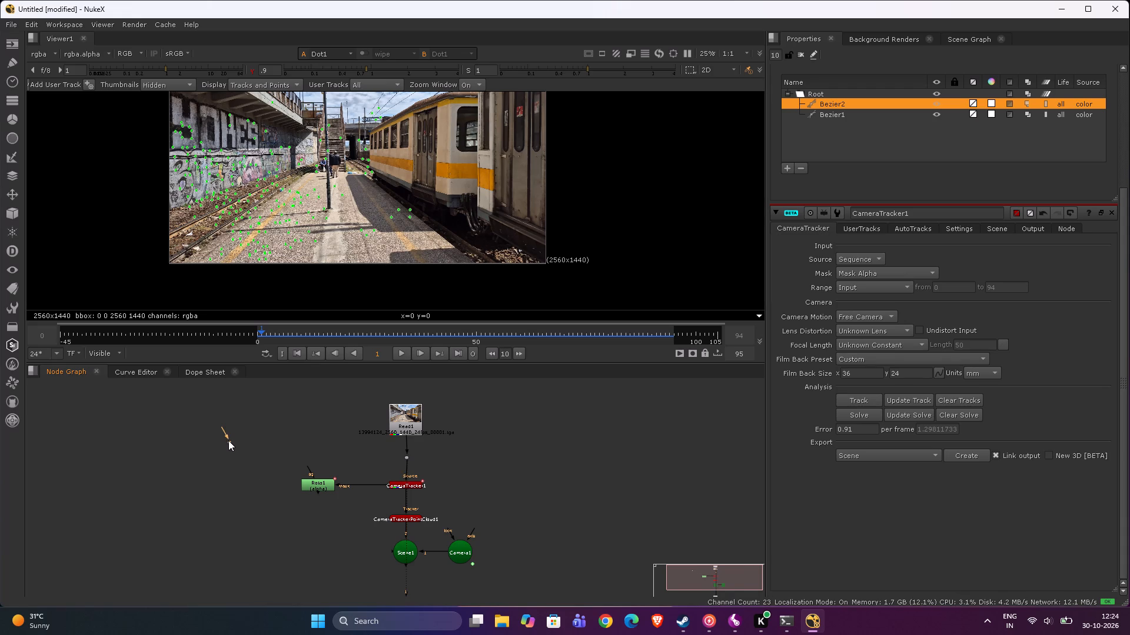
drag(224, 427, 404, 484)
drag(393, 478, 407, 455)
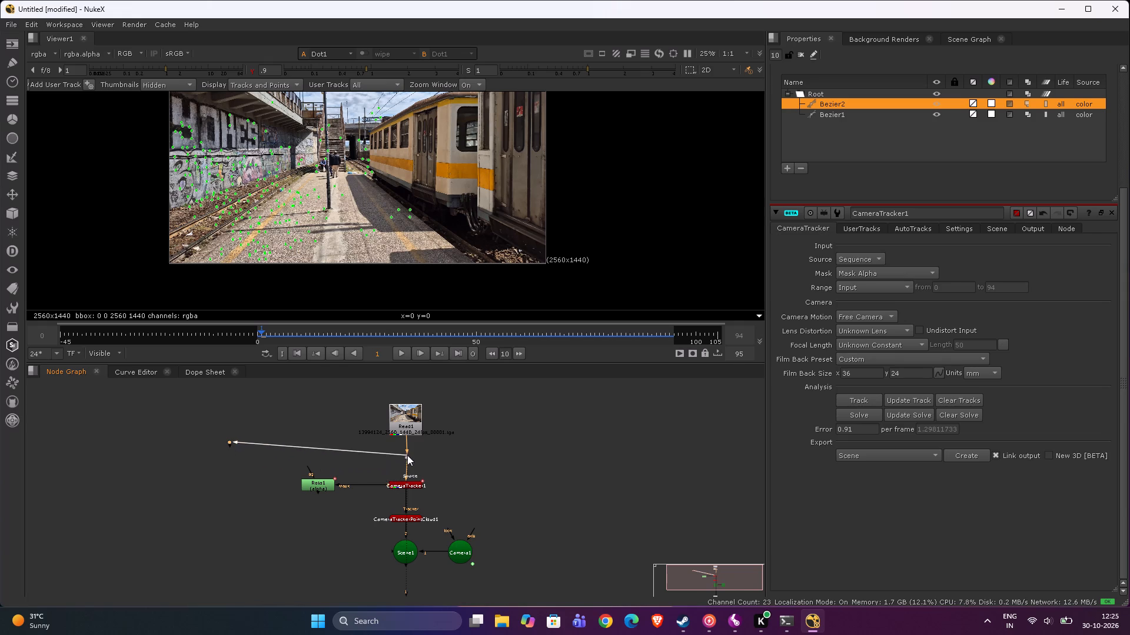
drag(407, 455, 407, 456)
Relocate the CameraTracker1 branch, including Roto1, Scene1 and Camera1, beneath the second Dot and connect CameraTracker1's Source to that Dot.
drag(403, 475, 406, 465)
drag(268, 479, 541, 608)
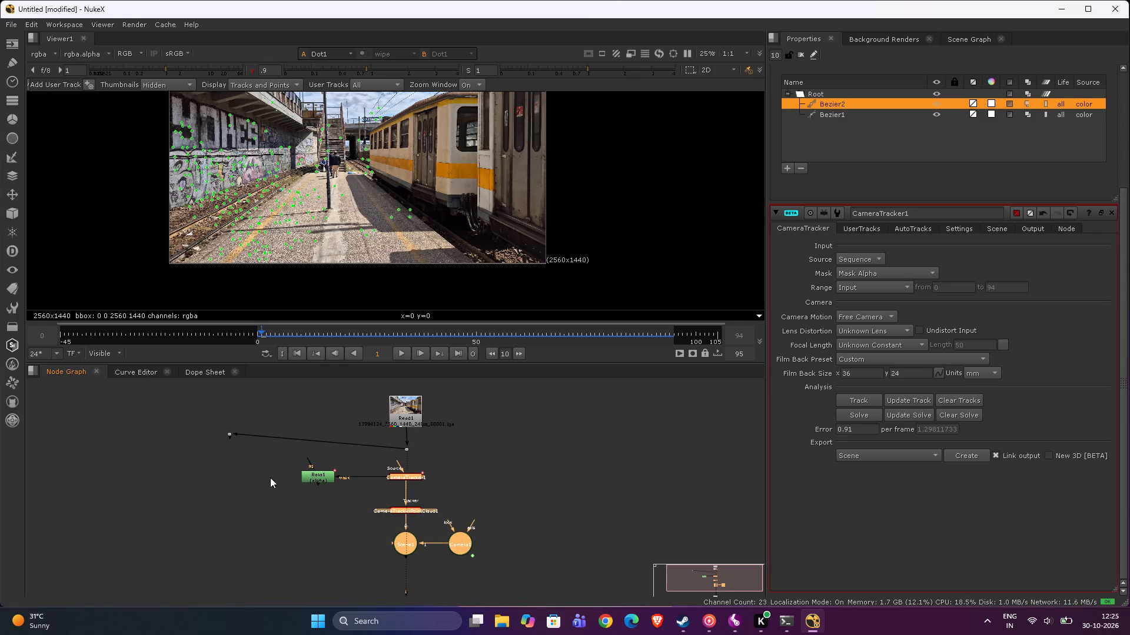
drag(270, 472, 542, 577)
drag(257, 460, 506, 584)
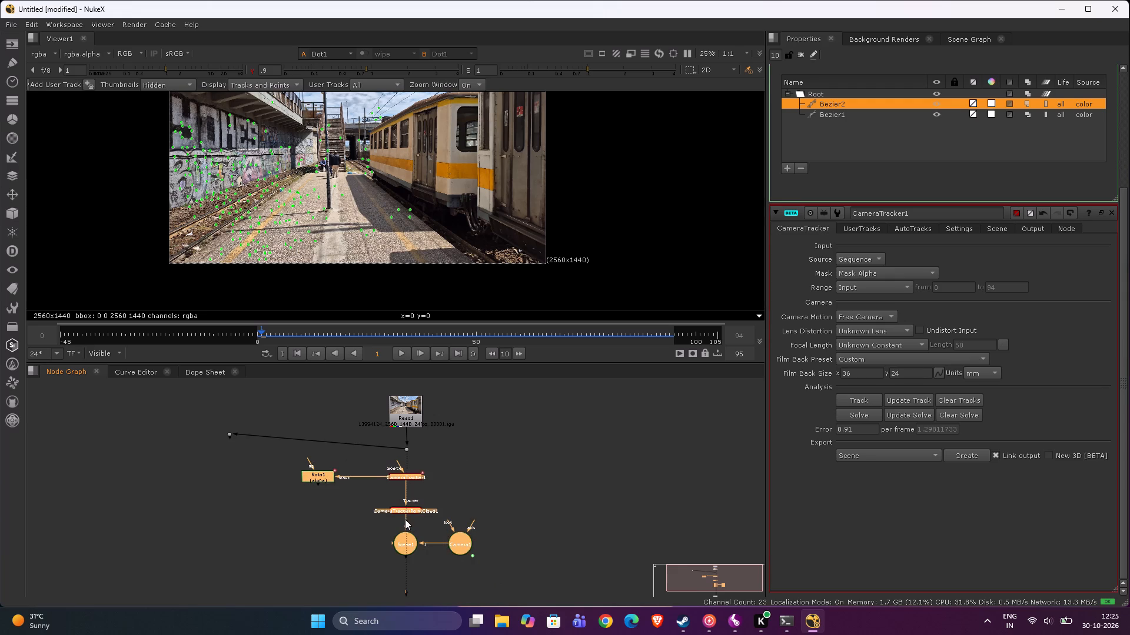
drag(401, 476, 235, 476)
drag(231, 460, 230, 430)
drag(84, 444, 365, 599)
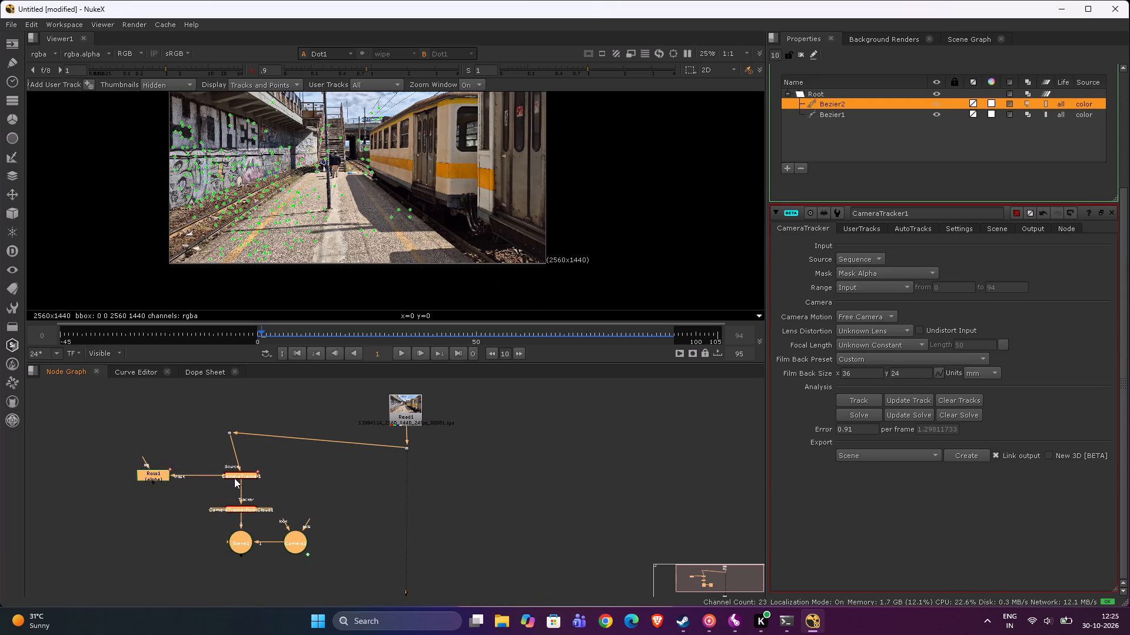
drag(234, 478, 221, 477)
Align the Dot below Read1 horizontally with the branch Dot and shift Read1 slightly up.
drag(409, 447, 409, 445)
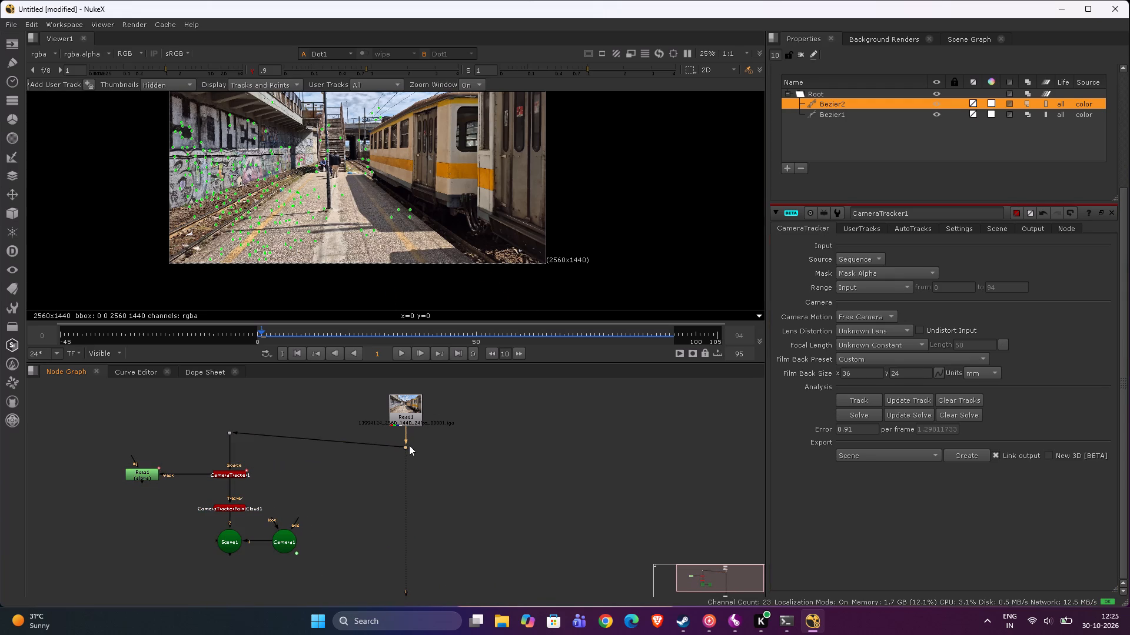
drag(409, 445, 409, 435)
drag(402, 415, 402, 408)
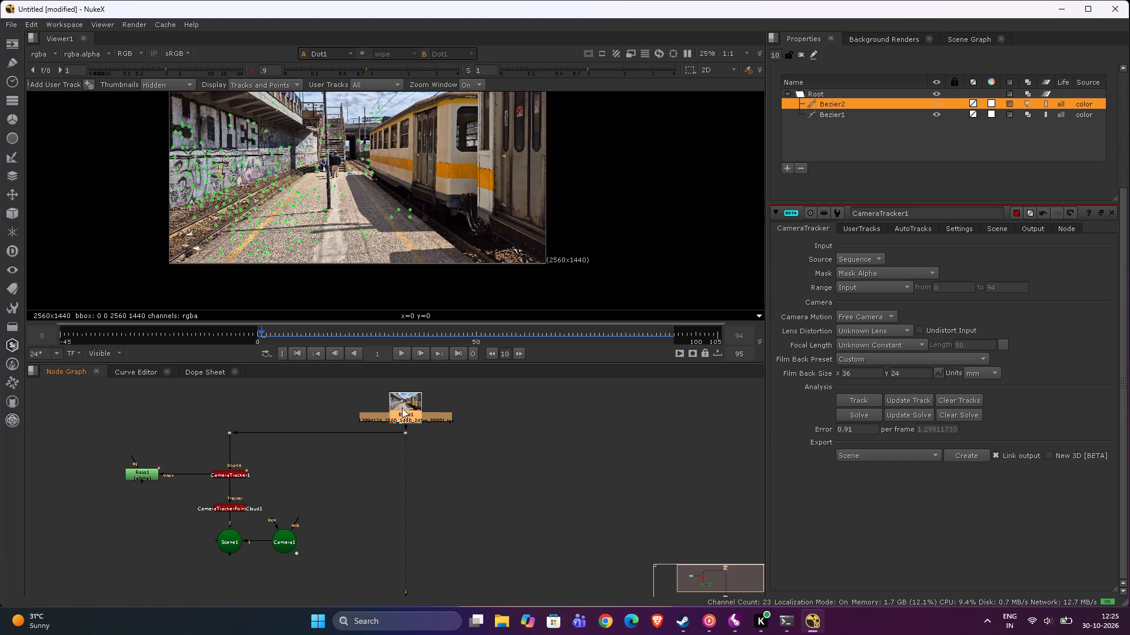
drag(402, 408, 402, 399)
click(323, 403)
Add a third Dot on the side opposite the tracker branch, connected to and level with the Dot below Read1.
scroll(363, 484, down, 4)
middle_drag(380, 509, 365, 450)
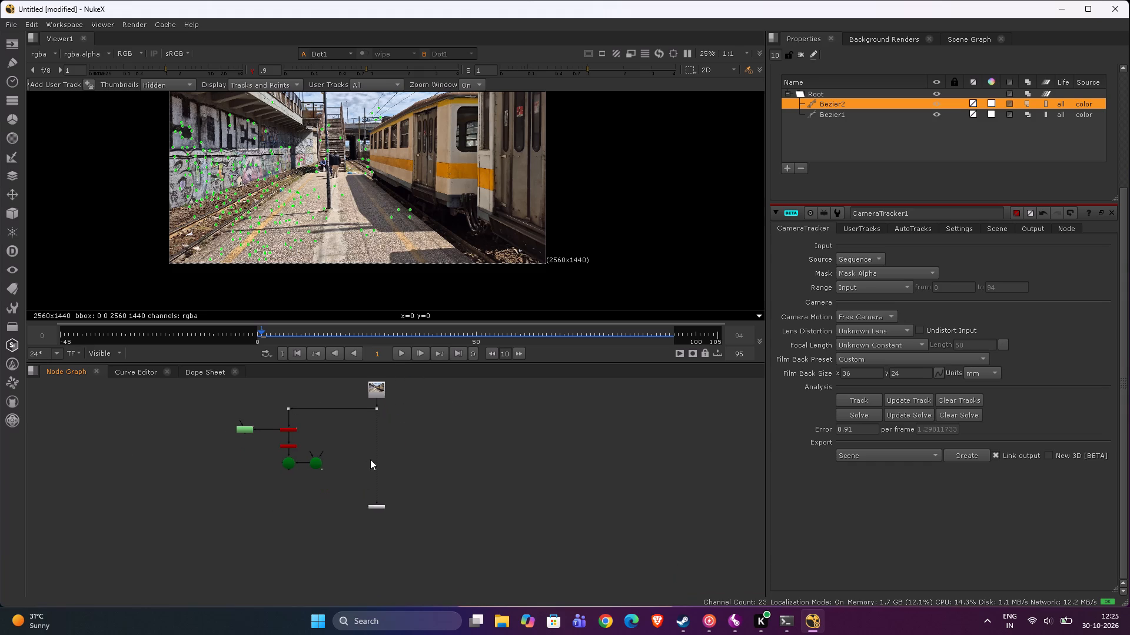
click(480, 462)
key(period)
scroll(436, 437, up, 5)
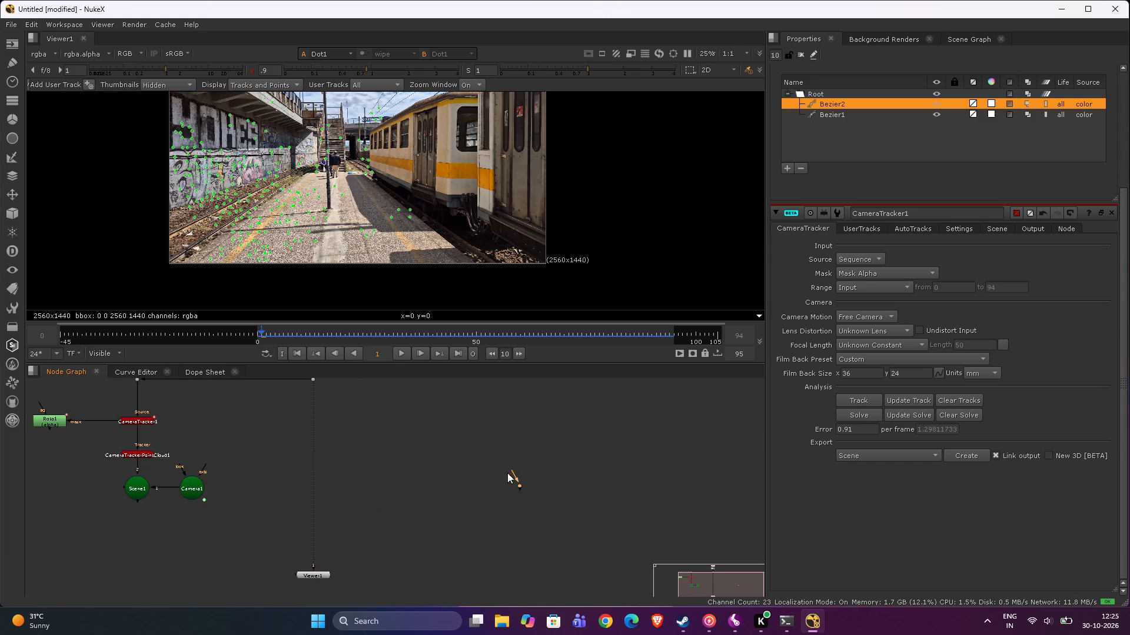
drag(526, 475, 288, 405)
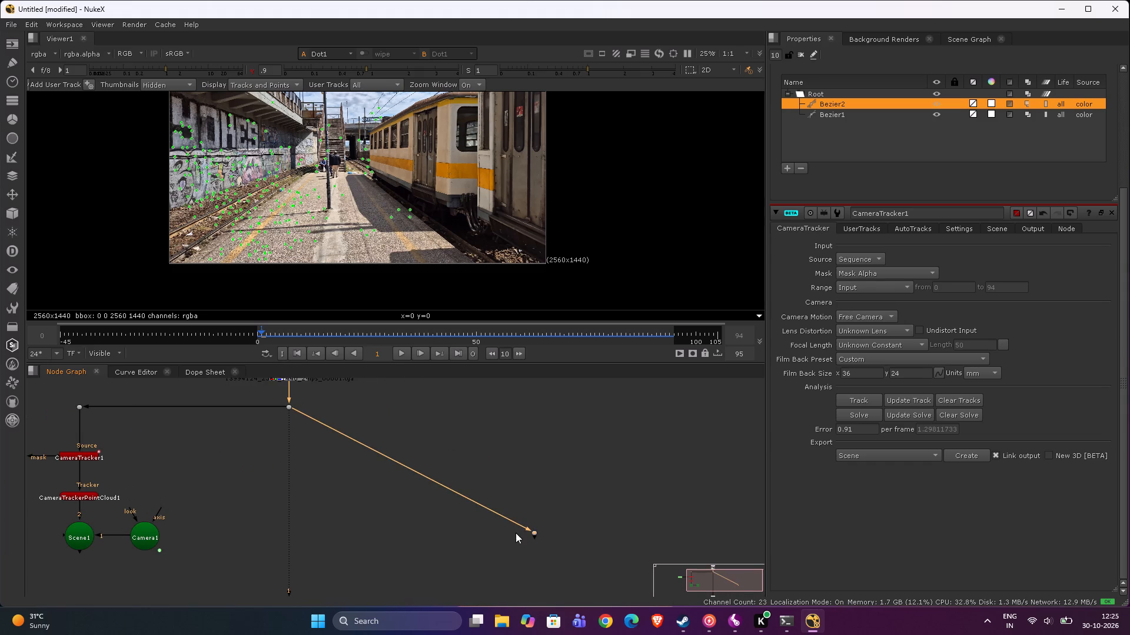
drag(533, 533, 514, 405)
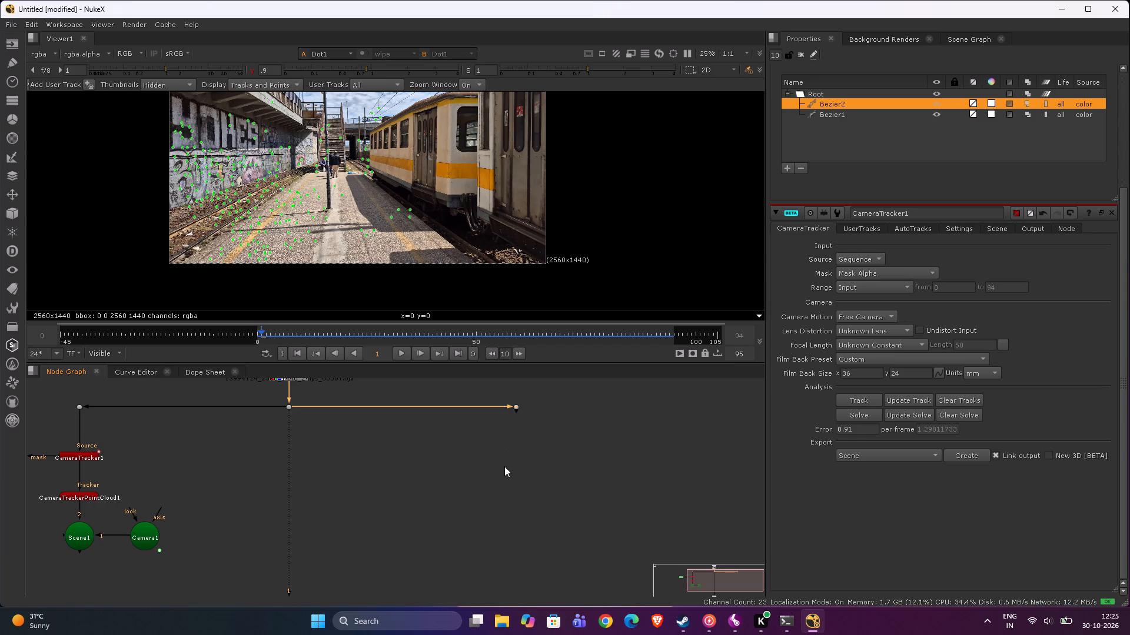
Add a RotoPaint node under the third Dot and connect its background input to that Dot.
click(504, 466)
click(571, 447)
key(Tab)
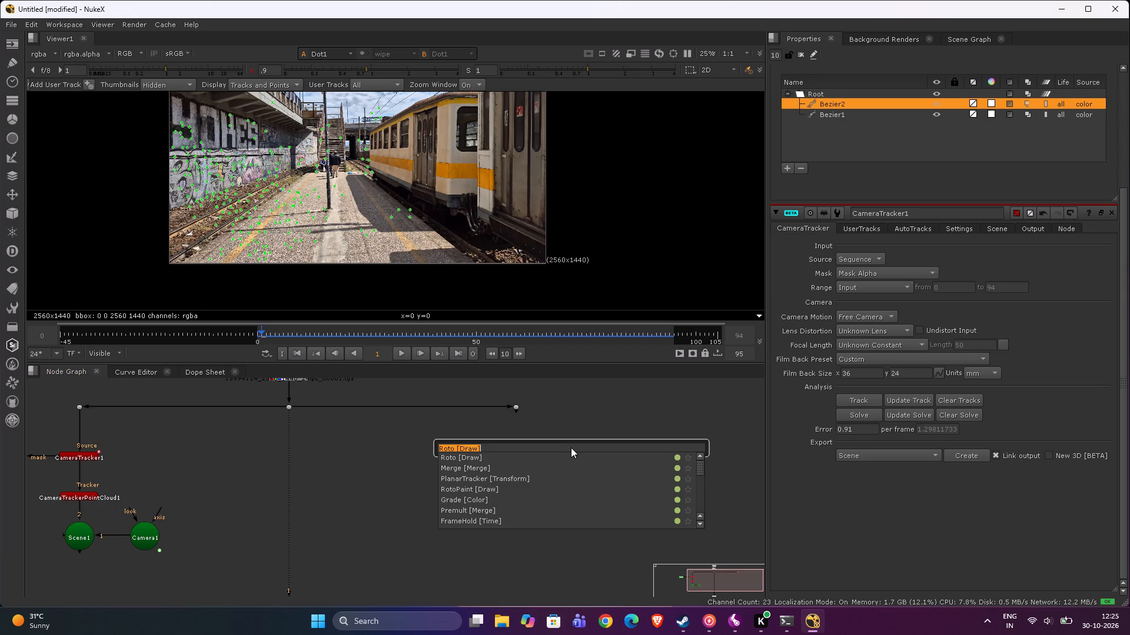
text(ROTOP)
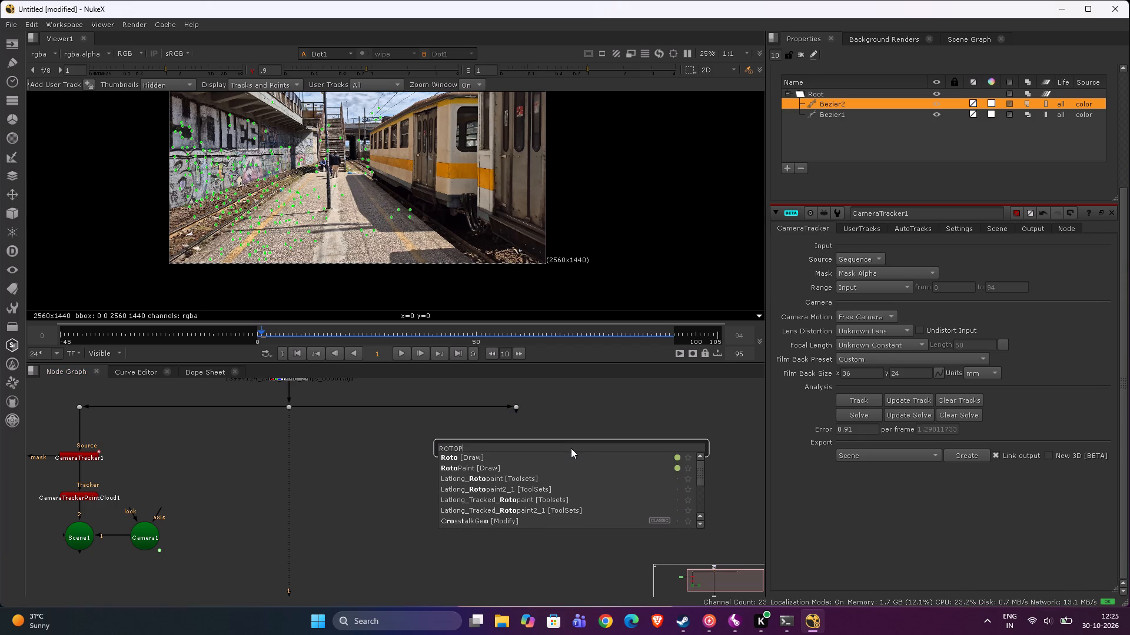
click(468, 457)
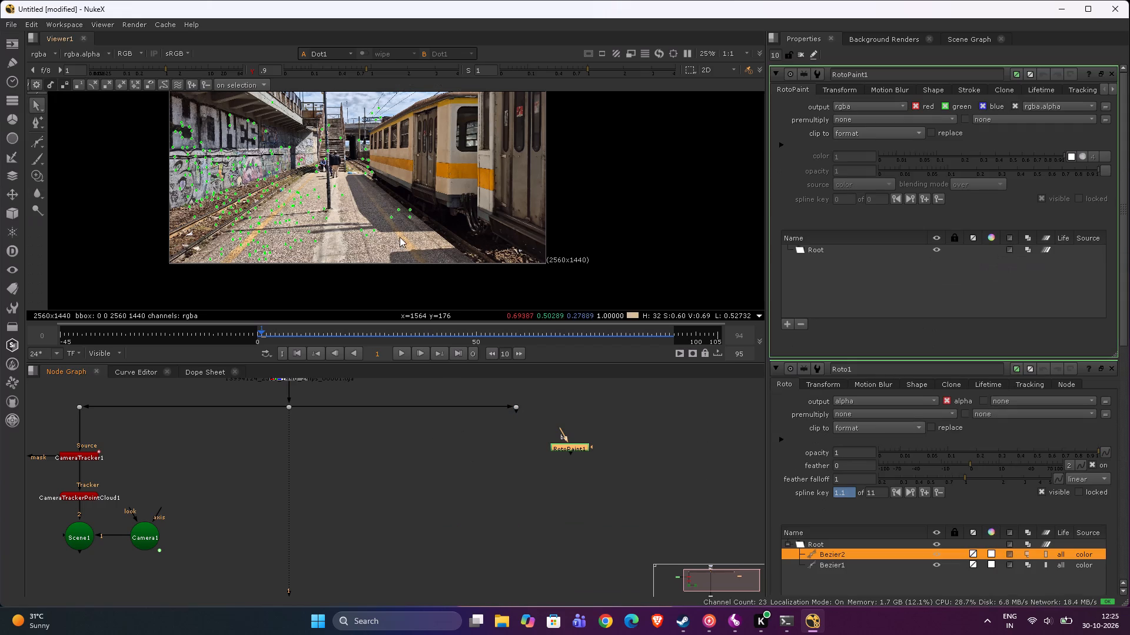
drag(566, 446, 525, 443)
drag(519, 427, 519, 422)
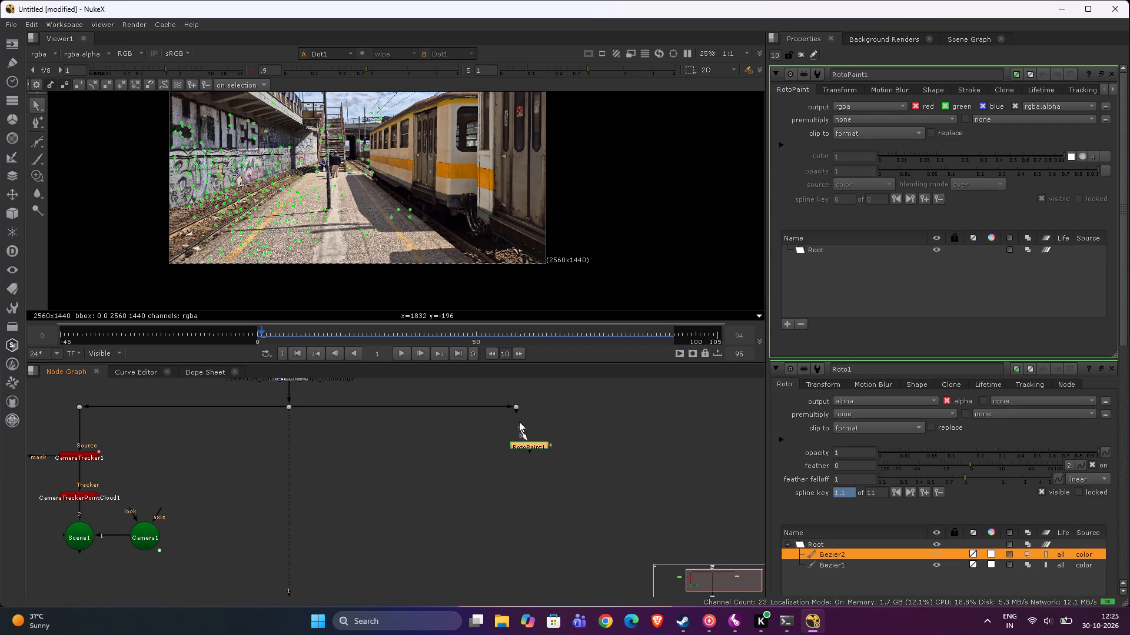
drag(519, 422, 518, 405)
drag(527, 443, 513, 439)
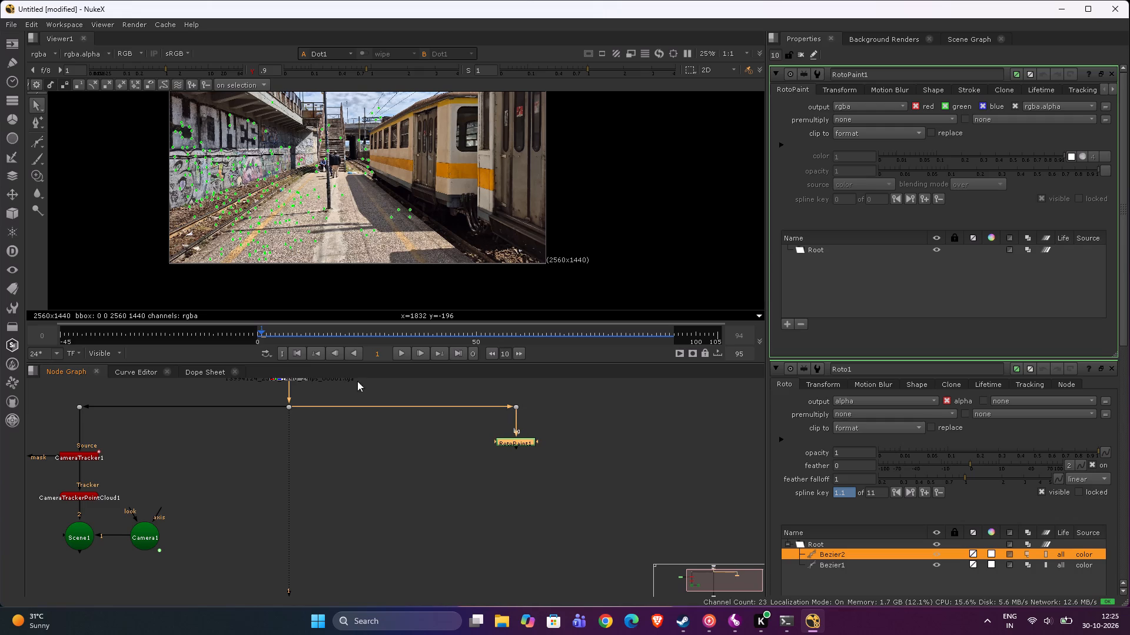
Go to frame 30 and activate RotoPaint1's Clone tool over the pole shadow on the platform.
drag(275, 334, 422, 342)
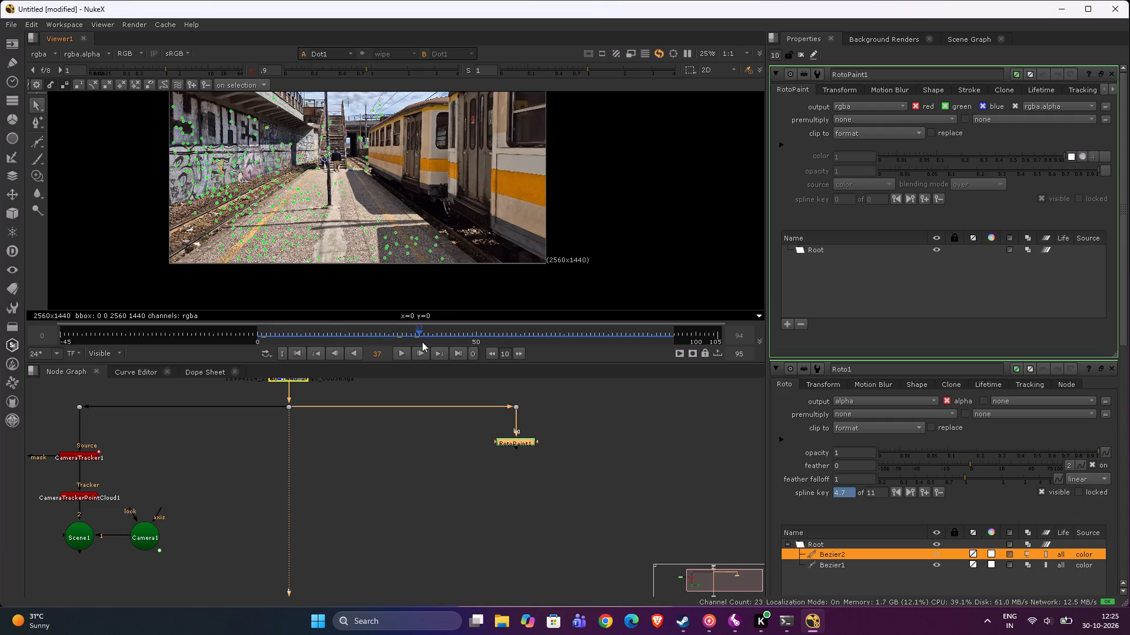
drag(422, 342, 383, 339)
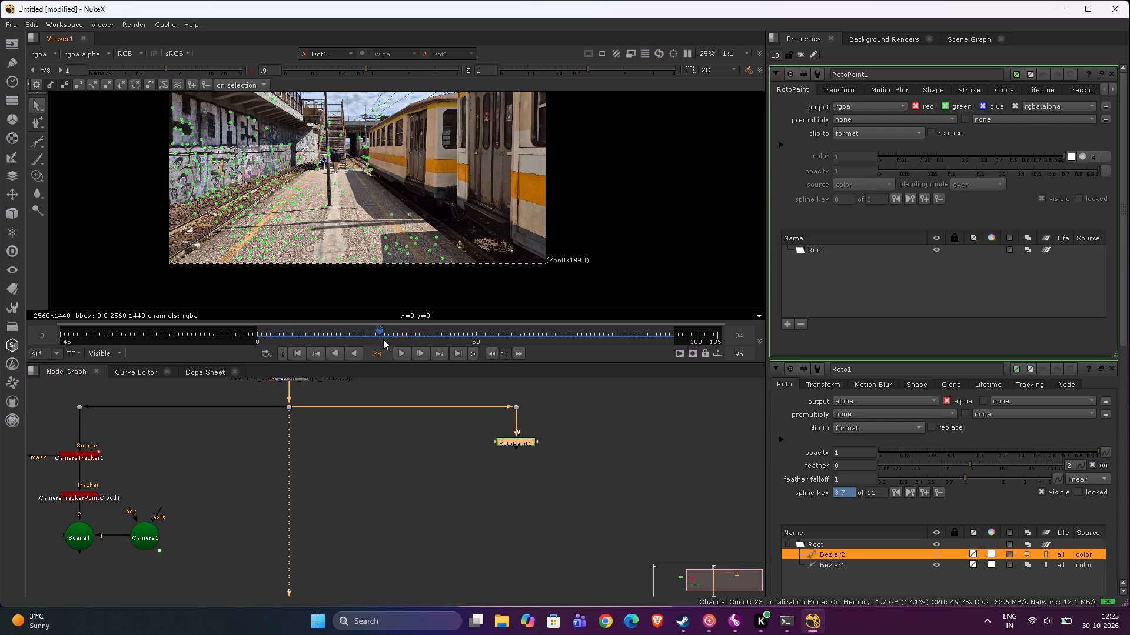
drag(383, 339, 390, 339)
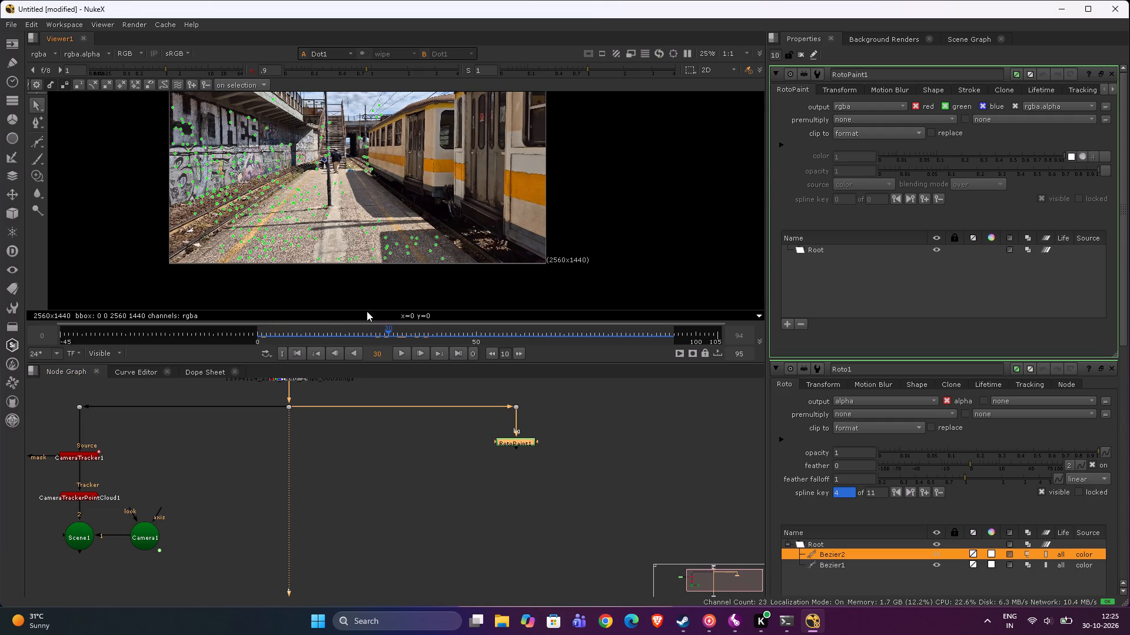
scroll(336, 203, up, 7)
middle_drag(316, 221, 324, 220)
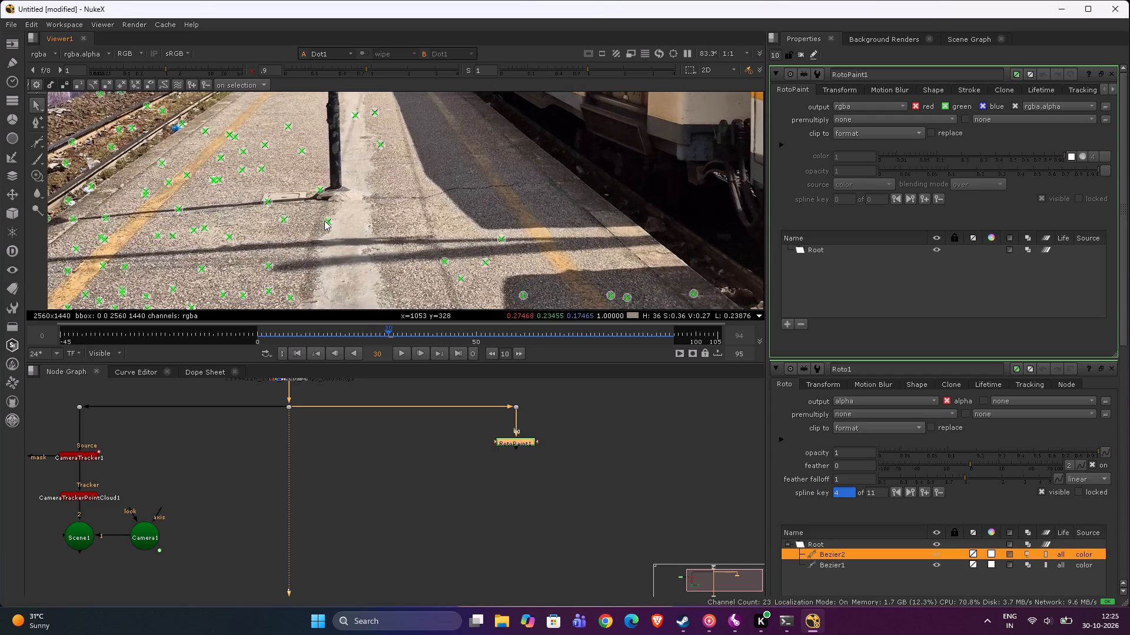
middle_drag(324, 220, 375, 232)
click(36, 181)
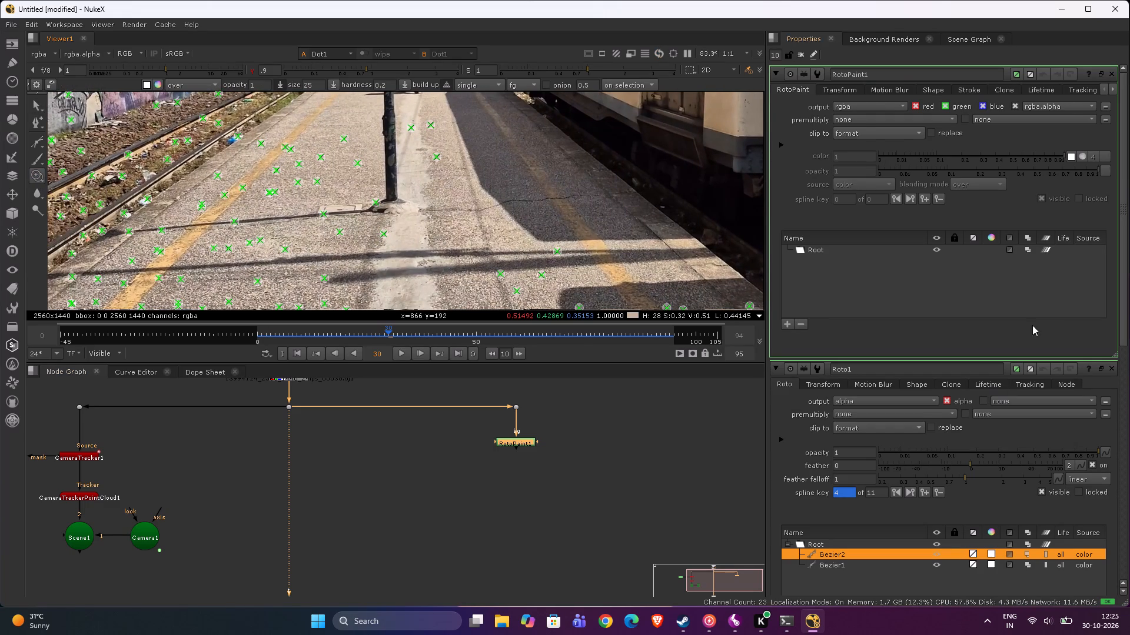
Close the CameraTracker1 properties to clear the track overlay from the viewer.
scroll(1026, 296, down, 5)
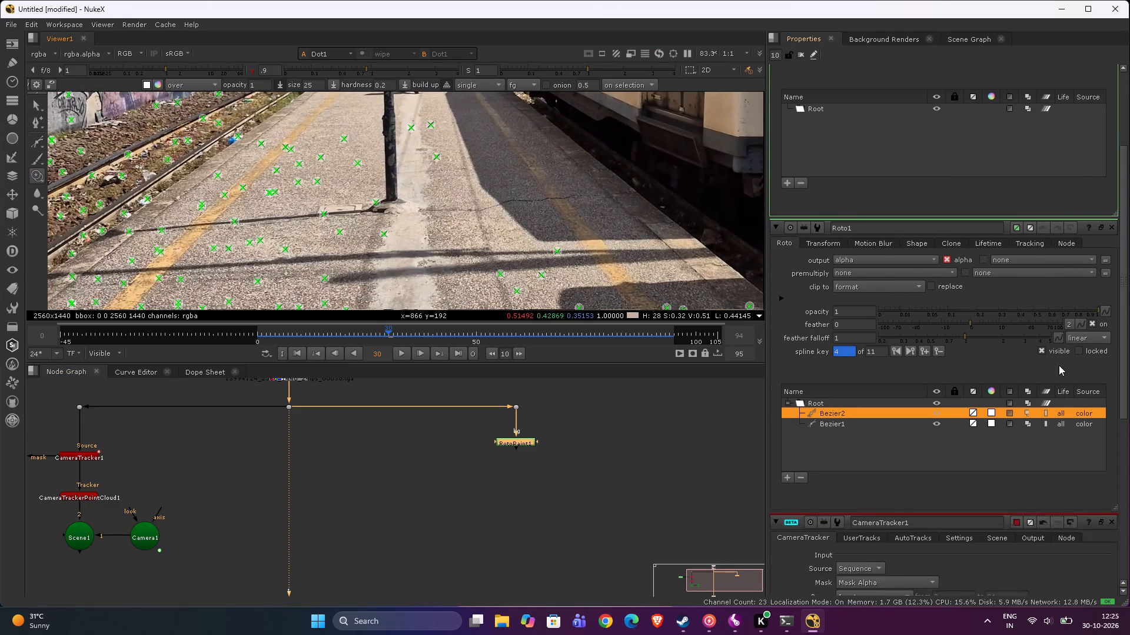
scroll(1059, 365, down, 3)
click(1112, 379)
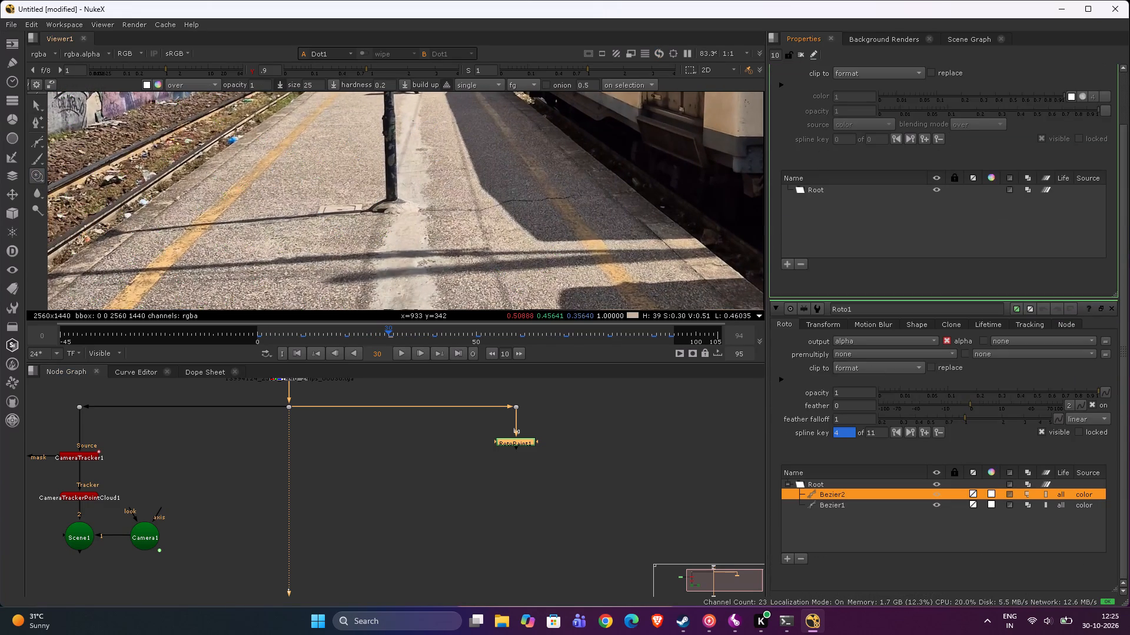
Clone clean pavement over the thin pole shadow just beside the rectangular cover, and show RotoPaint1's output in the viewer.
scroll(317, 225, up, 2)
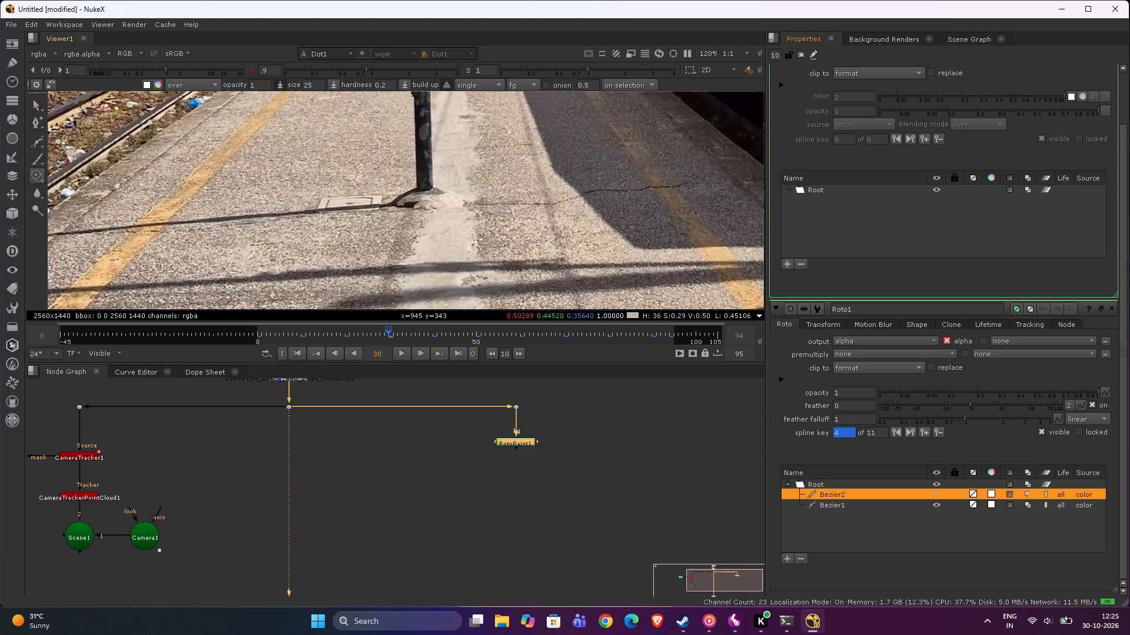
scroll(325, 225, down, 1)
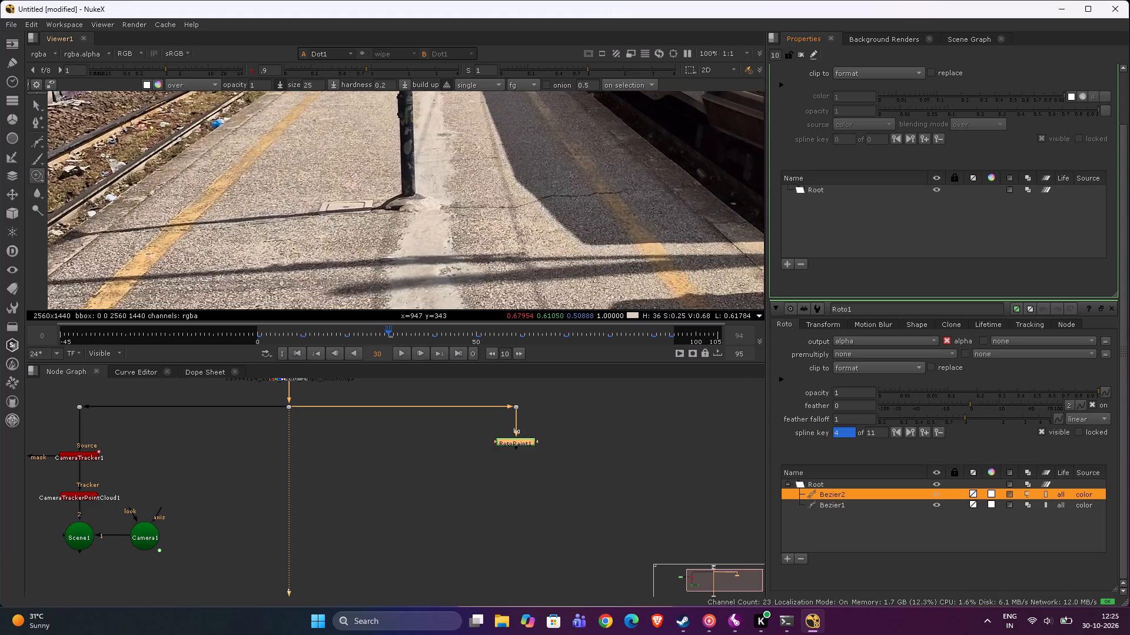
middle_drag(306, 213, 358, 198)
ctrl+drag(348, 161, 342, 181)
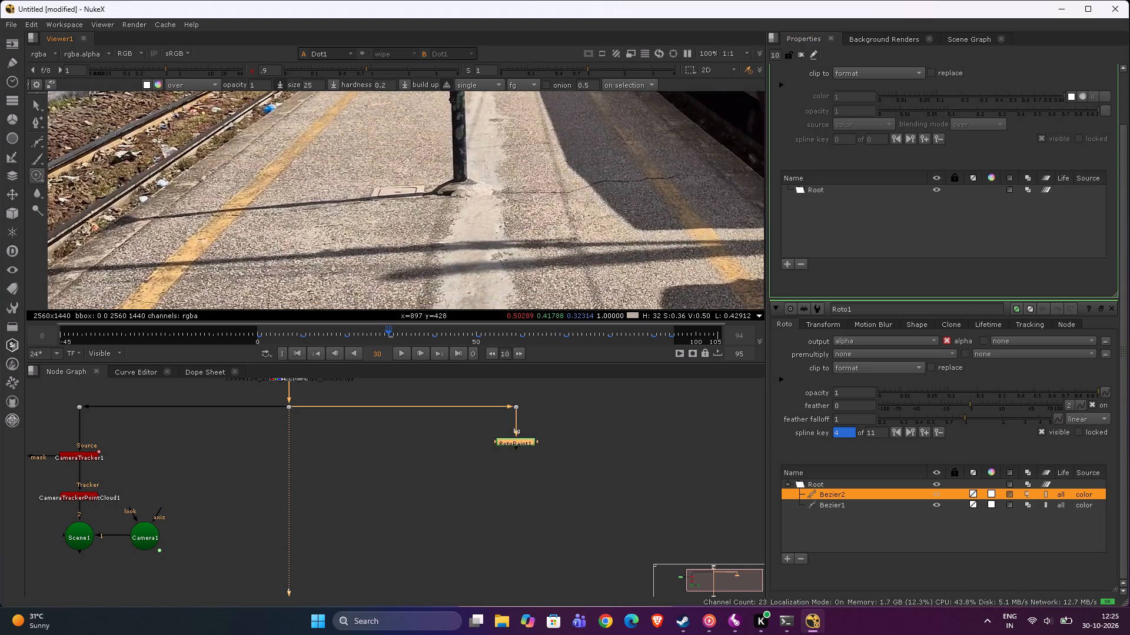
ctrl+drag(342, 181, 337, 191)
drag(337, 192, 329, 205)
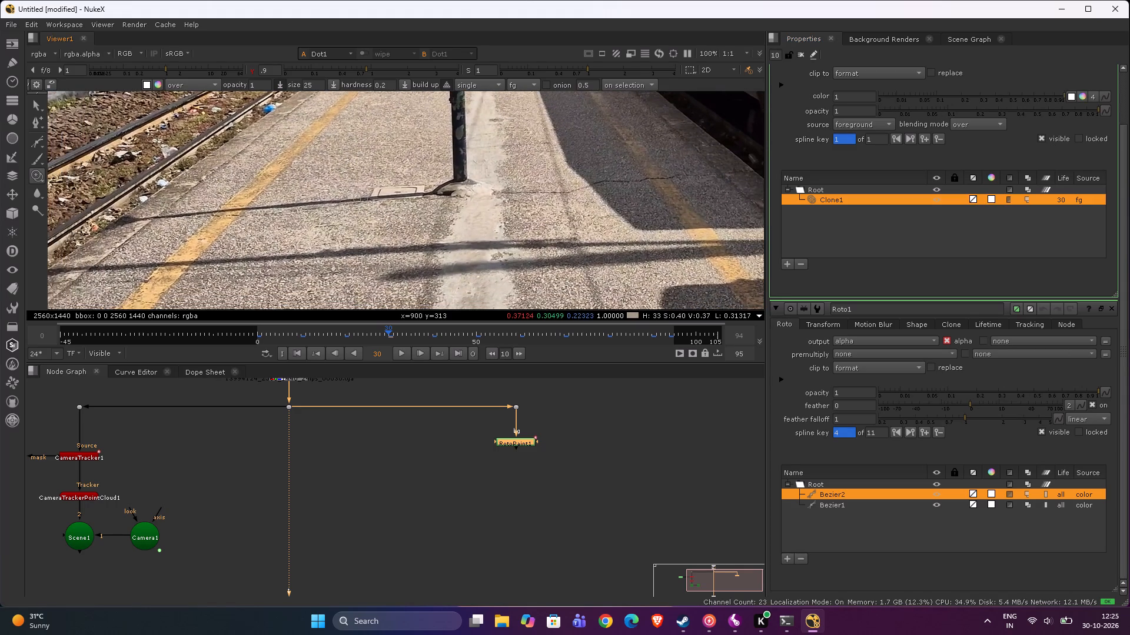
key(2)
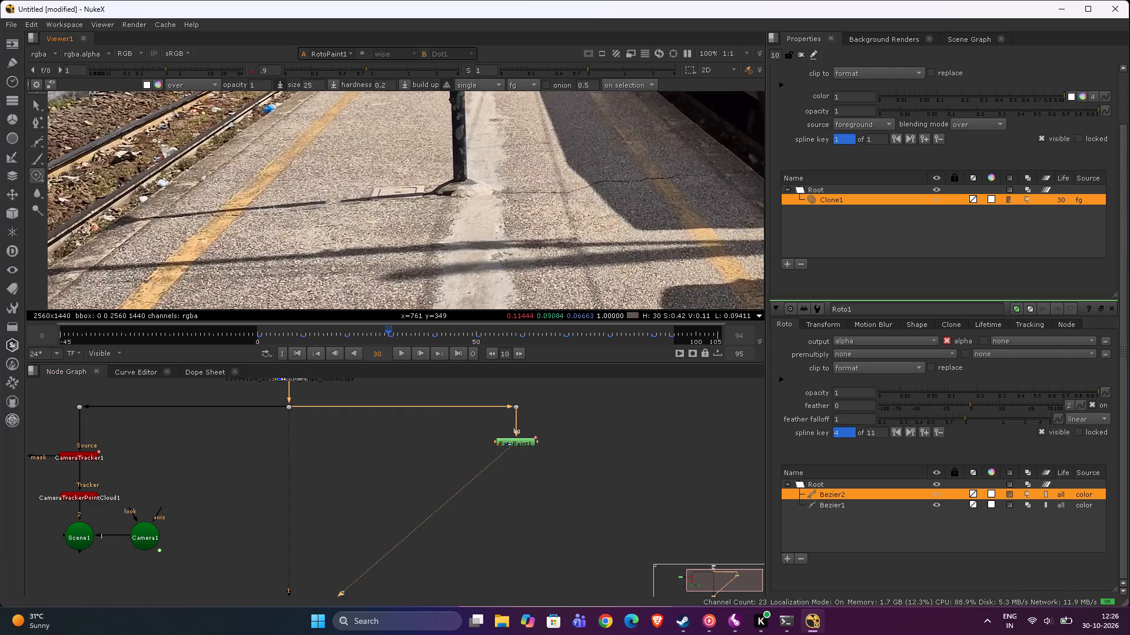
Clone out the rest of the thin shadow on the pavement between the rectangular cover and the yellow line.
drag(327, 189, 300, 209)
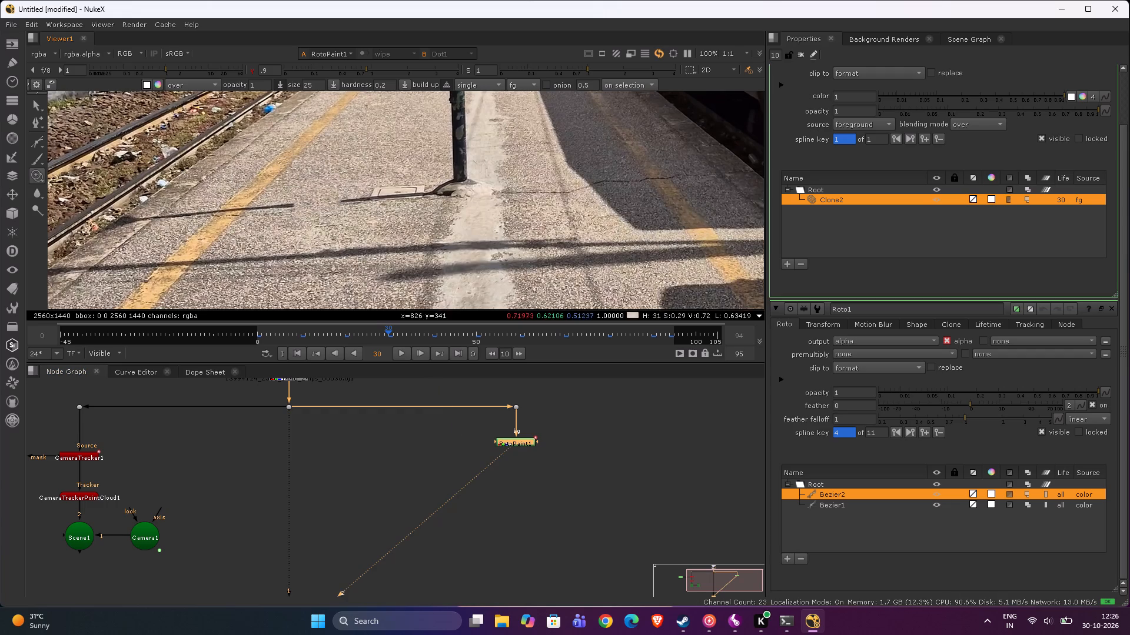
drag(300, 209, 277, 206)
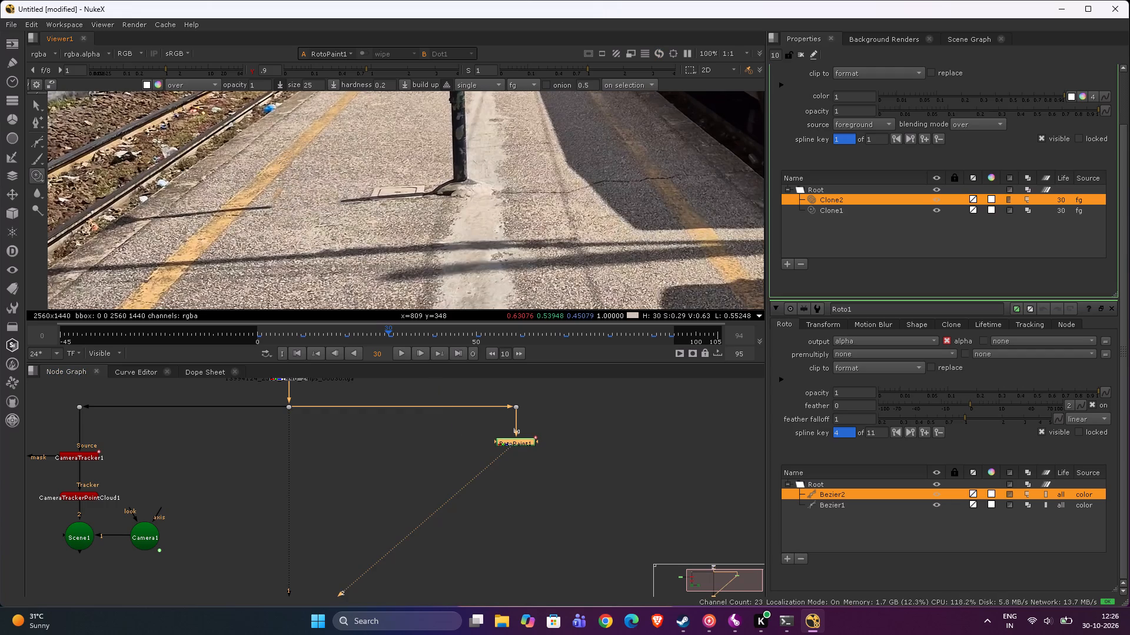
ctrl+drag(301, 207, 275, 209)
drag(283, 198, 264, 213)
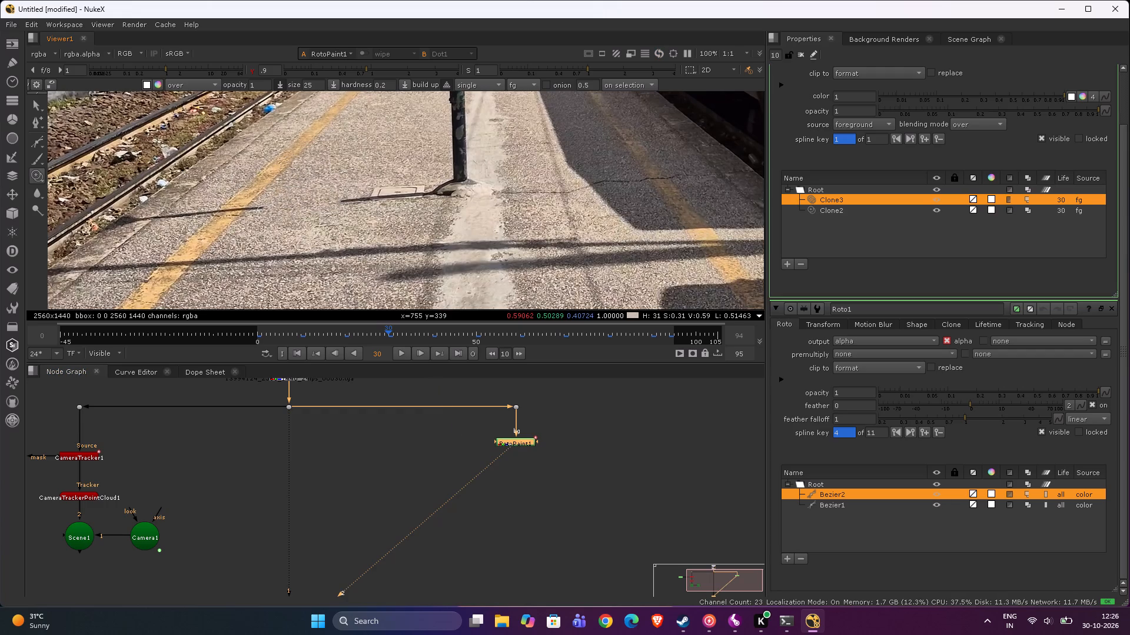
drag(264, 213, 257, 205)
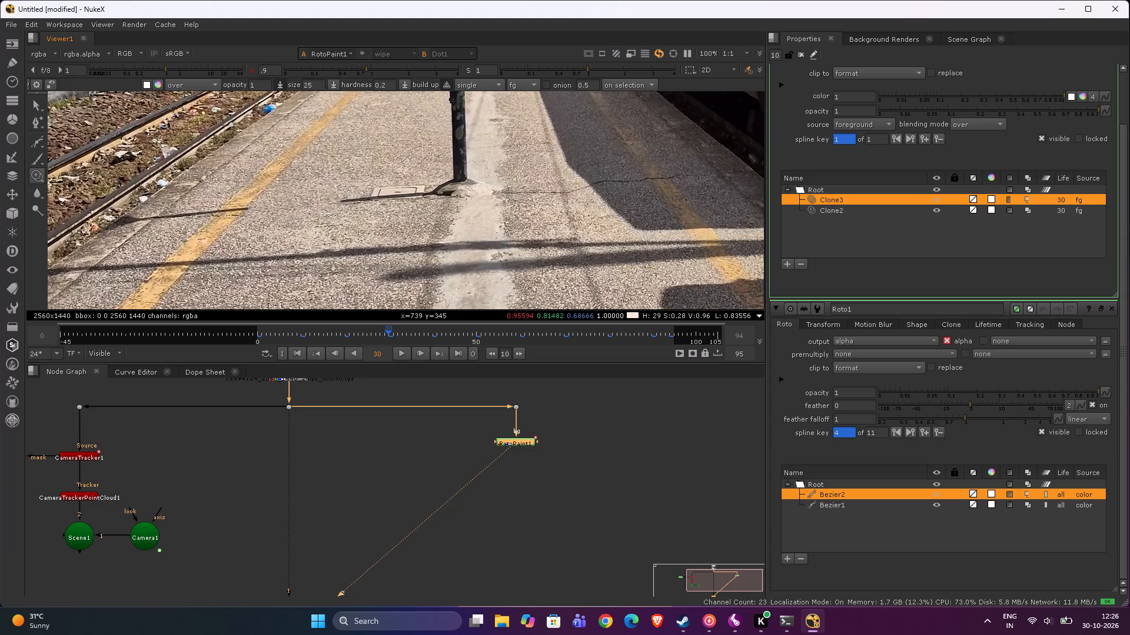
drag(257, 205, 260, 207)
ctrl+drag(291, 207, 331, 216)
drag(331, 215, 344, 206)
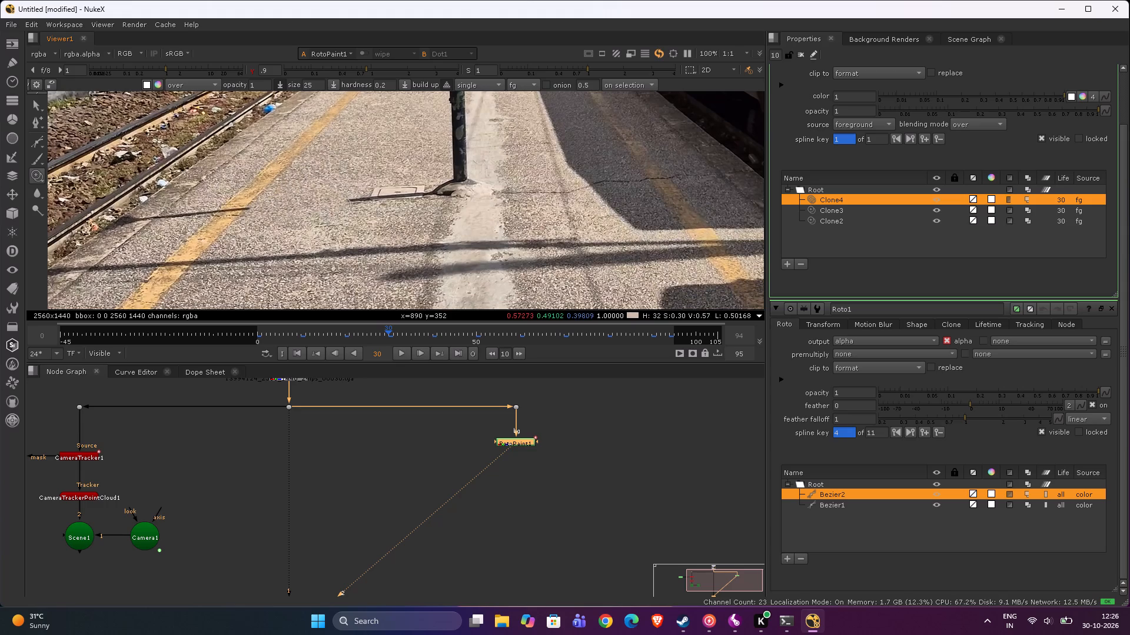
drag(344, 206, 365, 200)
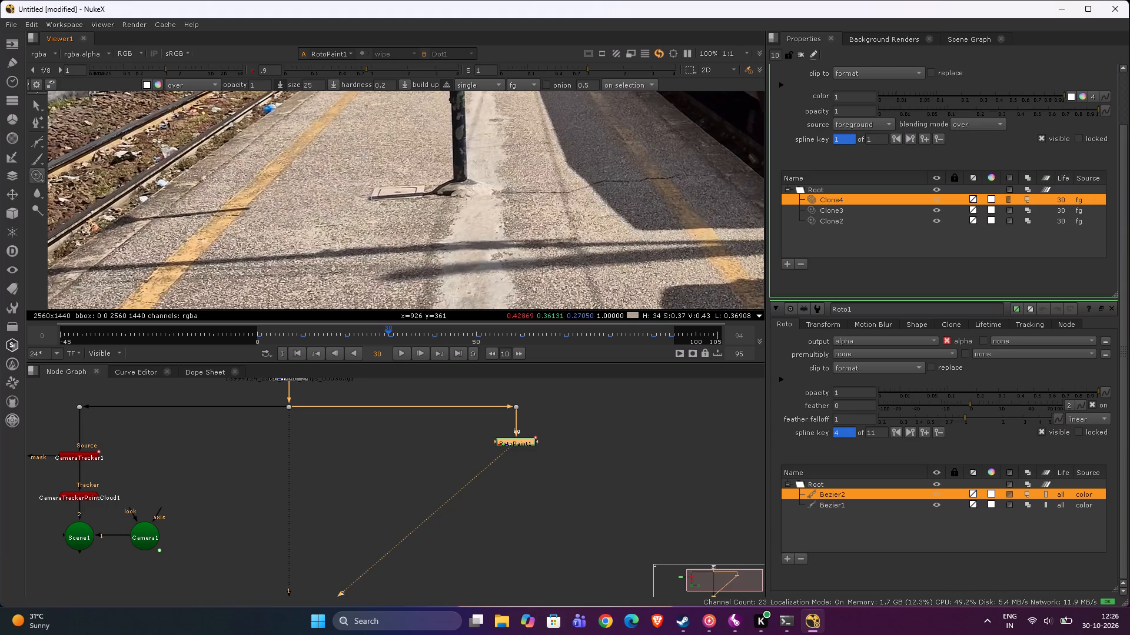
Clone clean pavement over the dark shadow between the rectangular cover and the base of the pole.
scroll(390, 216, up, 6)
scroll(470, 210, up, 2)
scroll(470, 210, down, 4)
middle_drag(473, 212, 457, 259)
scroll(493, 230, up, 2)
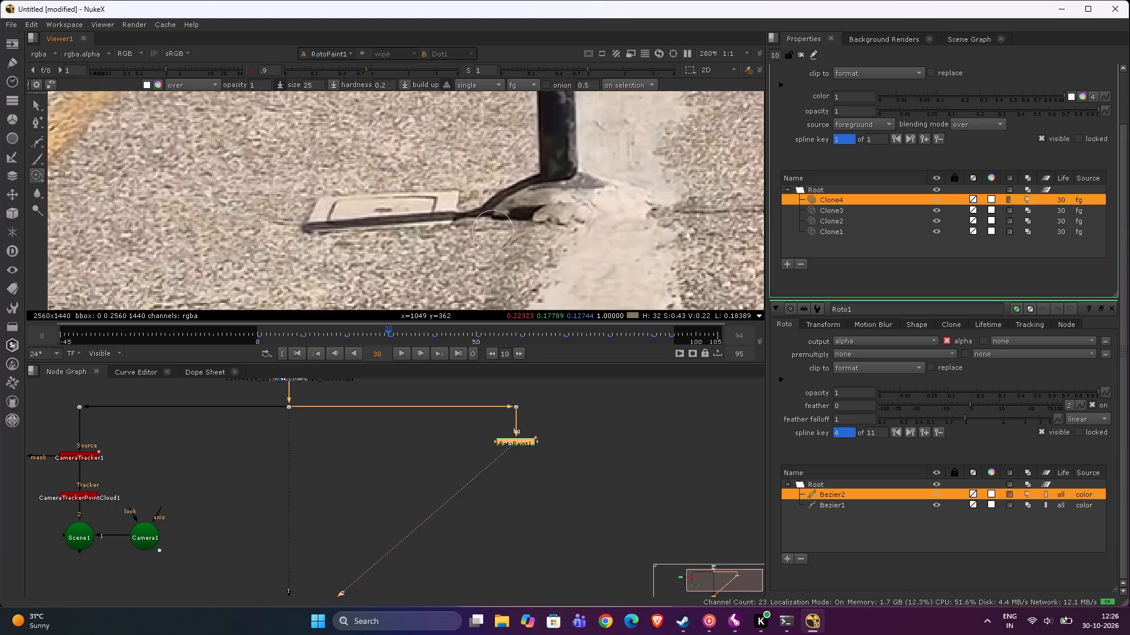
ctrl+drag(497, 258, 480, 215)
drag(480, 215, 483, 204)
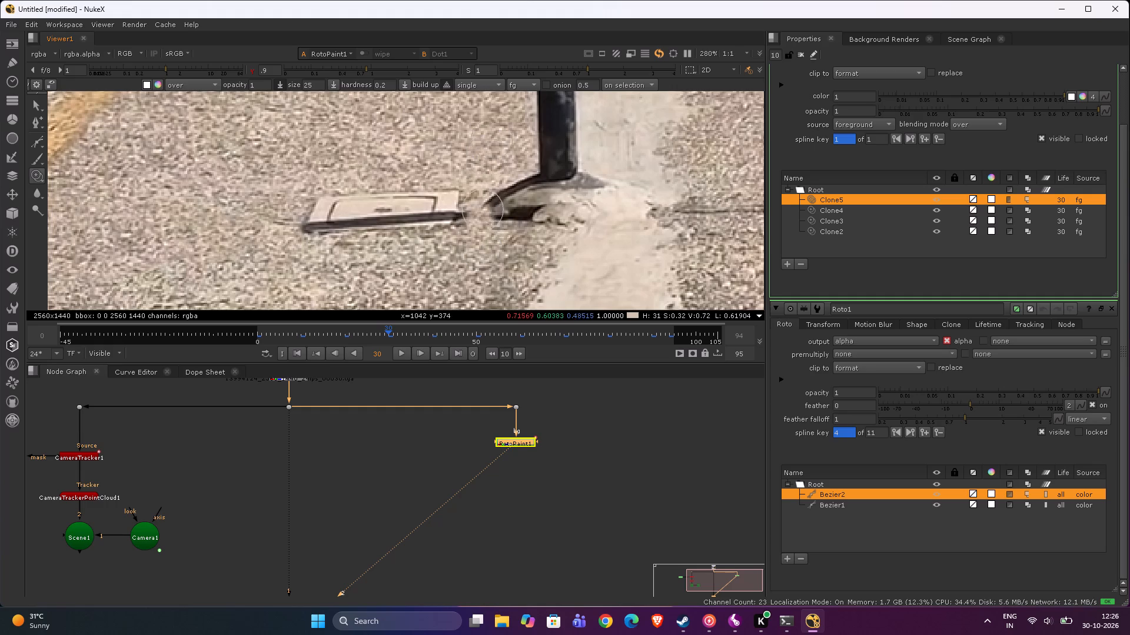
drag(483, 204, 478, 188)
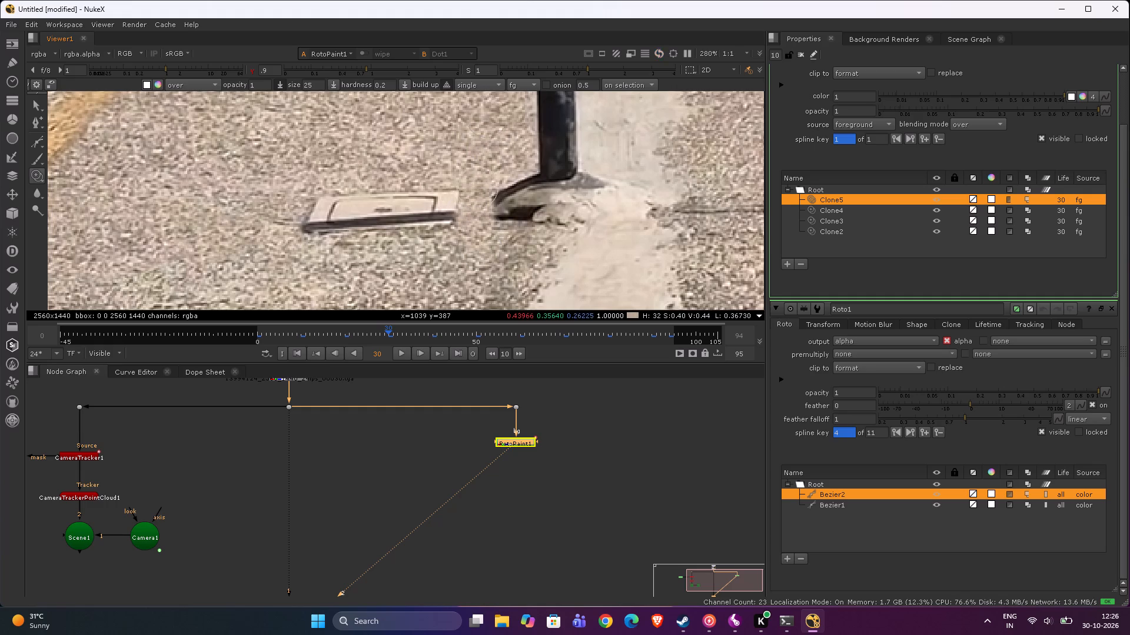
drag(478, 188, 513, 187)
ctrl+drag(474, 175, 506, 210)
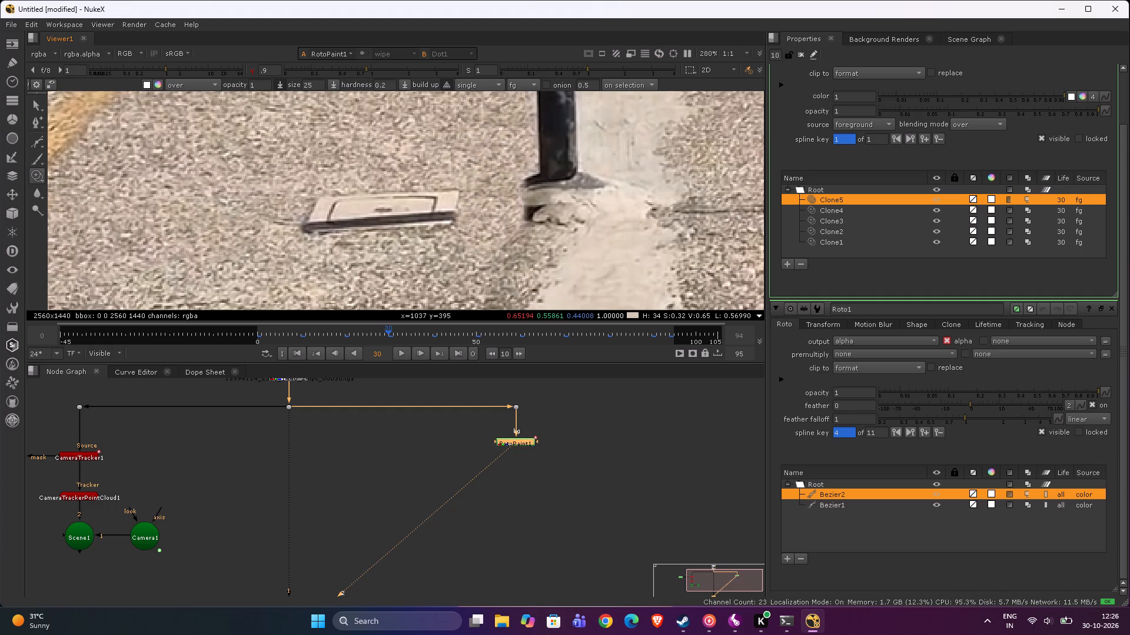
ctrl+drag(506, 210, 508, 203)
drag(504, 183, 506, 209)
Reduce the clone brush size to 8 and clone over the shadow band on the end of the cover nearest the pole.
scroll(498, 213, down, 3)
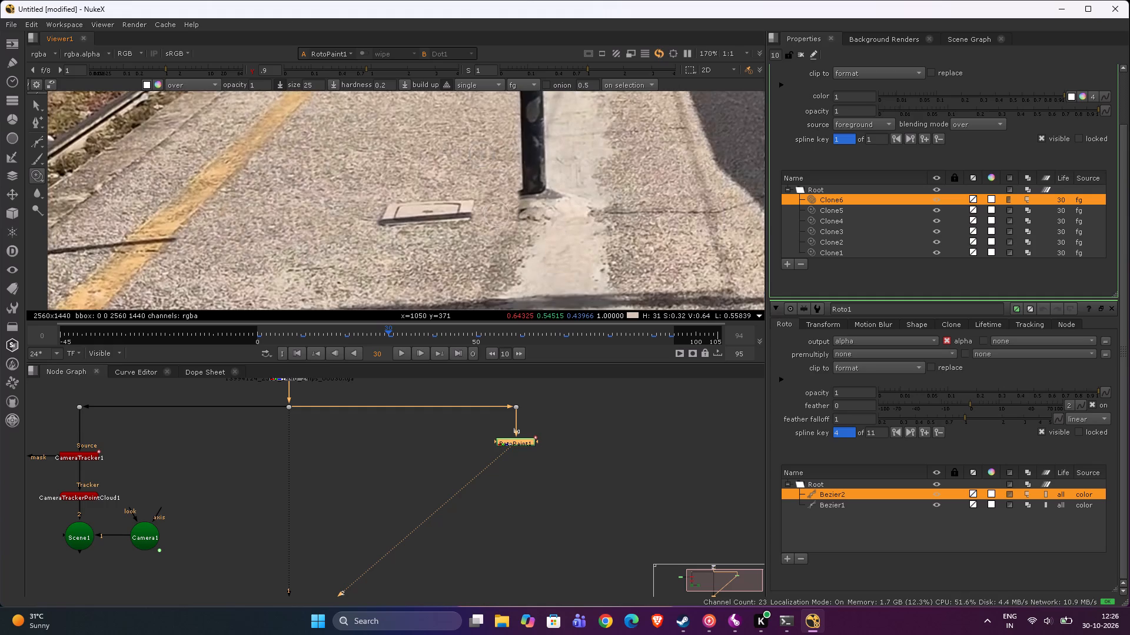
scroll(497, 216, down, 1)
scroll(476, 225, up, 2)
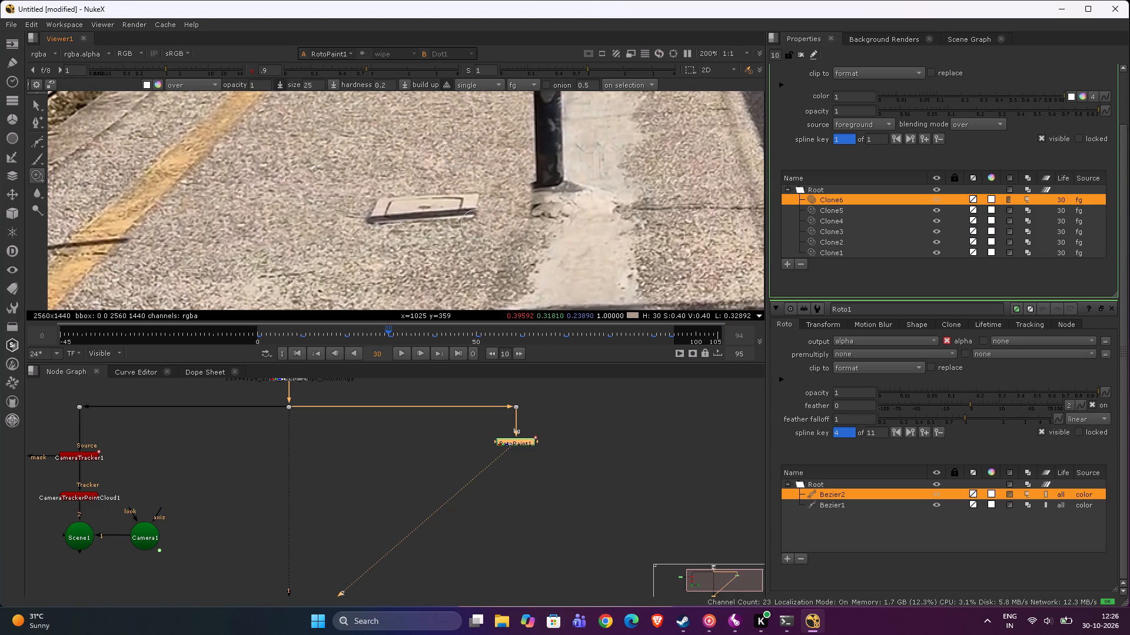
scroll(476, 225, up, 4)
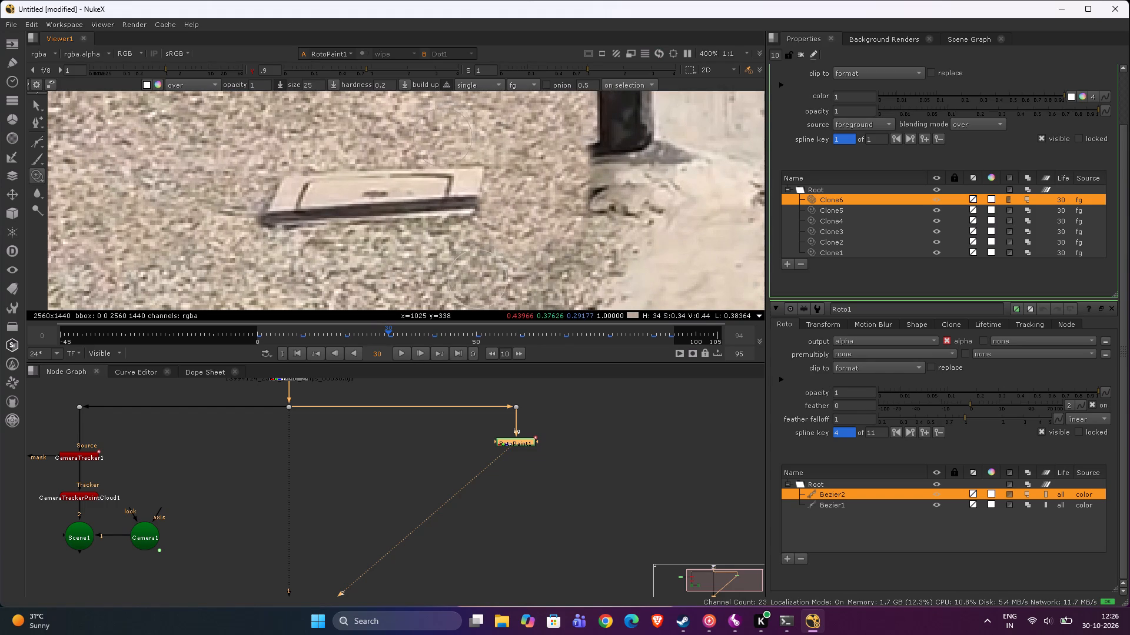
ctrl+drag(478, 272, 446, 186)
shift+drag(442, 186, 487, 229)
ctrl+drag(471, 232, 467, 198)
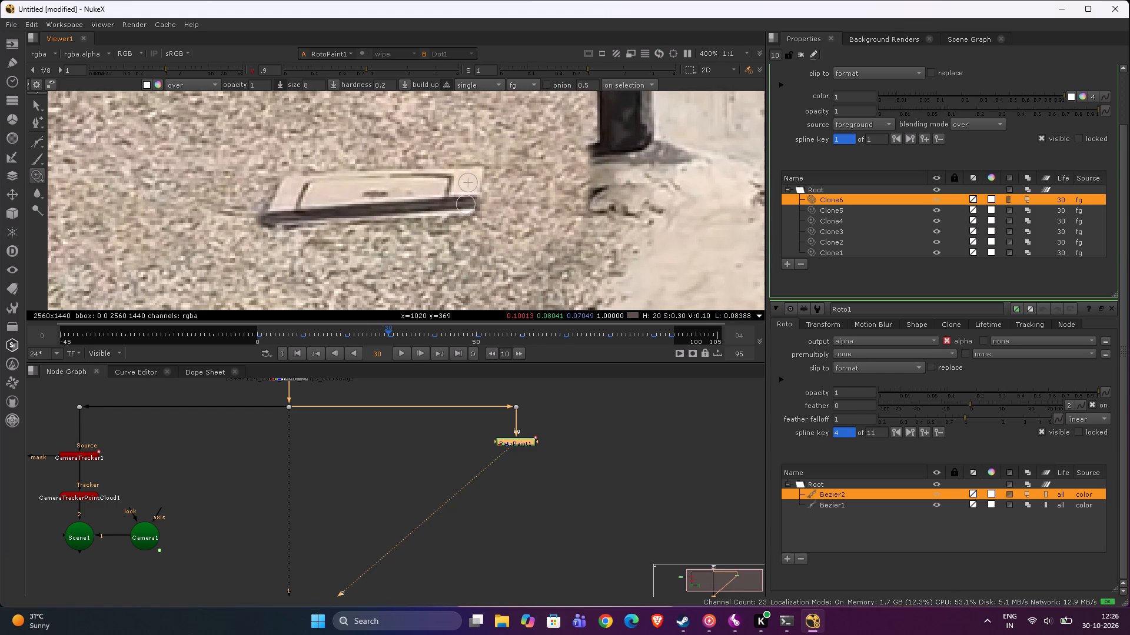
ctrl+click(464, 200)
drag(464, 198, 467, 196)
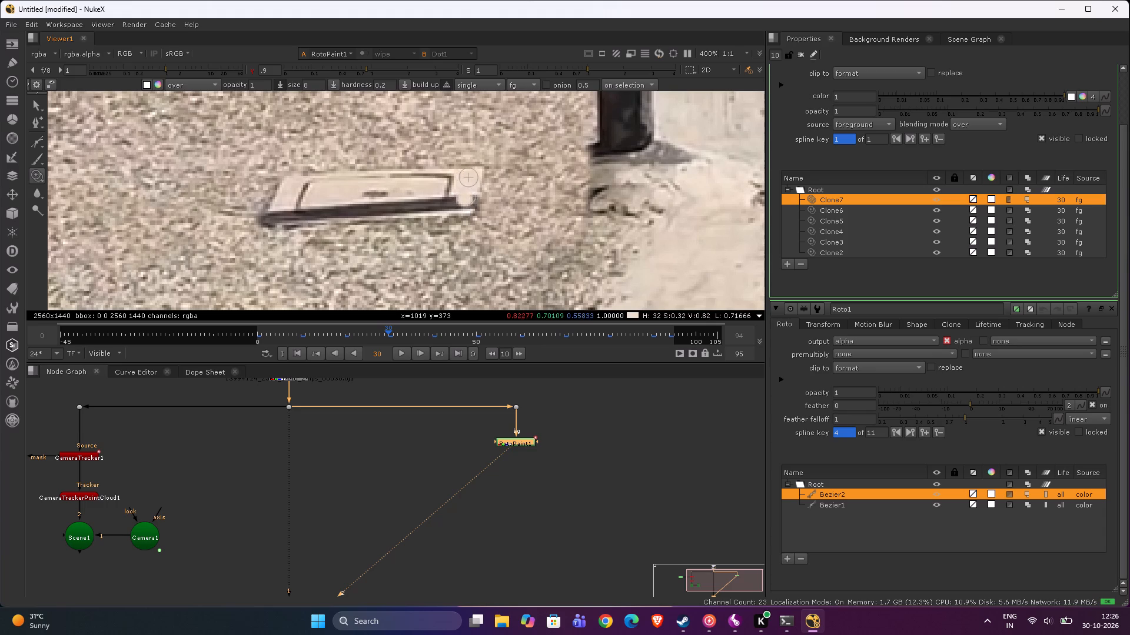
drag(467, 196, 470, 196)
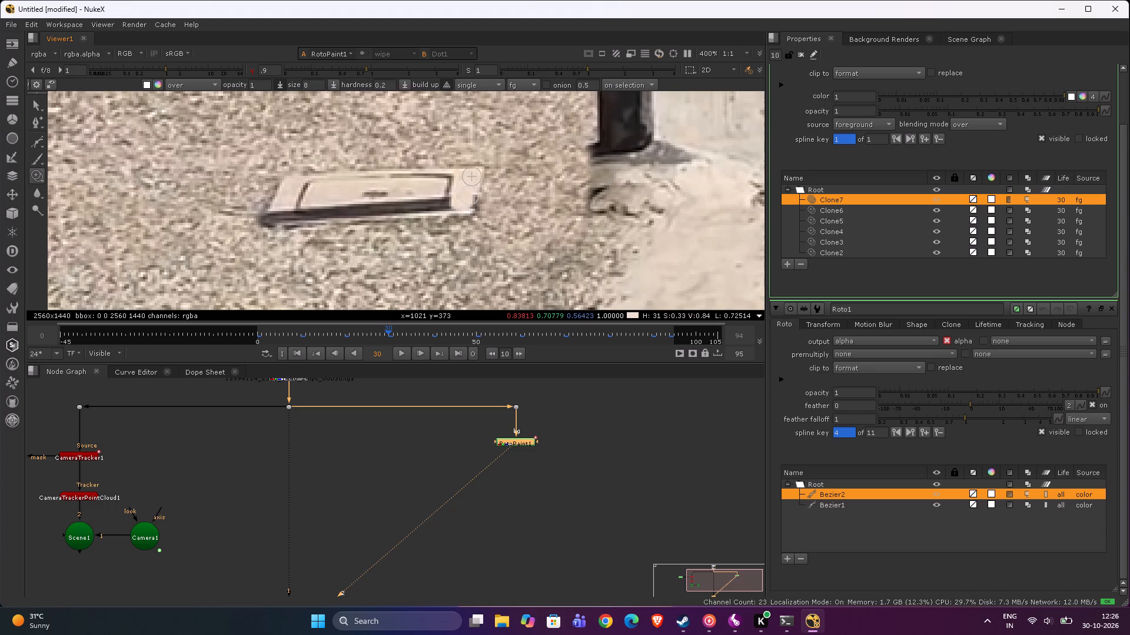
drag(470, 196, 459, 206)
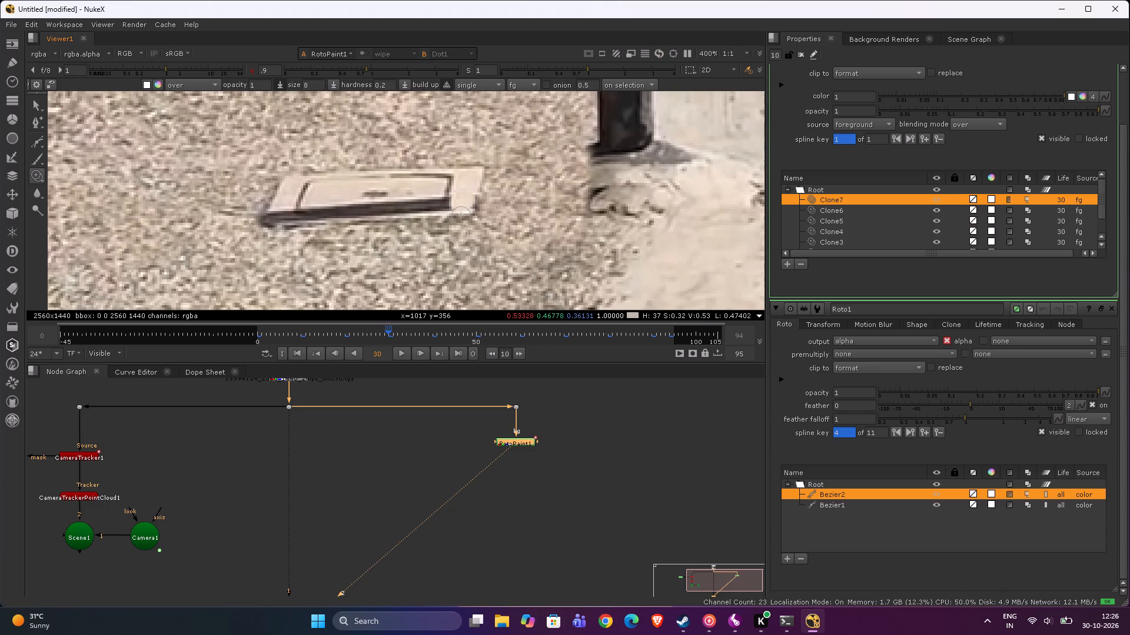
Clone away the shadow along the cover's lower rim, from the pole side to the corner facing the yellow line.
ctrl+drag(464, 229, 450, 210)
drag(450, 210, 429, 212)
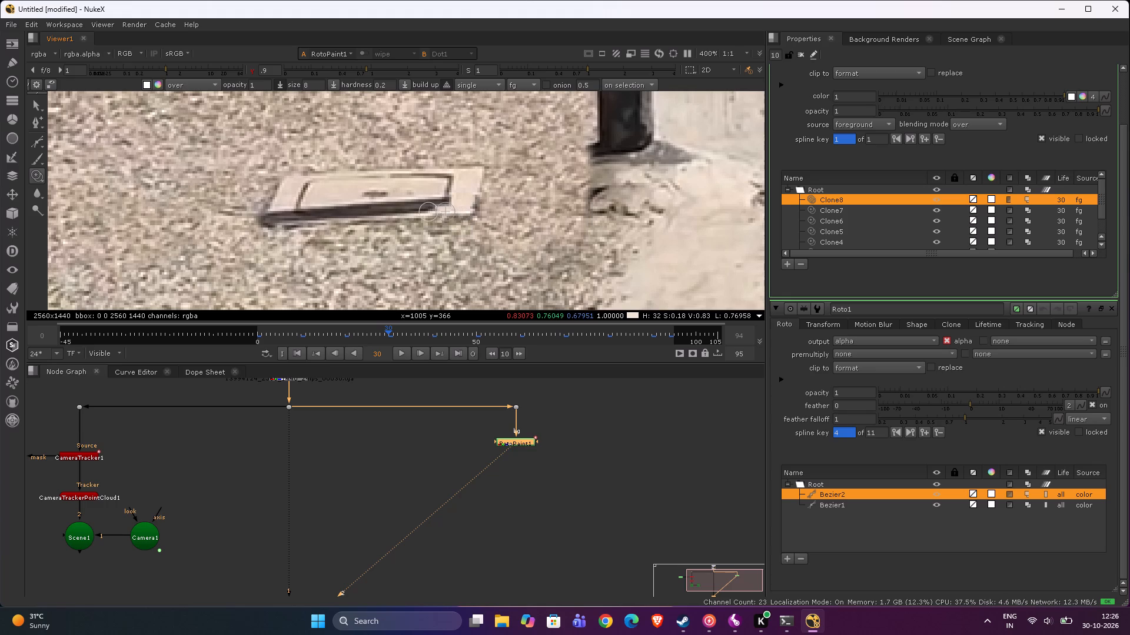
drag(429, 212, 426, 213)
drag(433, 213, 401, 216)
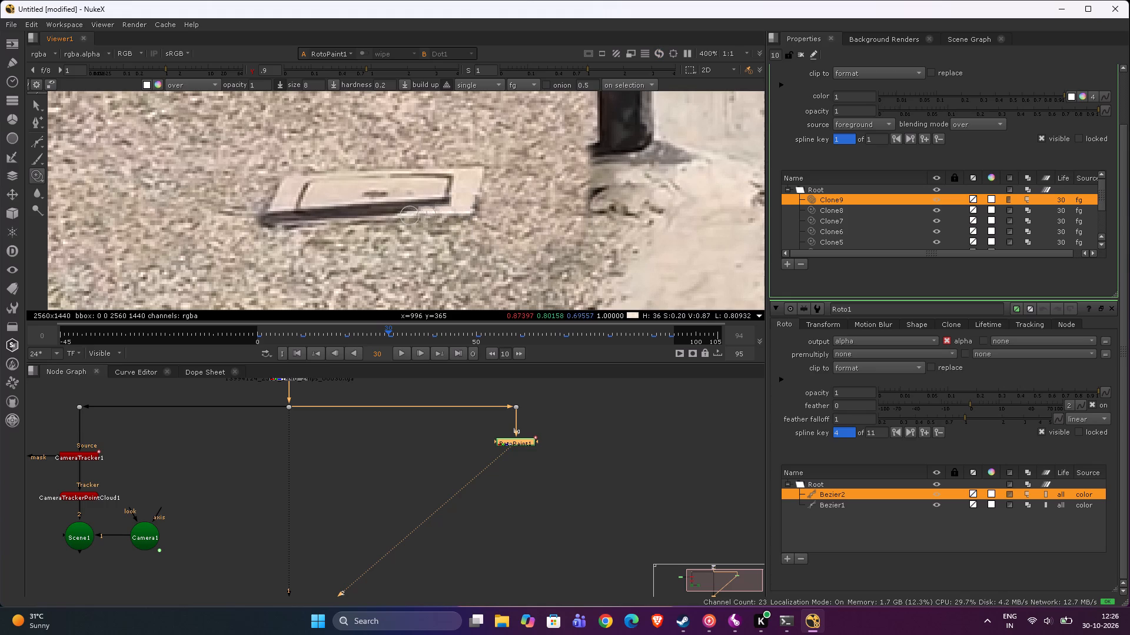
drag(410, 216, 371, 219)
drag(383, 219, 337, 220)
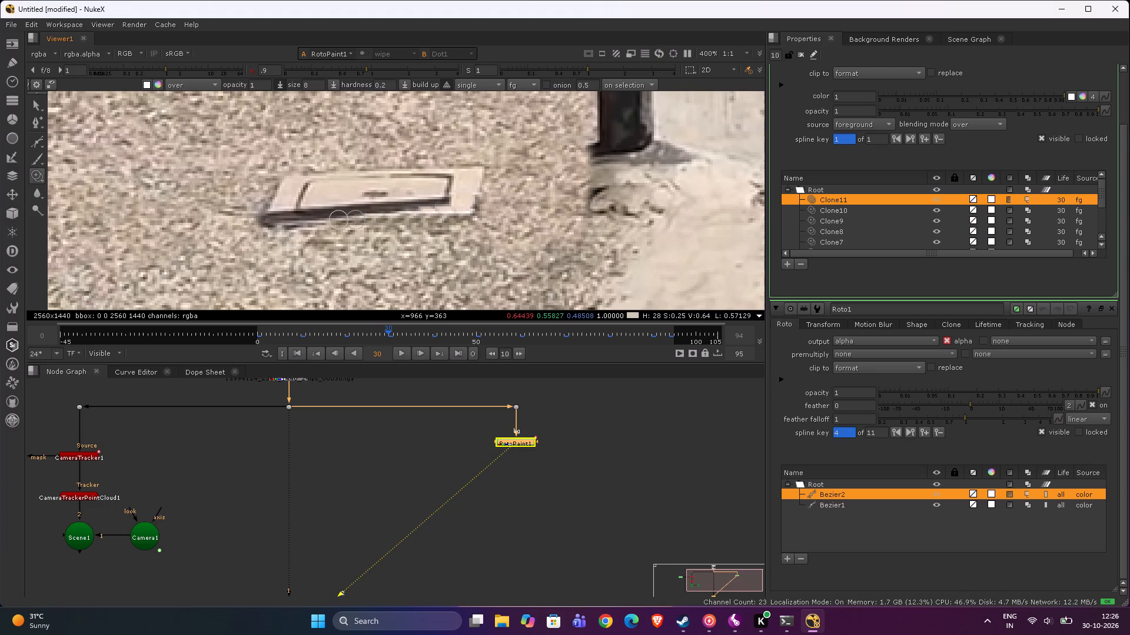
drag(337, 220, 263, 223)
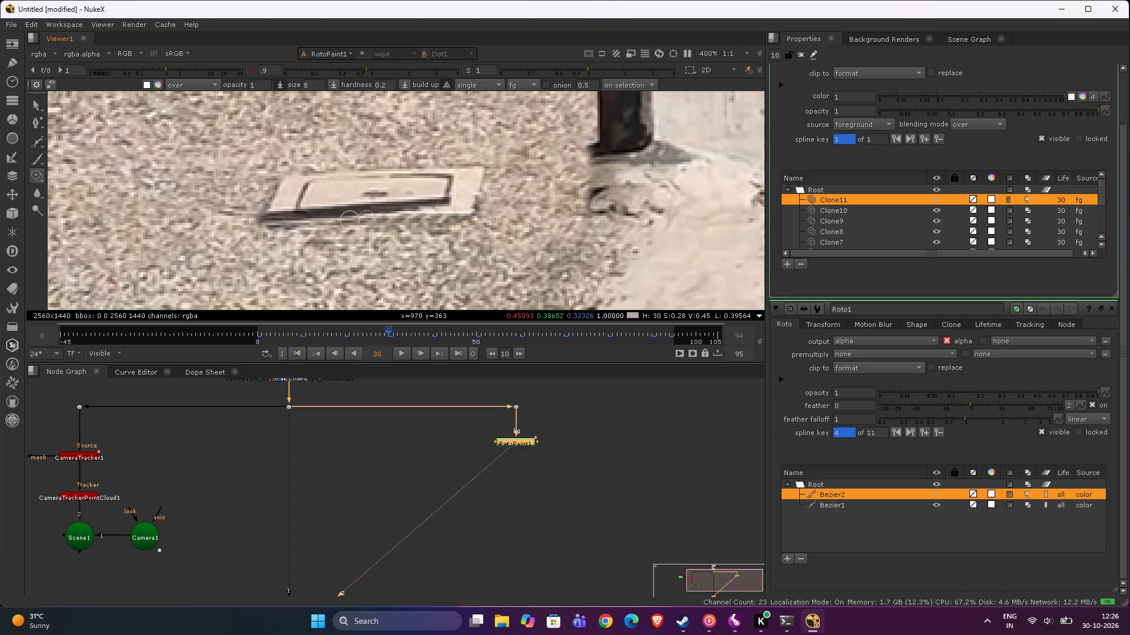
ctrl+drag(267, 196, 278, 218)
drag(279, 210, 277, 213)
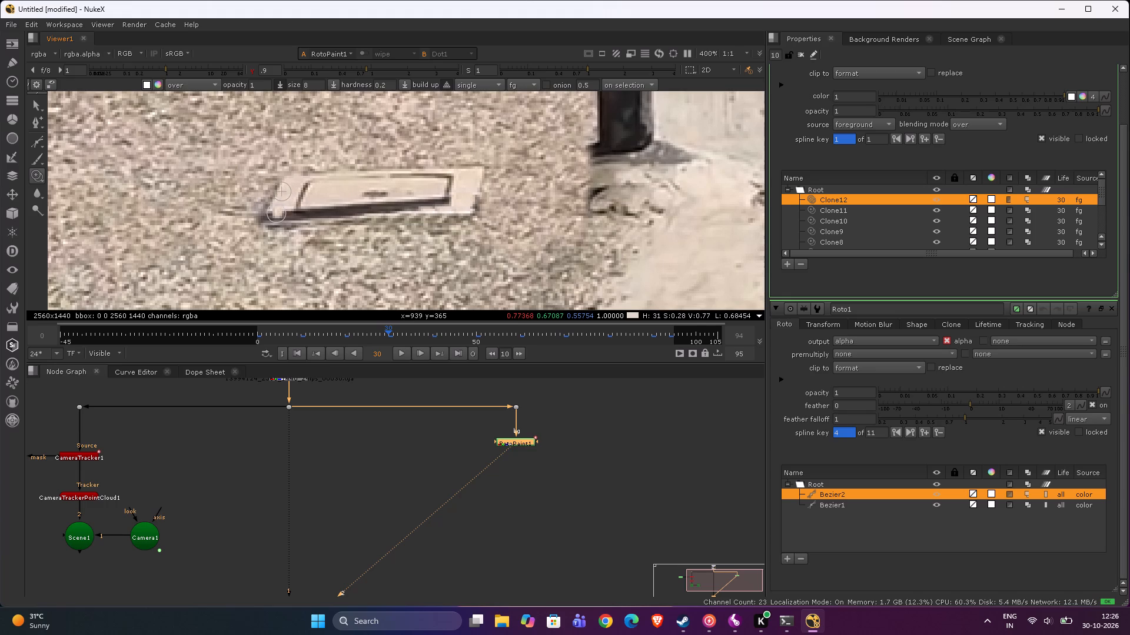
drag(277, 213, 270, 215)
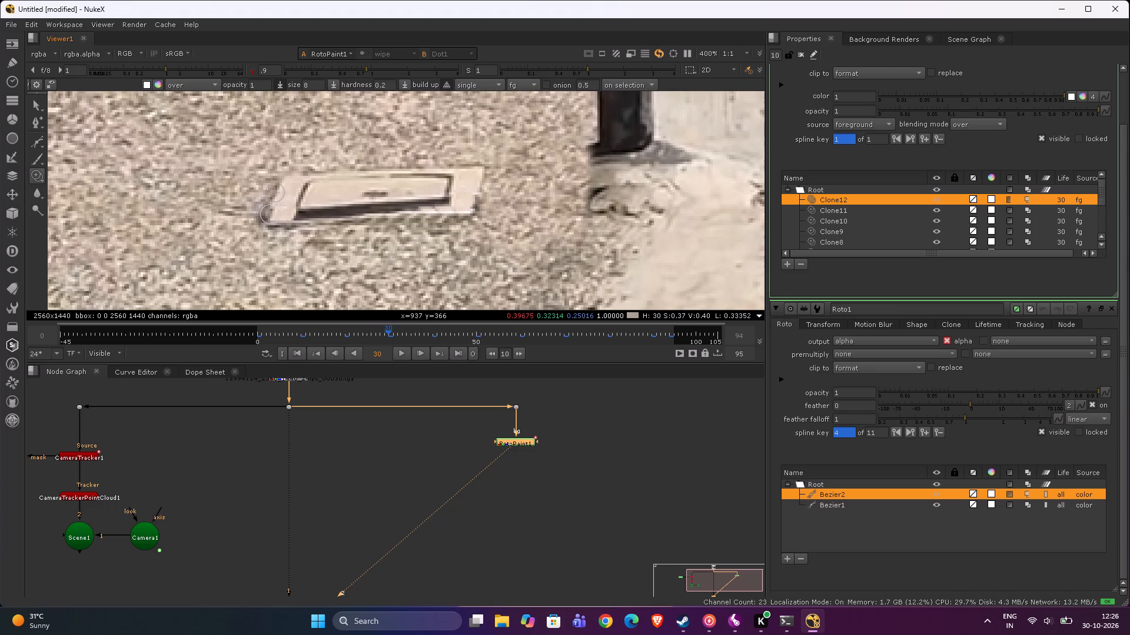
drag(270, 215, 280, 218)
Clone the light cover surface over the inner dark shadow band, from the corner facing the yellow line towards the cover's middle.
scroll(285, 202, down, 4)
scroll(287, 210, up, 6)
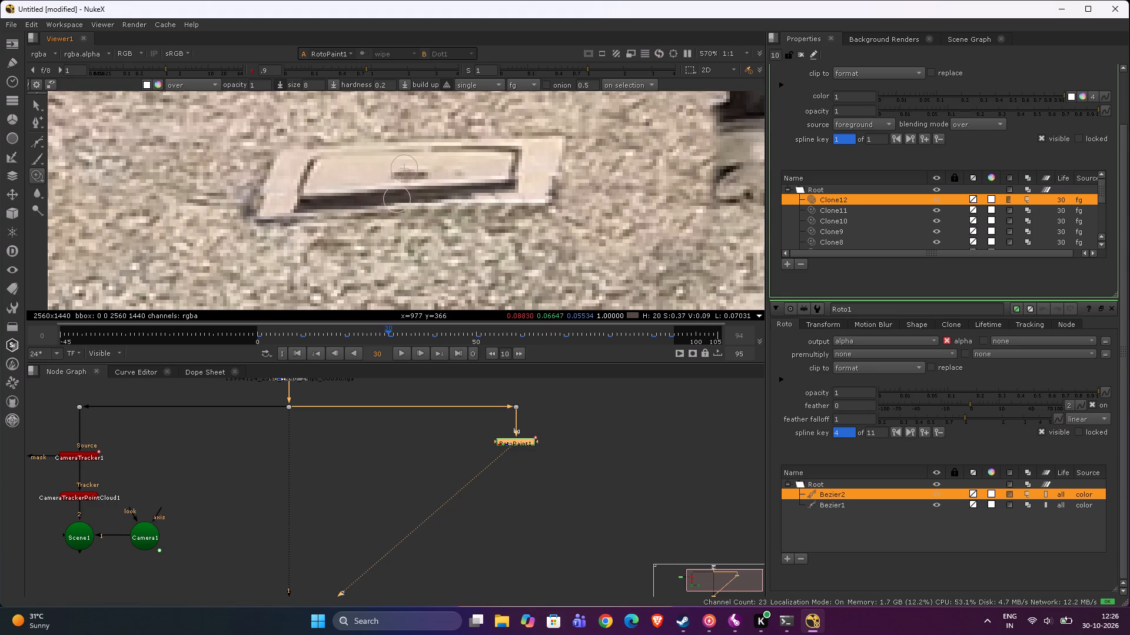
ctrl+drag(331, 203, 333, 193)
drag(320, 195, 320, 197)
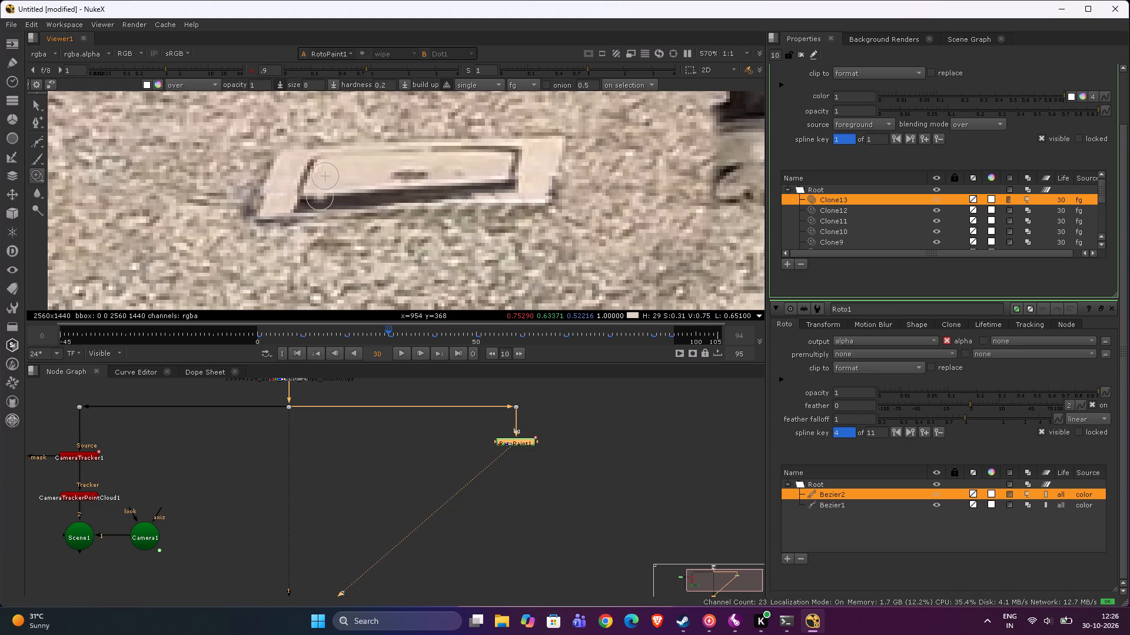
drag(320, 197, 370, 196)
drag(361, 196, 377, 195)
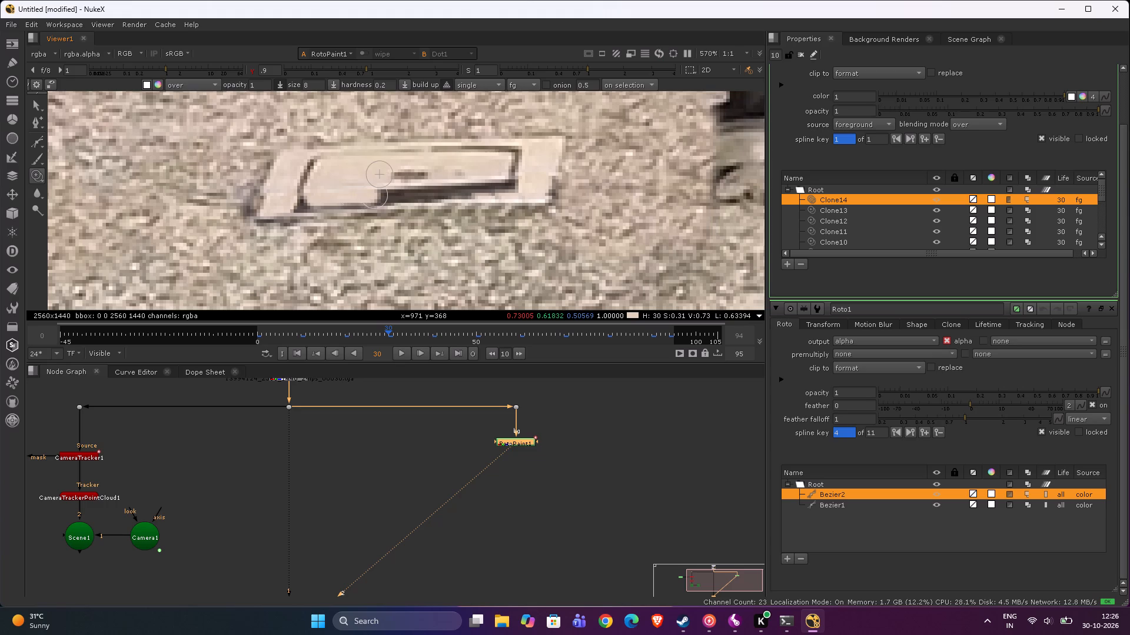
drag(377, 195, 377, 194)
ctrl+drag(337, 199, 373, 186)
drag(359, 193, 405, 193)
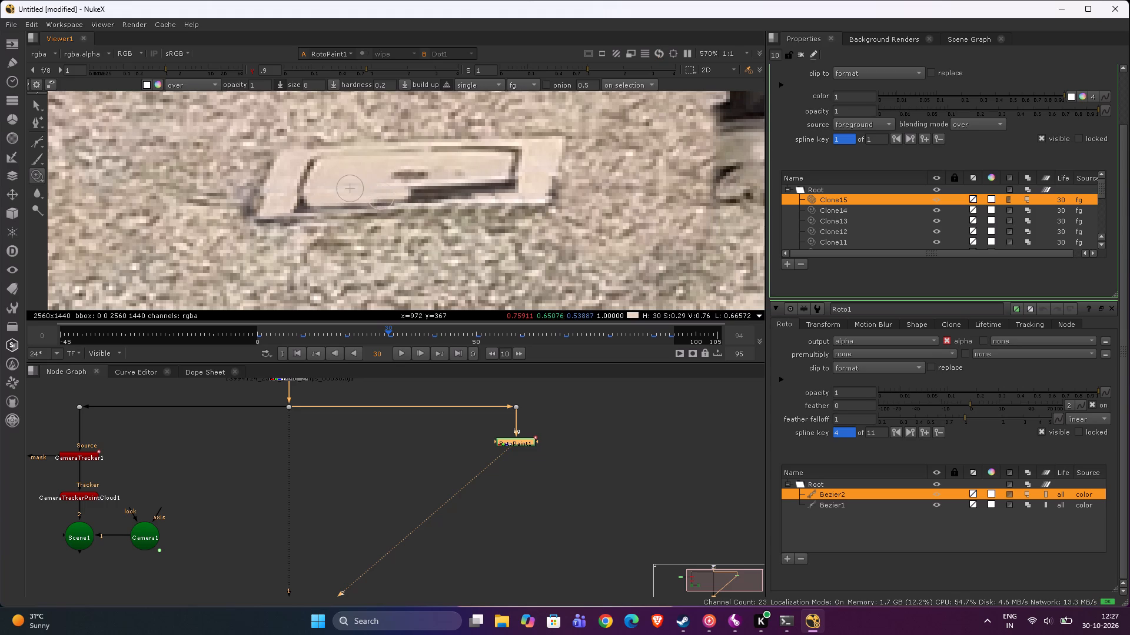
Clone over the rest of the inner shadow band, from the cover's middle to its end nearest the pole.
drag(378, 196, 402, 194)
ctrl+drag(390, 197, 396, 187)
drag(396, 188, 431, 190)
drag(390, 195, 447, 194)
drag(426, 190, 483, 189)
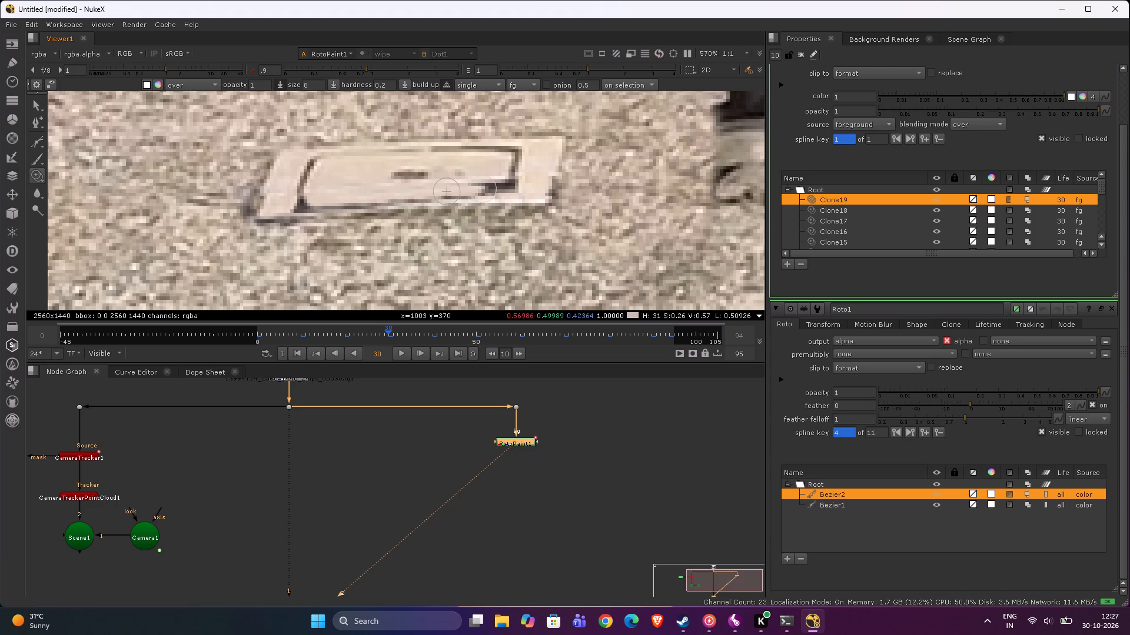
drag(460, 190, 475, 185)
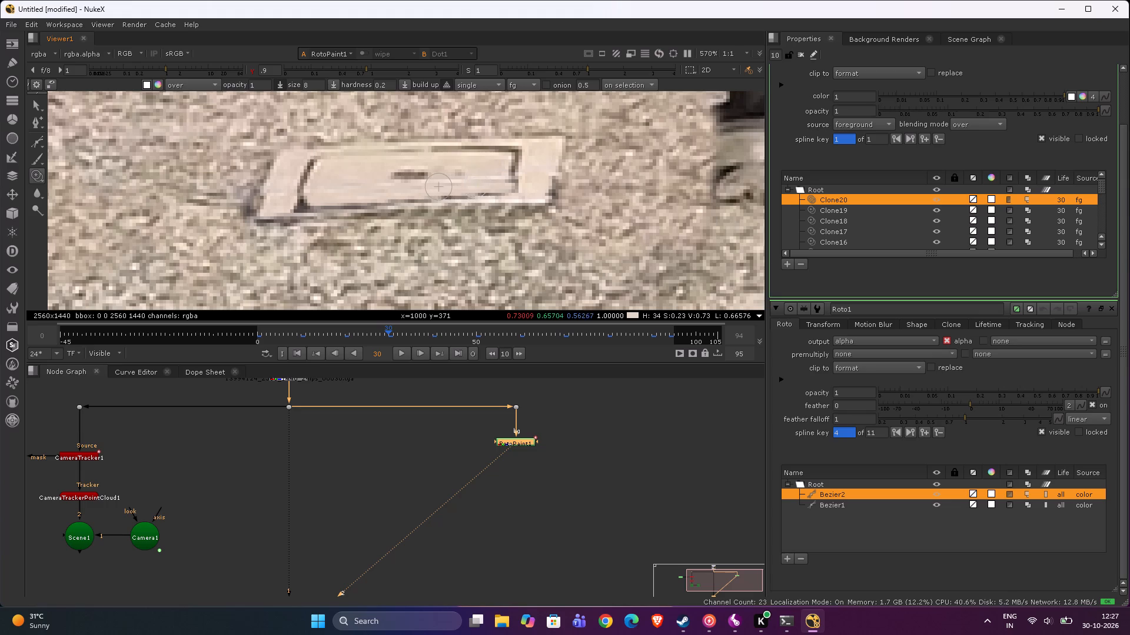
scroll(373, 192, down, 5)
scroll(367, 196, up, 4)
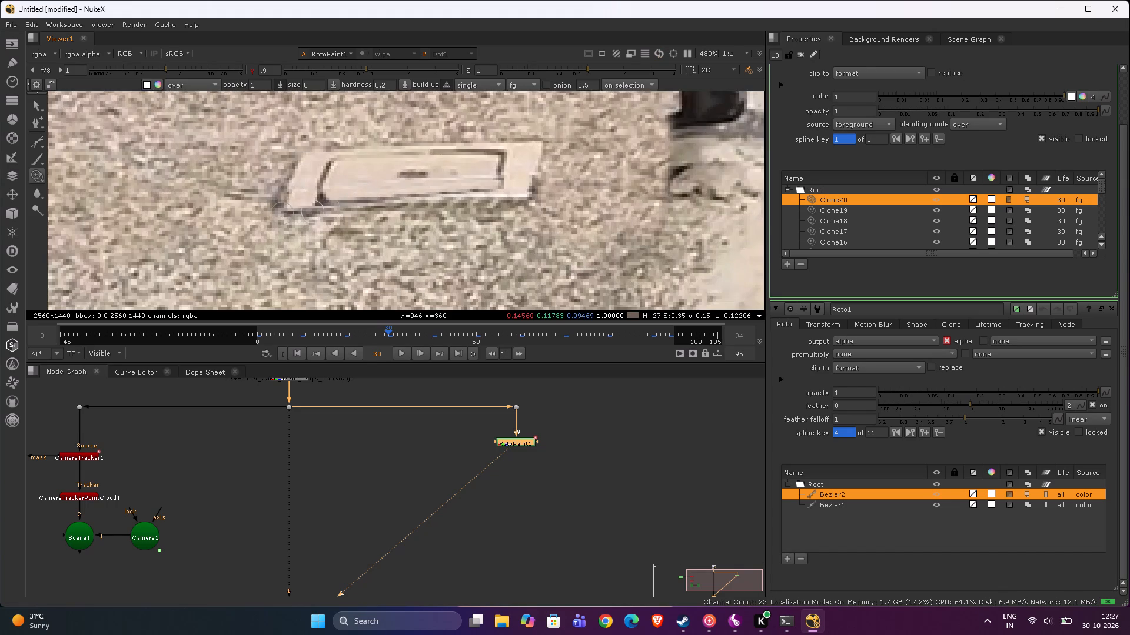
Set the clone brush size to 12.5 and clone speckled paving over the dark cracked patch beside the foot of the pole.
scroll(312, 212, down, 6)
scroll(314, 282, down, 2)
scroll(411, 218, down, 2)
scroll(414, 199, up, 1)
middle_drag(414, 201, 416, 226)
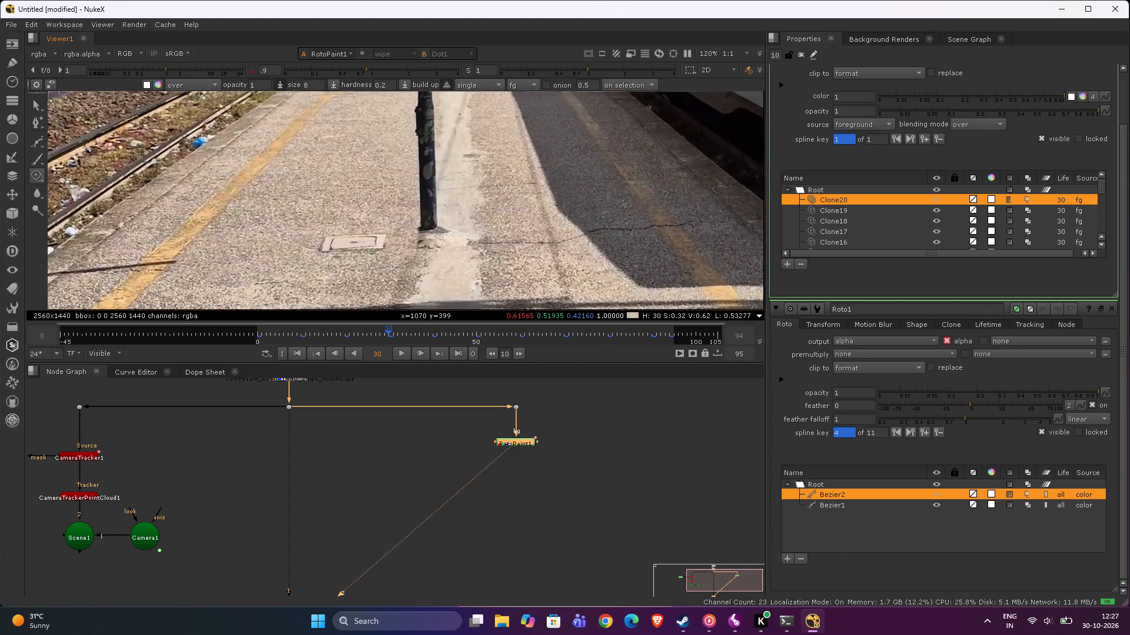
middle_drag(416, 226, 416, 227)
scroll(416, 238, up, 4)
scroll(416, 246, down, 1)
middle_drag(416, 247, 407, 195)
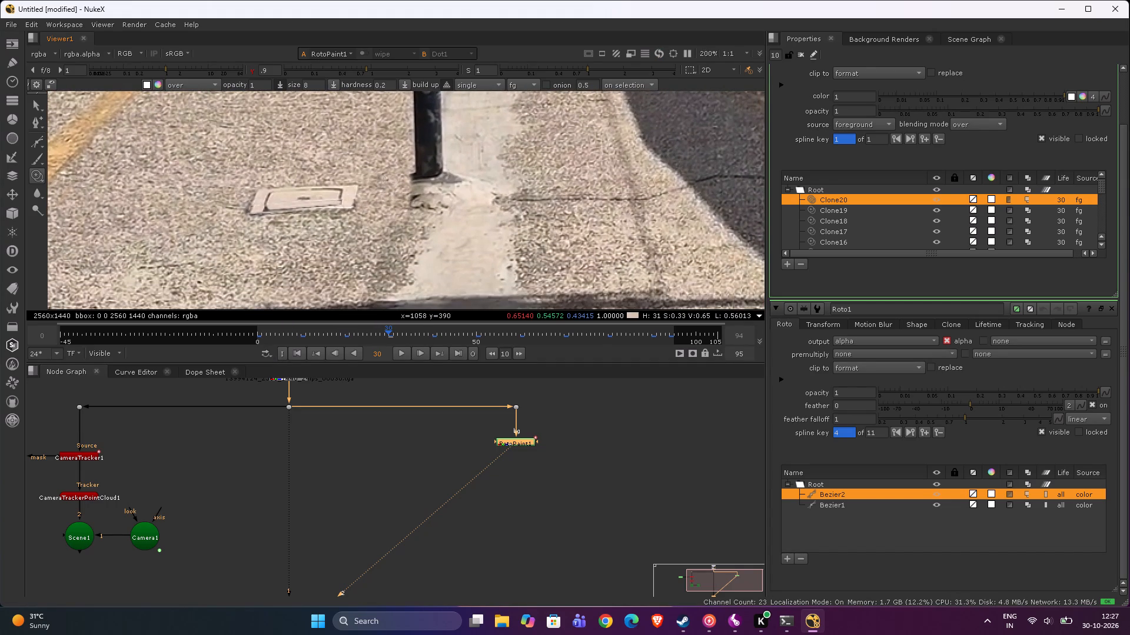
ctrl+drag(391, 171, 397, 194)
shift+click(384, 195)
ctrl+drag(388, 188, 385, 198)
scroll(397, 196, up, 5)
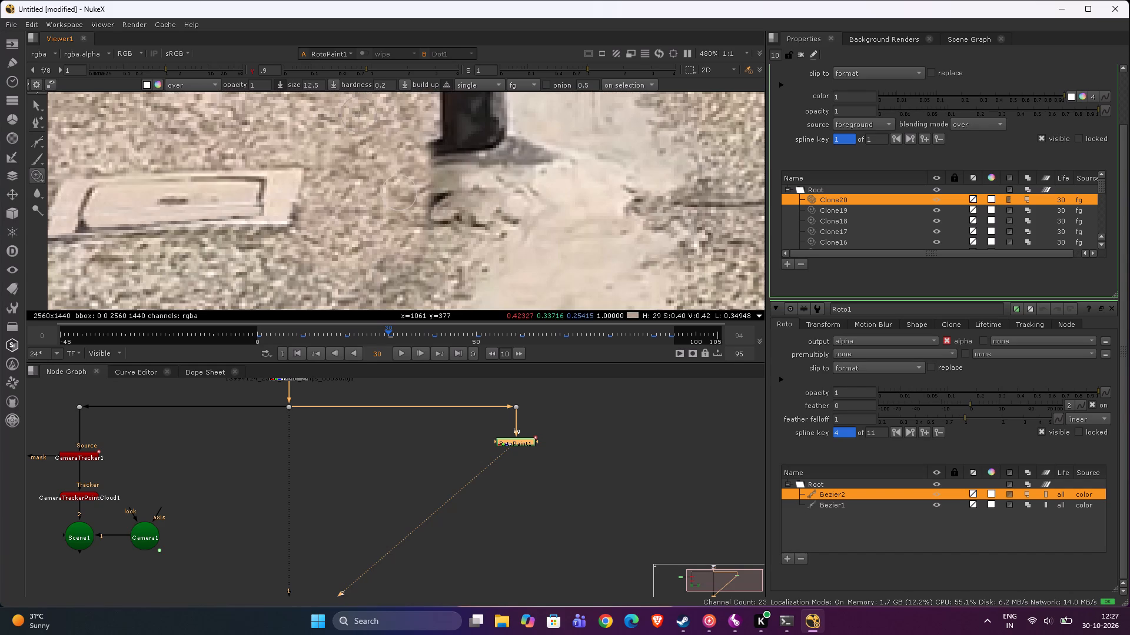
drag(400, 184, 421, 196)
ctrl+drag(390, 225, 400, 190)
drag(408, 190, 445, 215)
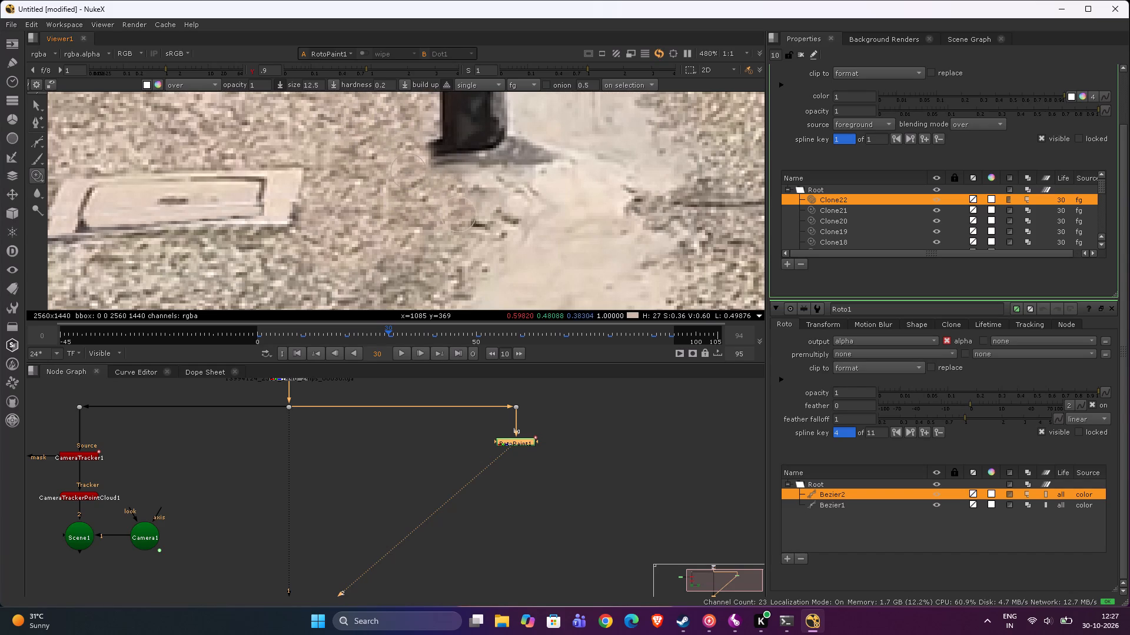
drag(445, 215, 438, 155)
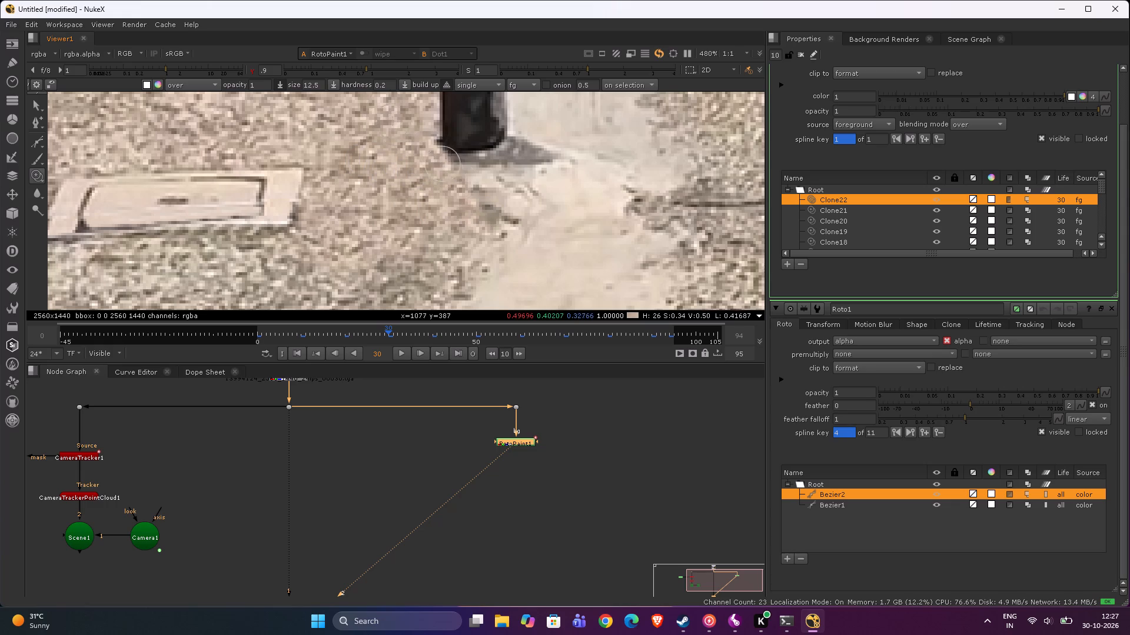
drag(438, 155, 433, 145)
Clone speckled paving over the bottom end of the pole and the dark shadow at its foot.
drag(421, 141, 466, 148)
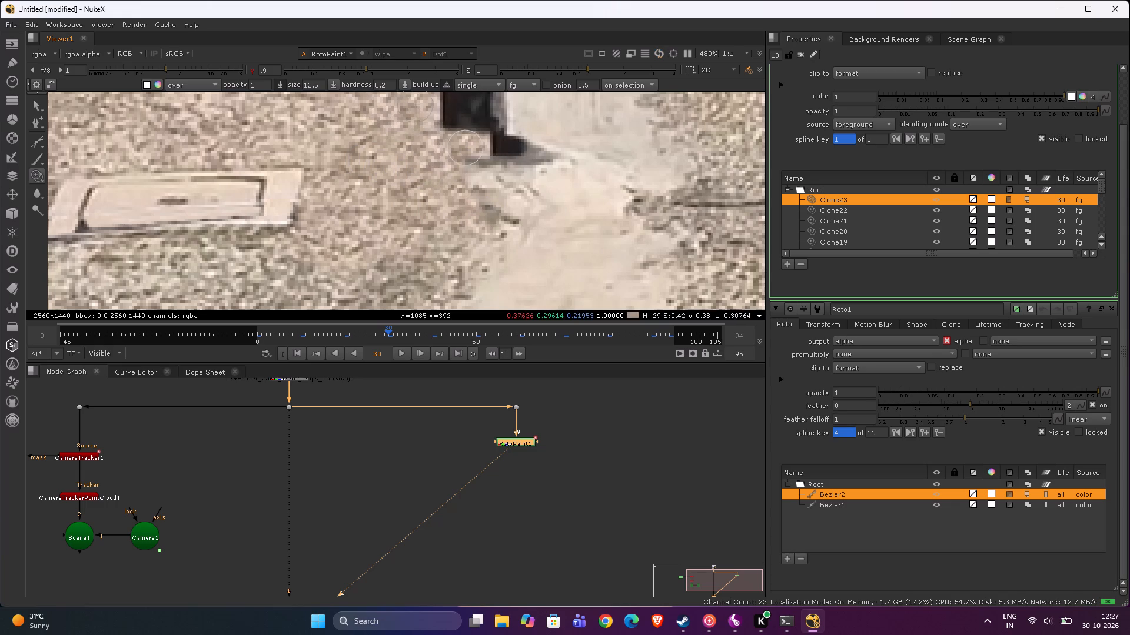
ctrl+drag(420, 197, 433, 158)
drag(431, 157, 478, 158)
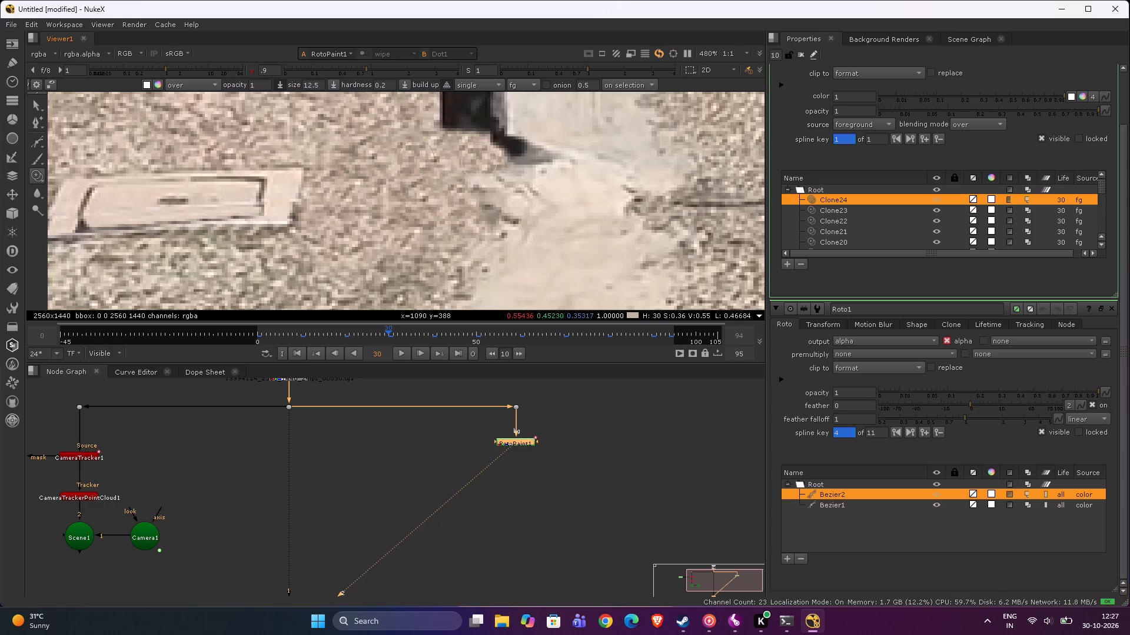
drag(478, 158, 468, 164)
Set the clone brush size to about 21.9 and clone over the edge of the light concrete strip below the pole.
scroll(460, 186, down, 4)
middle_drag(456, 190, 447, 146)
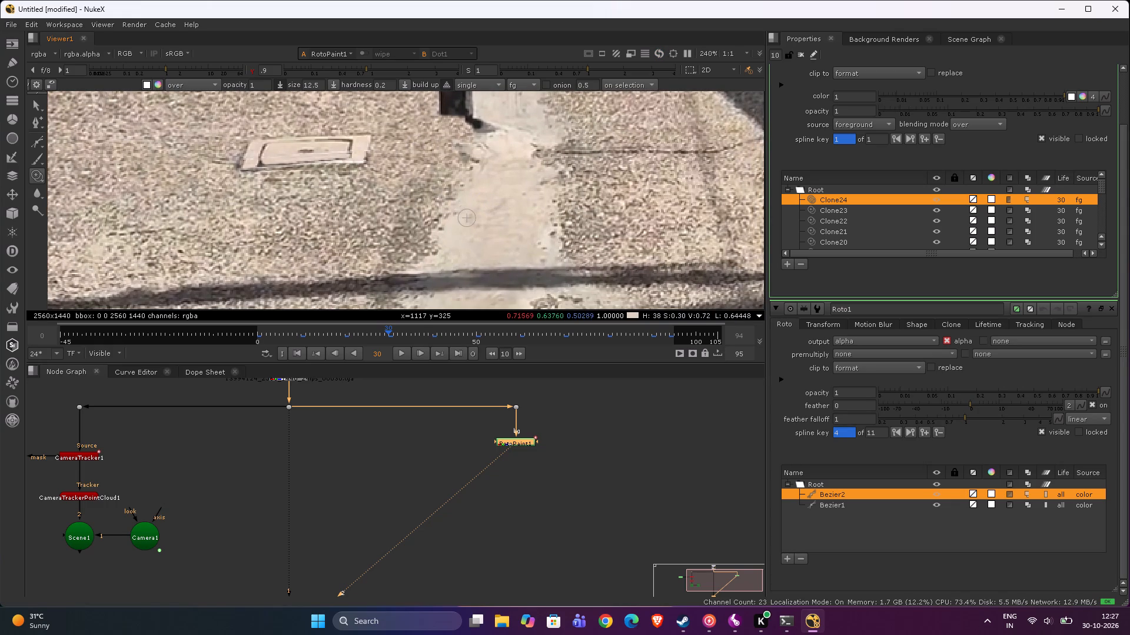
ctrl+drag(489, 219, 468, 165)
shift+drag(466, 173, 469, 157)
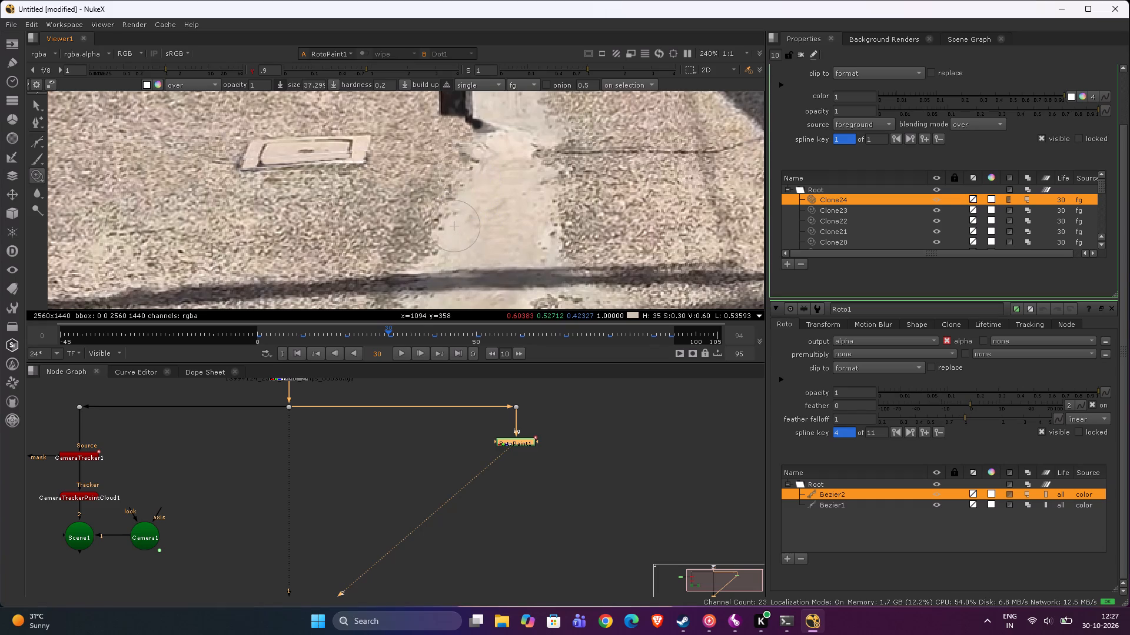
shift+drag(469, 157, 472, 170)
drag(466, 188, 461, 173)
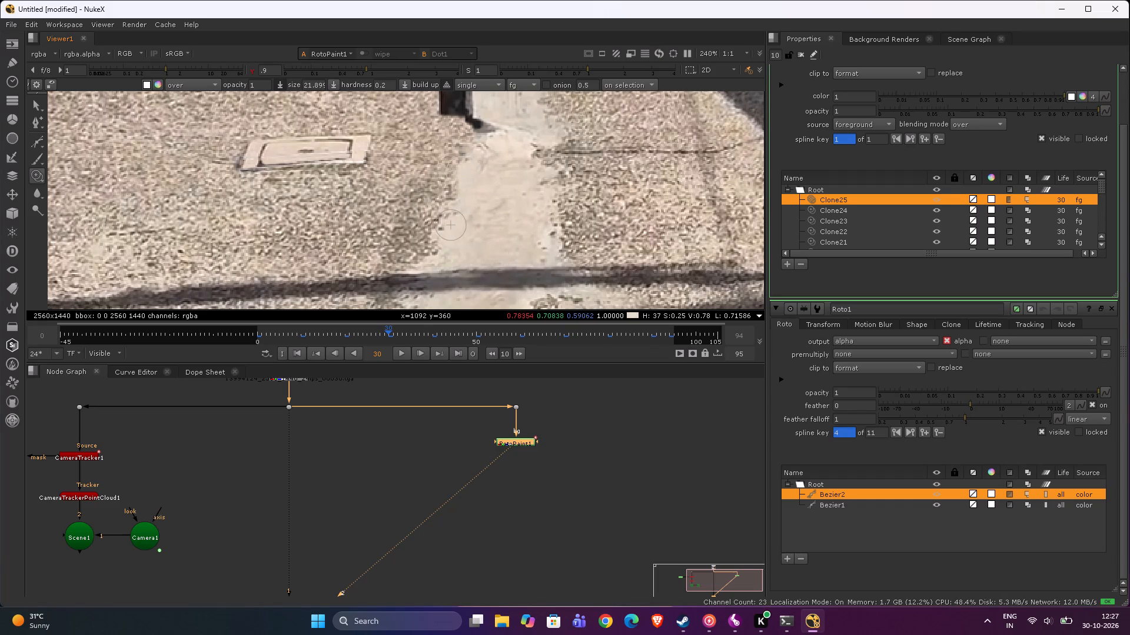
drag(461, 173, 451, 185)
ctrl+click(450, 185)
ctrl+click(446, 177)
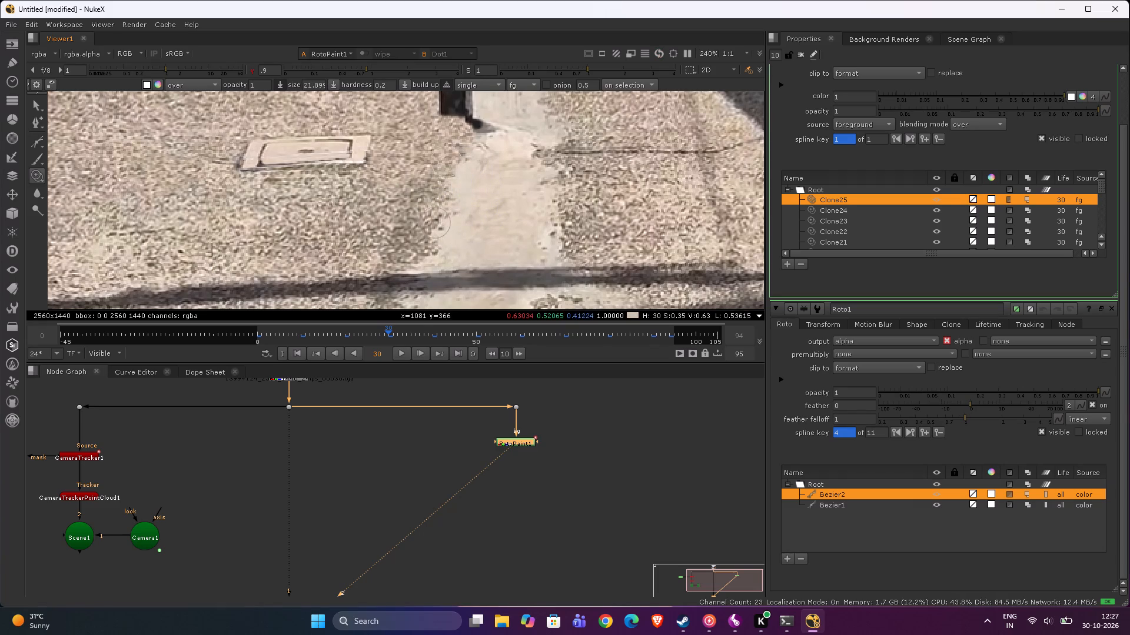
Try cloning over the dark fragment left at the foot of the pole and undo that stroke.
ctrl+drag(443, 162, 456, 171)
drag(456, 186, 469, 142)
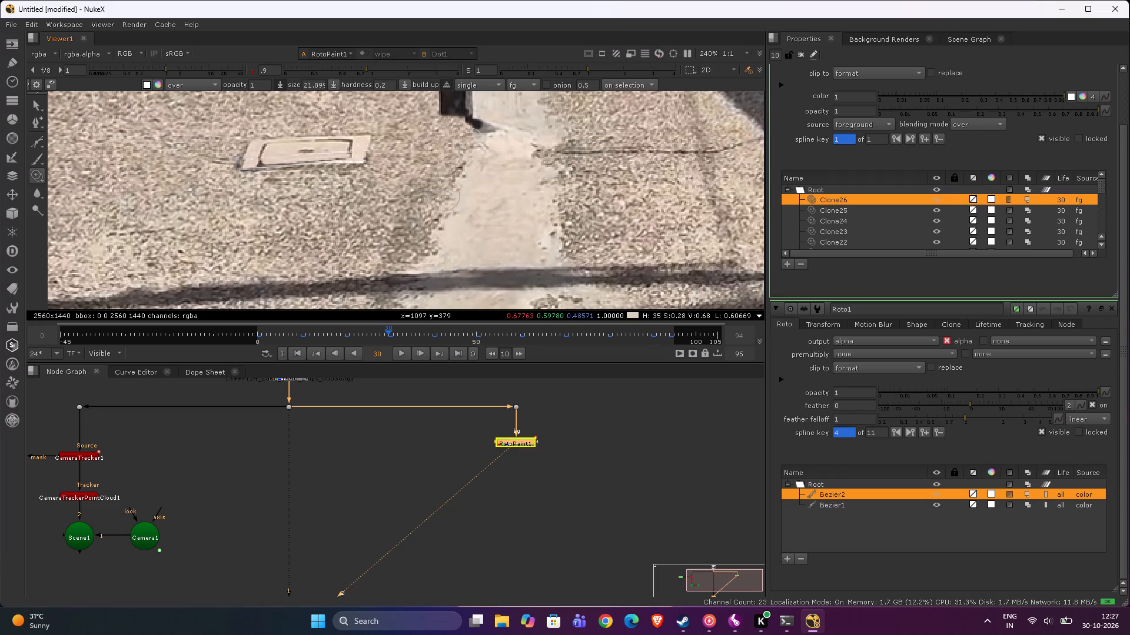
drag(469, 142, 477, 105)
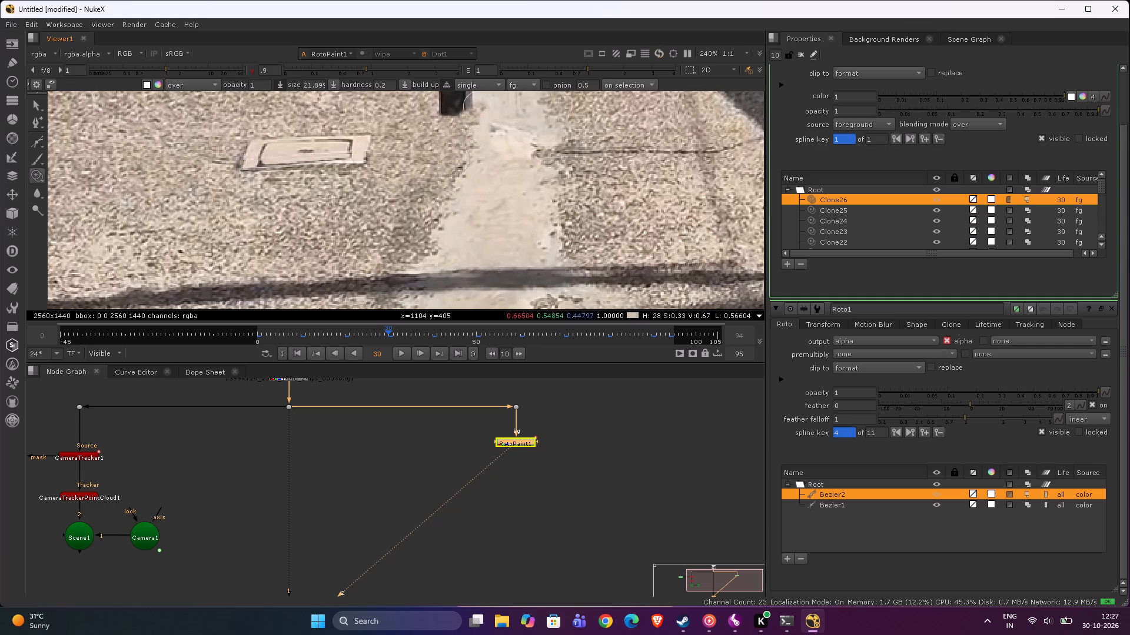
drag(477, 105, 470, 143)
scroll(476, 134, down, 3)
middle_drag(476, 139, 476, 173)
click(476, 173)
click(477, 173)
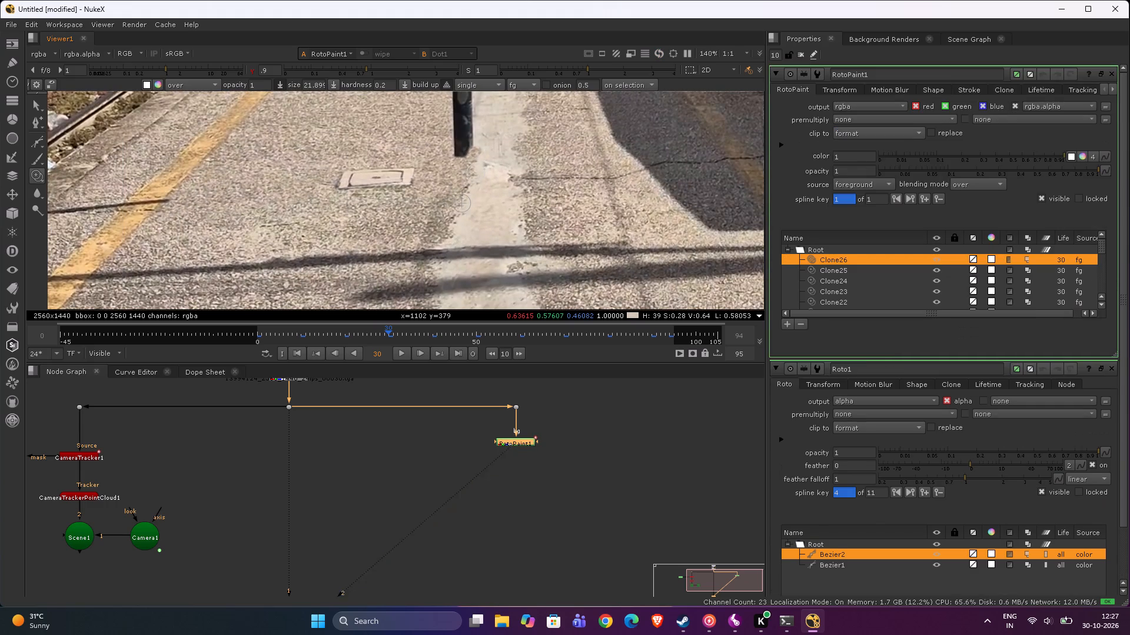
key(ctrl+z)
Clone light concrete over the dark fragment and shadow at the foot of the pole.
ctrl+drag(496, 161, 480, 152)
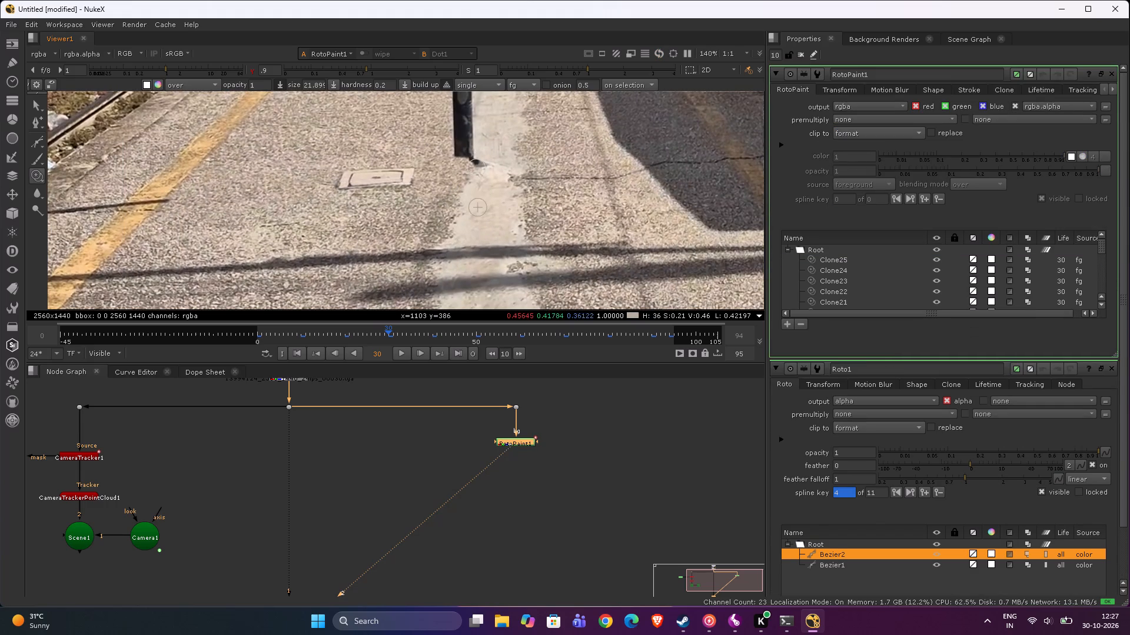
drag(475, 174, 483, 171)
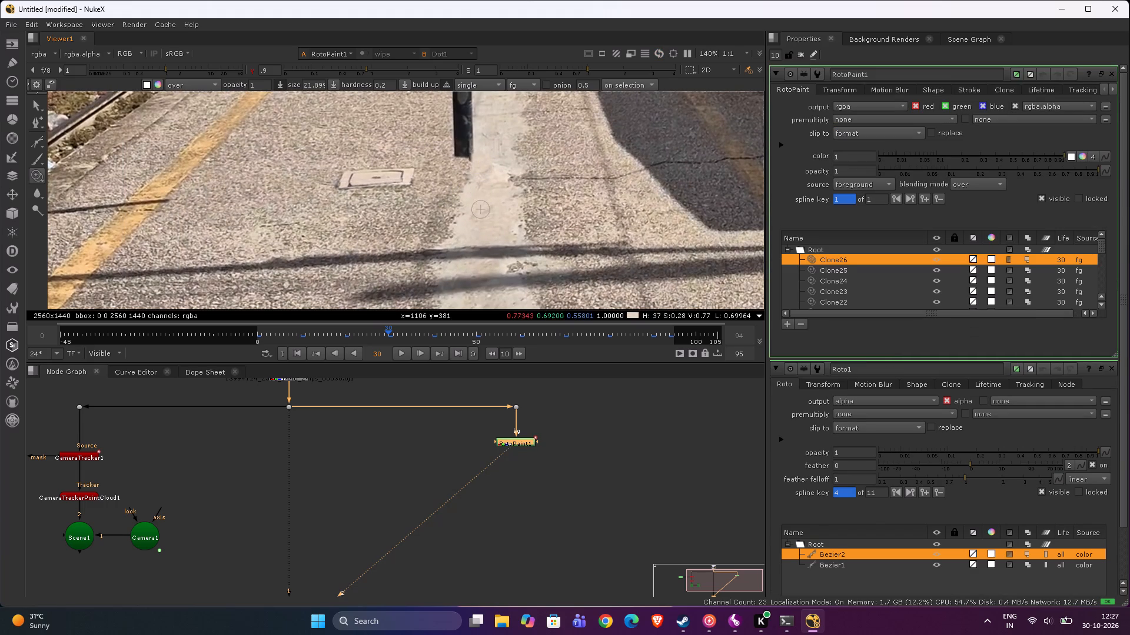
ctrl+drag(466, 149, 476, 169)
click(473, 173)
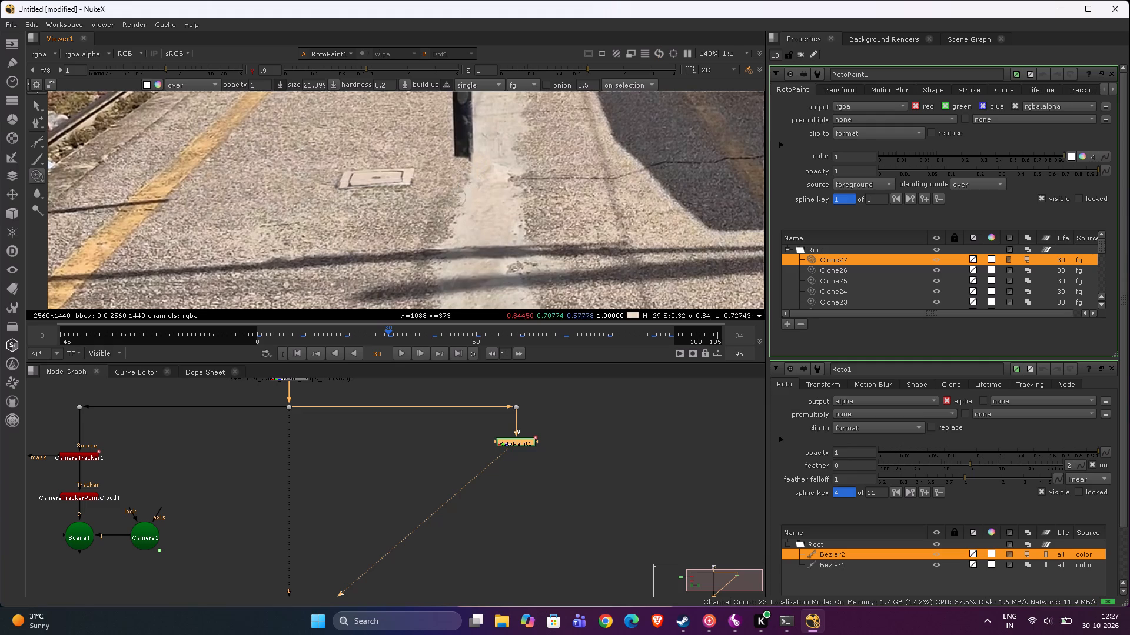
drag(473, 172, 472, 158)
Examine the retouched paving around the pole's foot and the cover, both close up and in the wider platform view.
scroll(471, 149, down, 5)
scroll(479, 166, up, 6)
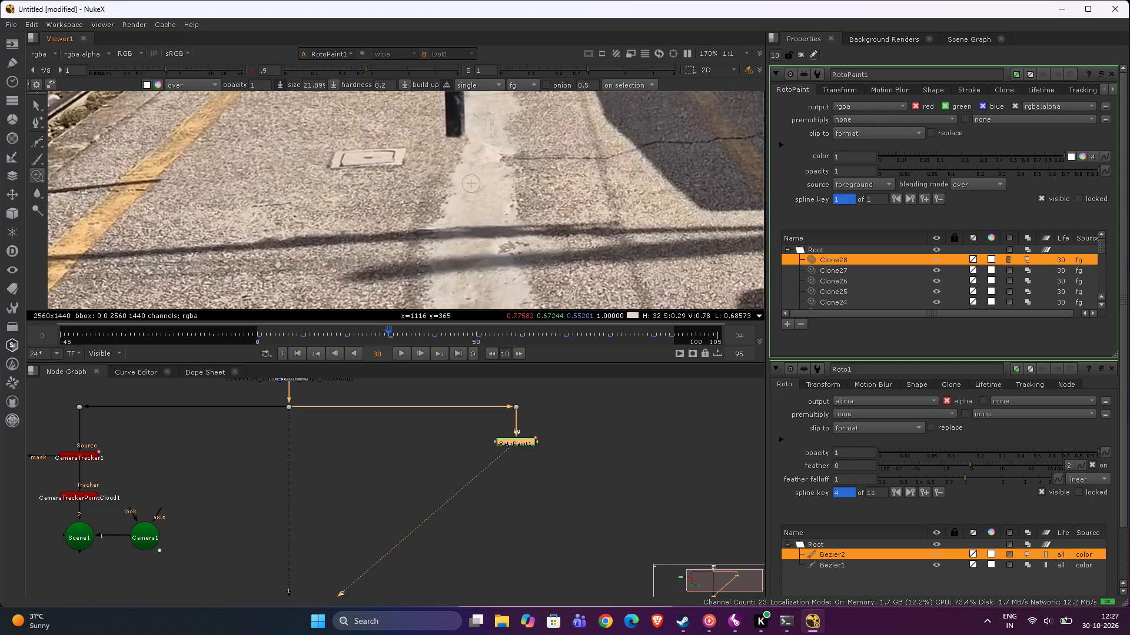
middle_drag(476, 158, 476, 232)
scroll(450, 214, down, 8)
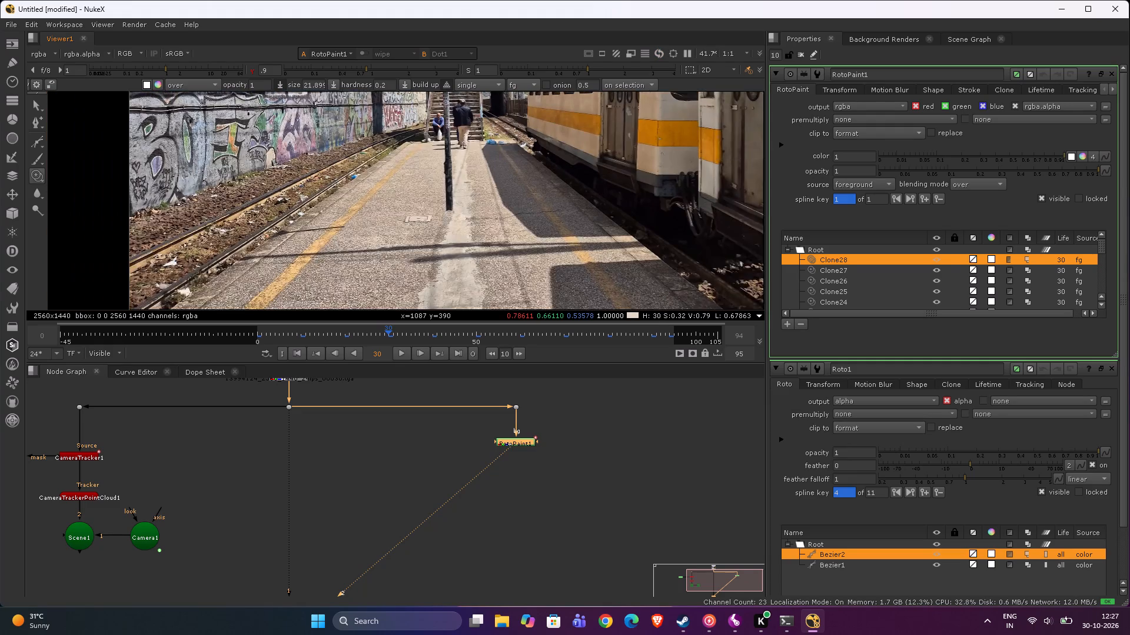
scroll(478, 202, up, 5)
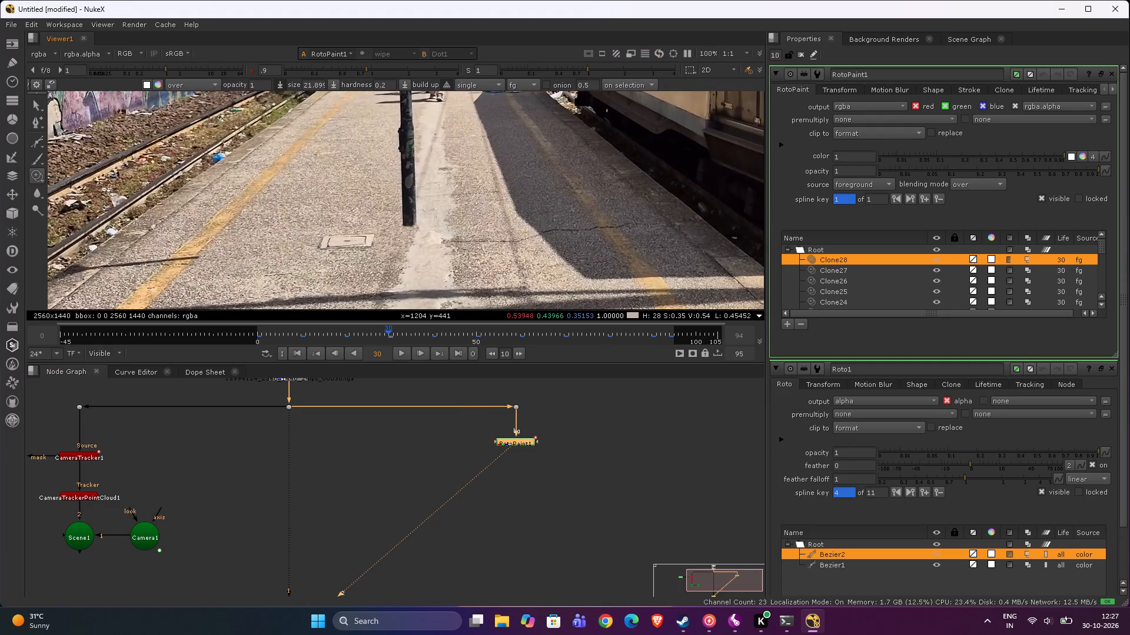
middle_drag(458, 246, 474, 194)
scroll(422, 183, up, 7)
scroll(428, 186, down, 2)
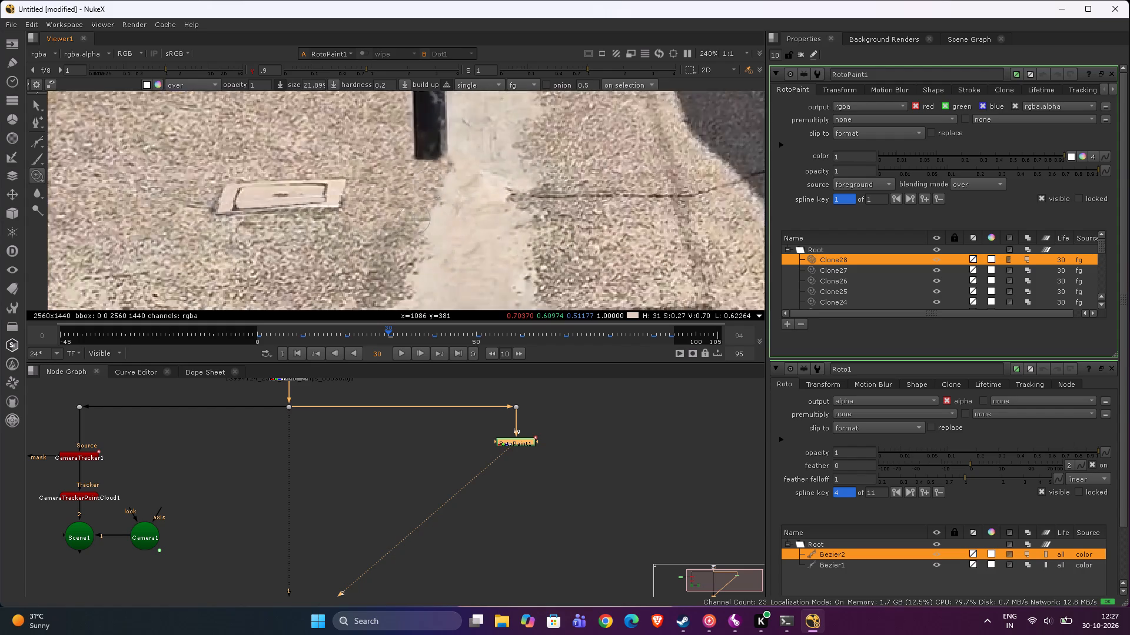
scroll(430, 186, down, 6)
scroll(439, 207, up, 8)
scroll(457, 172, down, 5)
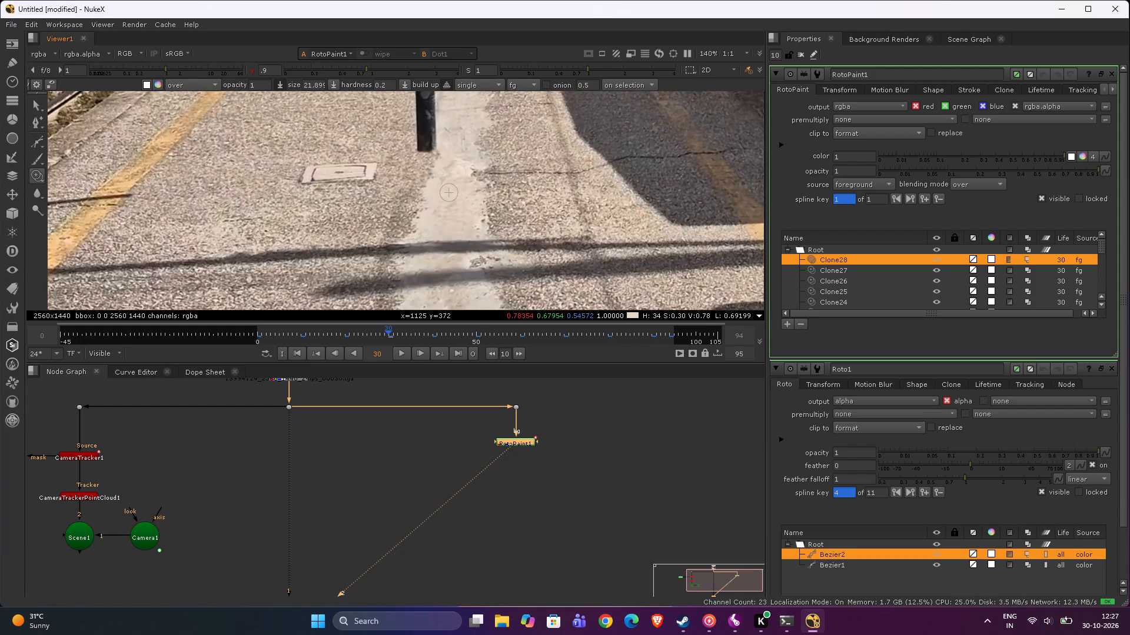
scroll(457, 175, down, 4)
scroll(481, 477, down, 5)
Add a FrameHold node below RotoPaint1 and hold it on the current frame, 30.
scroll(494, 466, up, 4)
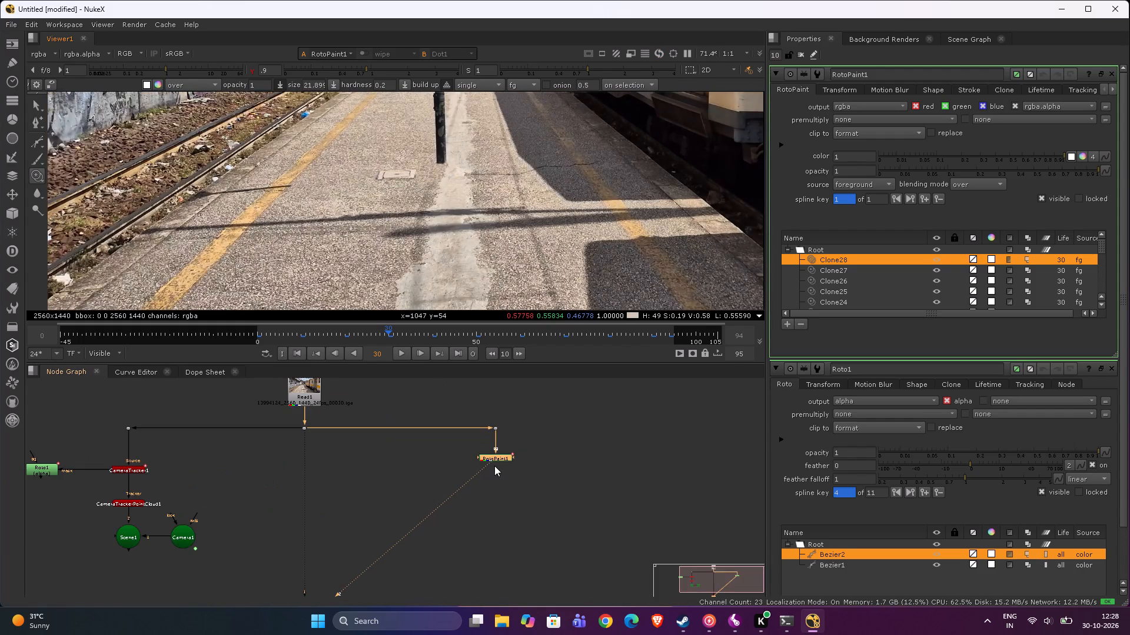
key(Tab)
text(FRAMEHOLS)
key(BackSpace)
key(d)
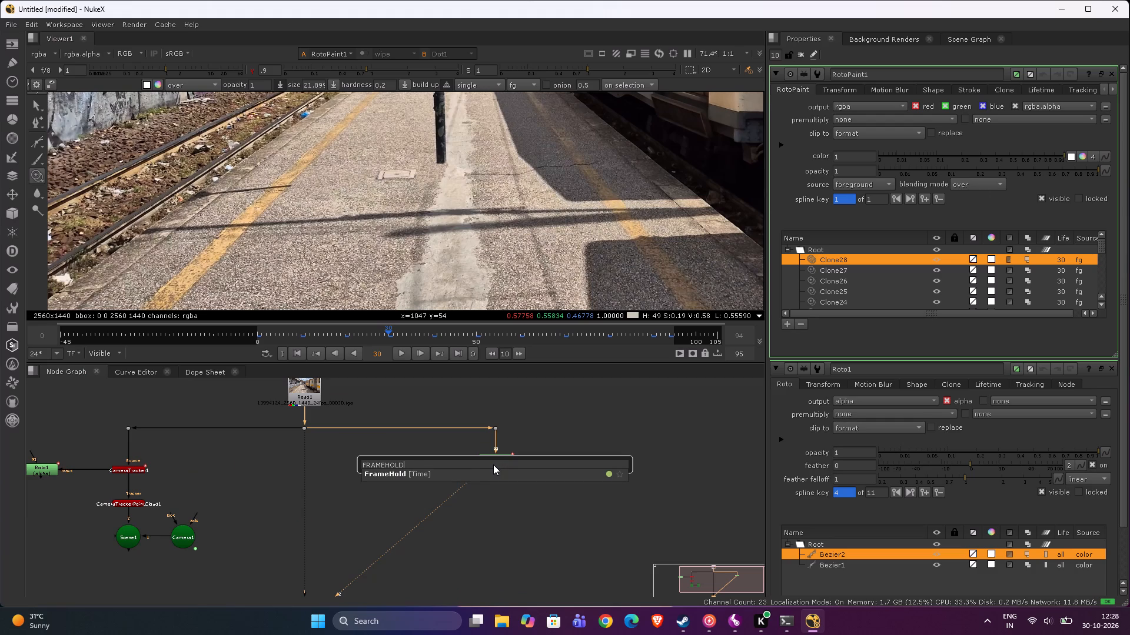
click(478, 470)
drag(498, 469, 497, 477)
click(905, 121)
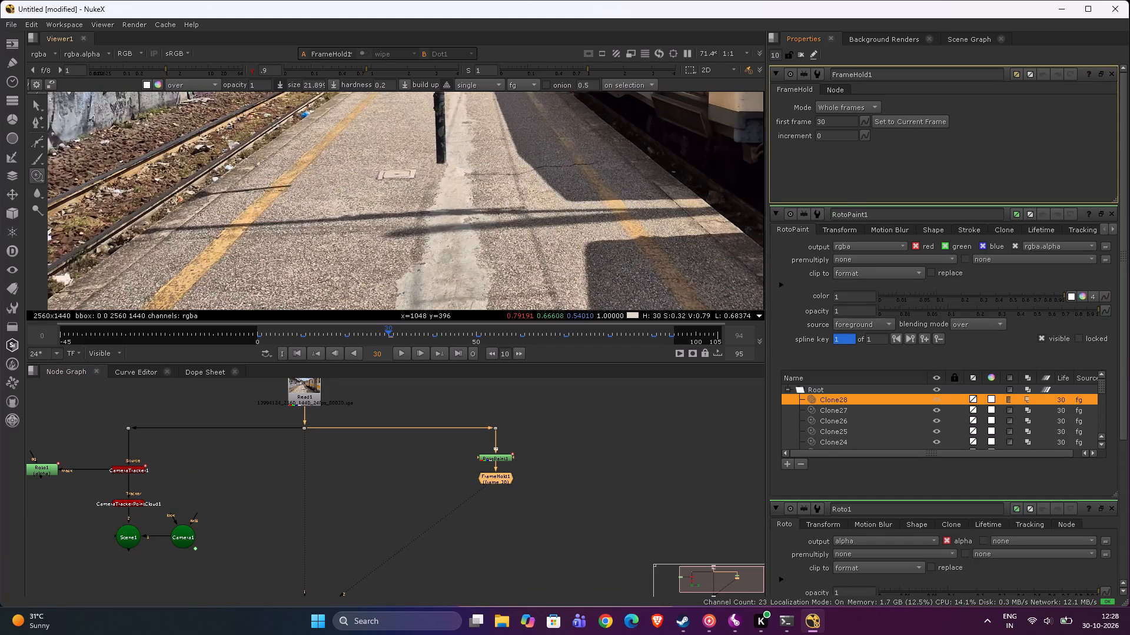
Reopen RotoPaint1 and clone away the thin shadow where it crosses the yellow line beside the tracks, including its tip on the cover side.
scroll(425, 171, up, 4)
scroll(390, 183, down, 4)
scroll(281, 189, up, 4)
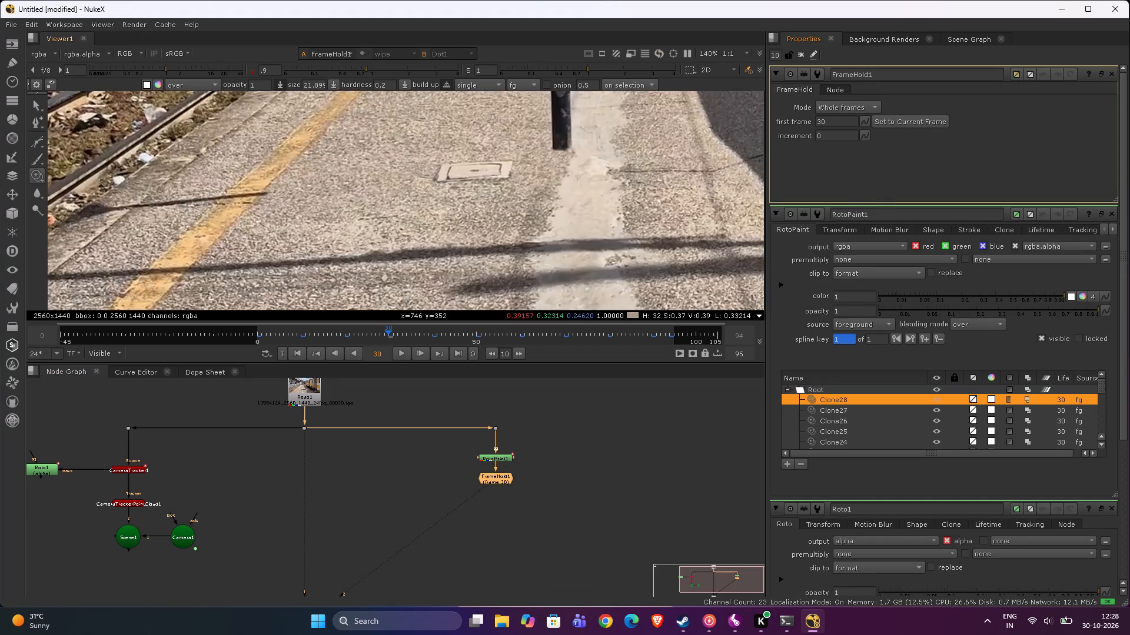
middle_drag(290, 189, 413, 222)
double_click(487, 457)
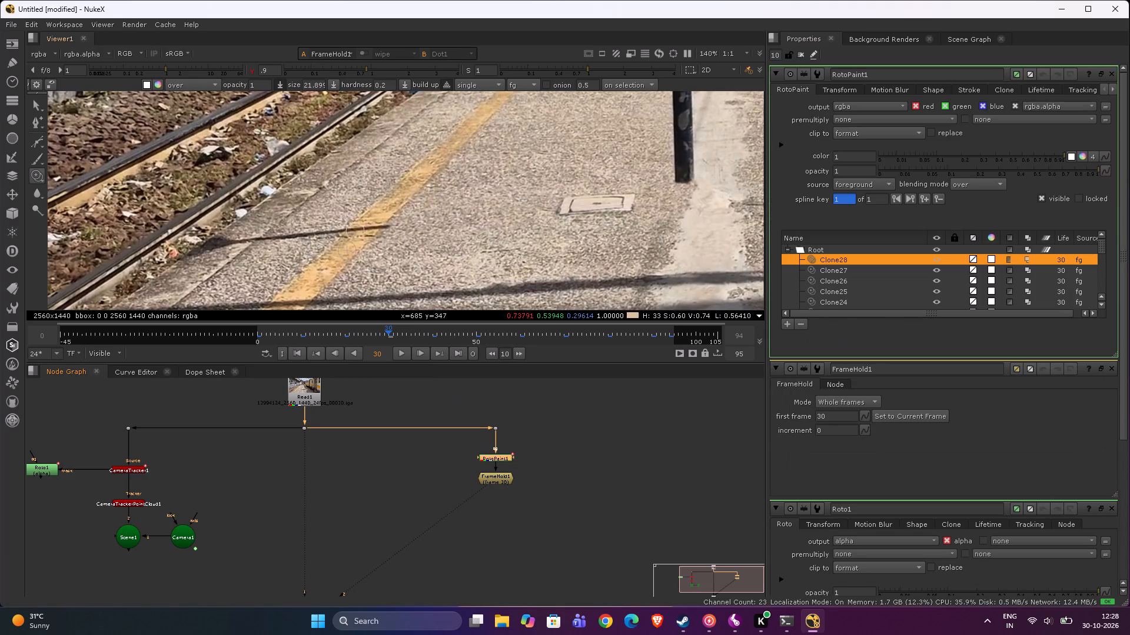
scroll(389, 228, up, 3)
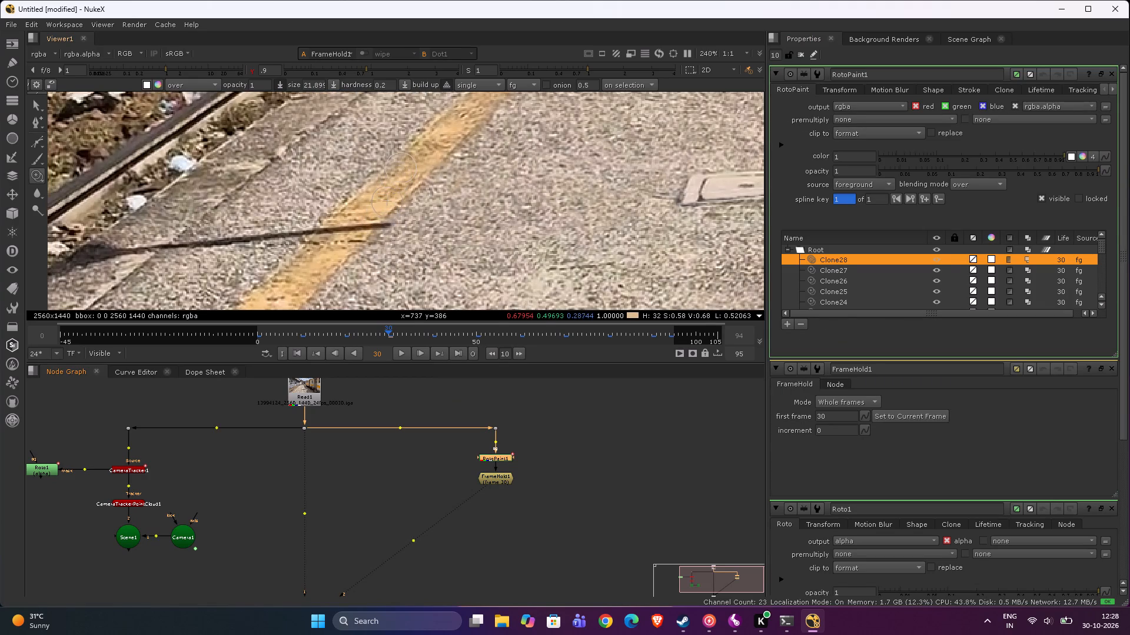
ctrl+drag(397, 178, 351, 238)
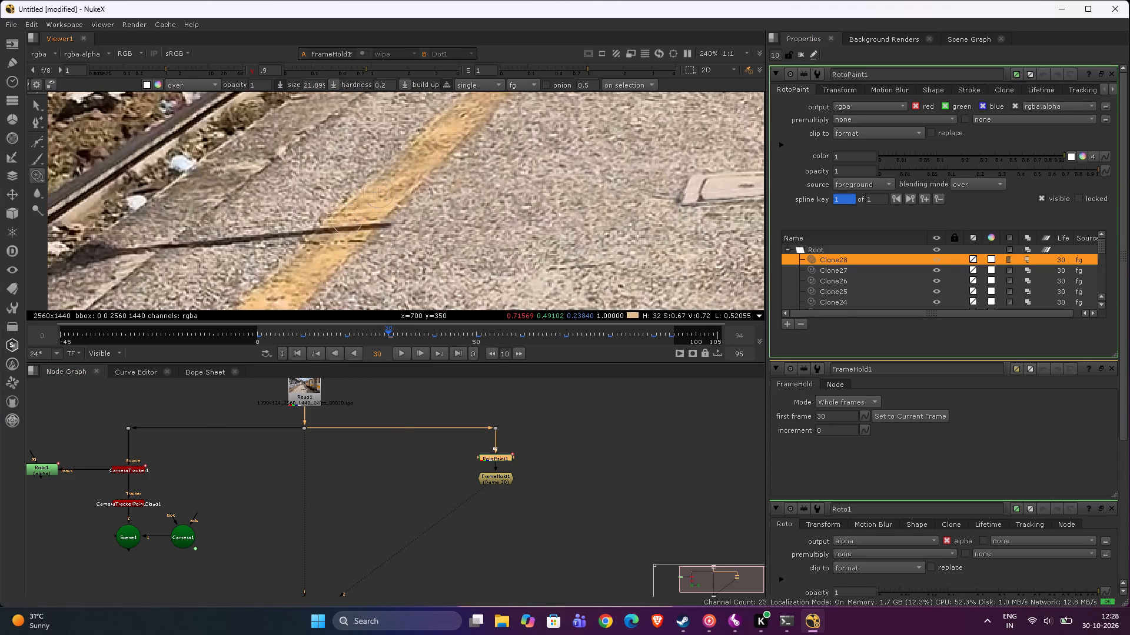
ctrl+drag(350, 220, 355, 229)
drag(357, 229, 345, 230)
ctrl+drag(346, 238, 338, 230)
drag(349, 226, 329, 233)
ctrl+drag(338, 239, 323, 242)
drag(324, 242, 343, 235)
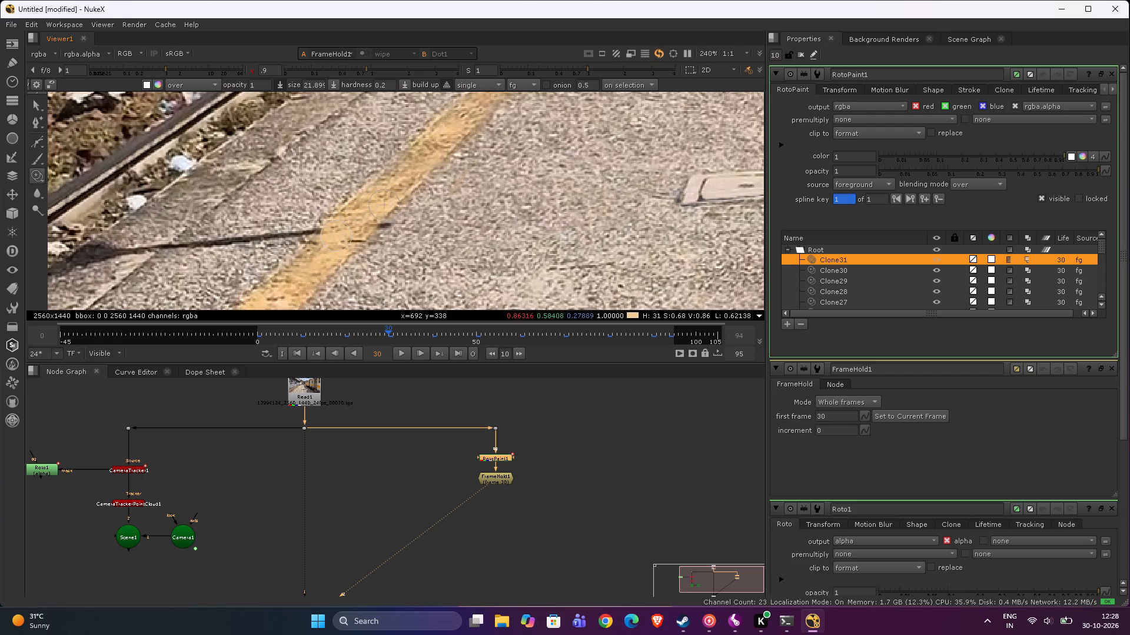
drag(343, 235, 345, 233)
drag(407, 220, 383, 235)
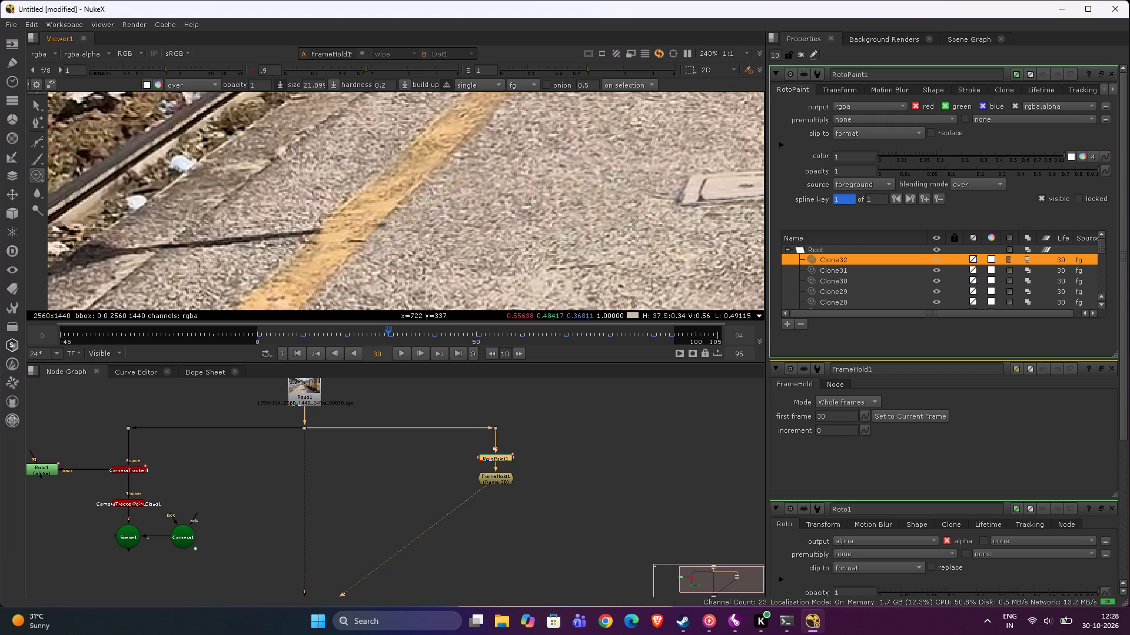
drag(383, 235, 398, 223)
Clone paving over the thin shadow running from the yellow line towards the track-side edge of the platform.
scroll(397, 232, down, 3)
ctrl+drag(308, 222, 314, 225)
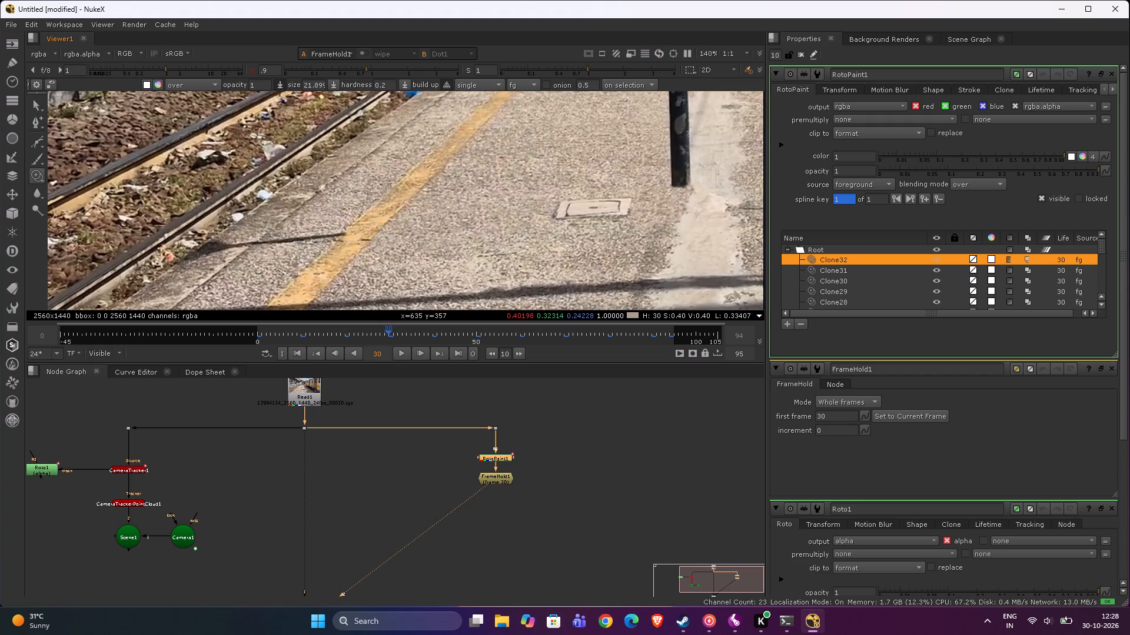
ctrl+drag(314, 225, 323, 230)
scroll(327, 235, up, 5)
drag(353, 219, 341, 232)
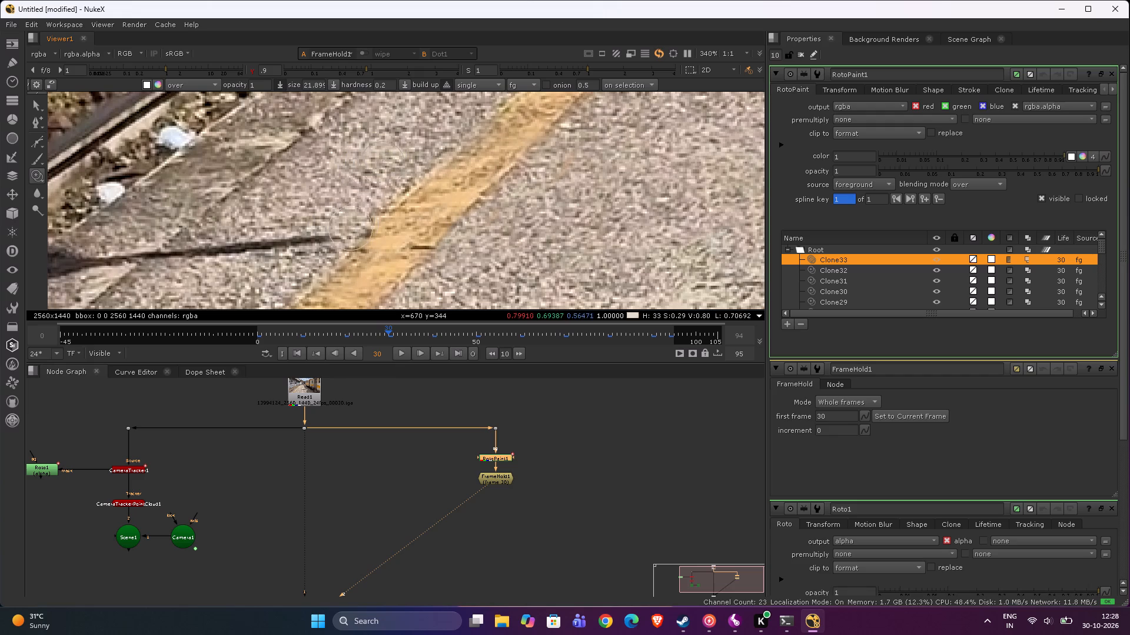
drag(341, 232, 266, 239)
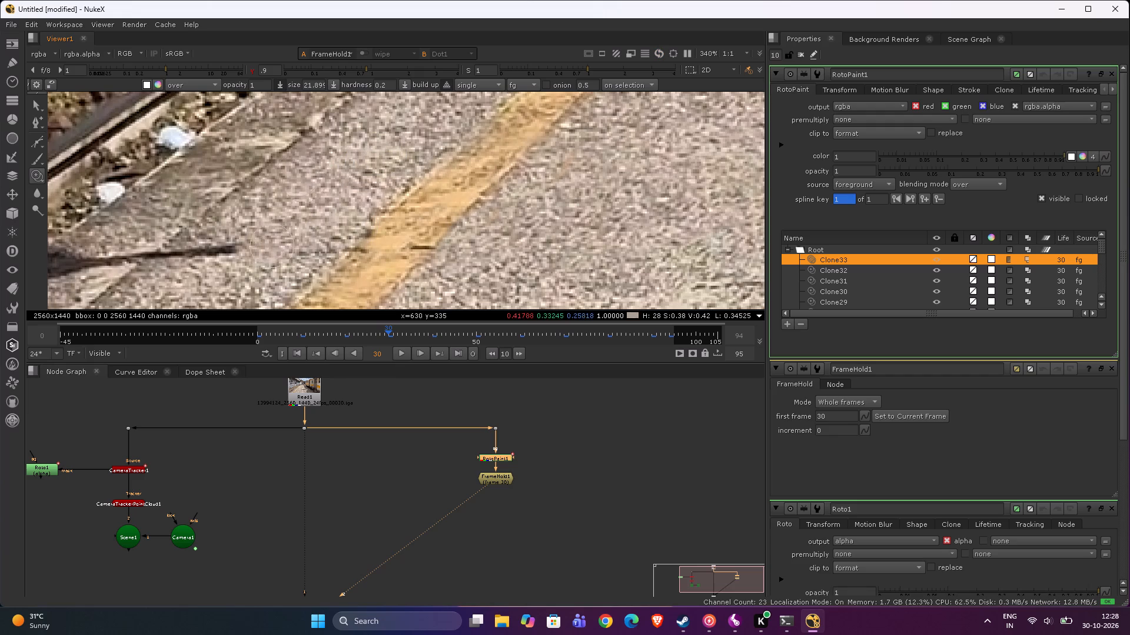
ctrl+drag(281, 248, 235, 257)
drag(234, 257, 200, 252)
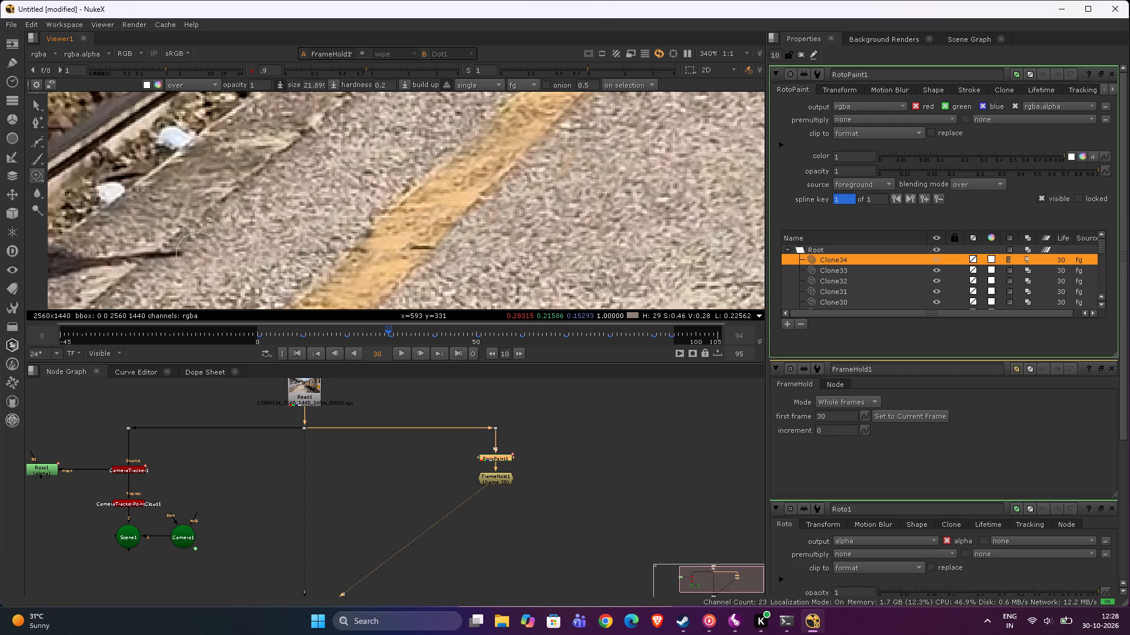
drag(200, 252, 174, 259)
Clone away the remaining dark patch of the thin shadow at the platform edge beside the track gravel.
scroll(188, 254, down, 1)
middle_drag(184, 253, 262, 221)
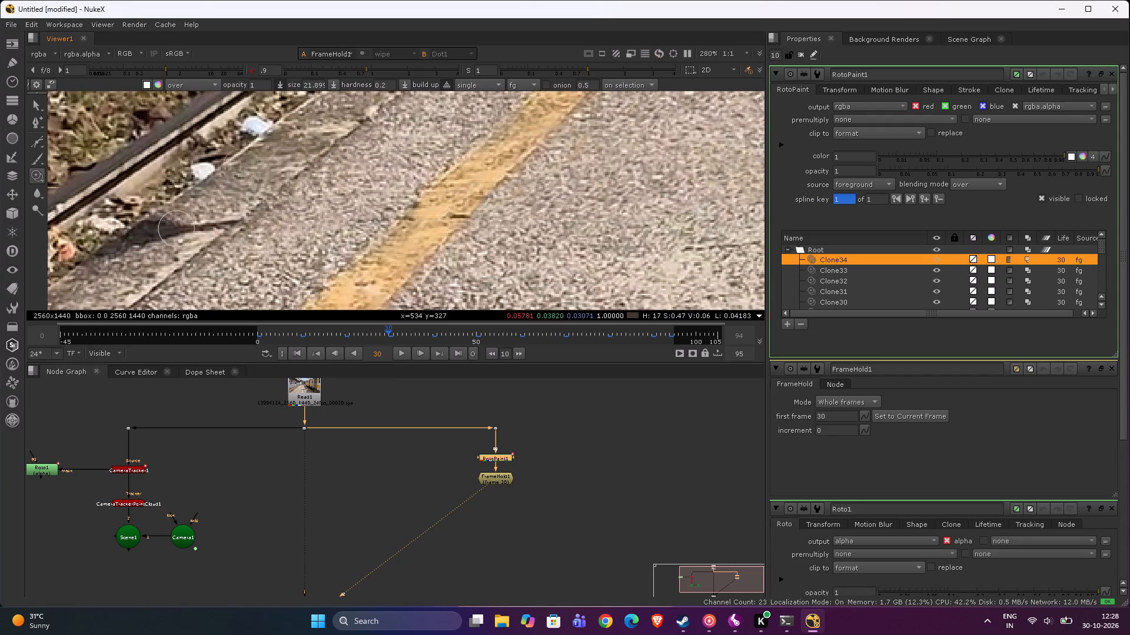
ctrl+drag(183, 240, 217, 220)
ctrl+drag(224, 233, 219, 226)
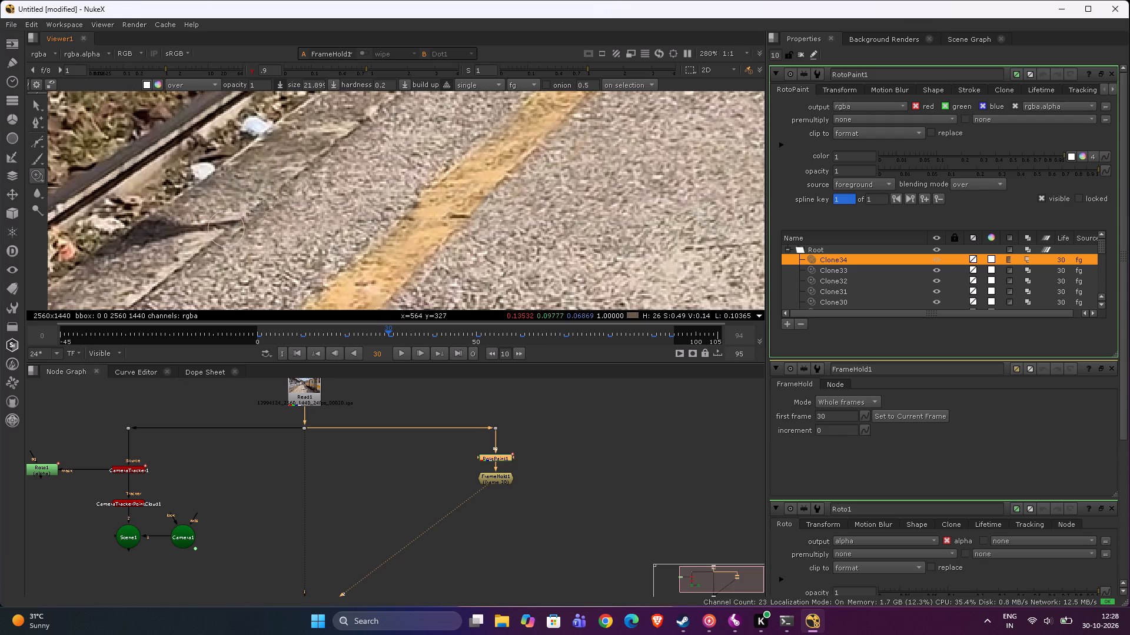
ctrl+click(230, 230)
drag(227, 230, 205, 235)
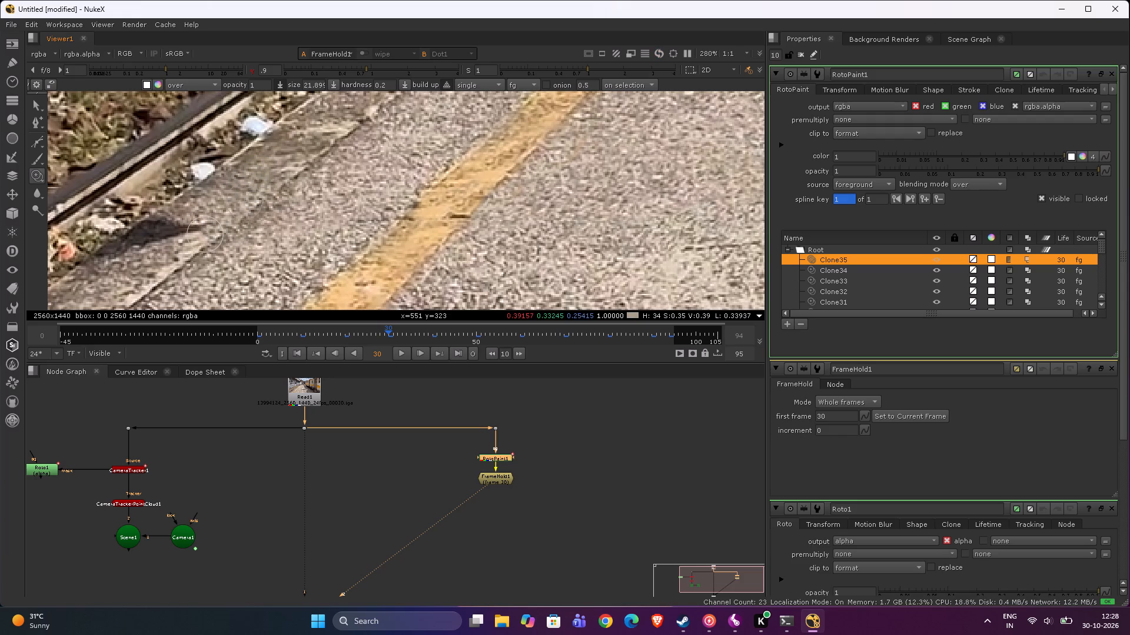
drag(205, 235, 170, 226)
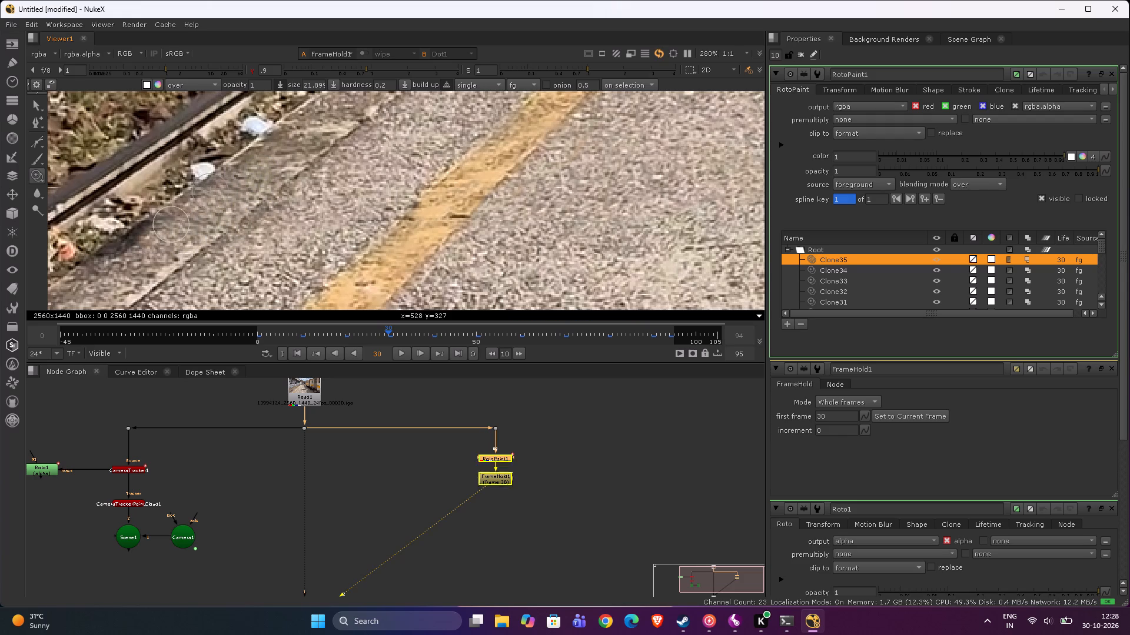
ctrl+drag(158, 243, 158, 233)
drag(175, 221, 119, 250)
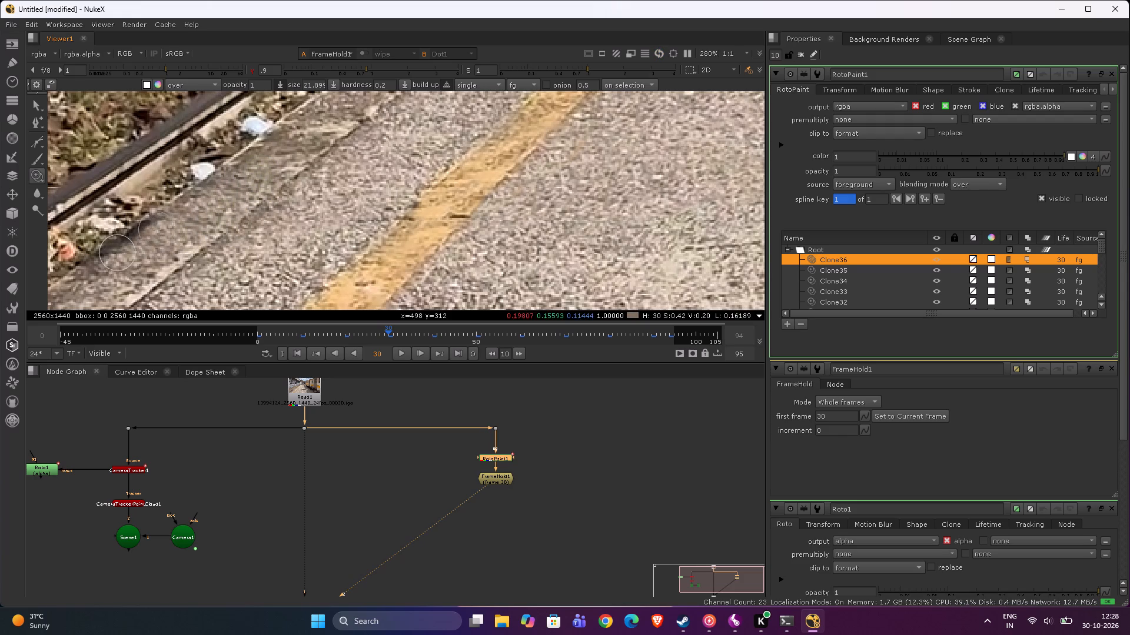
drag(119, 250, 162, 223)
drag(173, 226, 113, 258)
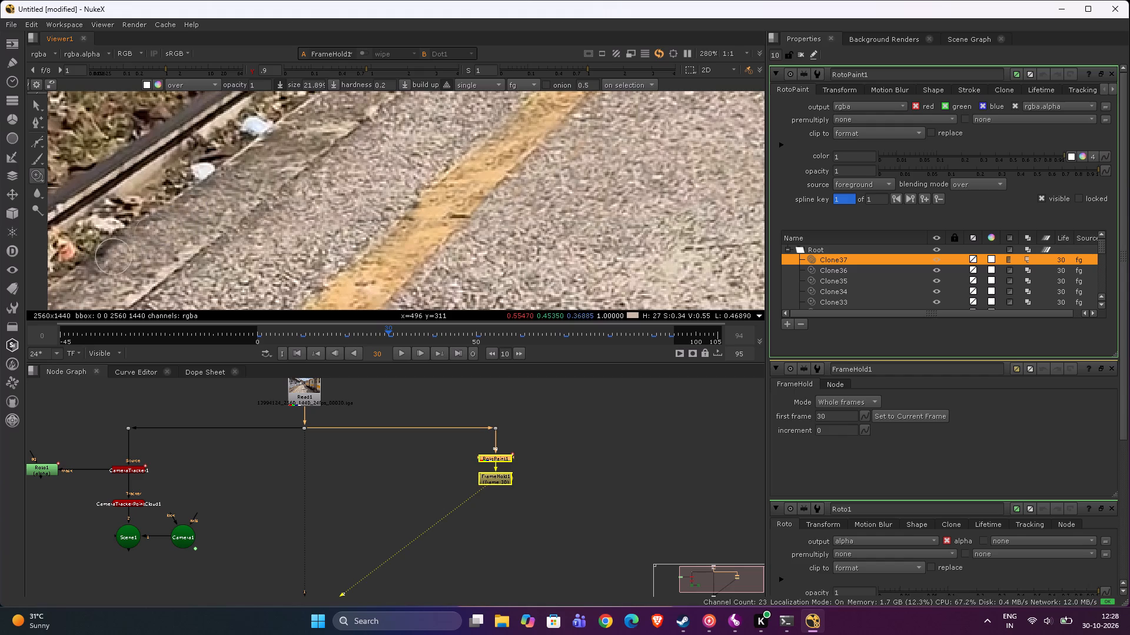
drag(113, 258, 98, 266)
Examine the retouched platform edge and the larger shadow crossing the paving, close up and in the full frame.
scroll(235, 219, down, 5)
scroll(285, 223, down, 2)
scroll(536, 226, down, 3)
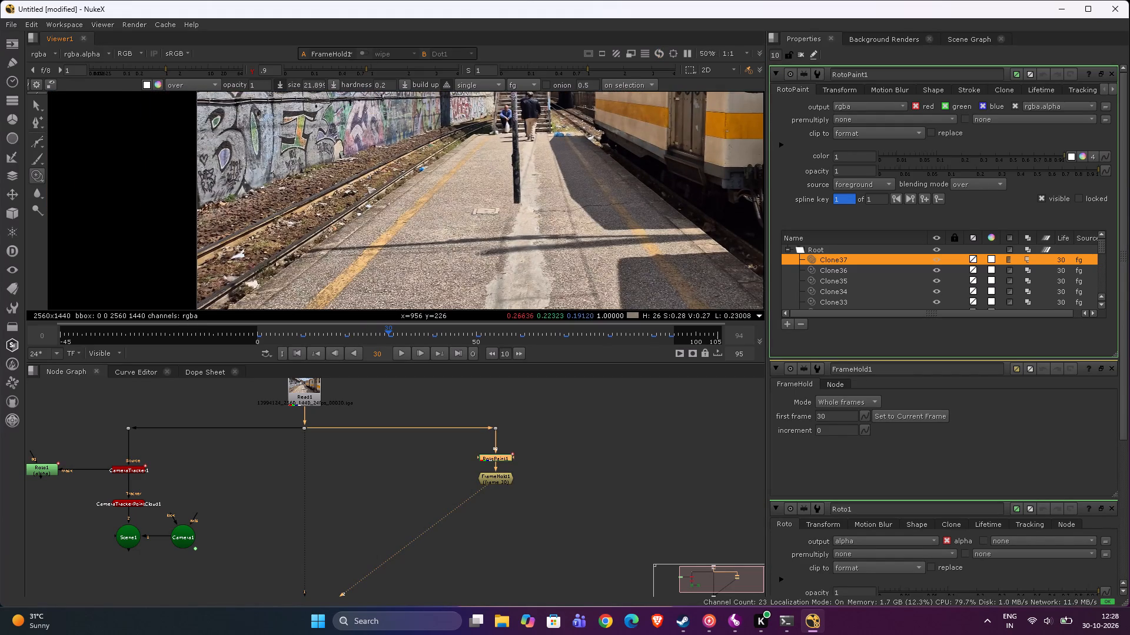
scroll(472, 250, up, 3)
middle_drag(395, 252, 467, 213)
scroll(468, 218, up, 2)
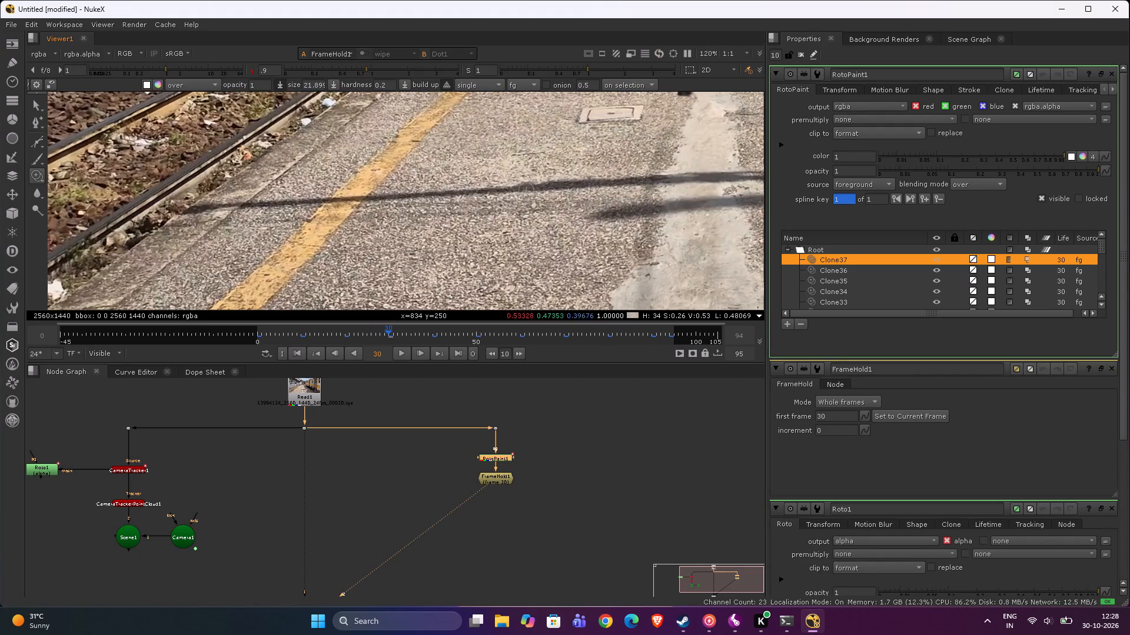
scroll(479, 185, down, 2)
middle_drag(575, 183, 431, 208)
middle_drag(463, 185, 432, 234)
scroll(454, 199, down, 1)
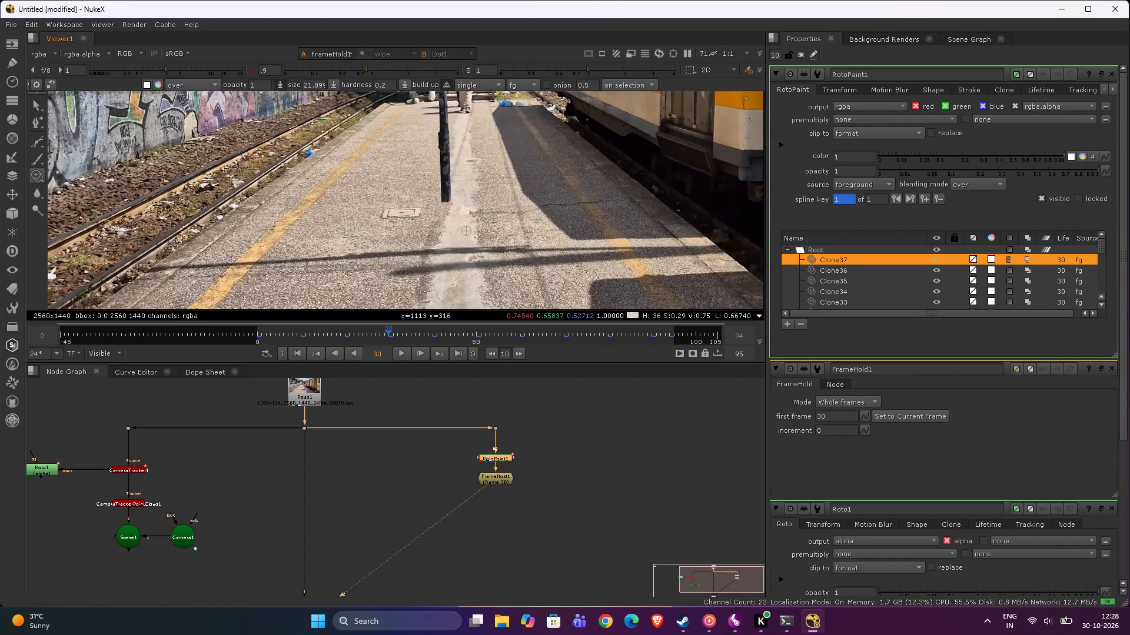
middle_drag(454, 230, 433, 172)
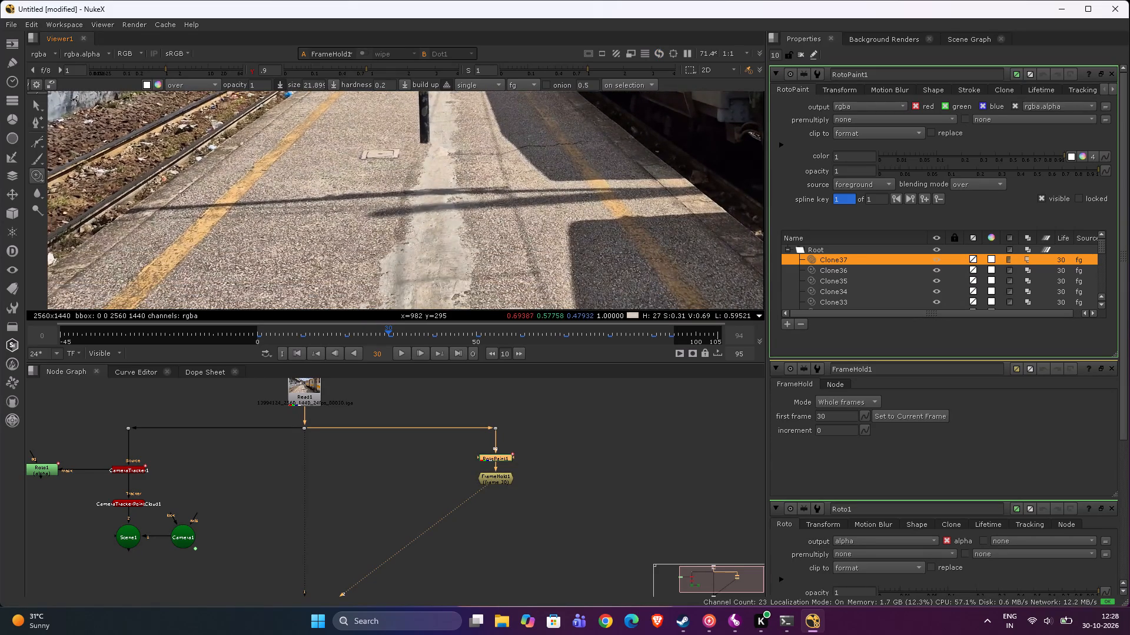
scroll(381, 187, down, 5)
Scrub the timeline with FrameHold1 and with RotoPaint1 in the viewer to compare them, ending on frame 30 with FrameHold1 viewed.
drag(391, 326, 515, 337)
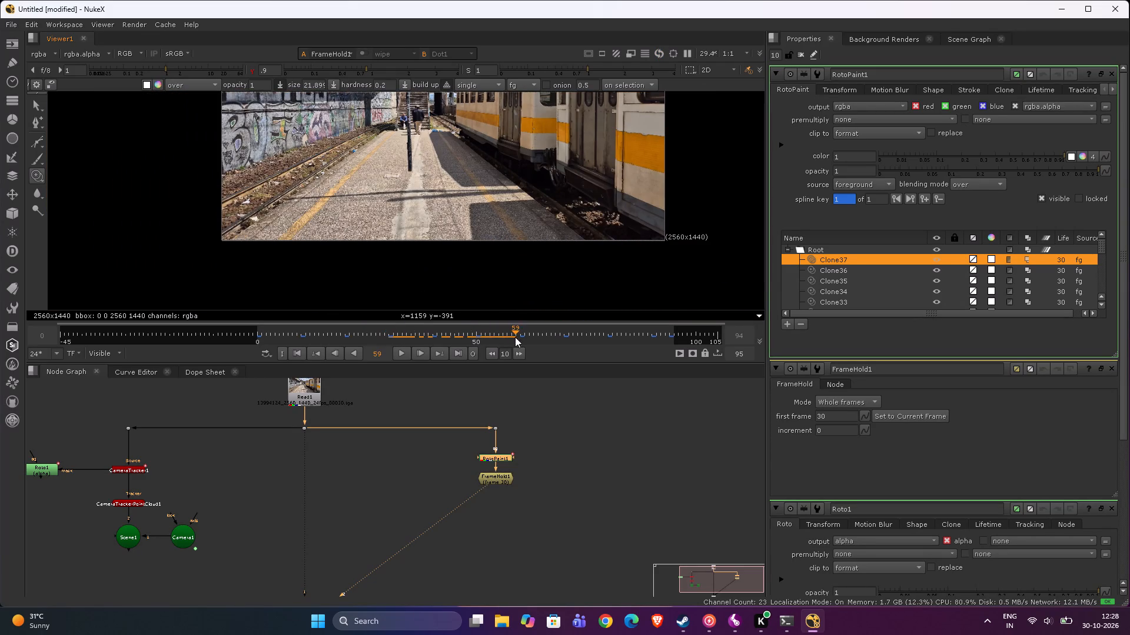
drag(515, 337, 386, 346)
double_click(488, 459)
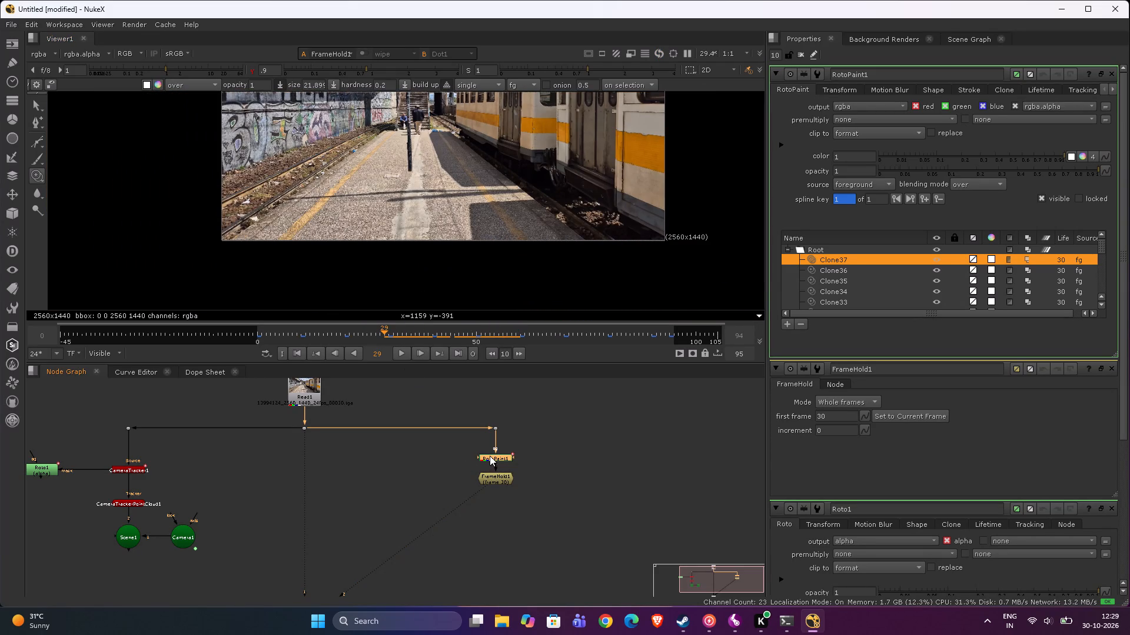
click(490, 455)
click(492, 456)
key(2)
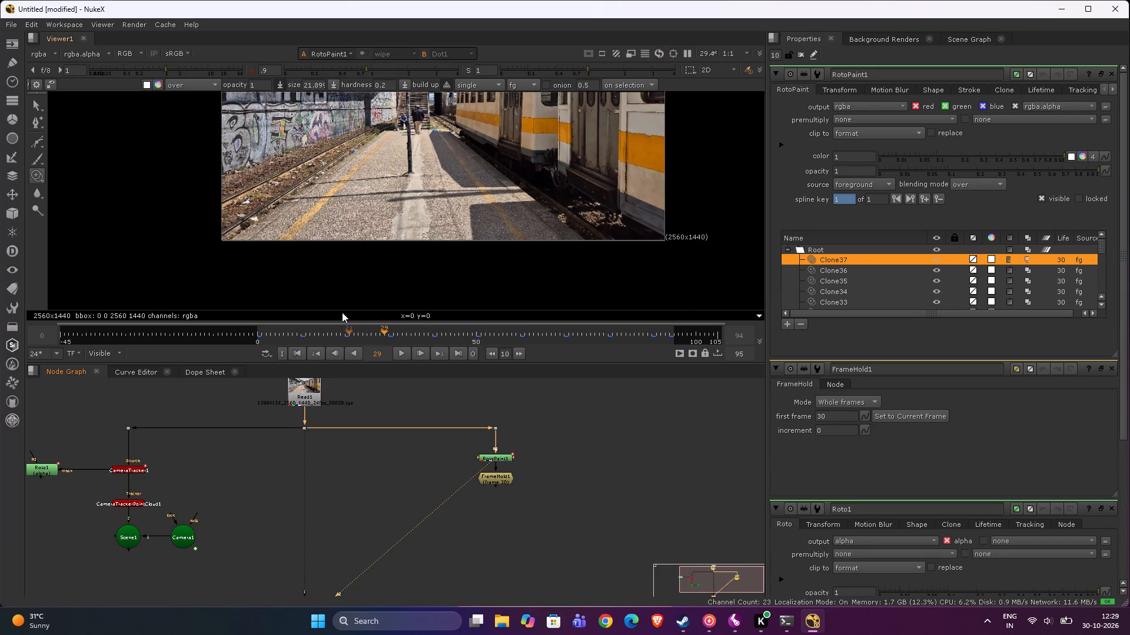
drag(388, 330, 529, 342)
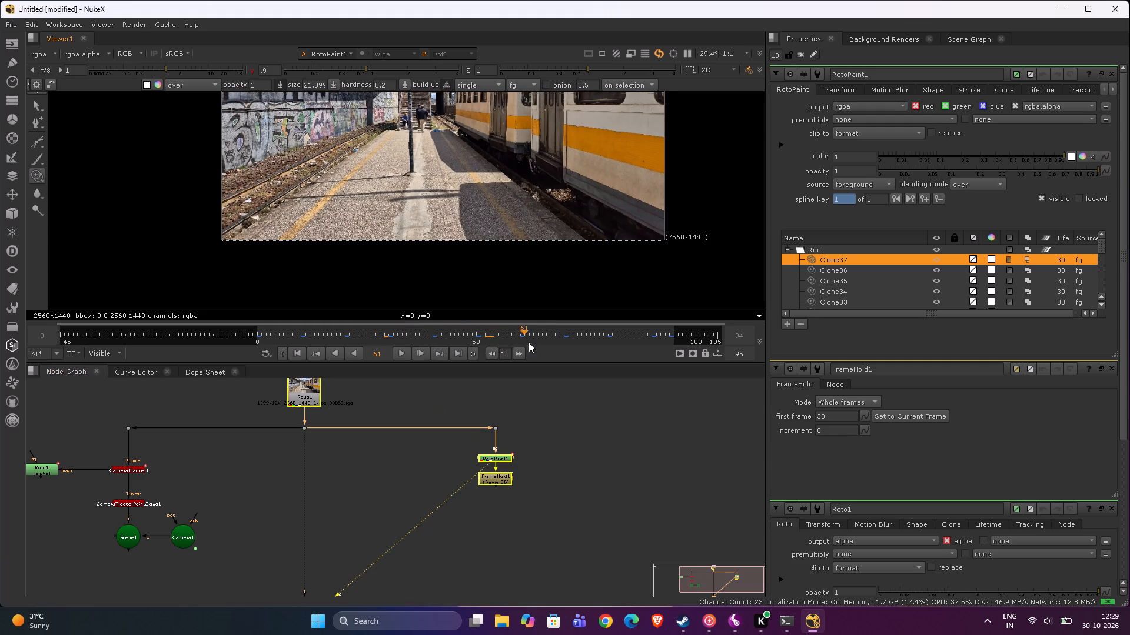
drag(529, 342, 284, 363)
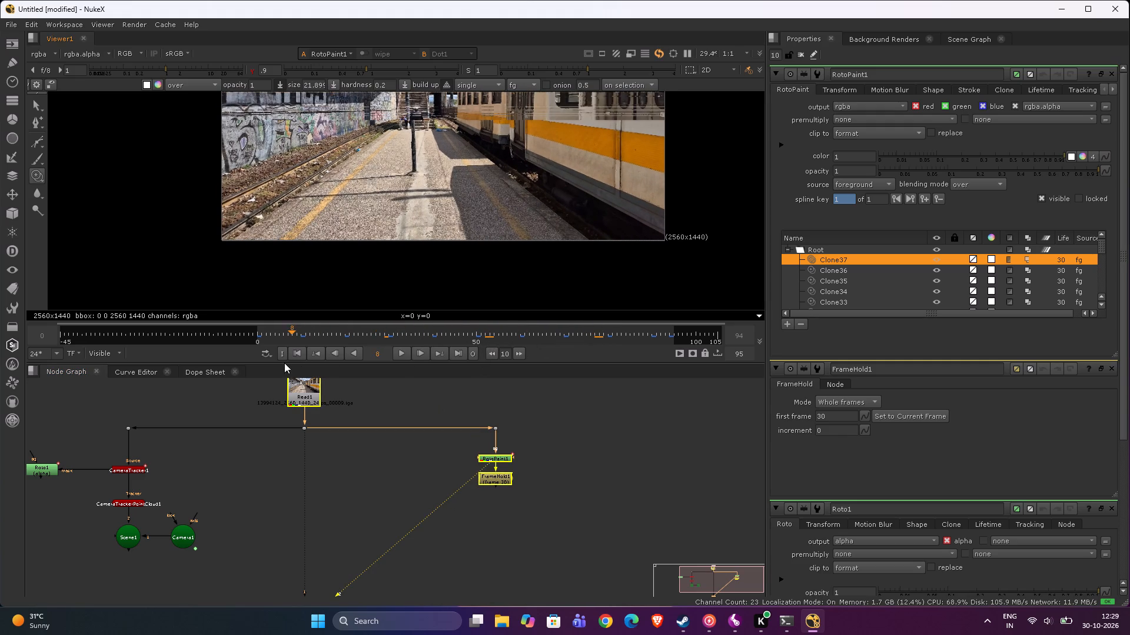
drag(284, 363, 310, 357)
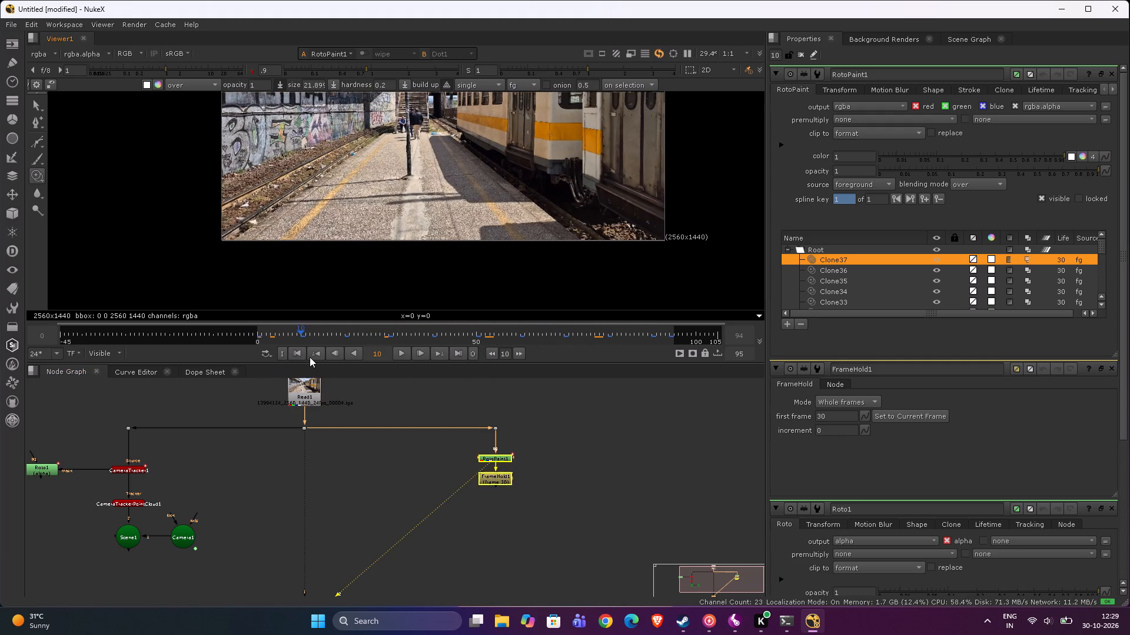
drag(310, 357, 247, 386)
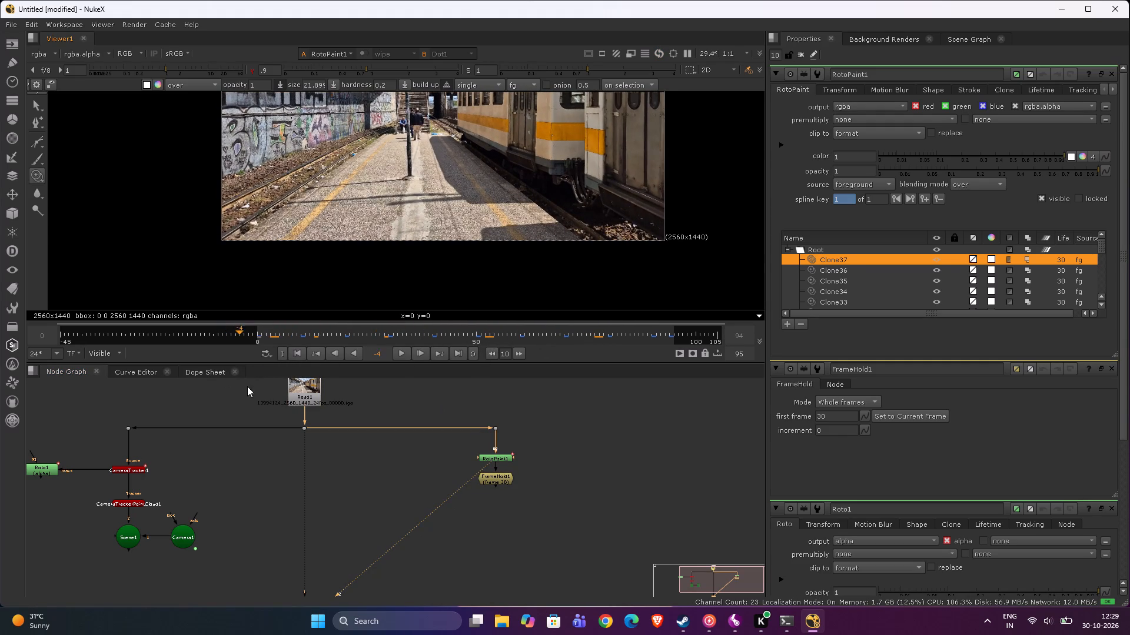
drag(247, 386, 350, 363)
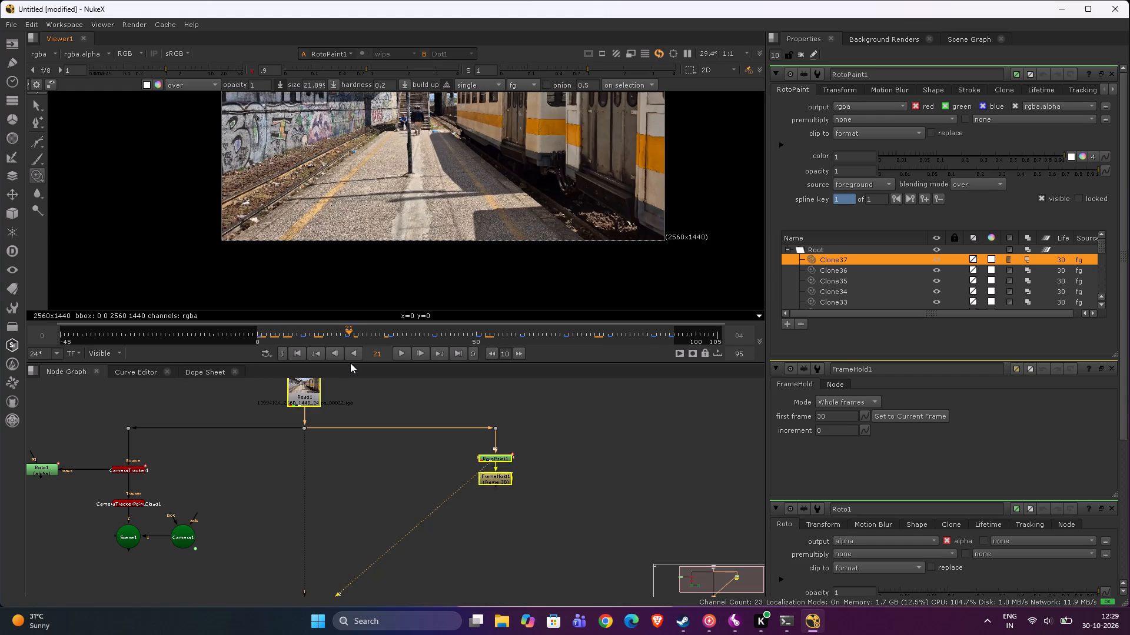
drag(350, 363, 390, 357)
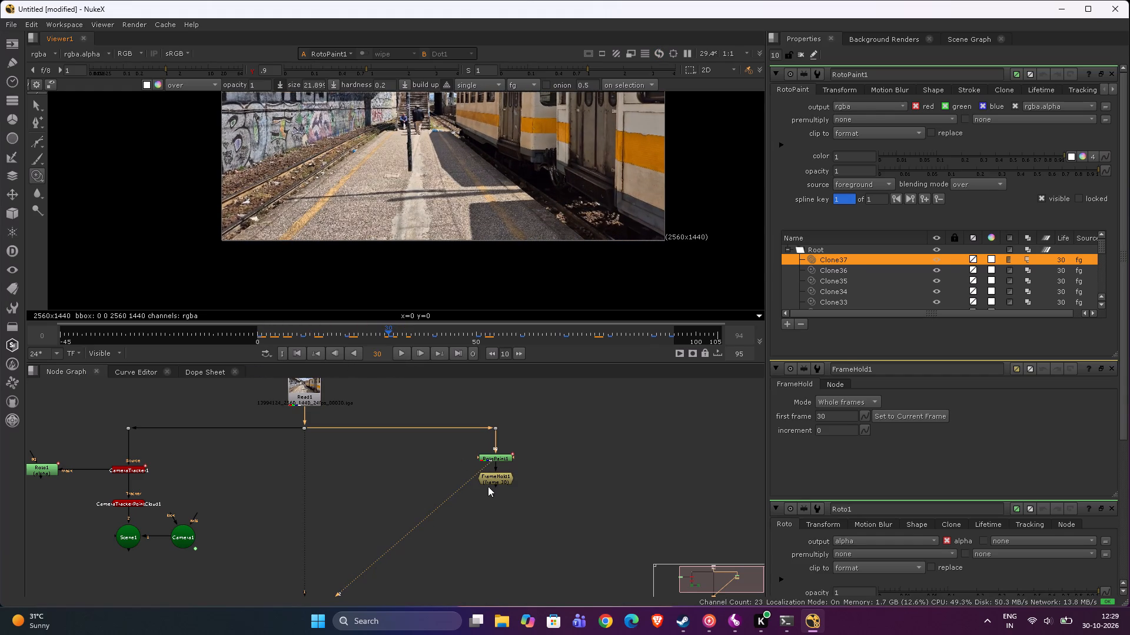
click(492, 479)
key(2)
click(553, 484)
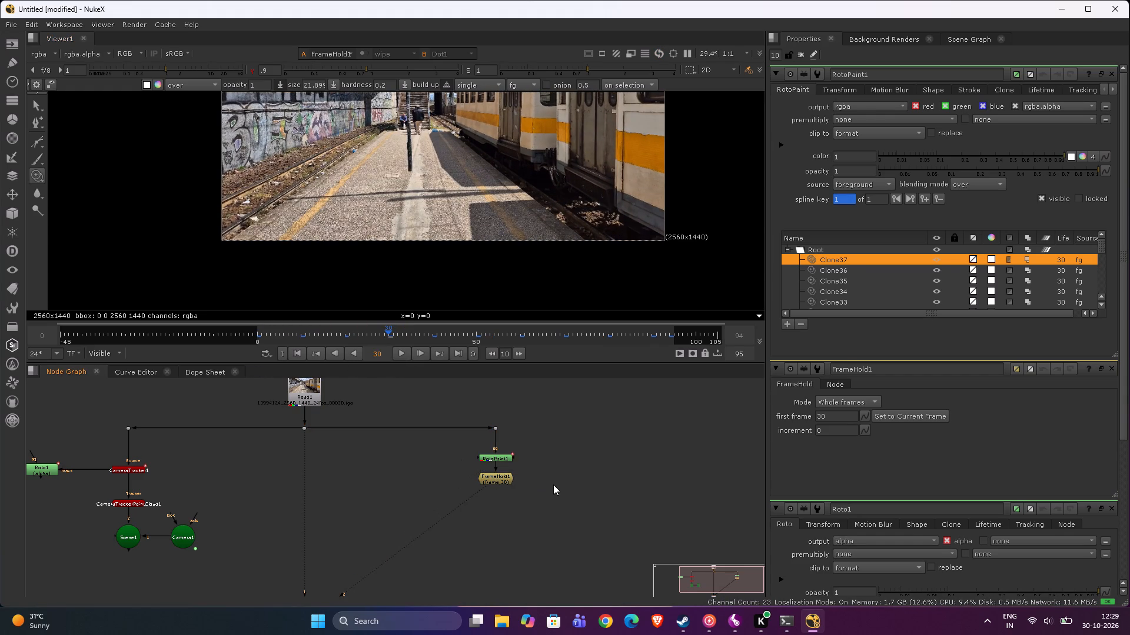
Add an unconnected Roto node just below and beside FrameHold1.
scroll(554, 481, down, 4)
middle_drag(554, 481, 550, 415)
scroll(534, 421, up, 5)
click(561, 437)
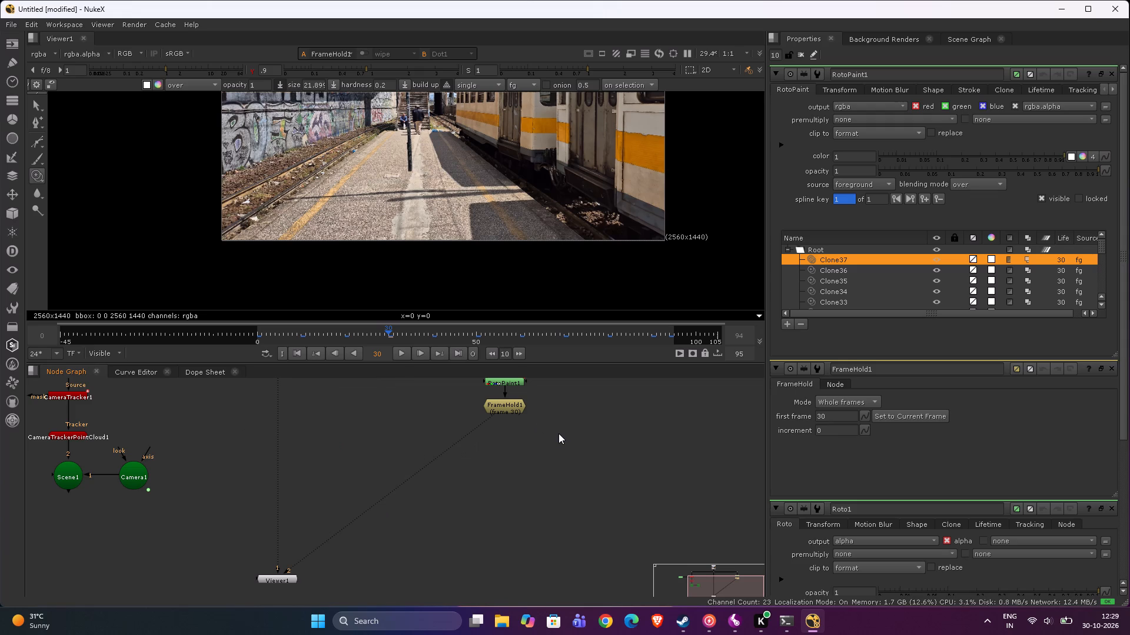
click(559, 433)
key(Tab)
key(t)
key(BackSpace)
text(ROTO)
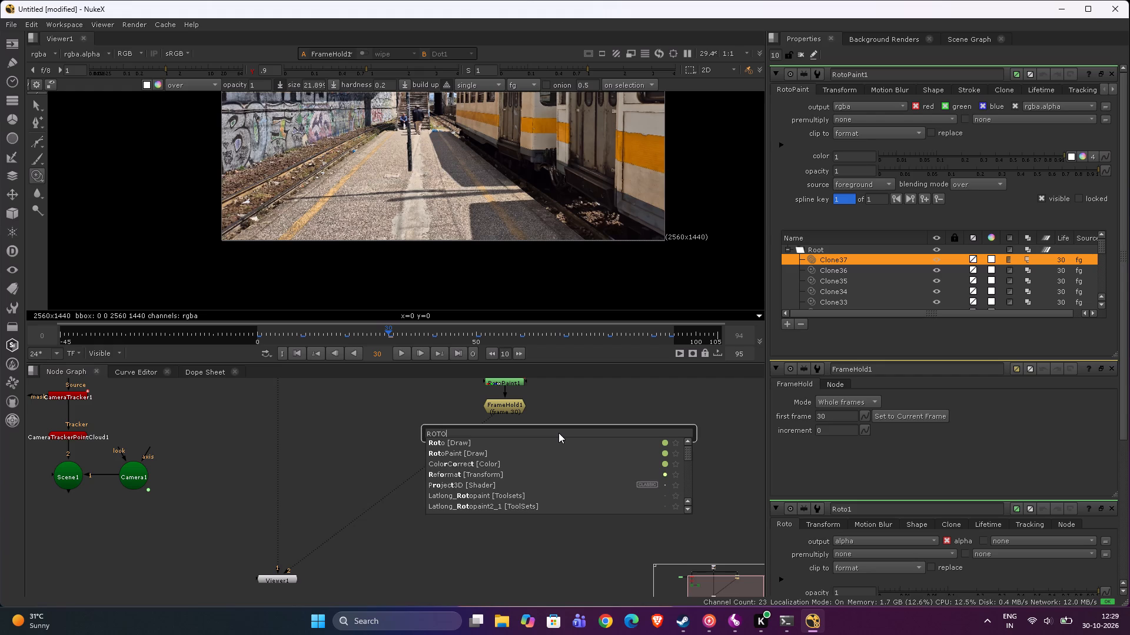
key(Return)
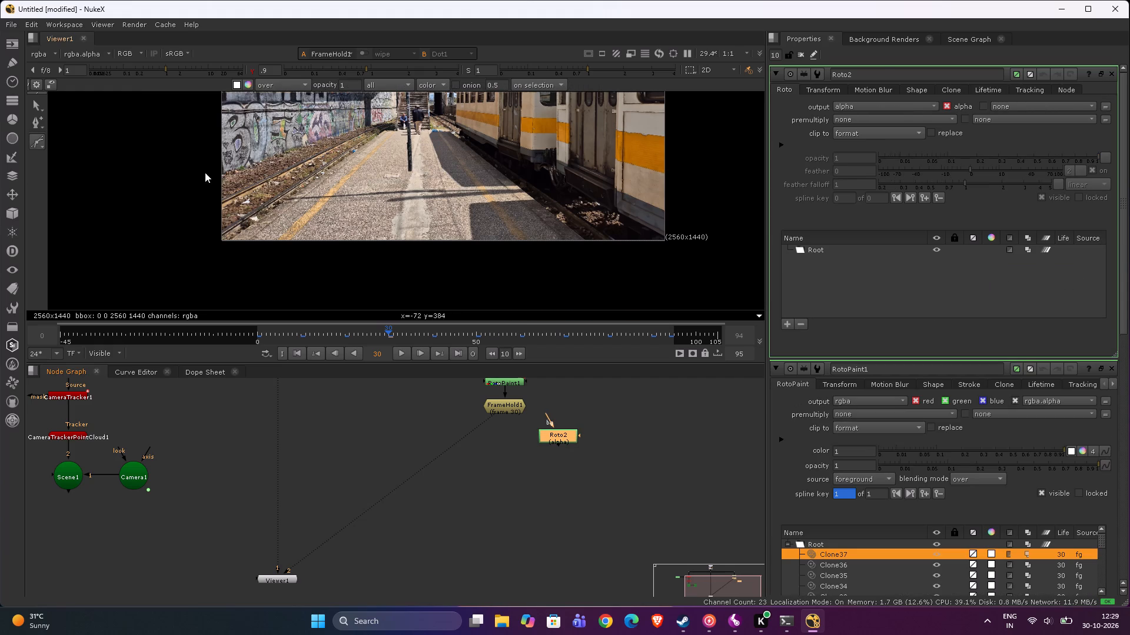
Draw a closed four-point Bezier around the track-side platform area, from the foot of the pole down to the image's lower edge.
scroll(370, 177, up, 3)
scroll(421, 171, up, 3)
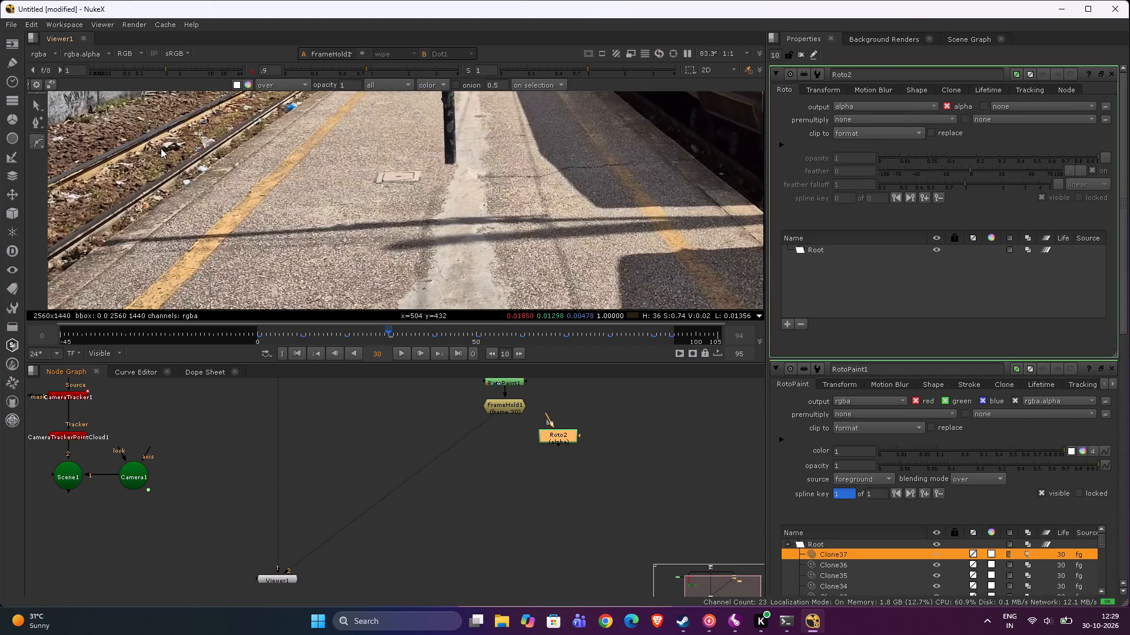
click(209, 167)
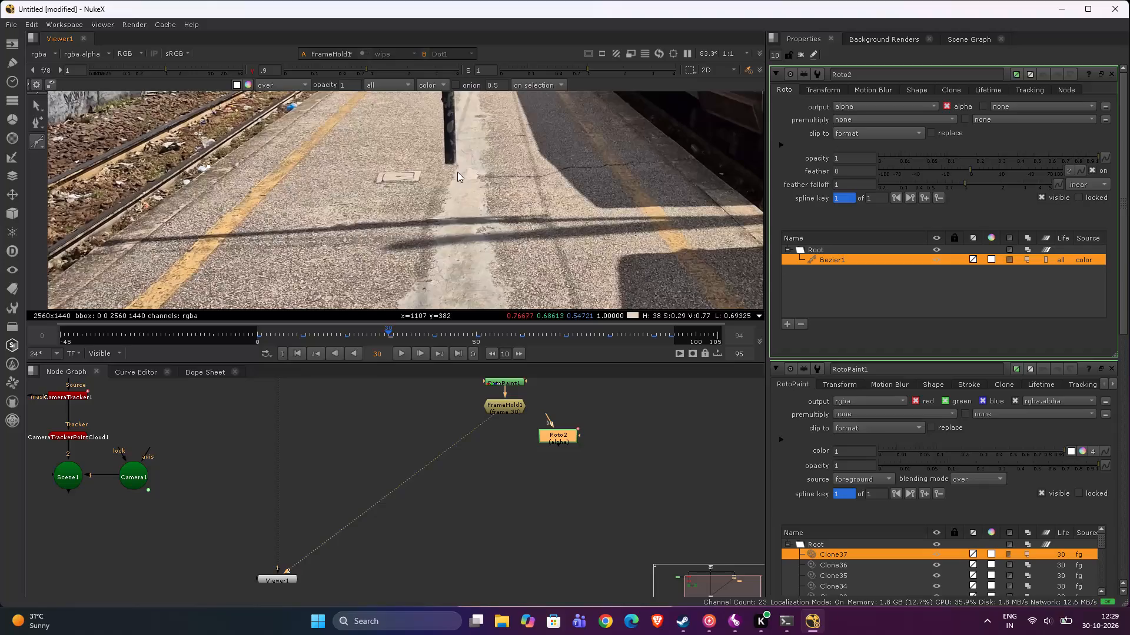
click(457, 169)
scroll(453, 180, down, 2)
middle_drag(453, 182, 477, 142)
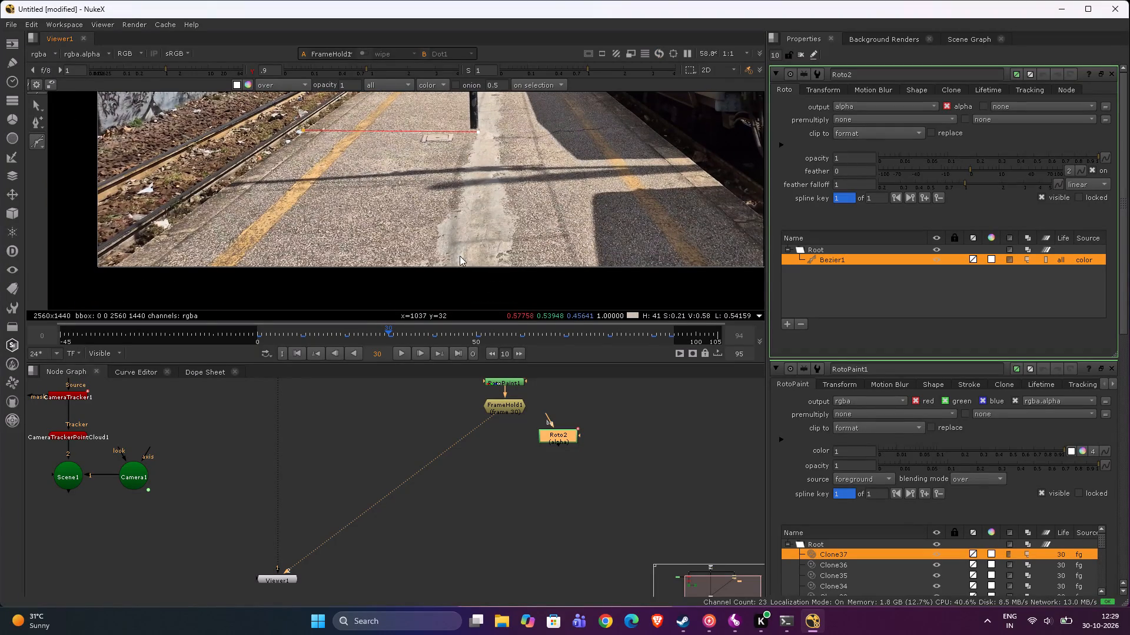
drag(478, 133, 488, 133)
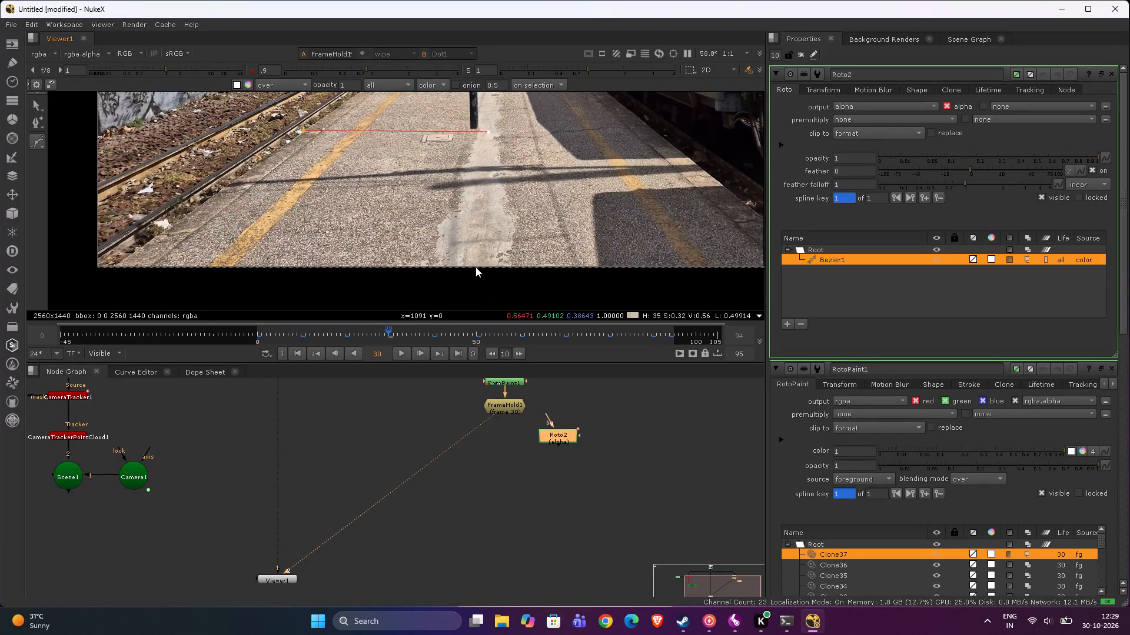
click(476, 267)
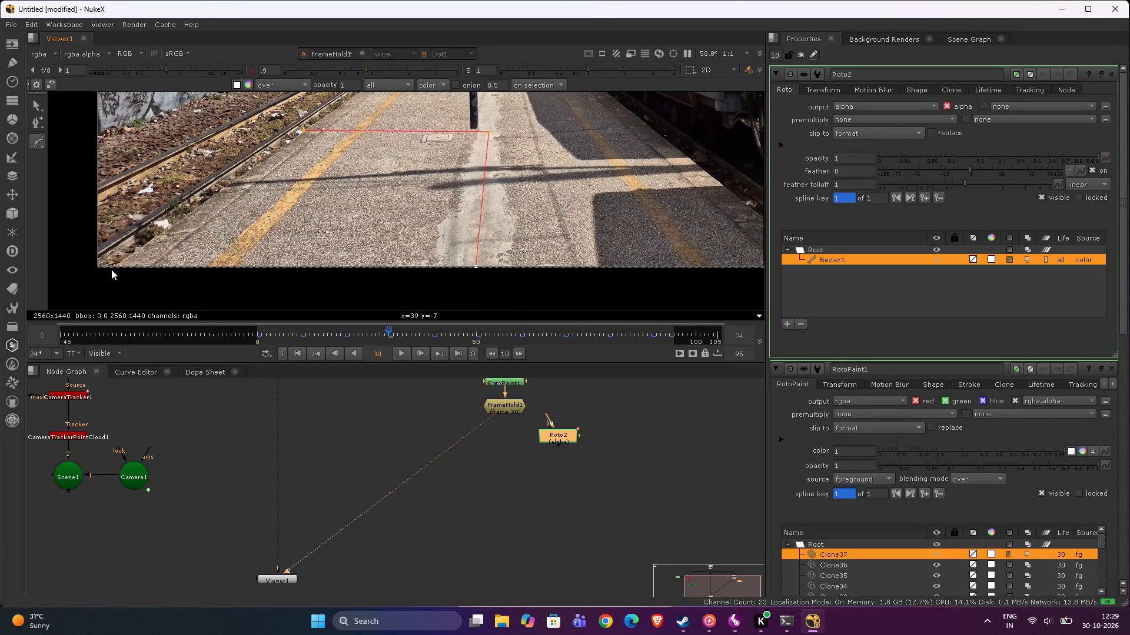
click(111, 269)
click(303, 131)
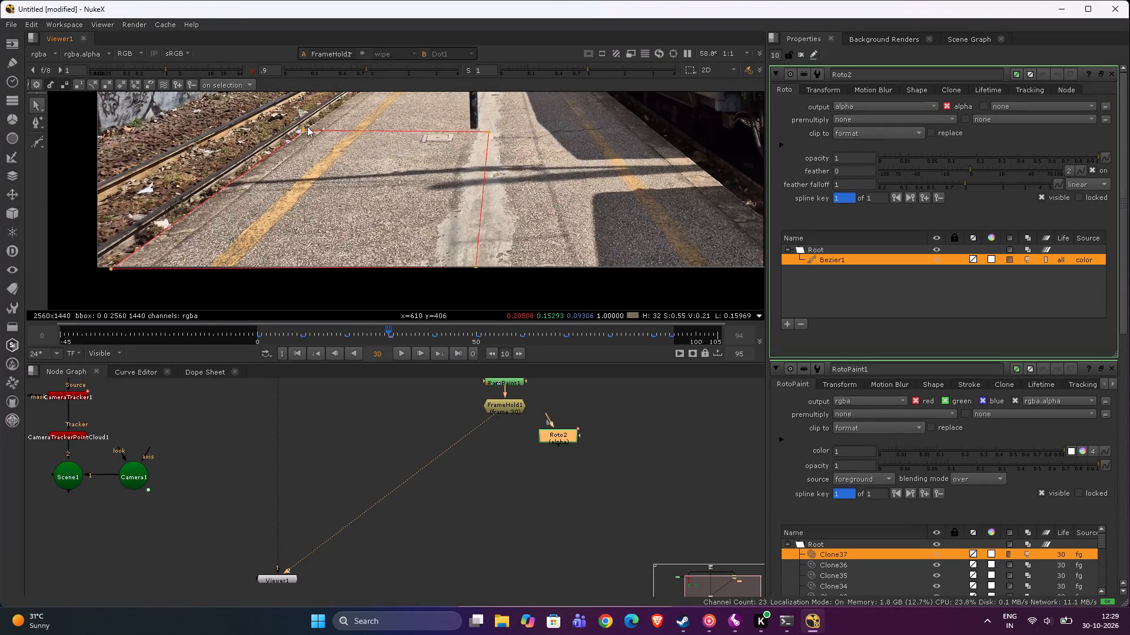
scroll(303, 128, up, 5)
click(306, 134)
scroll(300, 160, down, 5)
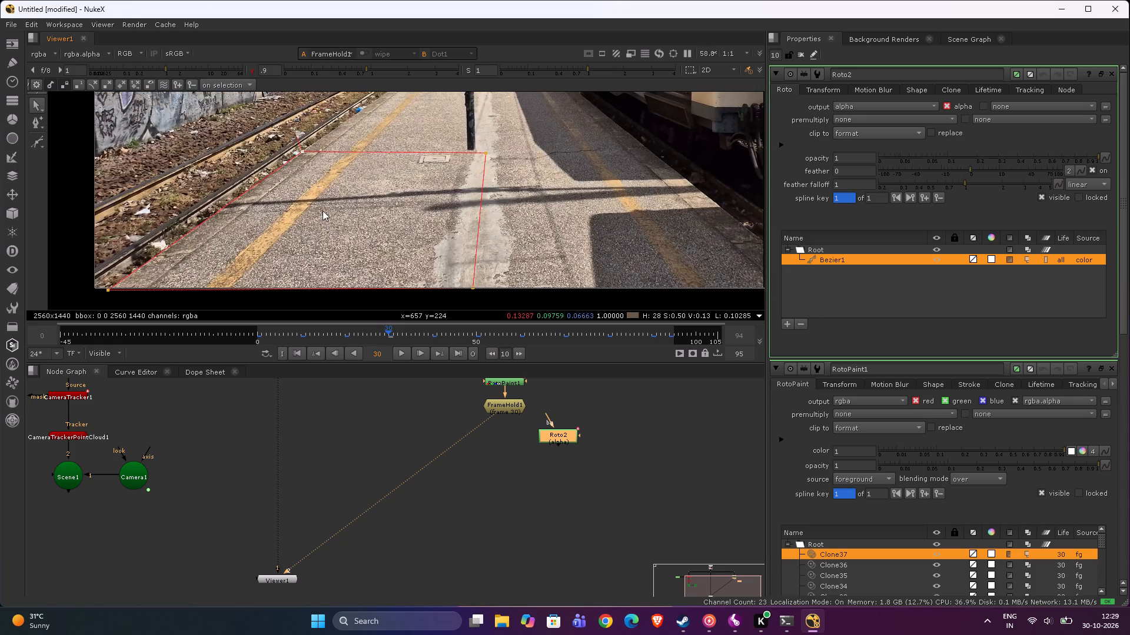
Add a Merge node directly below FrameHold1, with Roto2 moved slightly farther out beside it.
scroll(327, 207, down, 4)
drag(556, 436, 571, 436)
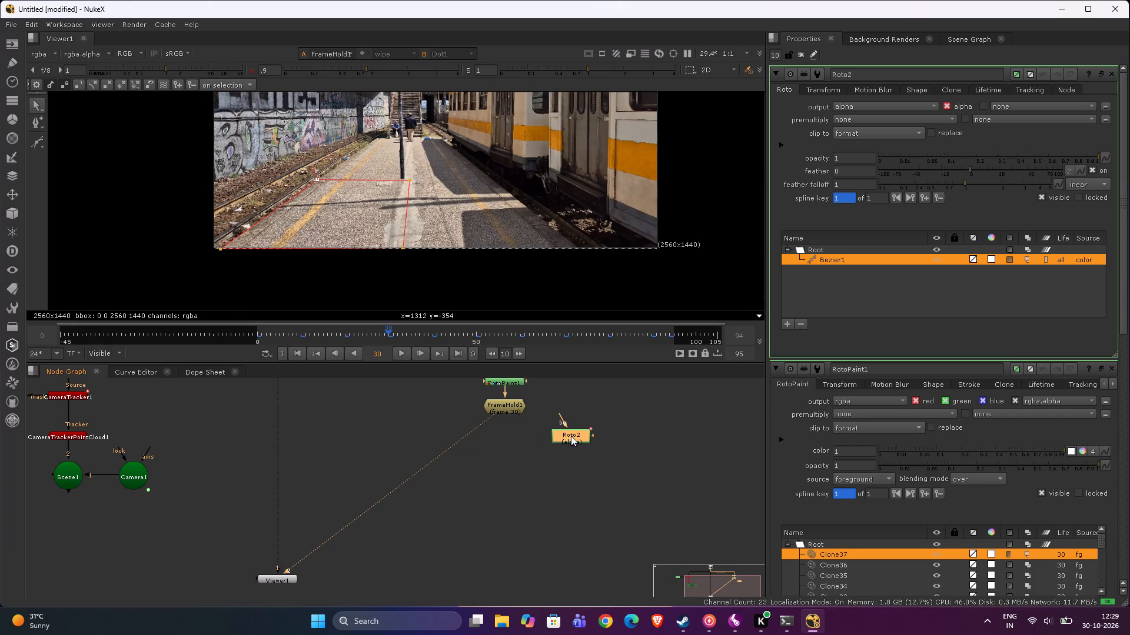
drag(571, 436, 575, 435)
click(529, 516)
key(Tab)
text(MERGE)
key(Return)
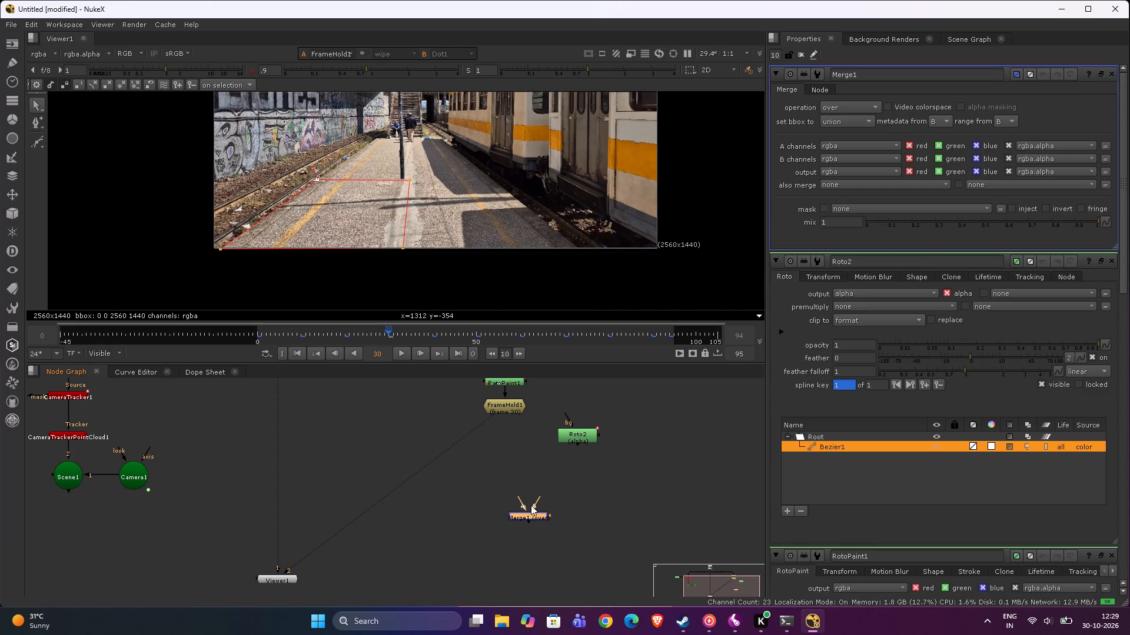
drag(534, 519, 510, 449)
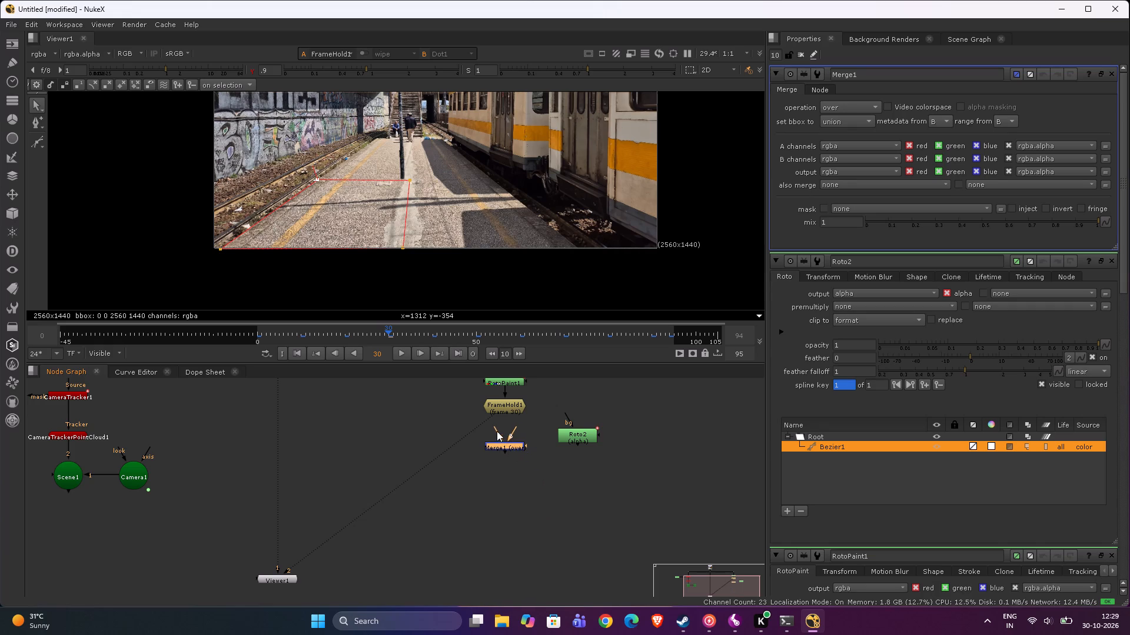
Connect Merge1's B input to FrameHold1 and its A input to Roto2, keeping the Merge level with Roto2.
drag(498, 430, 510, 410)
drag(521, 428, 563, 438)
drag(507, 448, 510, 439)
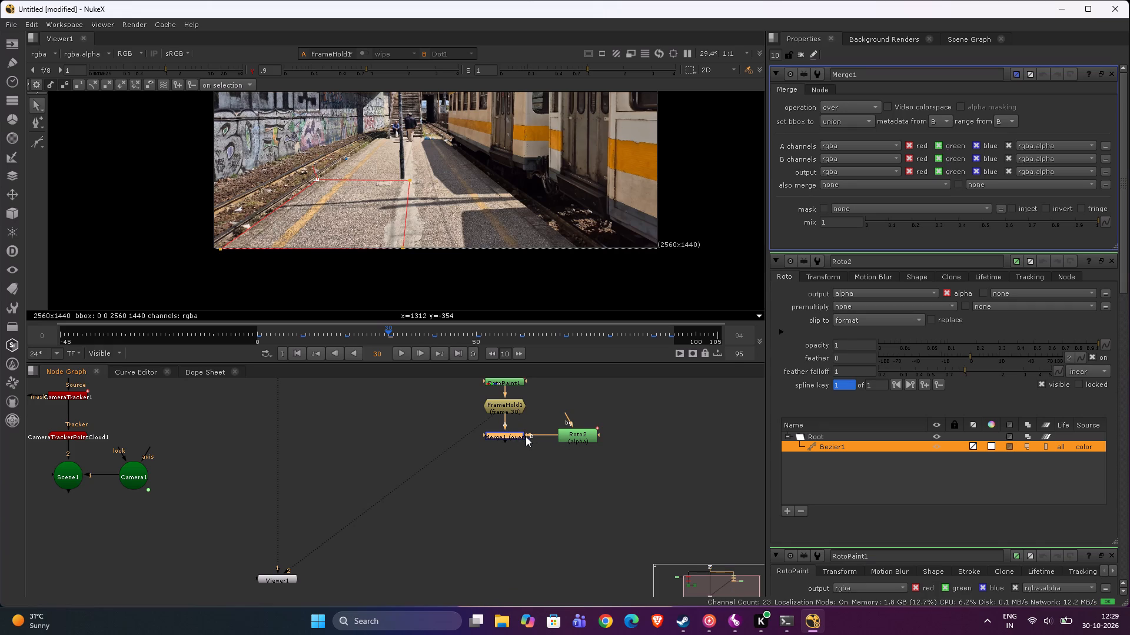
drag(530, 436, 539, 437)
drag(506, 425, 506, 411)
drag(513, 418, 510, 406)
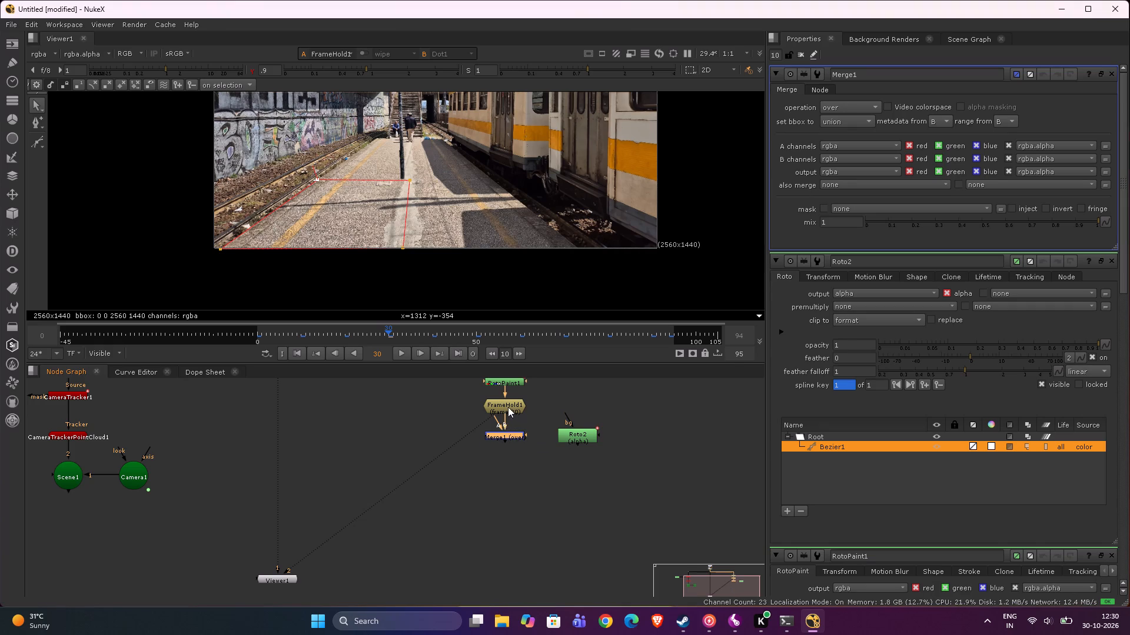
drag(498, 422, 566, 437)
Compare Merge1's output with FrameHold1 in the viewer.
click(513, 433)
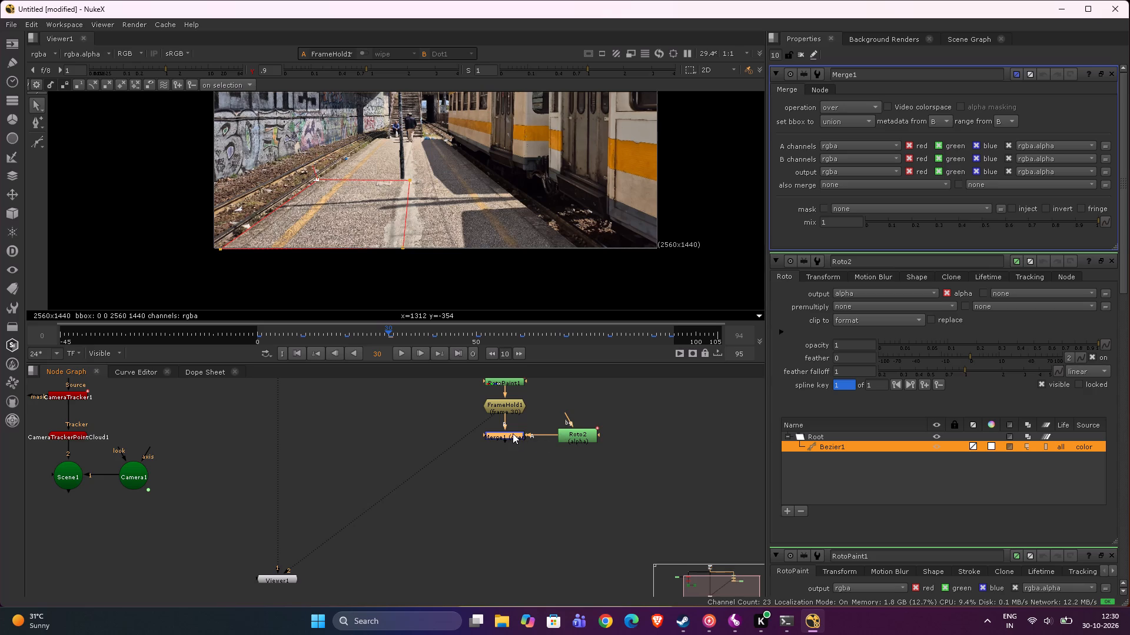
key(1)
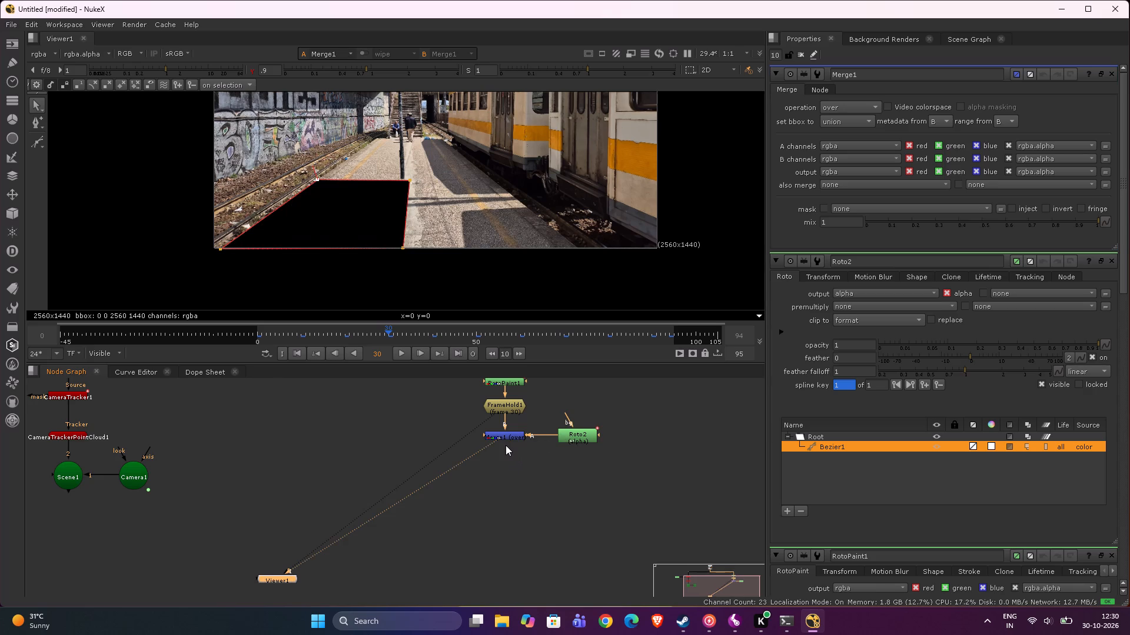
key(2)
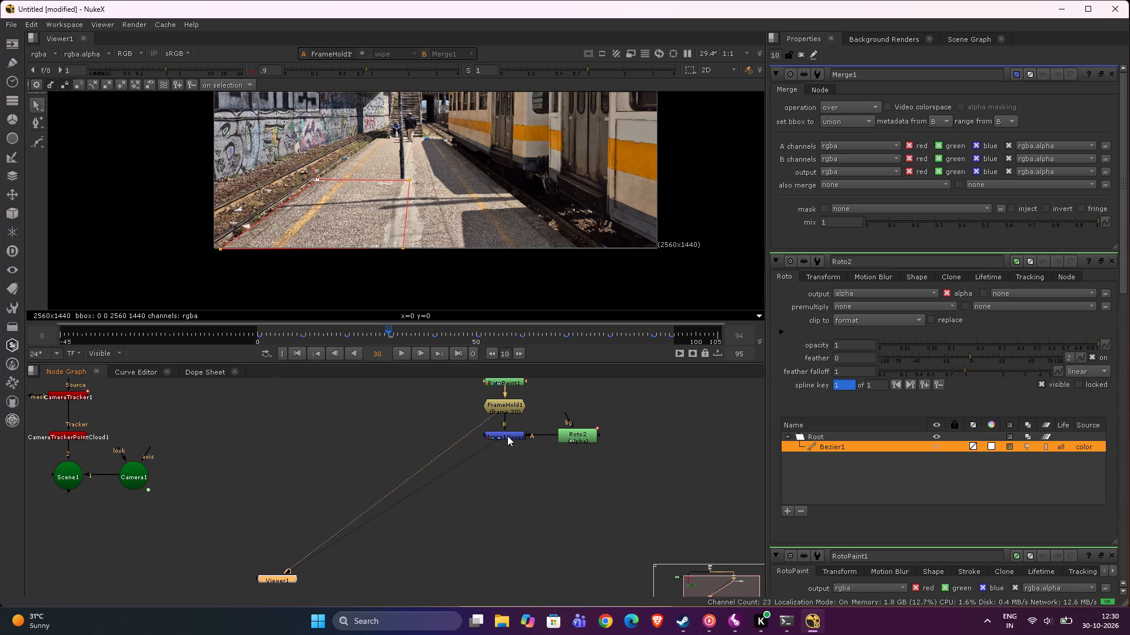
Set Merge1's operation to in.
double_click(507, 436)
click(833, 105)
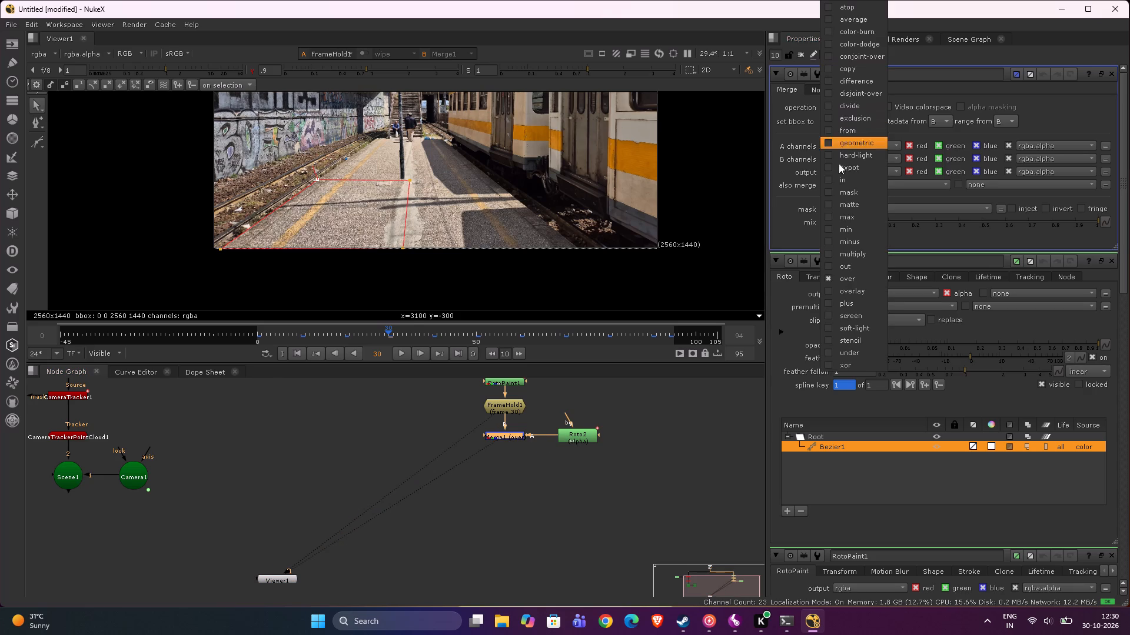
click(829, 182)
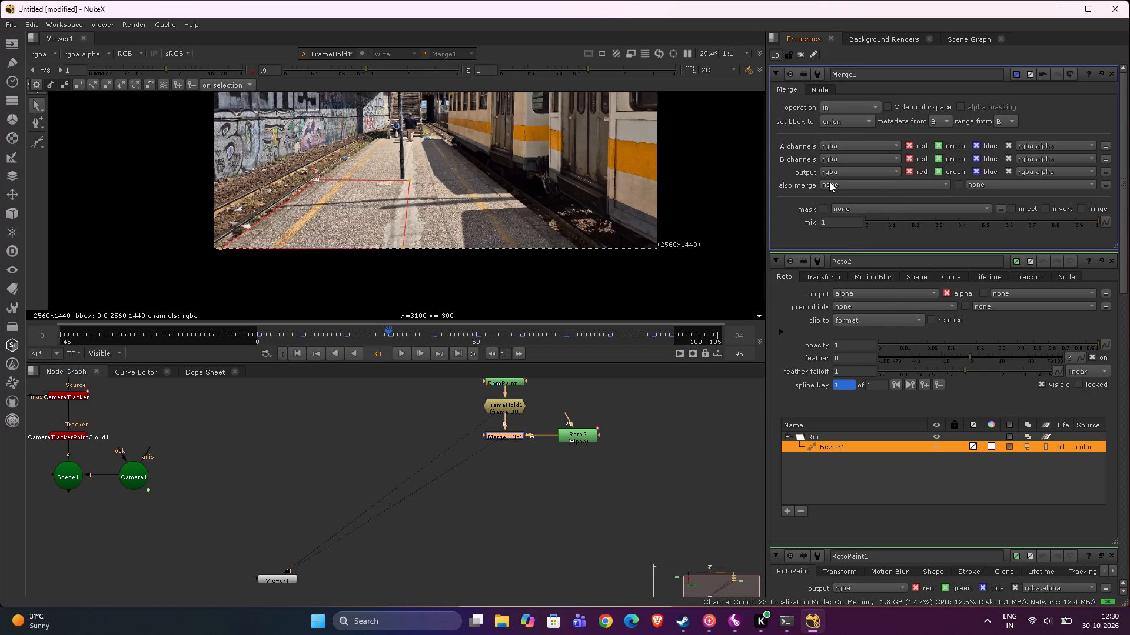
View Merge1's output, clearing the viewer's existing connections and reconnecting it to Merge1.
click(507, 435)
key(2)
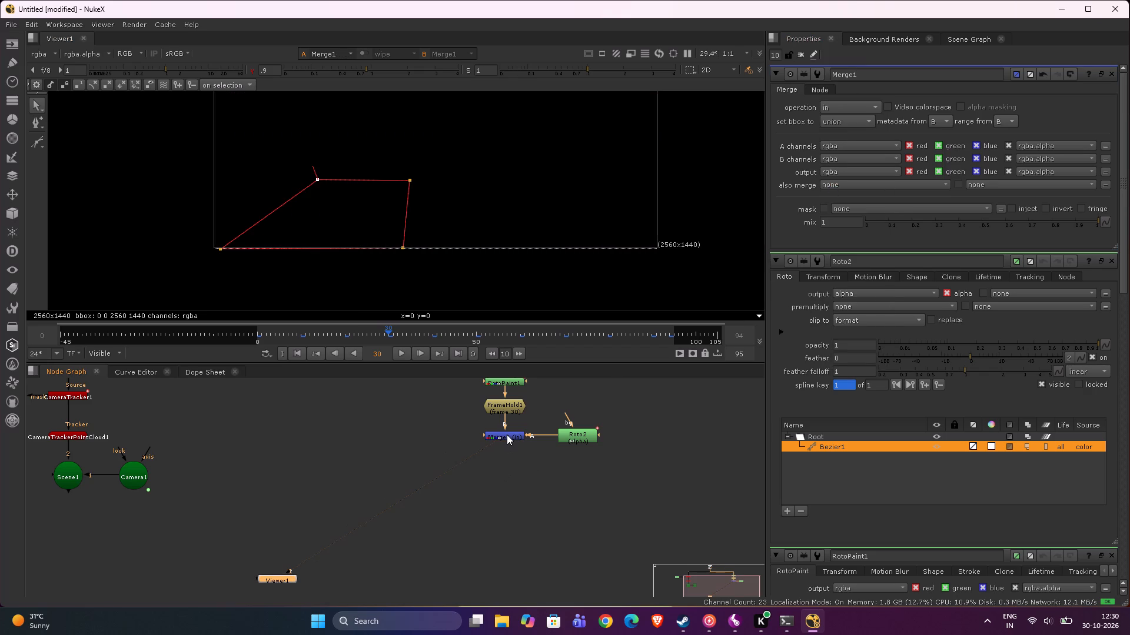
text(11)
drag(308, 559, 330, 543)
drag(293, 570, 306, 564)
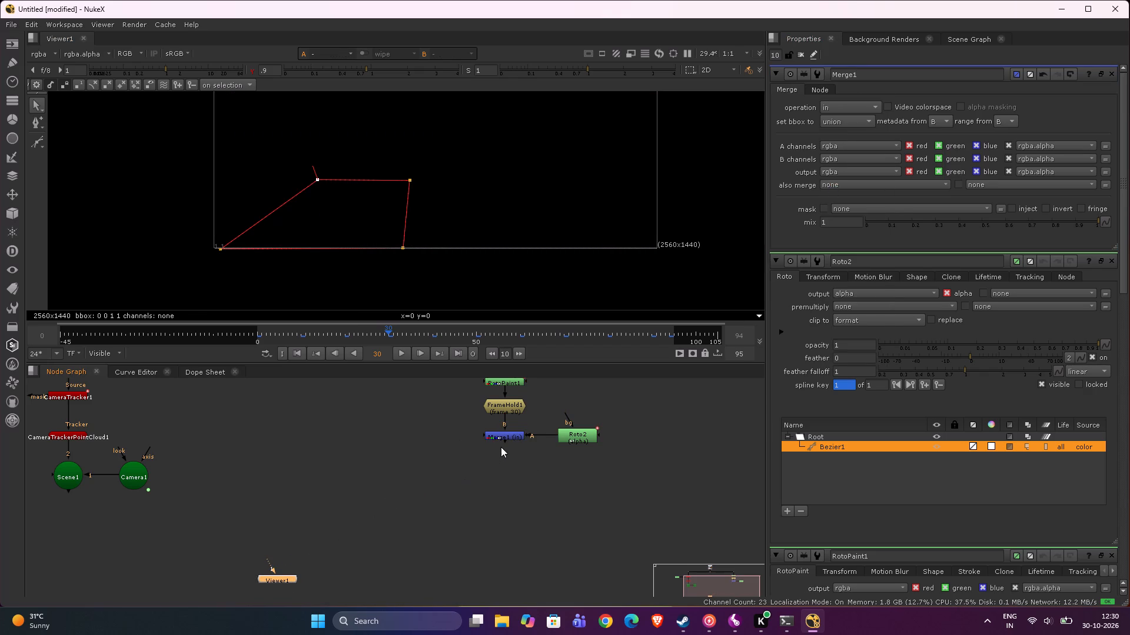
click(501, 439)
key(1)
View Camera1, Scene1 and CameraTrackerPointCloud1 in the viewer to examine the tracked 3D scene.
scroll(77, 462, down, 2)
middle_drag(82, 460, 217, 464)
click(245, 480)
scroll(245, 480, up, 5)
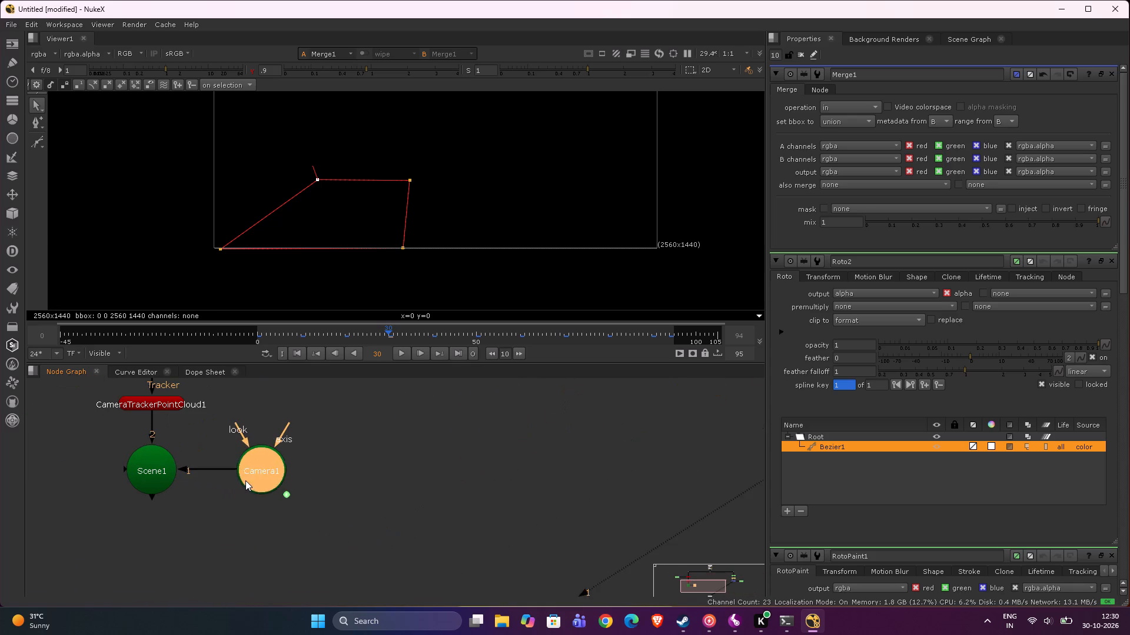
key(1)
click(156, 469)
key(1)
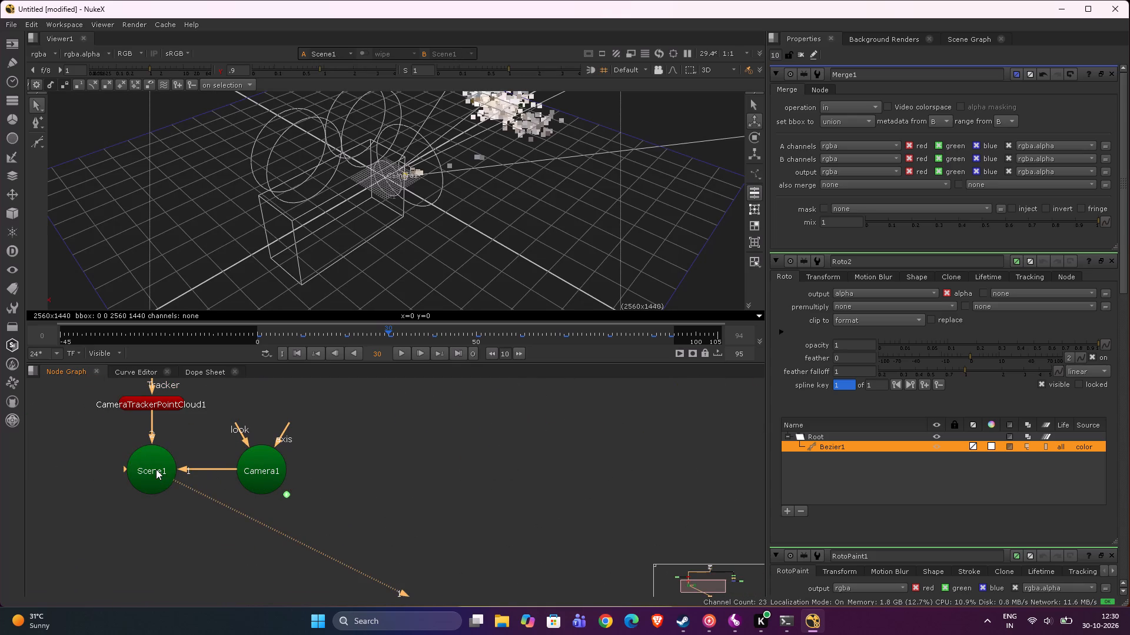
scroll(353, 395, down, 4)
middle_drag(428, 427, 332, 413)
middle_drag(532, 407, 486, 447)
click(470, 427)
click(109, 455)
click(115, 432)
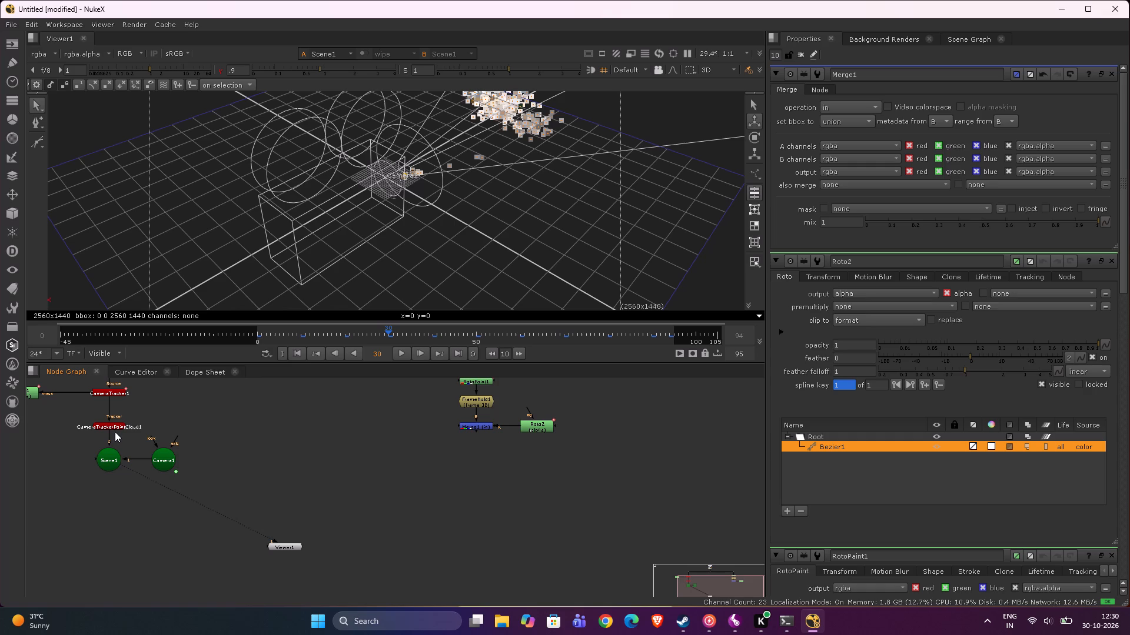
click(117, 454)
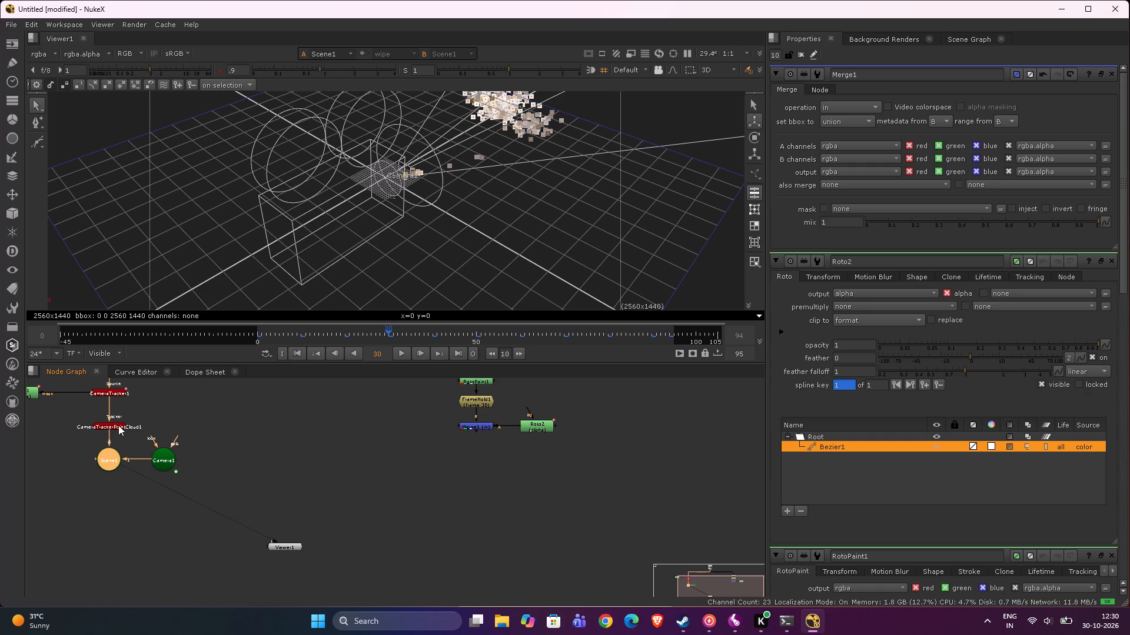
click(118, 425)
key(1)
click(158, 463)
key(1)
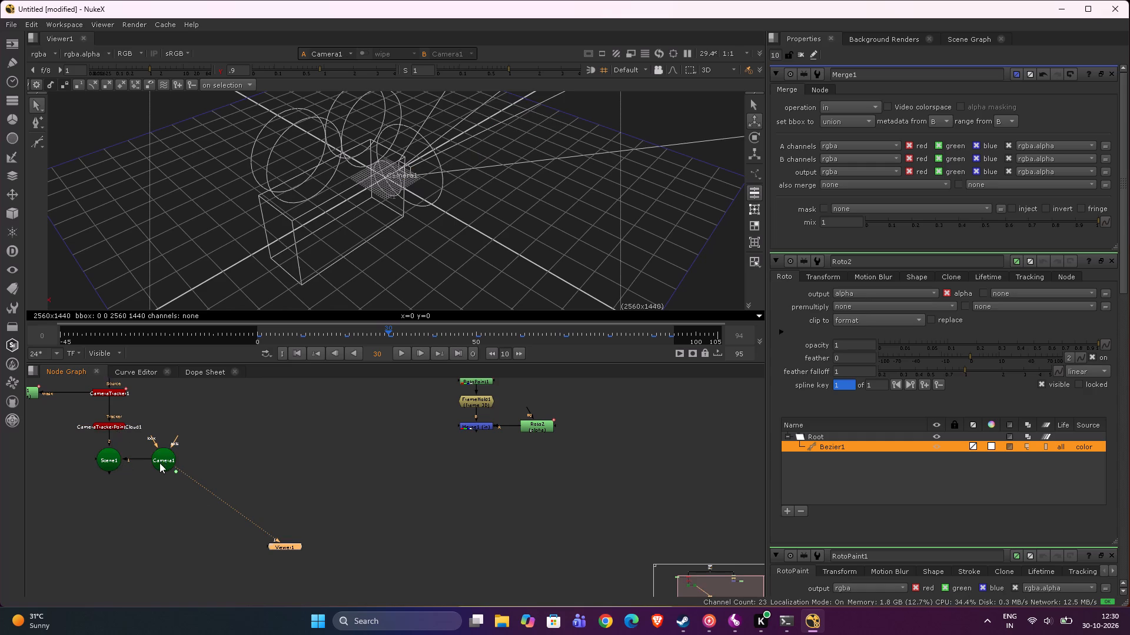
Check the point cloud, the CameraTracker1 footage and Camera1 in the viewer, ending with Camera1 in the 2D view.
key(Tab)
key(Tab)
click(108, 427)
key(1)
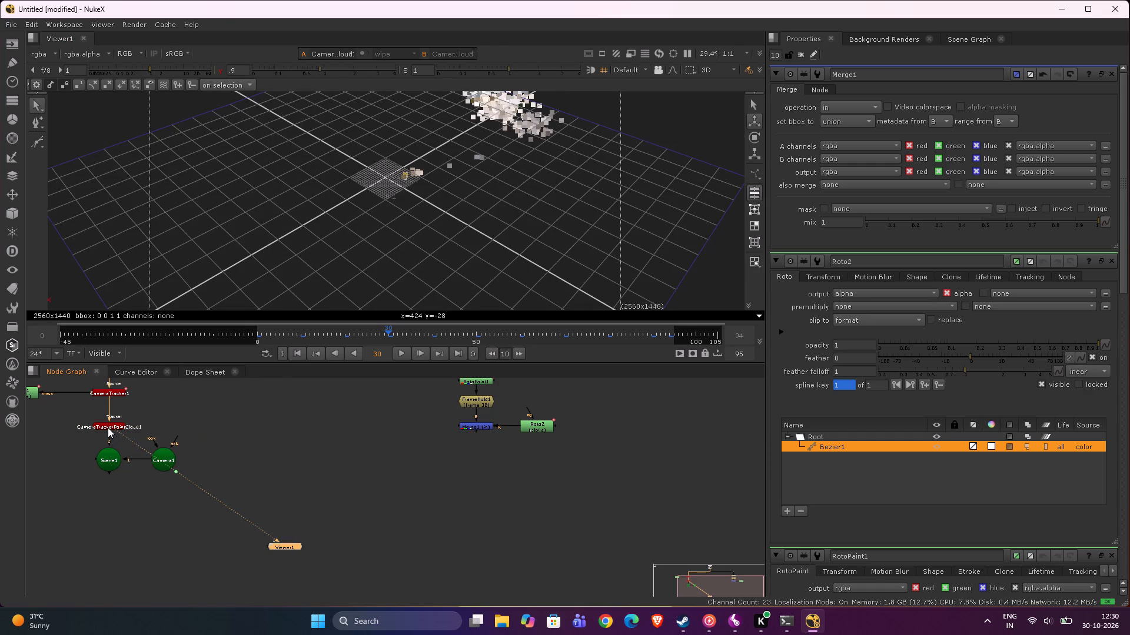
drag(270, 532, 254, 521)
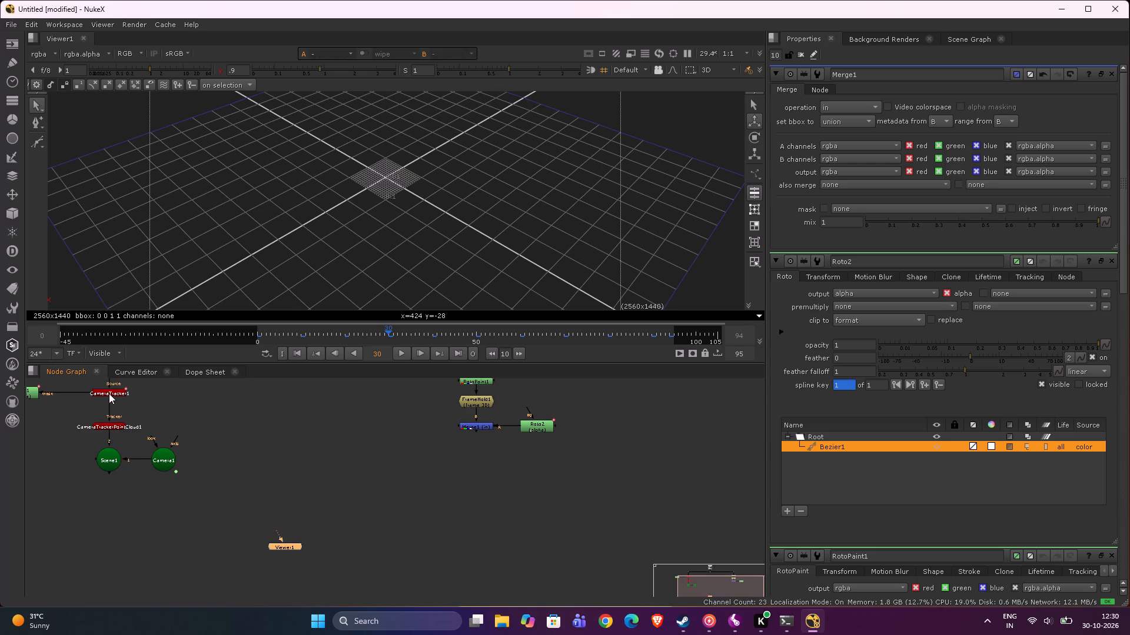
click(109, 392)
key(1)
click(111, 426)
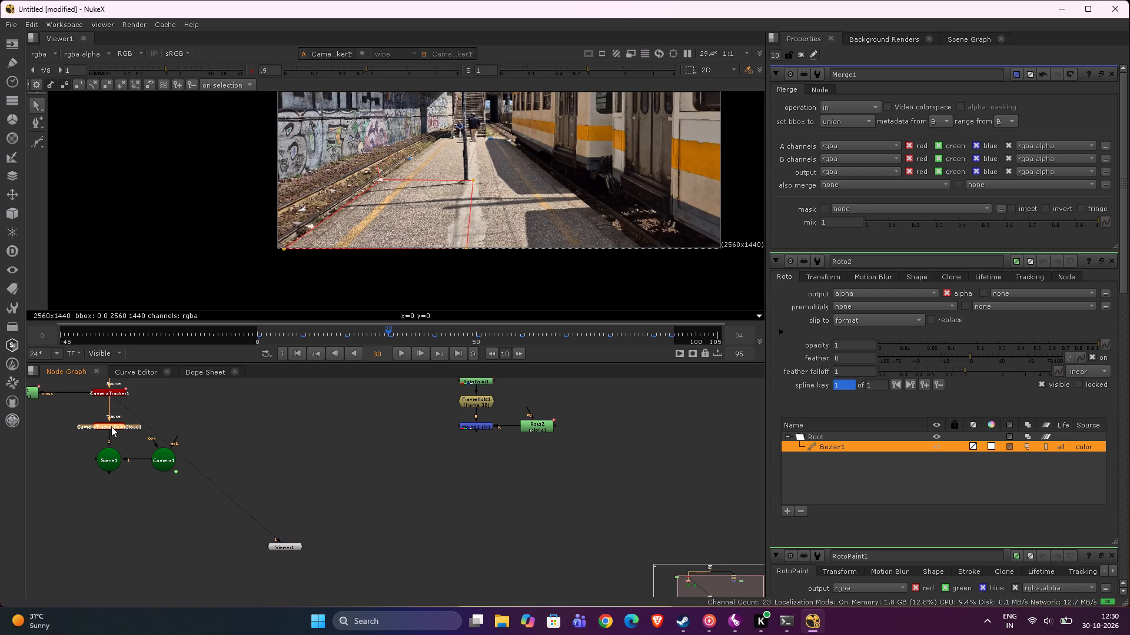
key(1)
click(168, 459)
key(1)
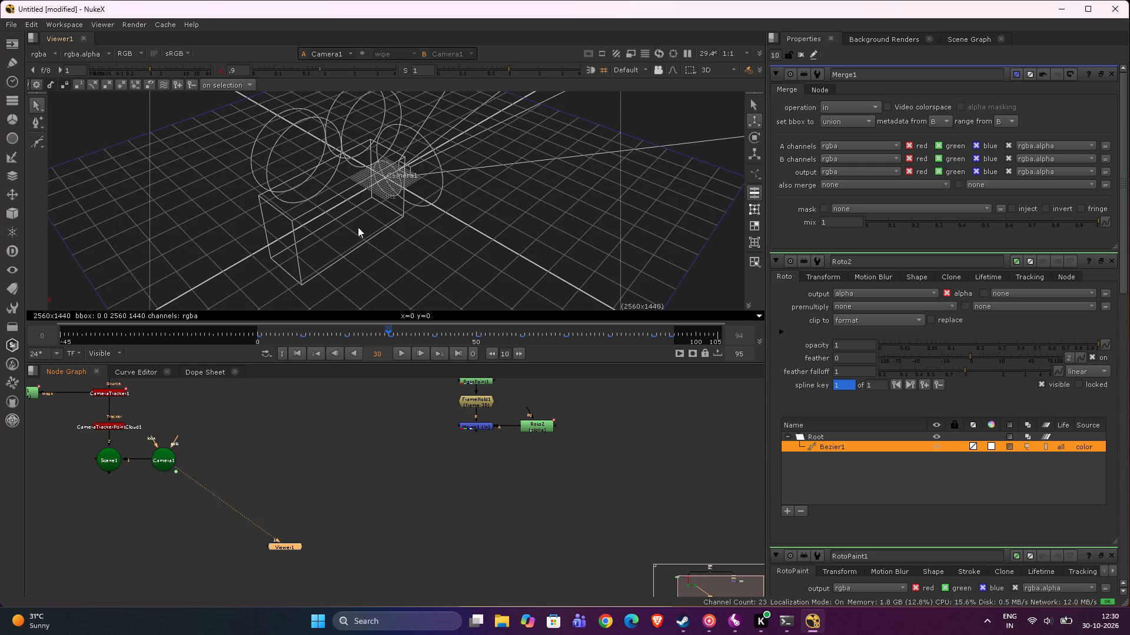
key(Tab)
key(Tab)
key(Tab)
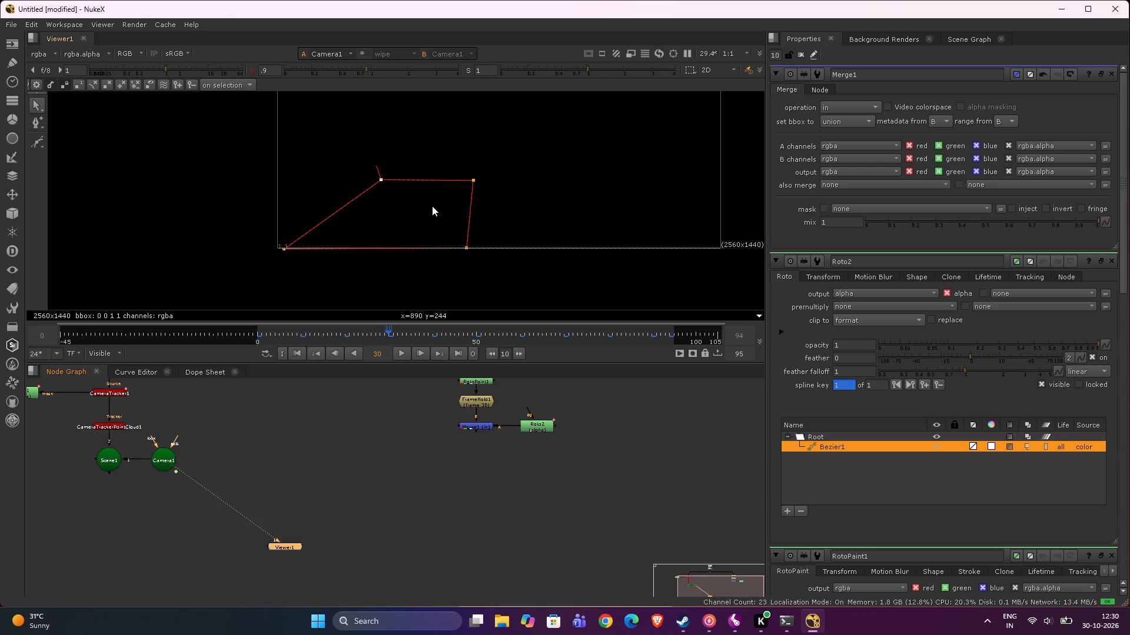
Examine the full image frame and the whole node graph, from Read1 down both the camera-tracking and paint branches.
click(432, 206)
scroll(432, 206, down, 3)
middle_drag(432, 205, 434, 232)
middle_drag(360, 420, 387, 449)
scroll(361, 443, down, 4)
middle_drag(195, 460, 224, 419)
scroll(305, 429, up, 4)
scroll(304, 419, down, 1)
middle_drag(304, 421, 320, 524)
scroll(320, 524, down, 1)
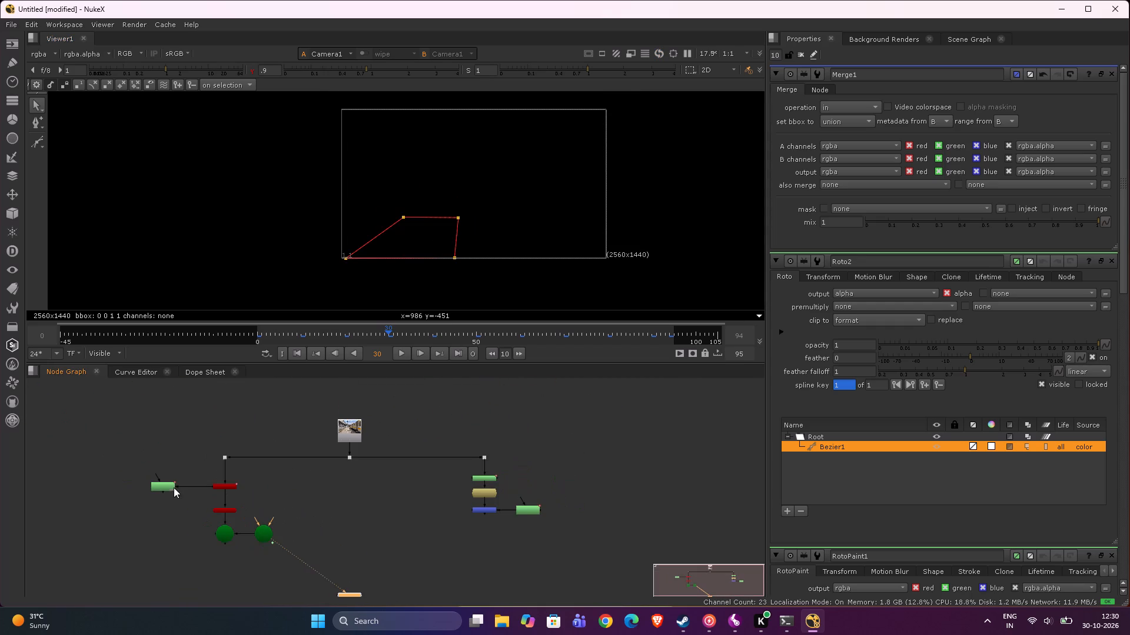
scroll(274, 544, up, 3)
scroll(274, 543, down, 1)
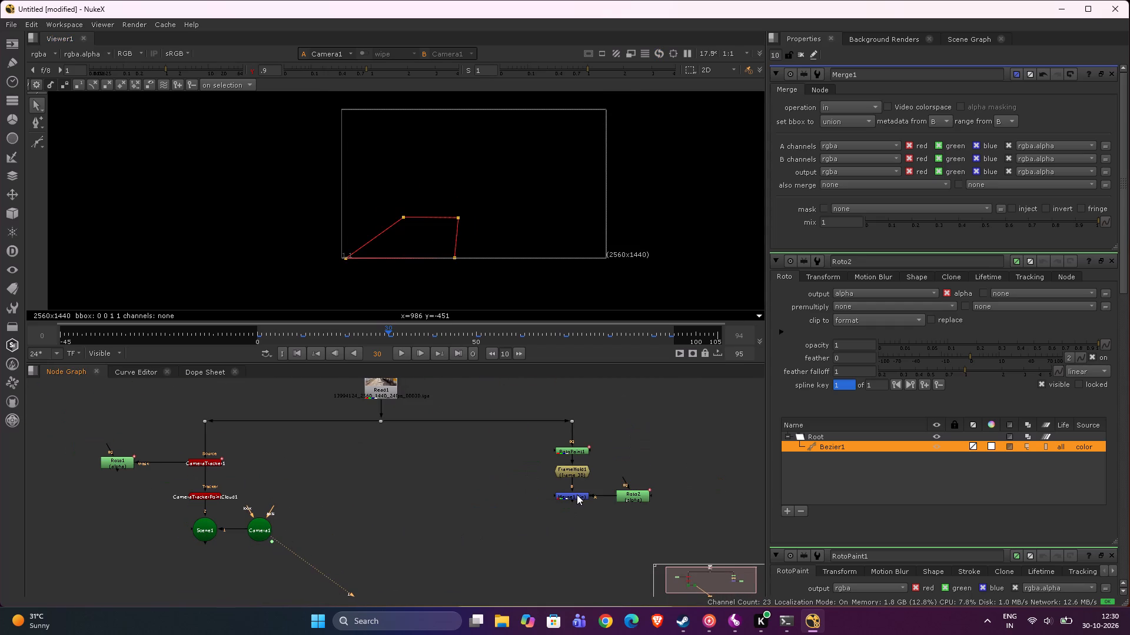
Compare the outputs of Merge1, Roto2 and FrameHold1 in the viewer, ending with Merge1 viewed.
click(577, 494)
click(643, 493)
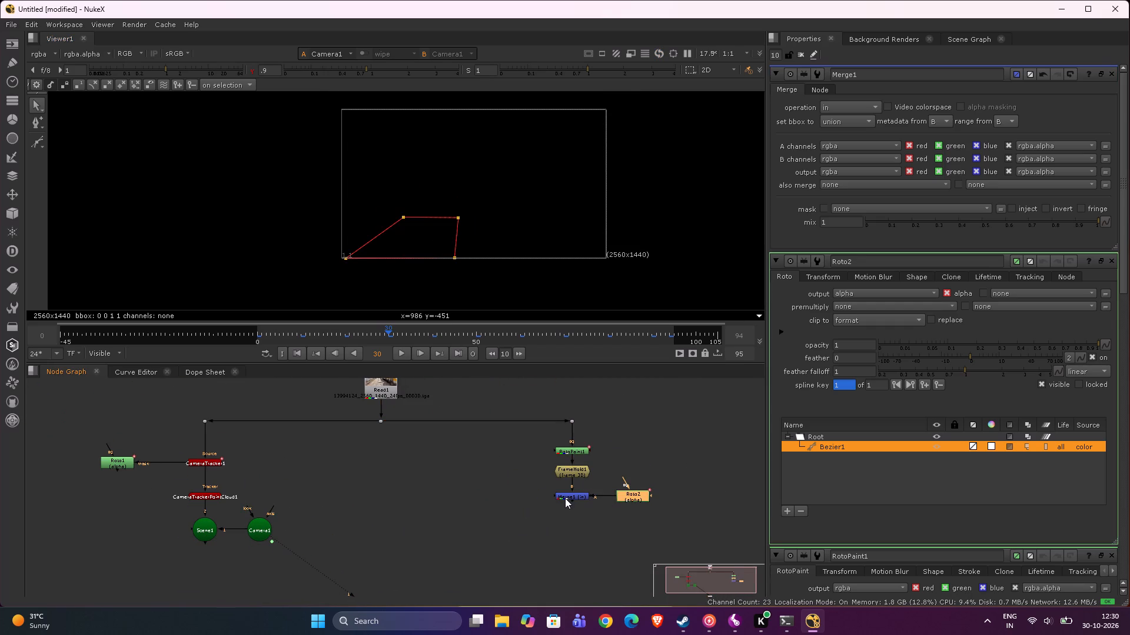
click(565, 496)
key(1)
key(1)
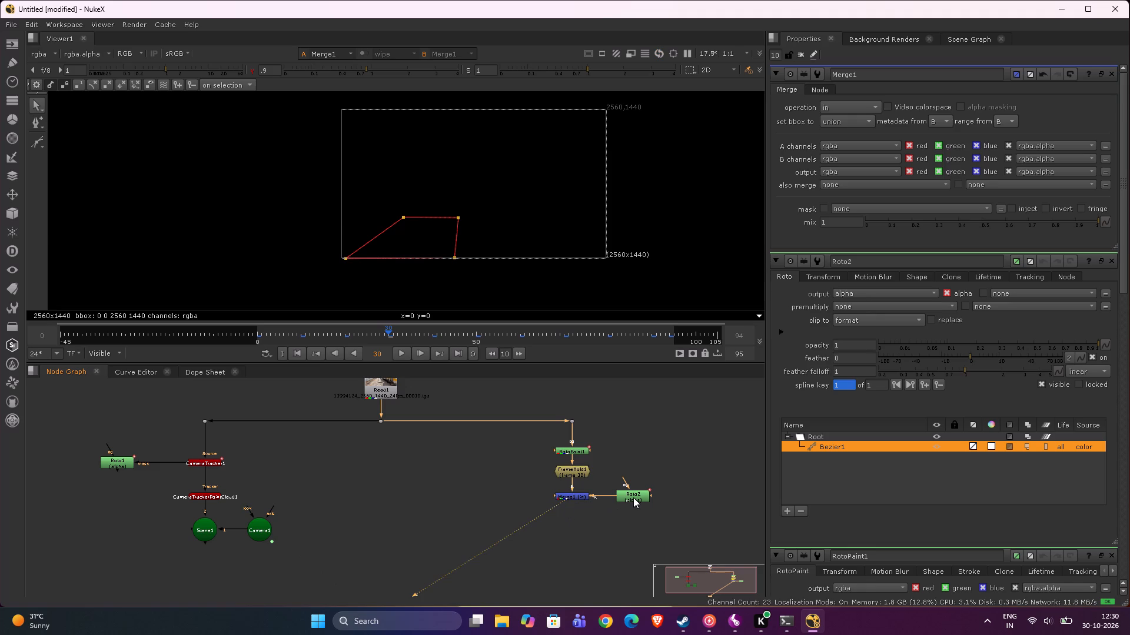
click(633, 497)
key(1)
click(569, 470)
key(1)
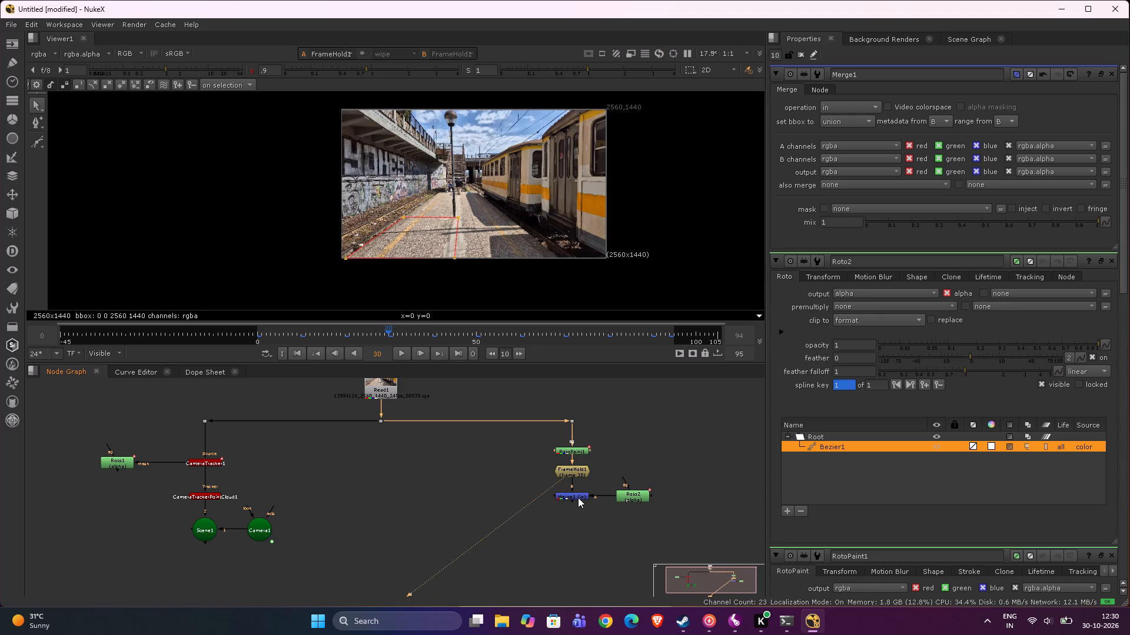
click(578, 497)
key(1)
click(640, 494)
key(1)
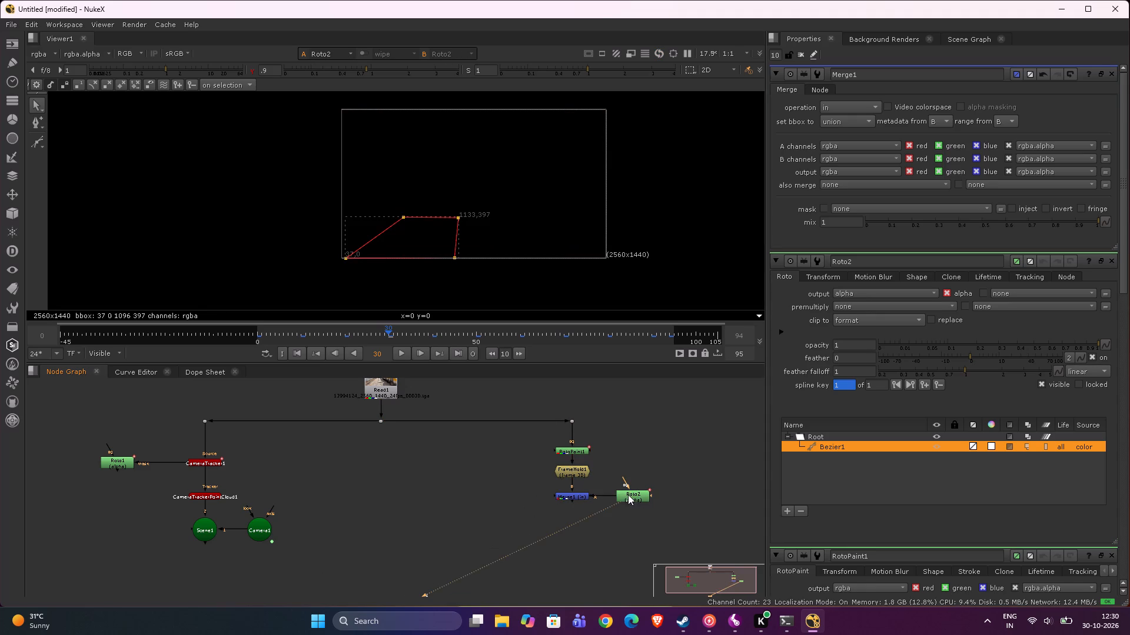
click(572, 496)
key(1)
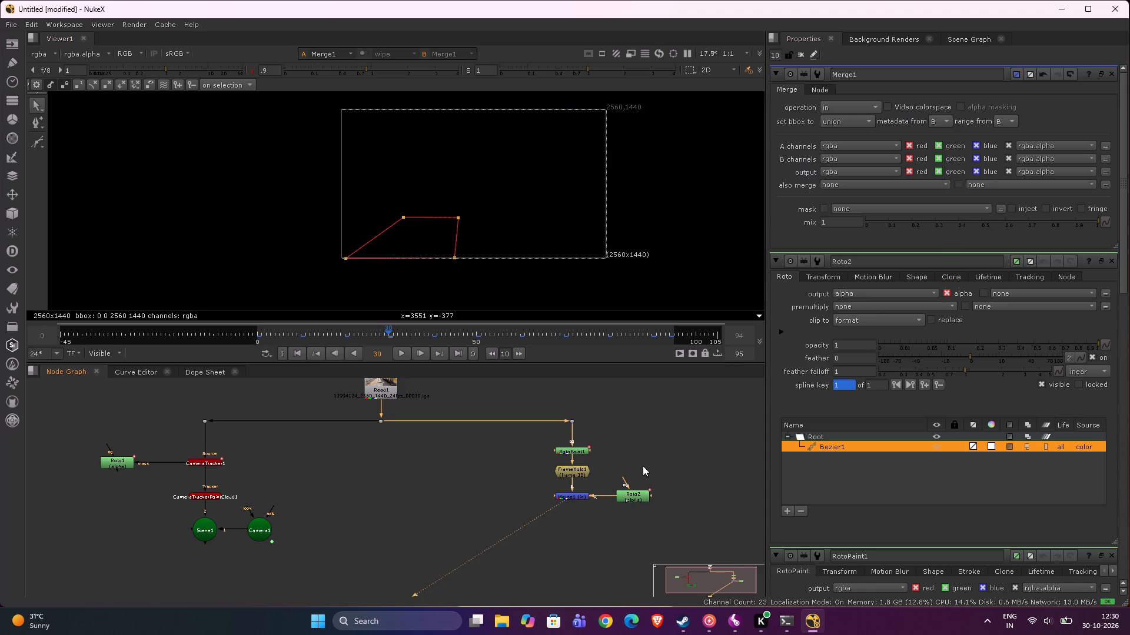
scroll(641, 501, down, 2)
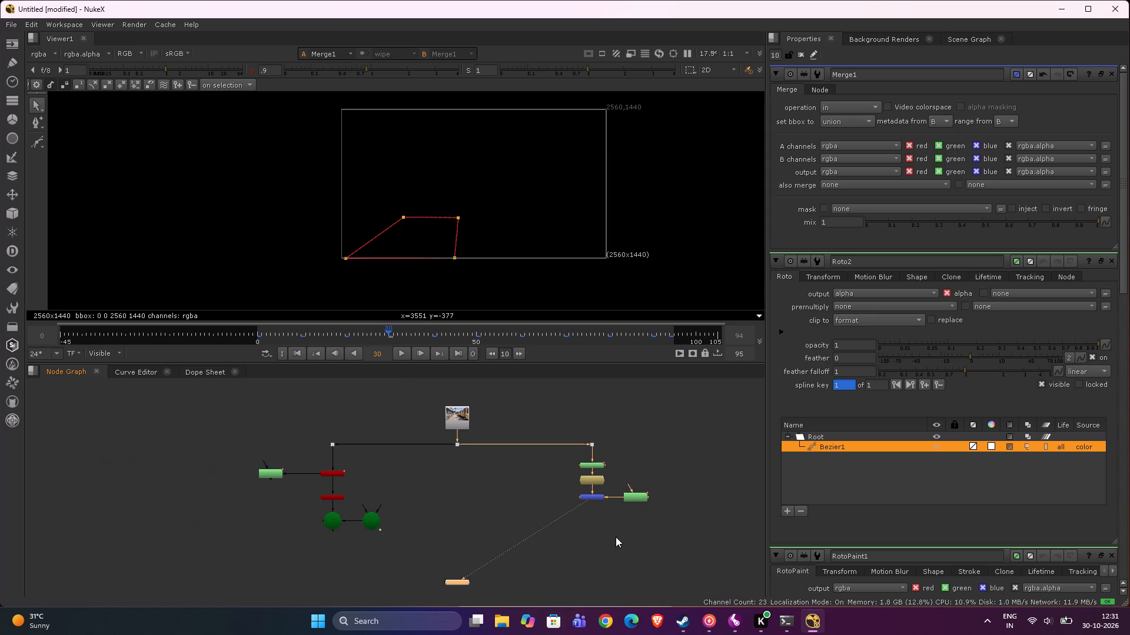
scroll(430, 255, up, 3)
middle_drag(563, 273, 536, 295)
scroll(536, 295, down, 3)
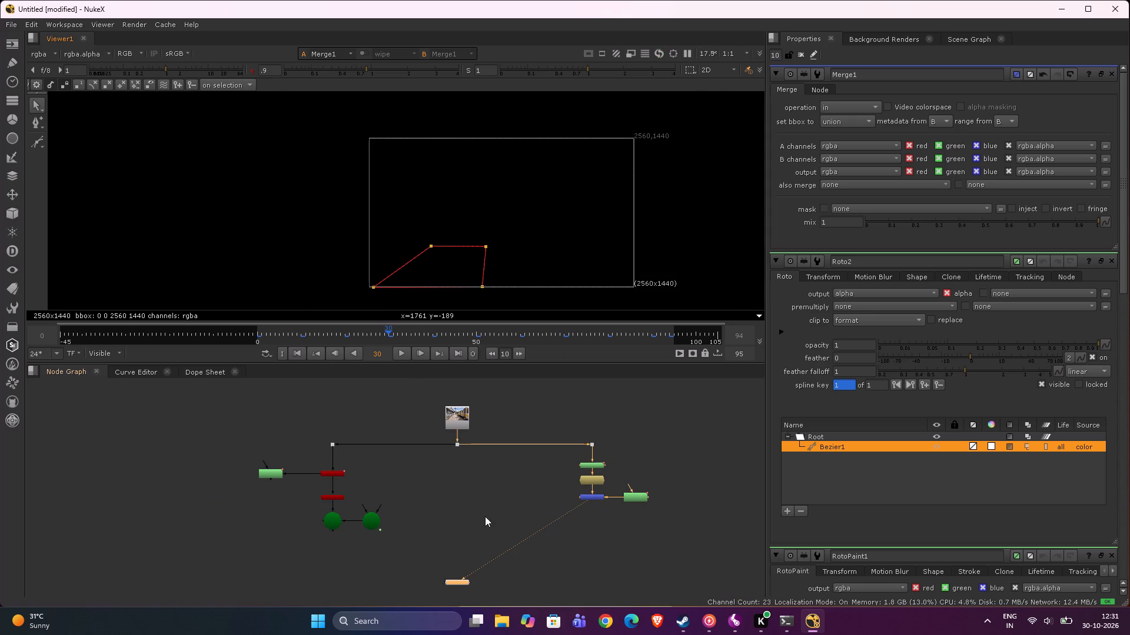
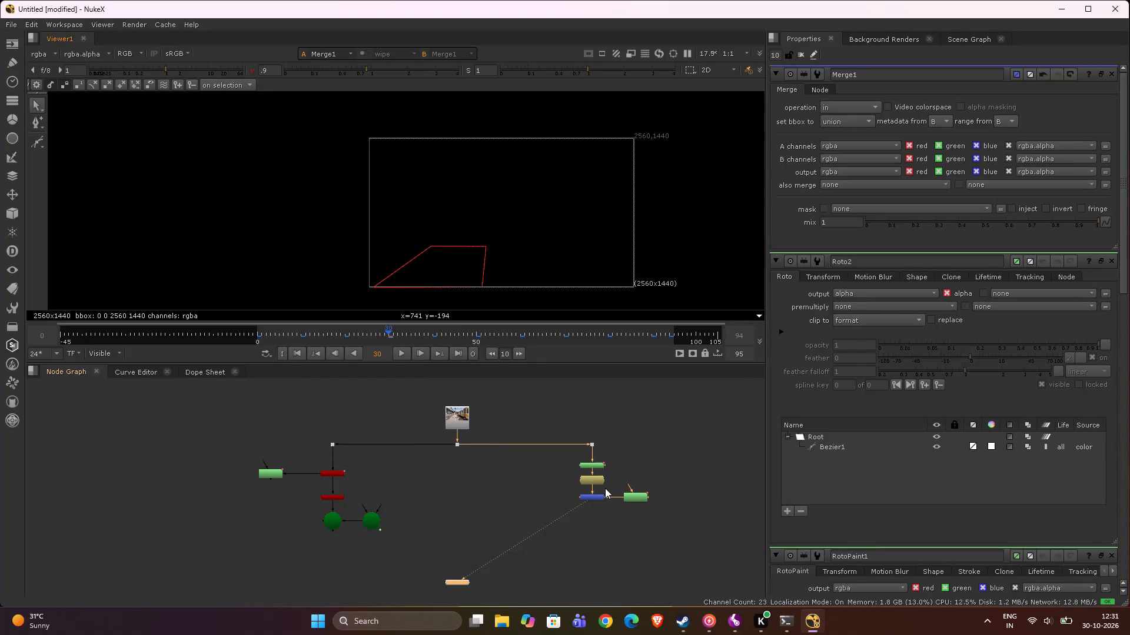
Examine the outputs of the Merge1, Roto2 and FrameHold1 nodes in turn to check how the roto mask affects the held frame.
click(596, 496)
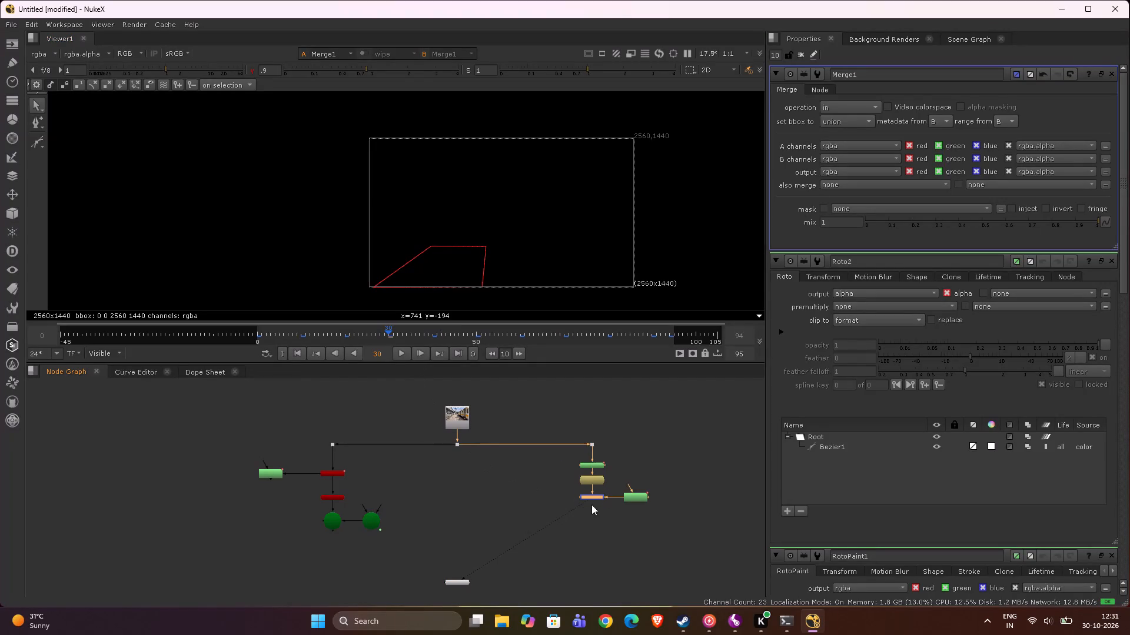
key(2)
click(646, 499)
key(1)
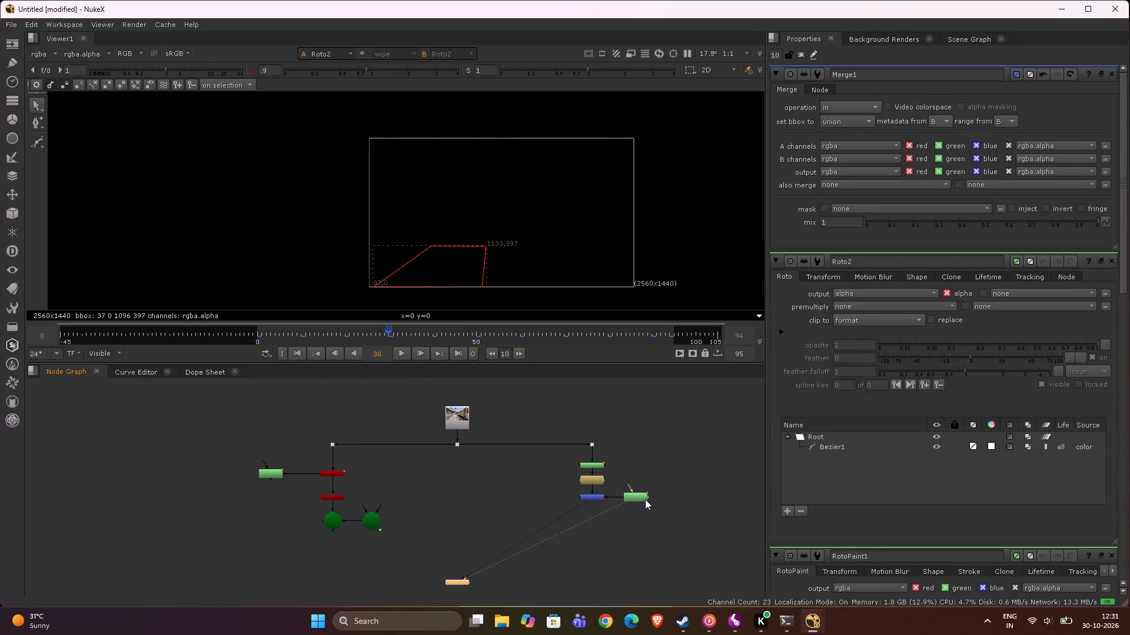
click(597, 482)
key(1)
click(593, 456)
key(1)
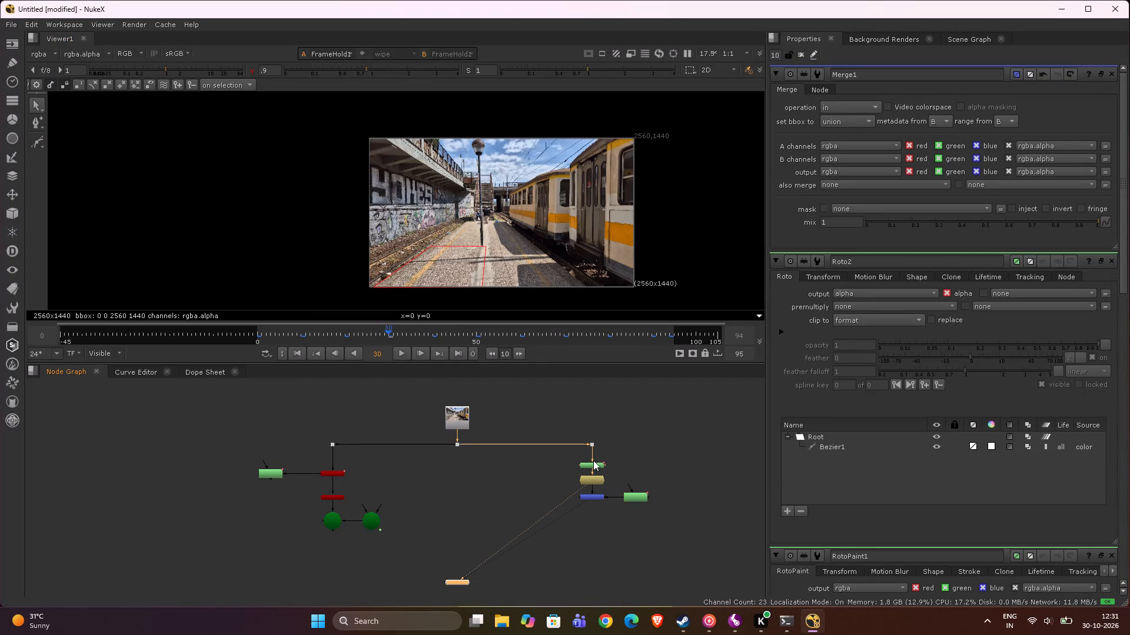
click(598, 482)
key(1)
click(595, 499)
key(1)
click(648, 500)
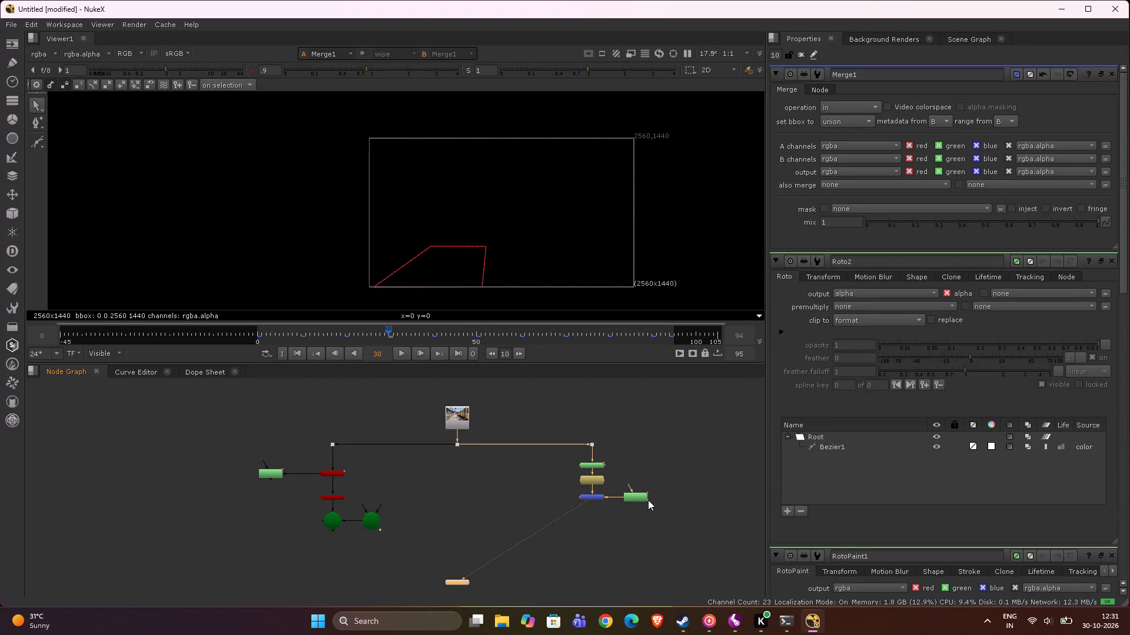
key(1)
click(641, 500)
key(1)
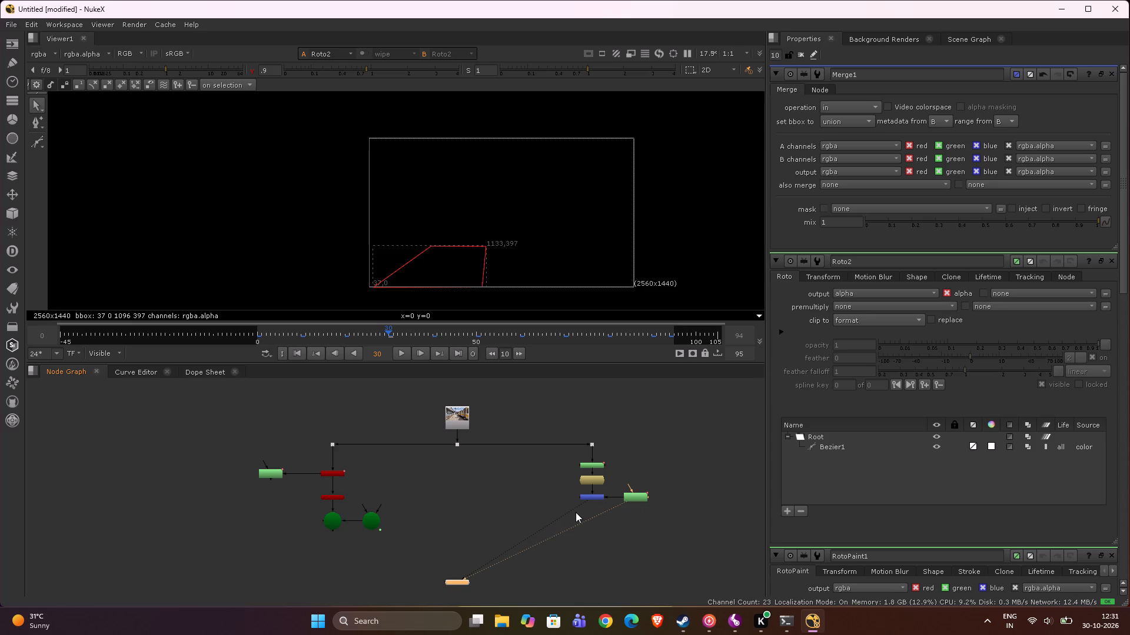
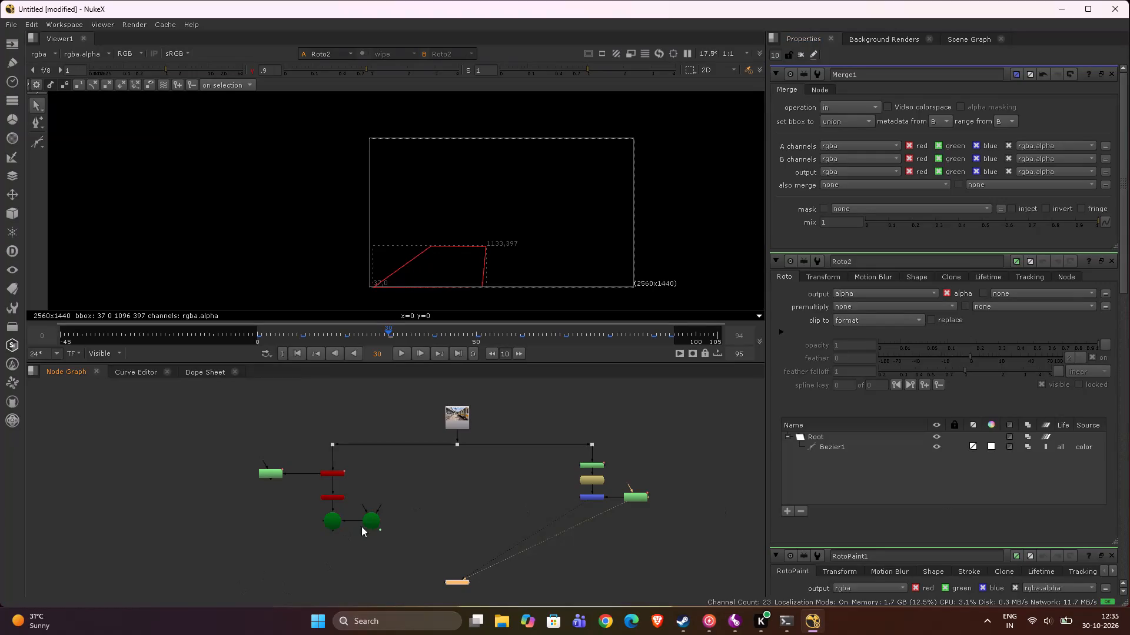
Examine the output of Camera1 in both the 3D and 2D views.
click(380, 520)
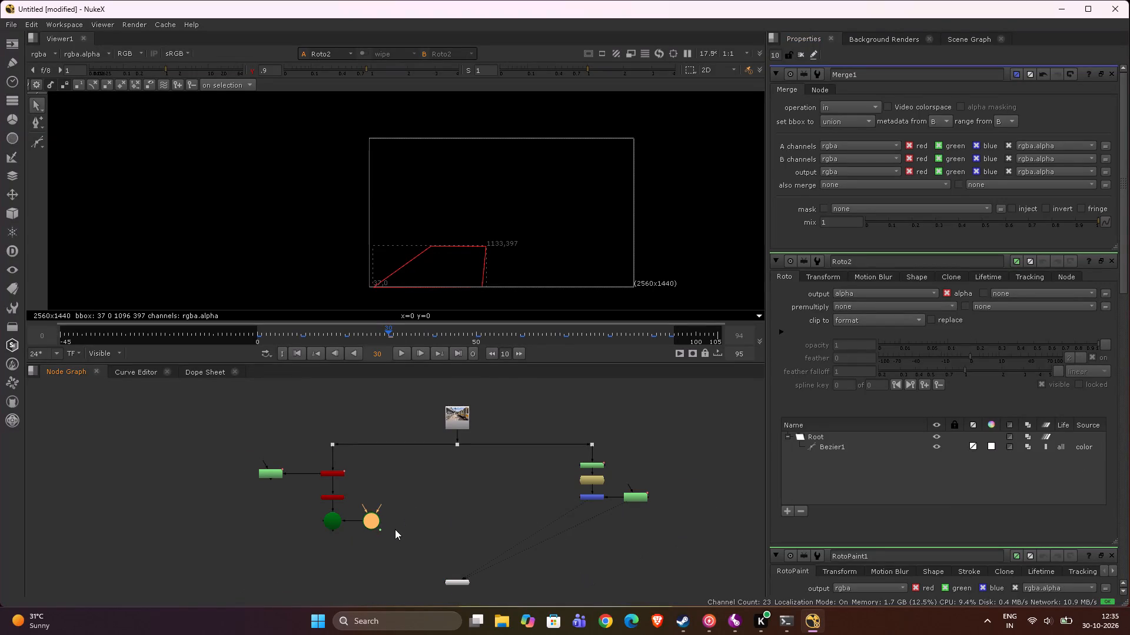
scroll(396, 530, up, 3)
key(1)
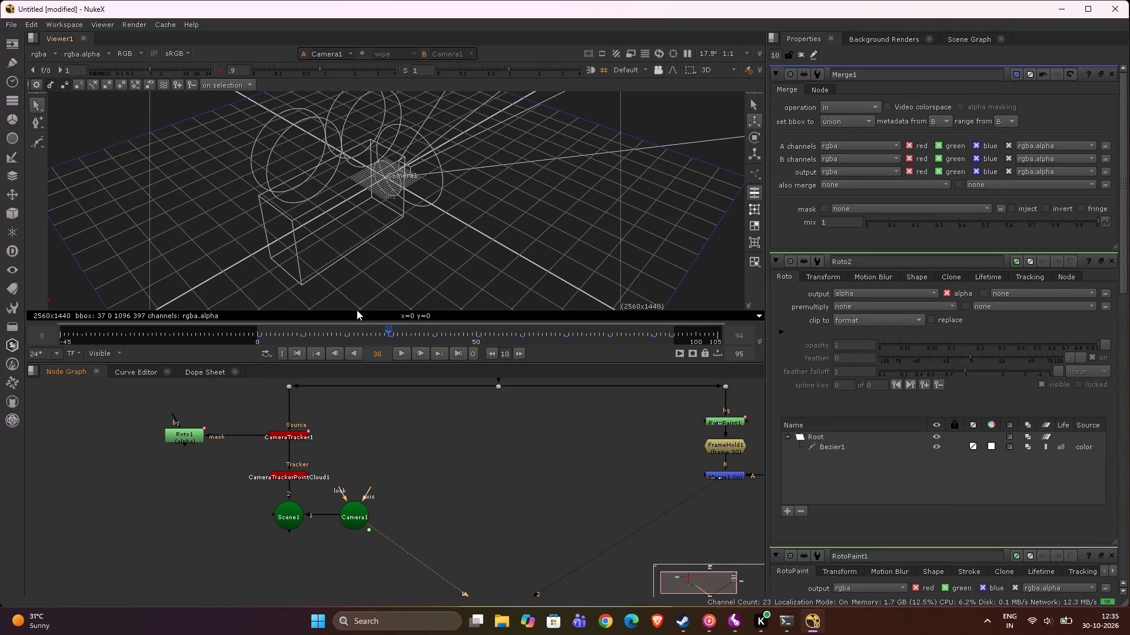
key(Tab)
scroll(393, 264, down, 2)
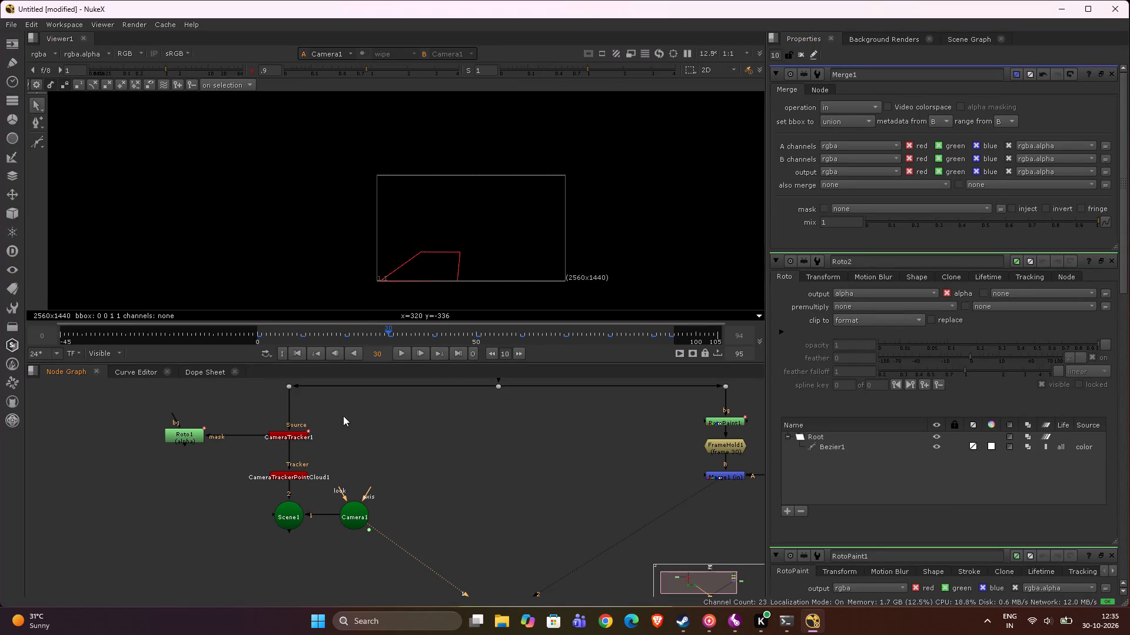
scroll(294, 440, down, 1)
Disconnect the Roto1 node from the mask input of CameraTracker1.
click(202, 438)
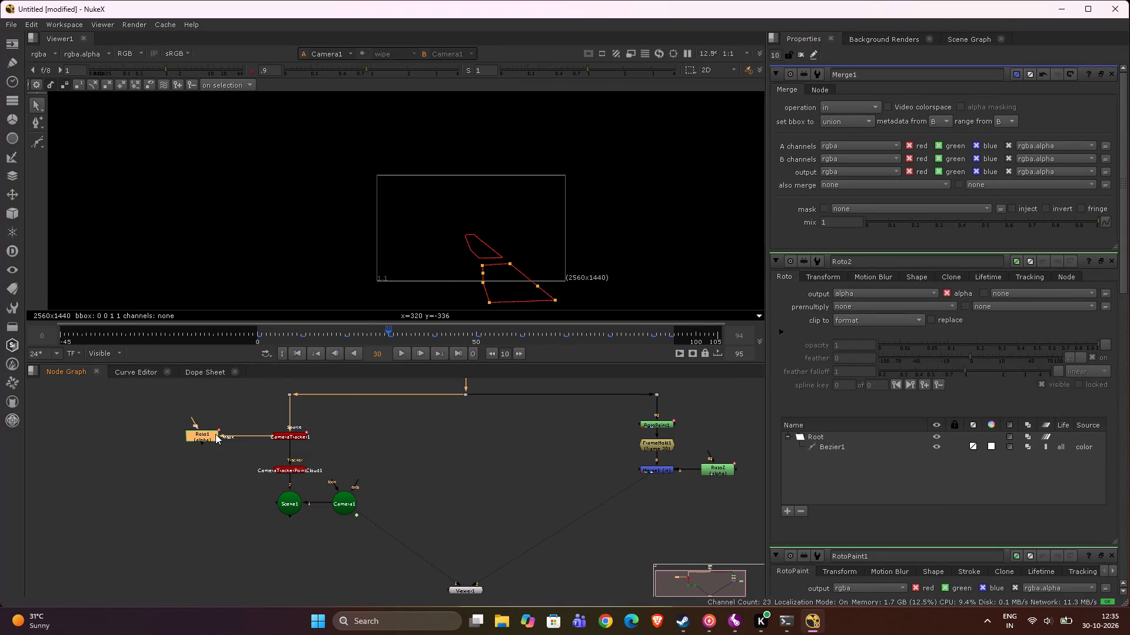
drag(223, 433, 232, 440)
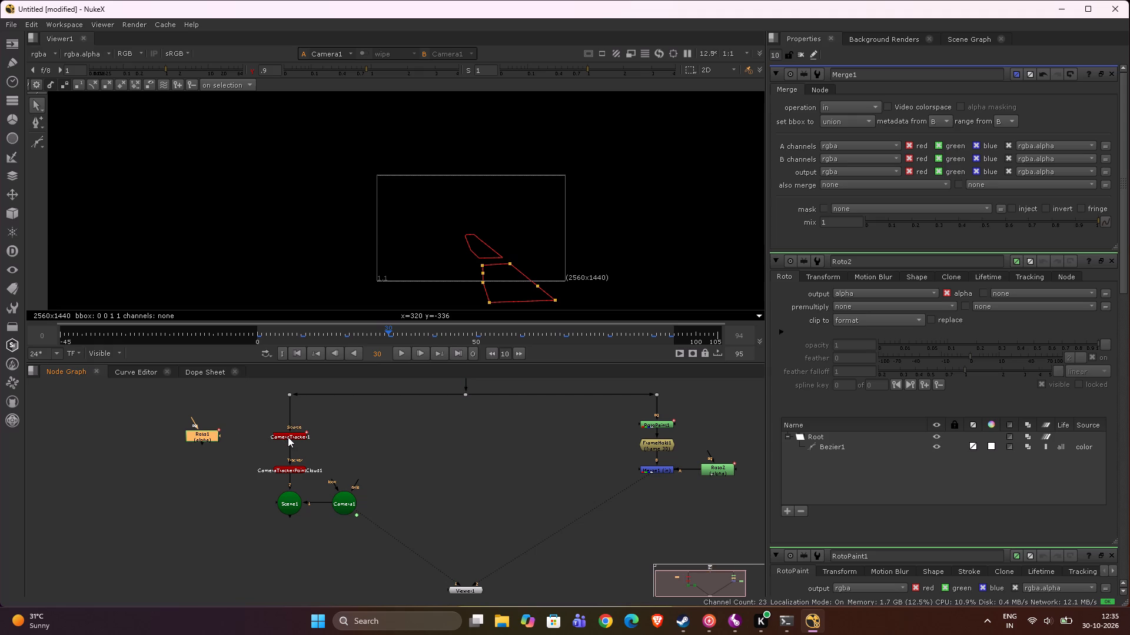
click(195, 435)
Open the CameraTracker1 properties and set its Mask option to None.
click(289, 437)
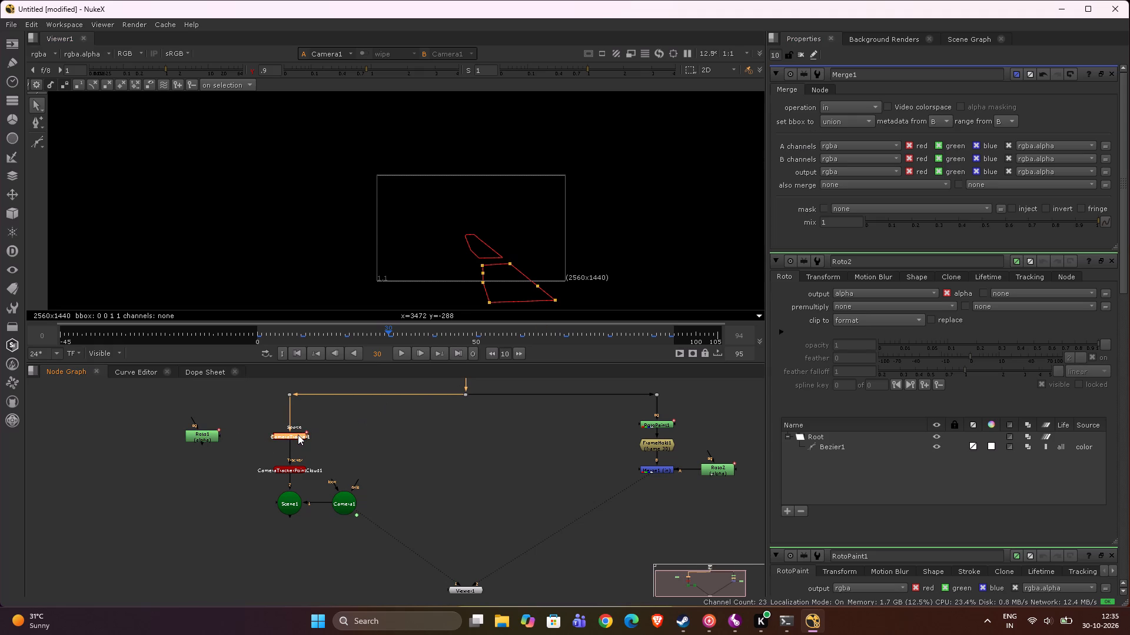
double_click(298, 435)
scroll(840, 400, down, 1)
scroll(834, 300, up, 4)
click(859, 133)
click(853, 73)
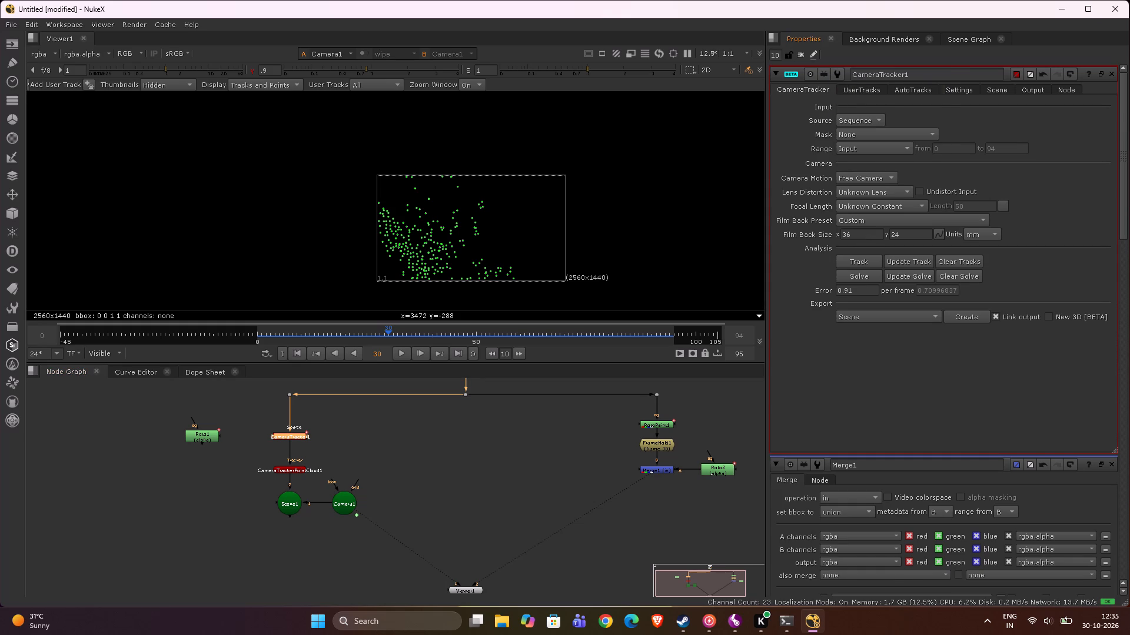
Examine the outputs of CameraTracker1, CameraTrackerPointCloud1 and Camera1 in turn, comparing the 2D and 3D views.
click(397, 467)
click(298, 433)
key(Tab)
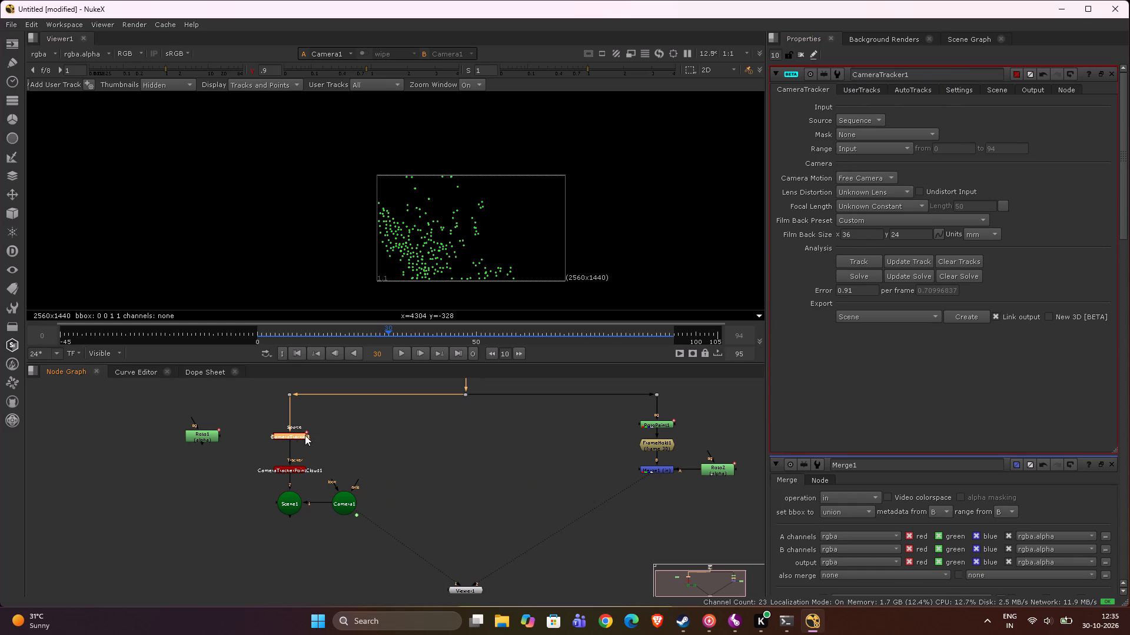
click(445, 437)
click(174, 484)
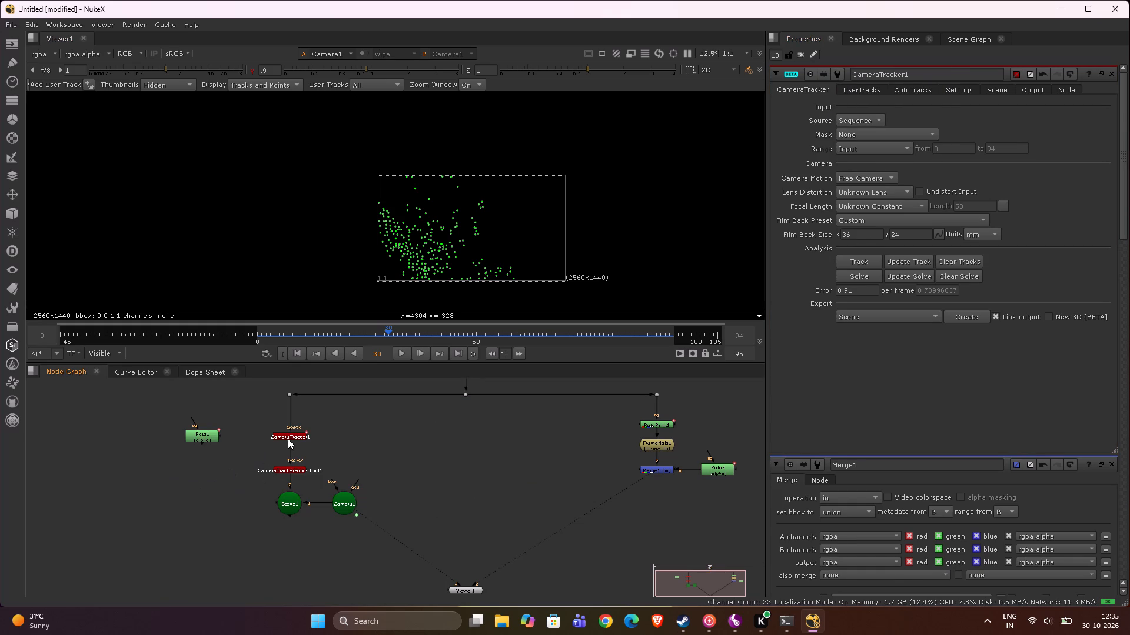
click(291, 435)
click(404, 270)
key(Tab)
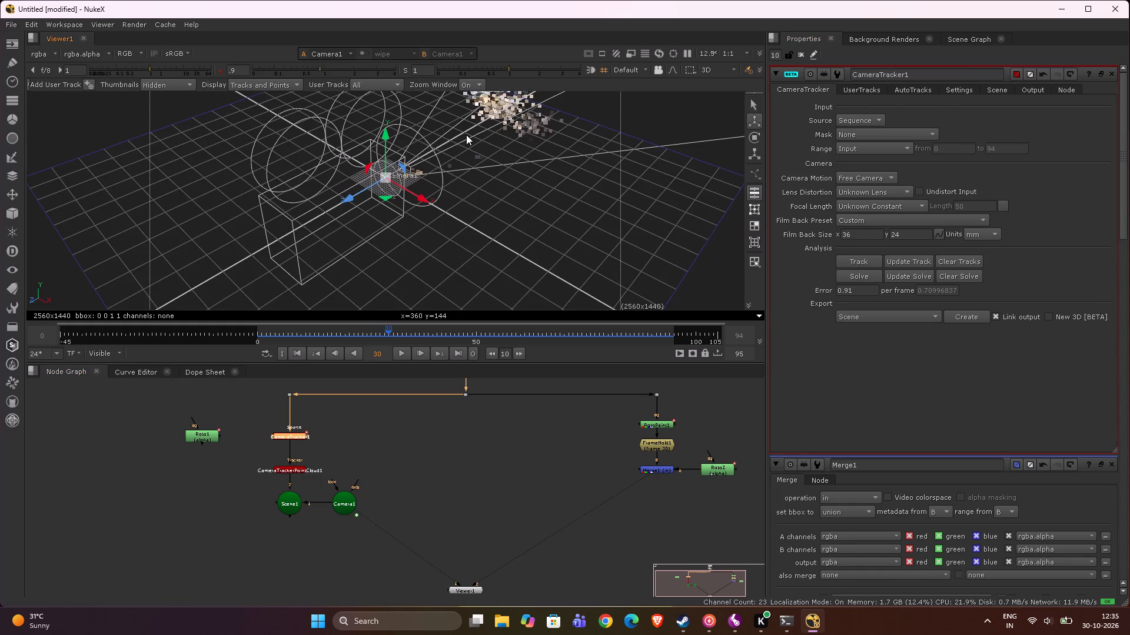
key(Tab)
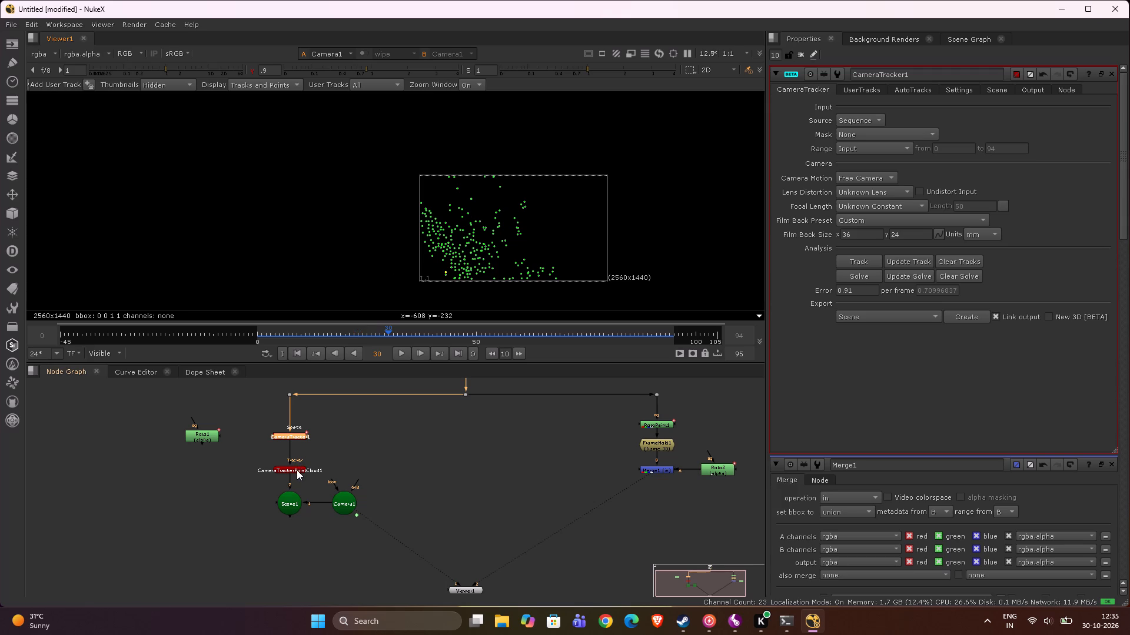
key(1)
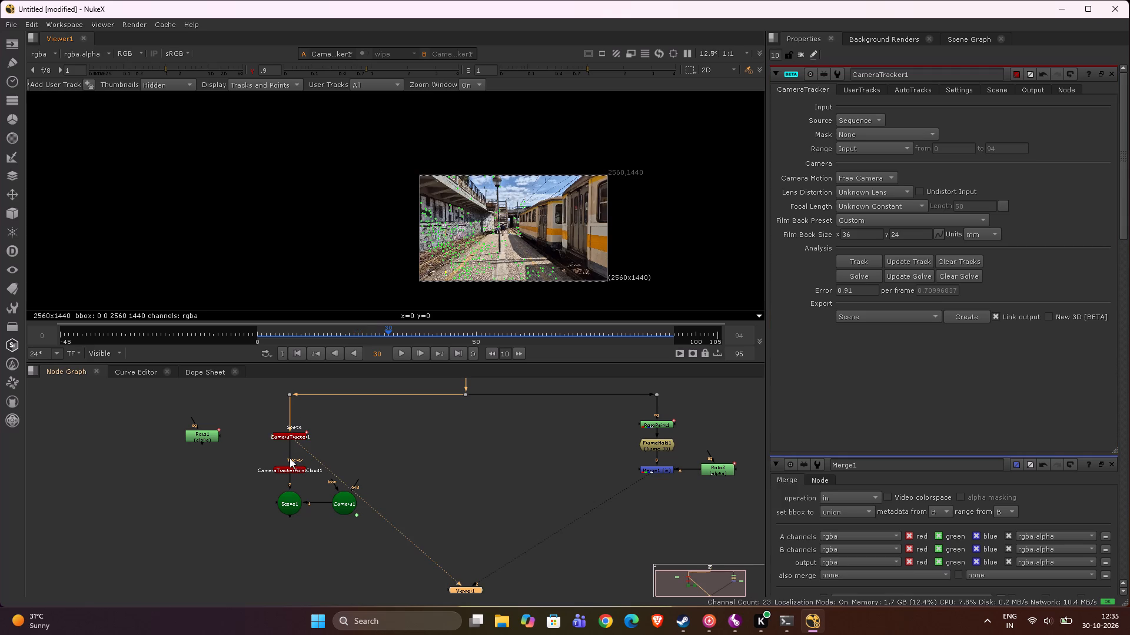
click(288, 467)
key(1)
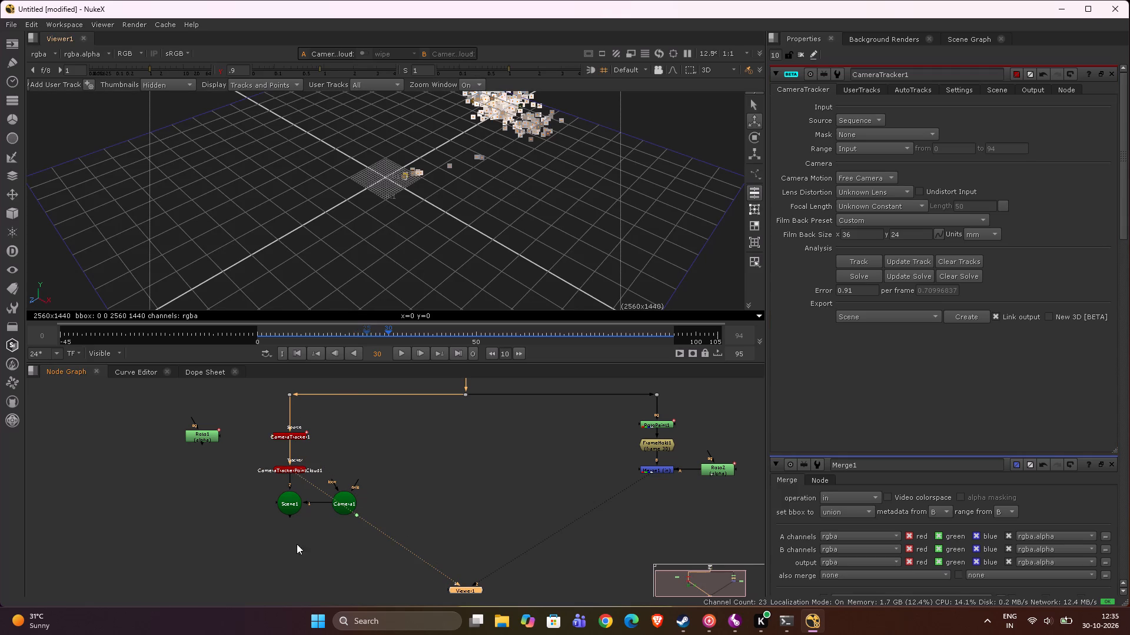
click(340, 511)
key(1)
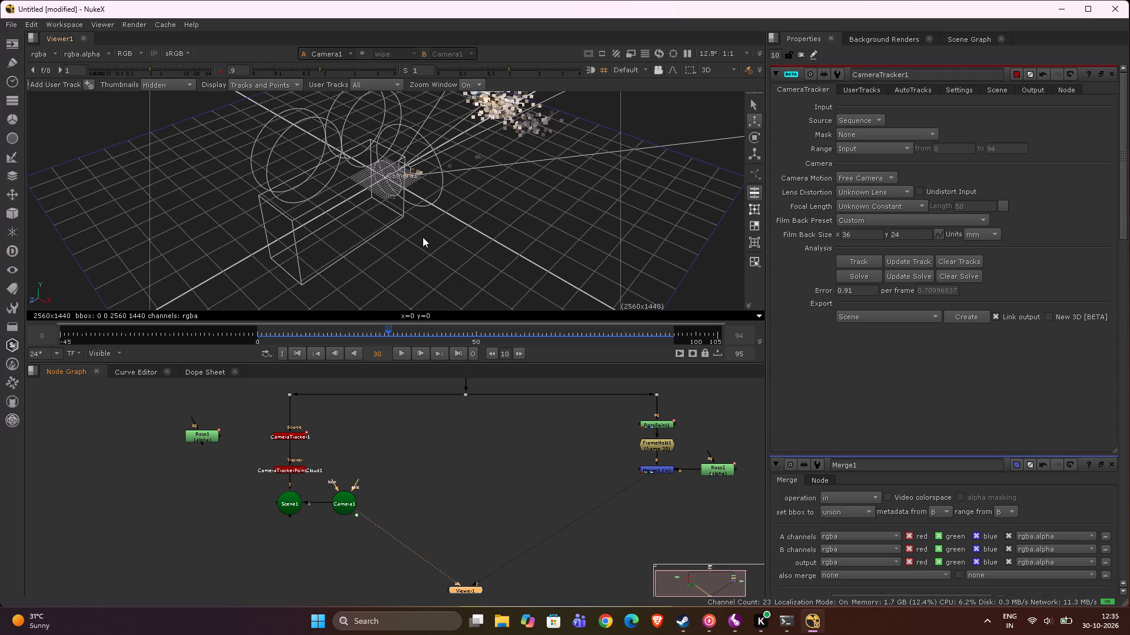
Compare the 2D and 3D views of Camera1 and scrub back to frame 14 to check the track points.
key(Tab)
key(Tab)
key(Tab)
key(Tab)
key(Tab)
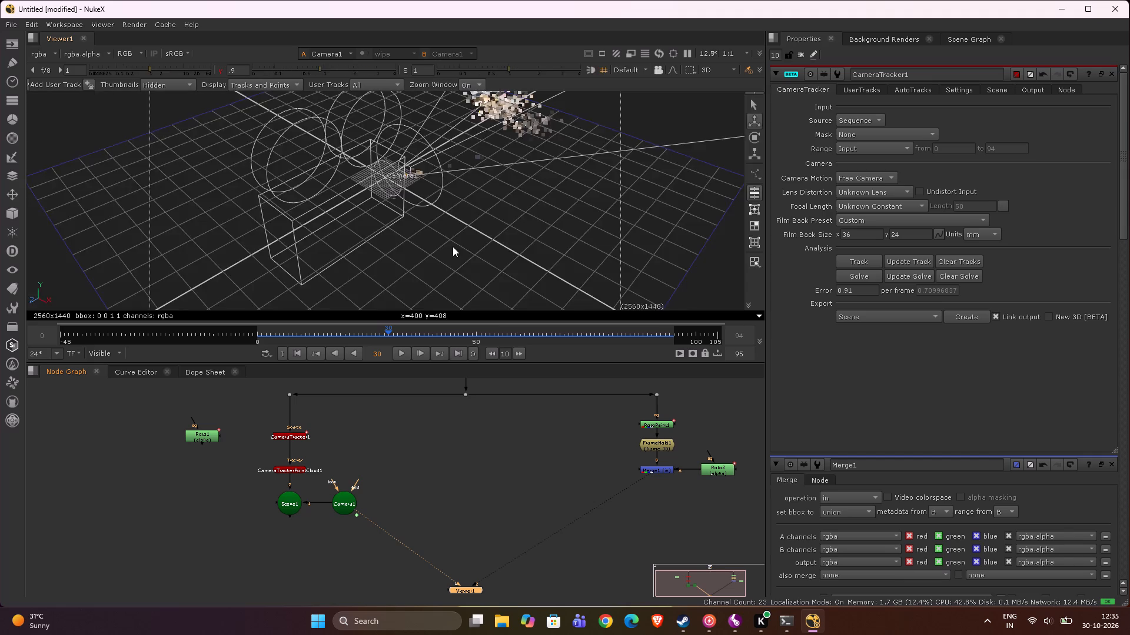
key(Tab)
drag(388, 327, 319, 347)
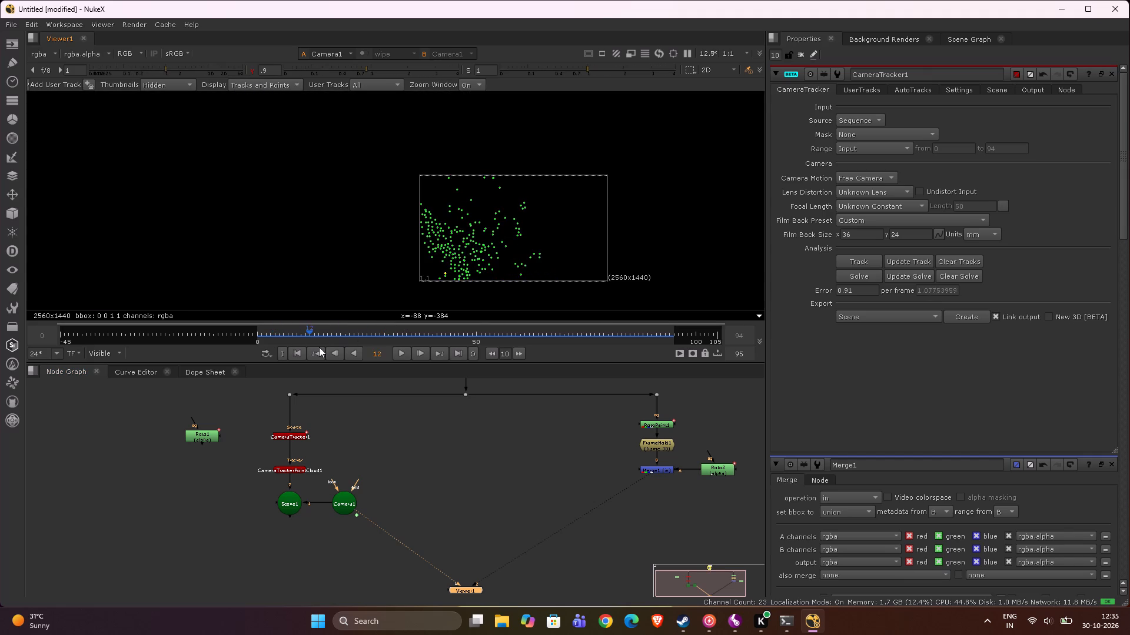
drag(319, 347, 318, 342)
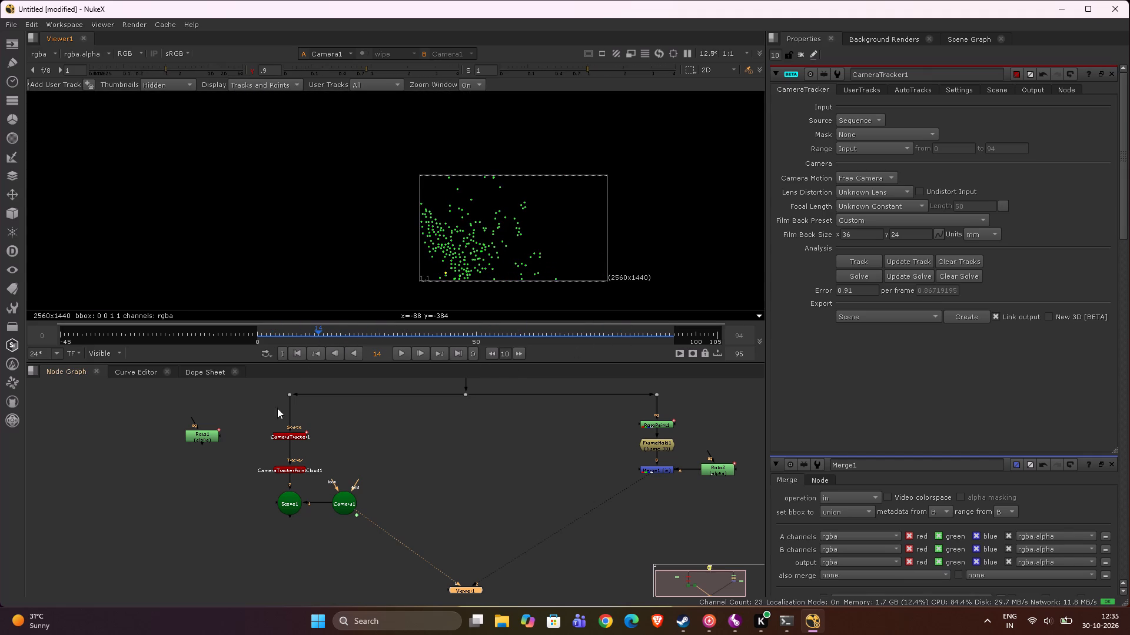
Examine the output of Scene1, switching repeatedly between the 2D and 3D views to compare them.
scroll(289, 429, up, 3)
middle_drag(305, 496, 306, 426)
click(278, 483)
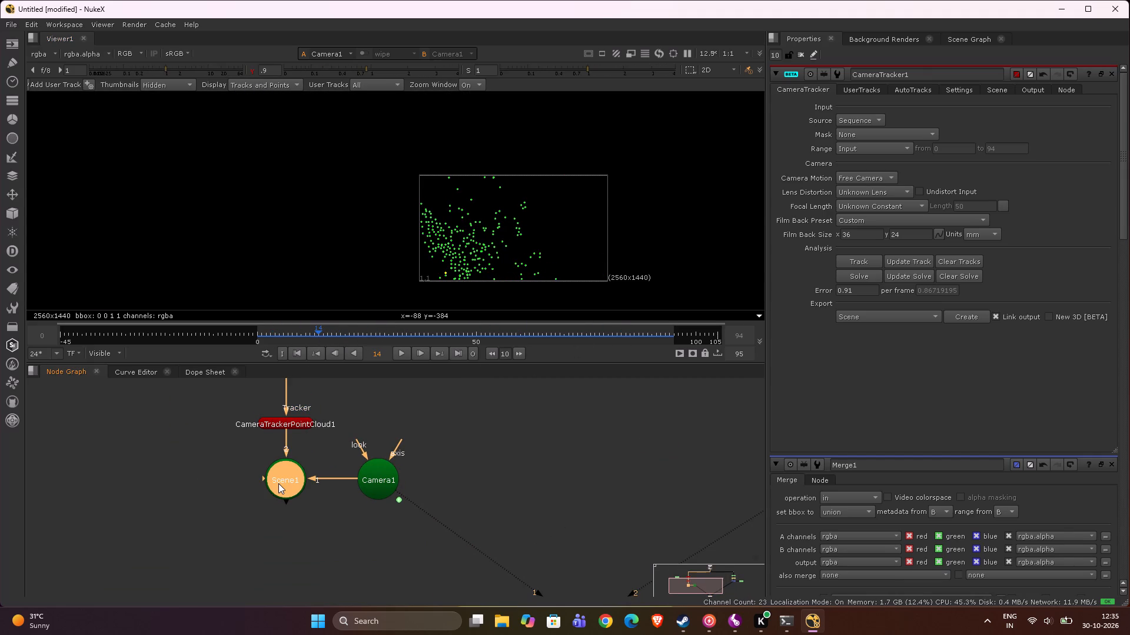
key(1)
key(Tab)
key(Tab)
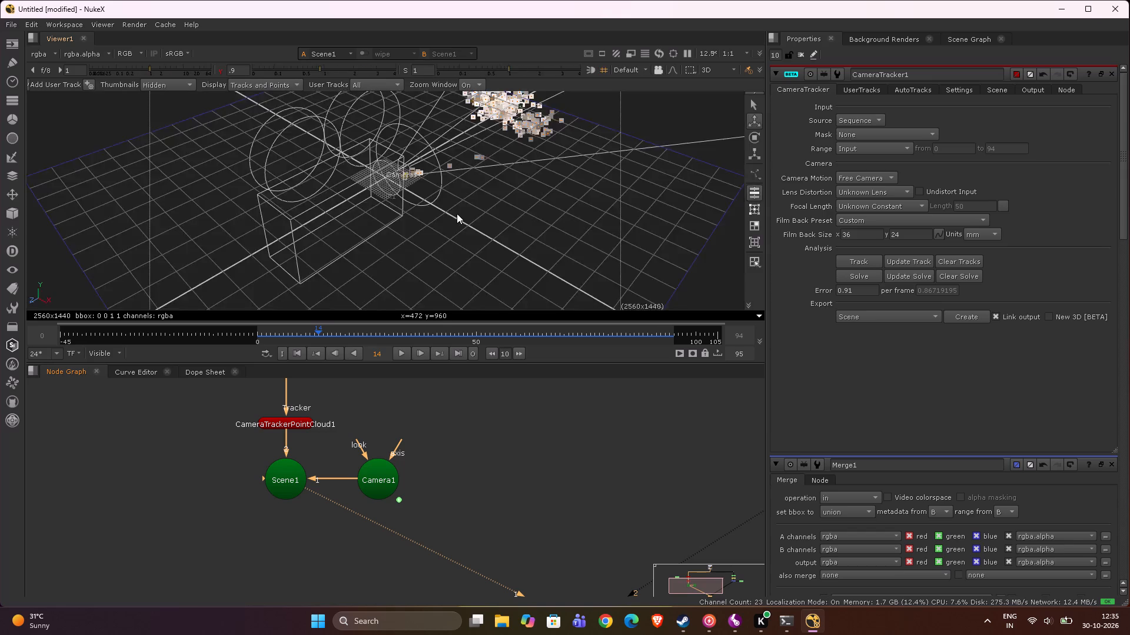
key(Tab)
key(Tab)
key(Tab)
key(Tab)
key(Tab)
key(Tab)
key(Tab)
key(Tab)
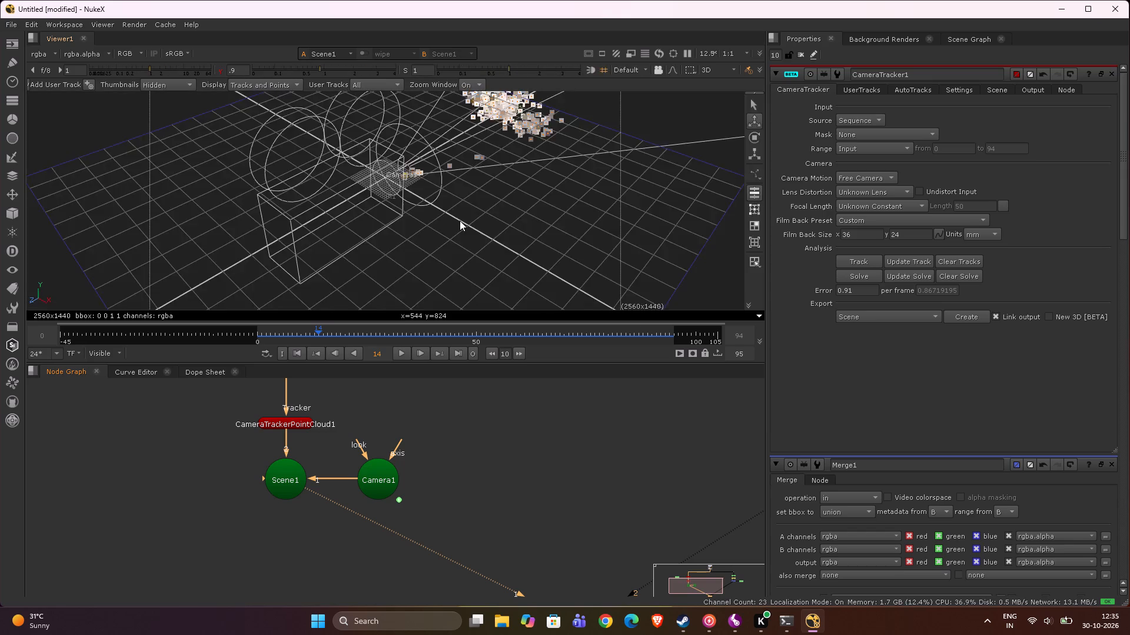
key(Tab)
key(Tab)
key(Tab)
key(Tab)
key(Tab)
key(Tab)
key(Tab)
key(Tab)
Connect the Roto1 node to CameraTracker1 as its mask input.
scroll(498, 337, down, 5)
scroll(469, 454, down, 4)
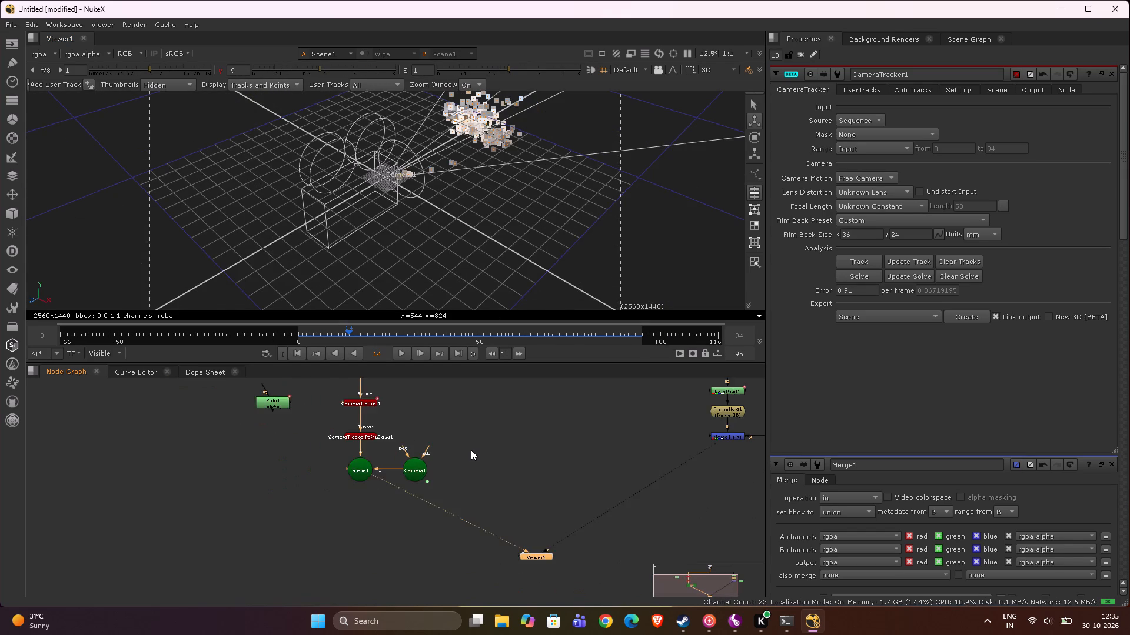
scroll(477, 467, down, 3)
scroll(587, 434, up, 5)
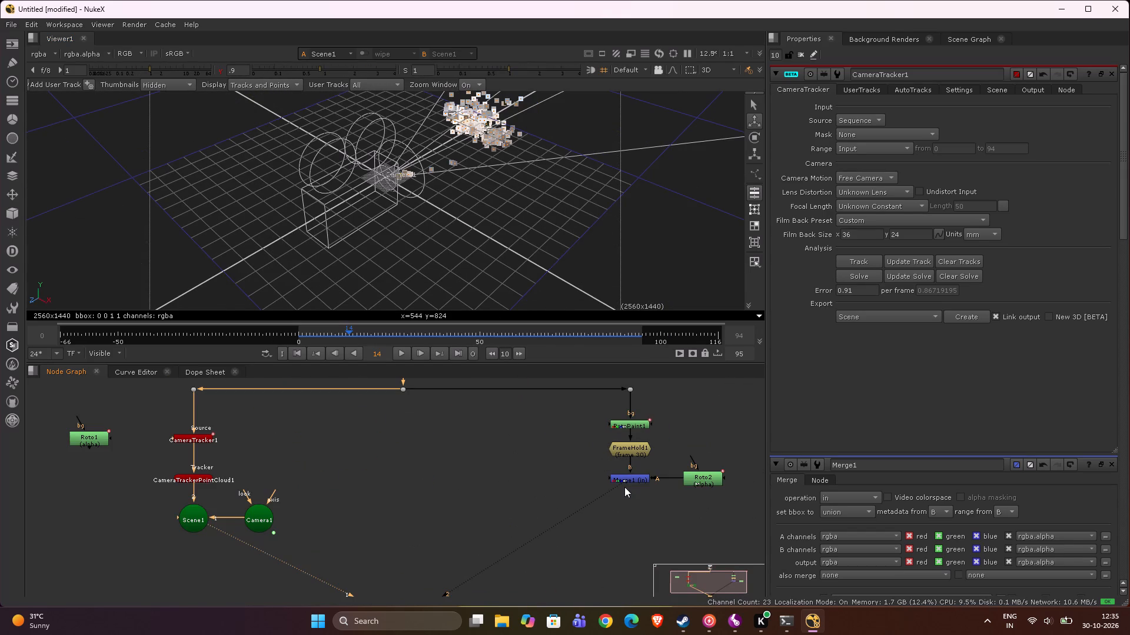
scroll(628, 531, down, 2)
middle_drag(626, 532, 586, 472)
scroll(586, 472, down, 2)
scroll(406, 395, up, 4)
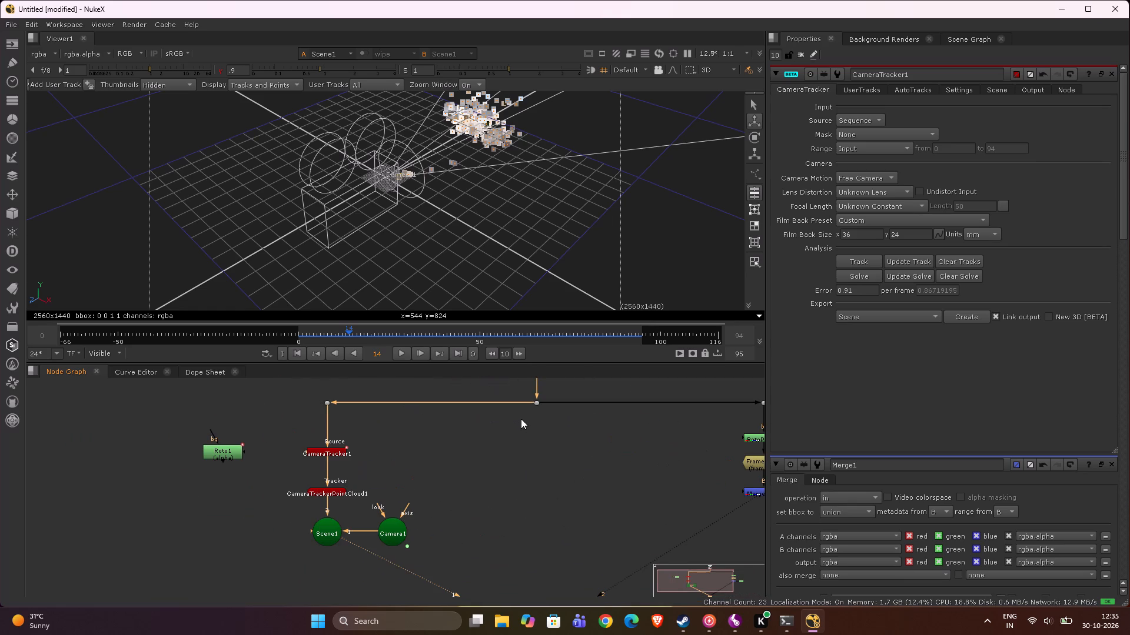
click(381, 532)
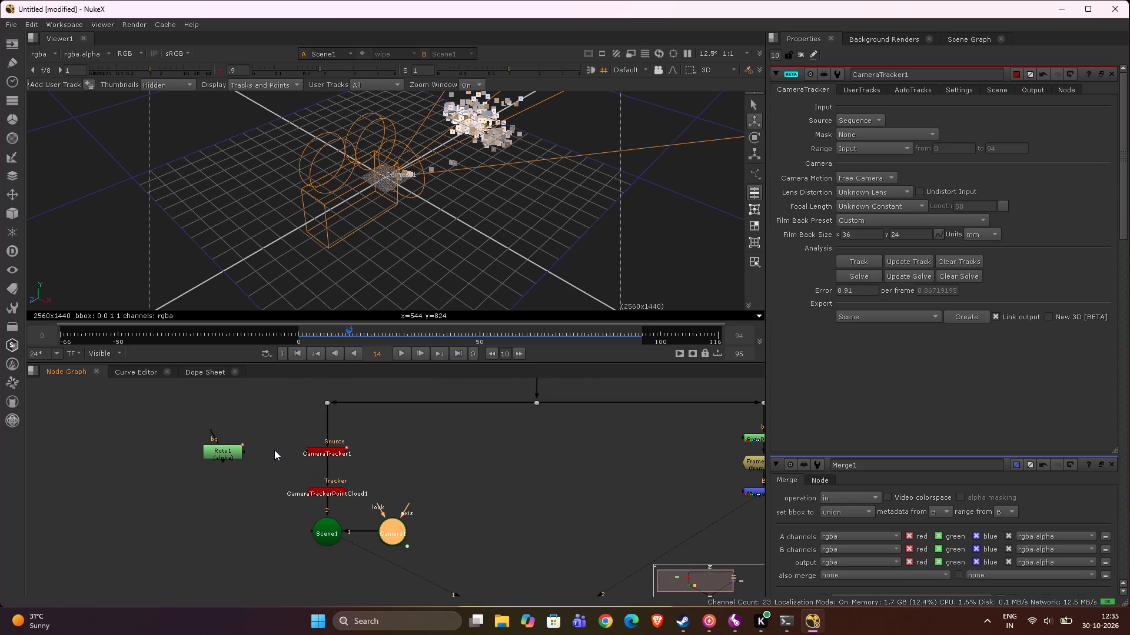
drag(244, 451, 338, 451)
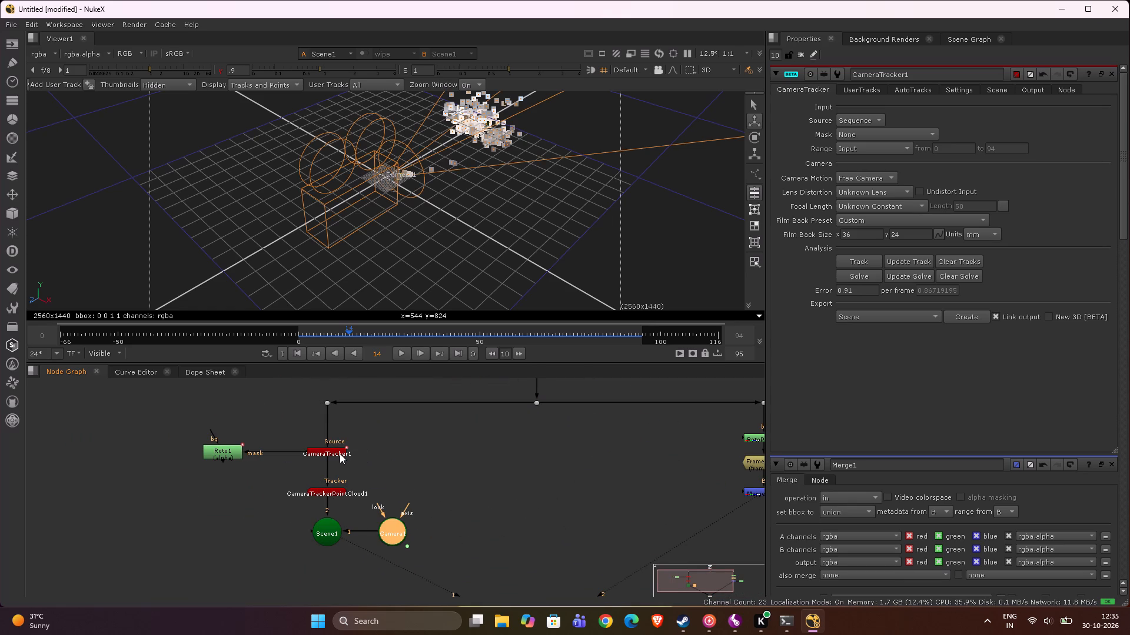
Set the Mask option of CameraTracker1 to Mask Alpha.
click(340, 453)
click(852, 138)
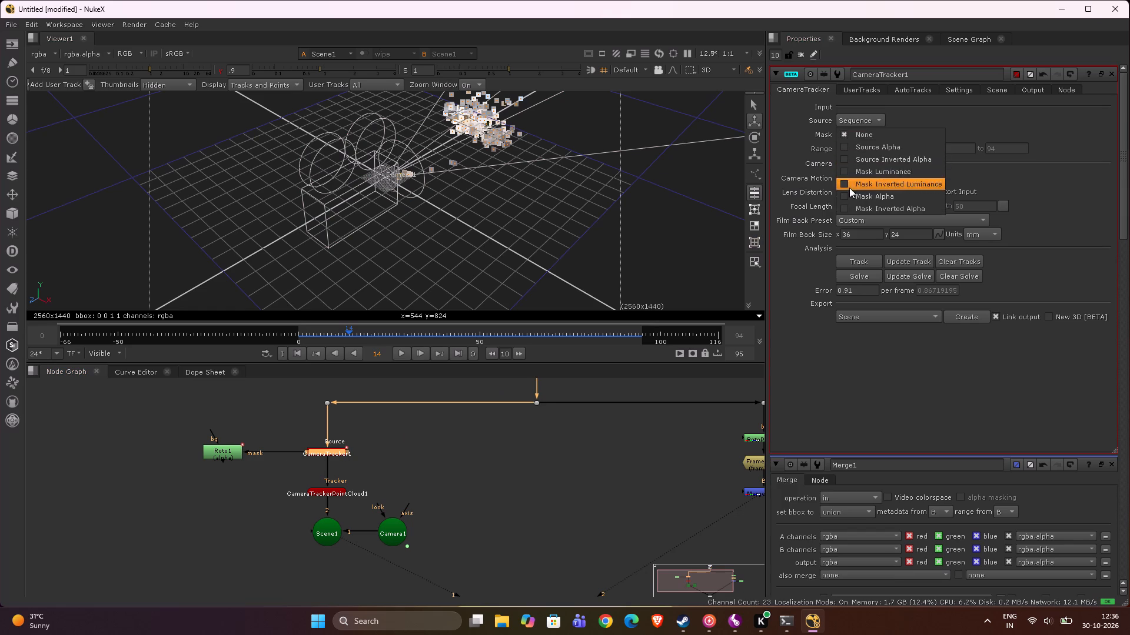
click(849, 190)
Review CameraTracker1's range, camera motion, lens distortion, focal length and film back options without changing them.
click(857, 145)
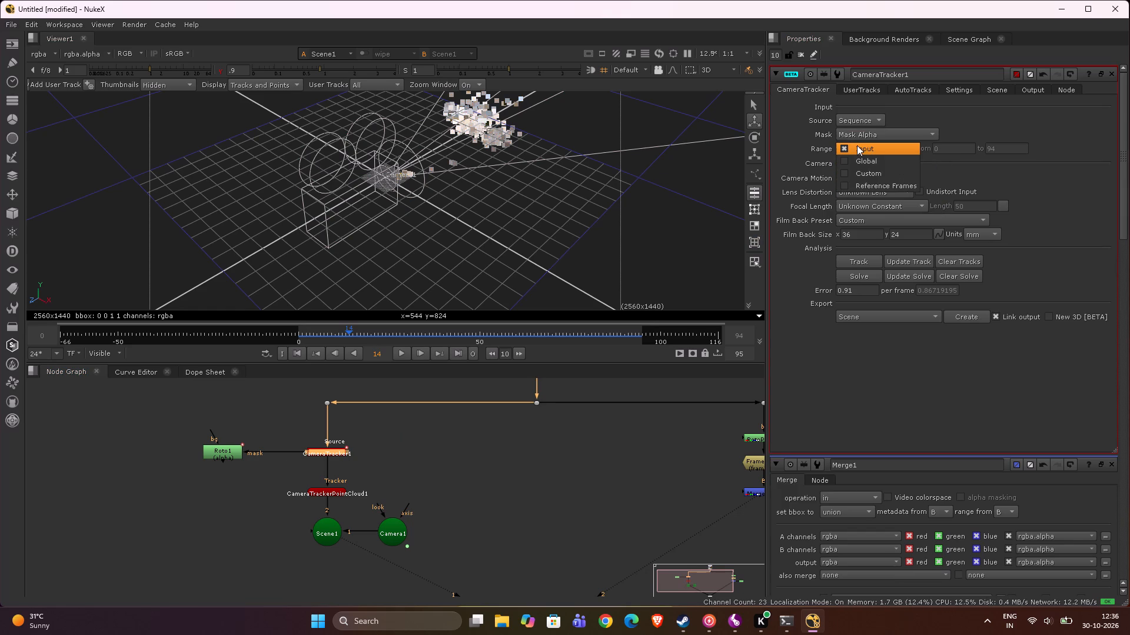
click(797, 146)
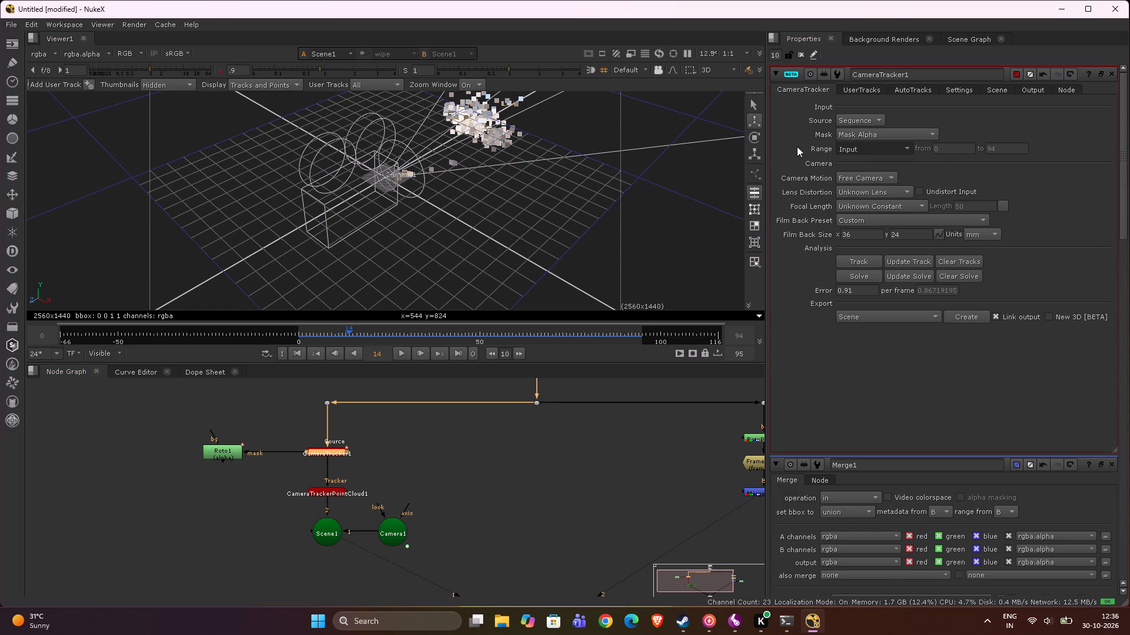
click(869, 175)
click(797, 165)
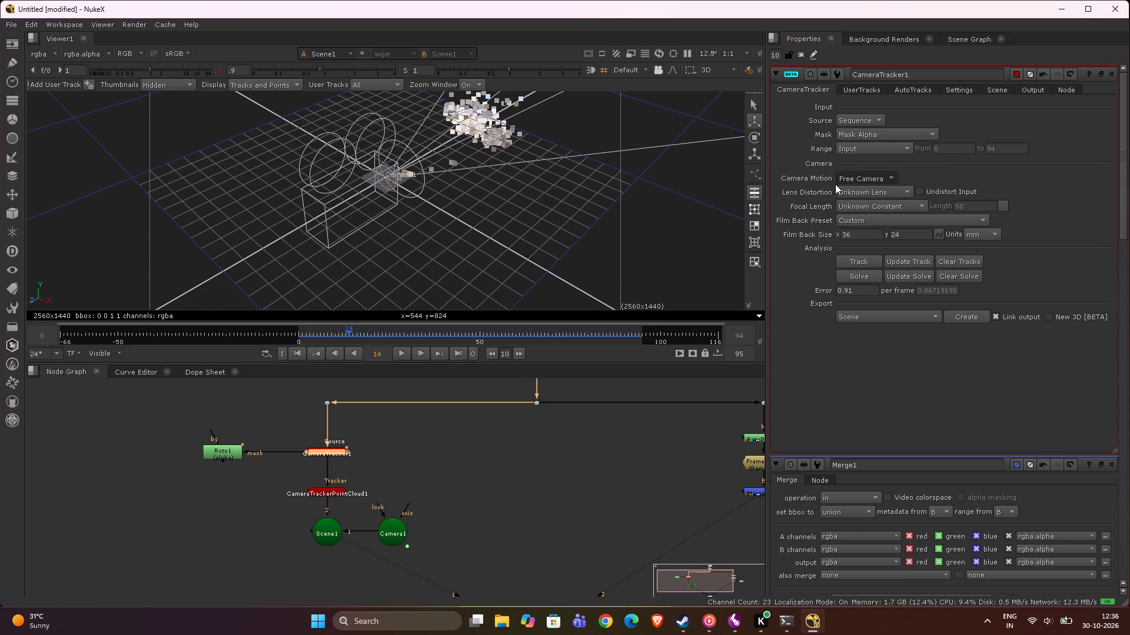
click(839, 190)
click(787, 176)
click(868, 206)
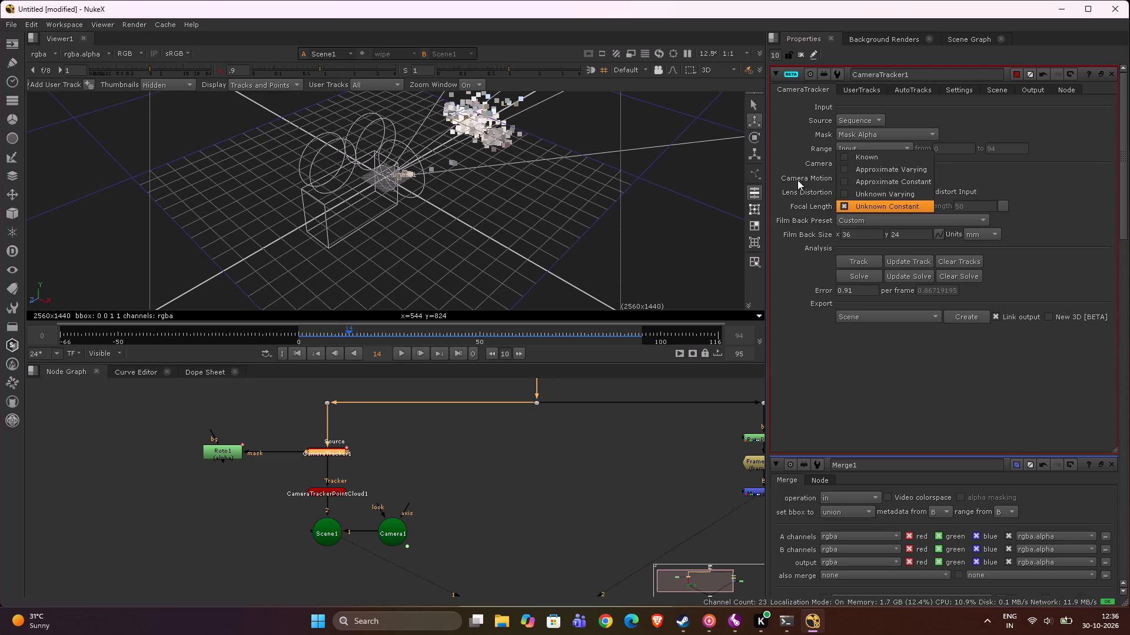
click(797, 180)
click(915, 224)
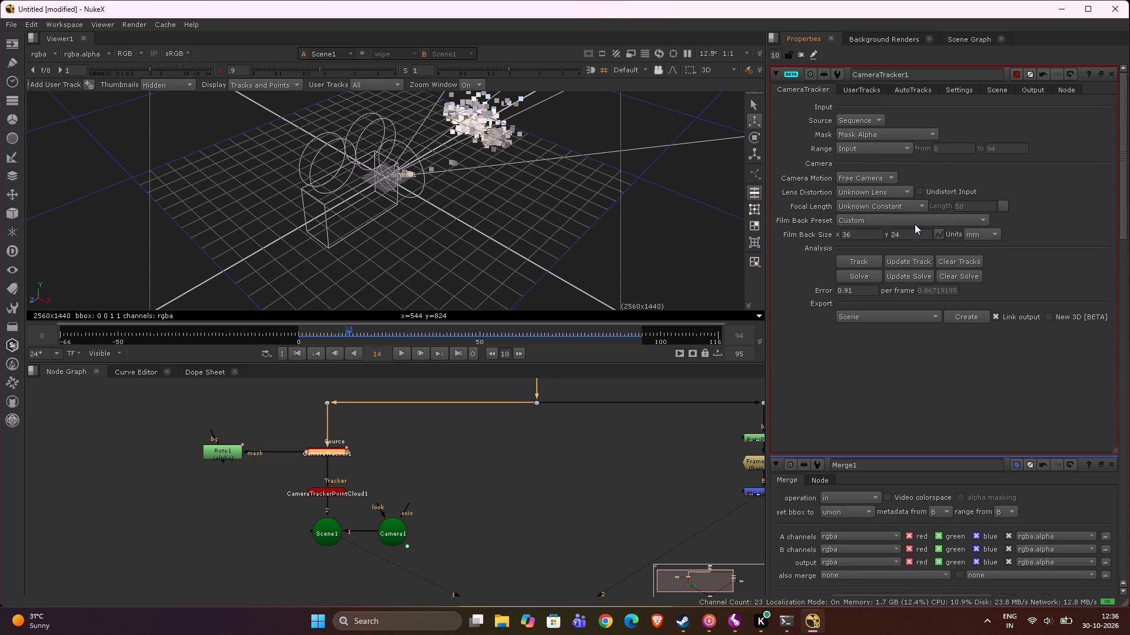
click(1079, 214)
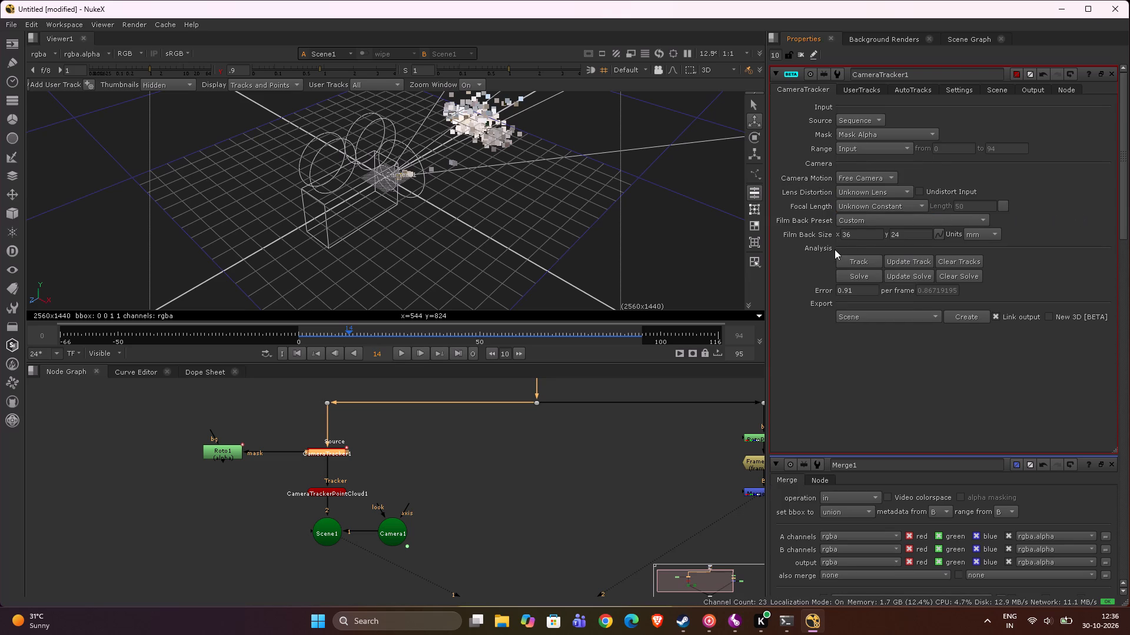
click(976, 236)
click(1065, 227)
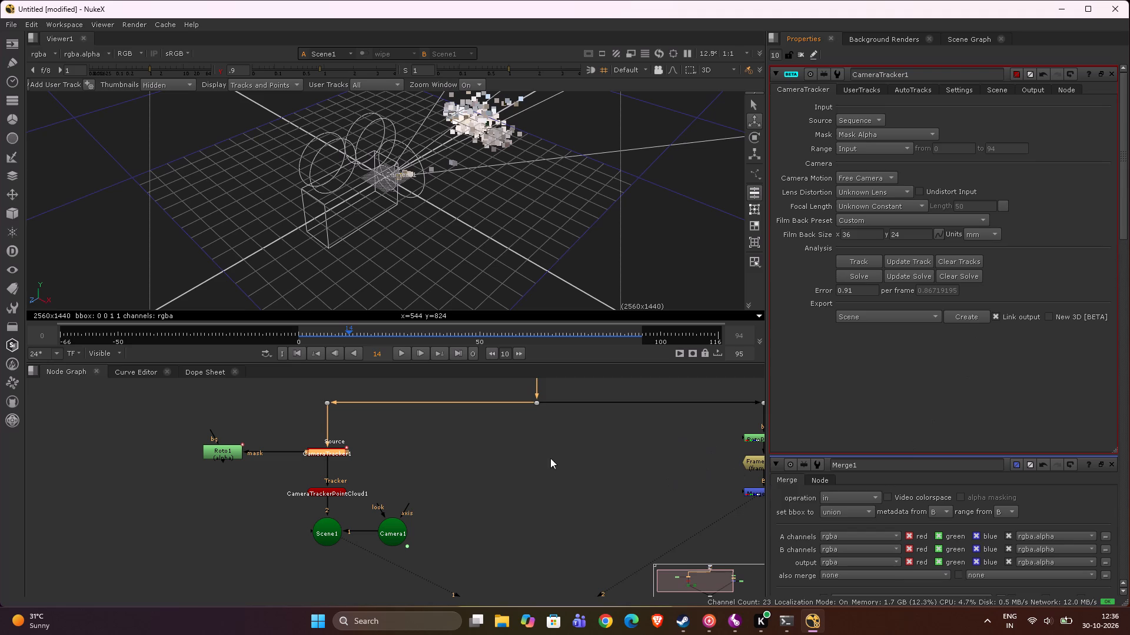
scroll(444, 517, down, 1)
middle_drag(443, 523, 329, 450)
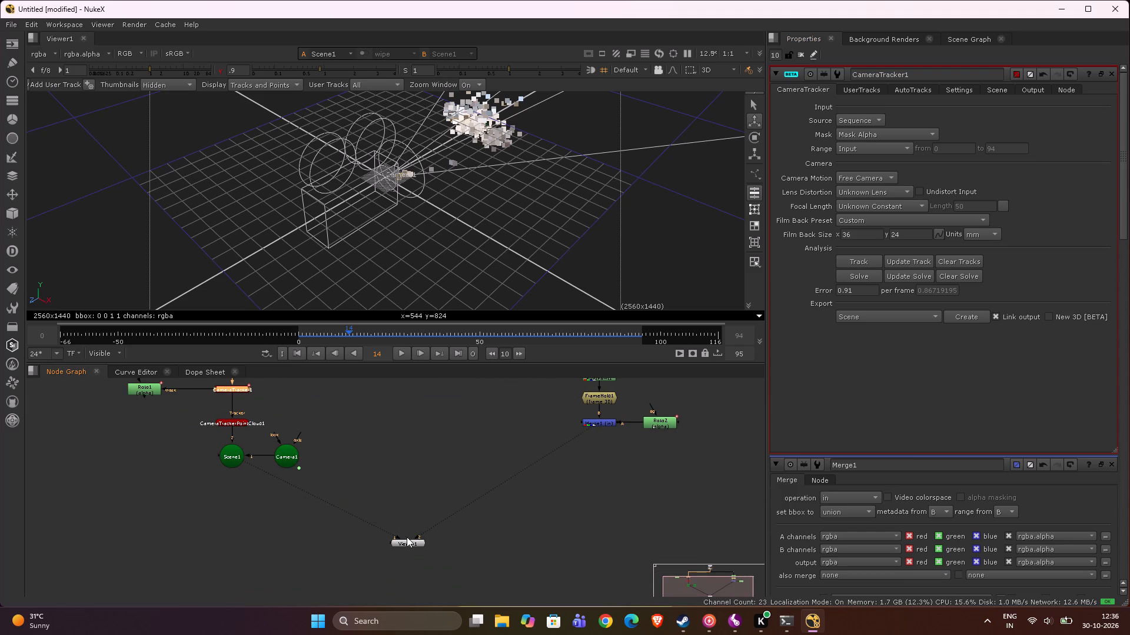
Compare the outputs of FrameHold1 and Merge1 in the viewer to examine the held-frame branch.
click(609, 416)
click(609, 423)
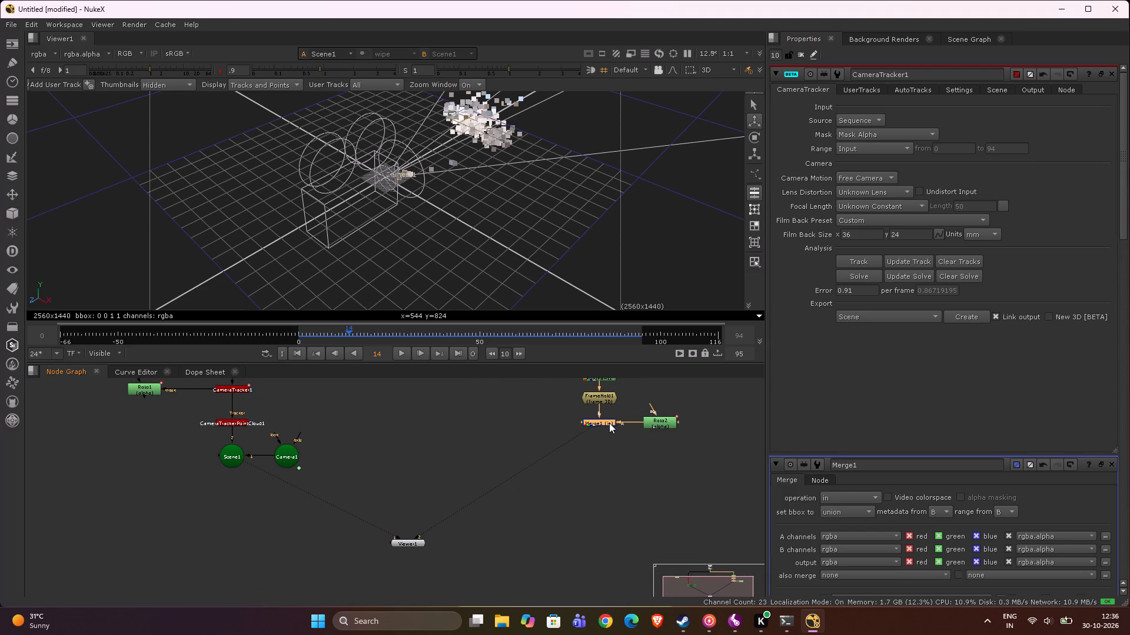
key(2)
click(597, 397)
key(2)
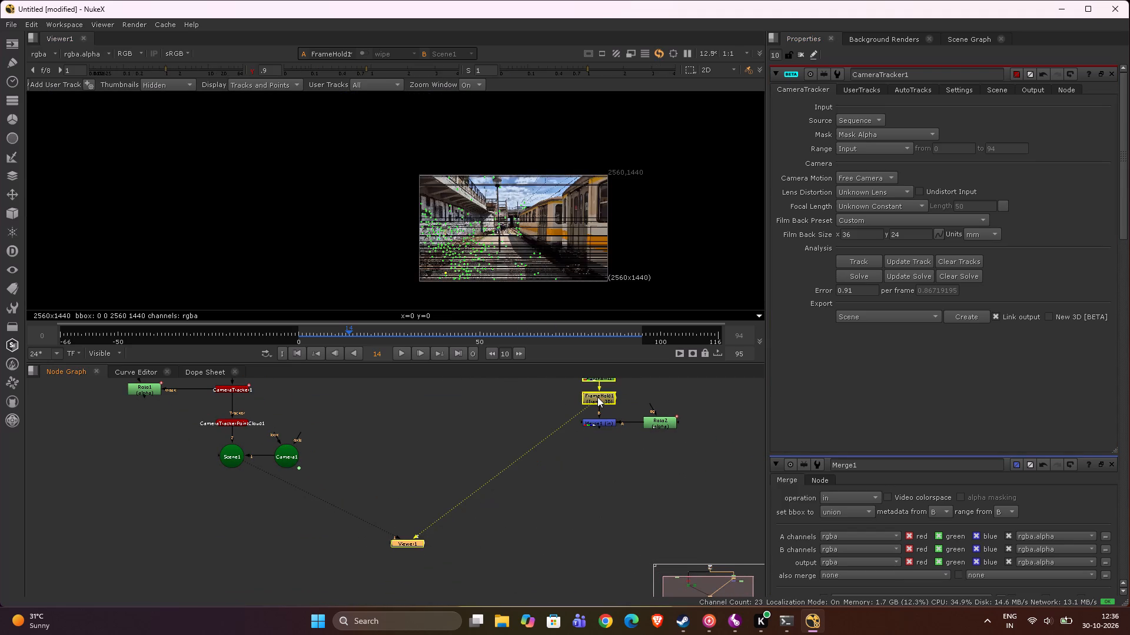
click(603, 422)
key(2)
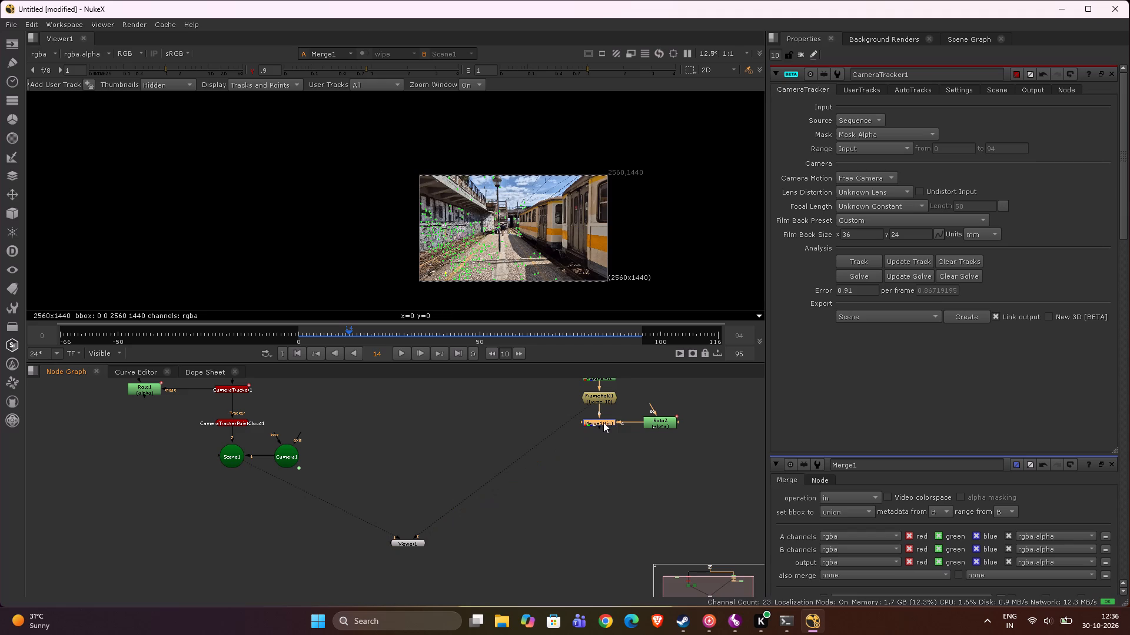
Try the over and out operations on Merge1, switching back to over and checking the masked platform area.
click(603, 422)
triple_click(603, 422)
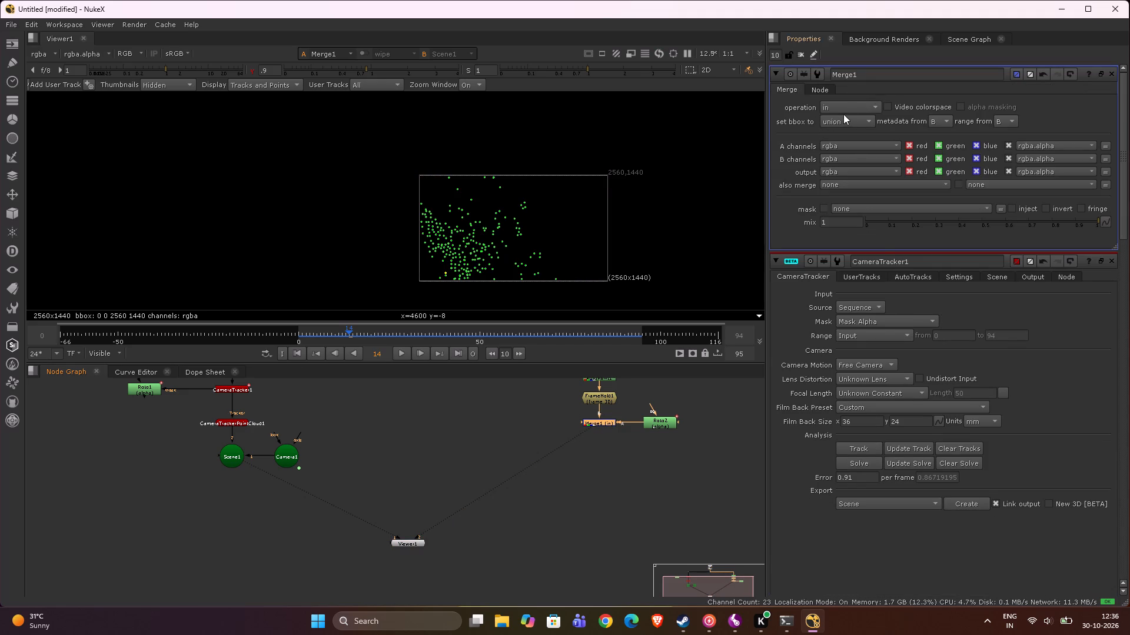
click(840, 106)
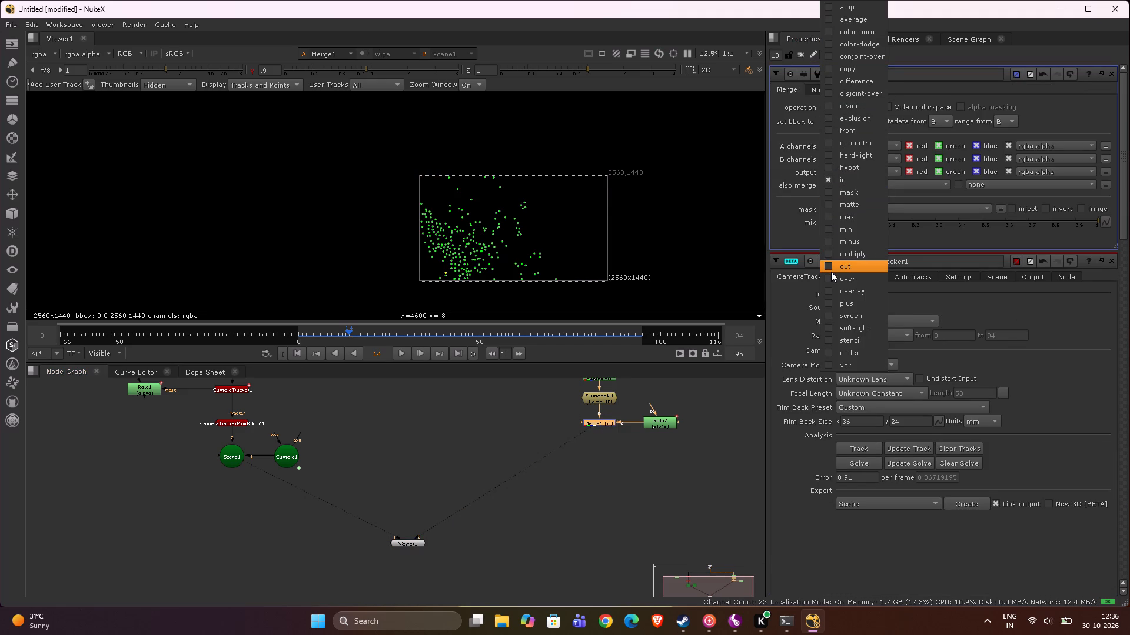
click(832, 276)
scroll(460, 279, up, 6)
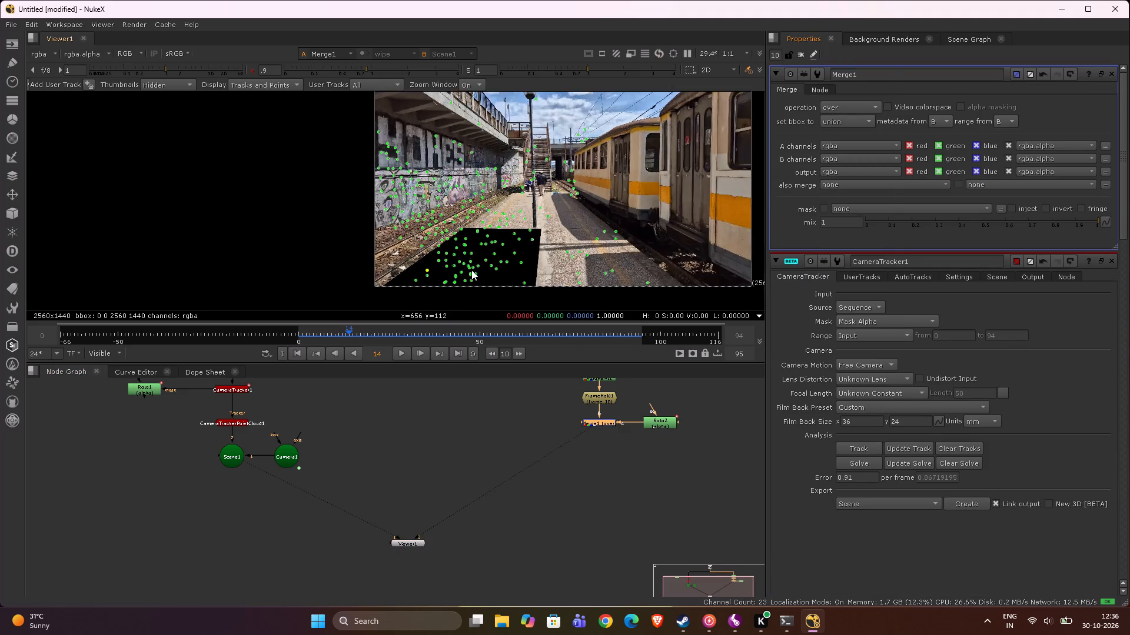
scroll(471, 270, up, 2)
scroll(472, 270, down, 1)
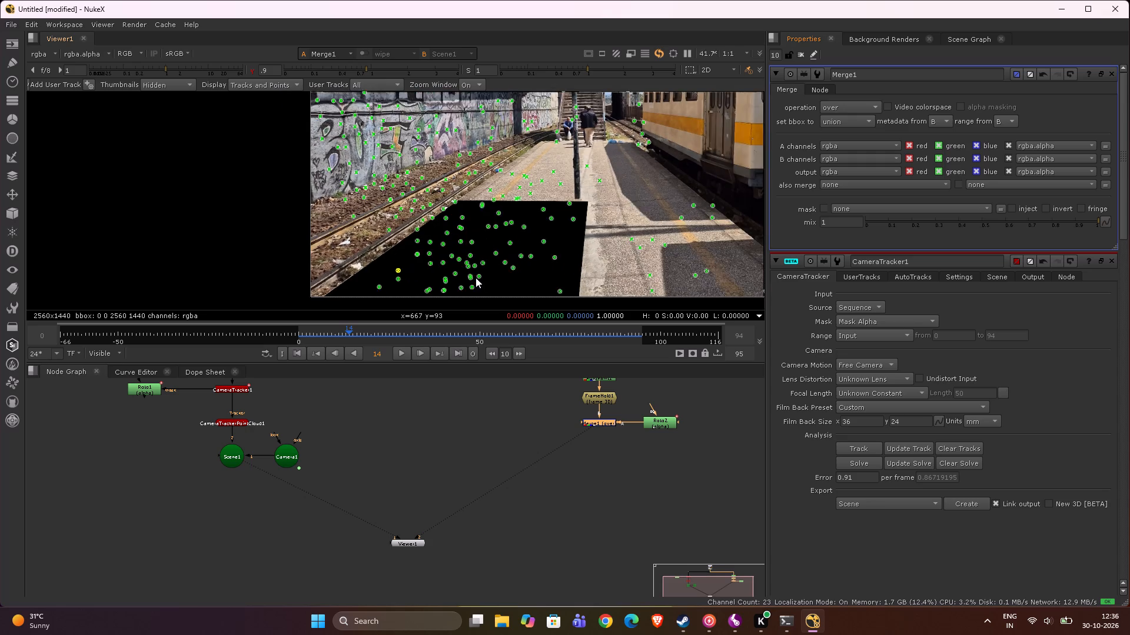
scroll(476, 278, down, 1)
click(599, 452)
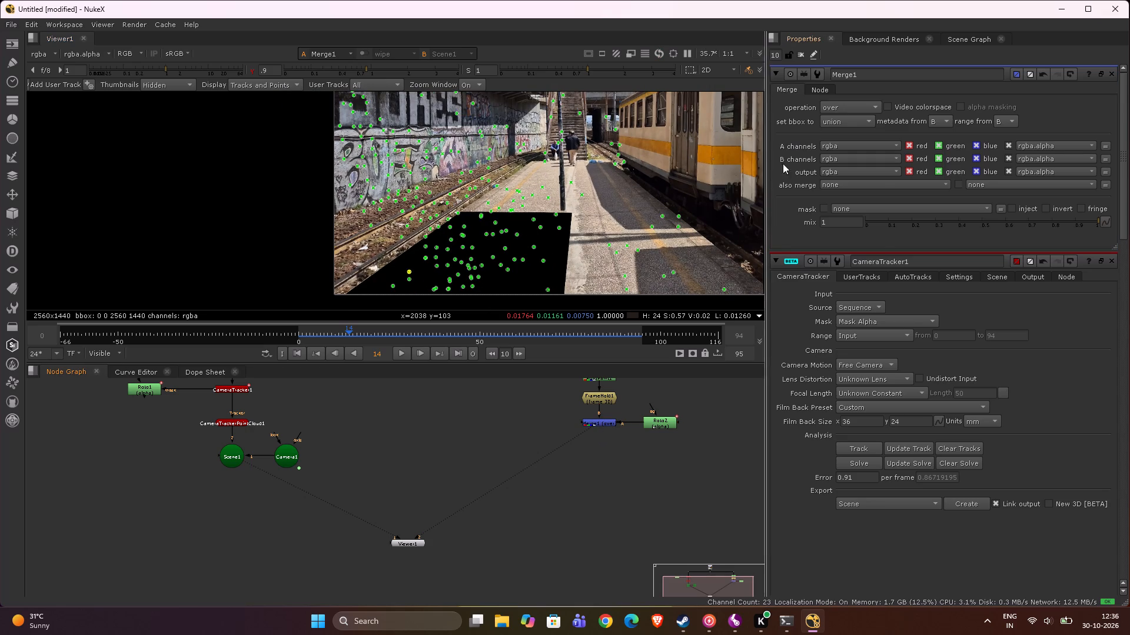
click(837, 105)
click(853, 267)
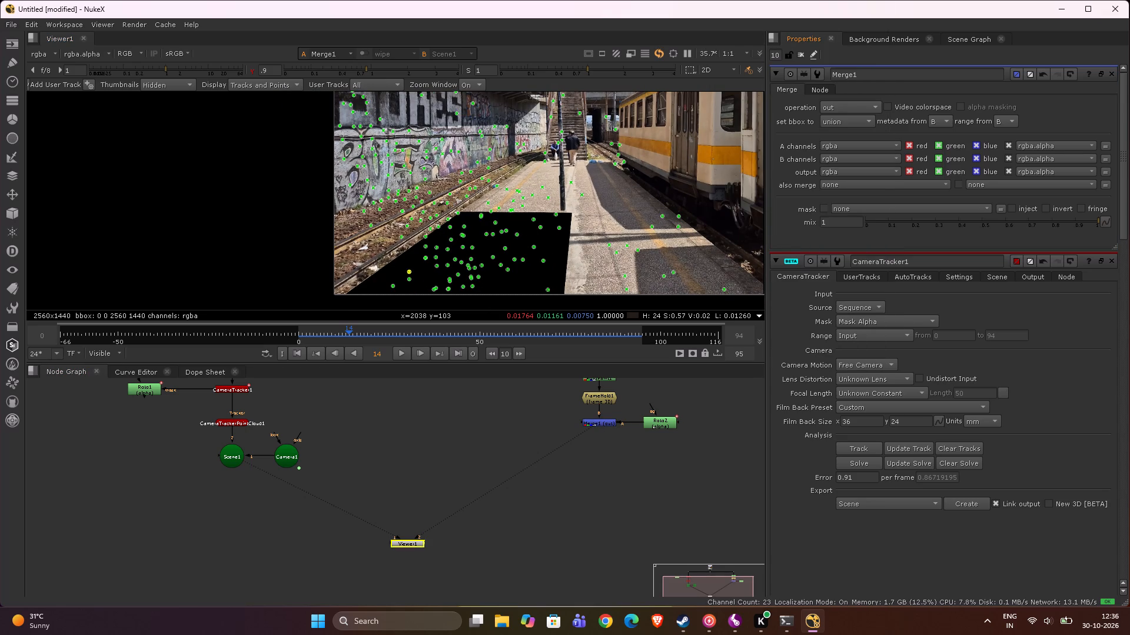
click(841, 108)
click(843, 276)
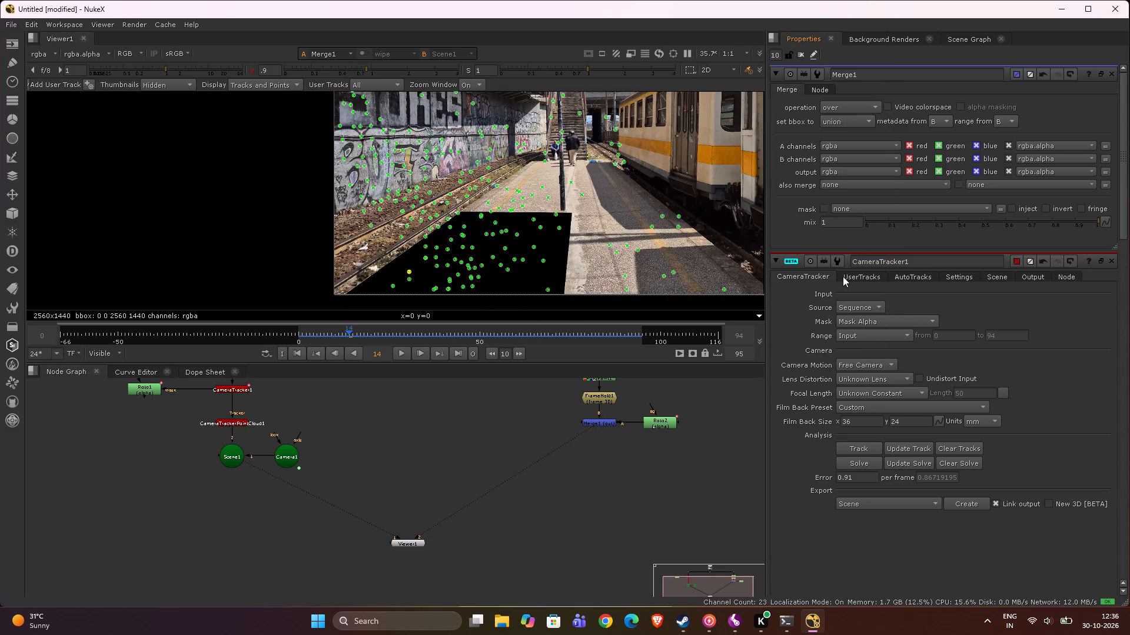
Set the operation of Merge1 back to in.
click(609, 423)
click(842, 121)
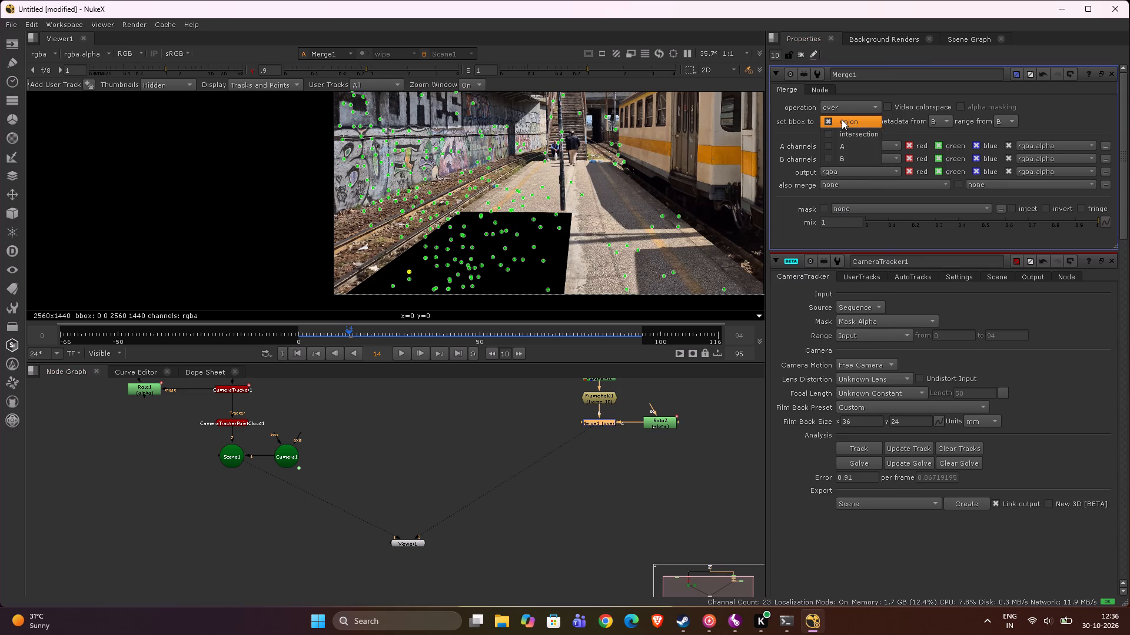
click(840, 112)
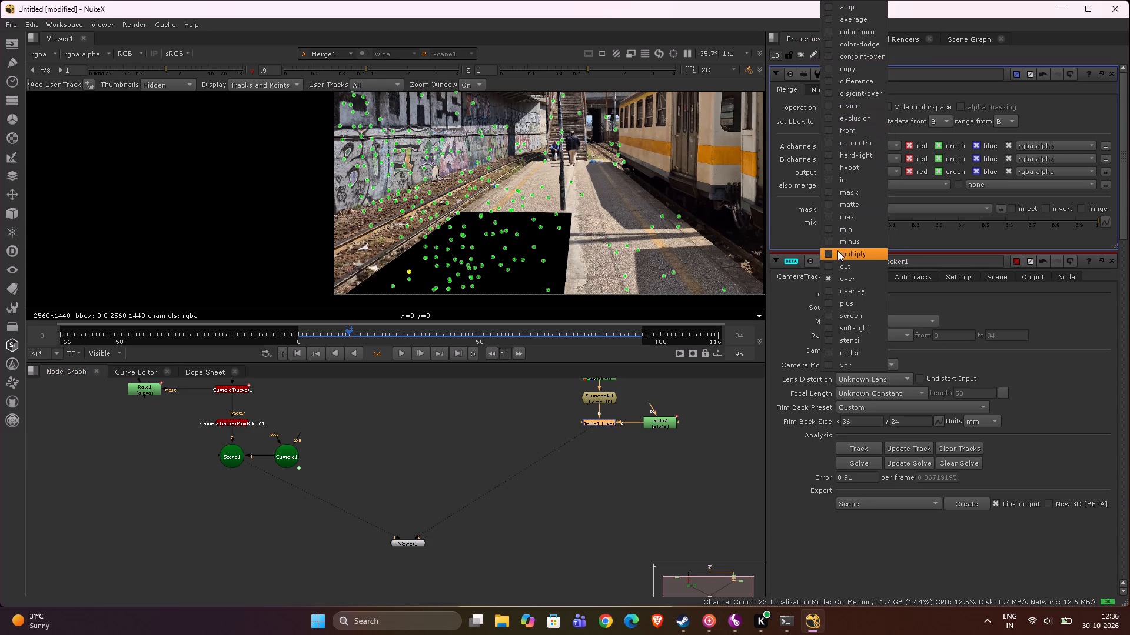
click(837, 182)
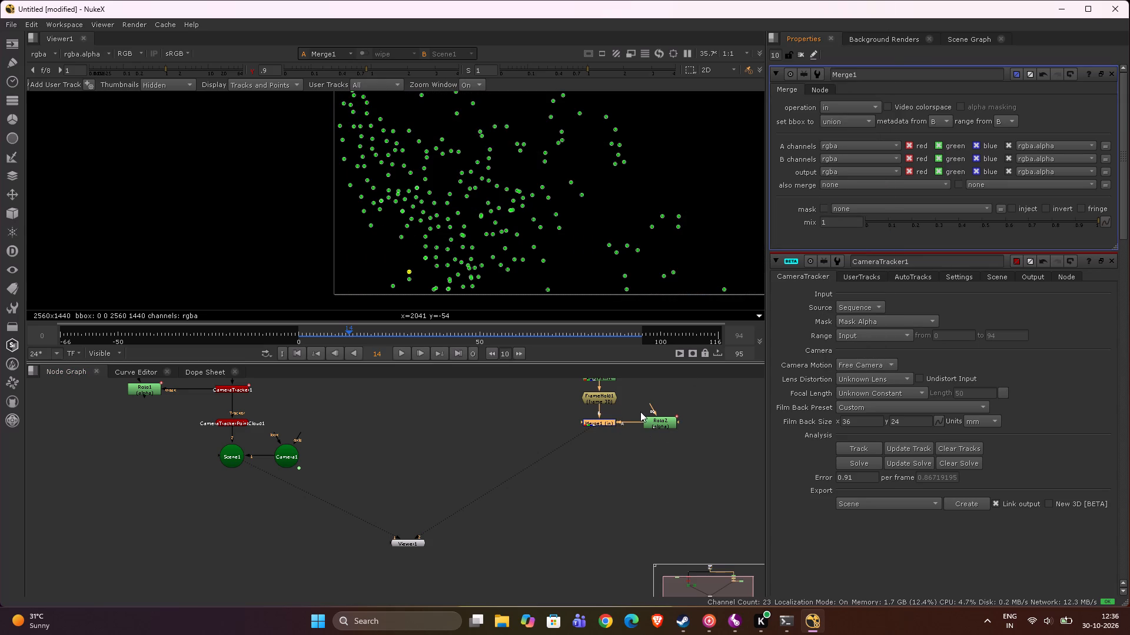
Swap Merge1's inputs, connecting A to FrameHold1 and B to the neighbouring Roto node.
drag(601, 412, 603, 401)
drag(619, 421, 634, 419)
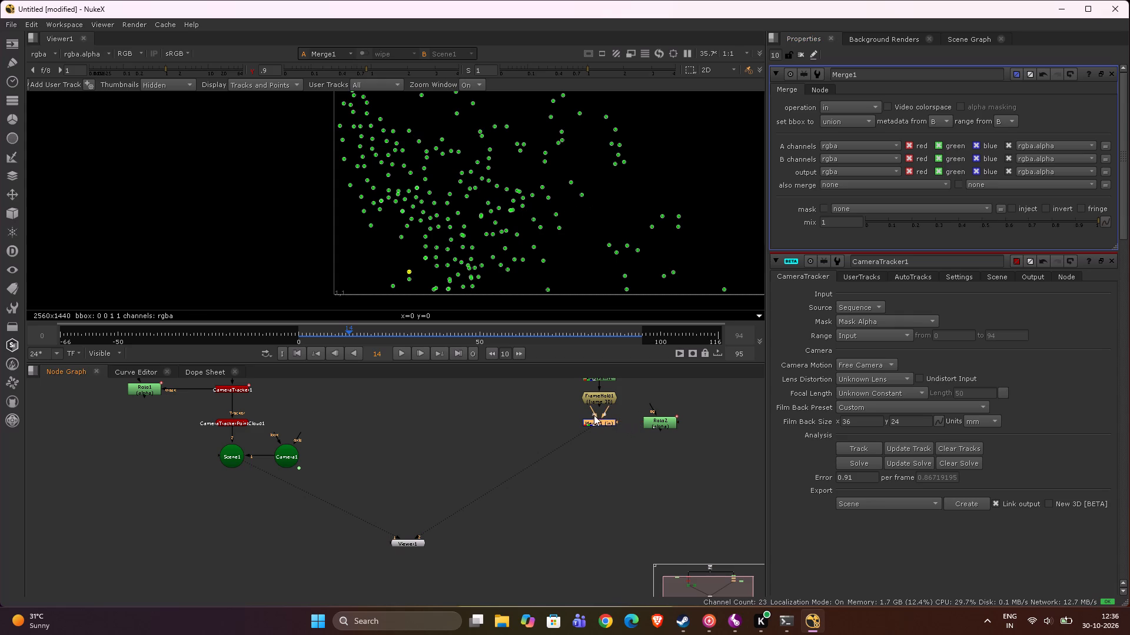
drag(594, 409, 682, 422)
drag(603, 412, 656, 423)
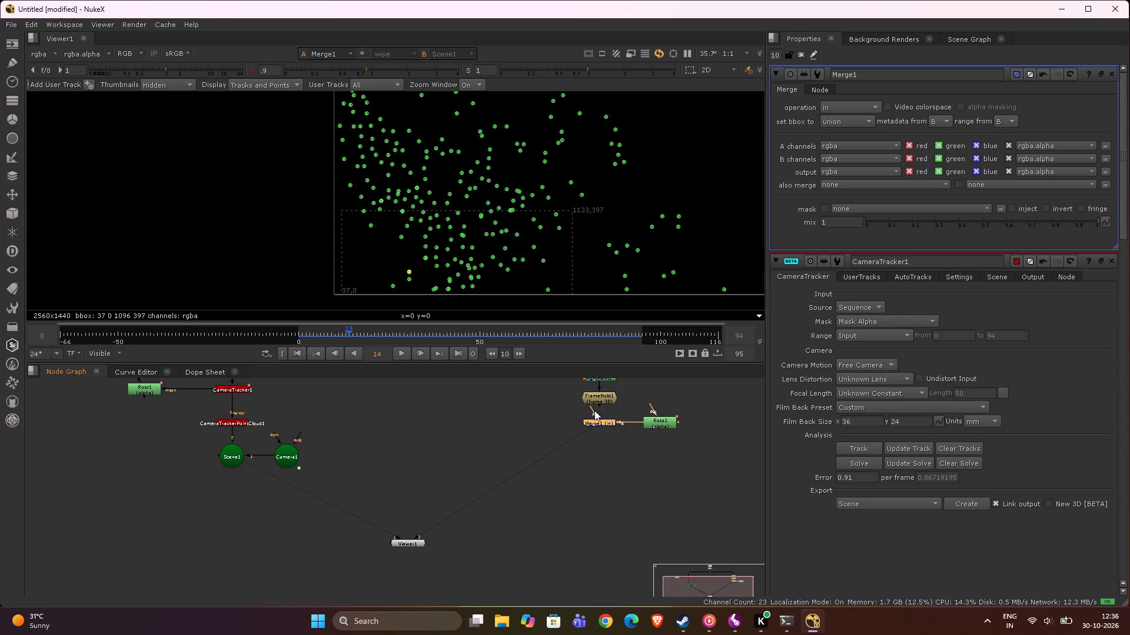
drag(593, 410, 599, 399)
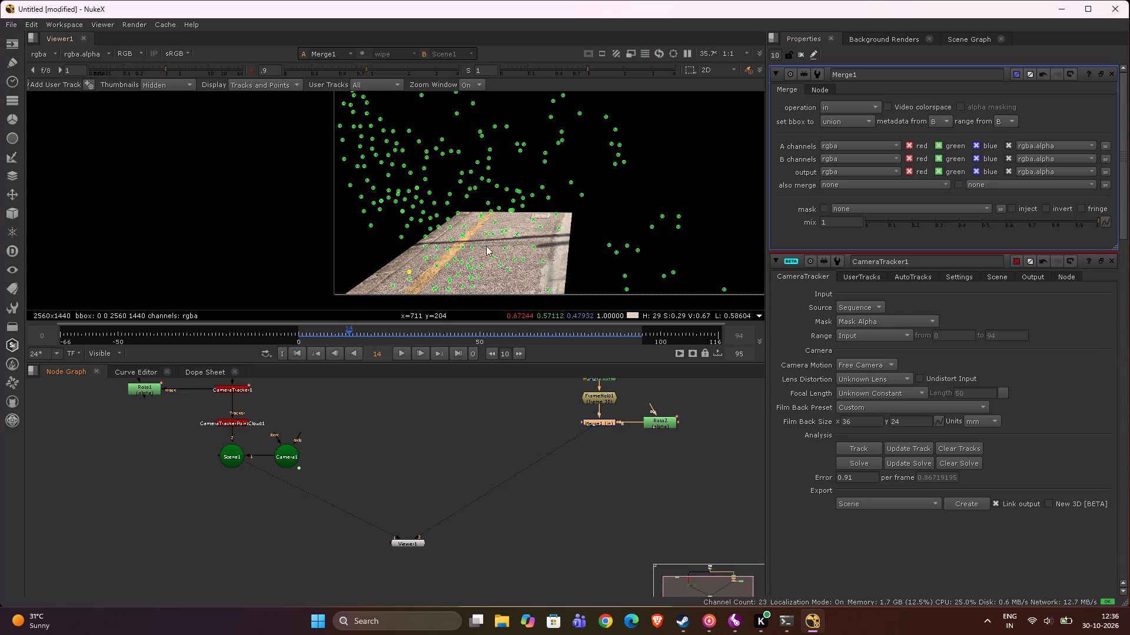
scroll(489, 239, down, 3)
scroll(437, 252, up, 4)
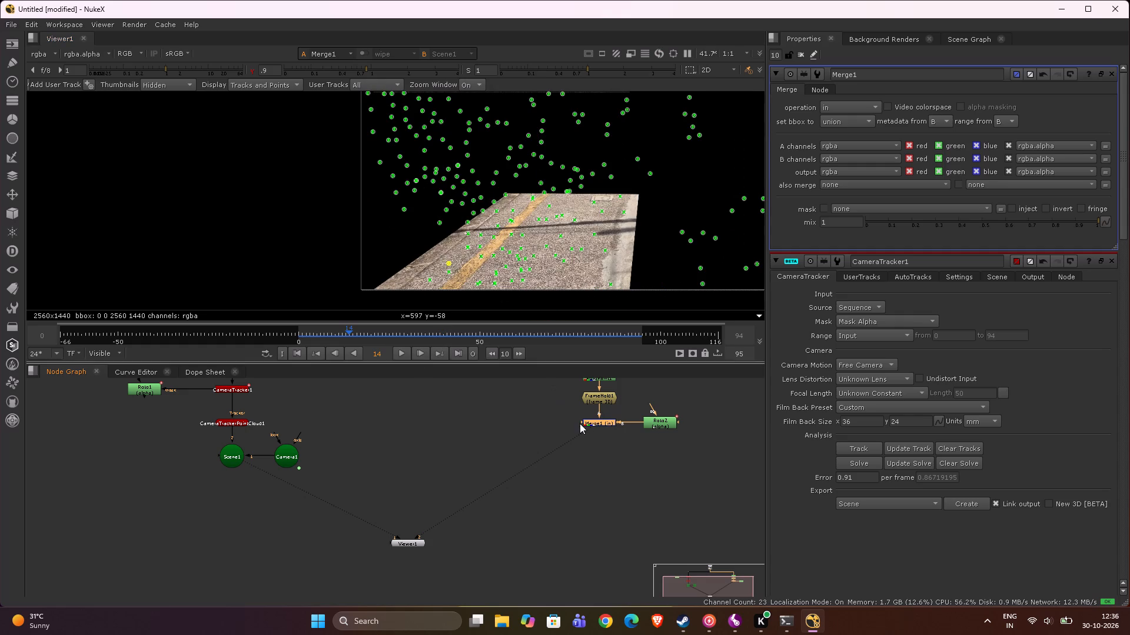
Add a Grade node below Merge1, connect its input to Merge1 and view its output.
click(611, 447)
click(599, 425)
click(599, 462)
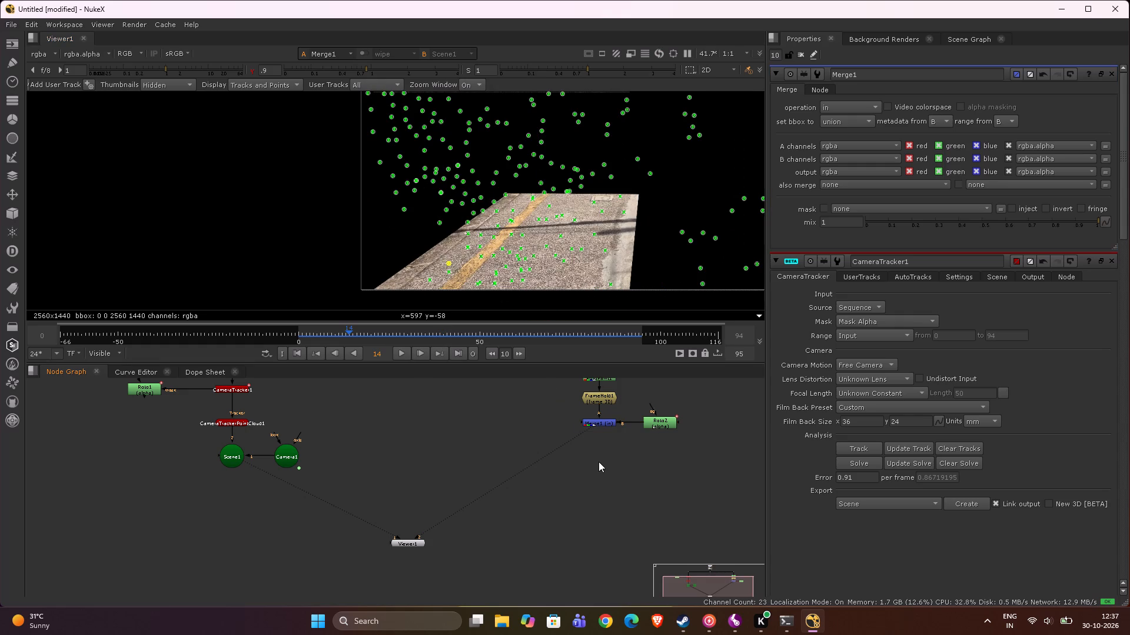
key(Tab)
text(GRADE)
key(Return)
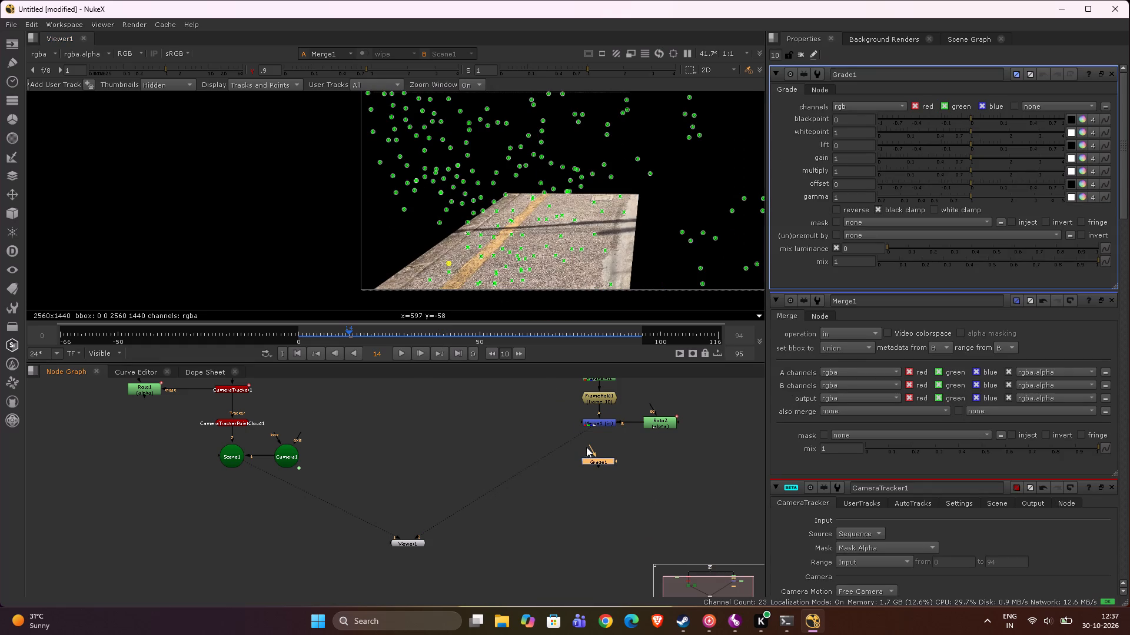
drag(591, 446, 603, 421)
key(2)
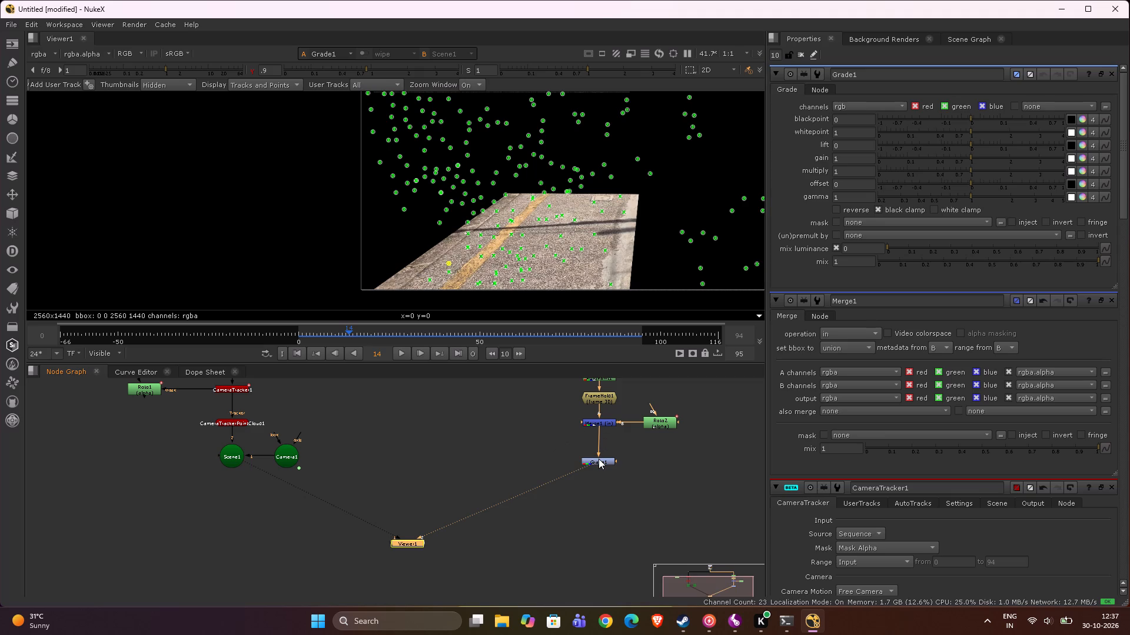
Compare the original plate at Dot1 with the FrameHold1 output by alternating them in the viewer.
scroll(630, 413, down, 2)
middle_drag(629, 413, 624, 452)
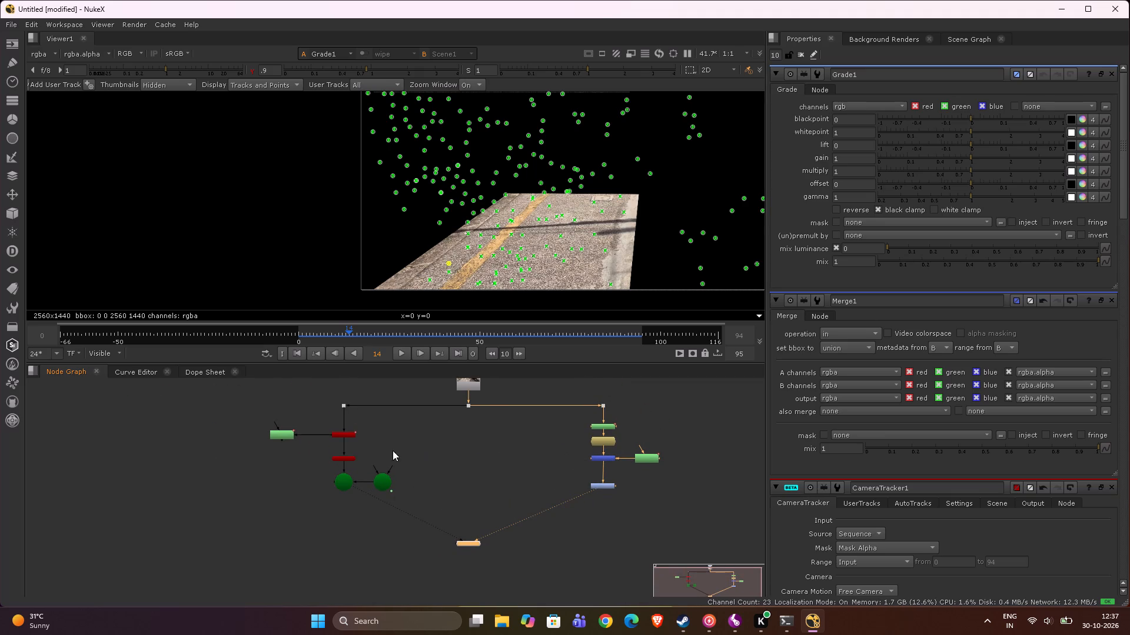
click(467, 403)
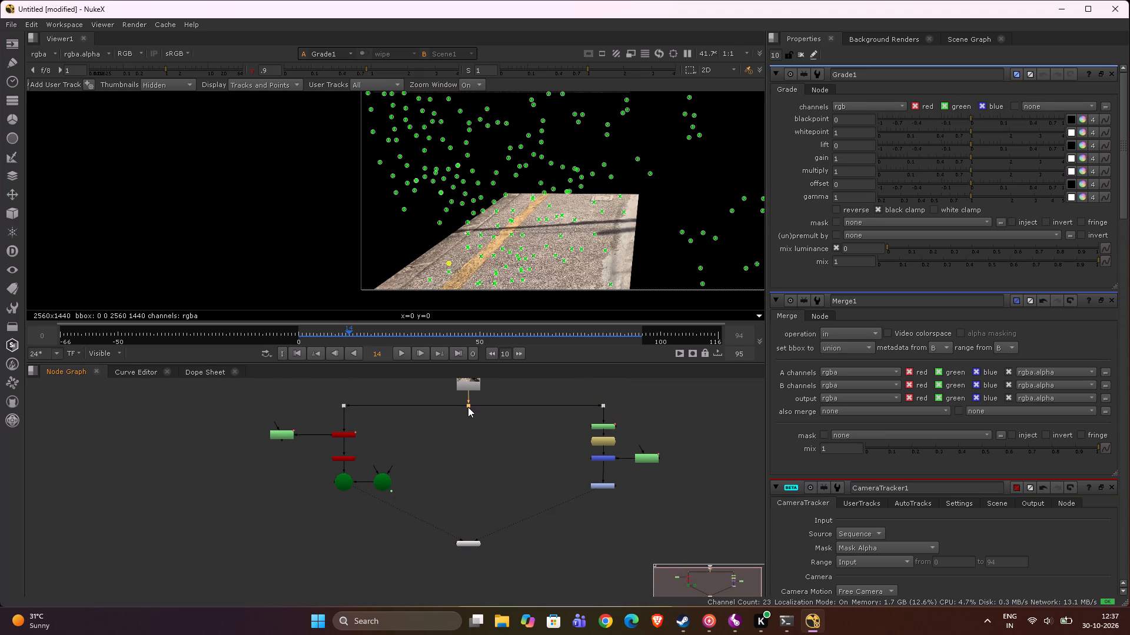
click(468, 407)
key(1)
click(600, 442)
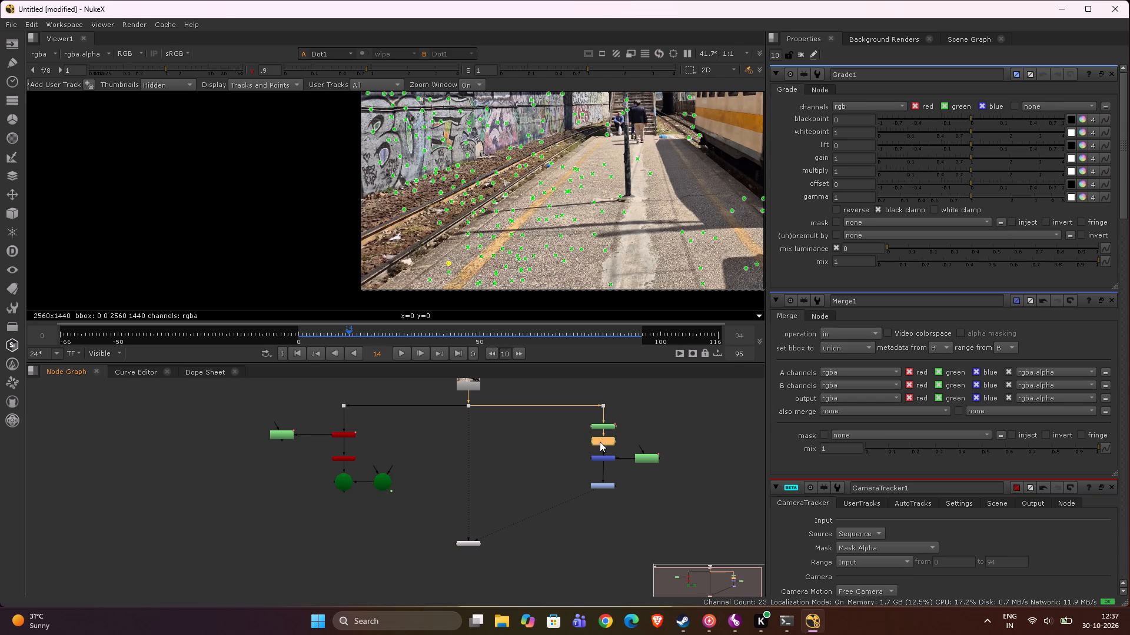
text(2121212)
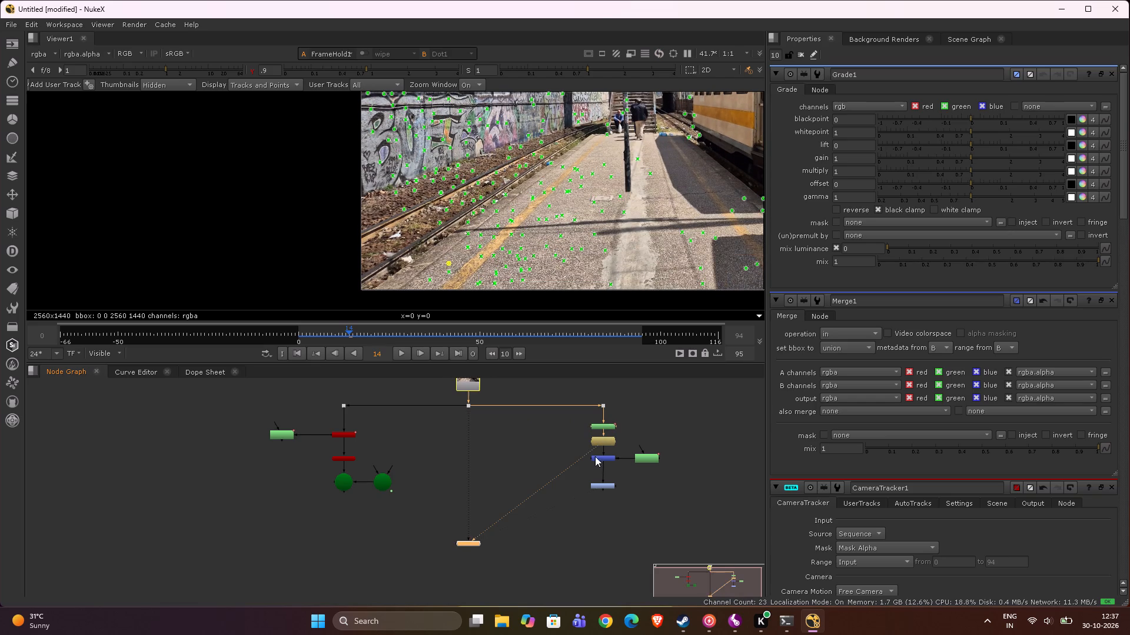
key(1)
Compare the Grade1 output with the FrameHold1 output, examining the platform ground up close.
click(604, 488)
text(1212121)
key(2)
scroll(599, 196, up, 3)
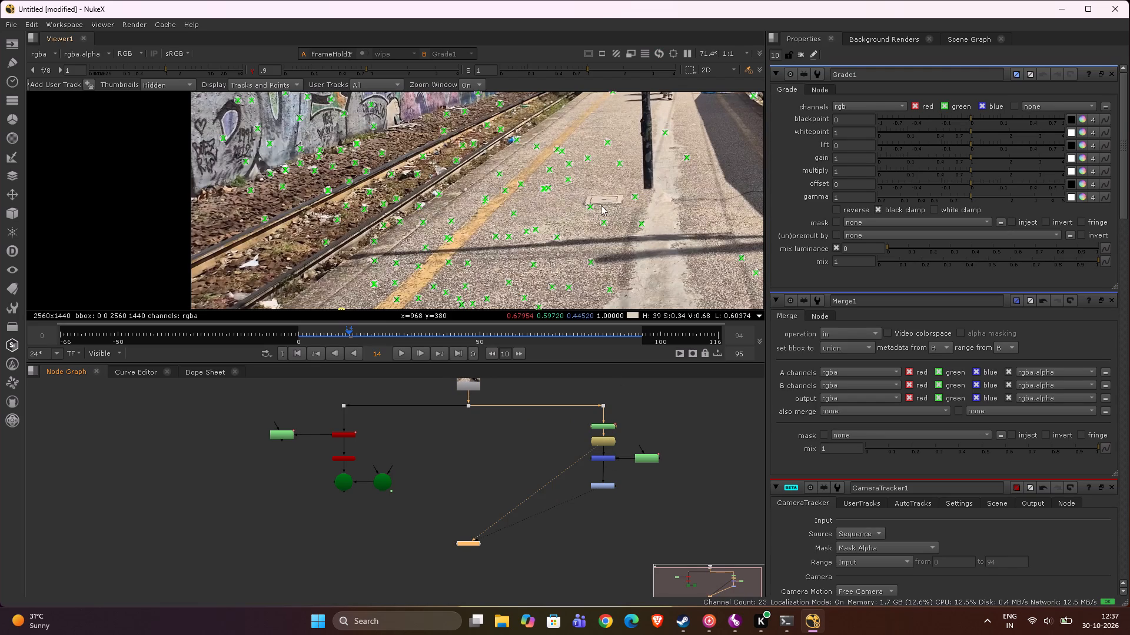
key(1)
key(2)
text(12)
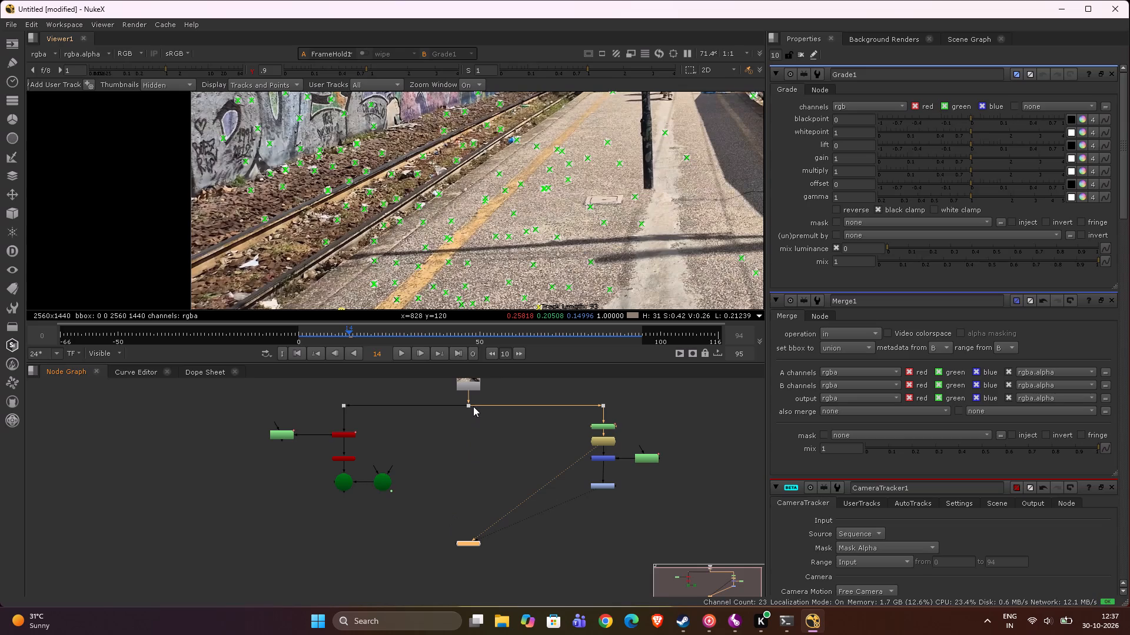
Compare the Dot1 plate with FrameHold1 again, alternating repeatedly to examine the shadow and ground differences.
click(473, 405)
key(1)
click(468, 405)
key(1)
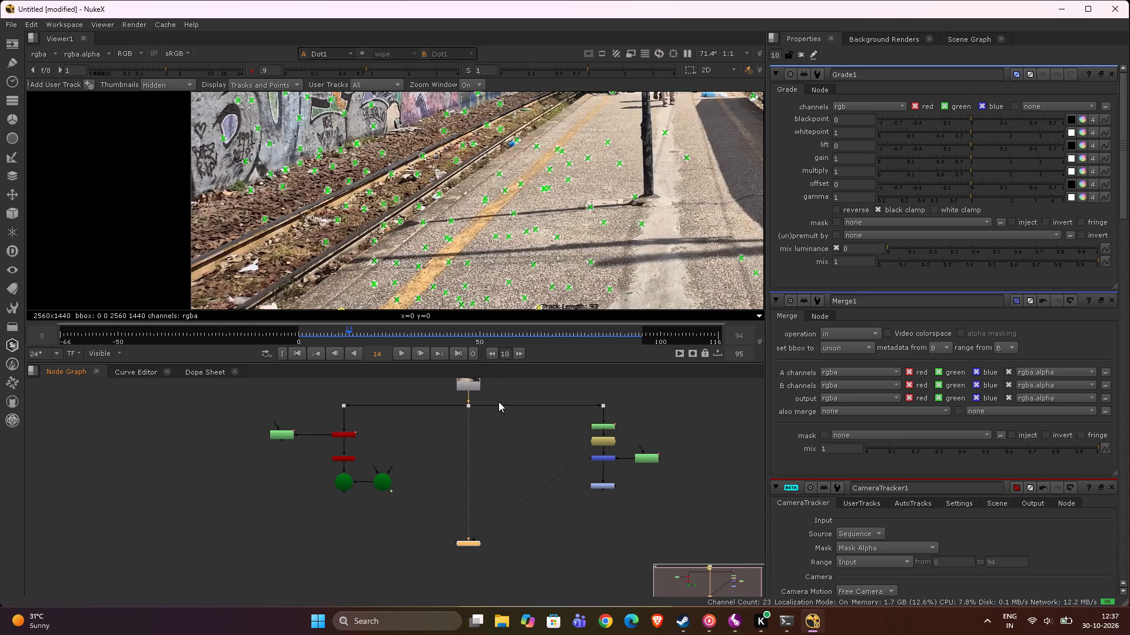
key(2)
key(1)
key(2)
key(1)
key(2)
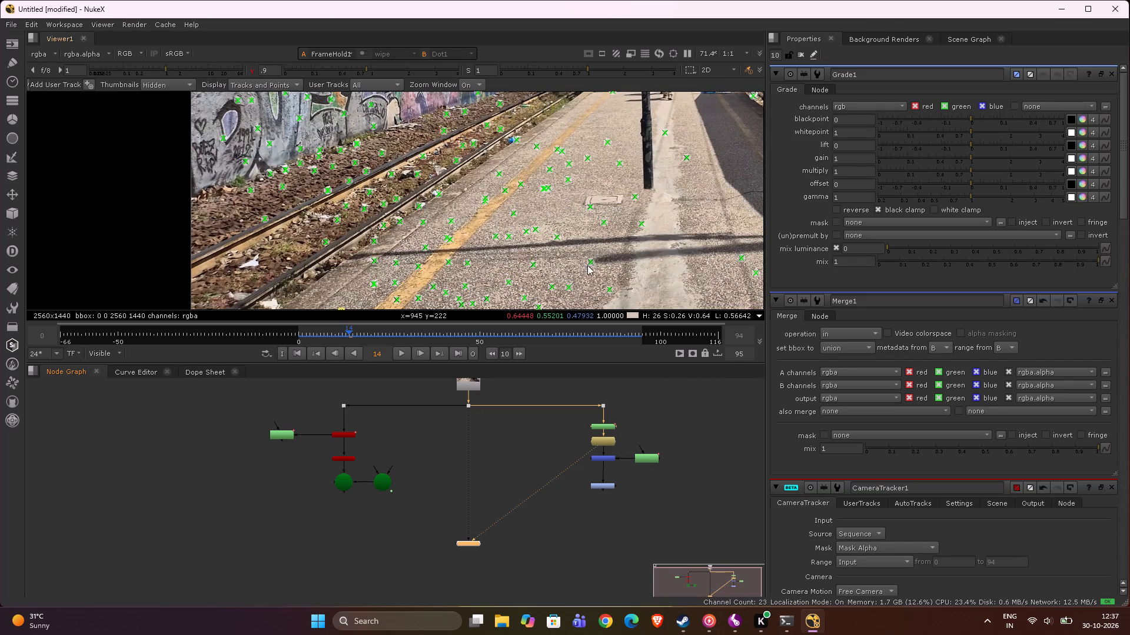
key(1)
key(2)
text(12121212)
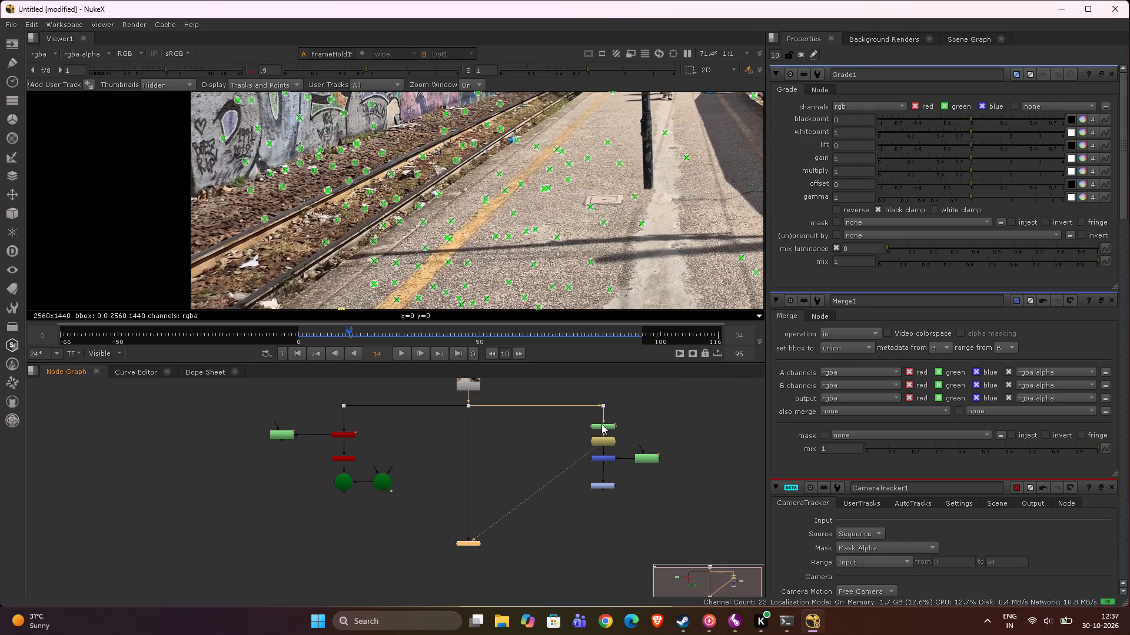
Compare the Grade1 output with the Dot1 plate, examining how the masked ground patch matches.
click(593, 489)
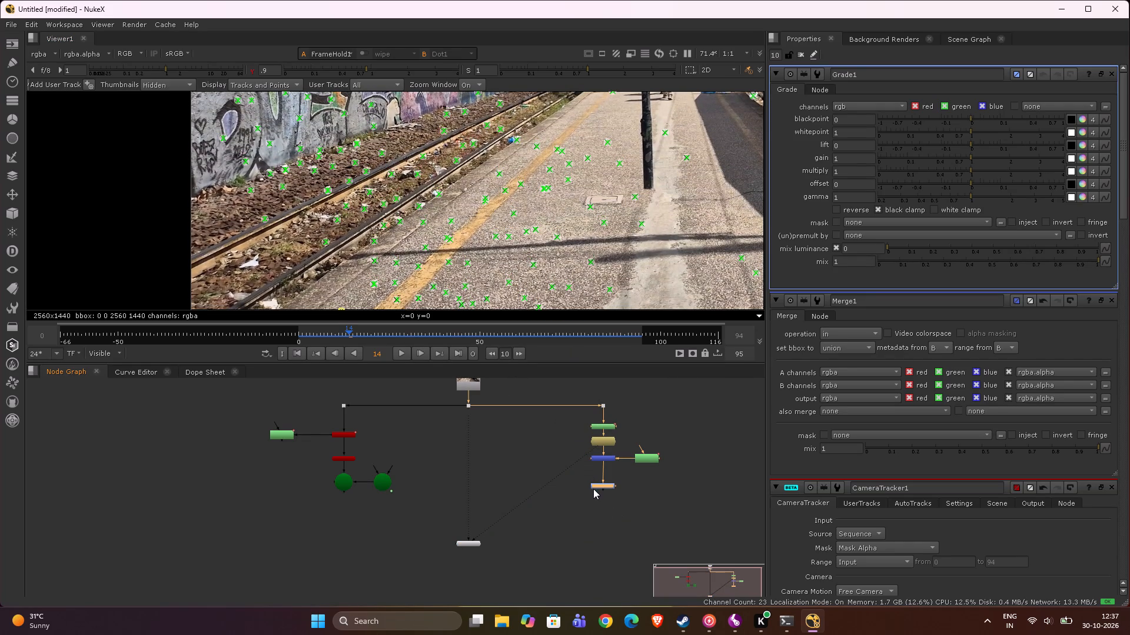
key(2)
key(1)
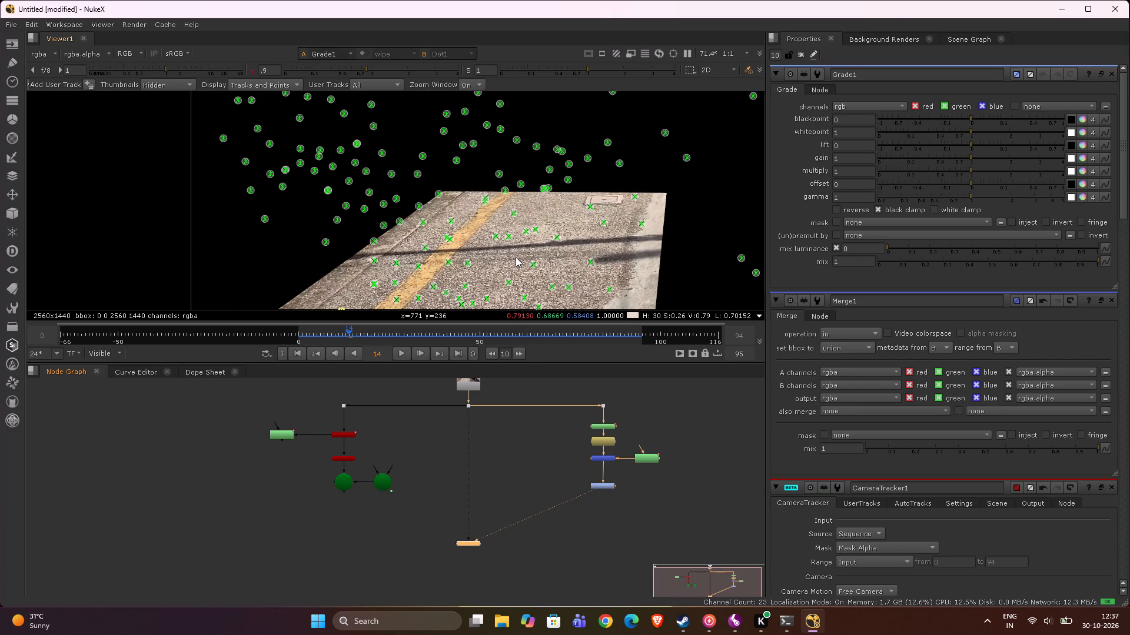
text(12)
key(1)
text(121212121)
Set the gain of Grade1 to 0.96.
double_click(599, 484)
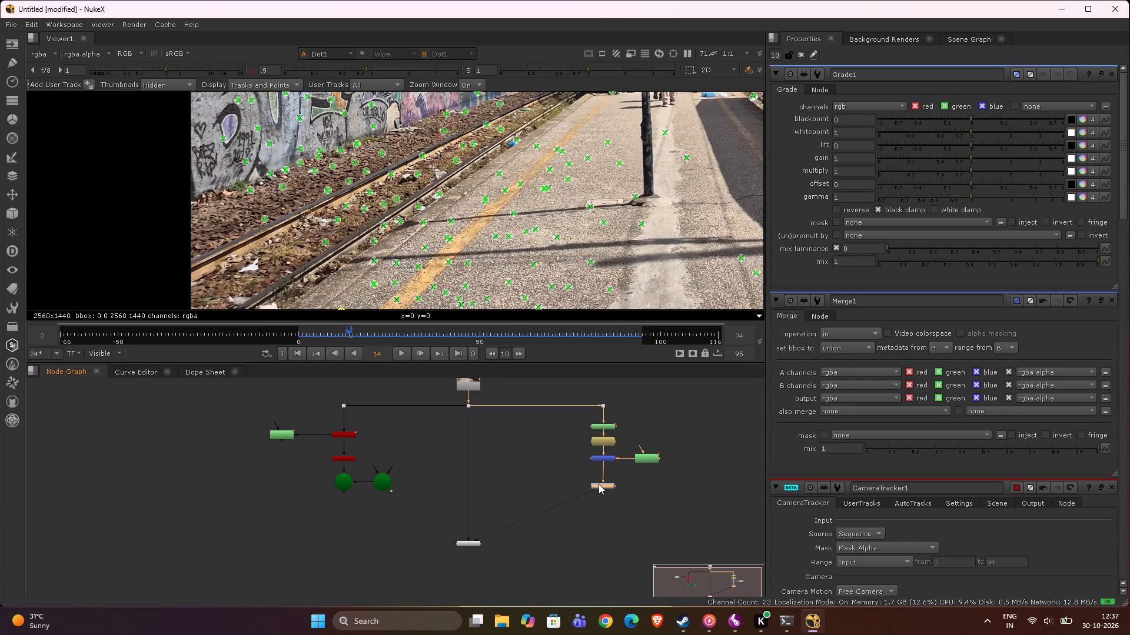
click(969, 159)
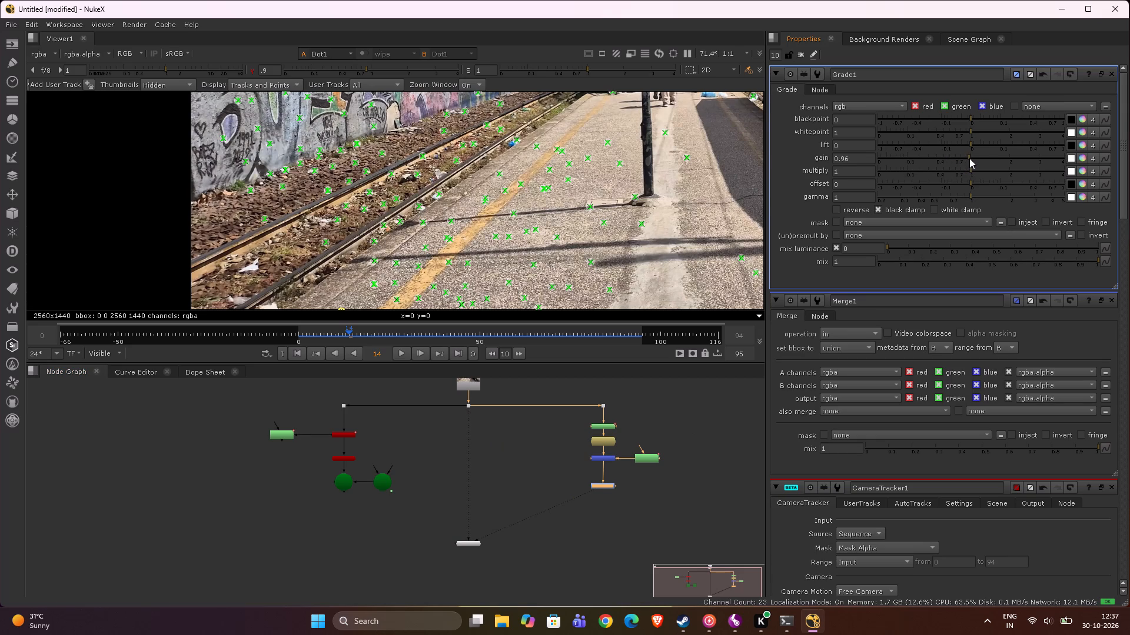
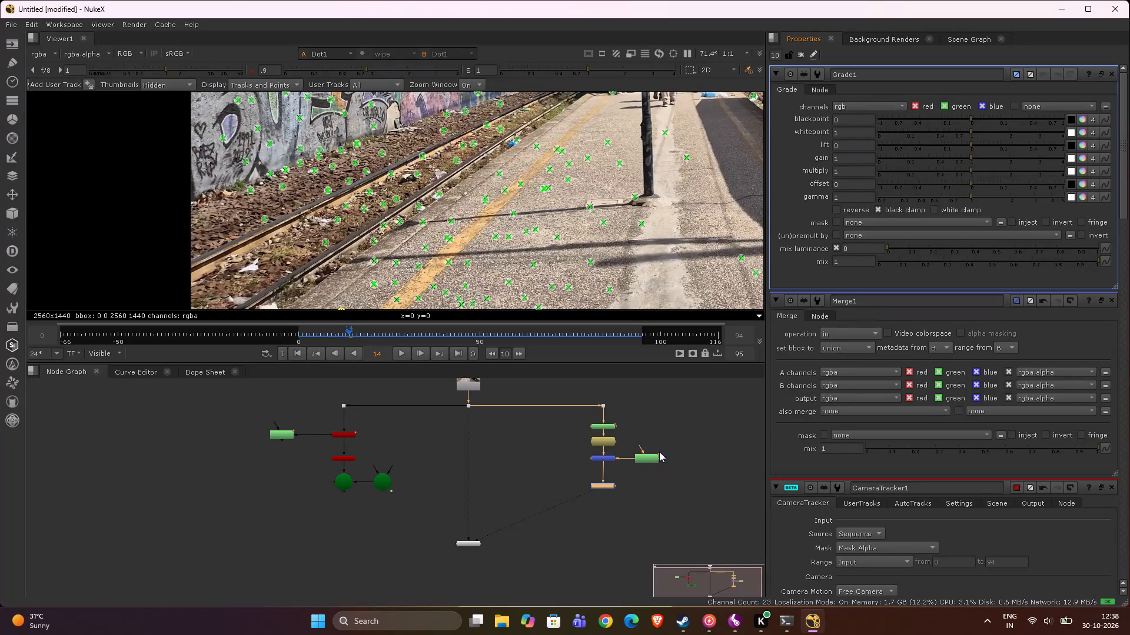
Delete the Grade1 node below Merge1 in the patch branch.
click(604, 485)
key(BackSpace)
Add a Project3D node at the end of the patch branch below Merge1.
key(p)
key(Tab)
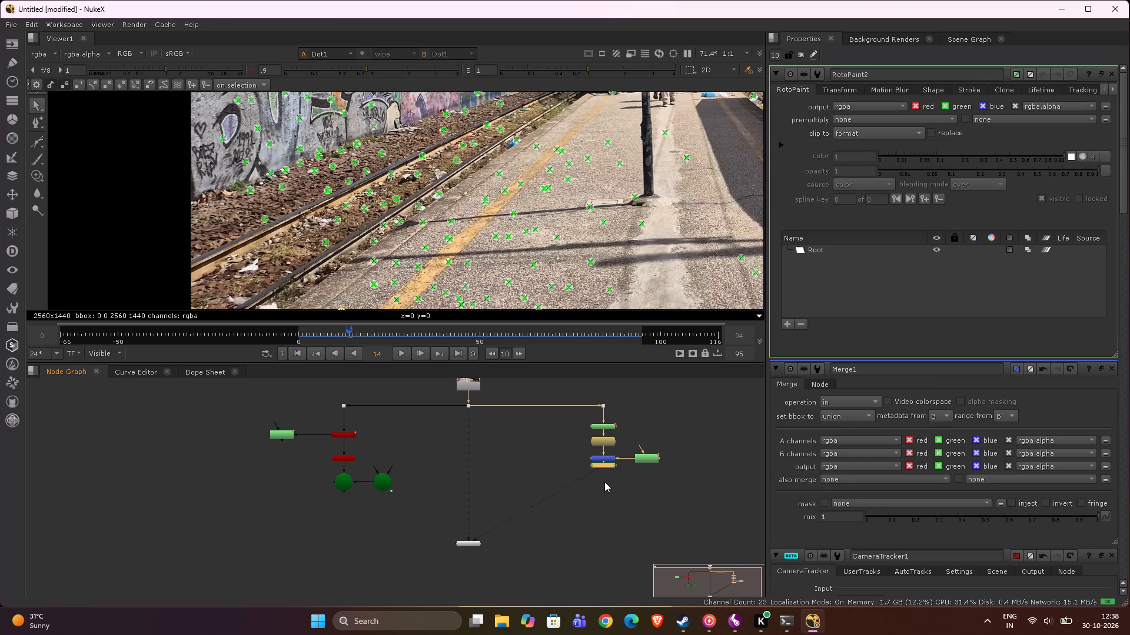
text(PRO)
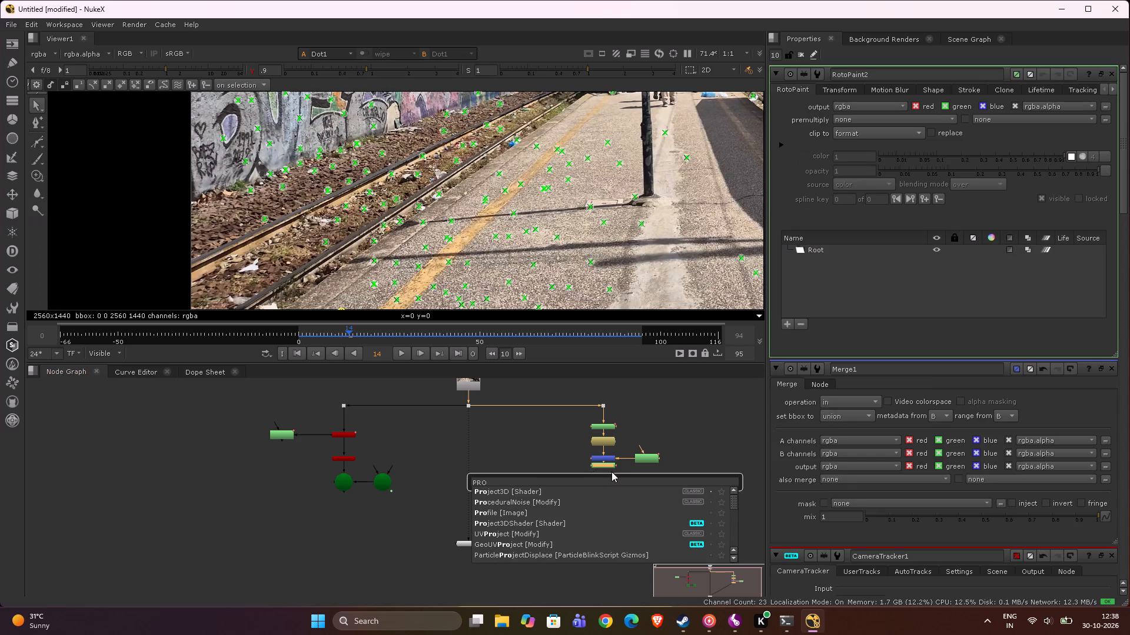
click(519, 494)
scroll(633, 489, up, 4)
scroll(554, 441, up, 3)
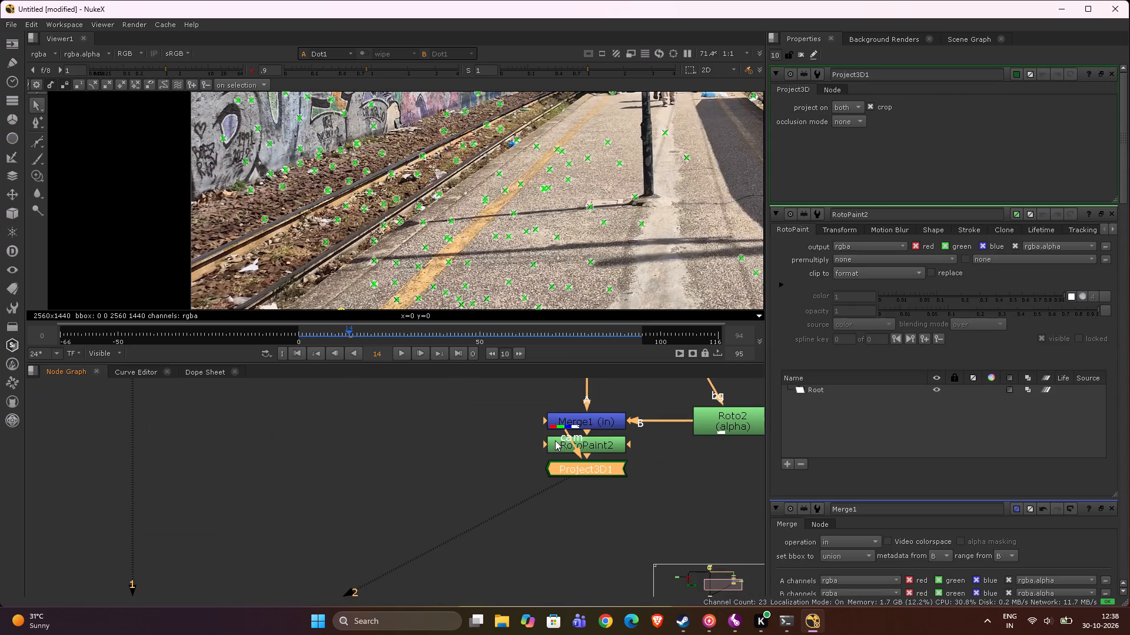
Pull the stray RotoPaint2 node out from above Project3D1 and delete it.
drag(599, 446, 666, 481)
drag(634, 467, 617, 443)
drag(636, 483, 651, 506)
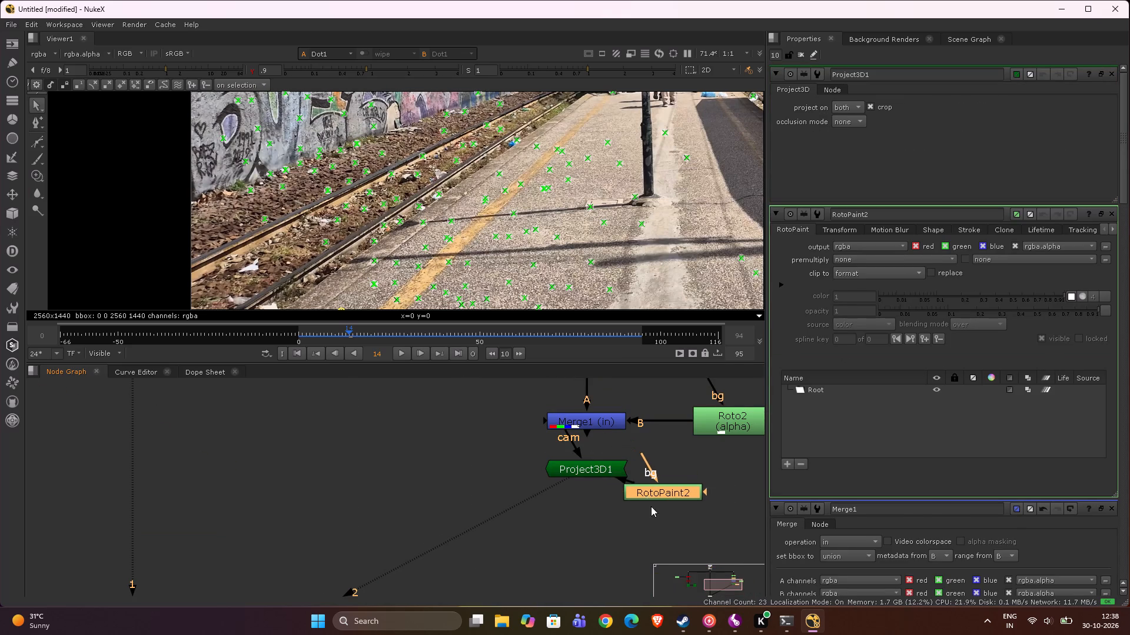
drag(651, 506, 654, 512)
key(BackSpace)
Move Project3D1 lower and connect its image input to Merge1.
drag(599, 471, 590, 530)
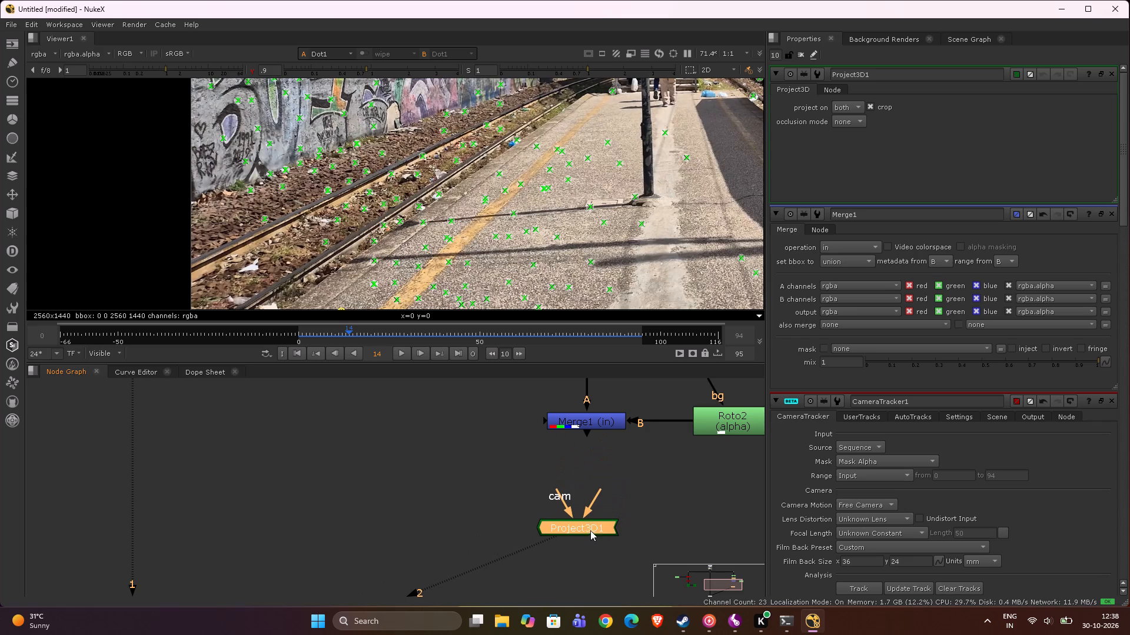
drag(596, 495, 596, 421)
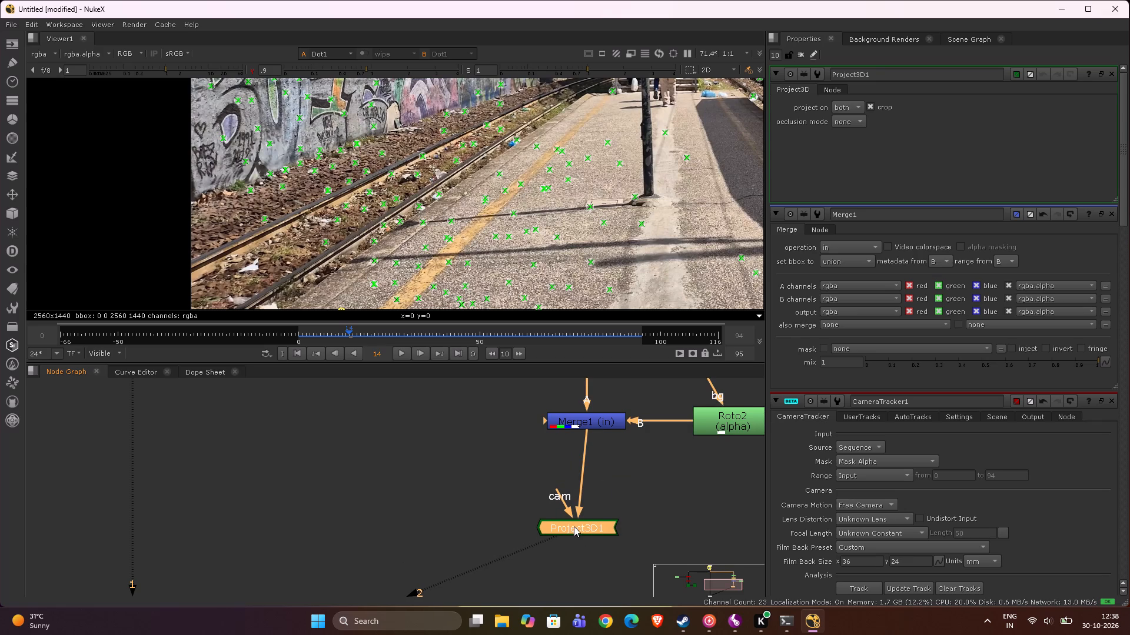
drag(574, 526, 581, 526)
Copy the FrameHold1 node held at frame 30.
scroll(576, 487, down, 3)
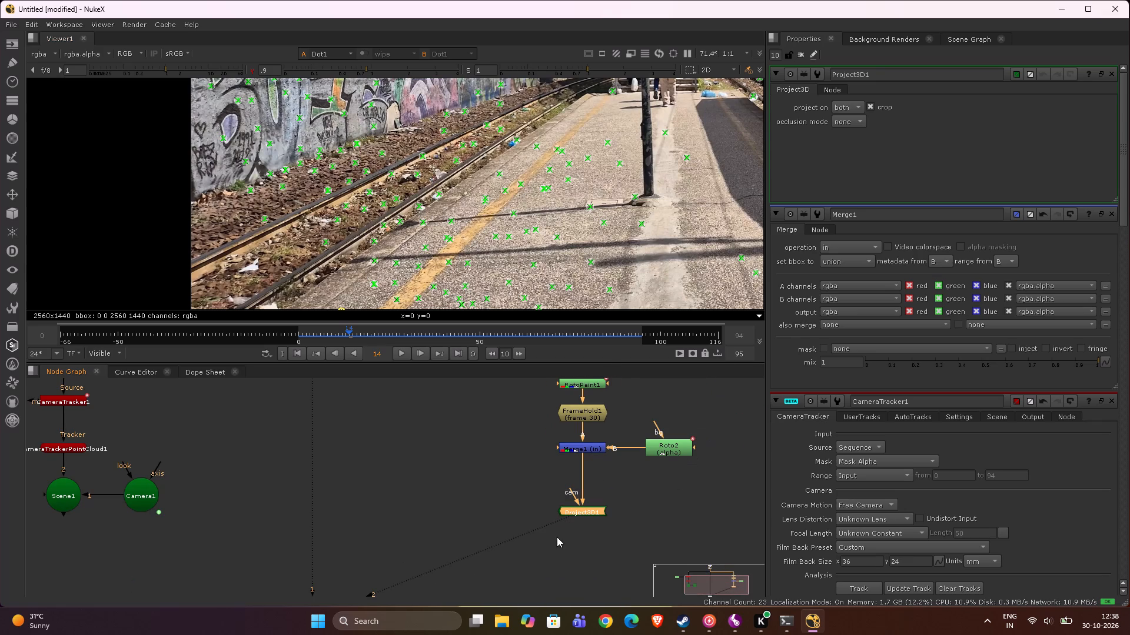
scroll(550, 496, down, 3)
middle_drag(571, 515, 533, 456)
scroll(537, 462, up, 4)
click(565, 465)
scroll(531, 422, down, 2)
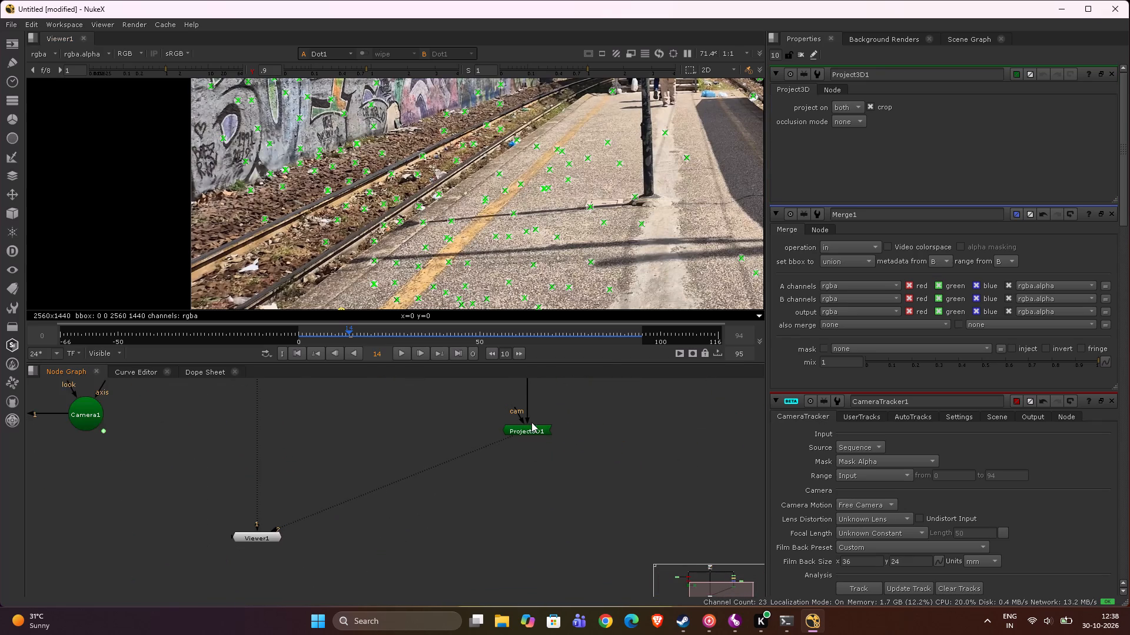
click(580, 425)
middle_drag(576, 427, 582, 556)
scroll(582, 556, down, 2)
click(552, 497)
scroll(565, 540, down, 1)
middle_drag(565, 540, 564, 510)
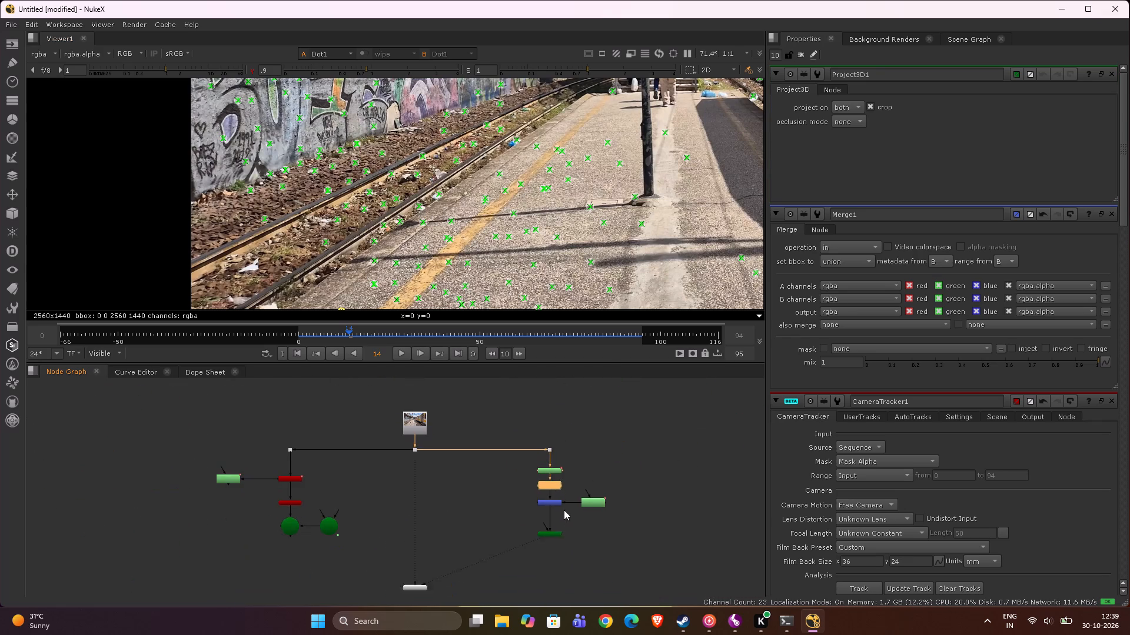
middle_drag(564, 510, 561, 499)
key(ctrl+c)
middle_drag(564, 524, 560, 512)
scroll(561, 513, up, 6)
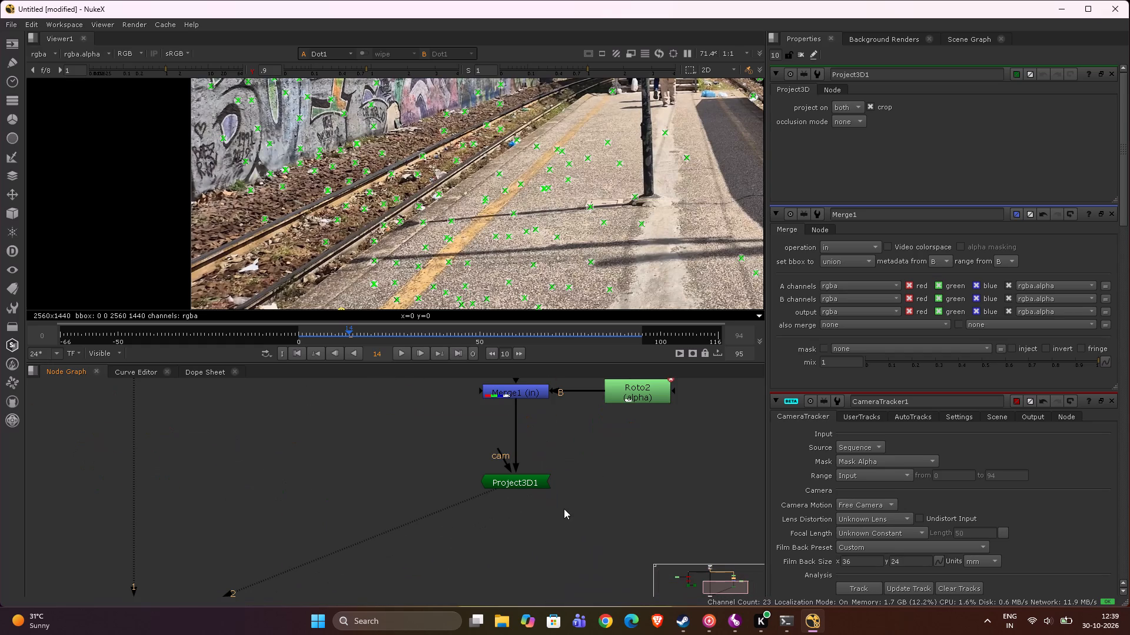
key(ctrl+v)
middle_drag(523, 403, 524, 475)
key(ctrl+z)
Paste the copied frame-30 FrameHold as an unconnected node and place it beside Project3D1.
click(687, 576)
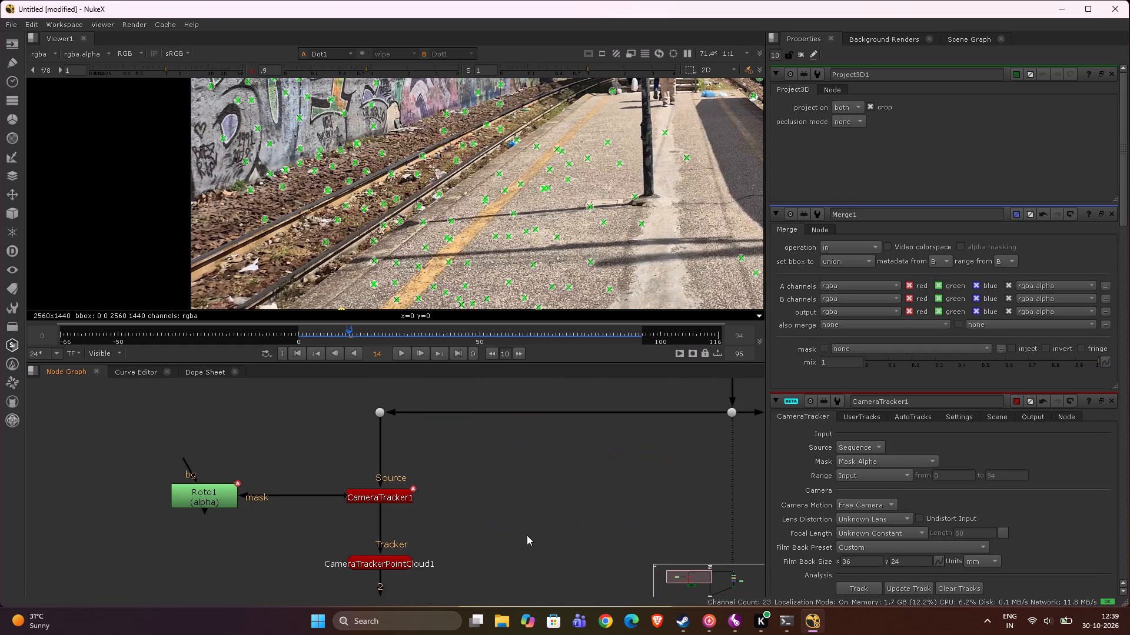
scroll(512, 543, down, 2)
middle_drag(512, 543, 476, 376)
middle_drag(632, 475, 442, 479)
middle_drag(646, 479, 446, 486)
scroll(589, 482, up, 3)
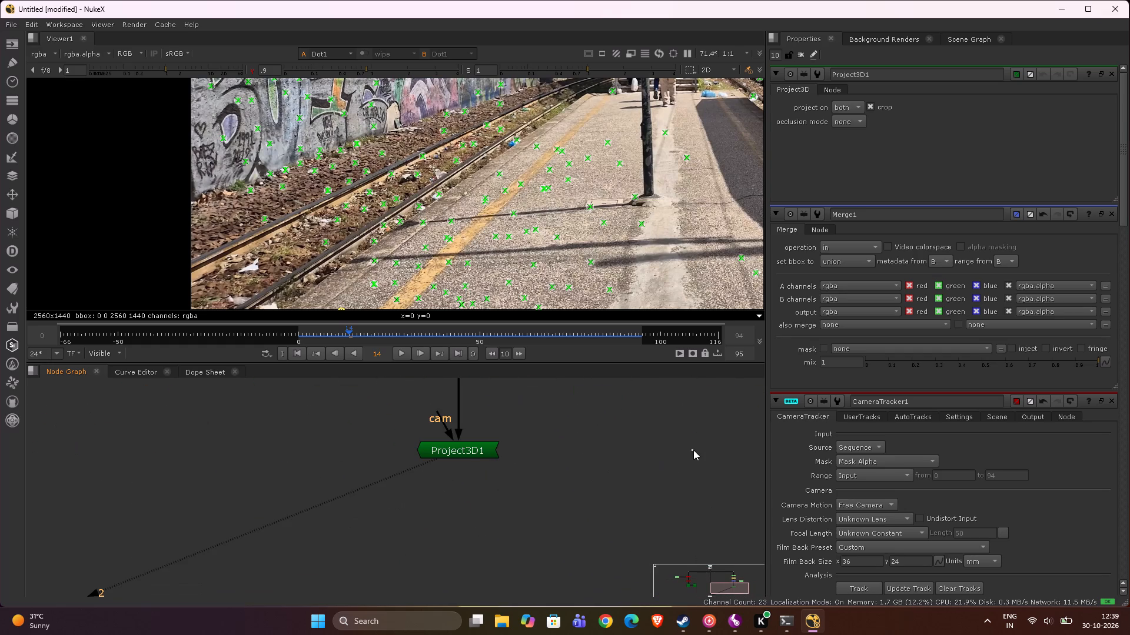
click(693, 450)
middle_drag(660, 455, 553, 603)
key(ctrl+v)
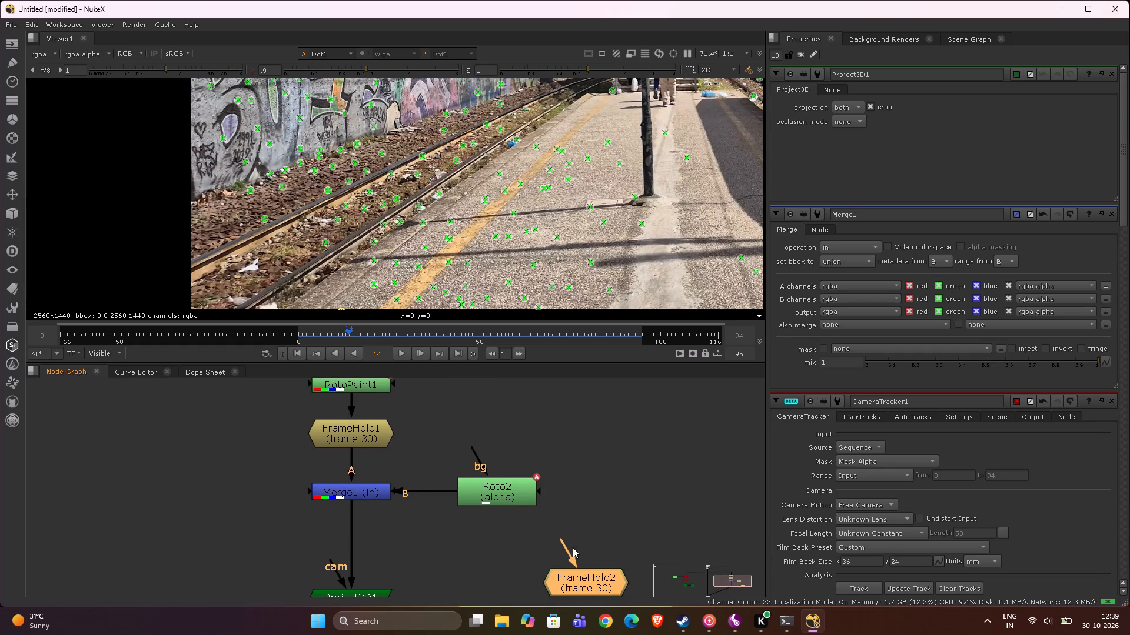
middle_drag(581, 539, 609, 494)
drag(613, 539, 541, 556)
Disconnect Scene1 from CameraTrackerPointCloud1 and from Camera1.
scroll(479, 521, down, 2)
middle_drag(481, 514, 482, 426)
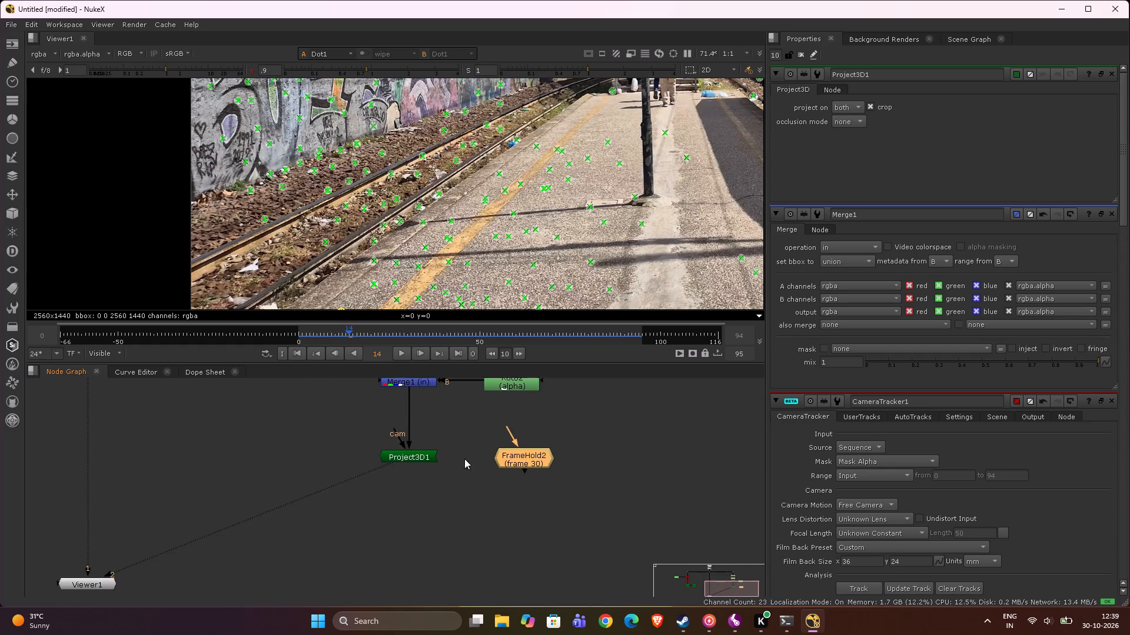
scroll(357, 532, down, 7)
middle_drag(377, 513, 506, 501)
scroll(159, 483, up, 3)
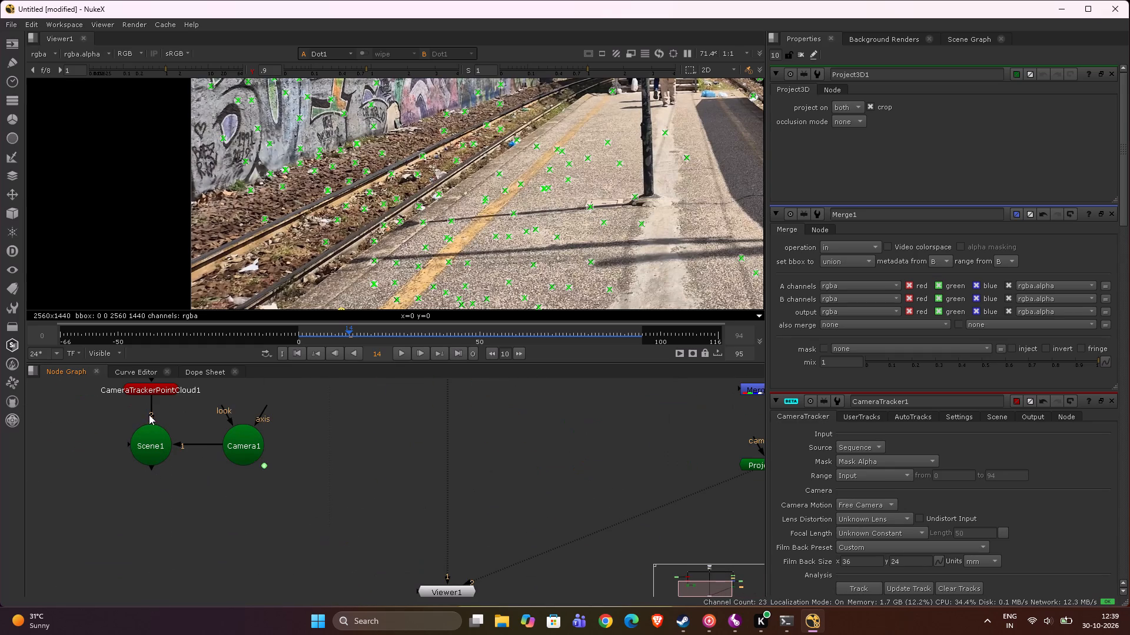
drag(149, 415, 152, 407)
drag(183, 443, 192, 456)
Move Scene1 and Camera1 together across the node graph to sit below Project3D1 and FrameHold2.
drag(74, 417, 309, 493)
drag(148, 444, 689, 531)
middle_drag(607, 466, 353, 422)
drag(519, 485, 569, 492)
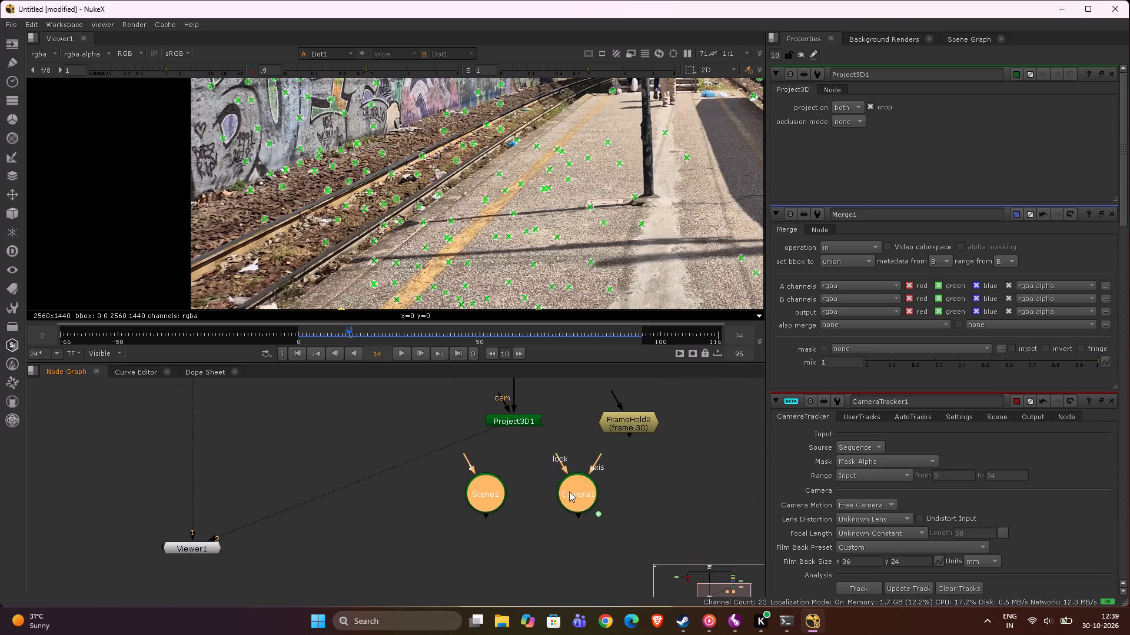
drag(569, 492, 599, 524)
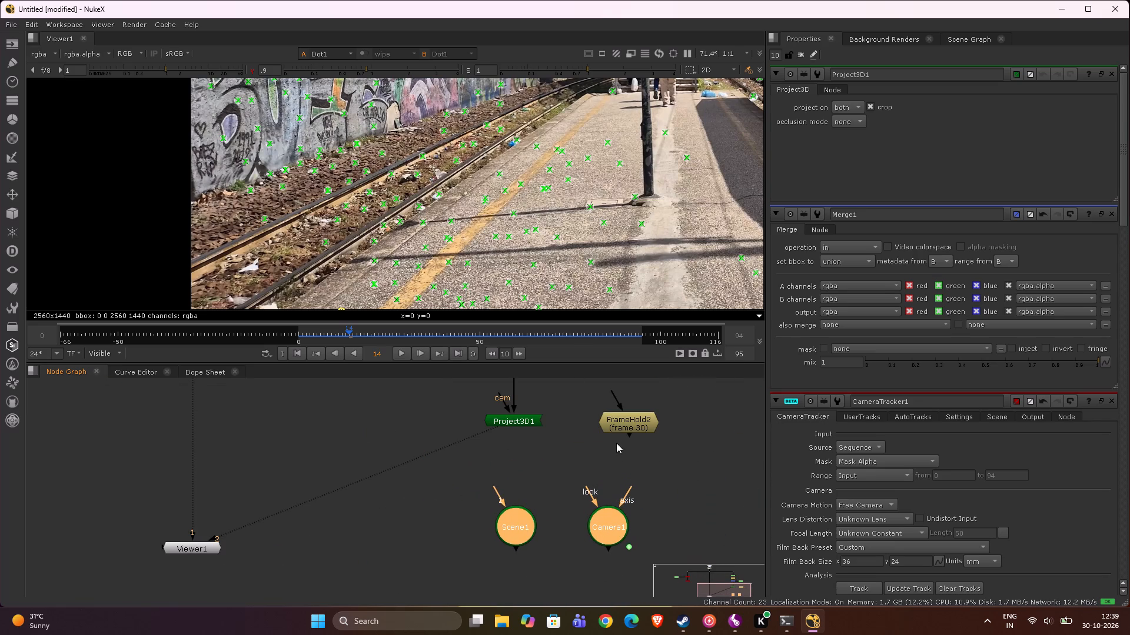
Connect FrameHold2's input to Camera1 and Project3D1's cam input to FrameHold2.
drag(610, 396, 609, 517)
drag(503, 393, 626, 415)
Align Camera1 under FrameHold2 and Scene1 under Project3D1, leaving extra space below the projection nodes.
drag(617, 534, 640, 544)
click(453, 497)
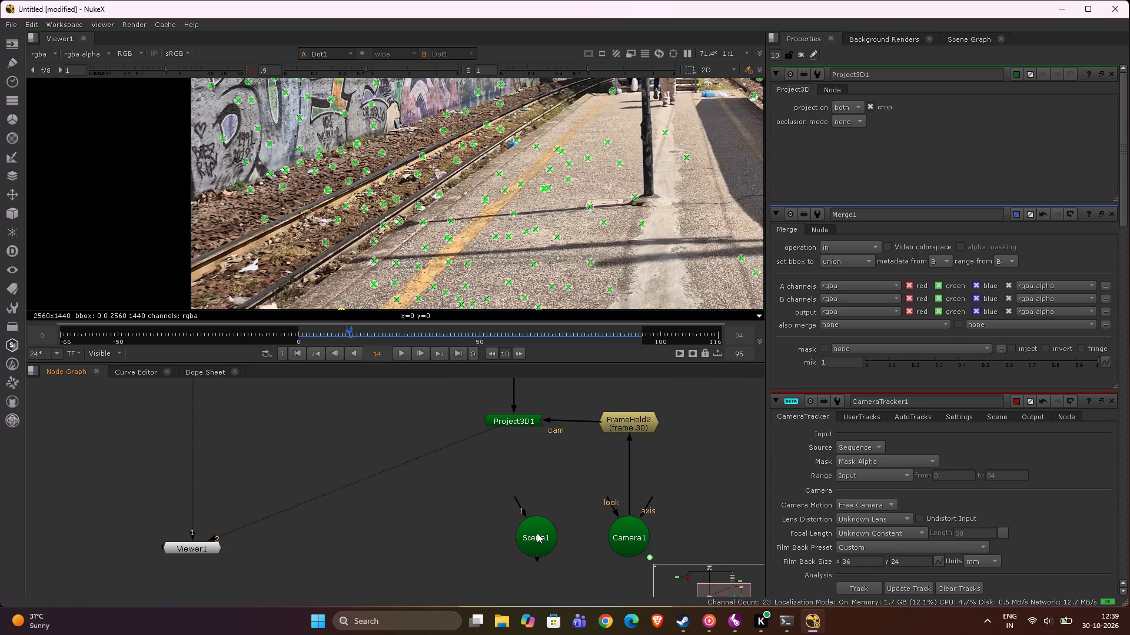
drag(537, 537, 507, 545)
drag(619, 539, 617, 594)
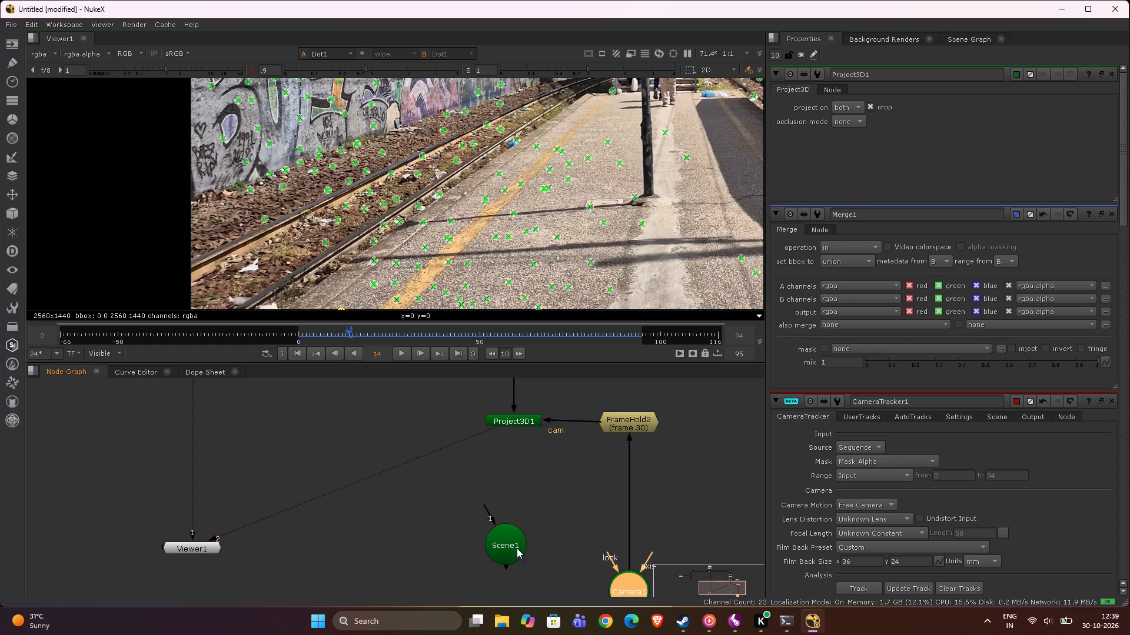
drag(517, 552, 523, 606)
drag(515, 590, 517, 573)
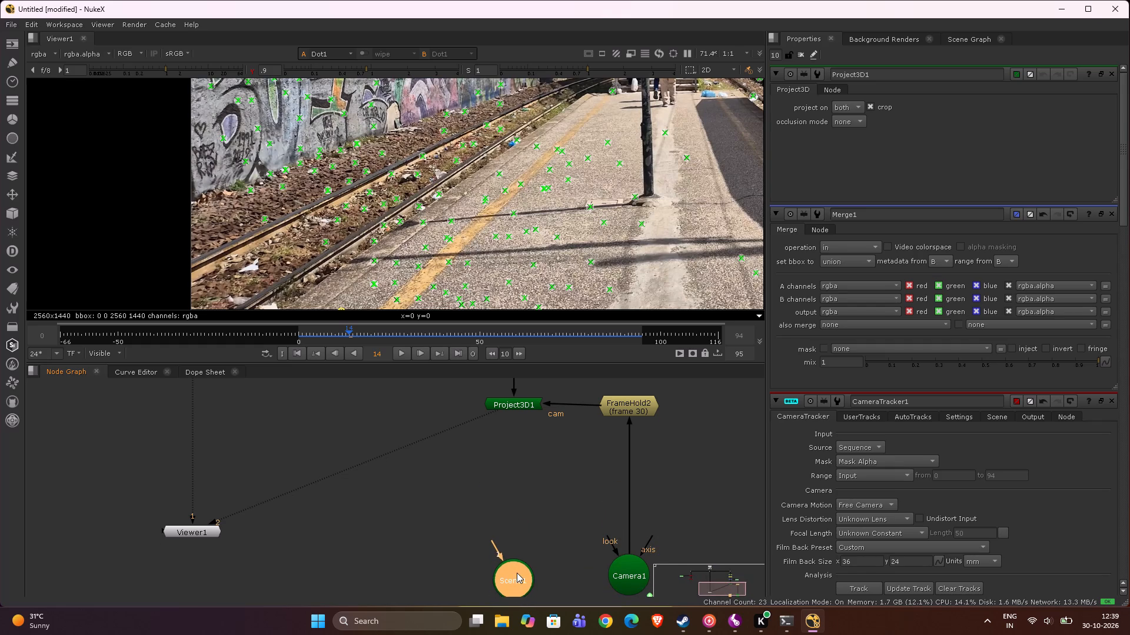
click(551, 491)
View CameraTrackerPointCloud1 in the 3D view to examine the tracked point cloud.
scroll(620, 476, down, 7)
middle_drag(447, 466, 468, 483)
scroll(394, 455, up, 4)
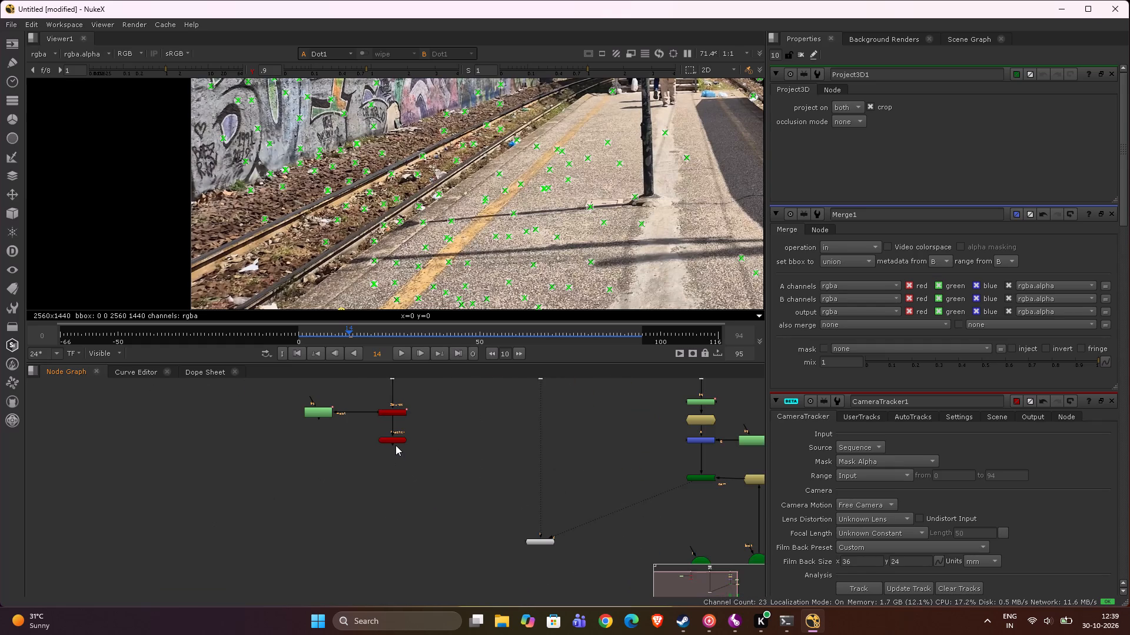
click(395, 437)
middle_drag(568, 479, 426, 449)
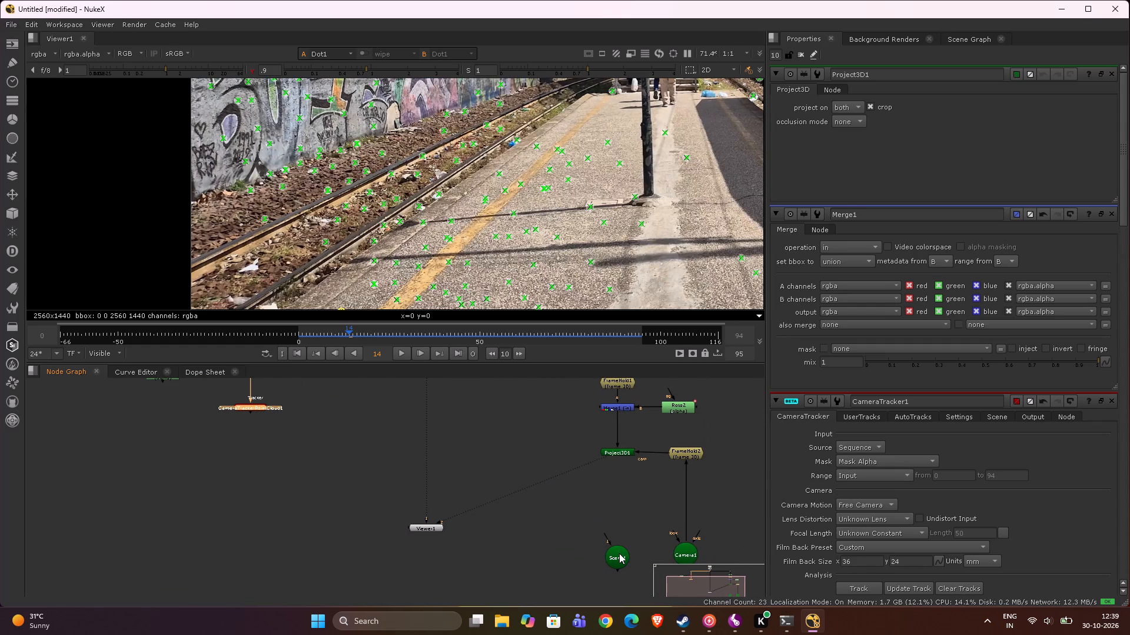
click(619, 553)
click(245, 403)
middle_drag(245, 403, 238, 427)
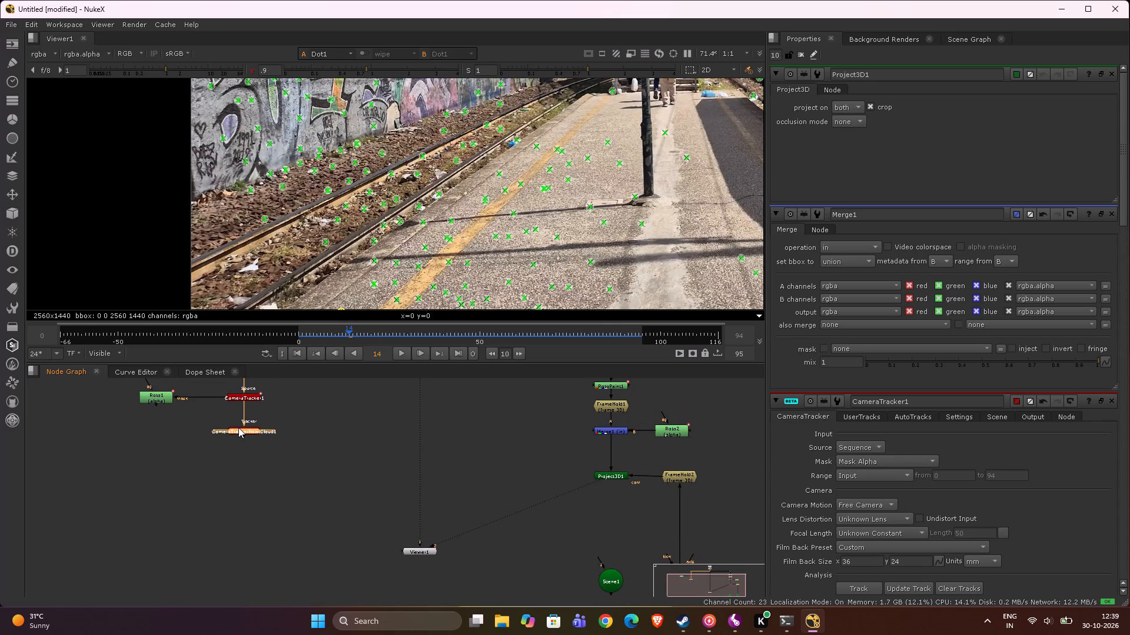
key(1)
key(Tab)
key(Tab)
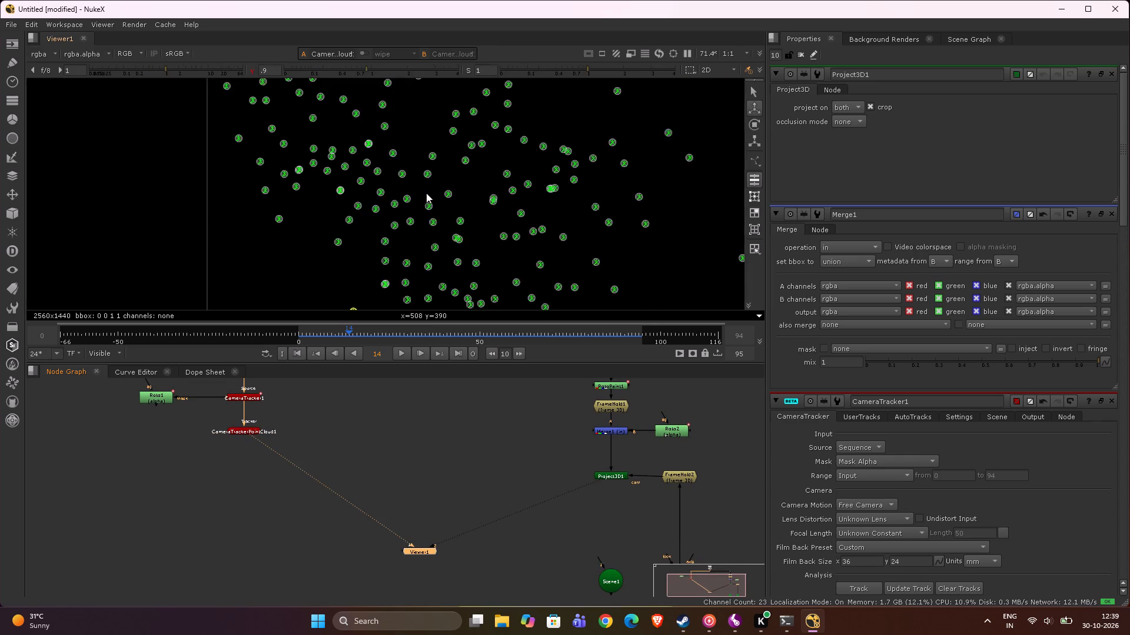
scroll(426, 193, down, 4)
scroll(426, 167, up, 5)
Display CameraTracker1 over the plate in the 2D view to see its tracking points on the platform.
click(250, 395)
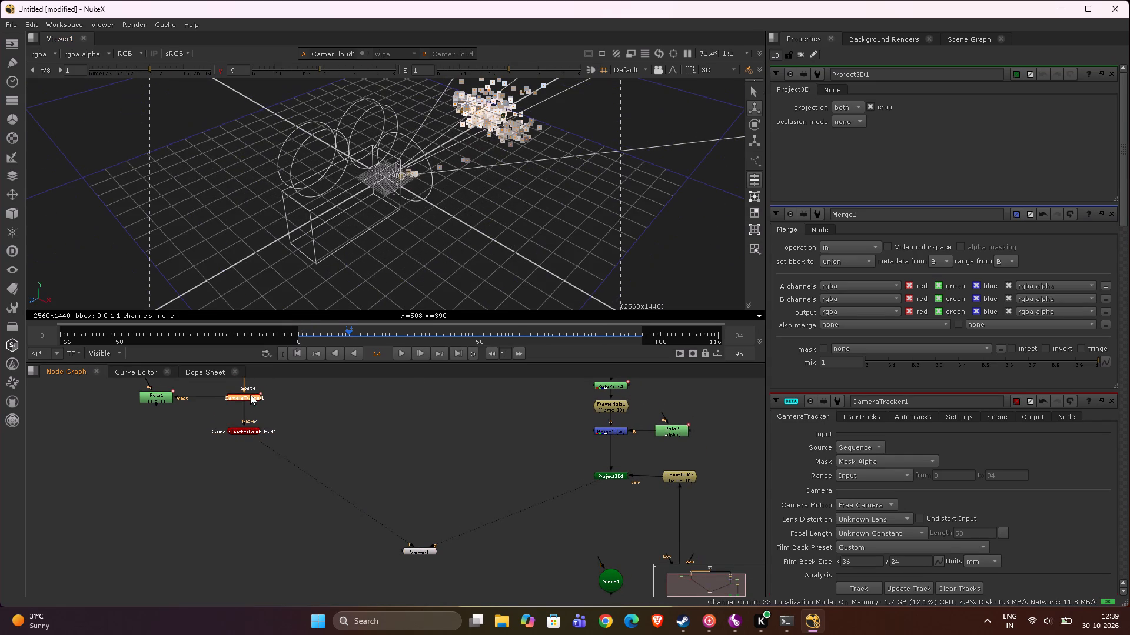
key(Tab)
click(481, 416)
click(290, 461)
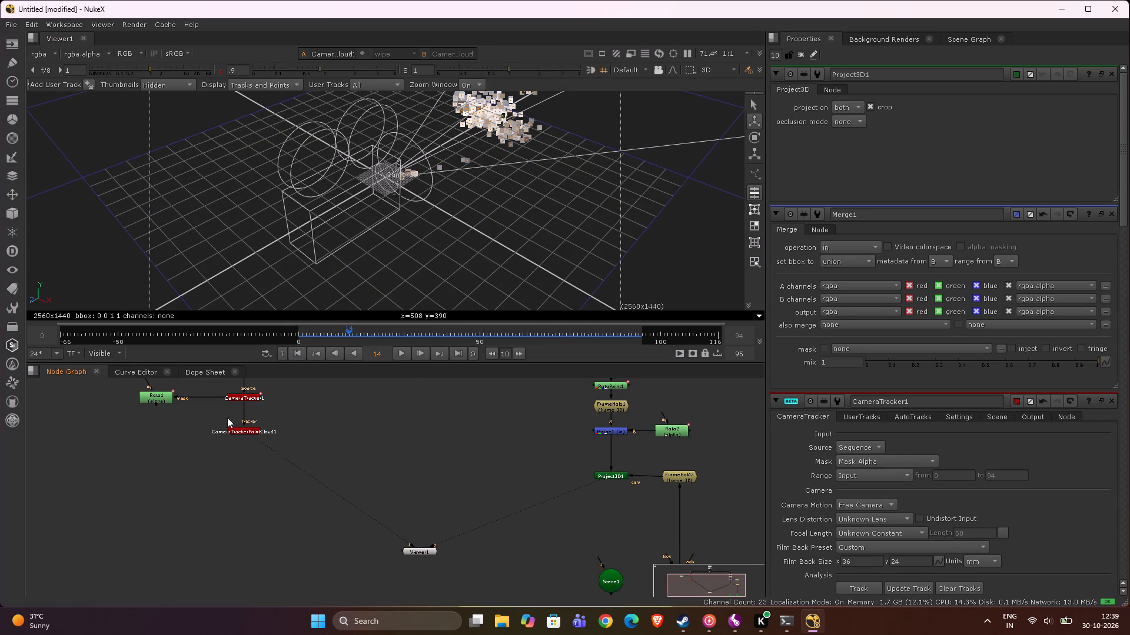
click(241, 397)
key(1)
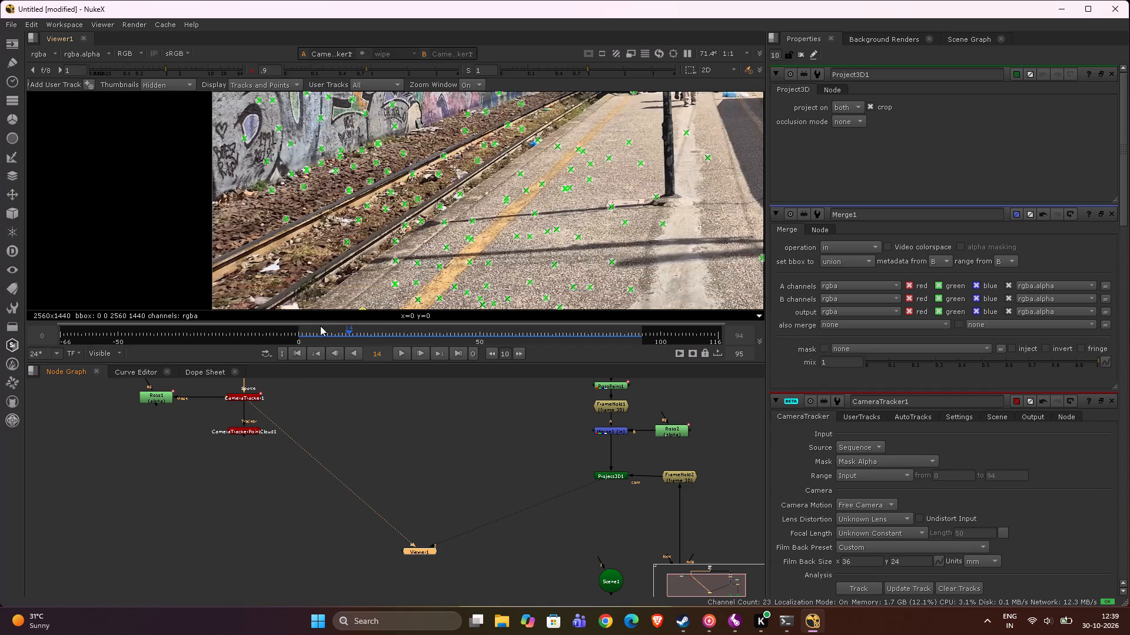
scroll(422, 201, down, 5)
scroll(529, 206, up, 3)
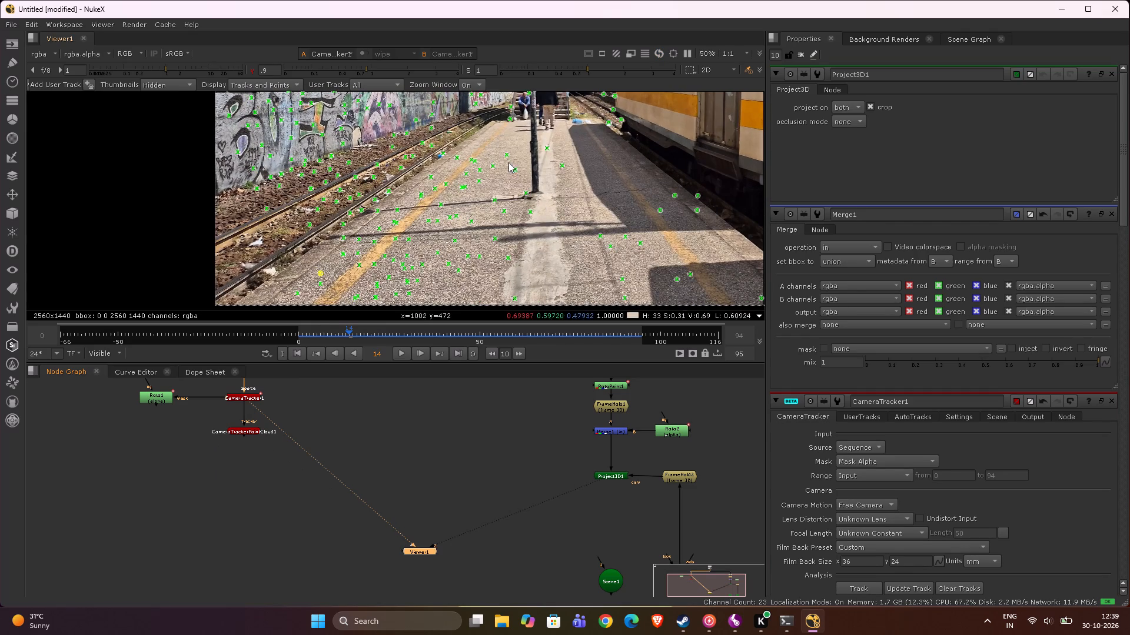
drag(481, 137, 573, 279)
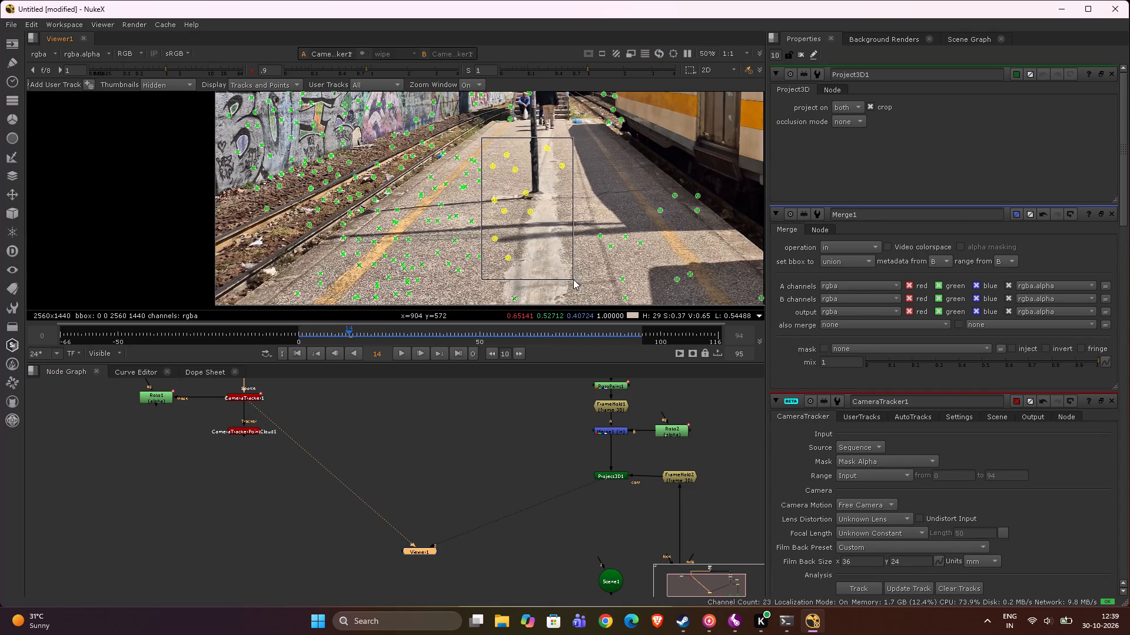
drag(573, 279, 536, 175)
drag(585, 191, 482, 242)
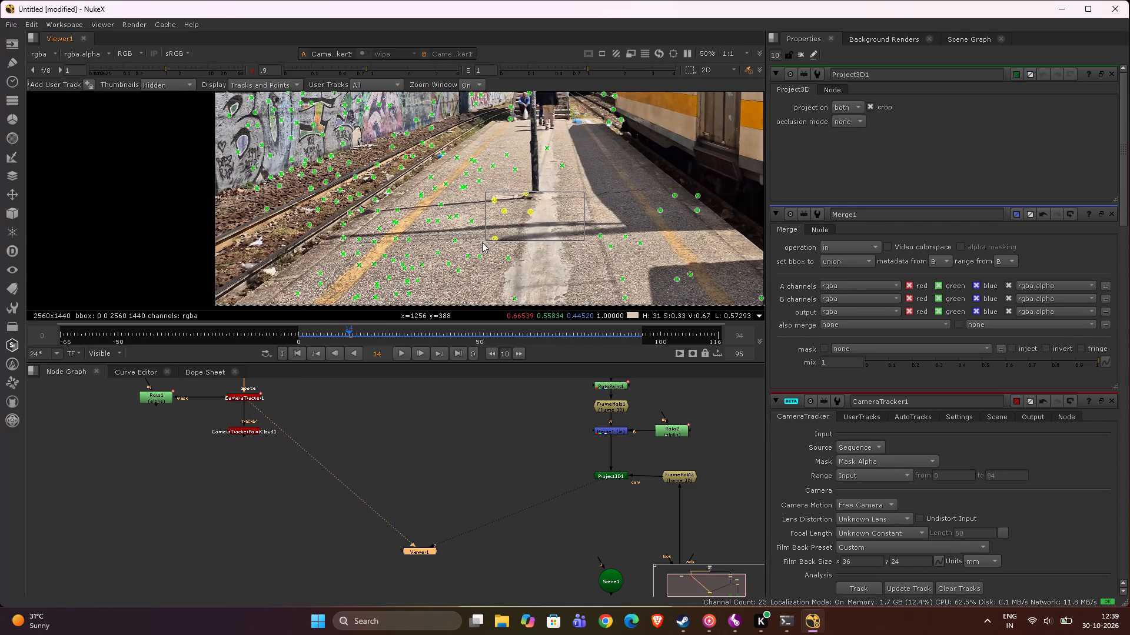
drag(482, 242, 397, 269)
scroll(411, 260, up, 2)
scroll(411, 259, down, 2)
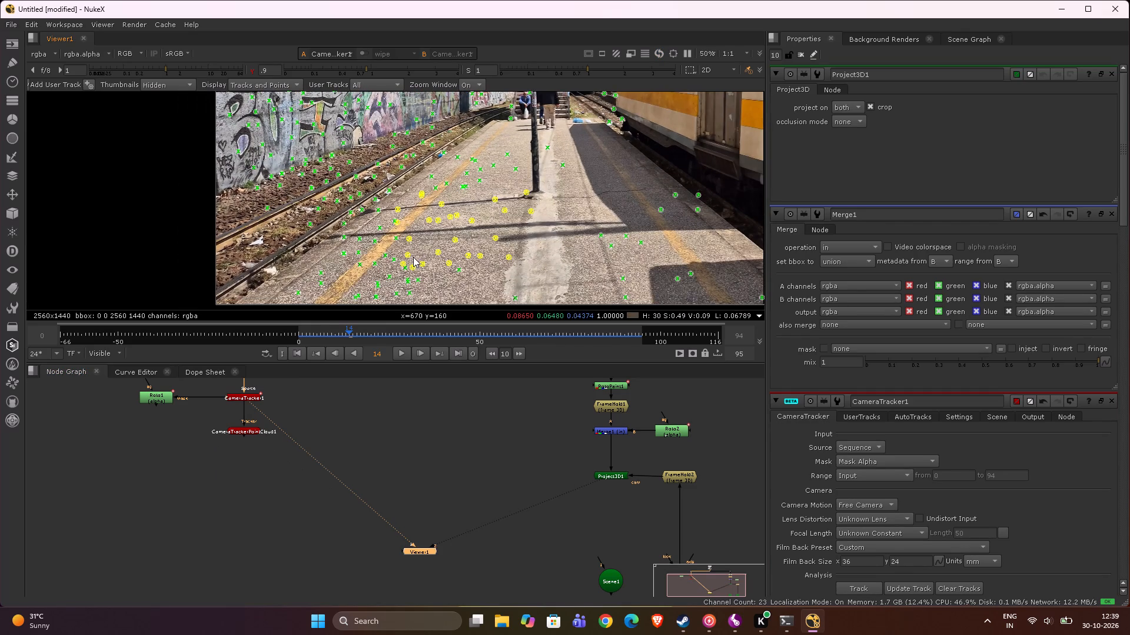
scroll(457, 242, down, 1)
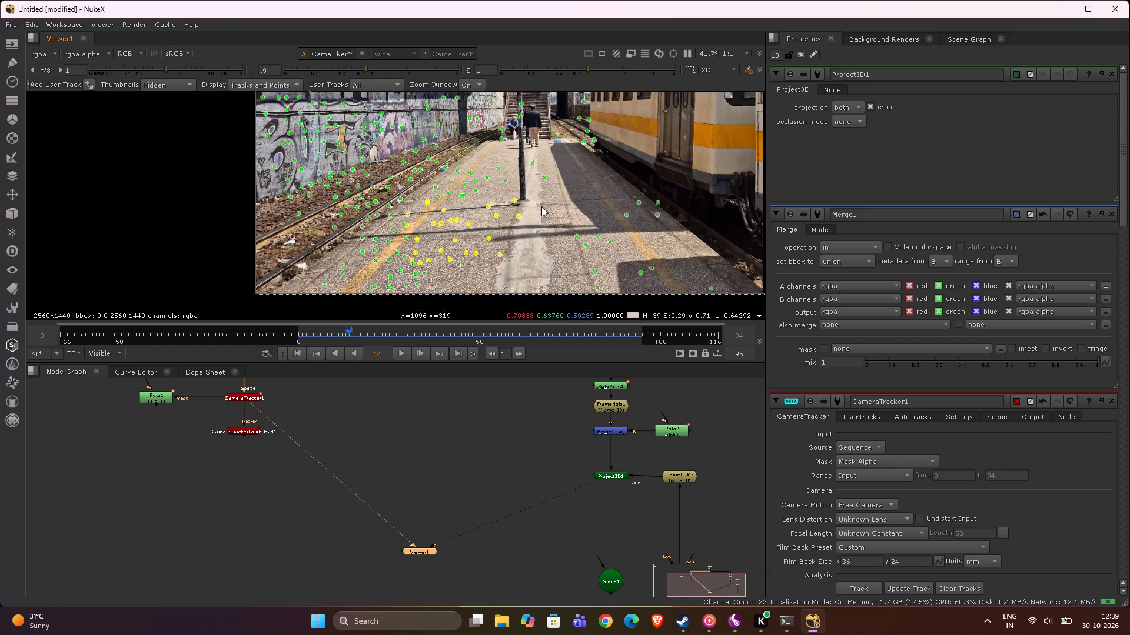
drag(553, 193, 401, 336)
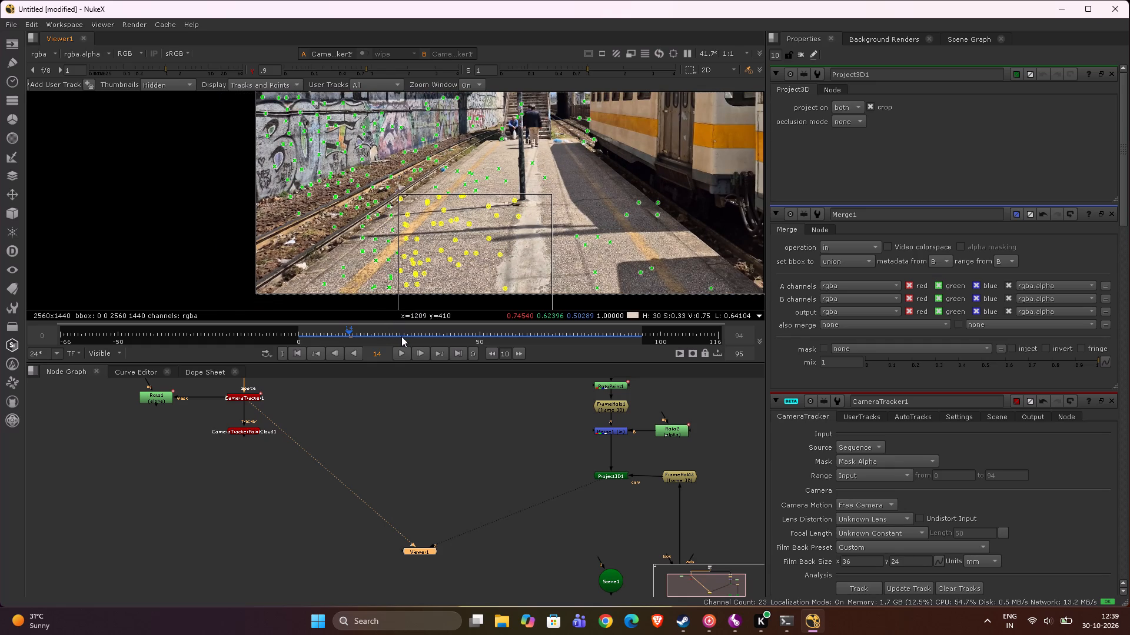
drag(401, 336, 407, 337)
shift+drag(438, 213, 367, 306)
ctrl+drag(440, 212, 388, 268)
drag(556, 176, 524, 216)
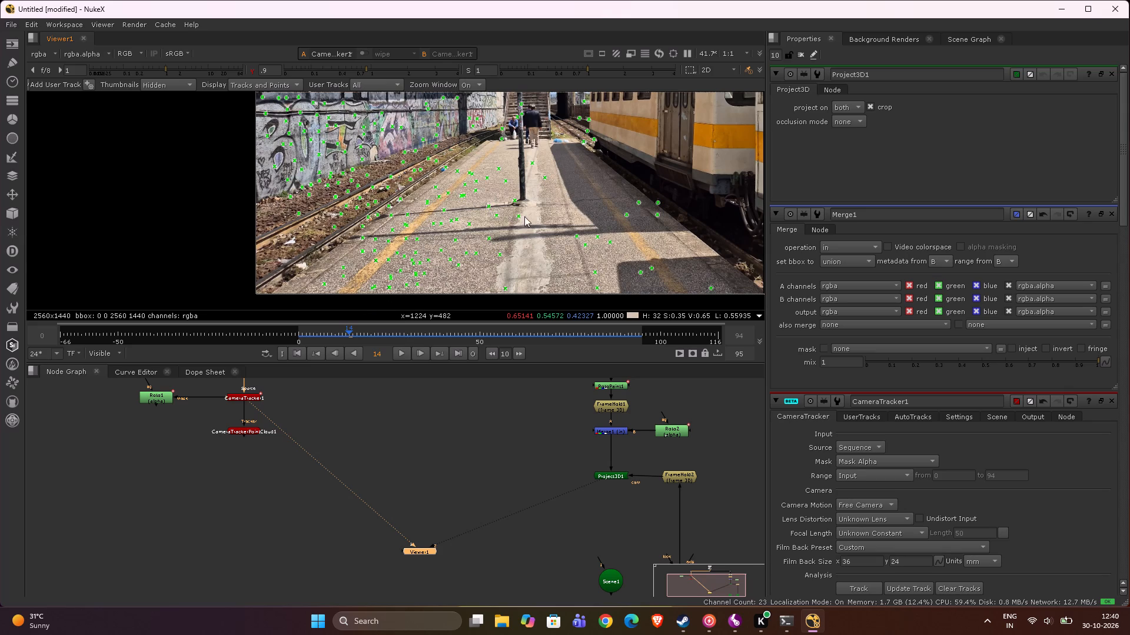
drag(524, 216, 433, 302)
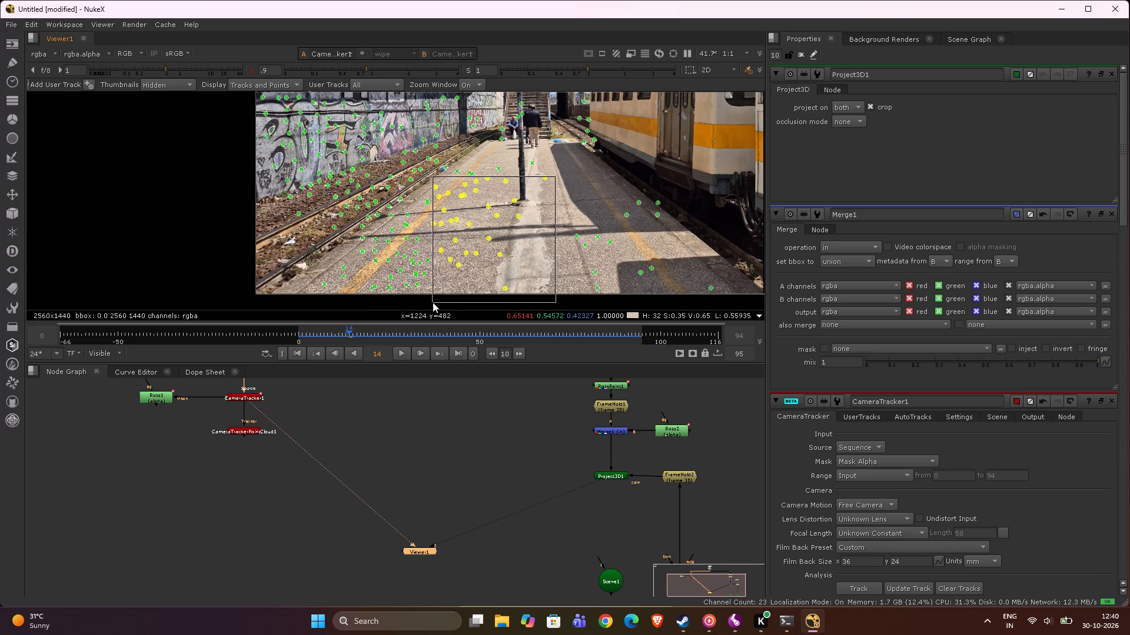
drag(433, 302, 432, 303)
Select the tracking points on the near platform surface, including those near the dark shadow, and set the ground plane to them.
ctrl+click(427, 201)
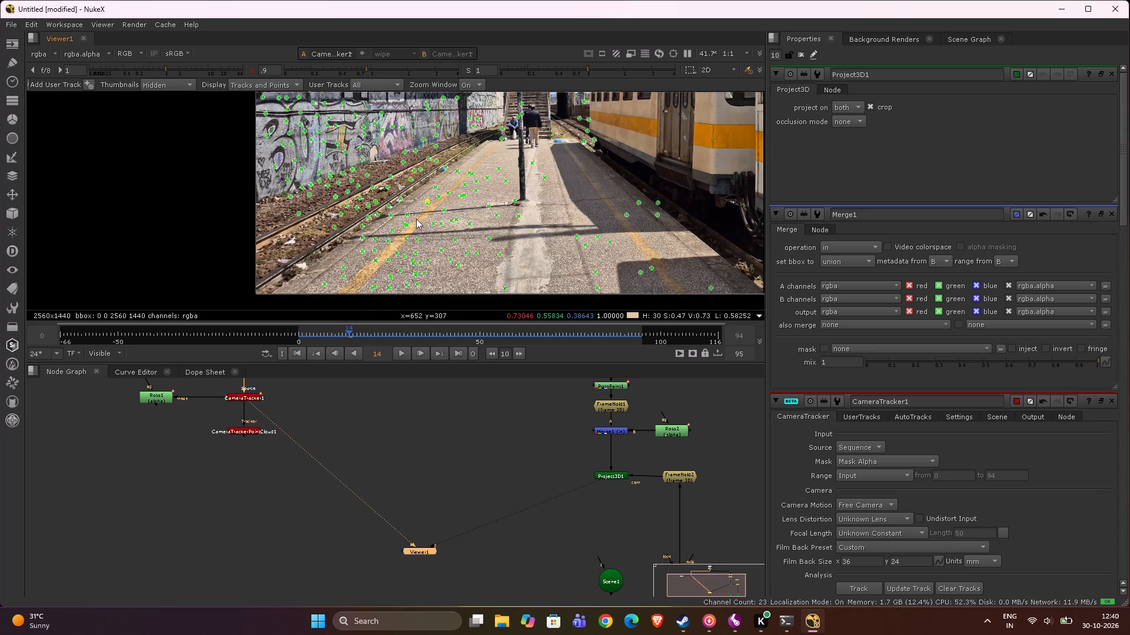
alt+click(436, 221)
alt+click(432, 224)
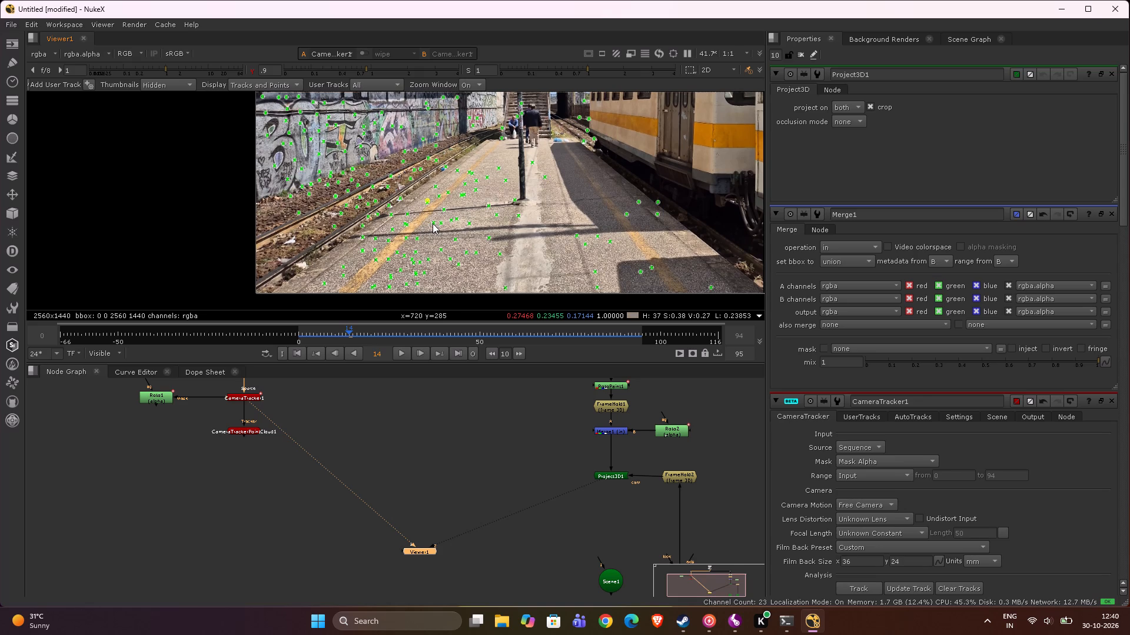
shift+click(436, 223)
shift+click(443, 222)
drag(542, 181, 467, 275)
drag(533, 192, 412, 307)
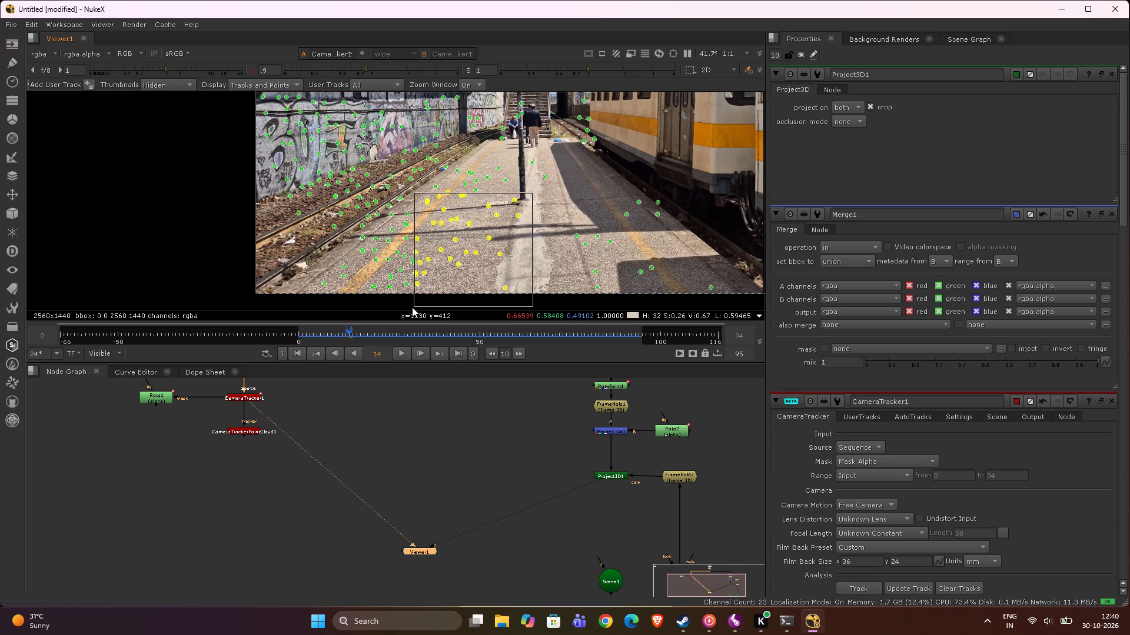
drag(412, 307, 407, 309)
shift+drag(440, 218, 391, 275)
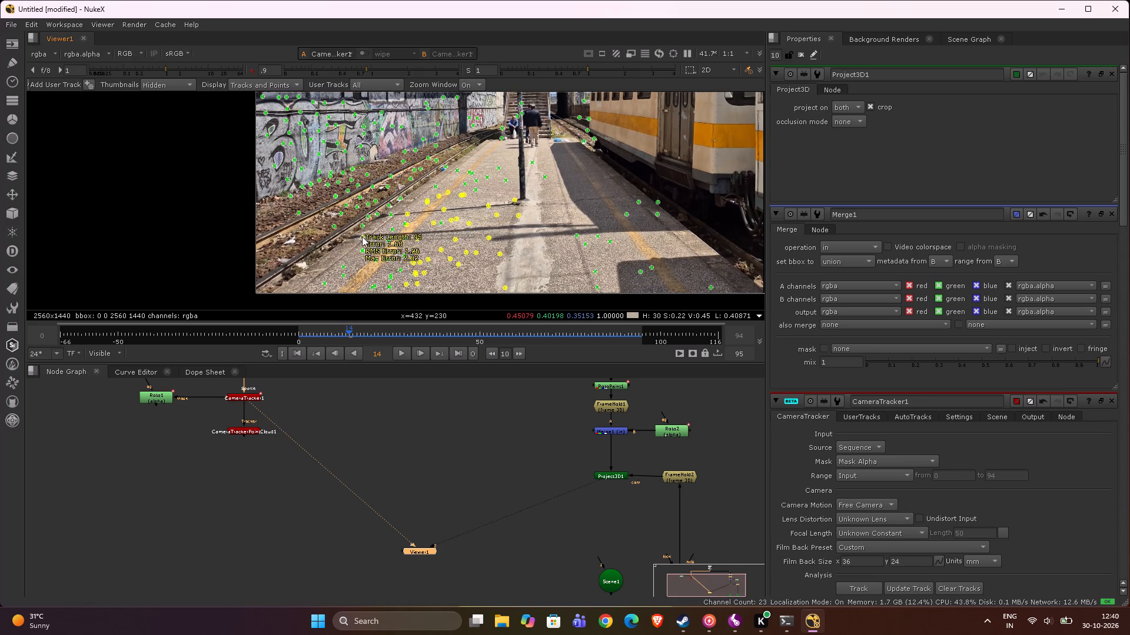
shift+drag(340, 252, 414, 298)
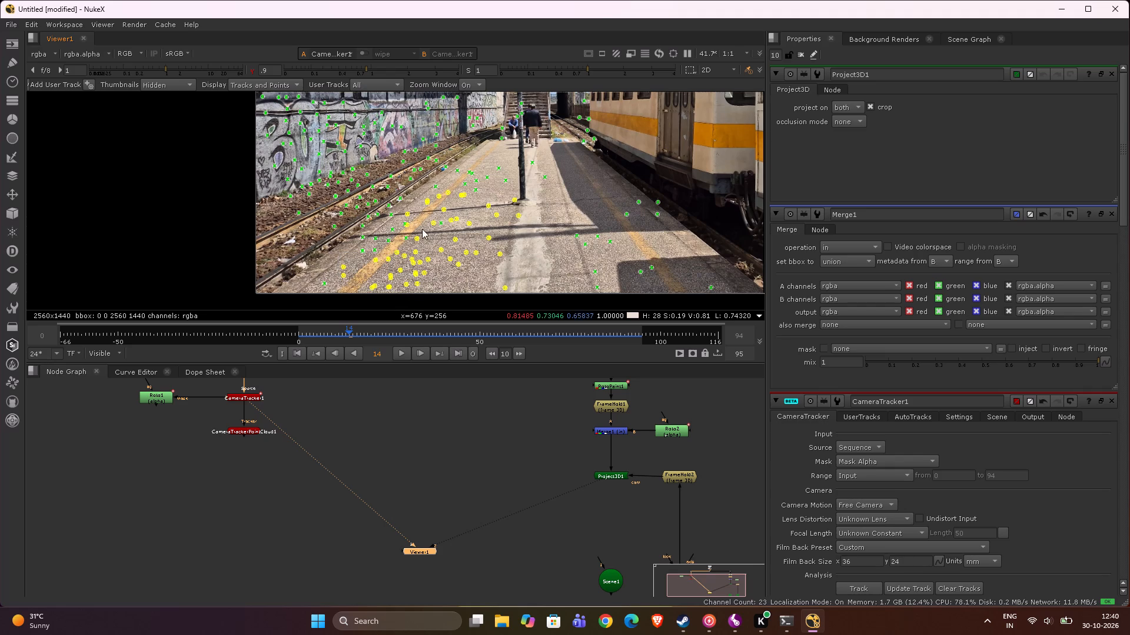
shift+drag(418, 225, 361, 279)
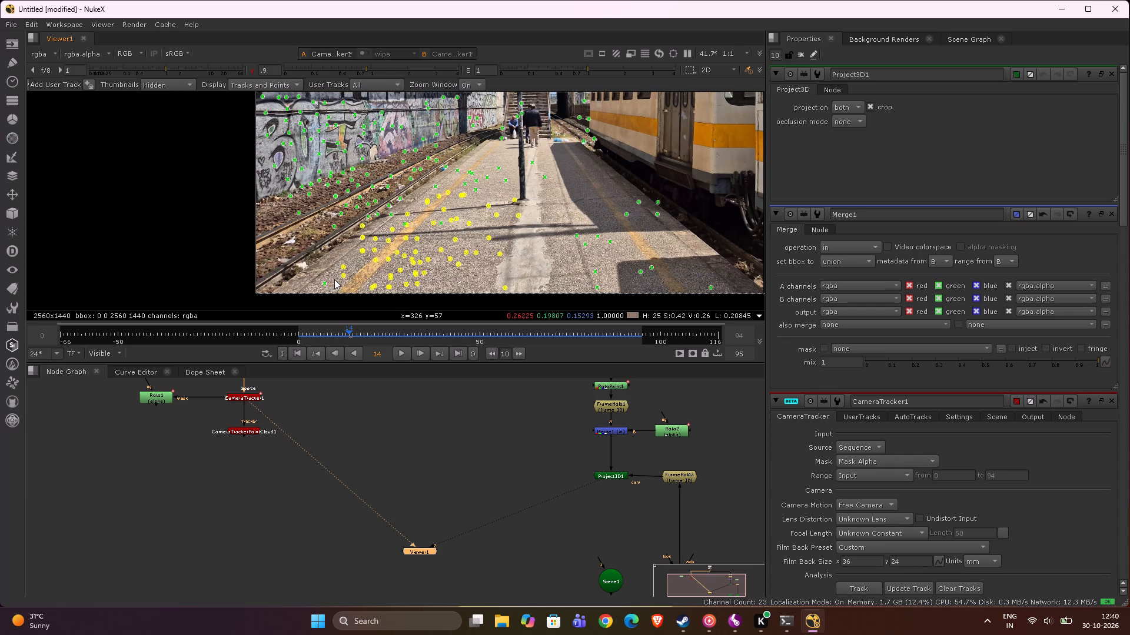
shift+click(325, 283)
shift+click(392, 215)
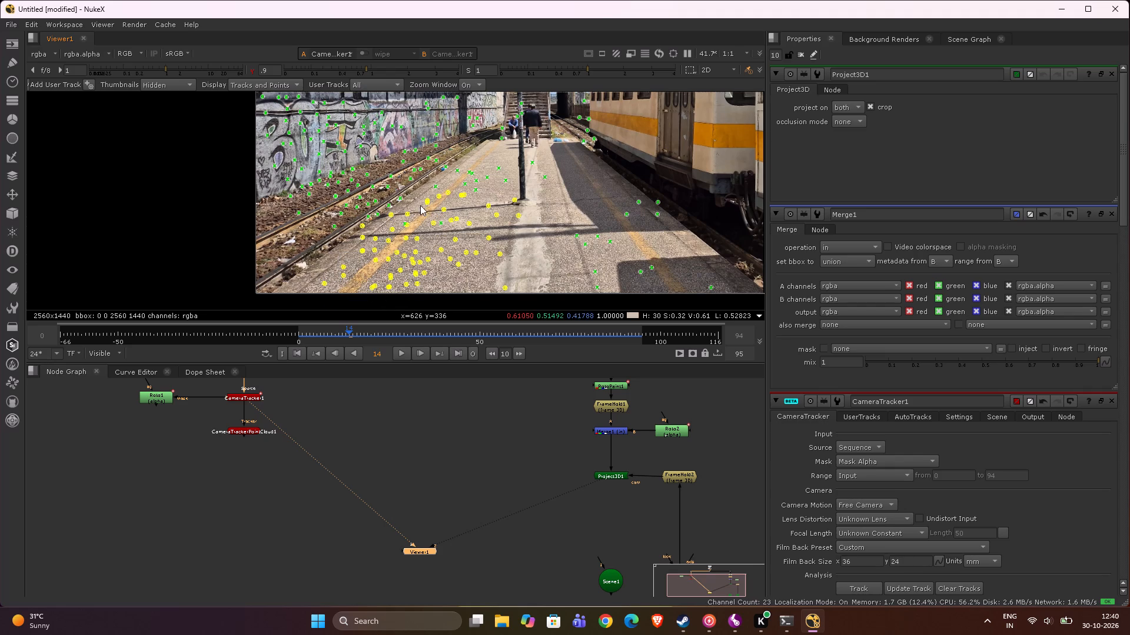
shift+click(570, 233)
shift+click(576, 236)
shift+click(582, 243)
shift+click(593, 236)
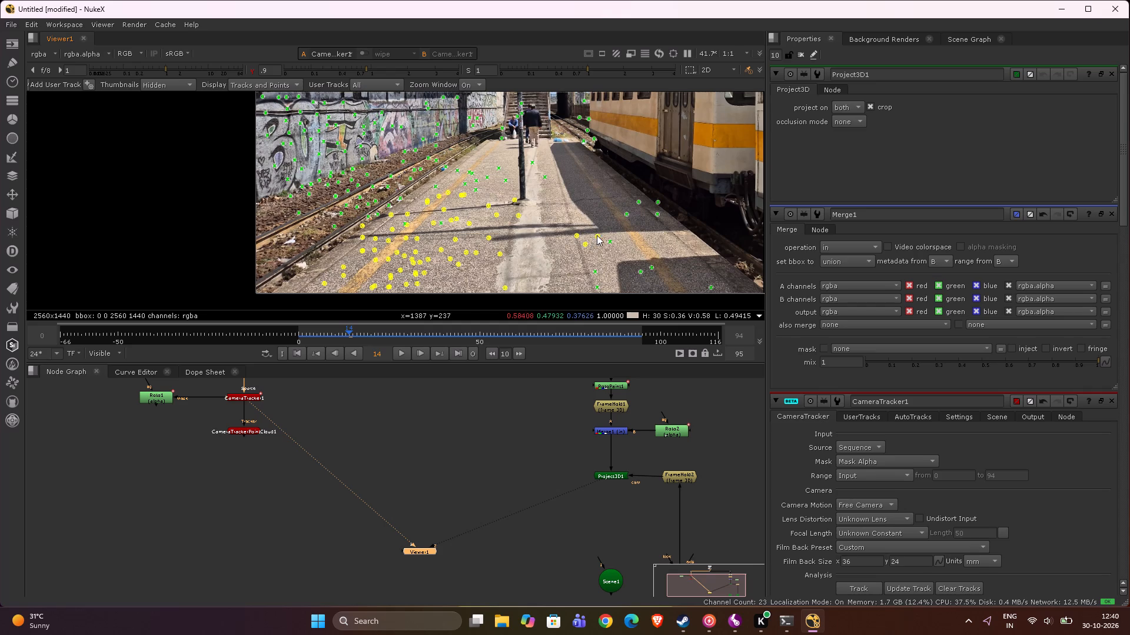
shift+click(610, 242)
shift+click(594, 271)
shift+click(596, 285)
right_click(469, 249)
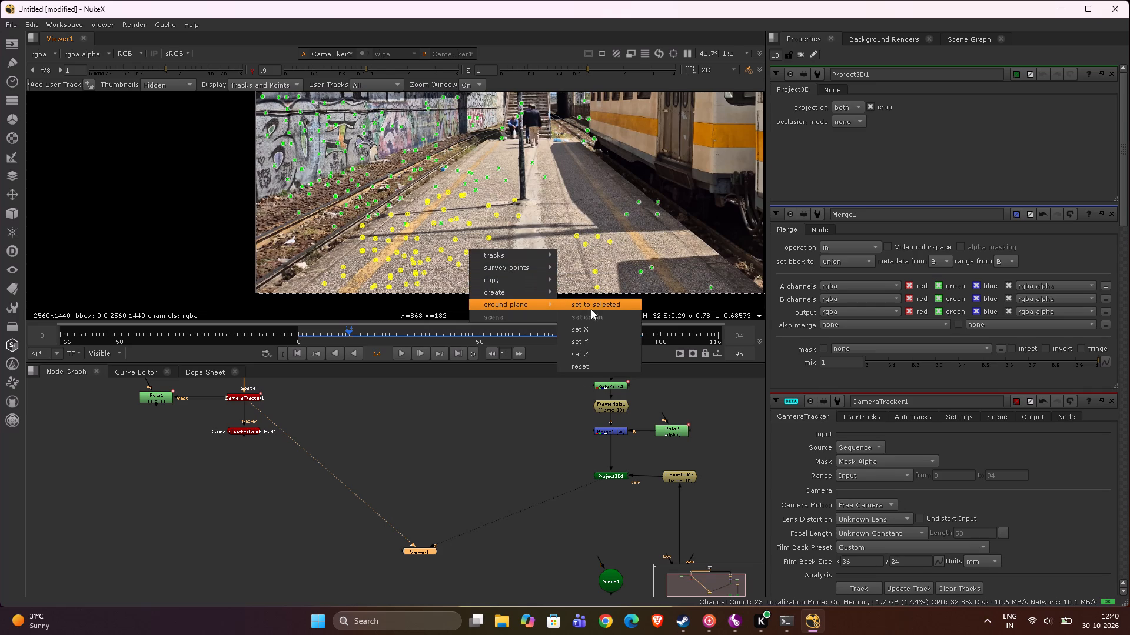
click(591, 309)
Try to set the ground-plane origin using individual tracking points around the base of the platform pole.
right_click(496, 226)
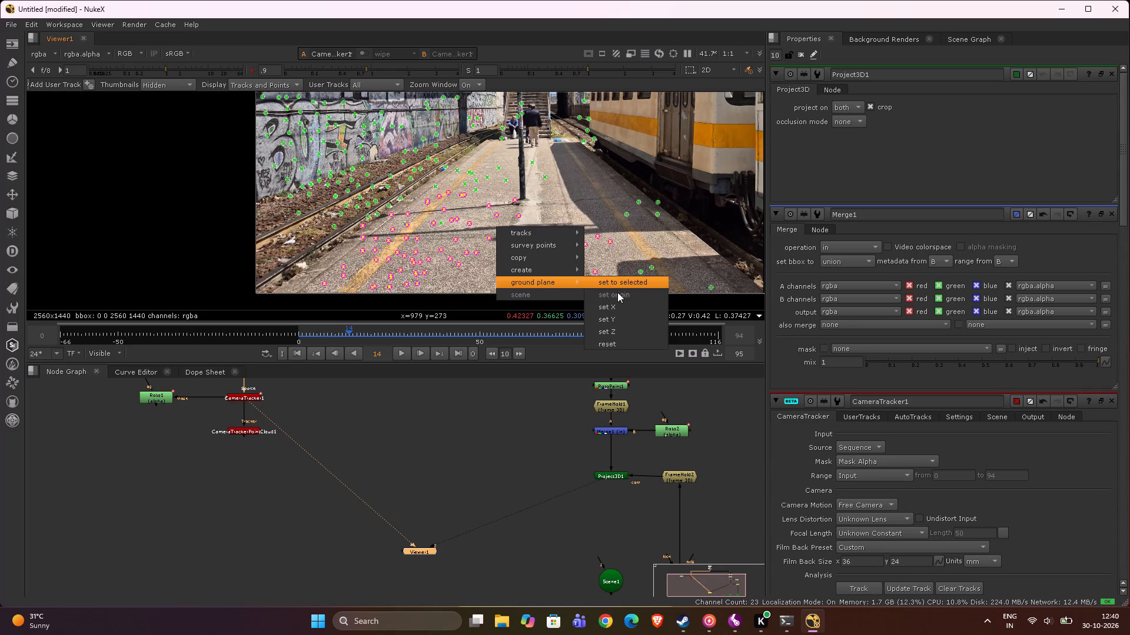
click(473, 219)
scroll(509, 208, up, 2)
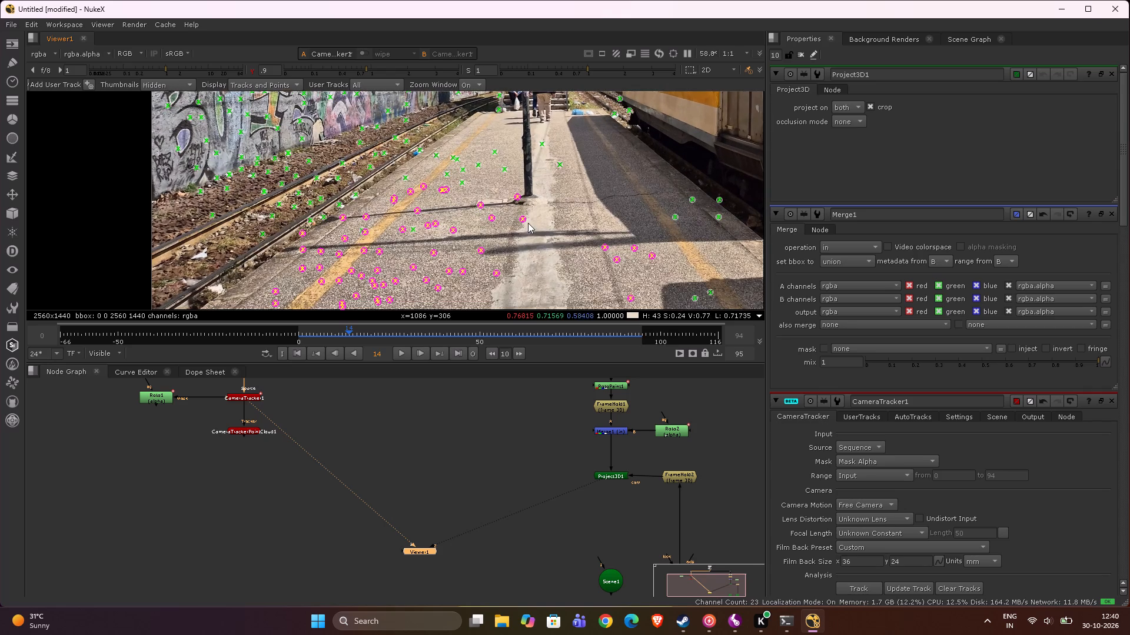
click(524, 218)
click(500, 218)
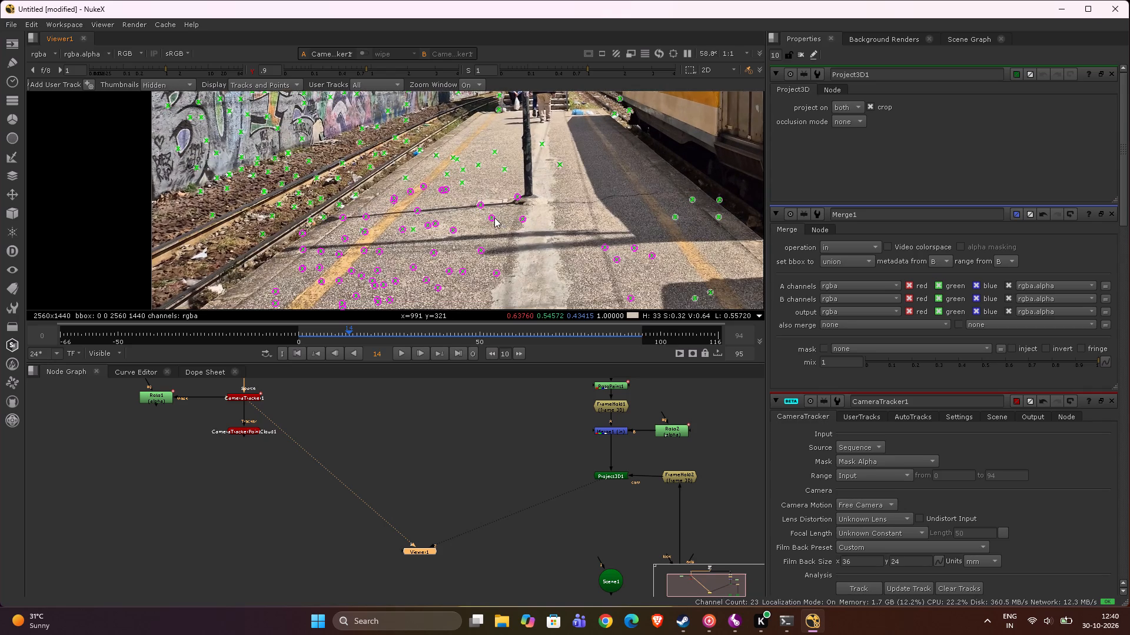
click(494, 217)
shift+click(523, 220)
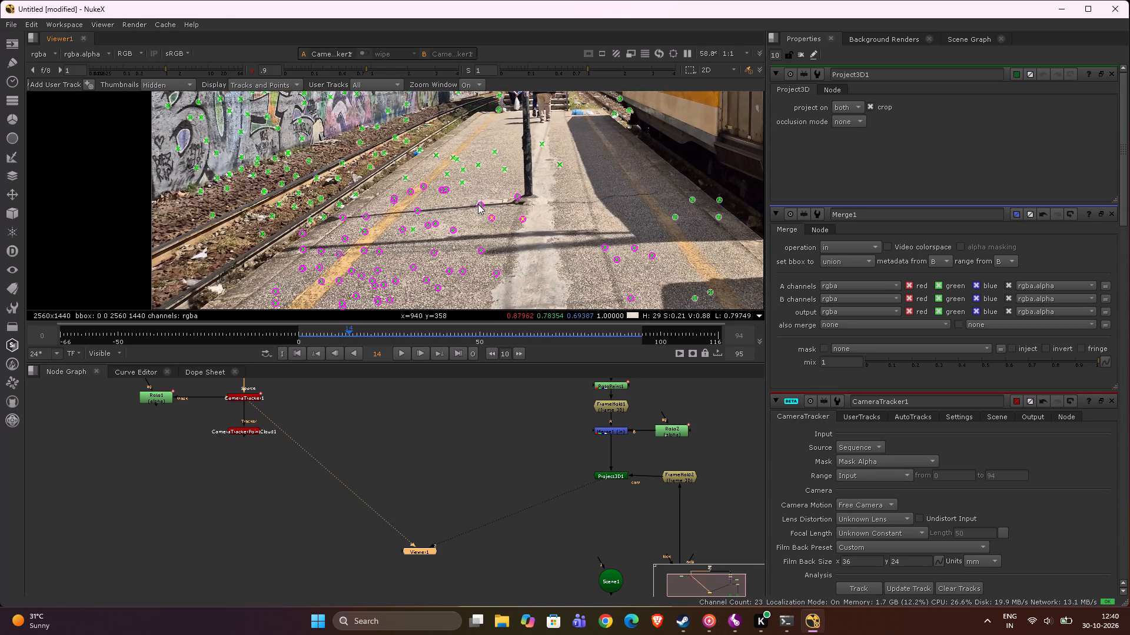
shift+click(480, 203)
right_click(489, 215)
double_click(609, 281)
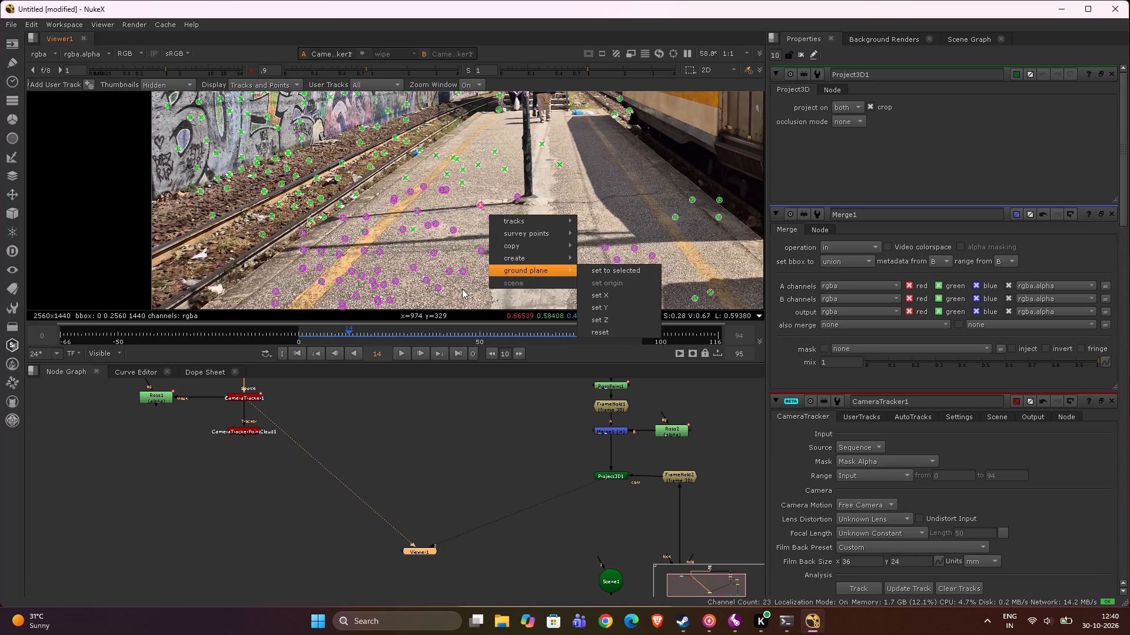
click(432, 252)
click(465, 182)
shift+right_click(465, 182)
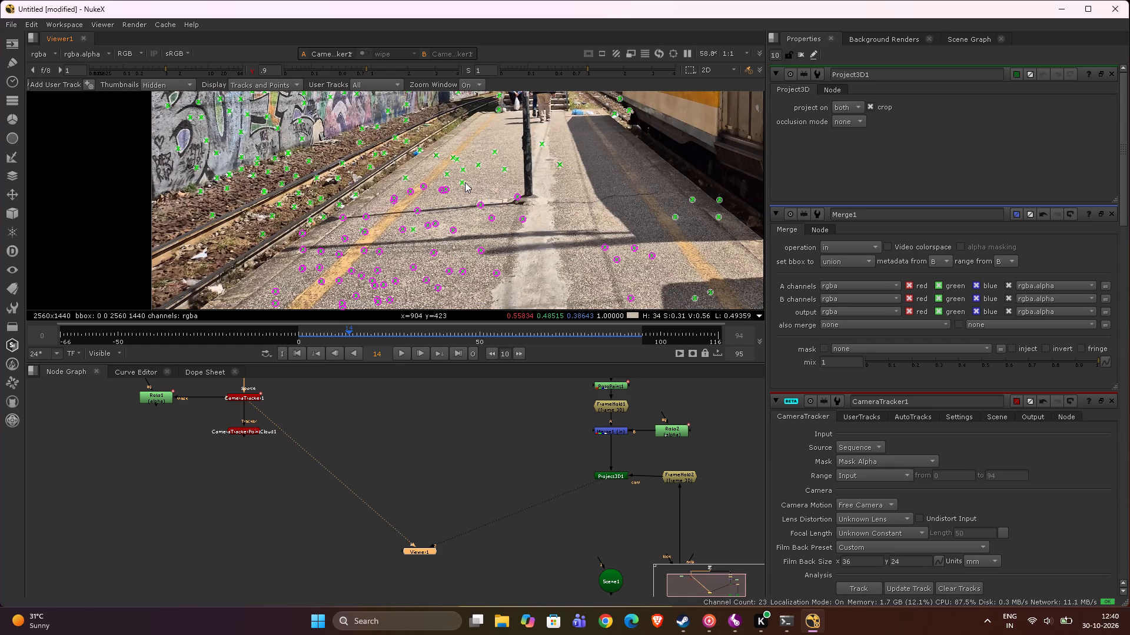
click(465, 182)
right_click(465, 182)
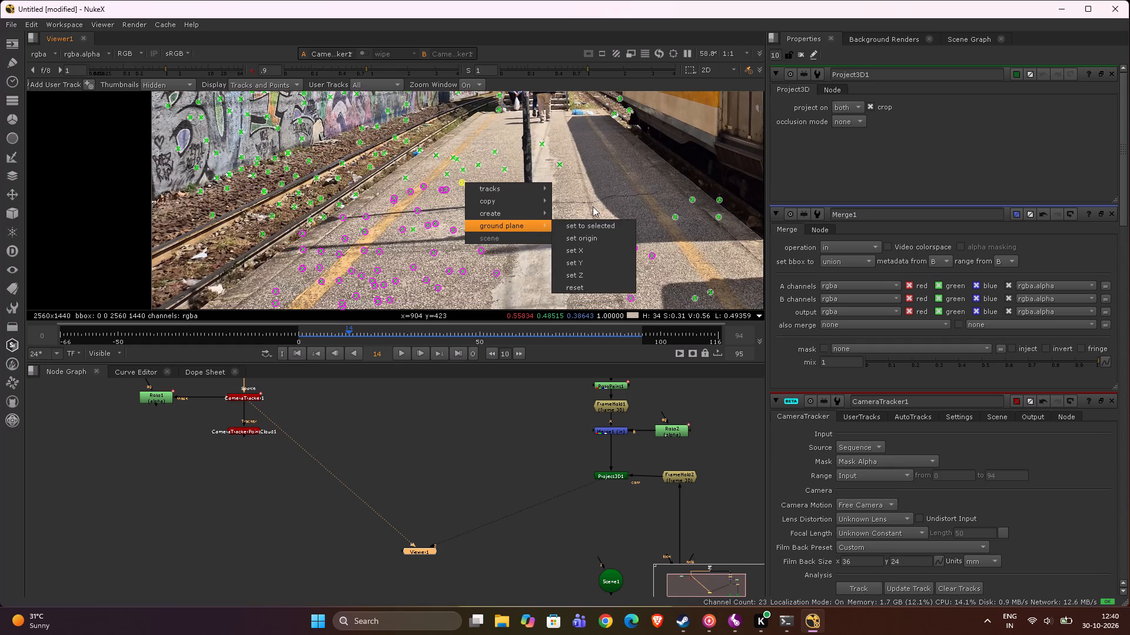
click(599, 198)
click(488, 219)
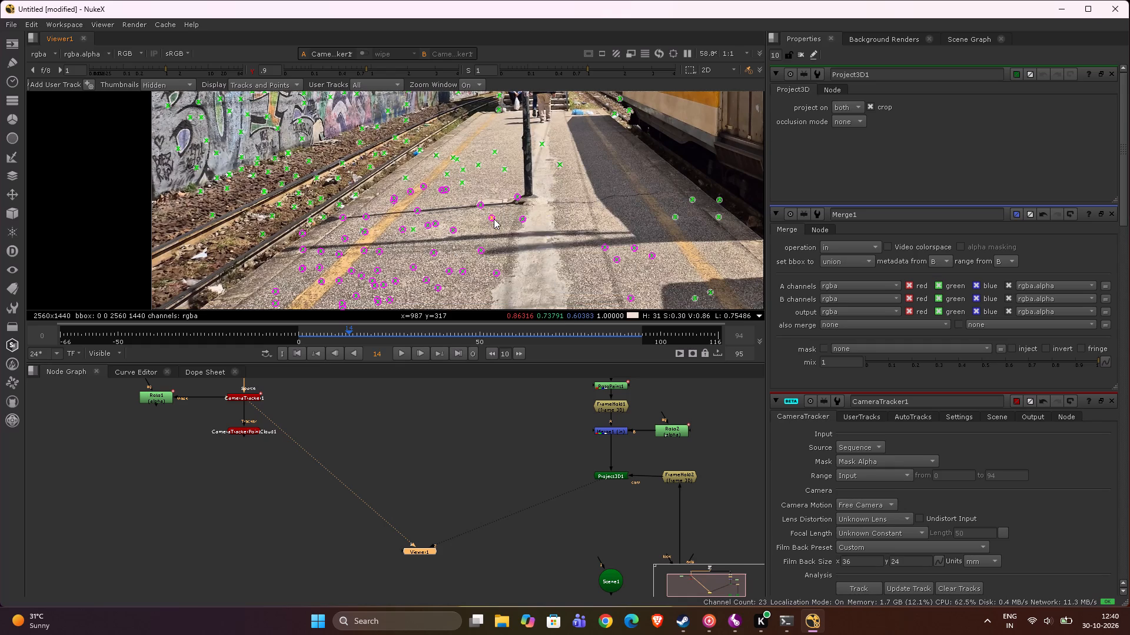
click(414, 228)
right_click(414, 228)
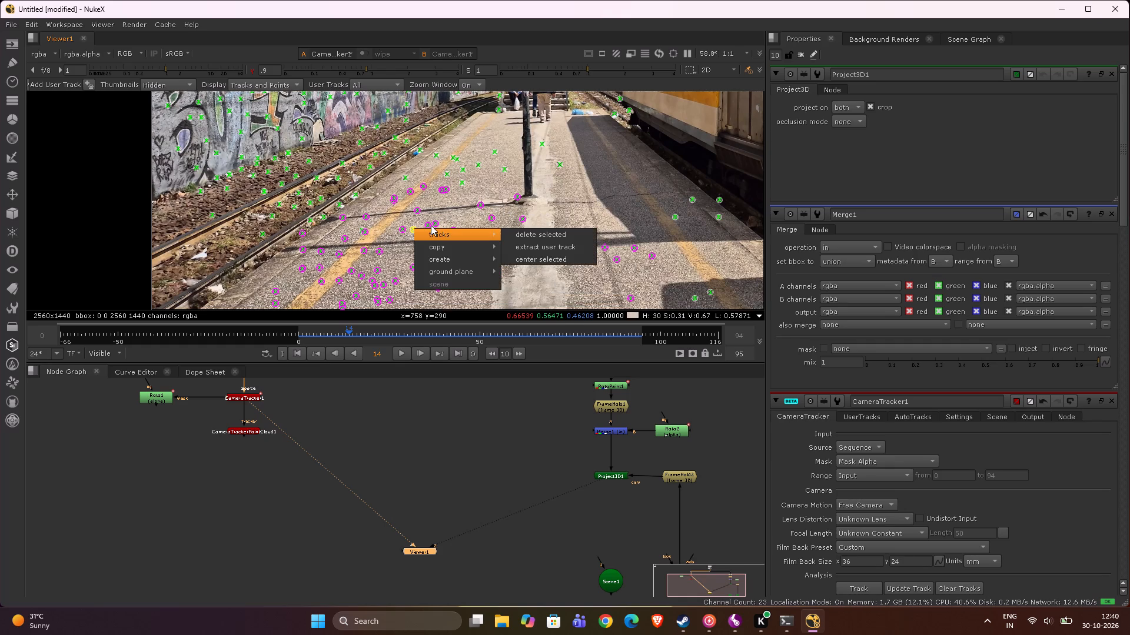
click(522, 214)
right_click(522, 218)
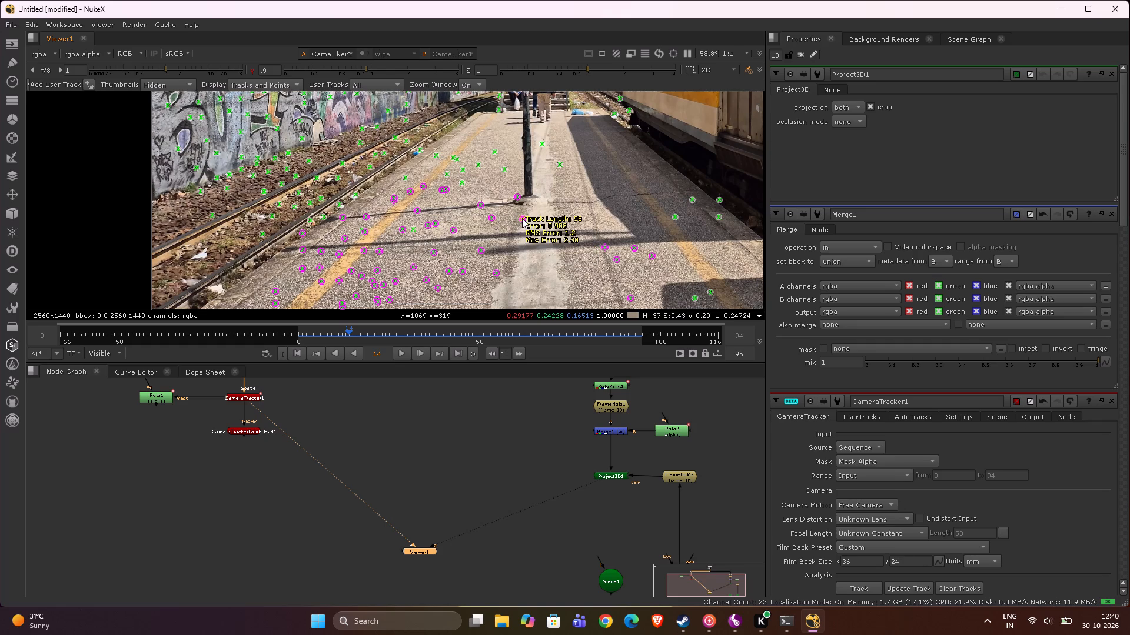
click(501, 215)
Undo the recent repositioning of the Scene1 and Camera1 nodes.
key(ctrl+z)
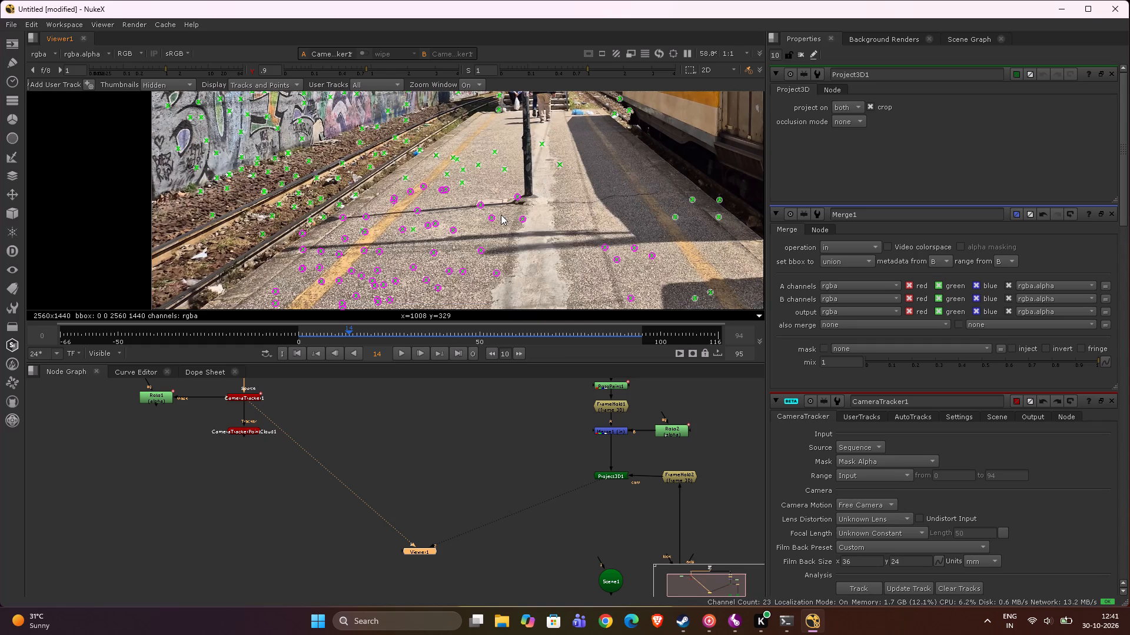
key(ctrl+z)
key(ctrl+z)
key(ctrl+z)
key(ctrl+z)
key(ctrl+z)
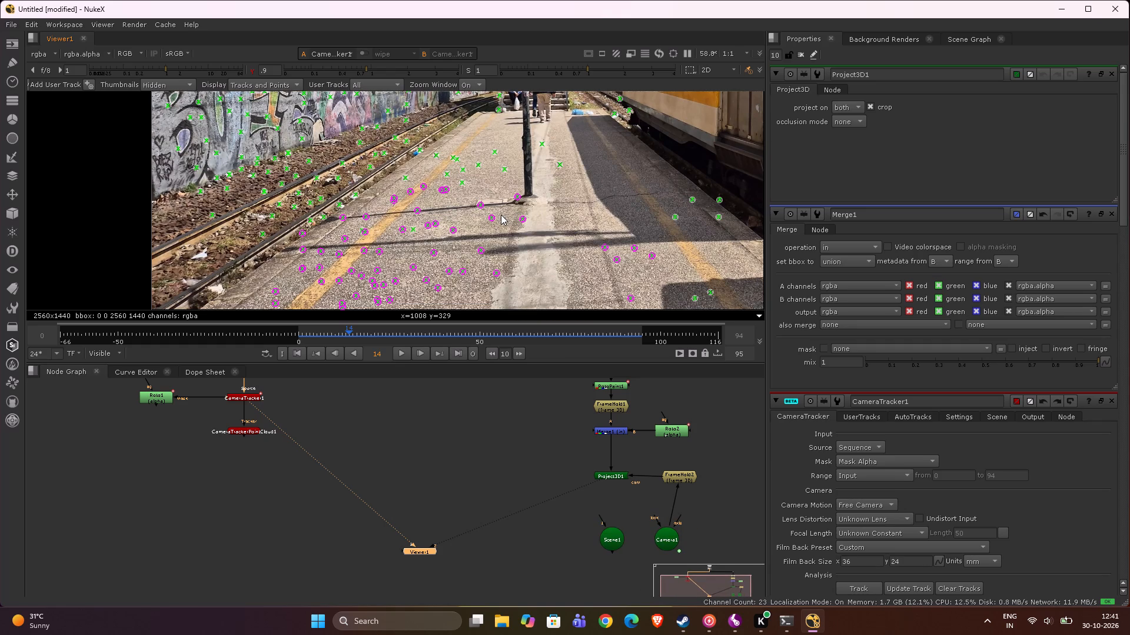
Set the ground-plane origin at a single tracked point on the platform, between the yellow line and the pole.
click(484, 218)
scroll(493, 215, down, 3)
scroll(495, 235, up, 2)
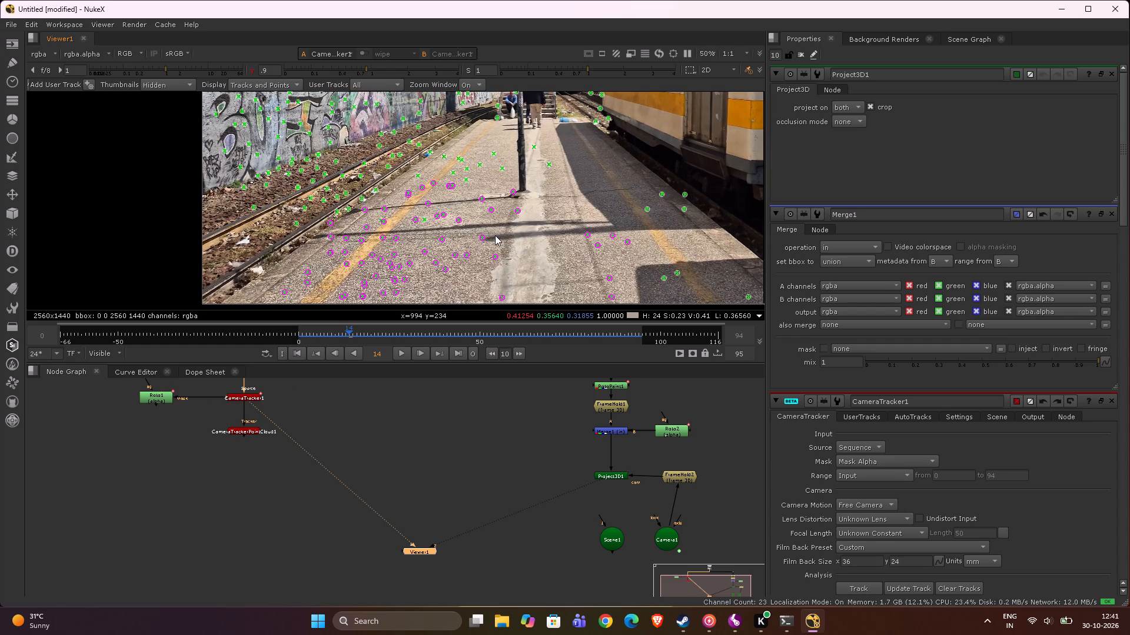
ctrl+click(425, 220)
right_click(425, 220)
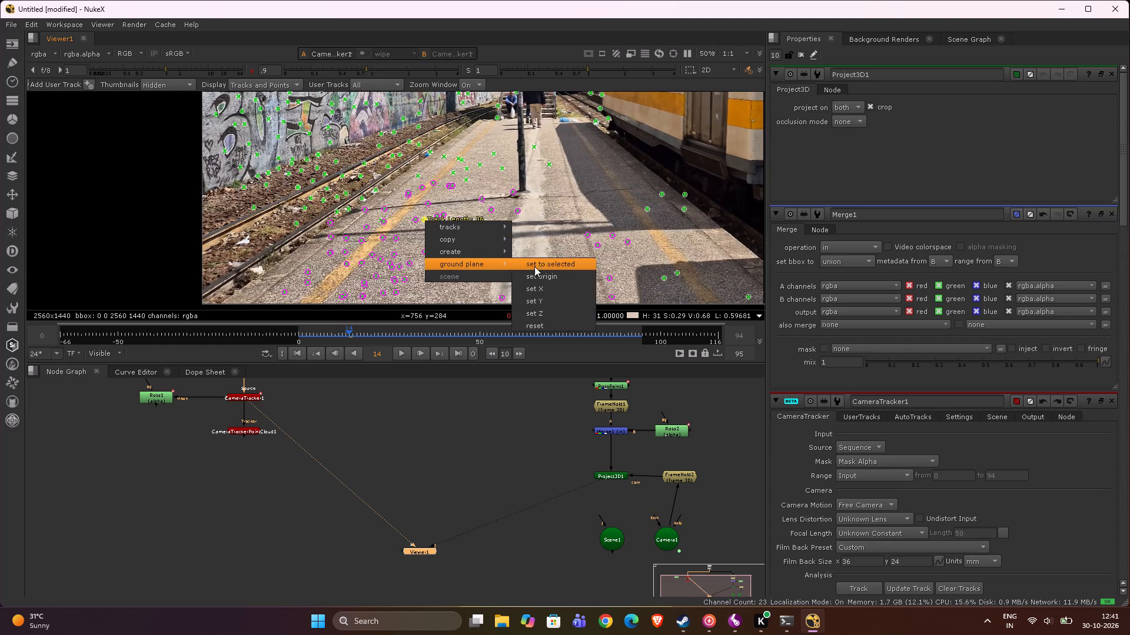
click(539, 273)
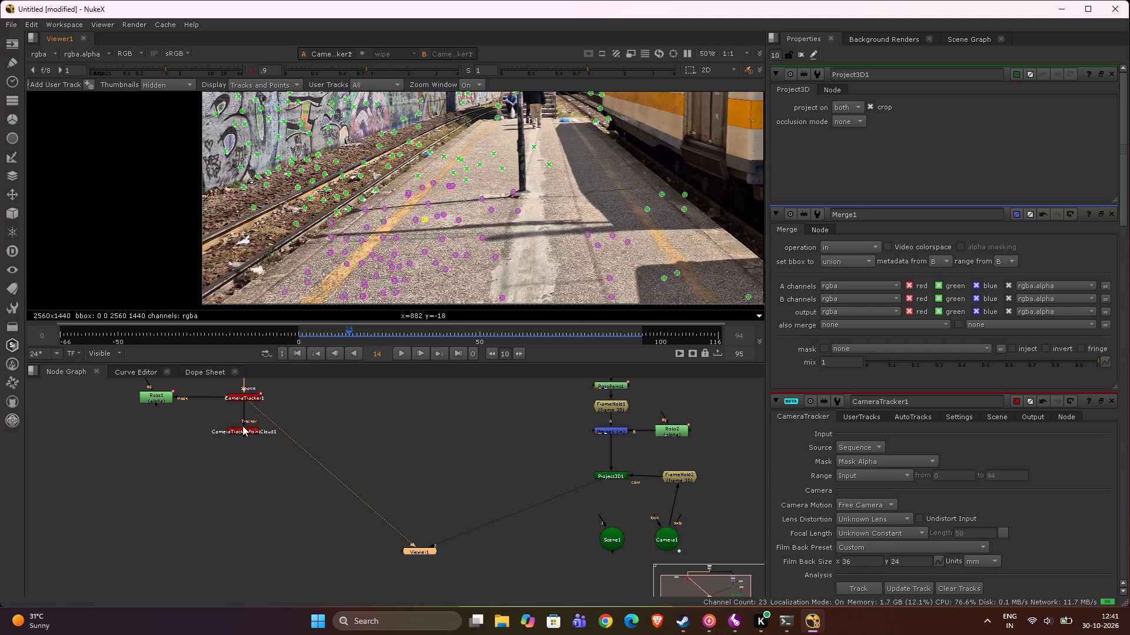
Examine Camera1's 3D view and the camera tracker's result to check the point cloud against the ground grid and origin.
click(662, 538)
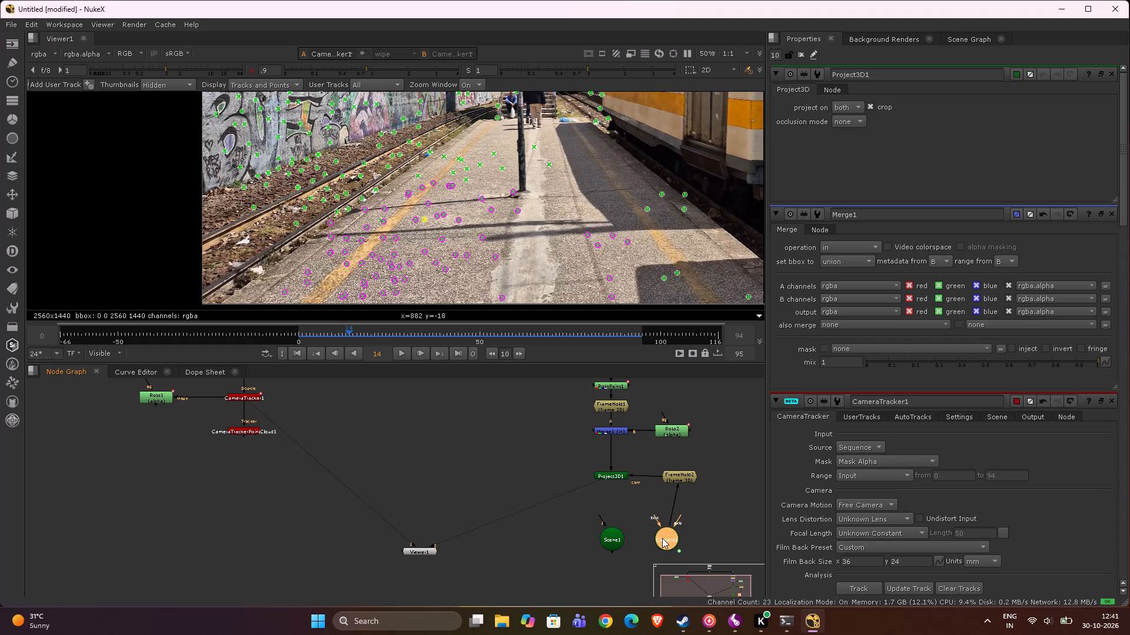
key(1)
scroll(374, 171, up, 9)
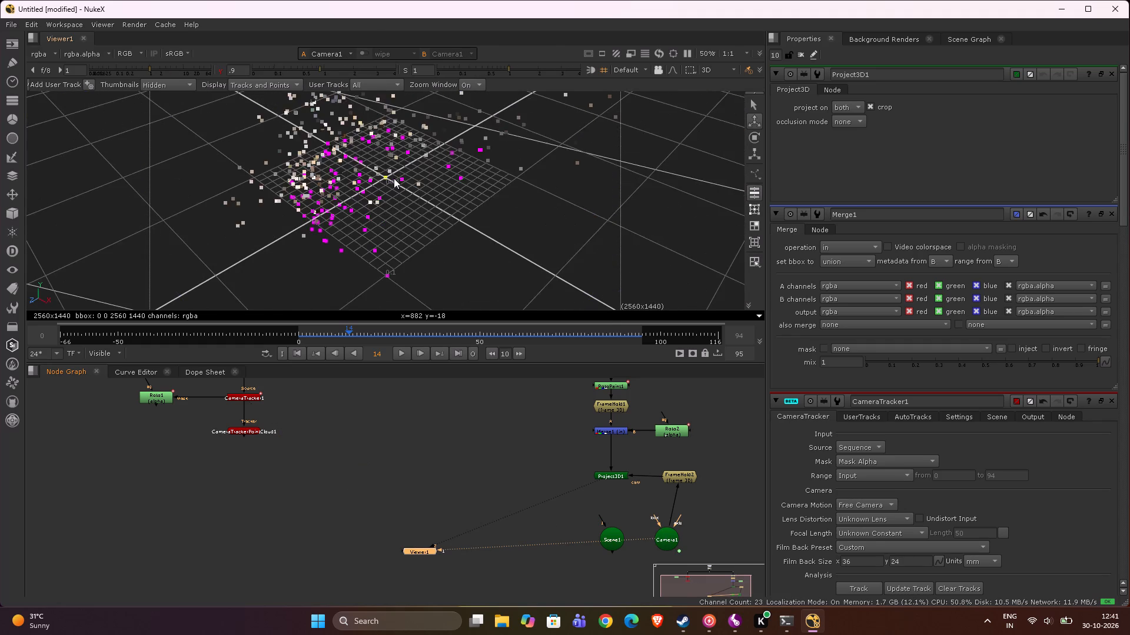
scroll(394, 178, up, 3)
scroll(394, 178, down, 4)
scroll(393, 181, up, 3)
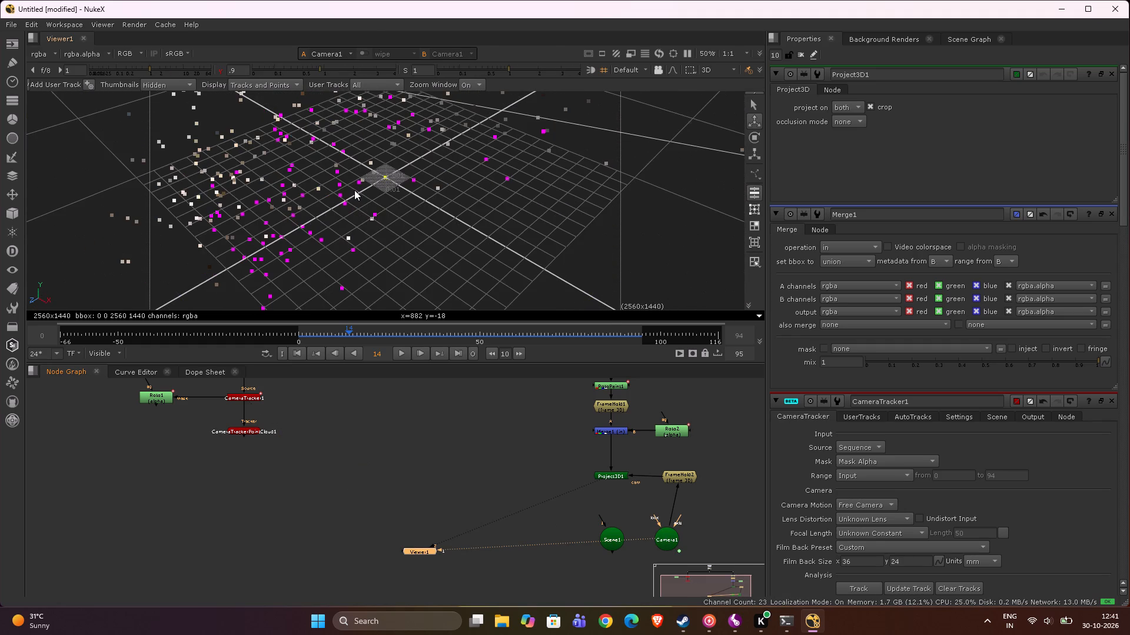
scroll(354, 190, down, 3)
scroll(354, 190, up, 2)
scroll(354, 190, down, 3)
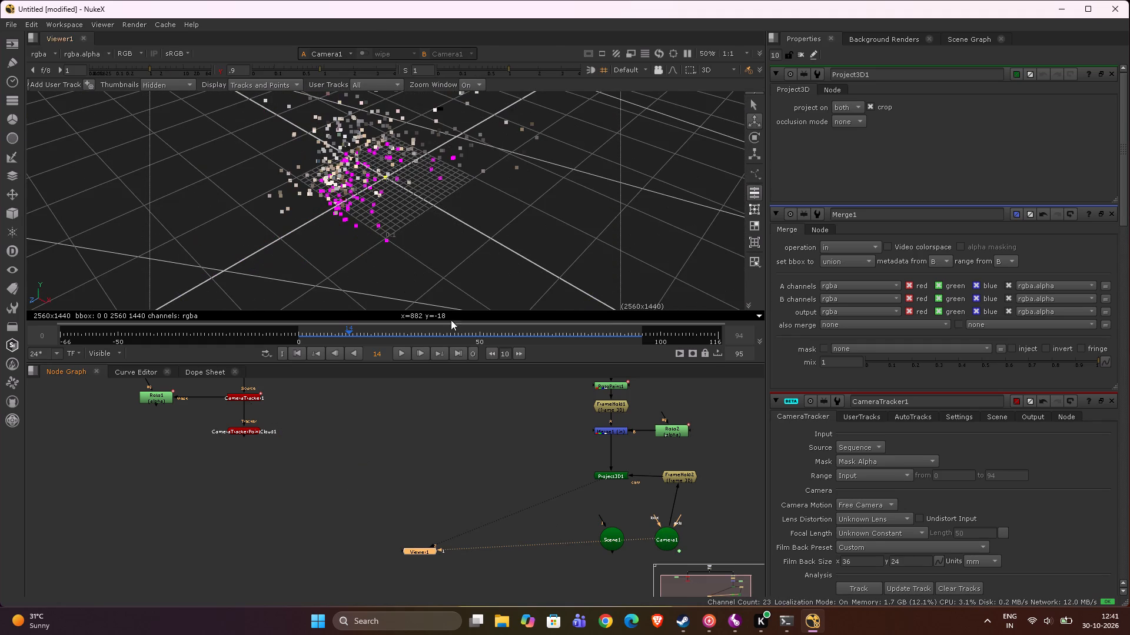
click(231, 433)
key(1)
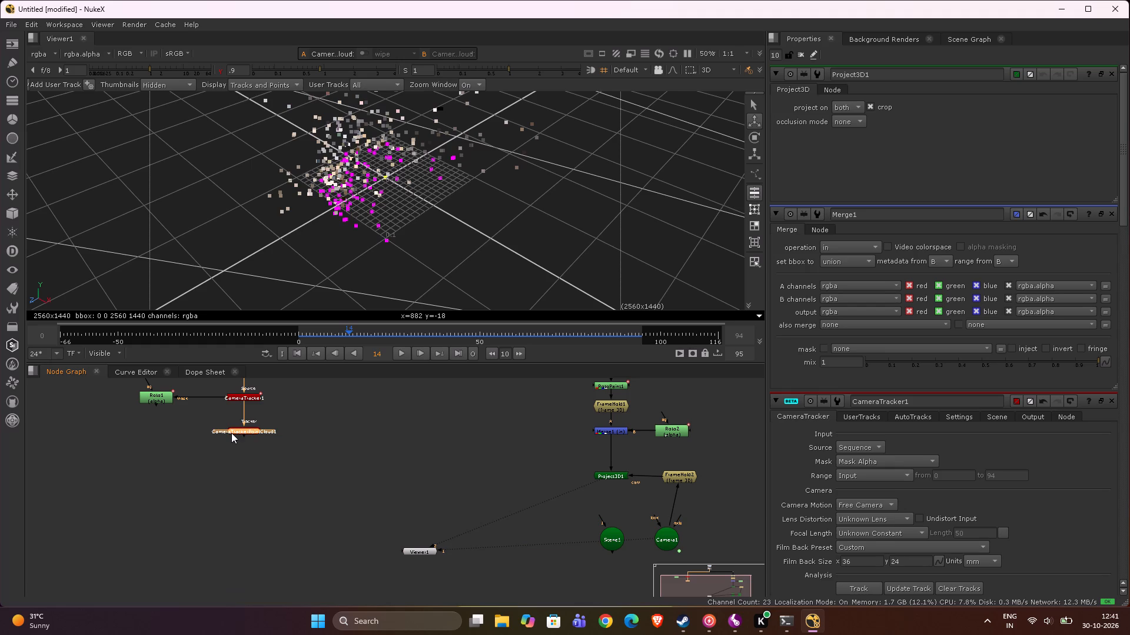
click(251, 399)
key(1)
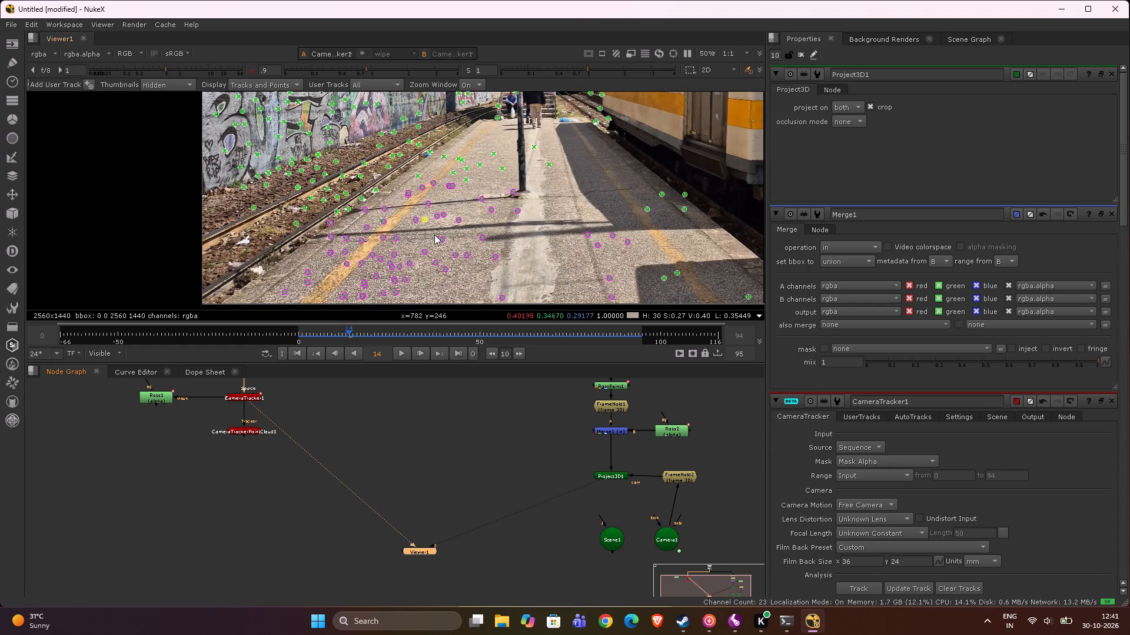
click(437, 238)
click(420, 238)
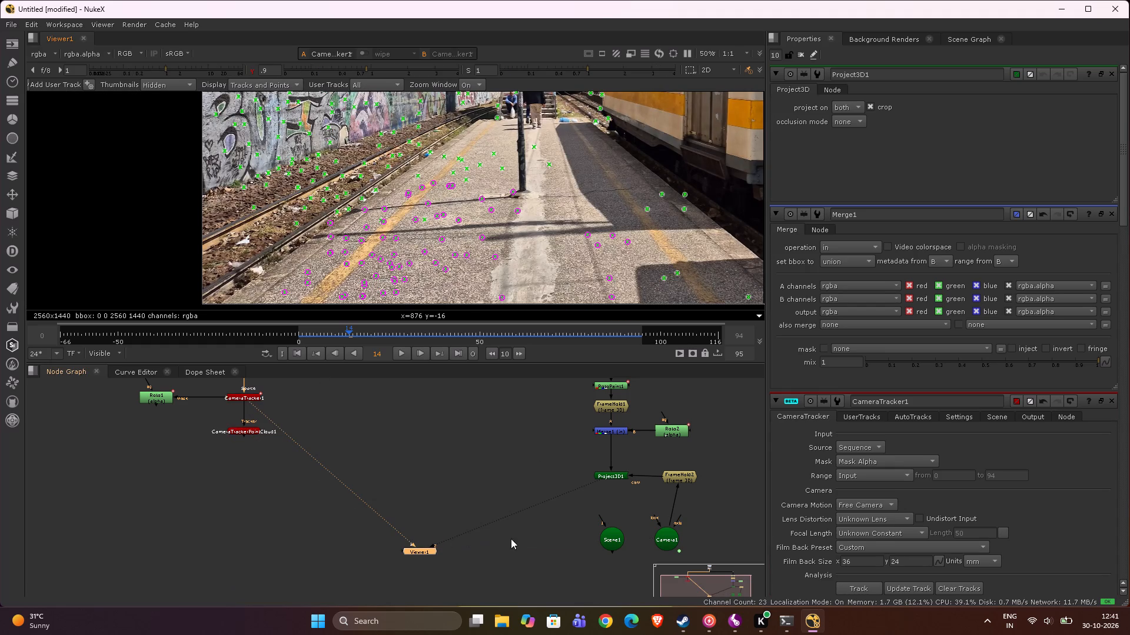
Add a Card node between Project3D1 and Scene1, with its image input connected to Project3D1.
click(609, 543)
key(Tab)
text(CARD)
key(Return)
drag(609, 542, 609, 512)
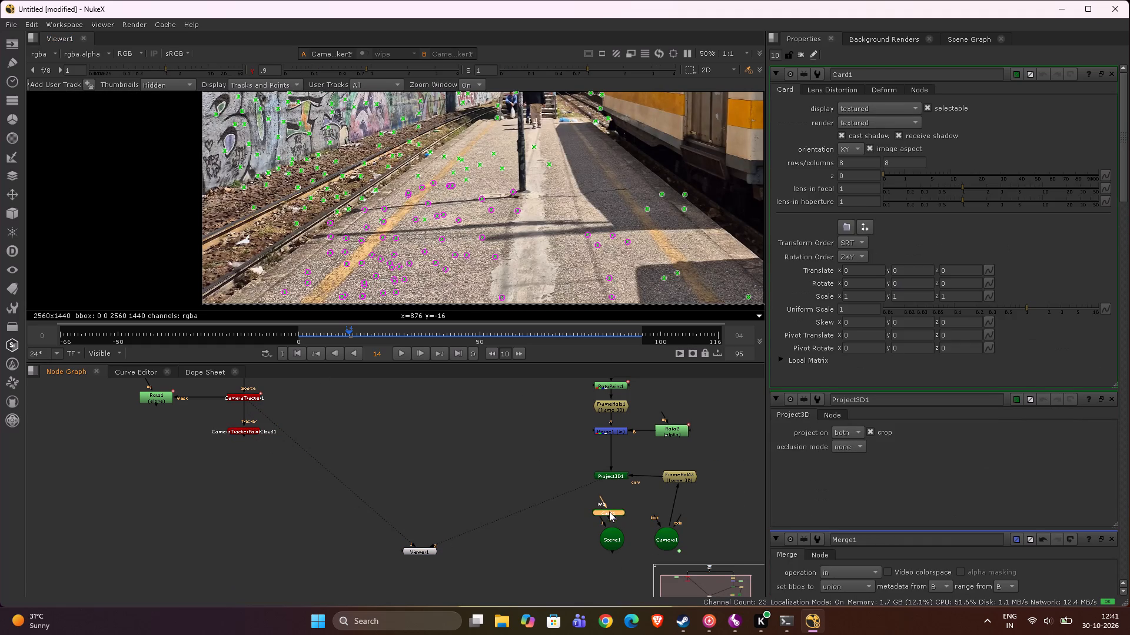
drag(609, 512, 613, 504)
drag(600, 519, 609, 509)
drag(607, 493, 610, 467)
drag(604, 490, 614, 476)
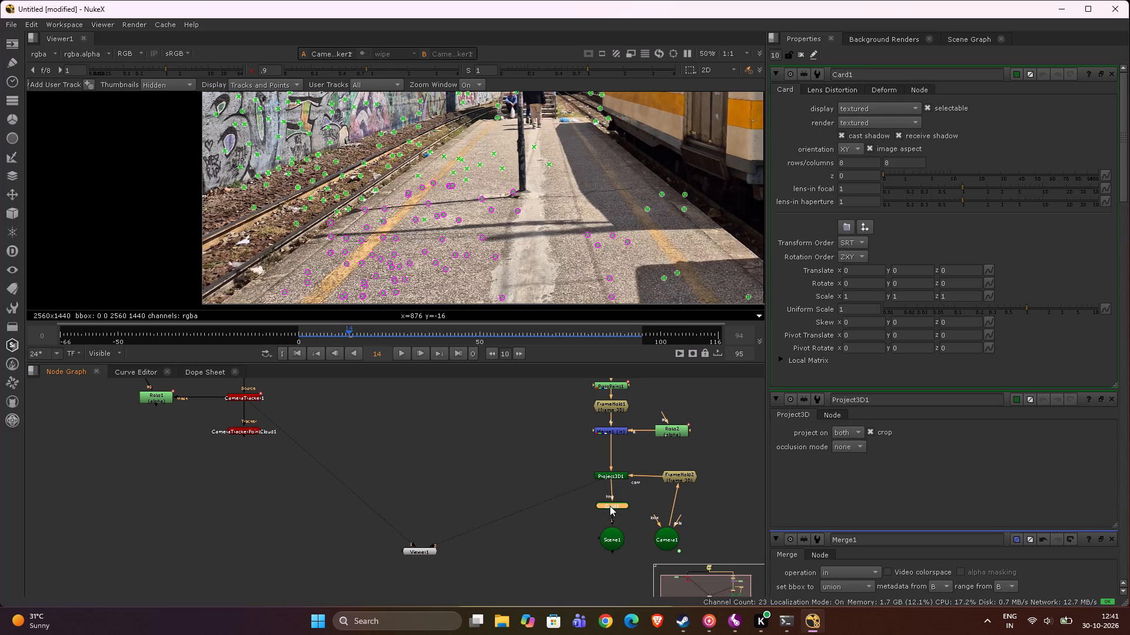
View Card1 in 3D and set its X rotation to 90 so it lies on the ground plane.
key(1)
scroll(456, 227, down, 4)
scroll(453, 209, up, 3)
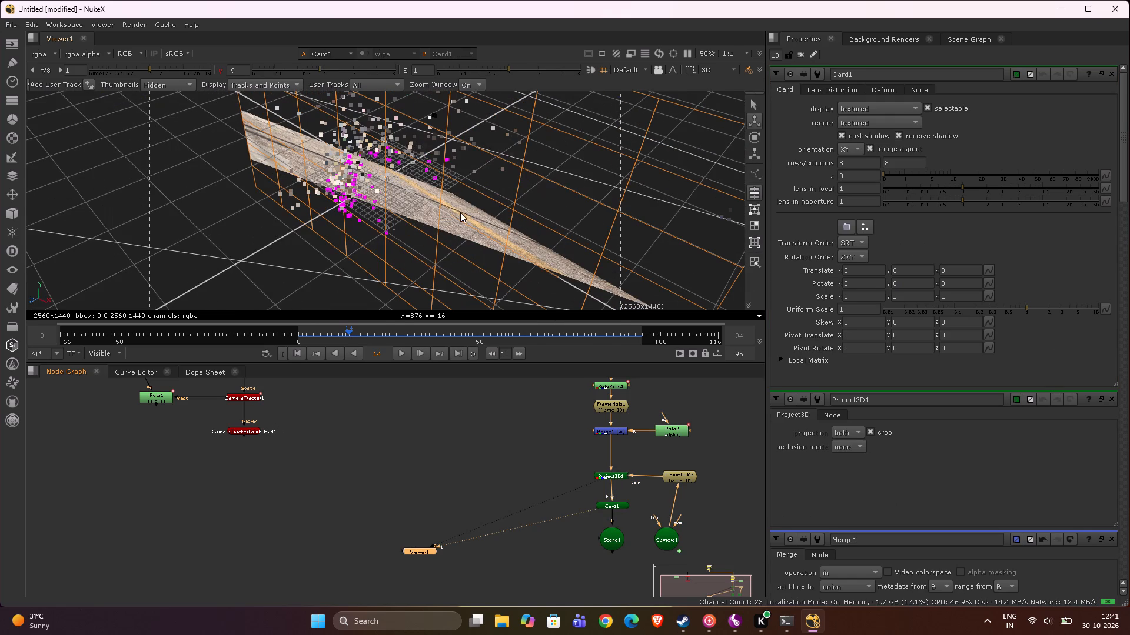
click(446, 213)
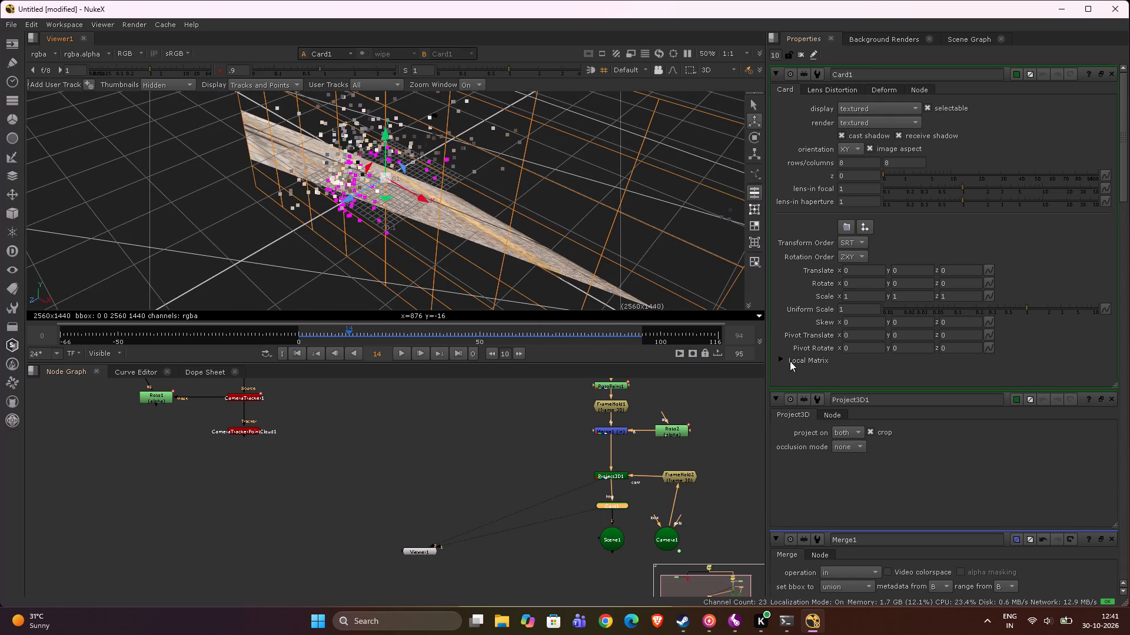
scroll(421, 267, down, 4)
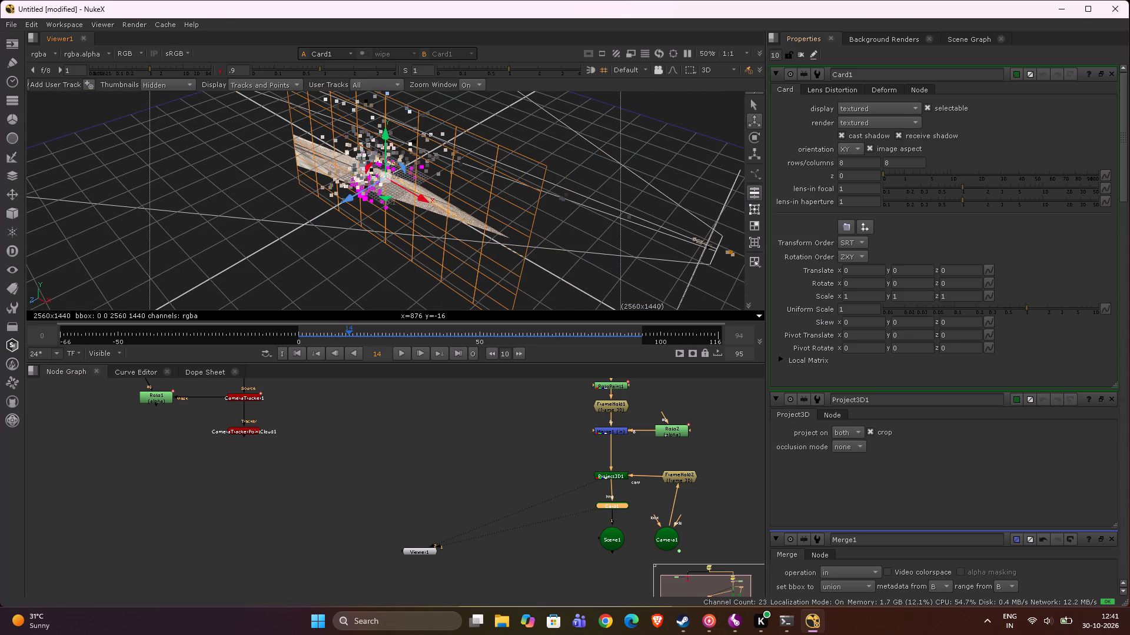
drag(859, 296, 837, 296)
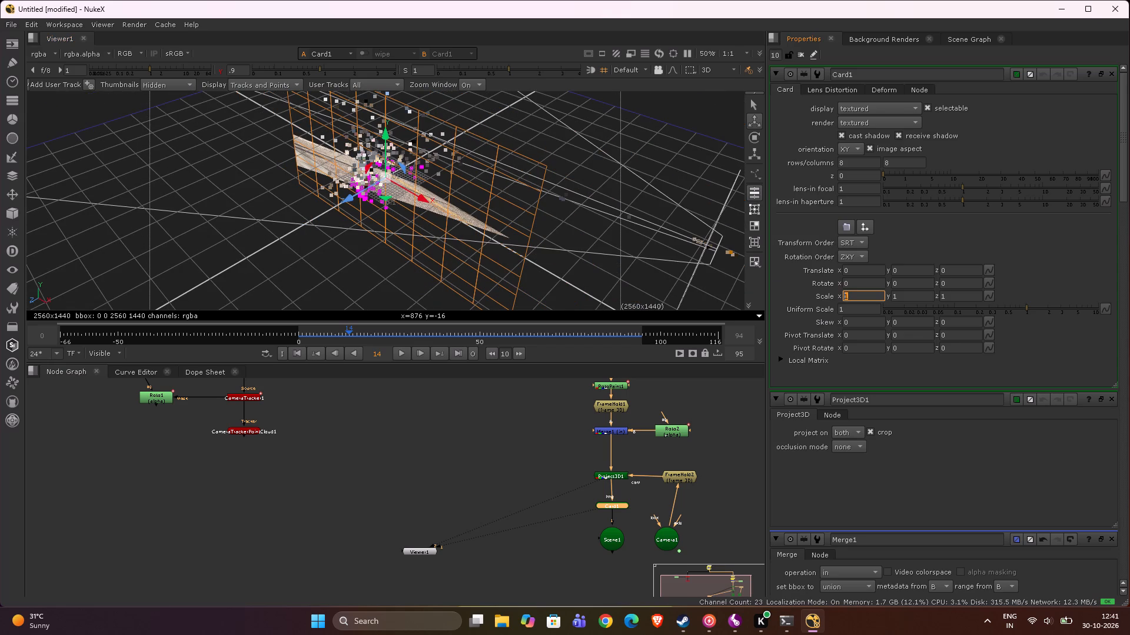
drag(837, 296, 835, 297)
drag(852, 286, 842, 286)
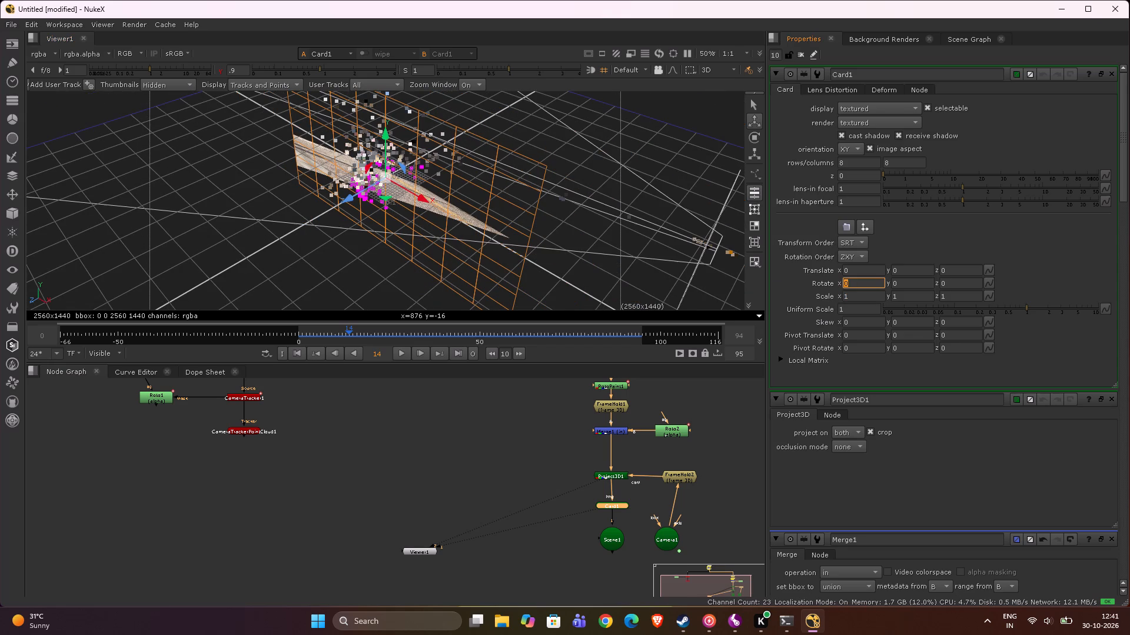
text(90)
key(Return)
Examine the rotated card's projected platform texture against the point cloud and ground grid.
scroll(453, 202, up, 2)
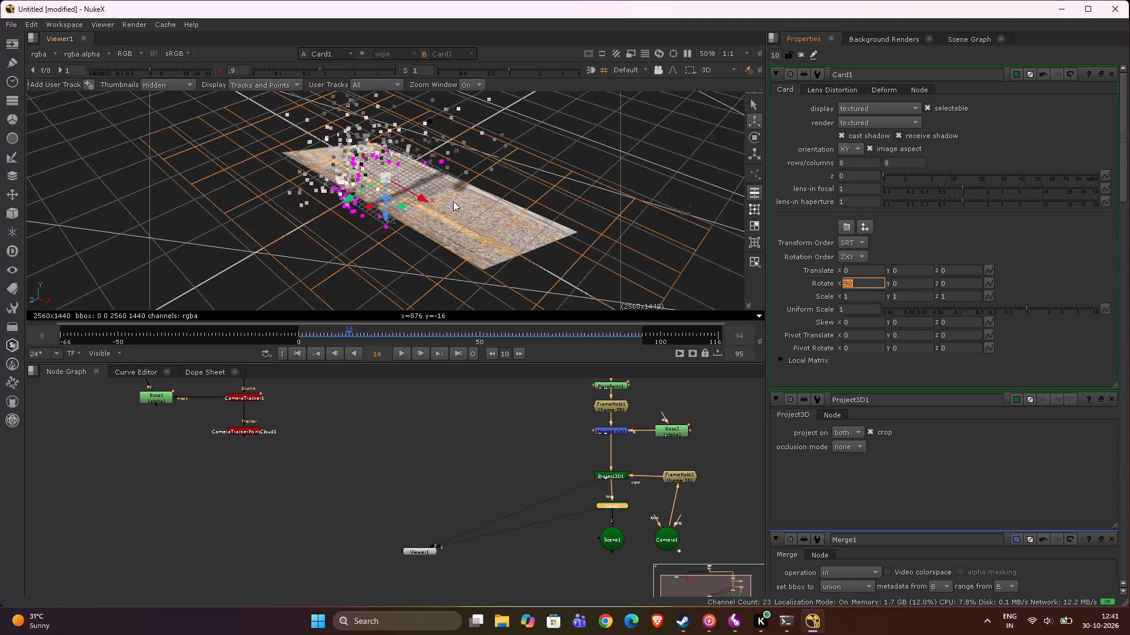
scroll(453, 201, up, 2)
scroll(453, 201, down, 2)
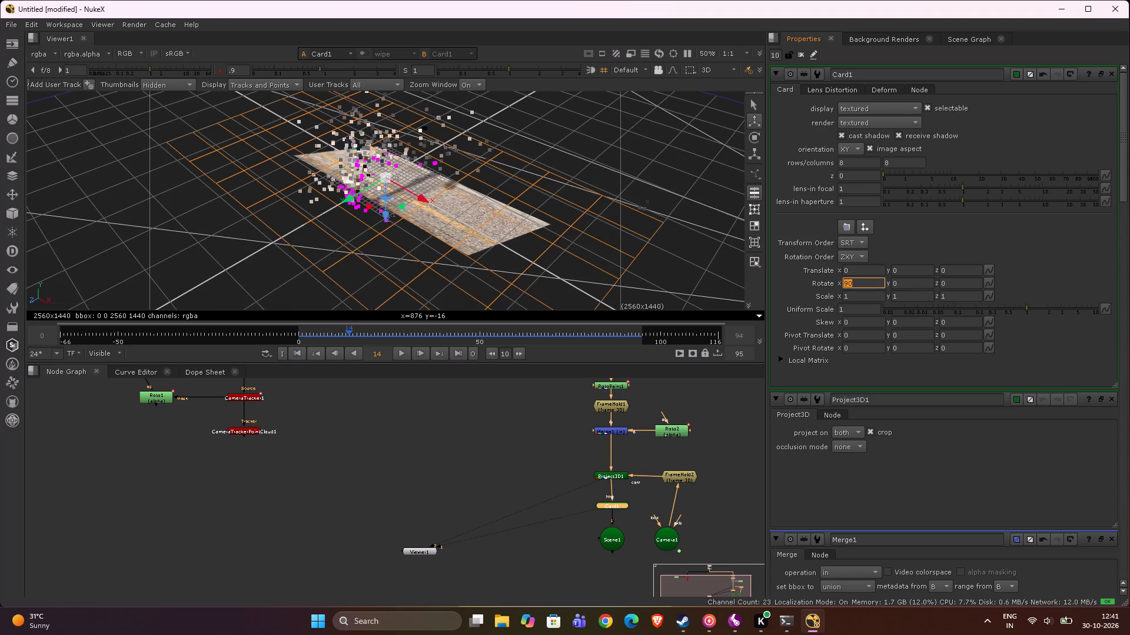
drag(852, 295, 845, 304)
drag(902, 296, 890, 297)
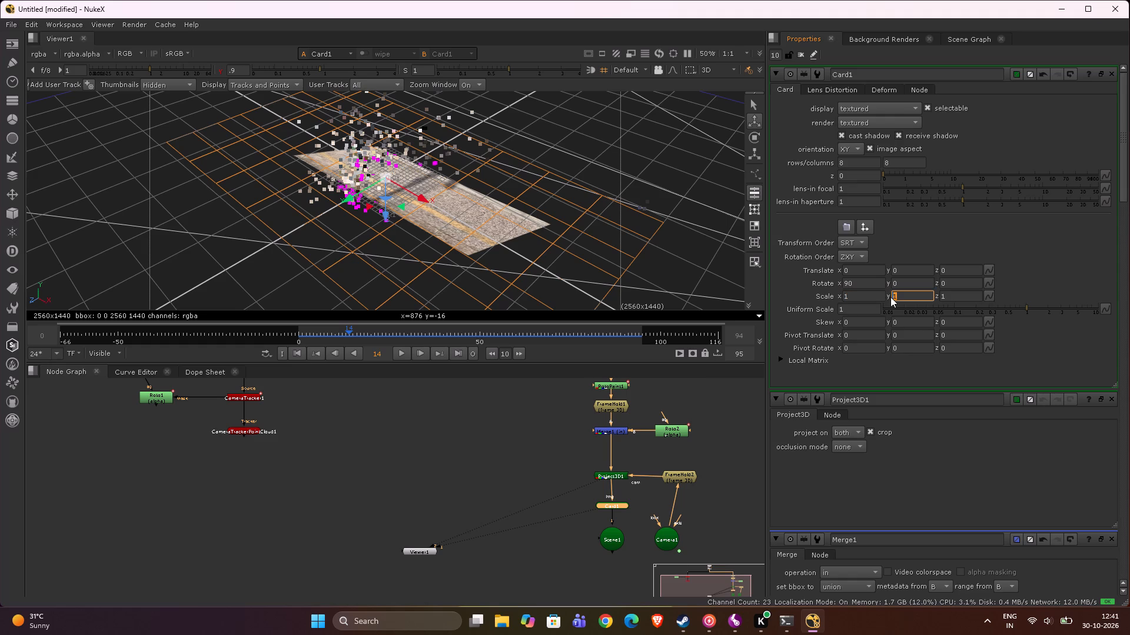
scroll(890, 297, up, 8)
scroll(906, 294, down, 6)
scroll(906, 294, up, 3)
scroll(906, 294, down, 1)
click(704, 275)
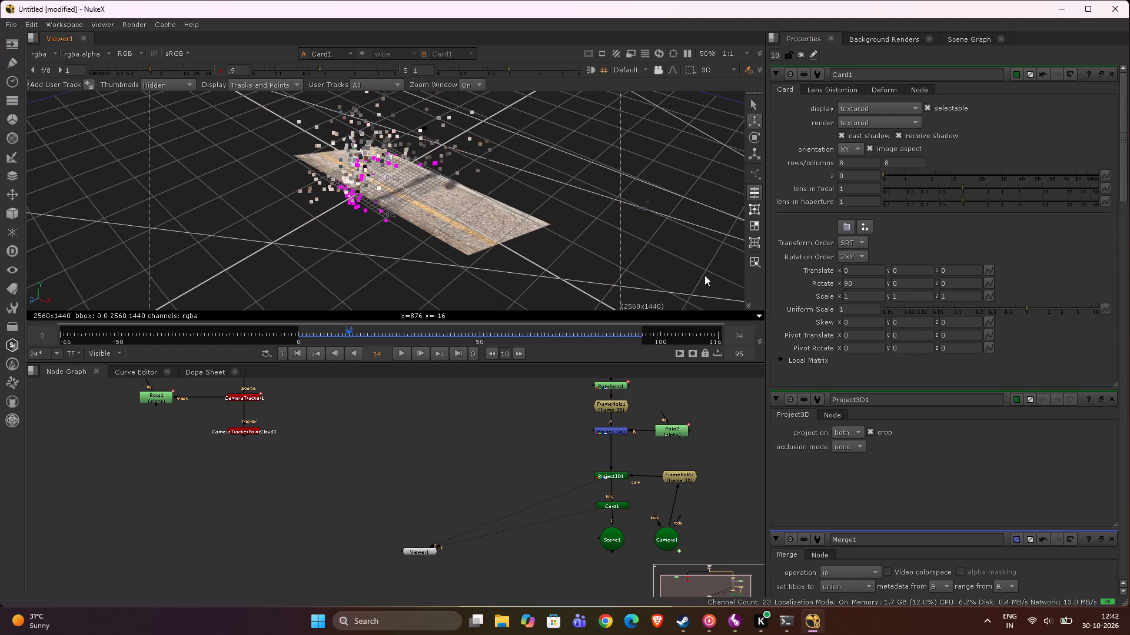
Move the Camera1 node directly below its FrameHold2 node, lower than Scene1.
drag(663, 537, 670, 539)
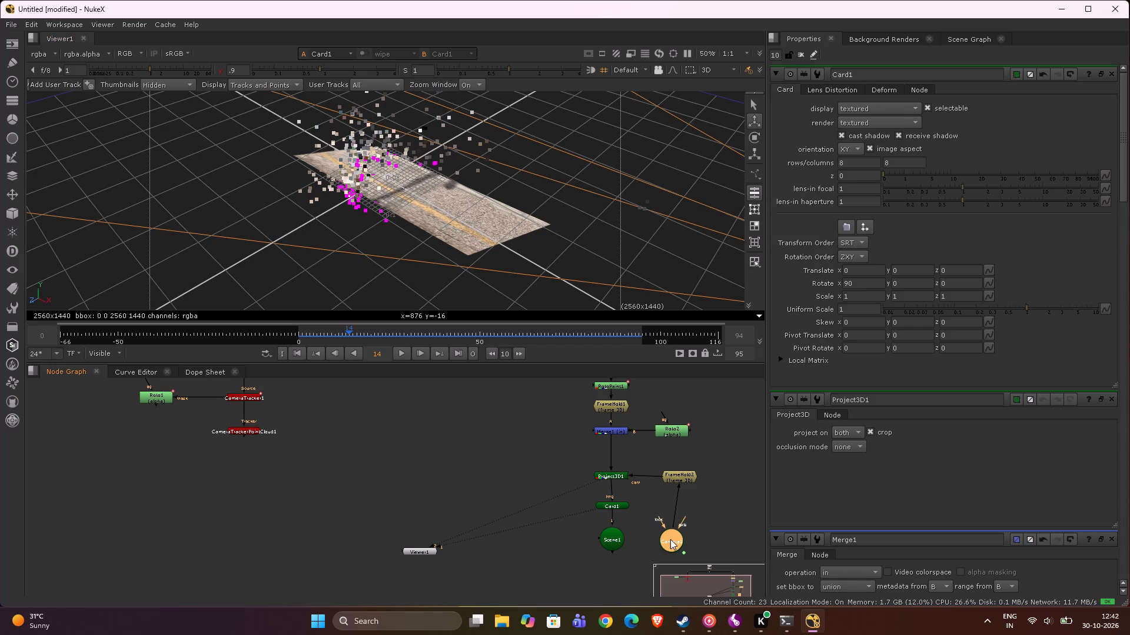
drag(670, 539, 674, 540)
middle_drag(643, 524, 643, 486)
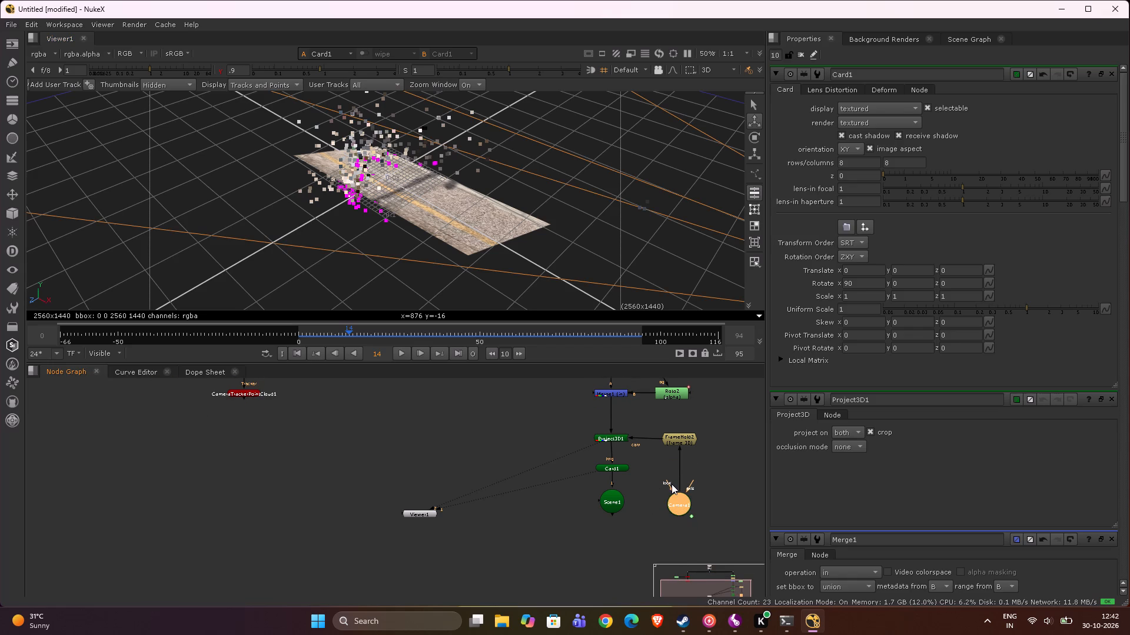
drag(682, 502, 682, 539)
Add a classic ScanlineRender node below Scene1, fed by Scene1 and Camera1, keeping FrameHold2 connected to Camera1.
key(Tab)
text(SCA)
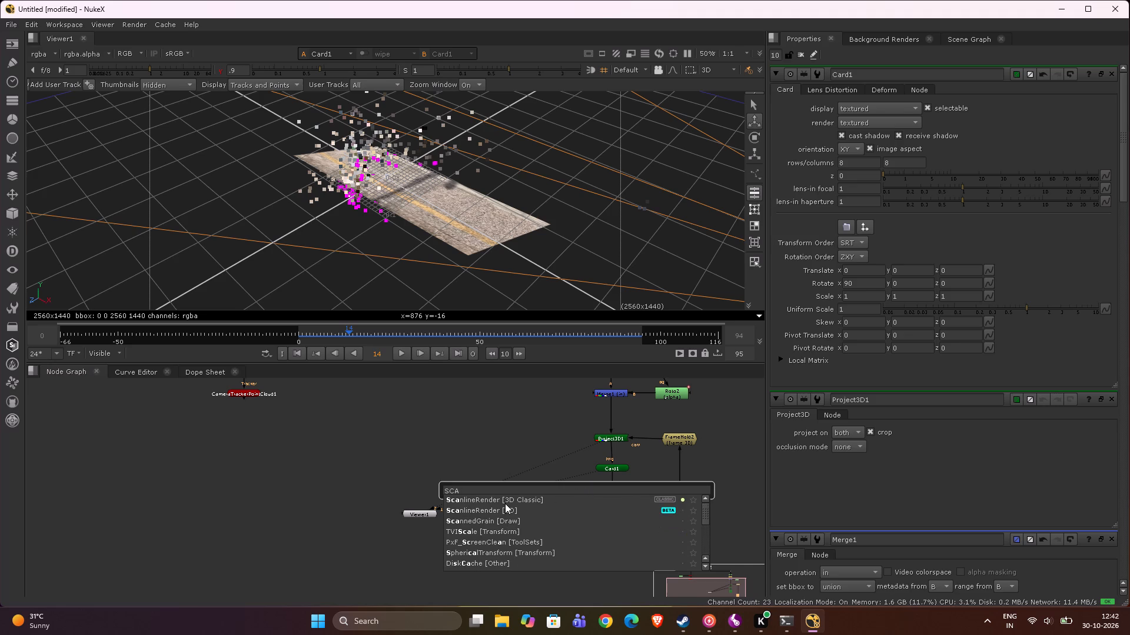
click(494, 502)
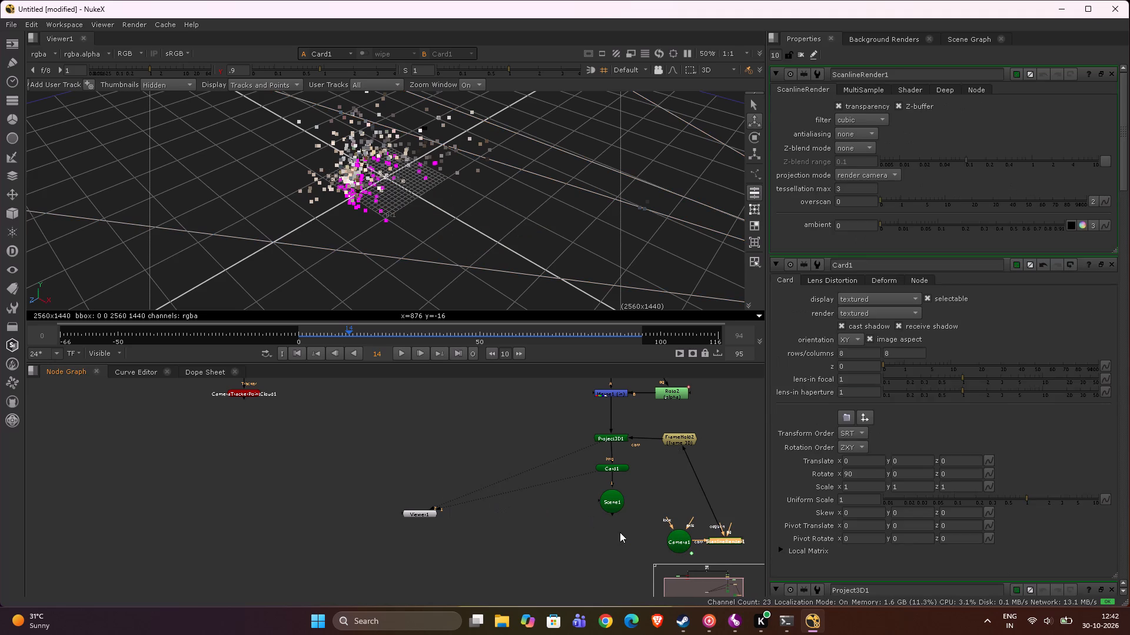
drag(713, 540, 589, 544)
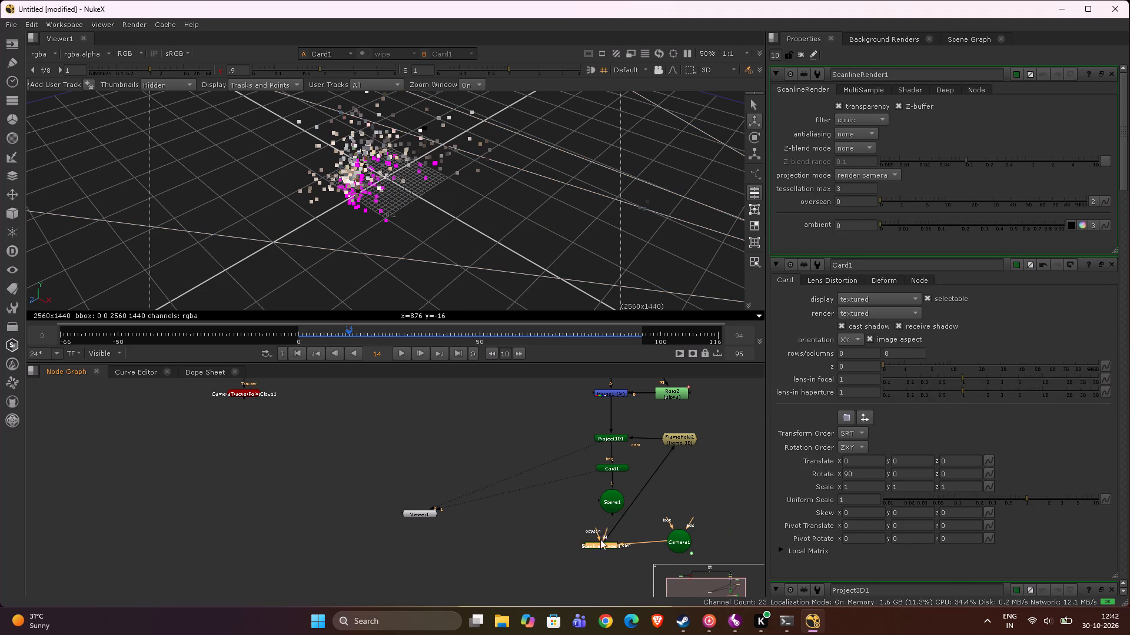
drag(611, 532, 682, 537)
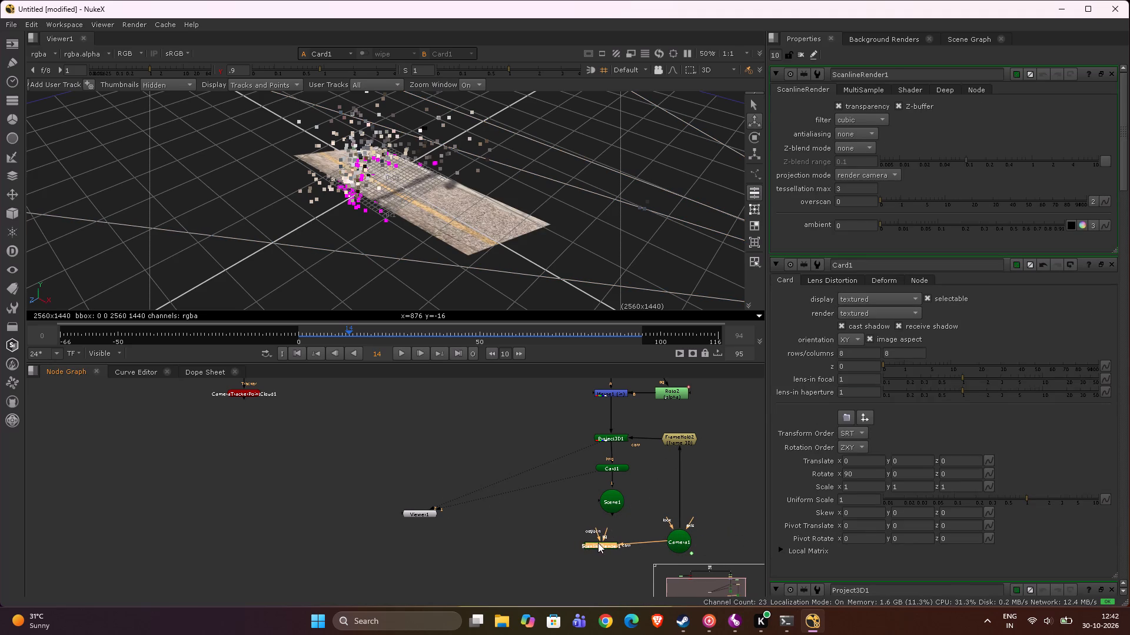
drag(601, 544, 614, 543)
drag(609, 529, 610, 510)
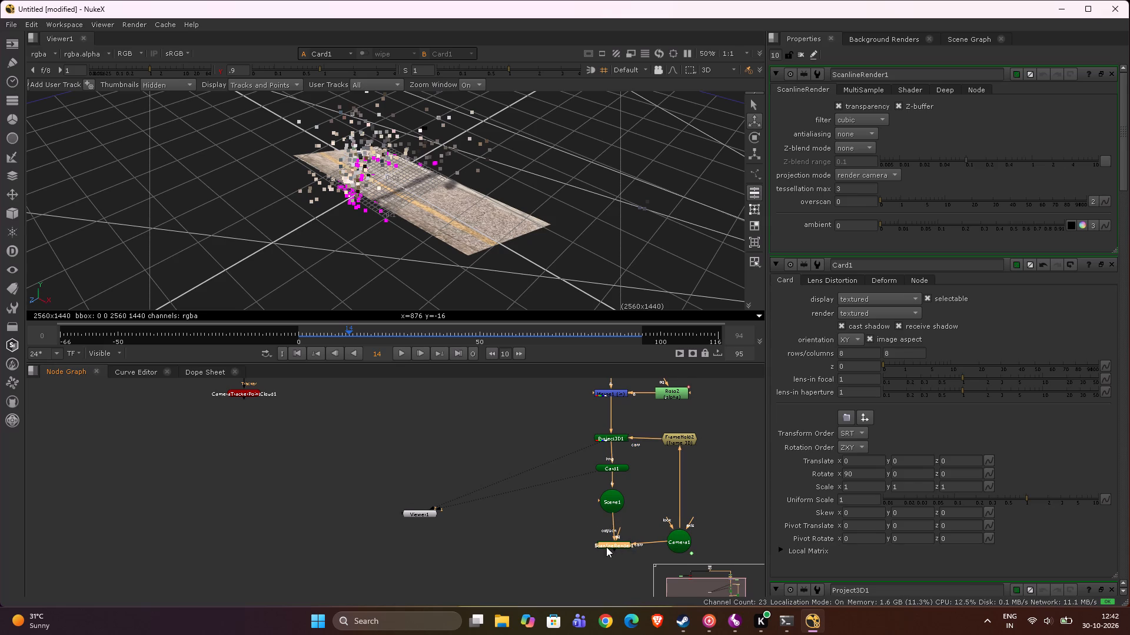
click(606, 547)
drag(677, 542, 677, 551)
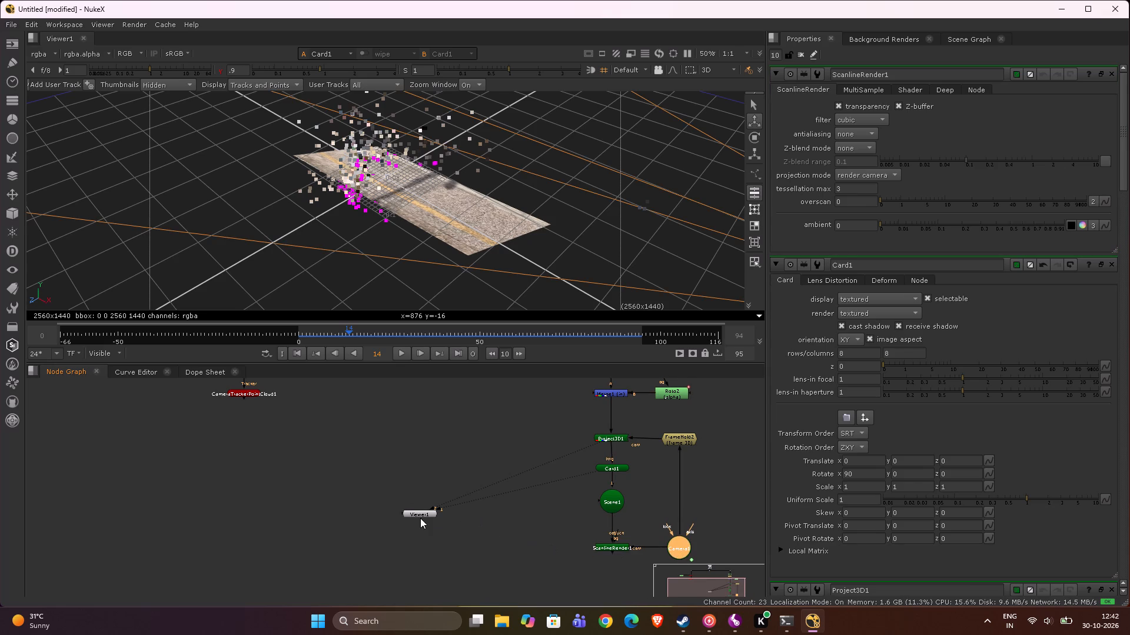
Add a Merge node above a lowered Viewer1 and connect one of its inputs to ScanlineRender1.
drag(418, 513, 428, 591)
scroll(457, 521, down, 3)
middle_drag(458, 519, 458, 479)
scroll(479, 497, up, 2)
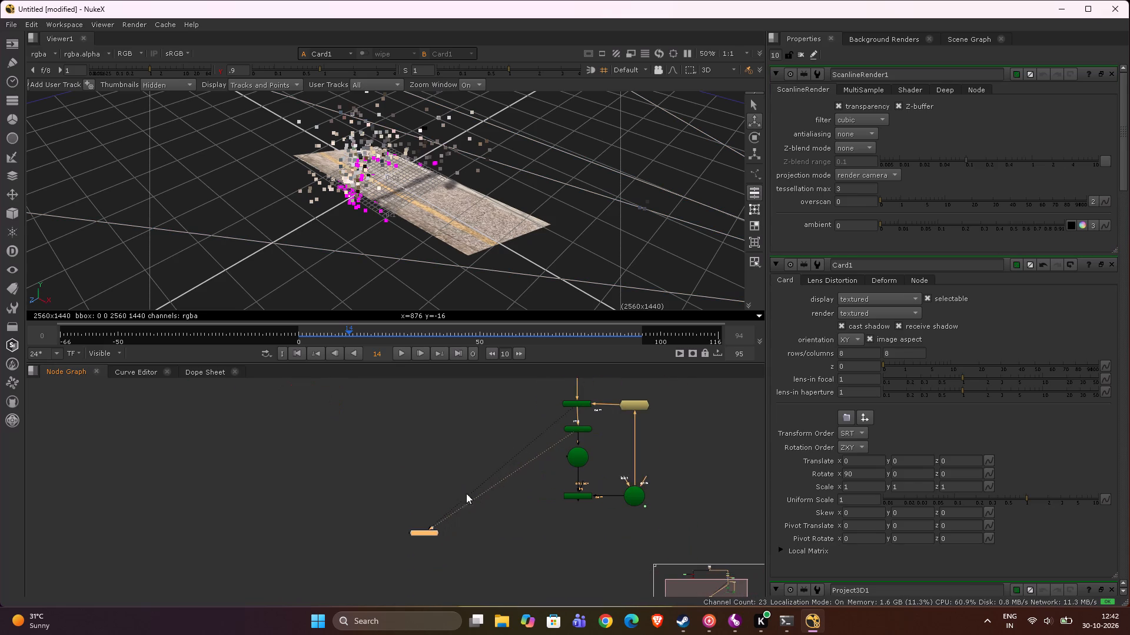
click(422, 457)
key(Tab)
text(MERGE)
key(Return)
drag(420, 456, 426, 495)
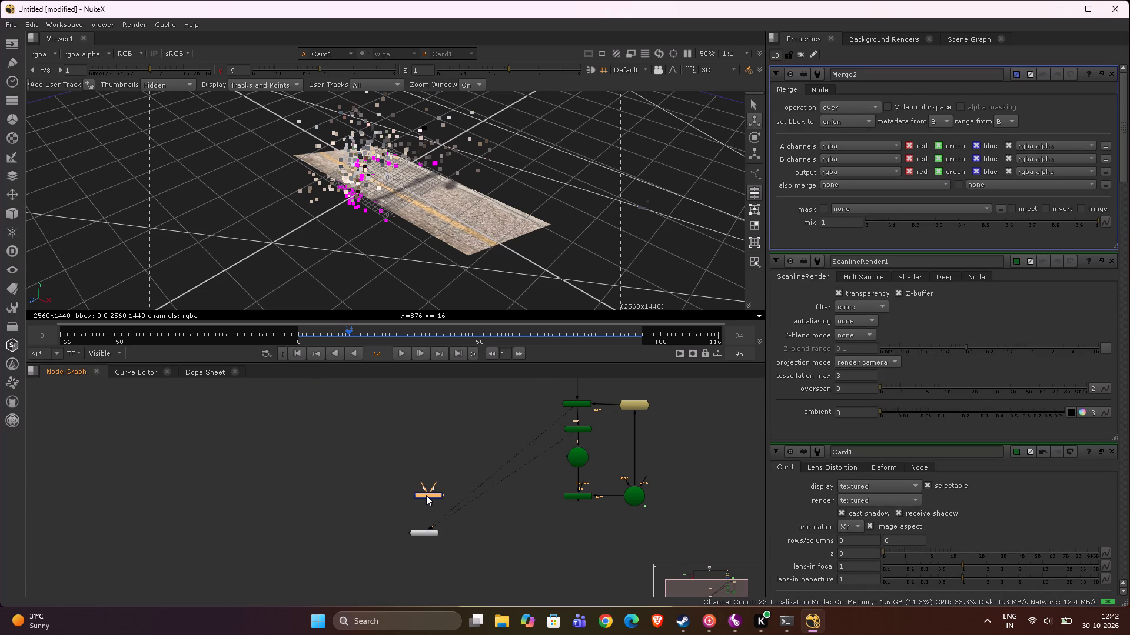
drag(426, 495, 426, 496)
scroll(580, 499, up, 3)
drag(336, 477, 500, 483)
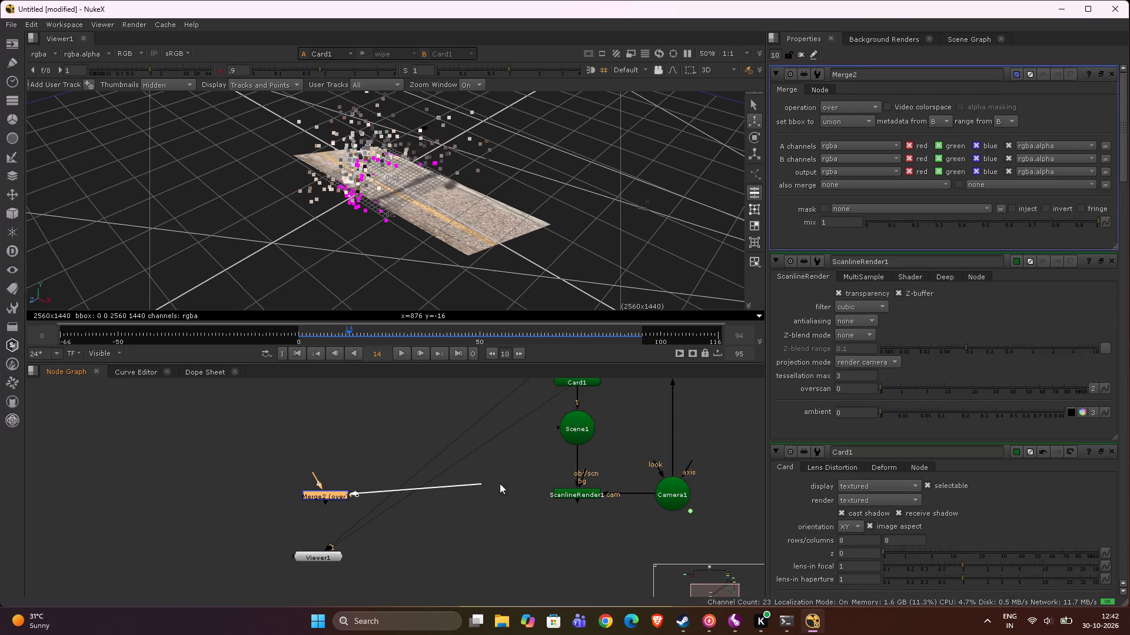
drag(500, 483, 580, 492)
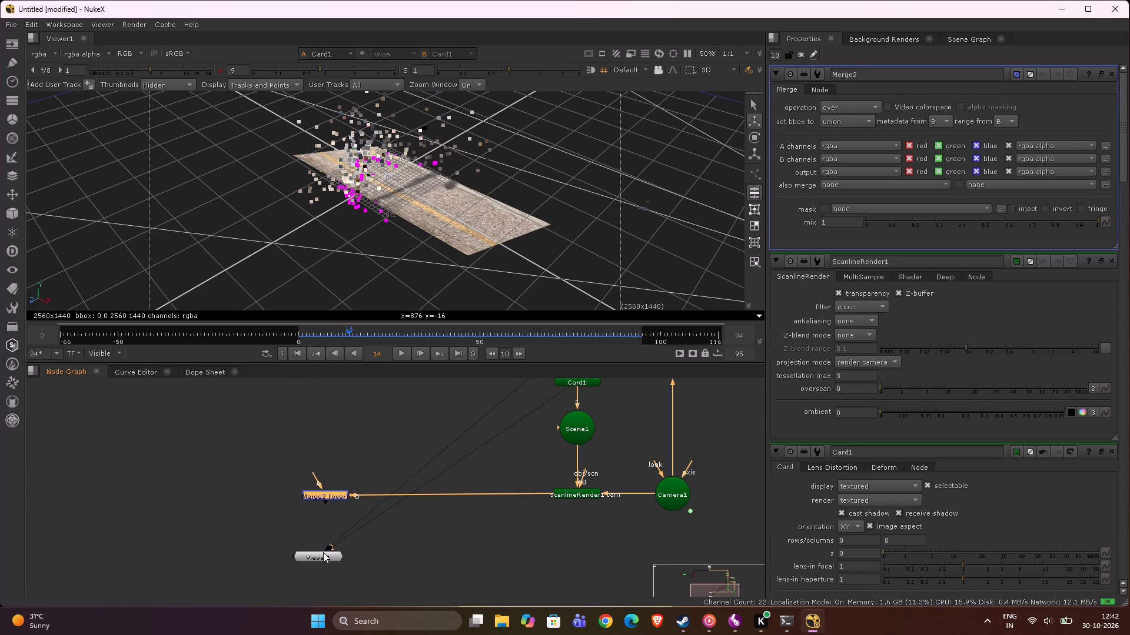
View Merge2 and connect its remaining input to the dot below the source footage.
key(1)
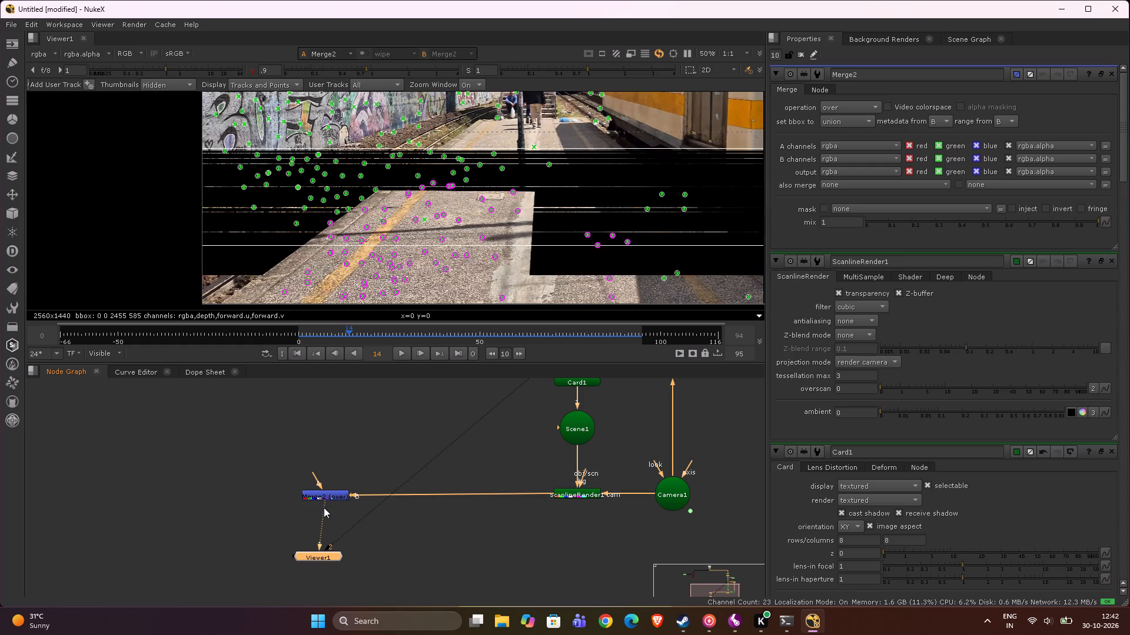
drag(312, 475, 342, 272)
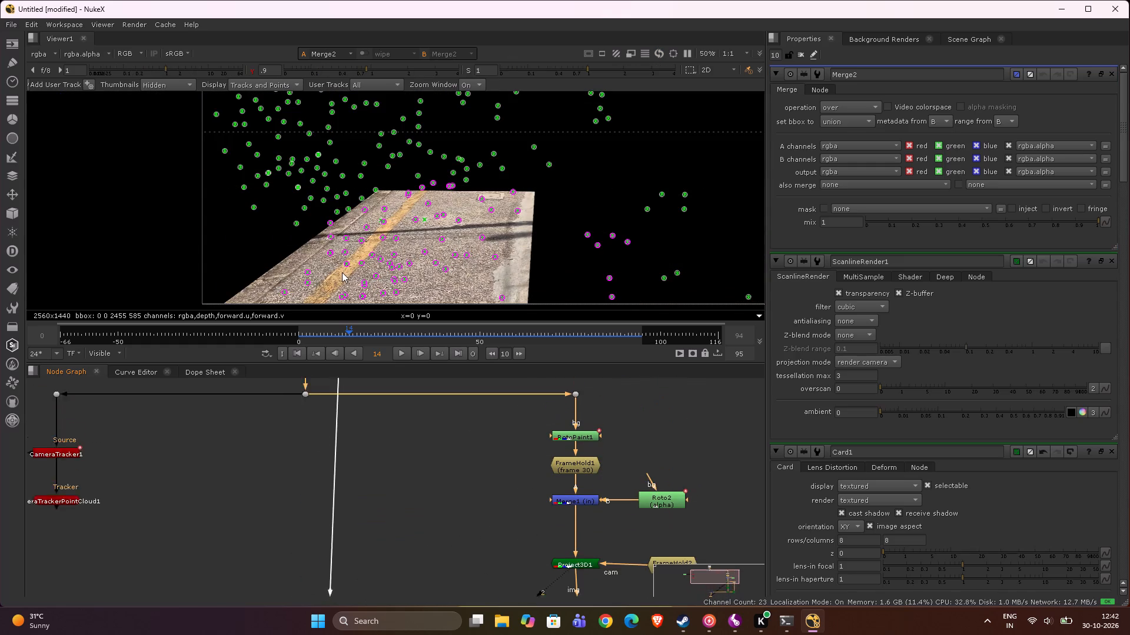
drag(342, 272, 306, 462)
scroll(343, 459, down, 3)
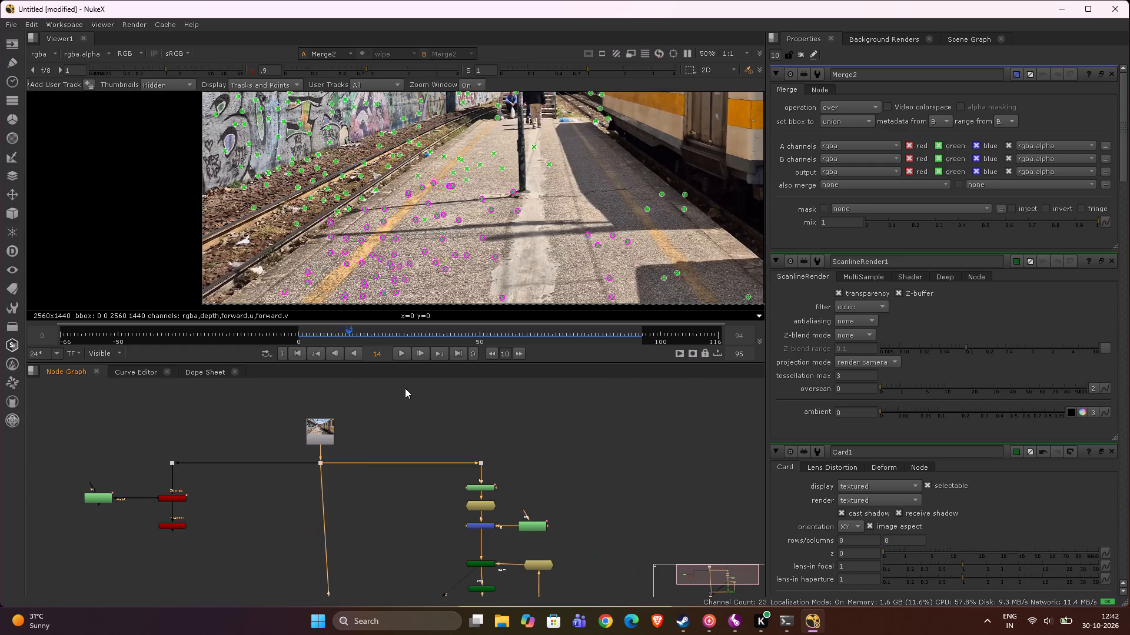
middle_drag(398, 477, 423, 337)
click(363, 515)
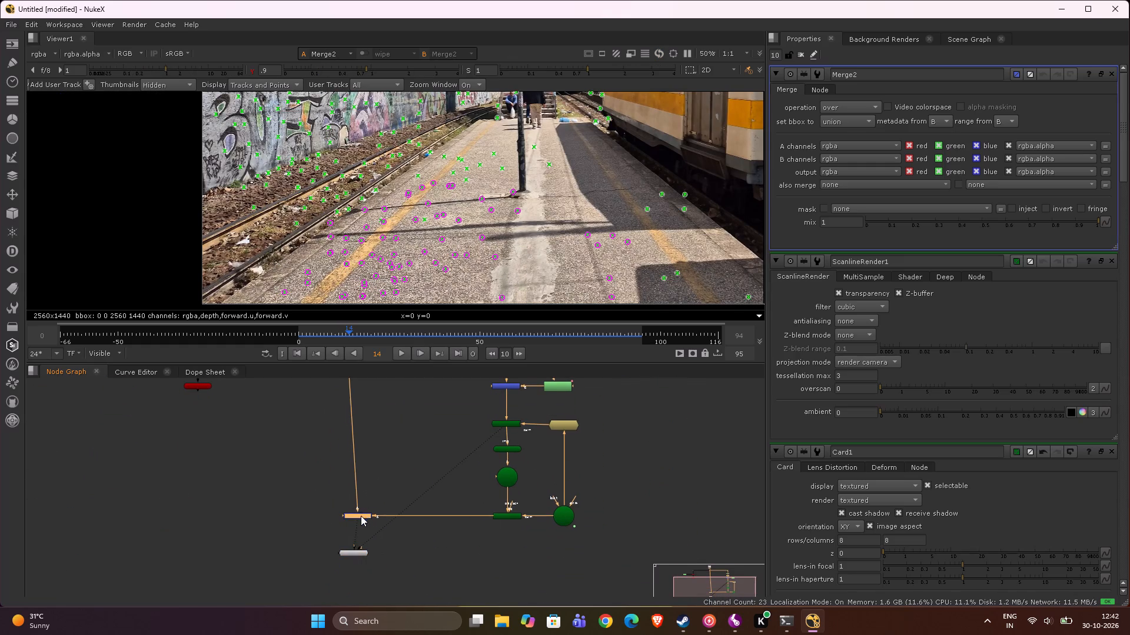
Rewire Merge2 so ScanlineRender1 feeds its A input and the dot below the source footage feeds its B input.
drag(355, 553, 350, 553)
click(370, 522)
drag(368, 520, 381, 517)
drag(355, 507, 353, 493)
drag(348, 506, 498, 514)
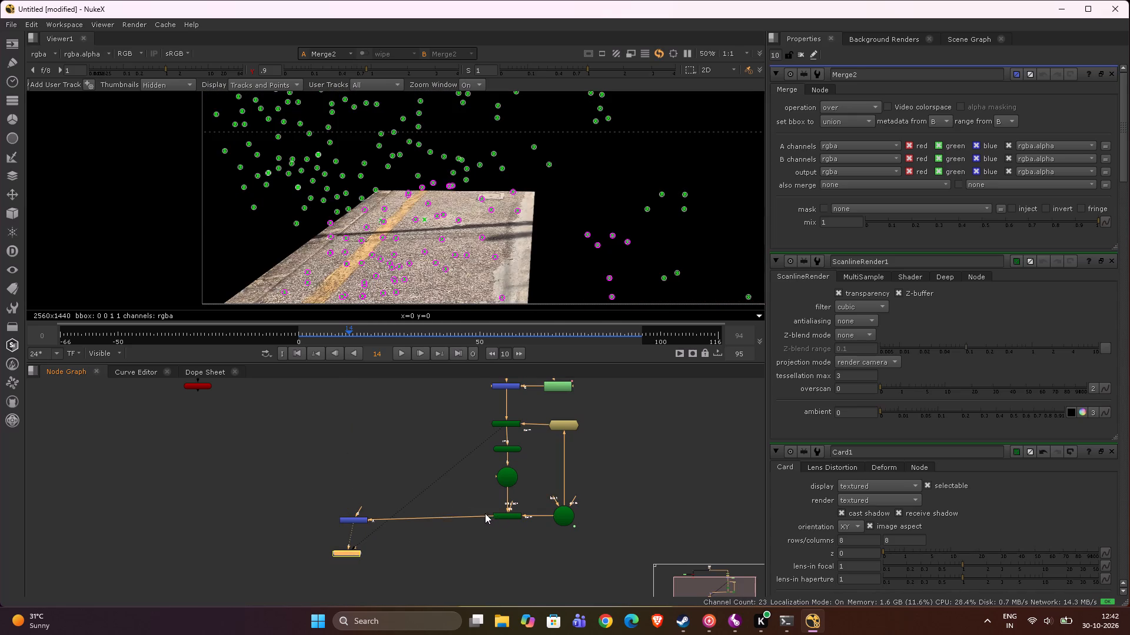
drag(363, 509, 361, 353)
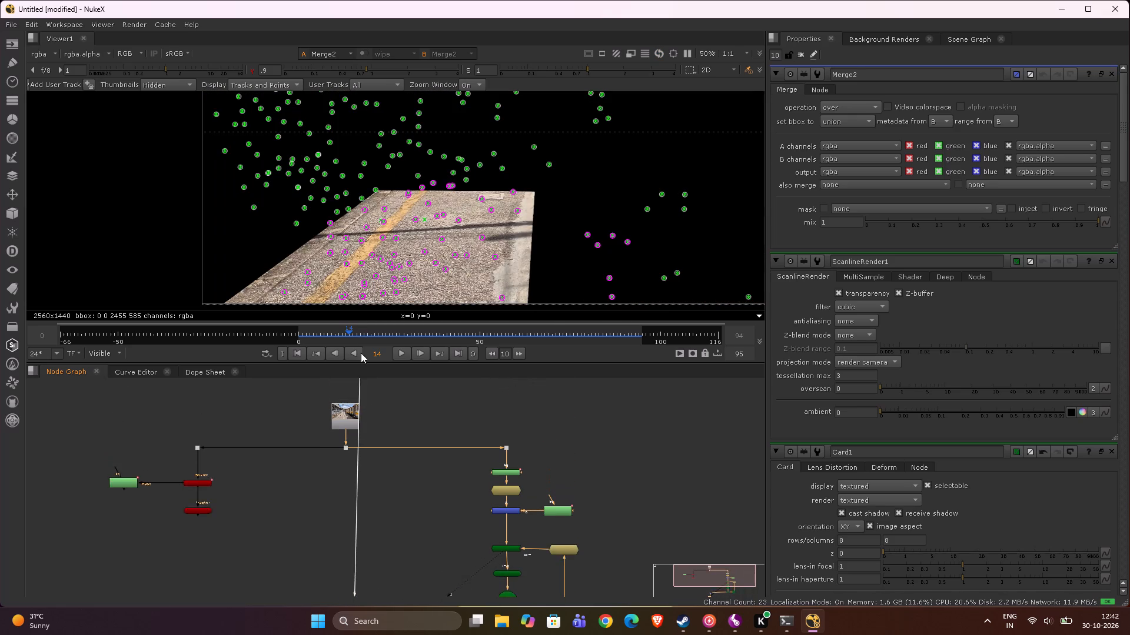
drag(361, 353, 344, 475)
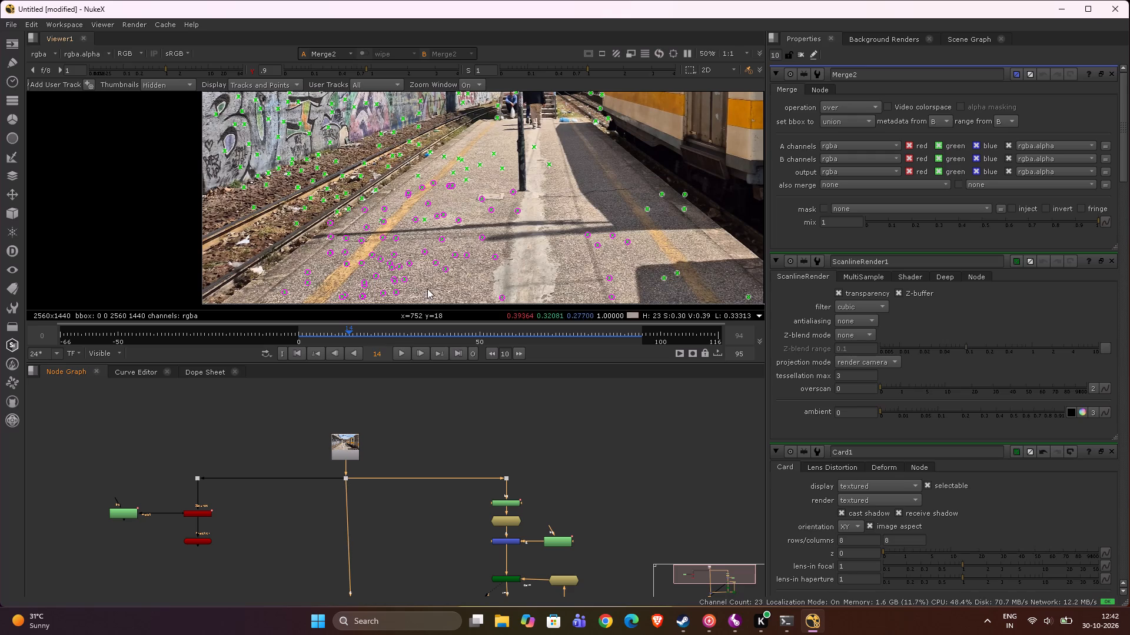
Align Merge2 and Viewer1 vertically beneath the dot under the source footage.
scroll(453, 264, down, 1)
middle_drag(454, 265, 455, 215)
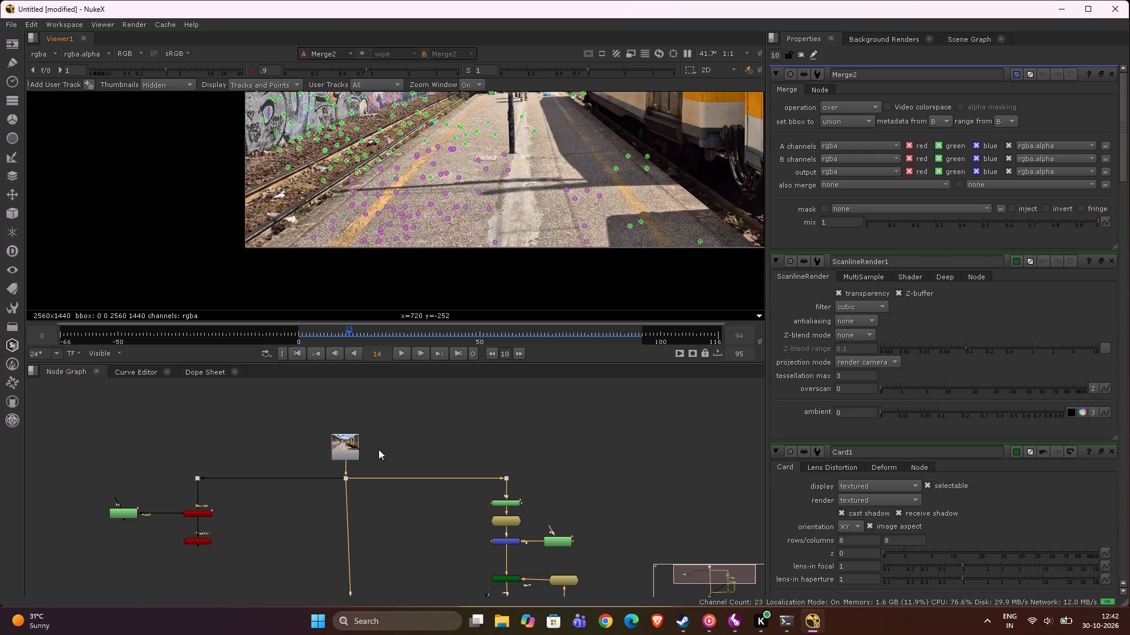
middle_drag(363, 500, 380, 373)
scroll(404, 501, up, 2)
drag(367, 567, 358, 566)
middle_drag(443, 499, 459, 373)
click(366, 487)
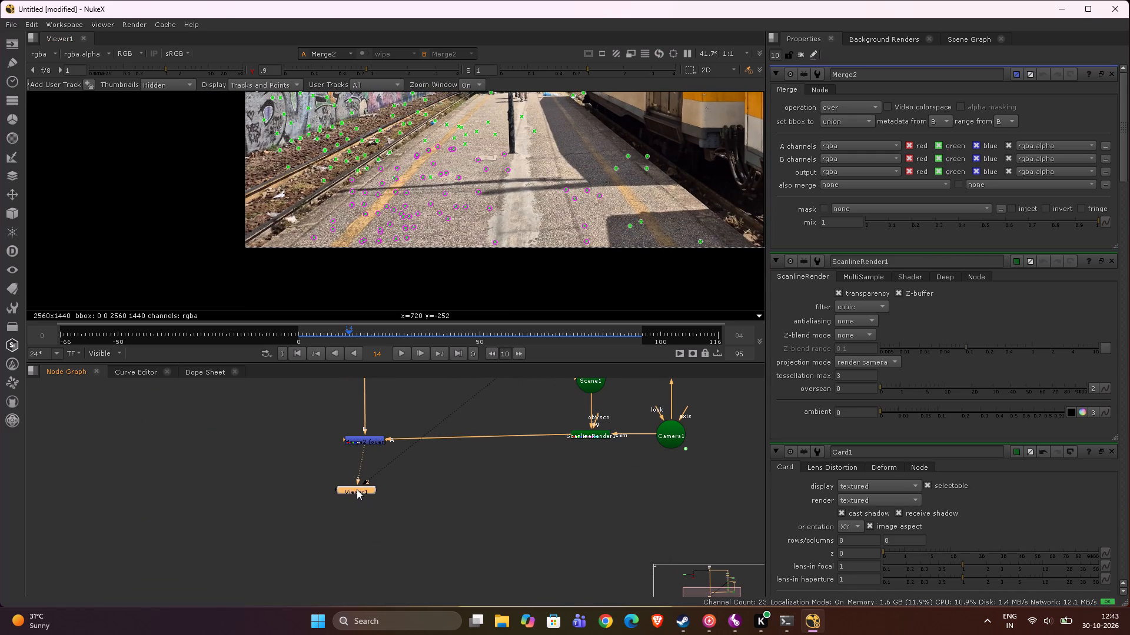
Assign ScanlineRender1 to viewer input 1 and Merge2 to input 2, and flip between them to compare.
scroll(380, 474, down, 2)
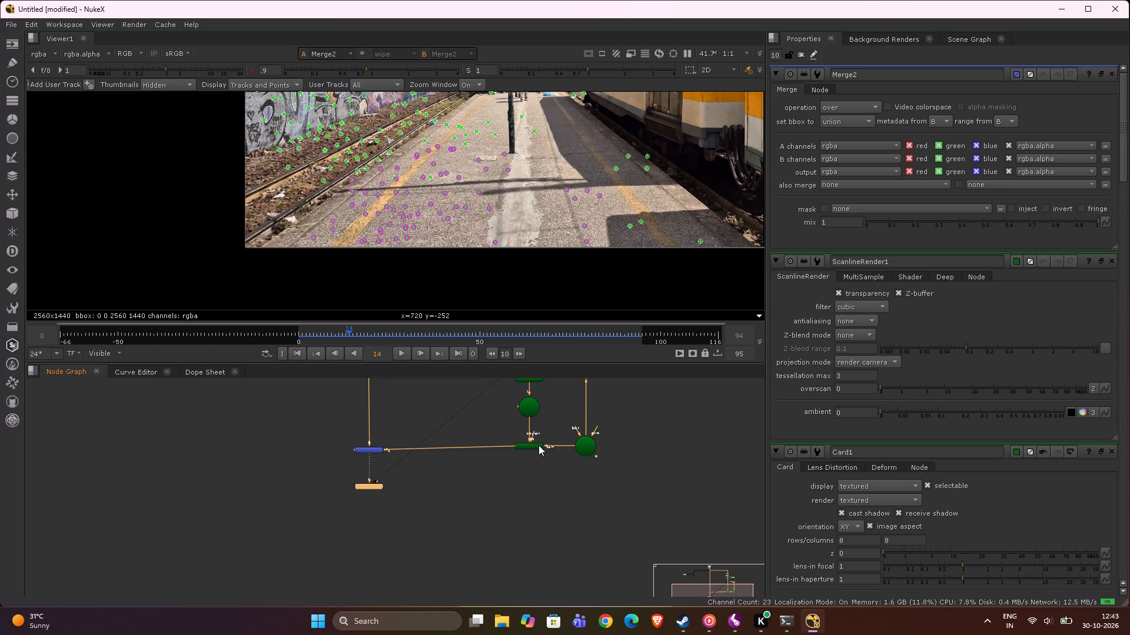
click(538, 444)
key(1)
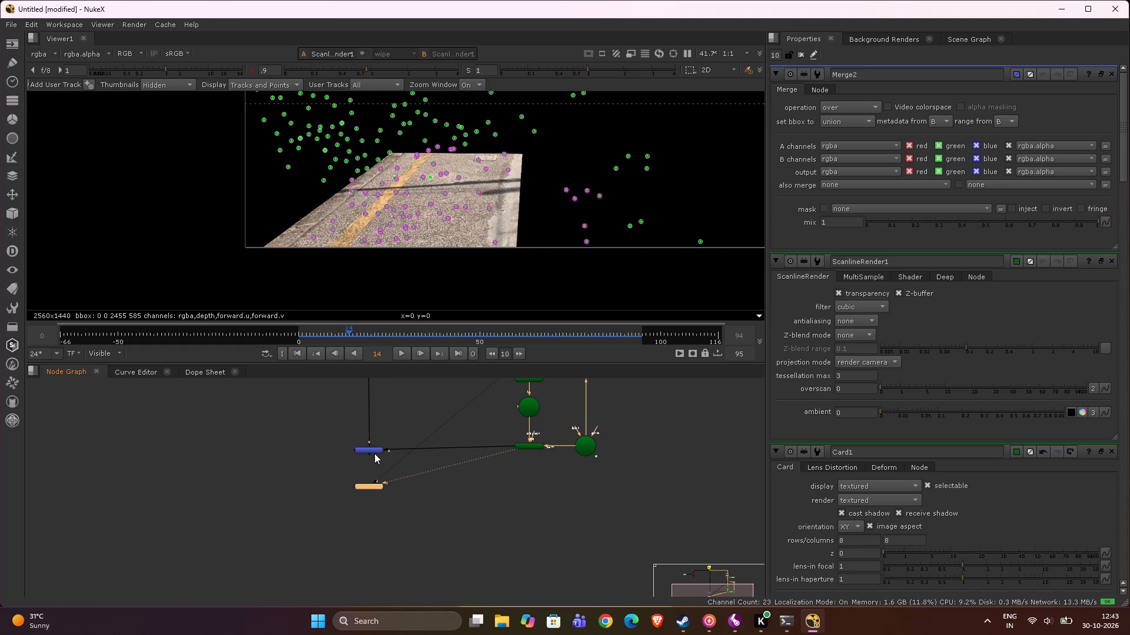
click(374, 450)
key(2)
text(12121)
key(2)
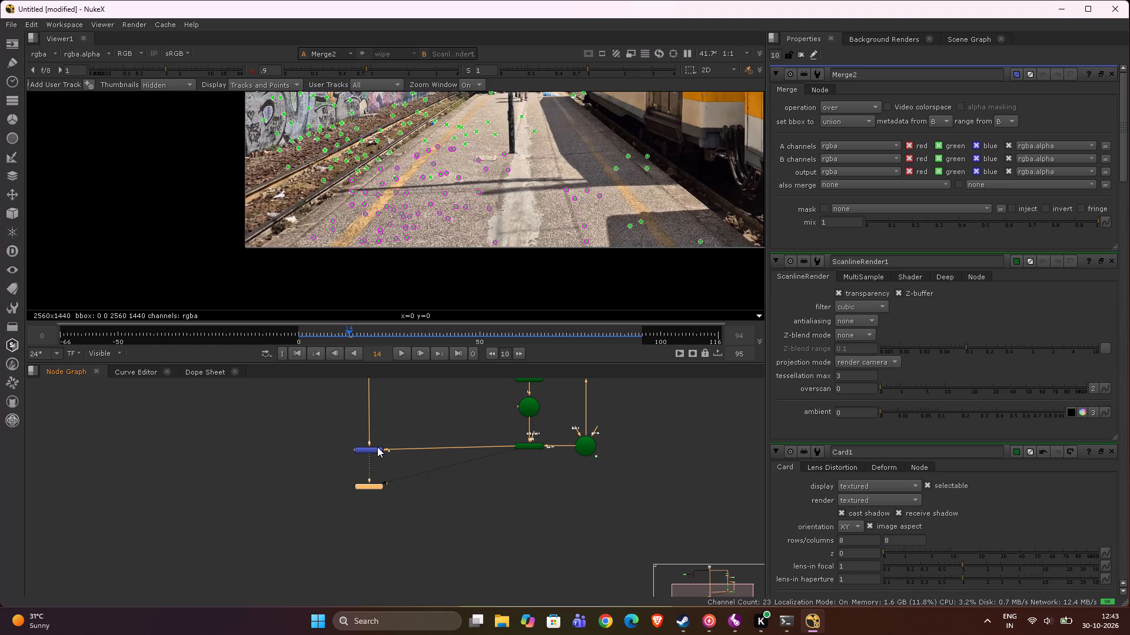
Scrub the Merge2 result between frames 10 and 43, ending on frame 30, to check the platform patch.
drag(350, 333, 398, 339)
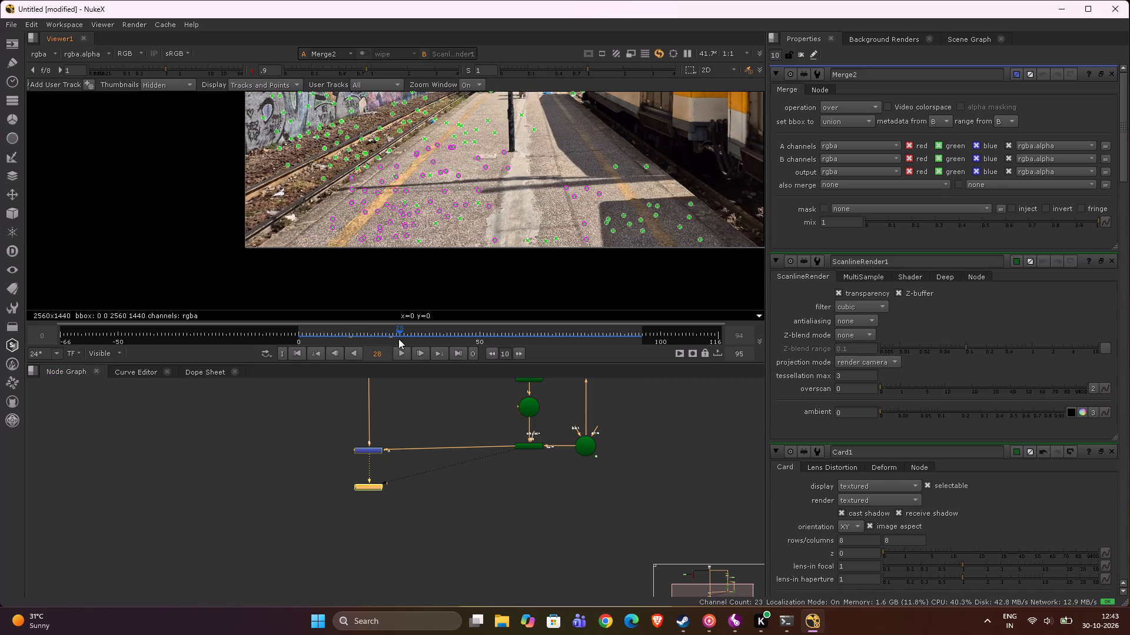
drag(398, 339, 455, 339)
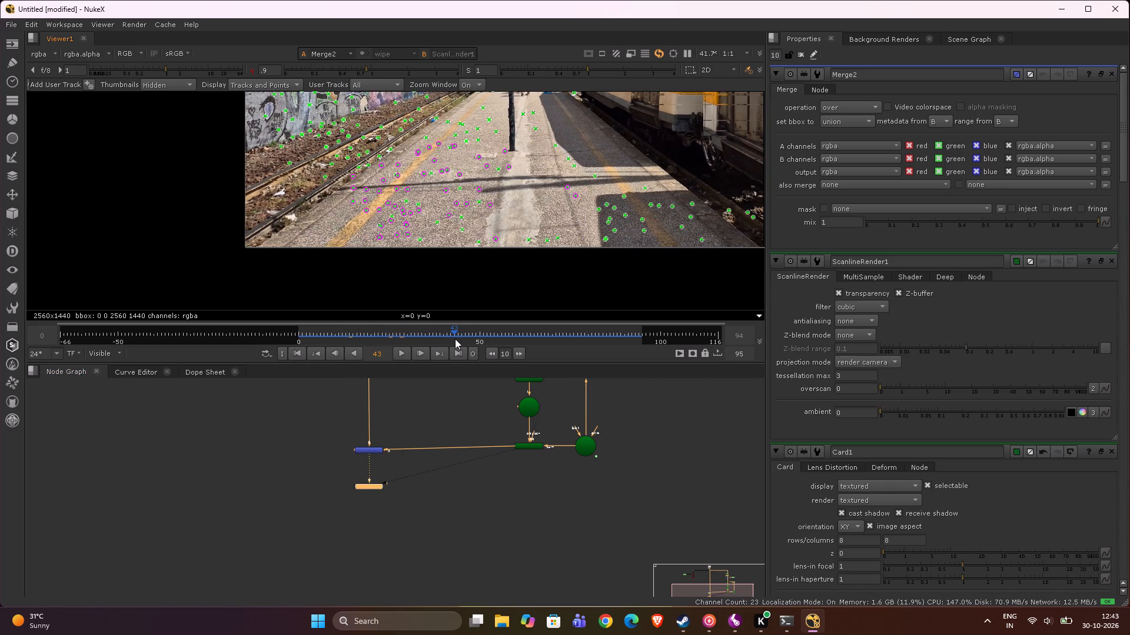
drag(455, 339, 384, 336)
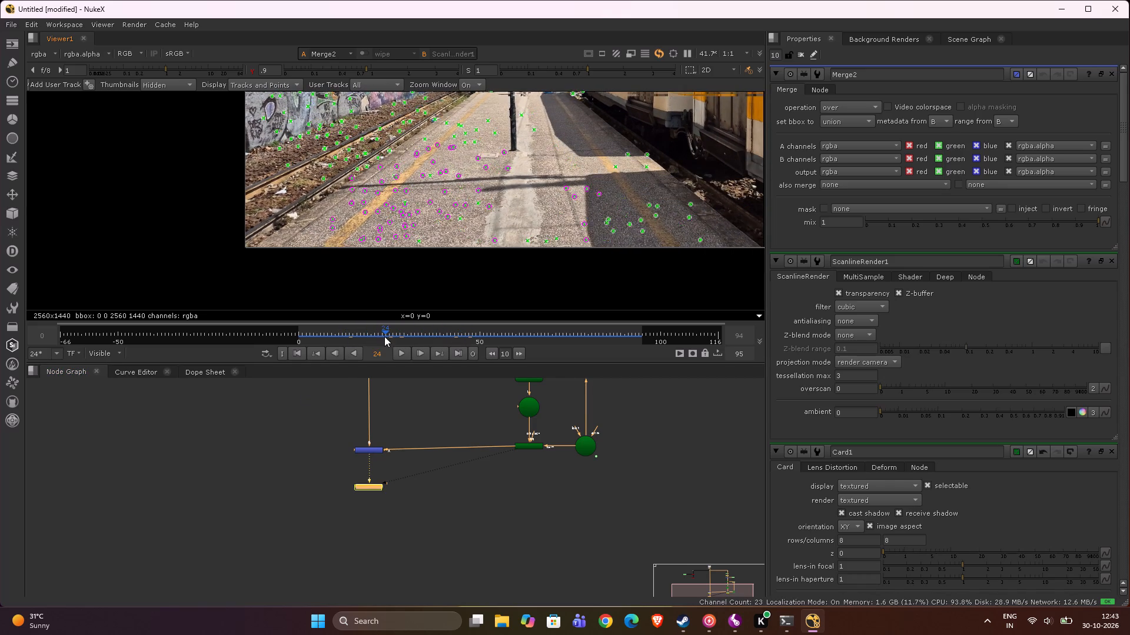
drag(384, 336, 345, 341)
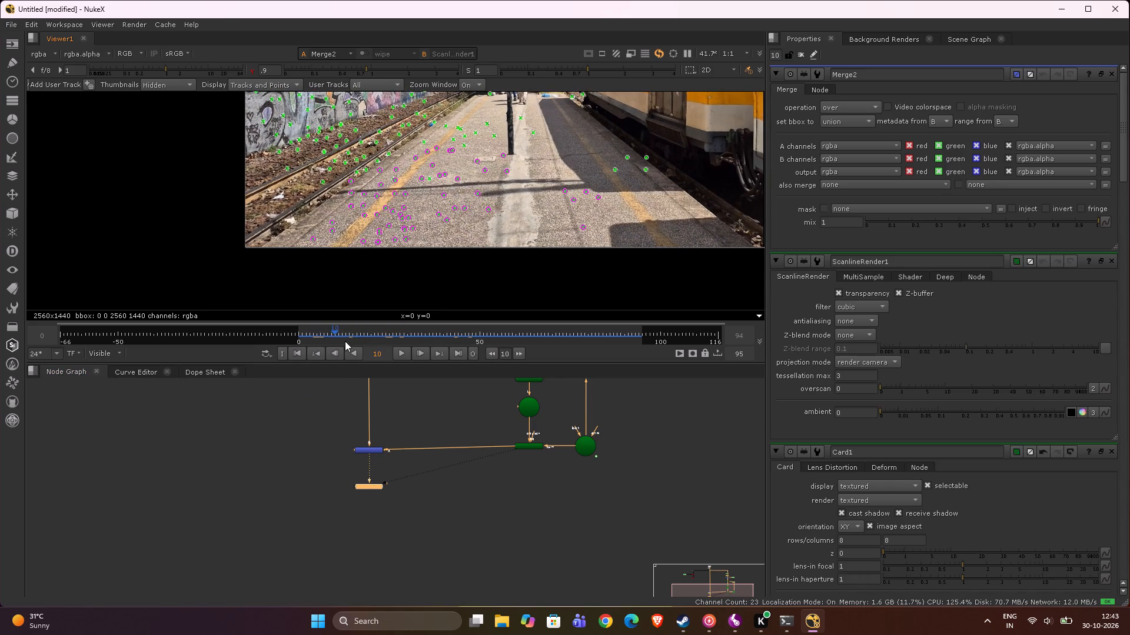
drag(345, 341, 393, 340)
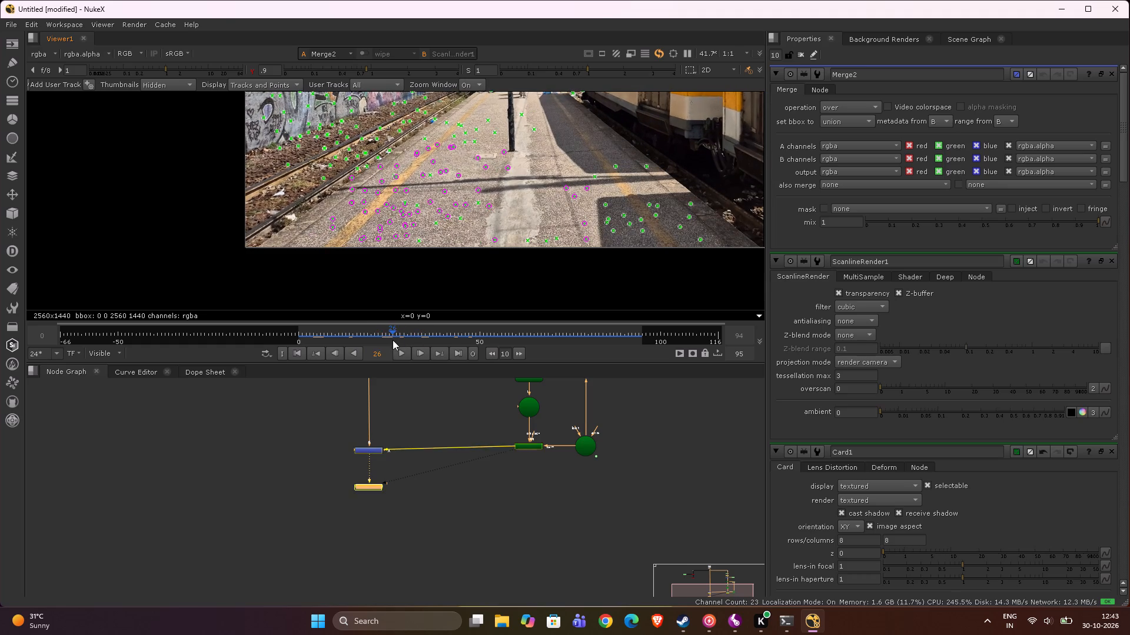
drag(393, 340, 414, 340)
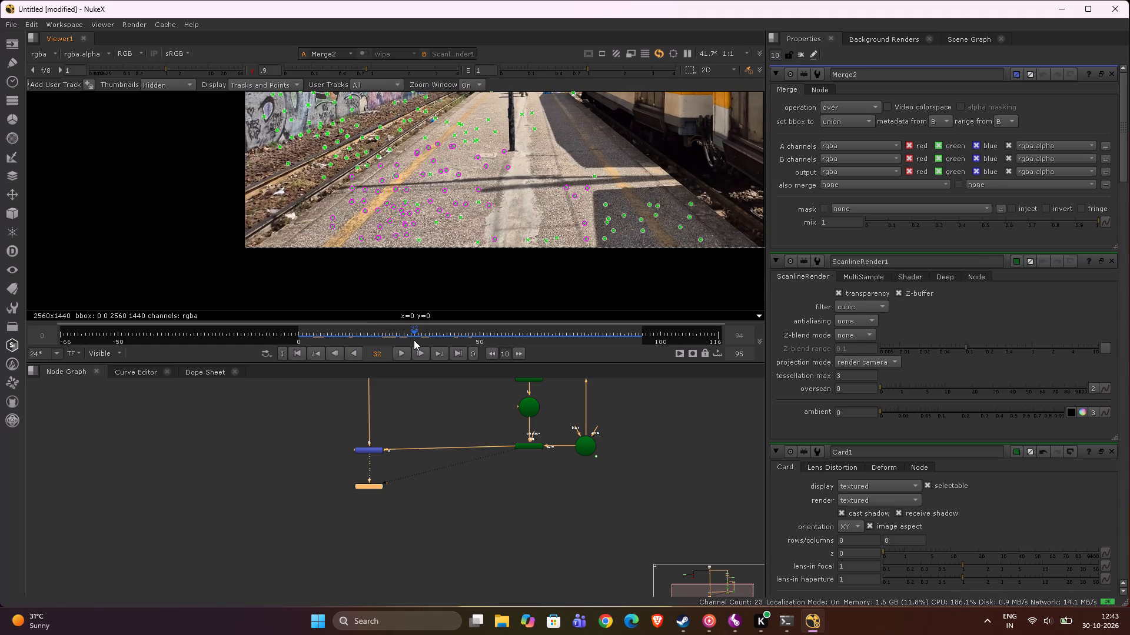
drag(414, 340, 408, 340)
View RotoPaint1 at frame 30 and examine the painted platform area close up around the pole's base.
scroll(597, 405, down, 3)
middle_drag(587, 411, 566, 536)
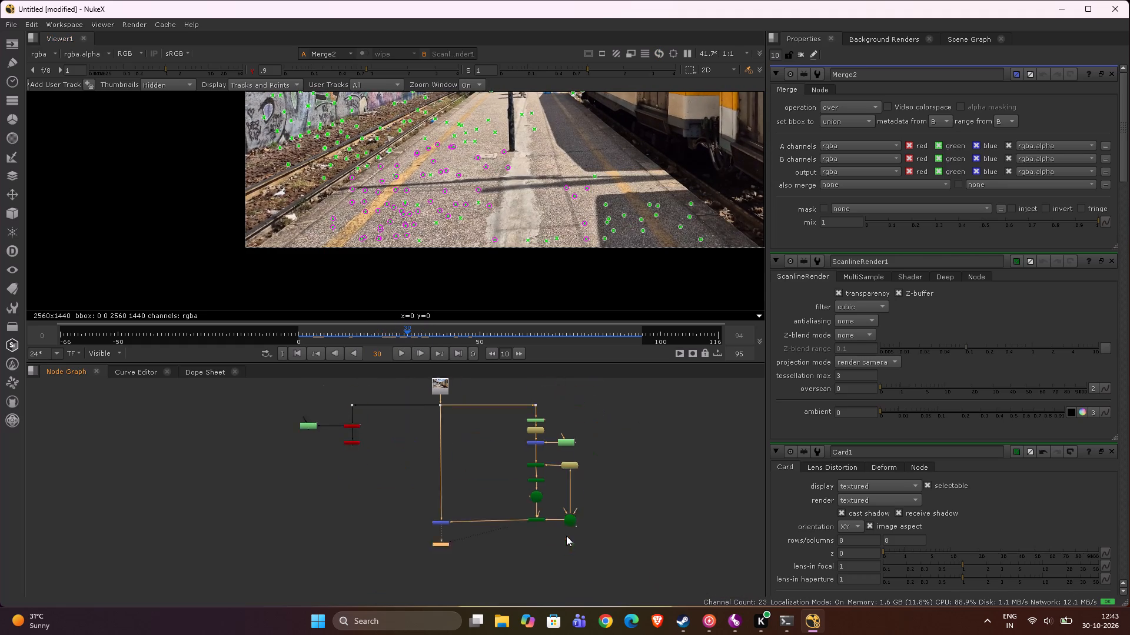
middle_drag(566, 536, 567, 539)
click(534, 460)
click(534, 459)
scroll(534, 458, up, 6)
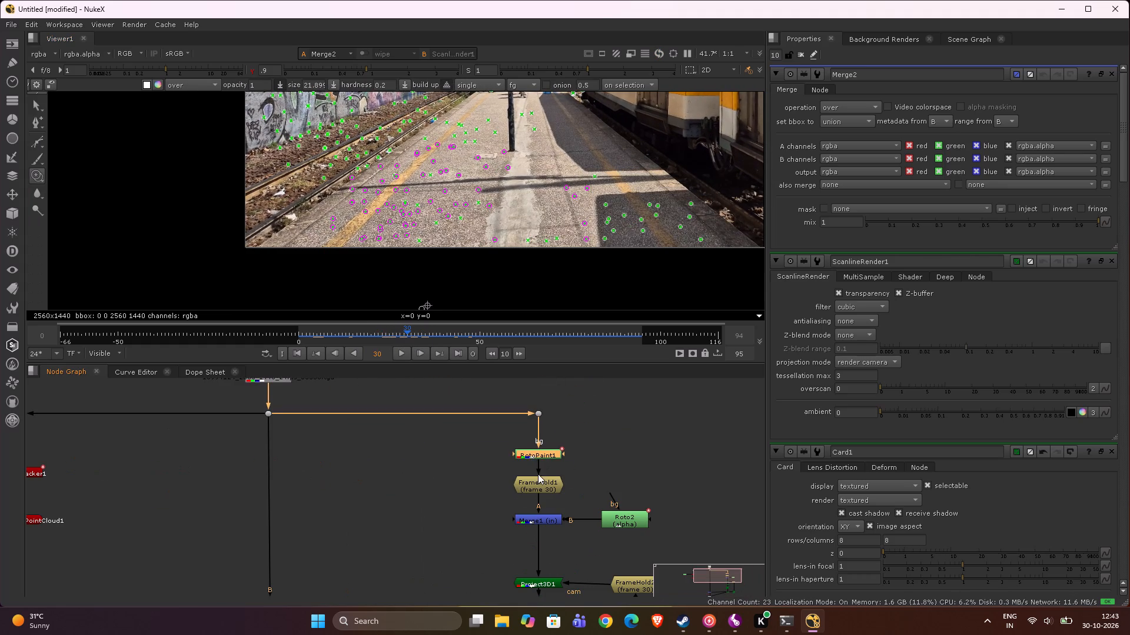
key(2)
scroll(532, 185, up, 3)
scroll(509, 129, up, 4)
scroll(480, 448, down, 4)
middle_drag(480, 447, 486, 392)
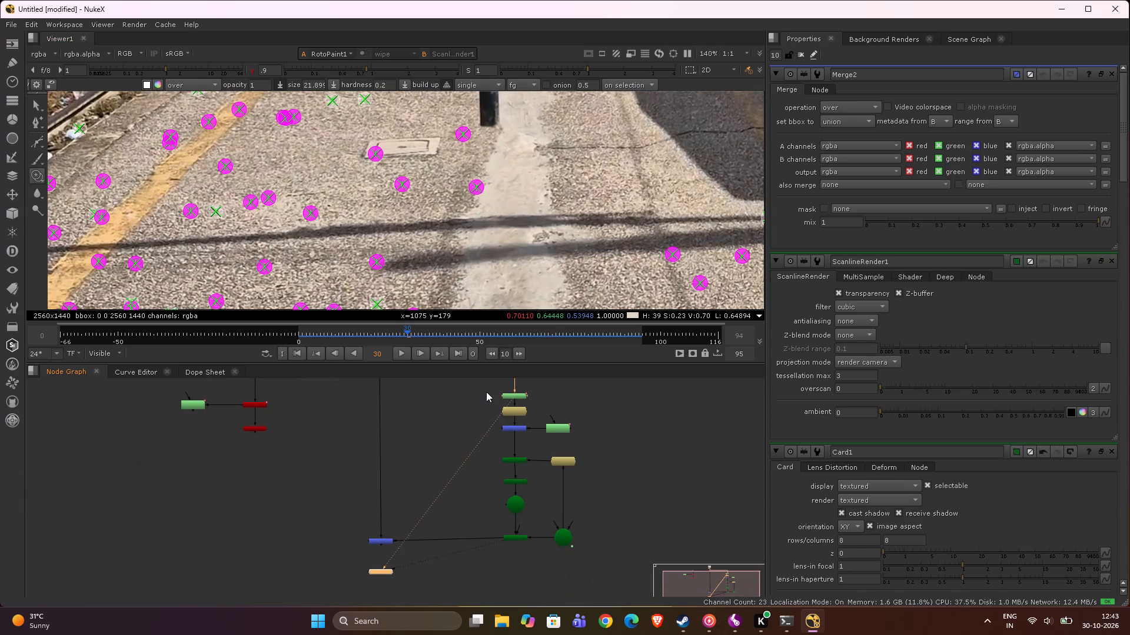
middle_drag(531, 406, 522, 440)
scroll(522, 440, up, 4)
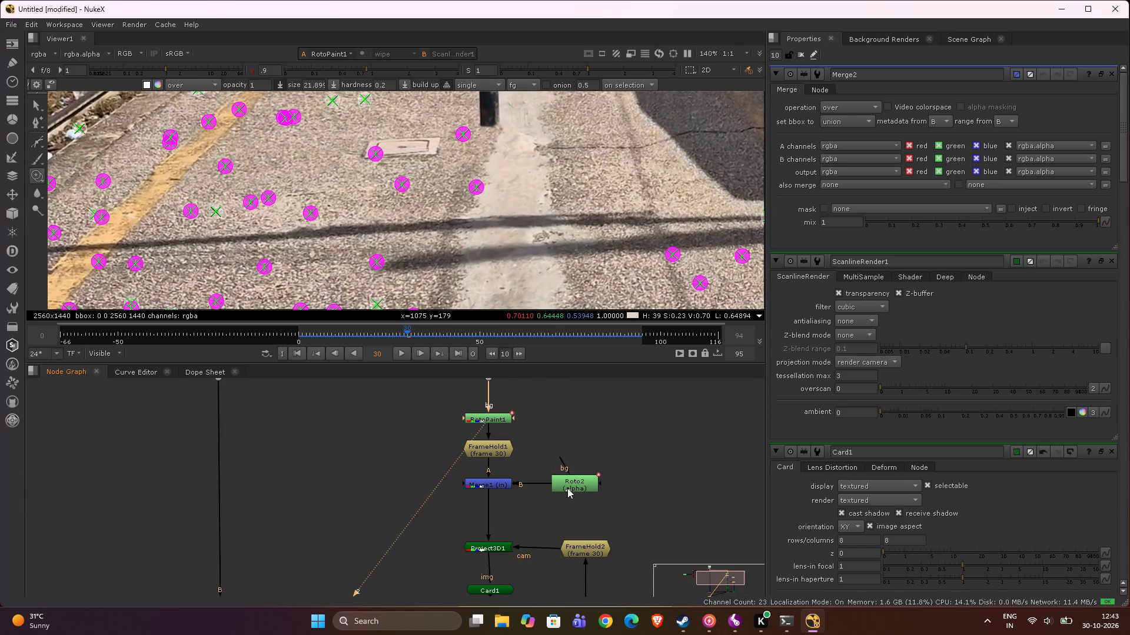
Open Roto2 and nudge the two far corners of Bezier1 slightly farther up the platform, near the pole's base.
double_click(572, 485)
scroll(539, 205, down, 2)
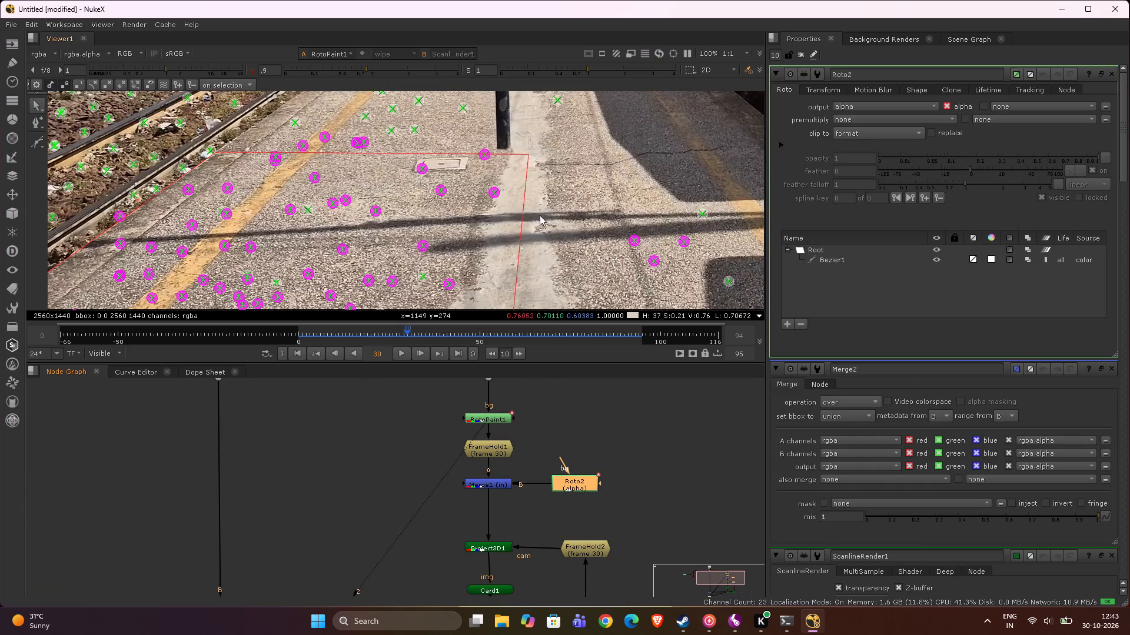
middle_drag(535, 176, 533, 236)
click(524, 213)
click(527, 213)
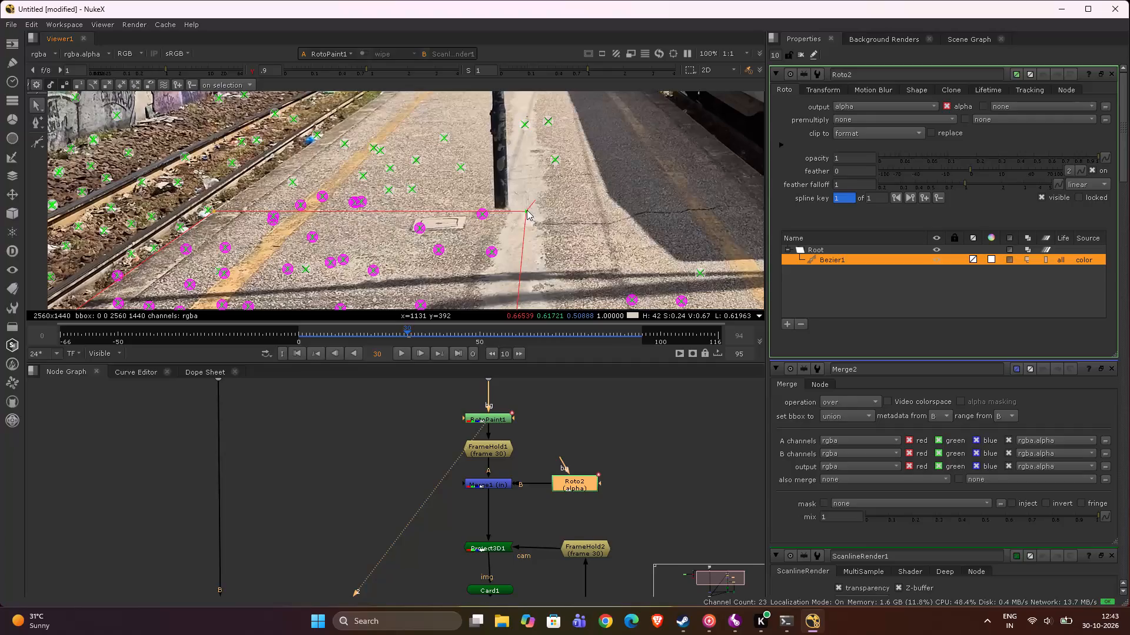
drag(214, 211, 224, 206)
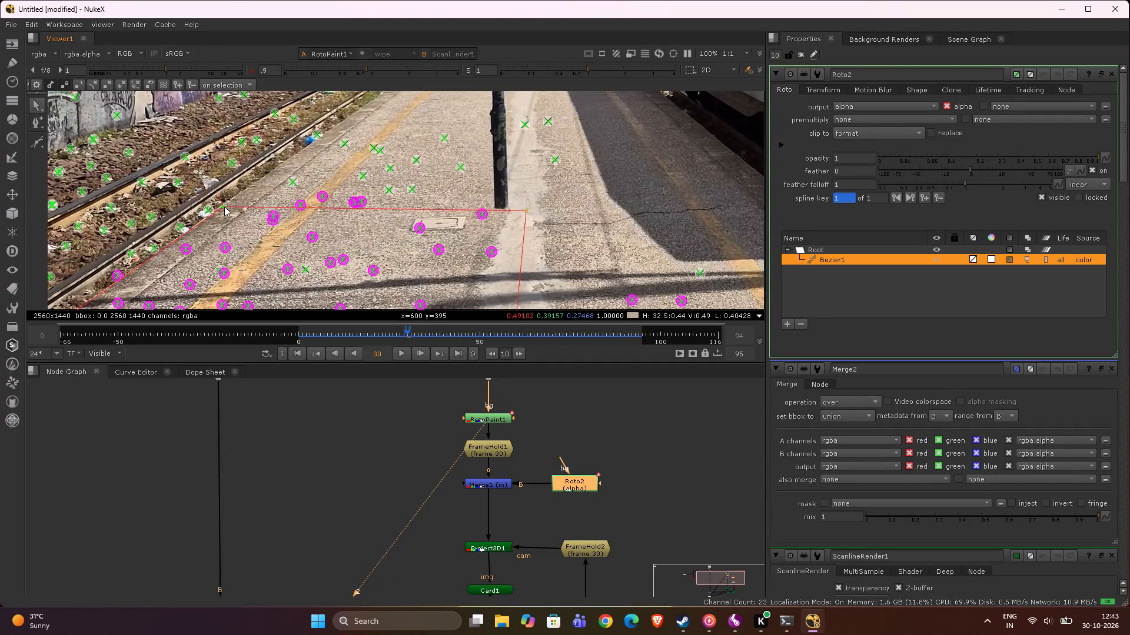
drag(224, 206, 227, 203)
View Merge2 again and move the playhead to frame 0.
scroll(310, 301, down, 3)
scroll(379, 430, down, 1)
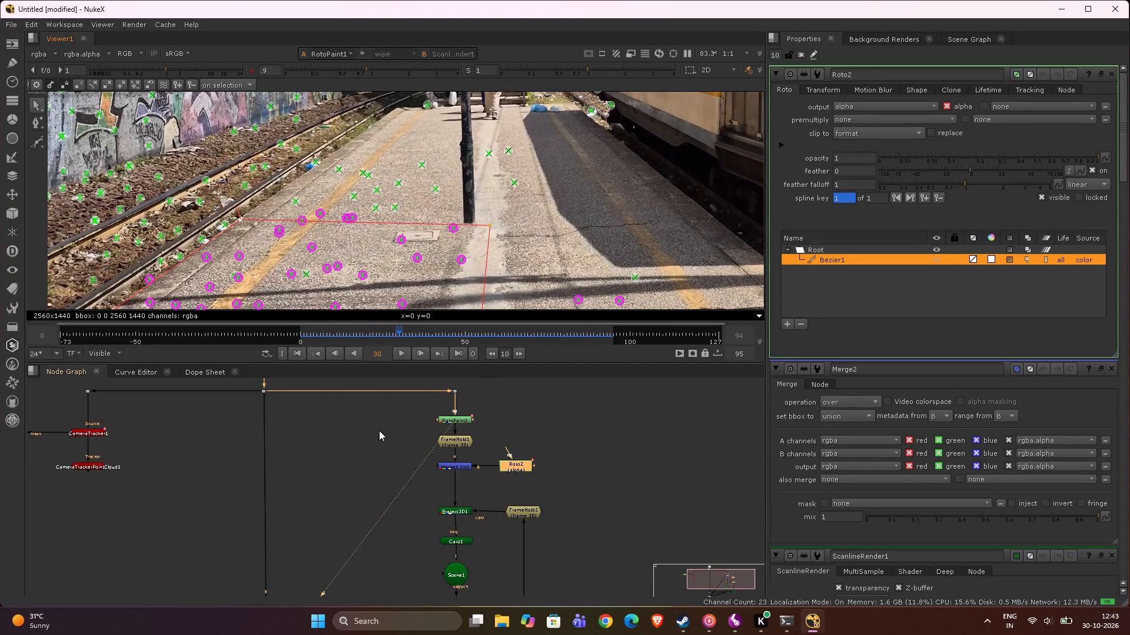
middle_drag(379, 430, 414, 345)
scroll(408, 381, down, 1)
scroll(370, 442, down, 2)
click(338, 494)
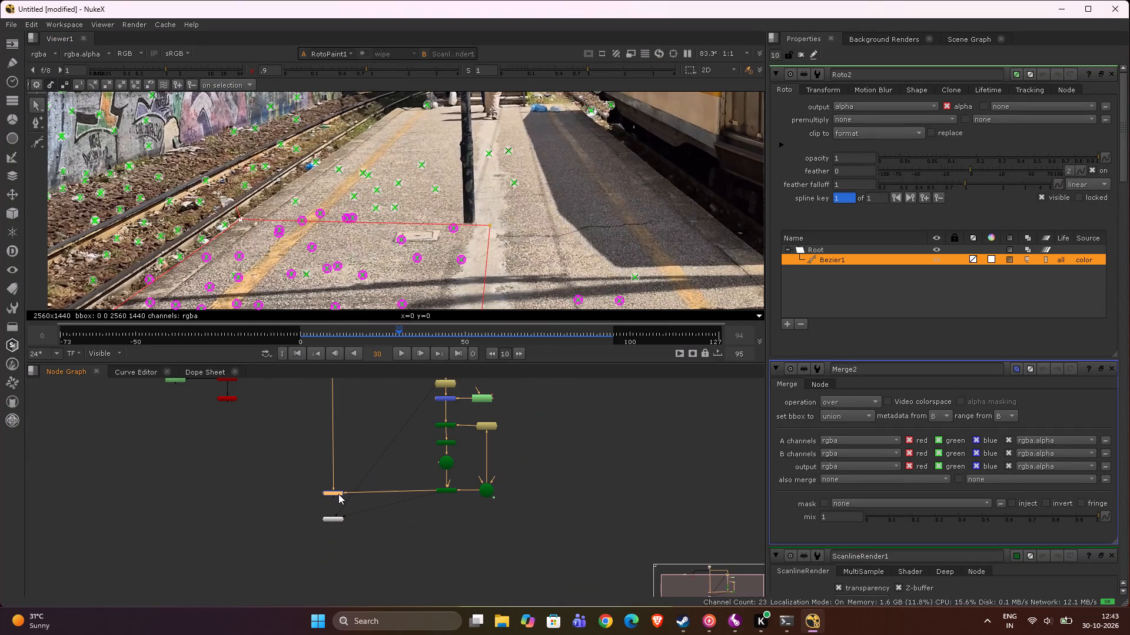
key(1)
click(516, 207)
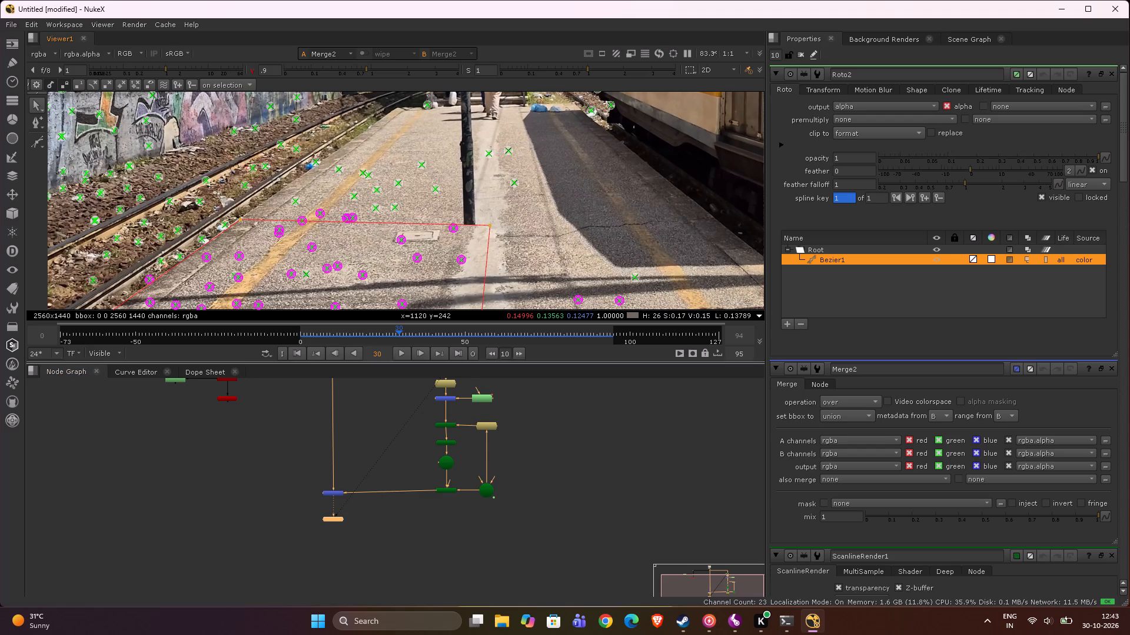
drag(398, 329, 300, 334)
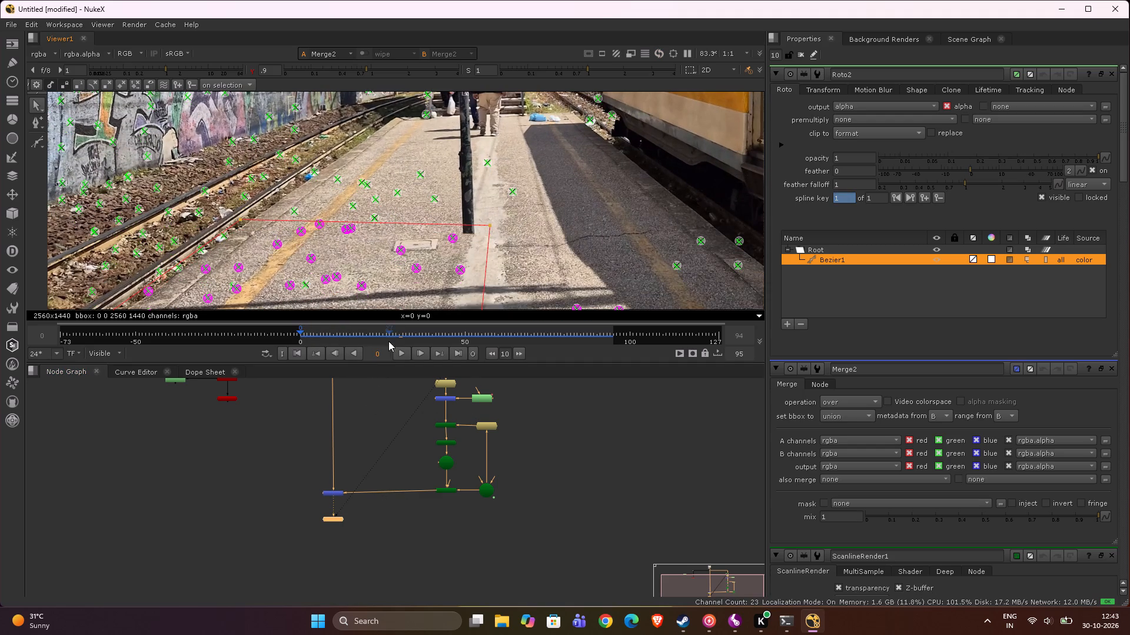
Close the open node properties from Merge2 through CameraTracker1, leaving those of Roto2 and RotoPaint1 open.
click(1110, 366)
triple_click(1110, 366)
click(1110, 366)
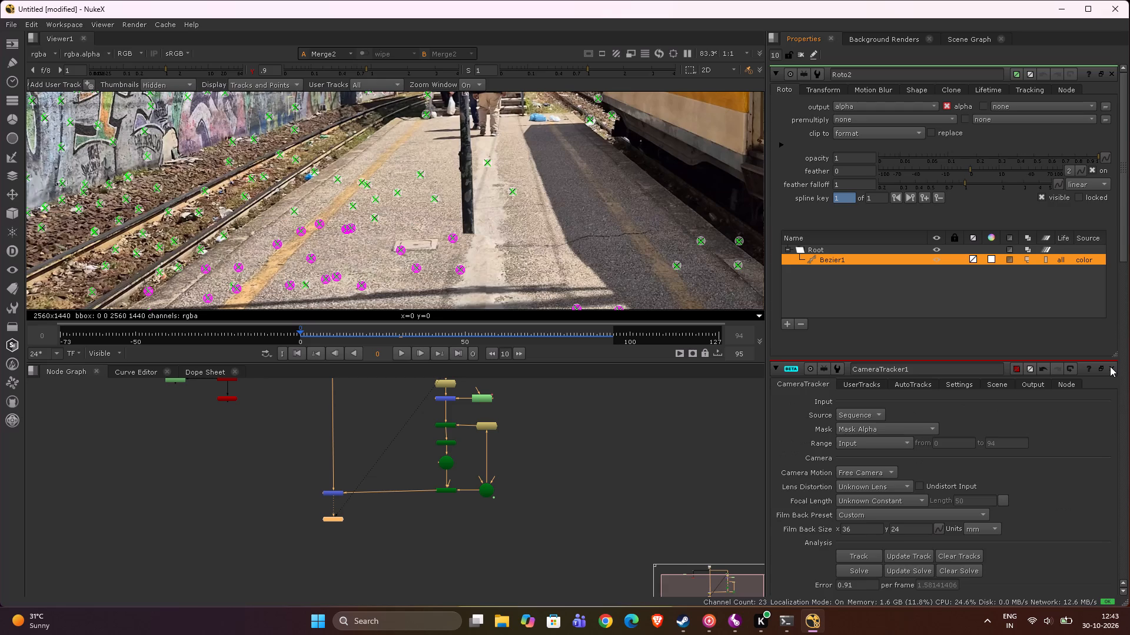
click(1110, 366)
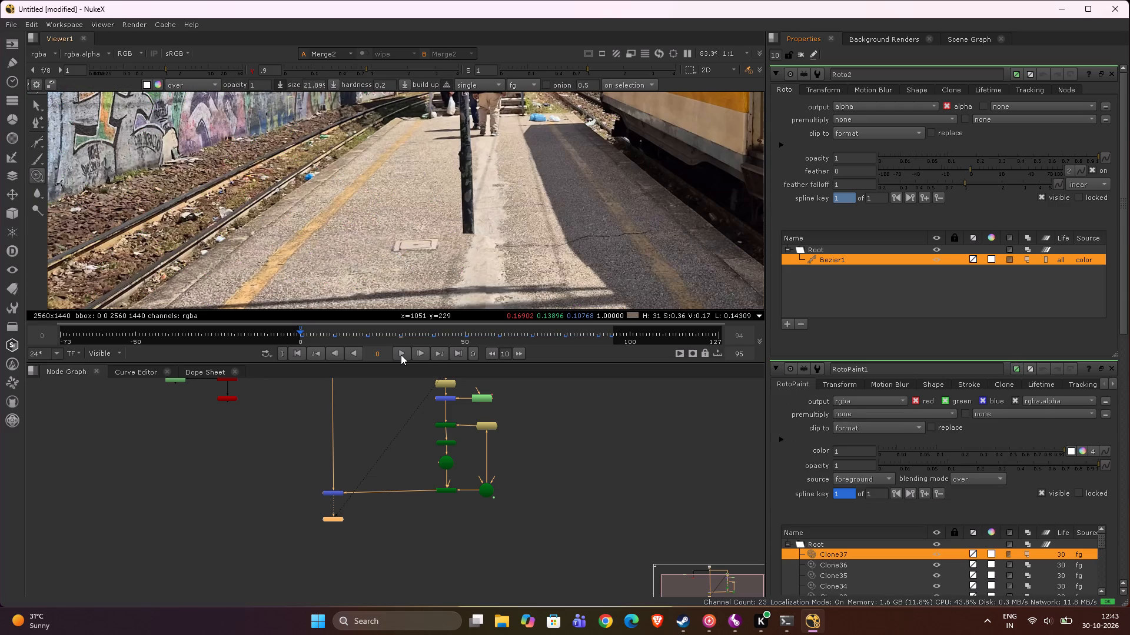
Play the merged composite from frame 0 and examine how the patch follows the platform.
click(400, 355)
scroll(392, 260, down, 4)
middle_drag(392, 258, 406, 203)
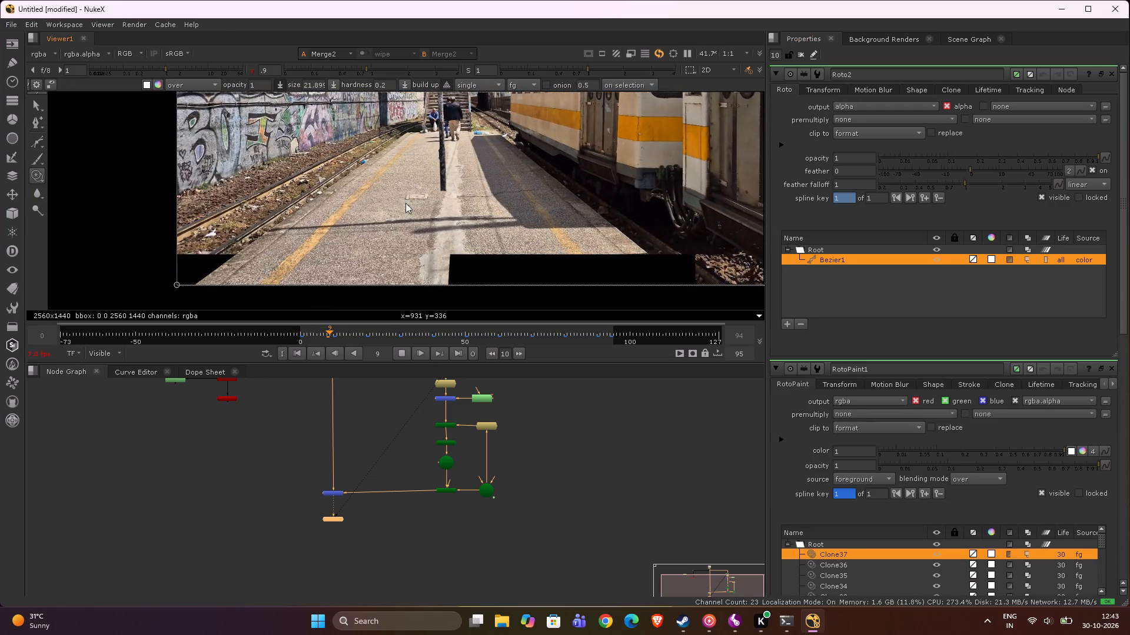
scroll(330, 229, up, 1)
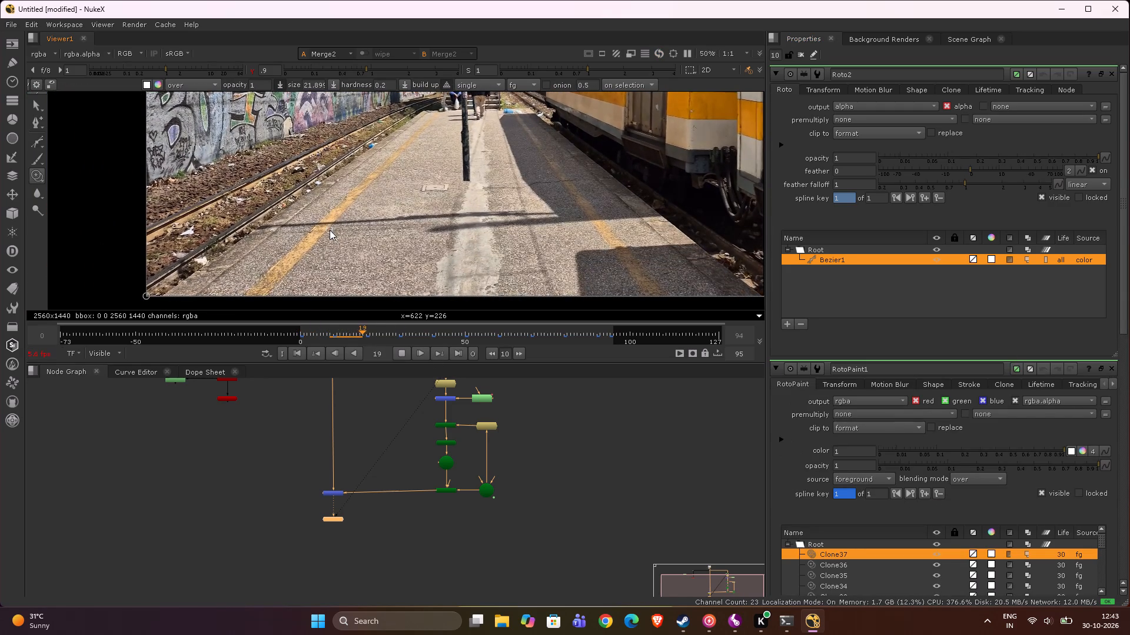
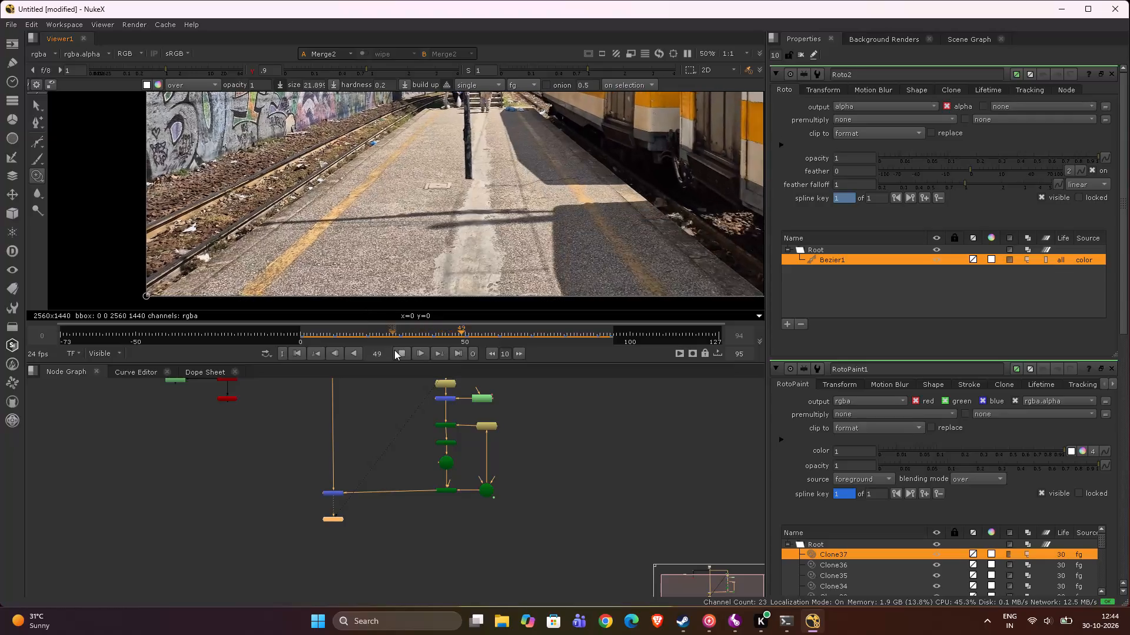
Stop the playback of the merged composite.
click(401, 351)
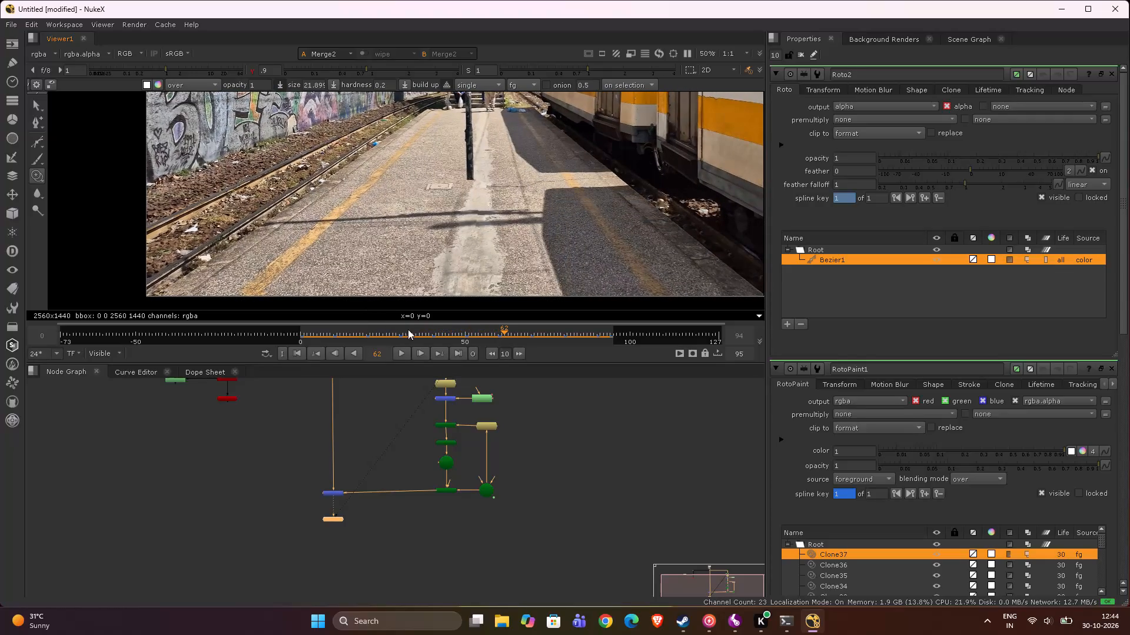
Add a CornerPin node and insert it between Merge1 and Project3D1.
scroll(441, 415, up, 3)
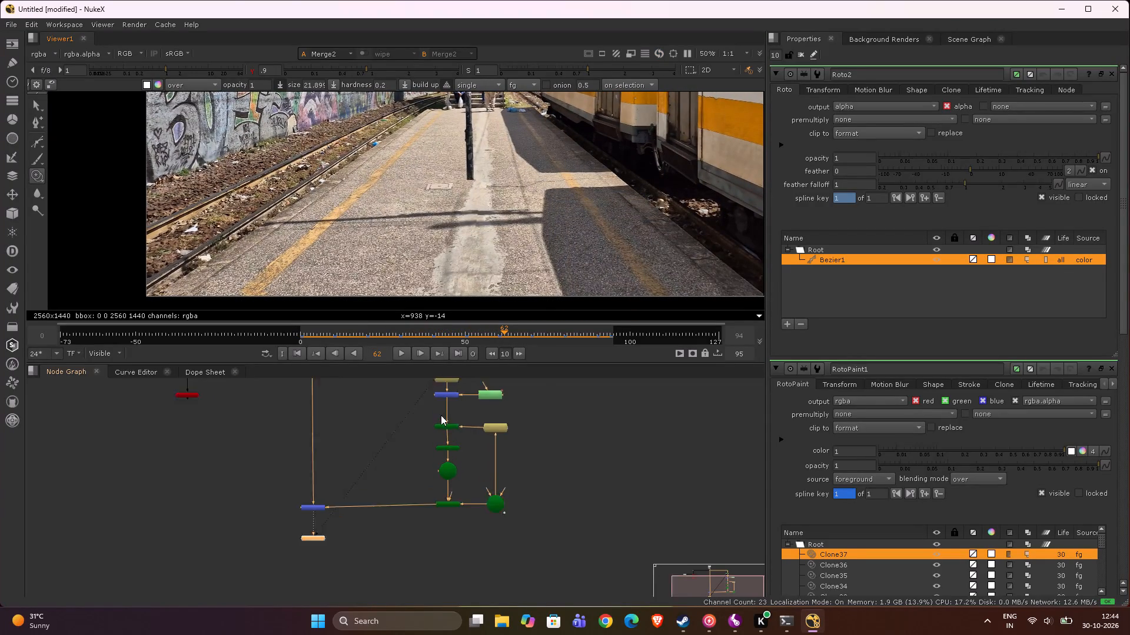
scroll(441, 415, up, 1)
middle_drag(437, 417, 418, 470)
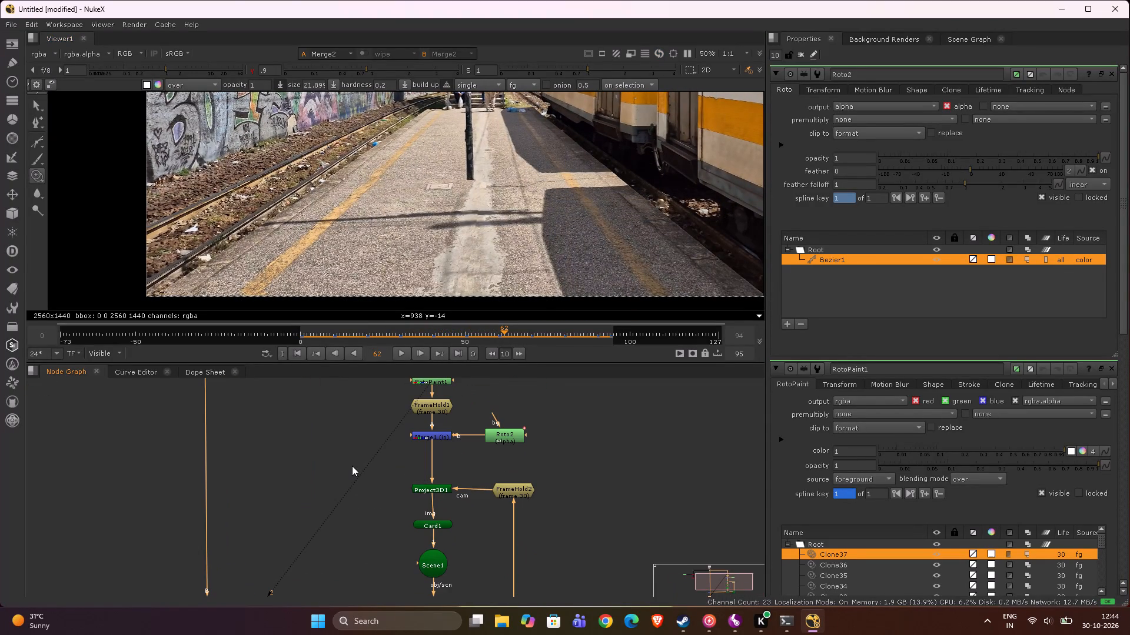
key(Tab)
text(COR)
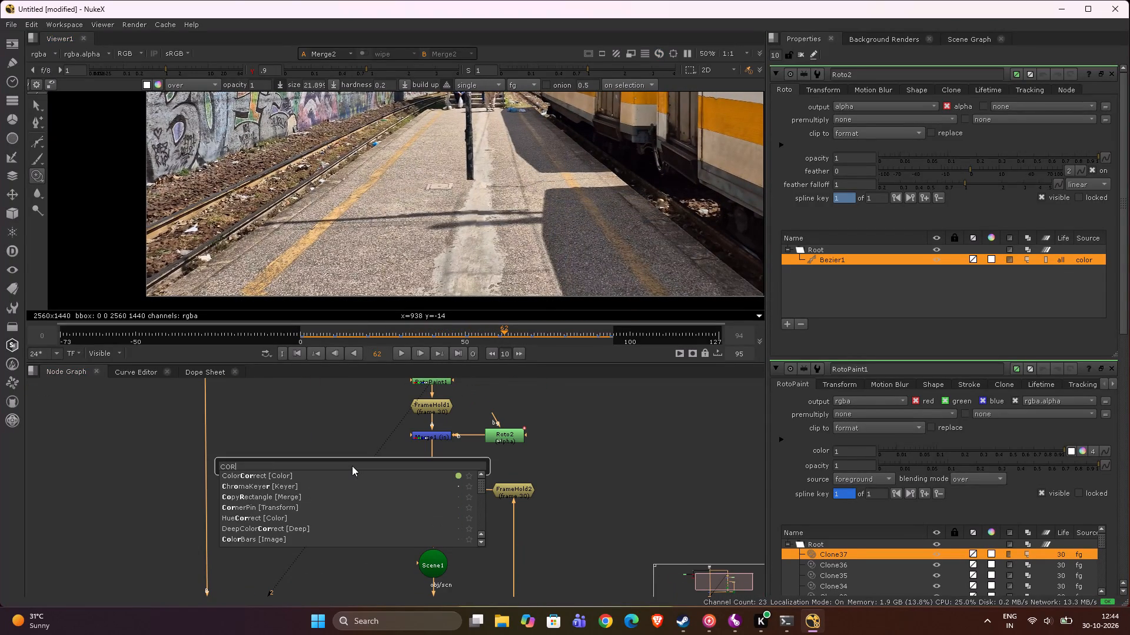
click(244, 509)
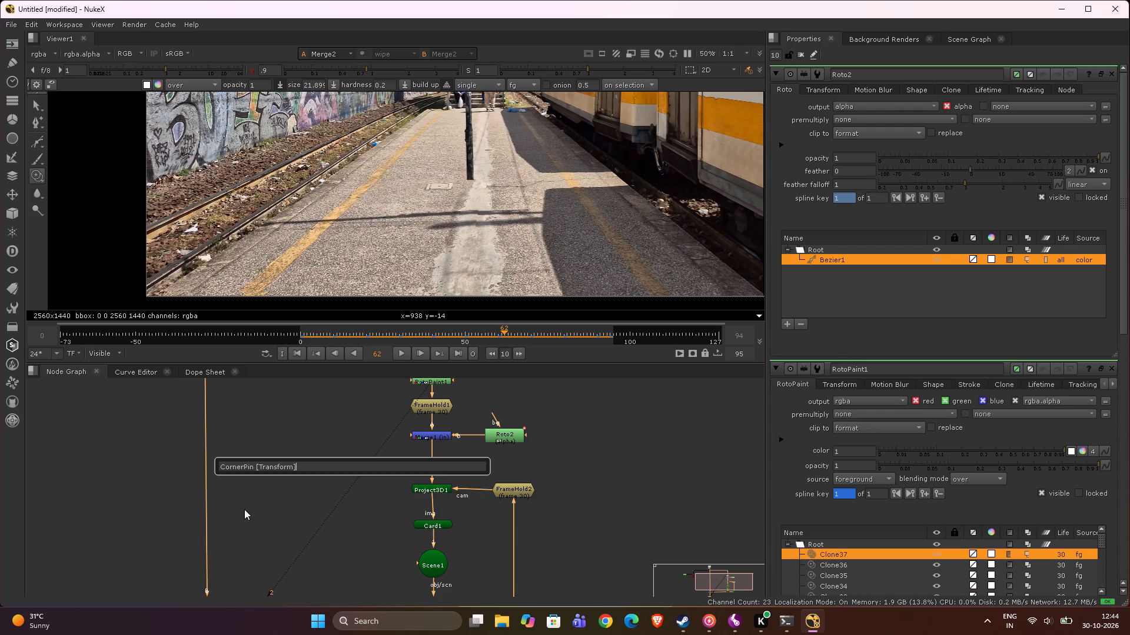
scroll(224, 576, down, 2)
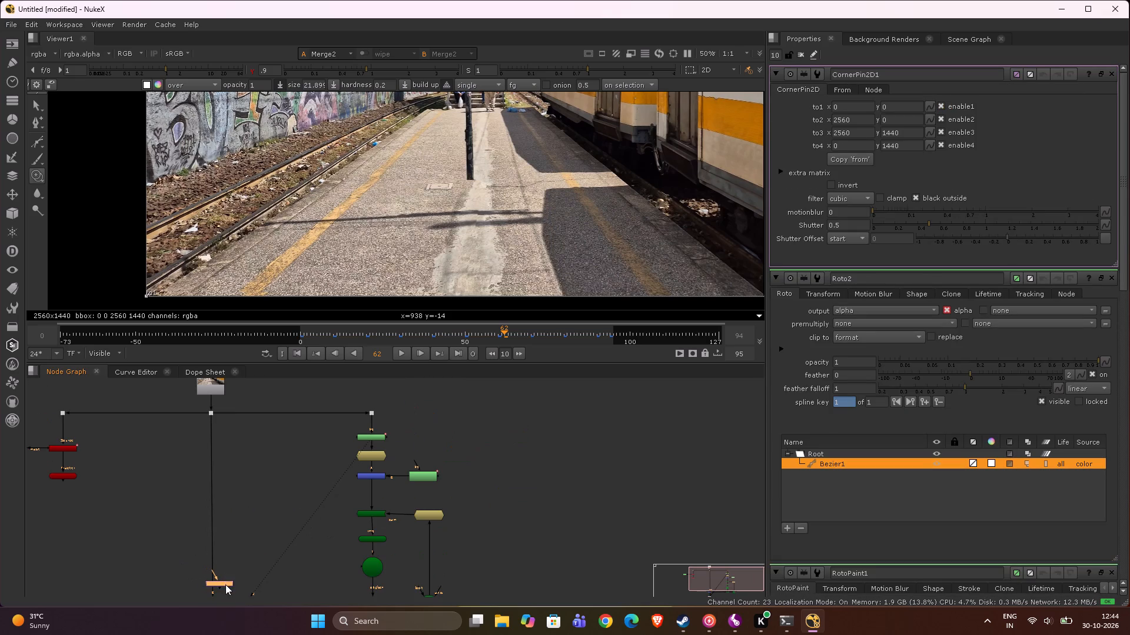
drag(227, 583, 381, 496)
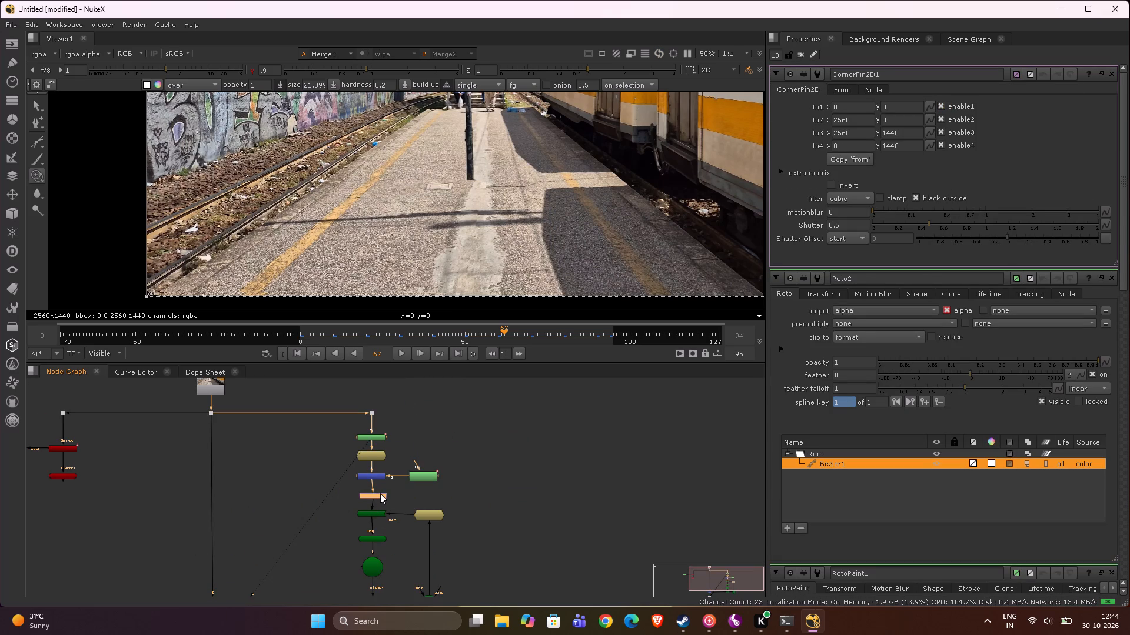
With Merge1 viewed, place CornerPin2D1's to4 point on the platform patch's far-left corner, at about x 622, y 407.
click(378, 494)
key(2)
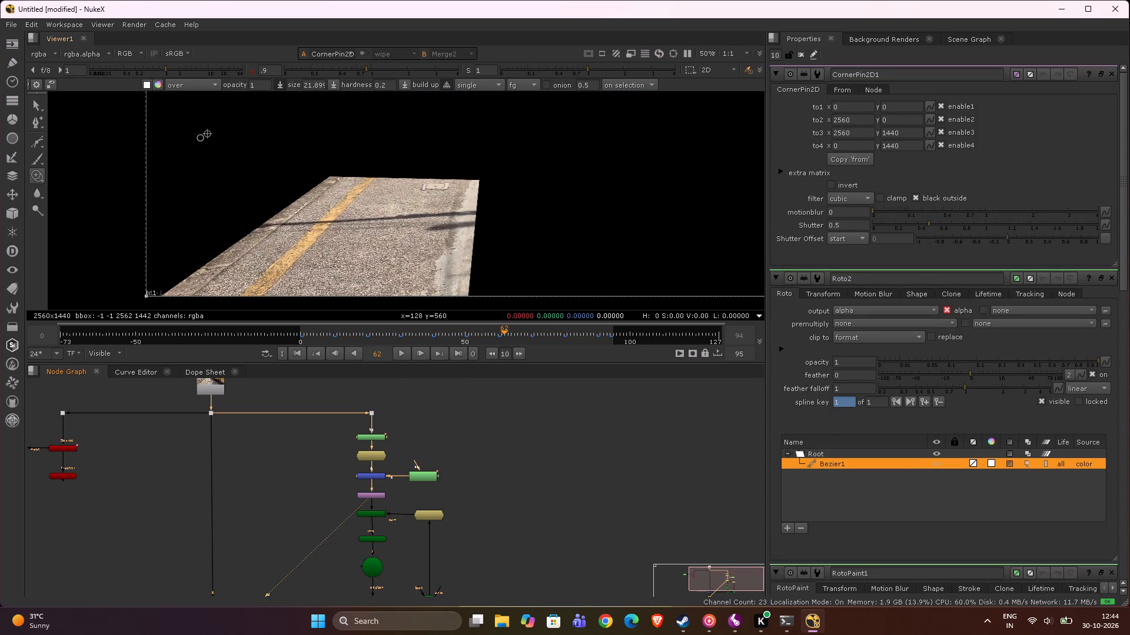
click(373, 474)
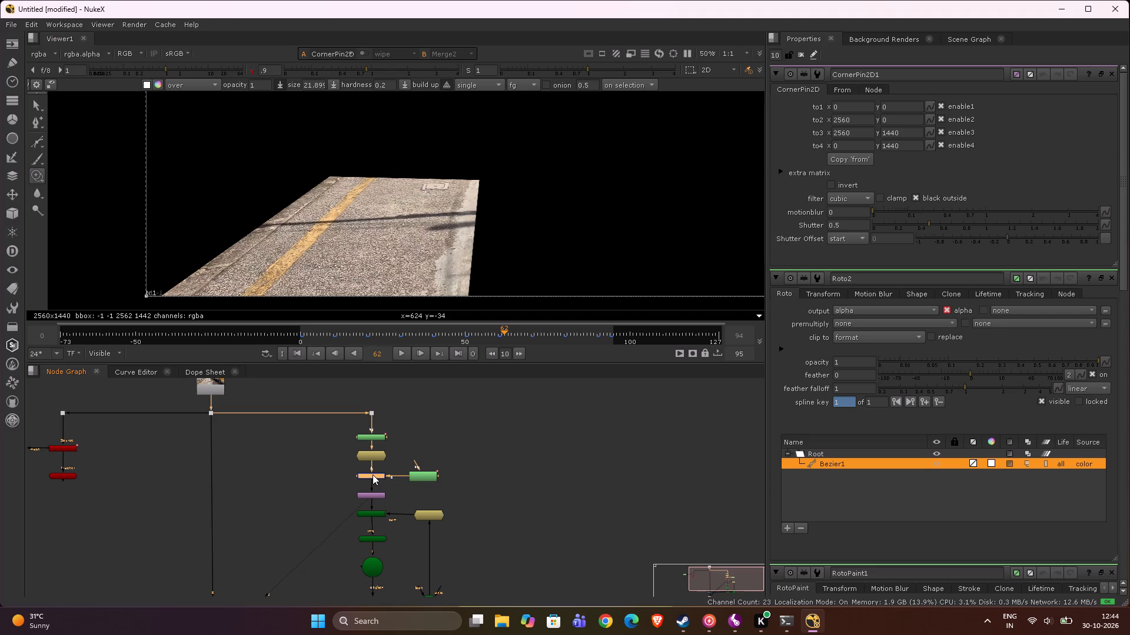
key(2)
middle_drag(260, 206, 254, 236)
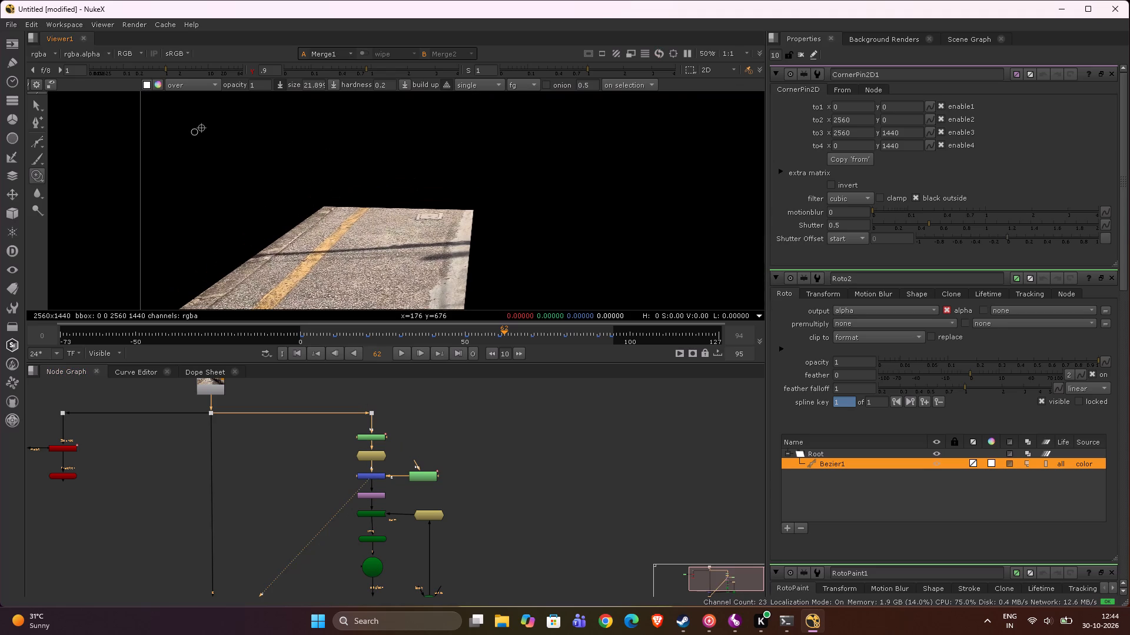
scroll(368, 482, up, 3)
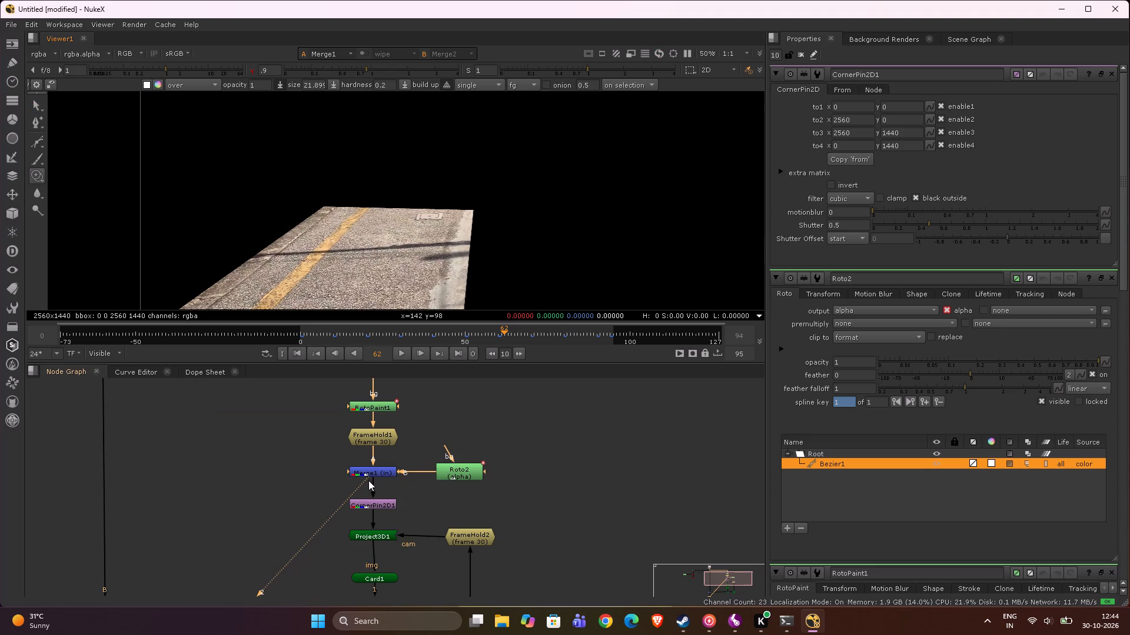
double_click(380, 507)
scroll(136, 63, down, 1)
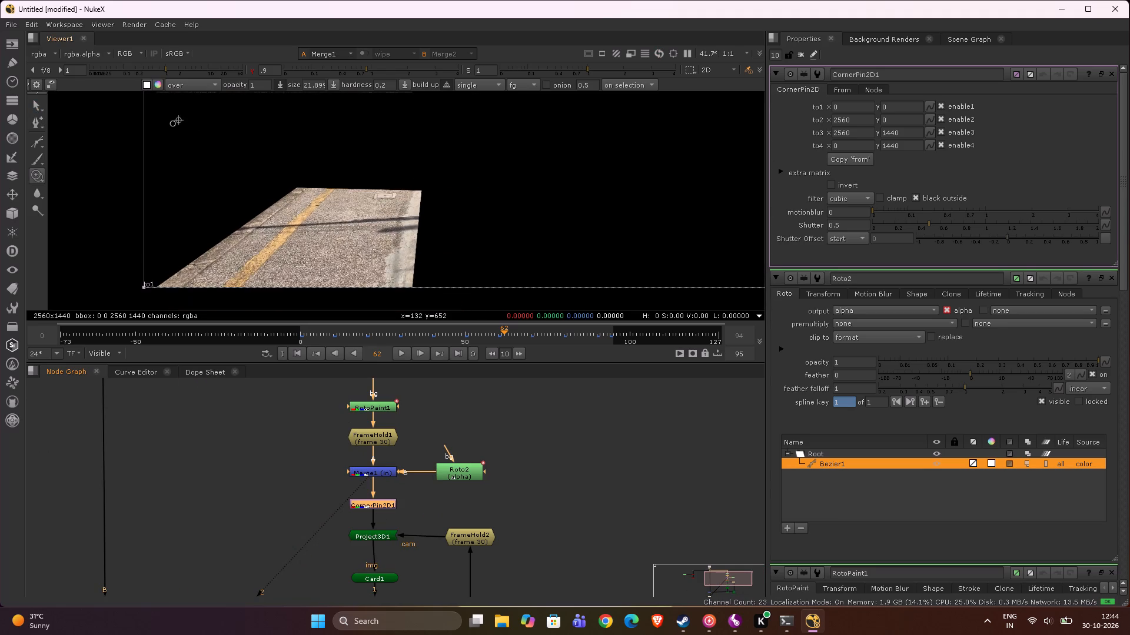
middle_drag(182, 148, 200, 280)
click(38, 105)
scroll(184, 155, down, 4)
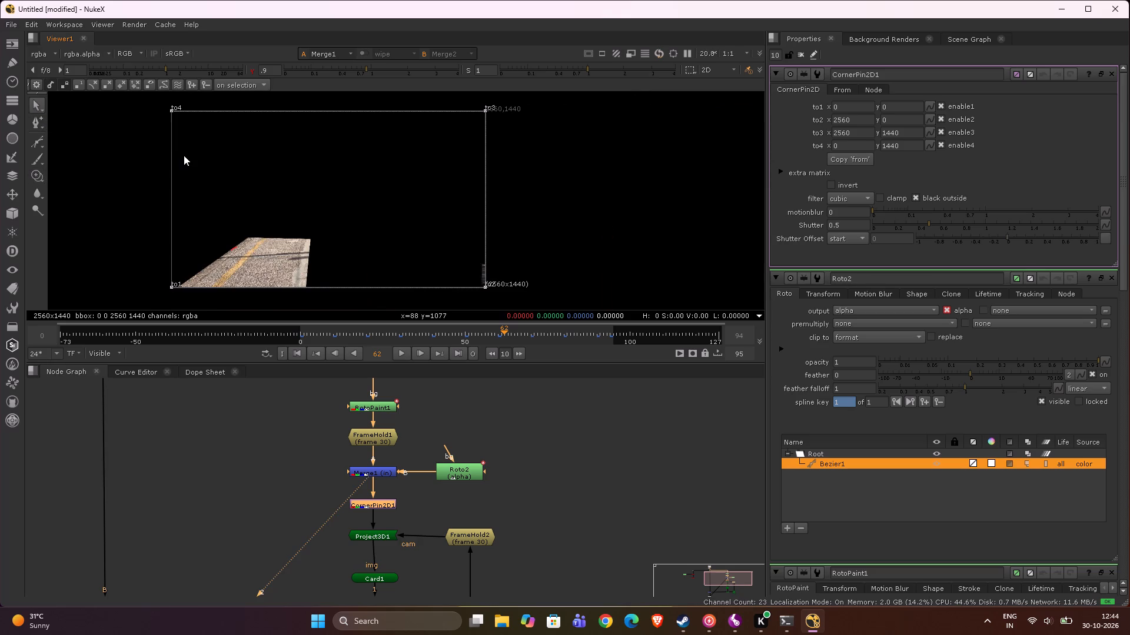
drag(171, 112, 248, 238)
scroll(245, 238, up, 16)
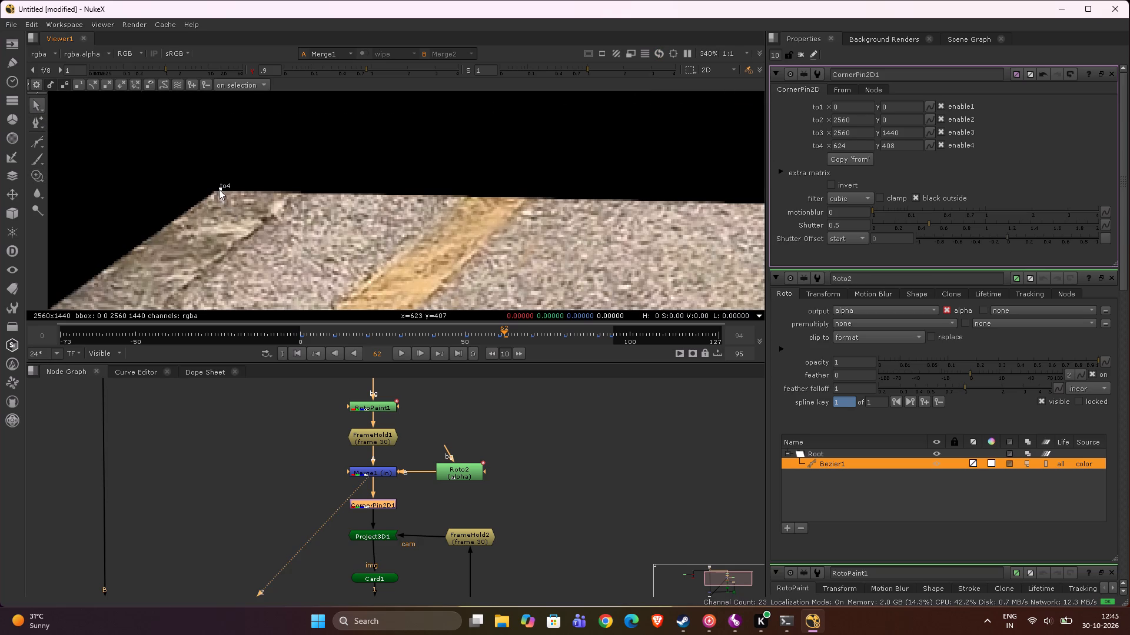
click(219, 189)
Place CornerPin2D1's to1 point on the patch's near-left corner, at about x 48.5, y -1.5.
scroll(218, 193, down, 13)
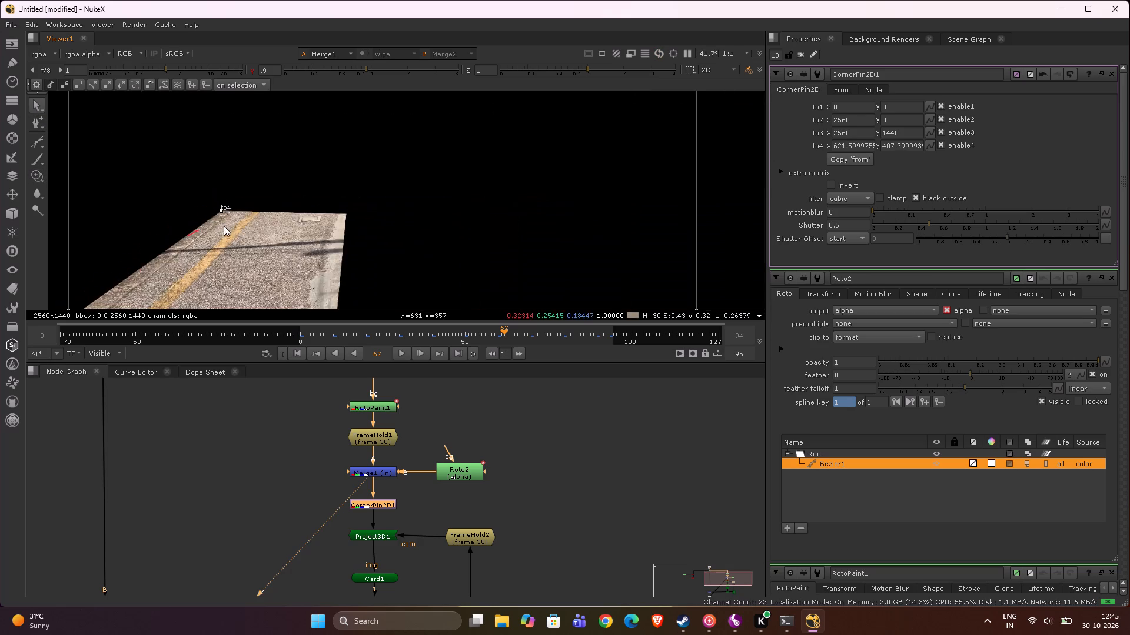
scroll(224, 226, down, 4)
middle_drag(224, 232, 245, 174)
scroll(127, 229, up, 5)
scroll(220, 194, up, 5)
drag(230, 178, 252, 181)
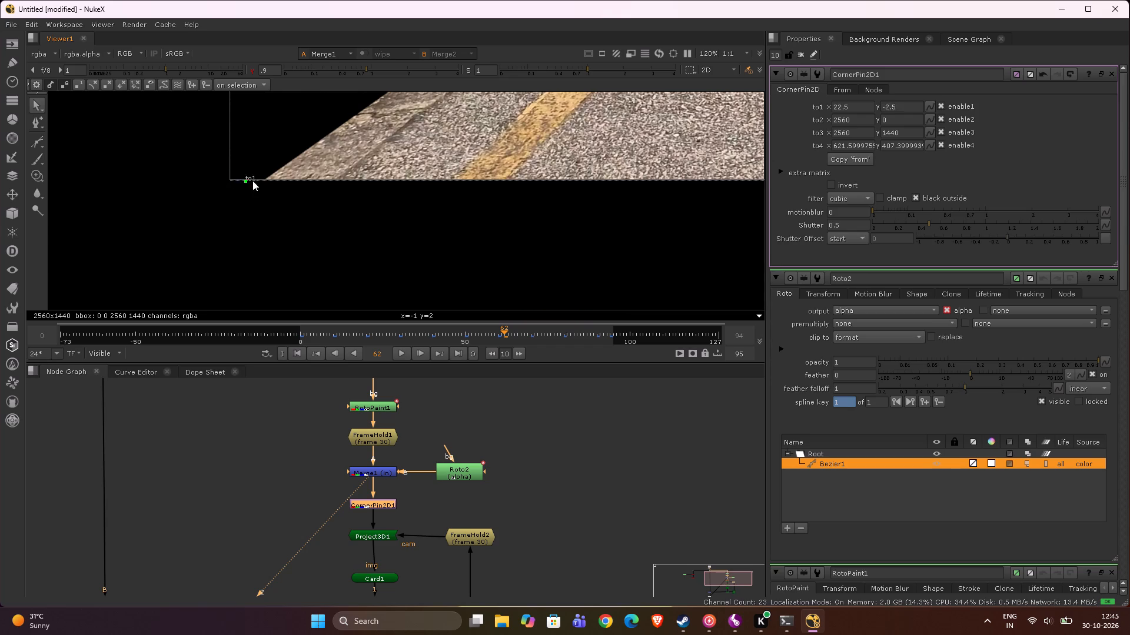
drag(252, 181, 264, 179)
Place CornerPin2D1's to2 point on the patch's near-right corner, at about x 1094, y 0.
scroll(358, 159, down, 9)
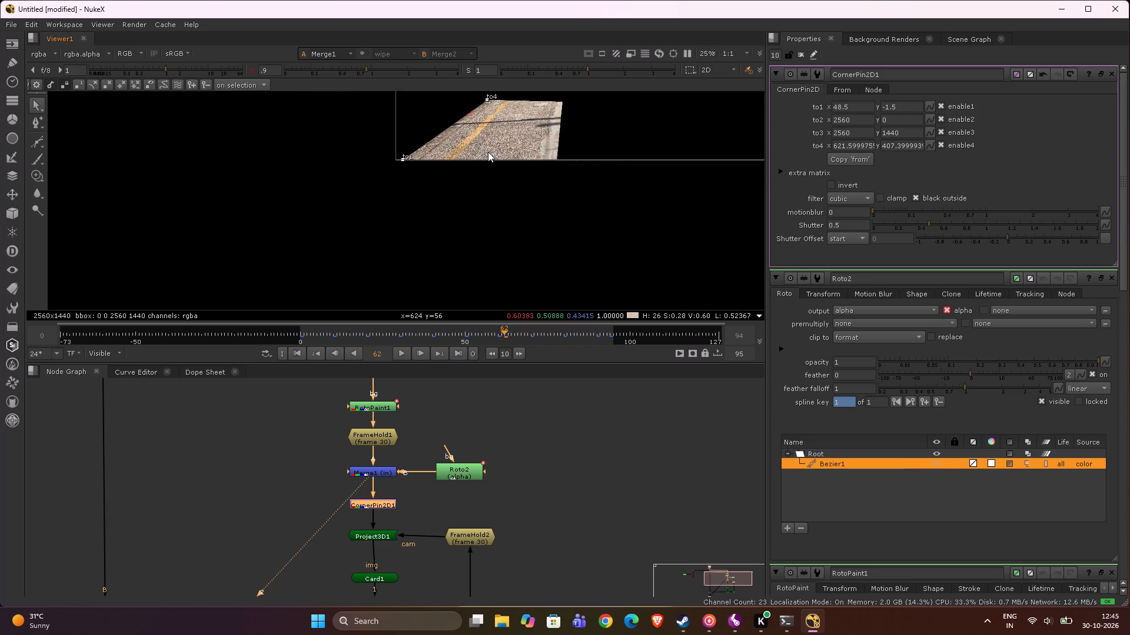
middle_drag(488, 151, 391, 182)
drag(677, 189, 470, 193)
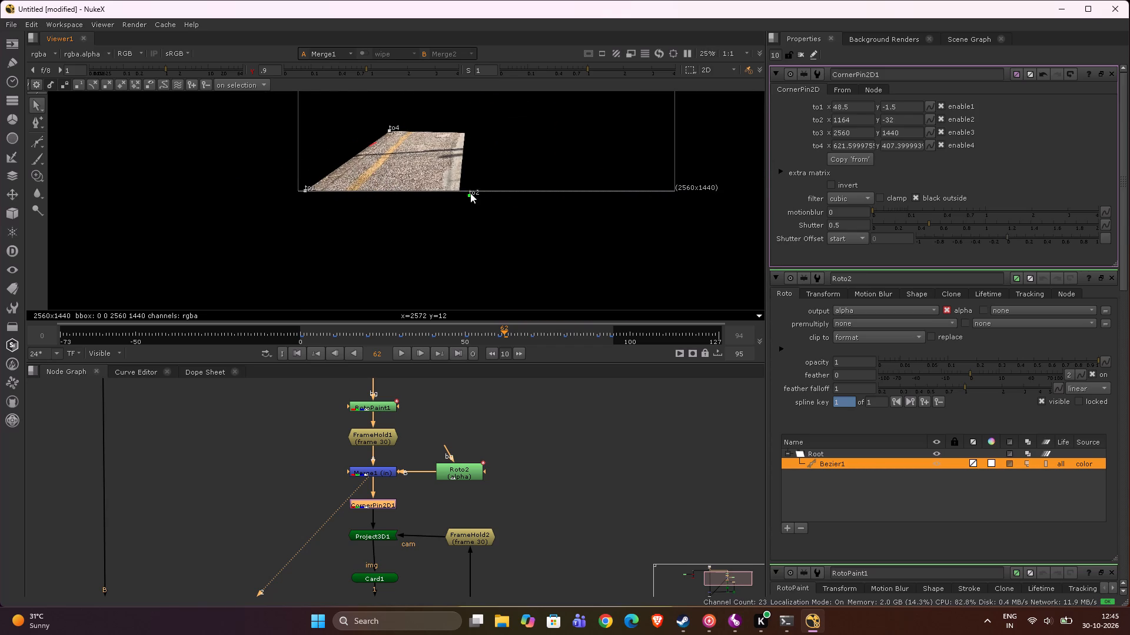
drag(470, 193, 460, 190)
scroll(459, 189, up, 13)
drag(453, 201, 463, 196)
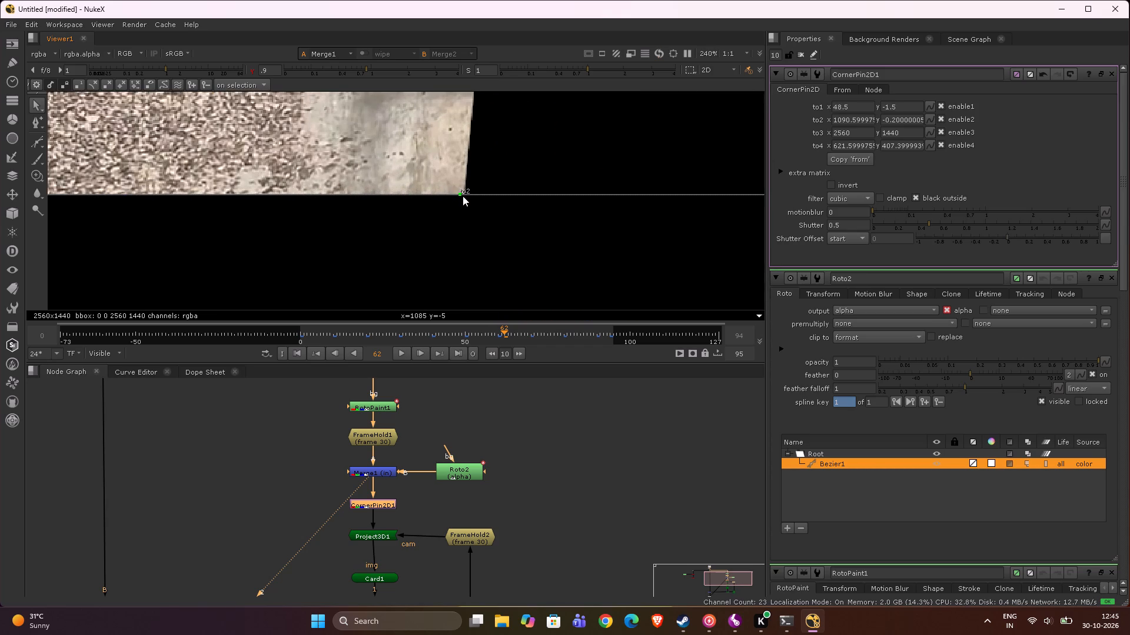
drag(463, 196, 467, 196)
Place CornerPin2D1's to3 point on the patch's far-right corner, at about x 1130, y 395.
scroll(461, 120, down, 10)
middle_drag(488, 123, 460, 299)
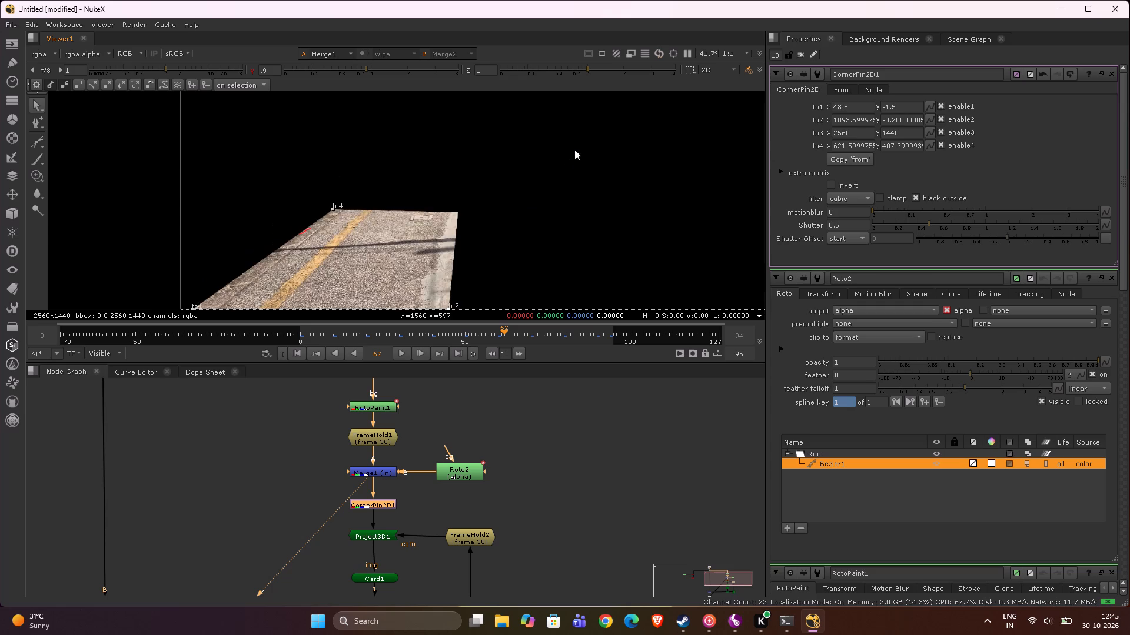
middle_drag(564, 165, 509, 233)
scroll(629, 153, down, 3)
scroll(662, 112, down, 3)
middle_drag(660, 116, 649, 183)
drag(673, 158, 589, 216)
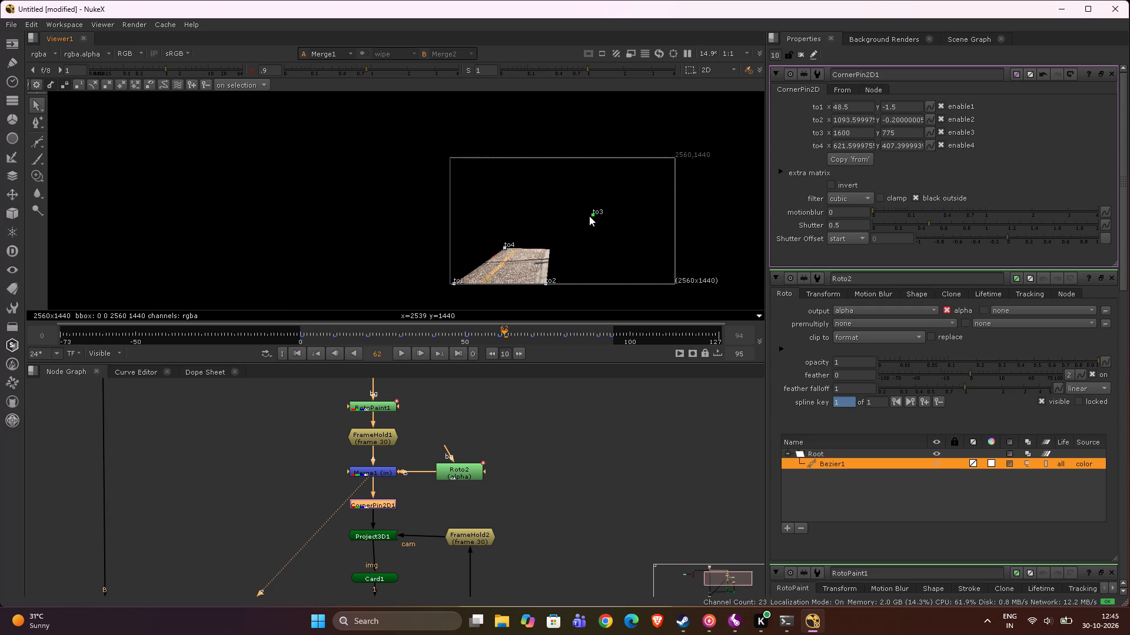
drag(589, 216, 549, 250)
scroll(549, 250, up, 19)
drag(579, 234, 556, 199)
View CornerPin2D1's output to check the effect of the moved corner points on the patch.
scroll(504, 239, down, 5)
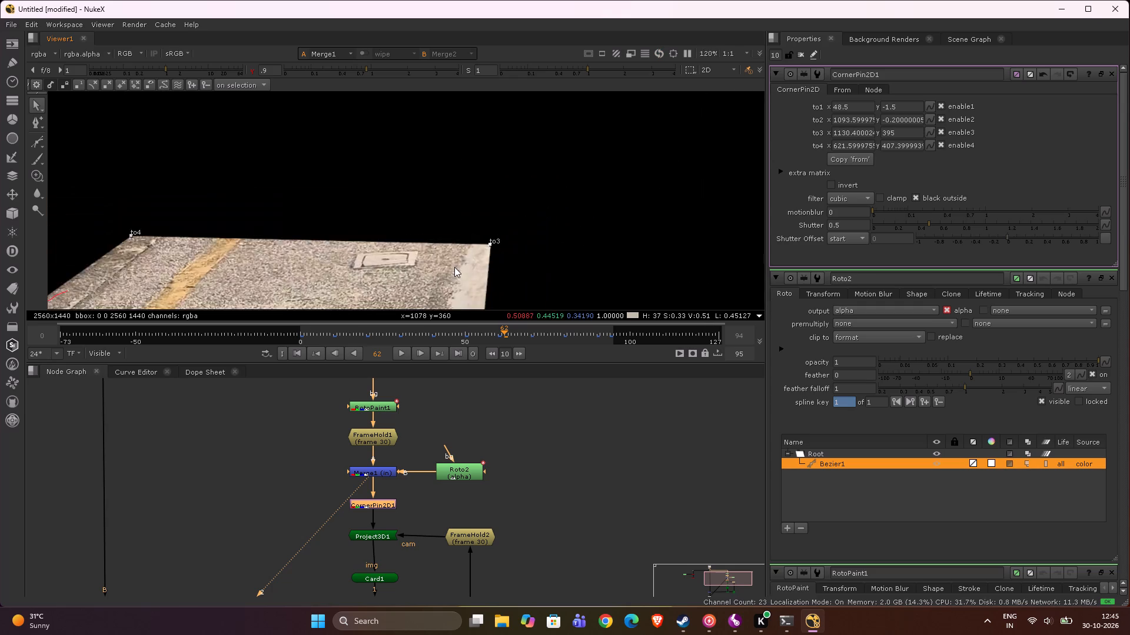
scroll(454, 267, down, 6)
middle_drag(423, 268, 476, 128)
scroll(468, 179, down, 4)
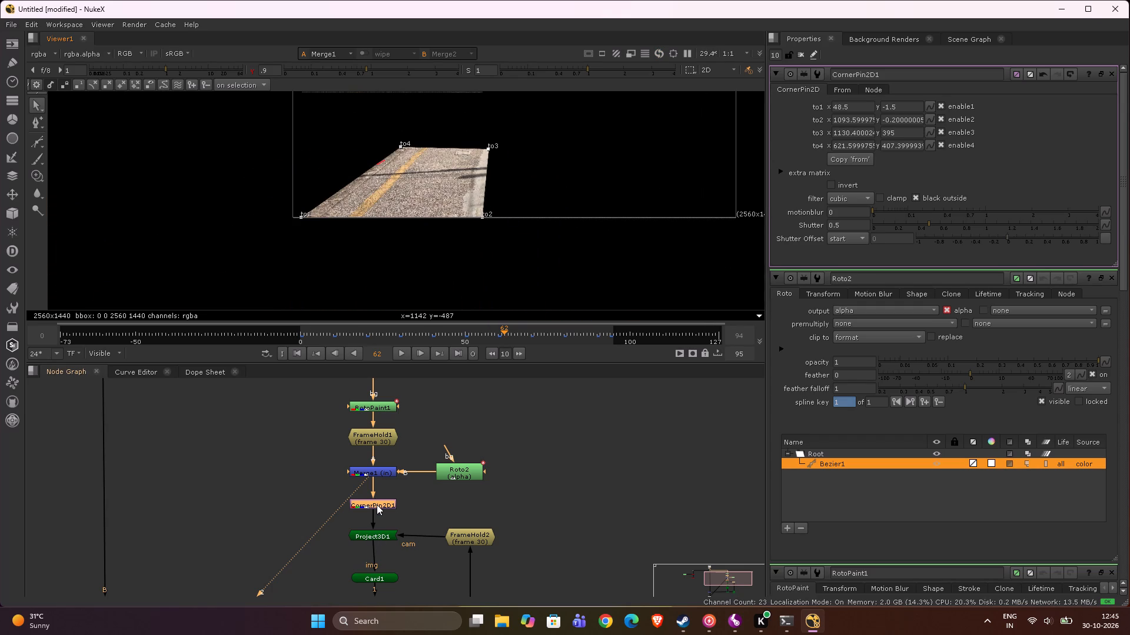
click(377, 504)
key(2)
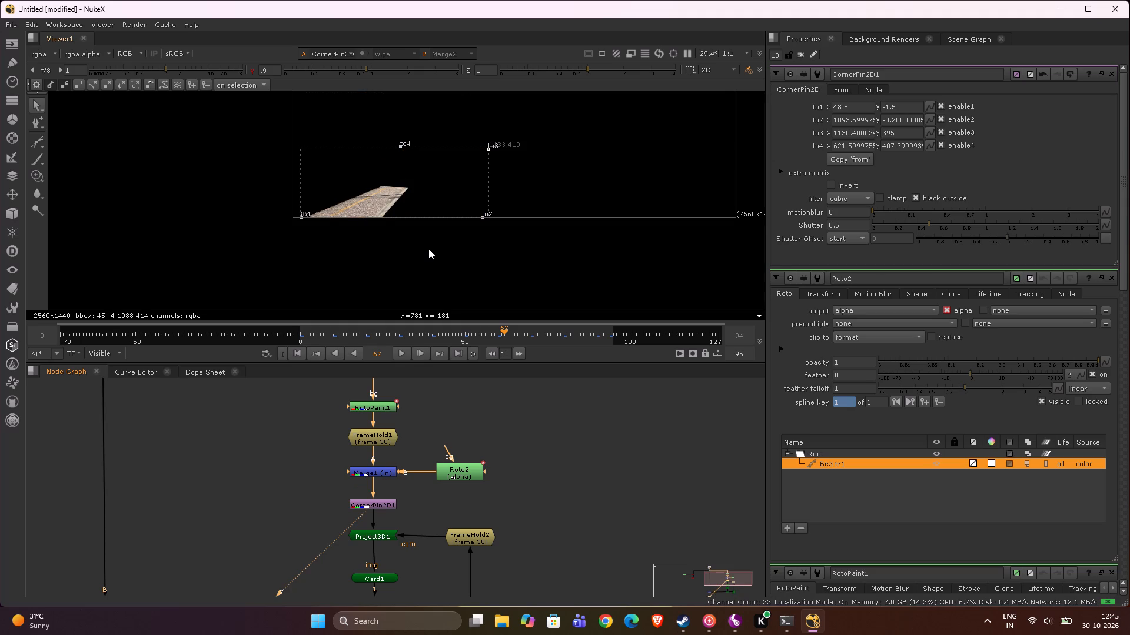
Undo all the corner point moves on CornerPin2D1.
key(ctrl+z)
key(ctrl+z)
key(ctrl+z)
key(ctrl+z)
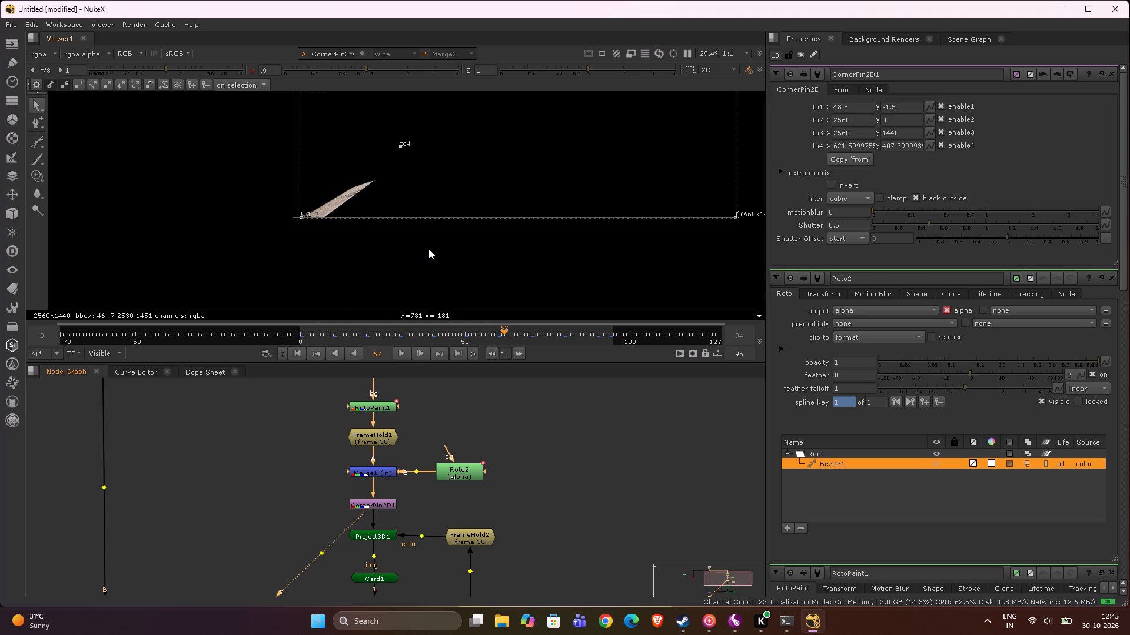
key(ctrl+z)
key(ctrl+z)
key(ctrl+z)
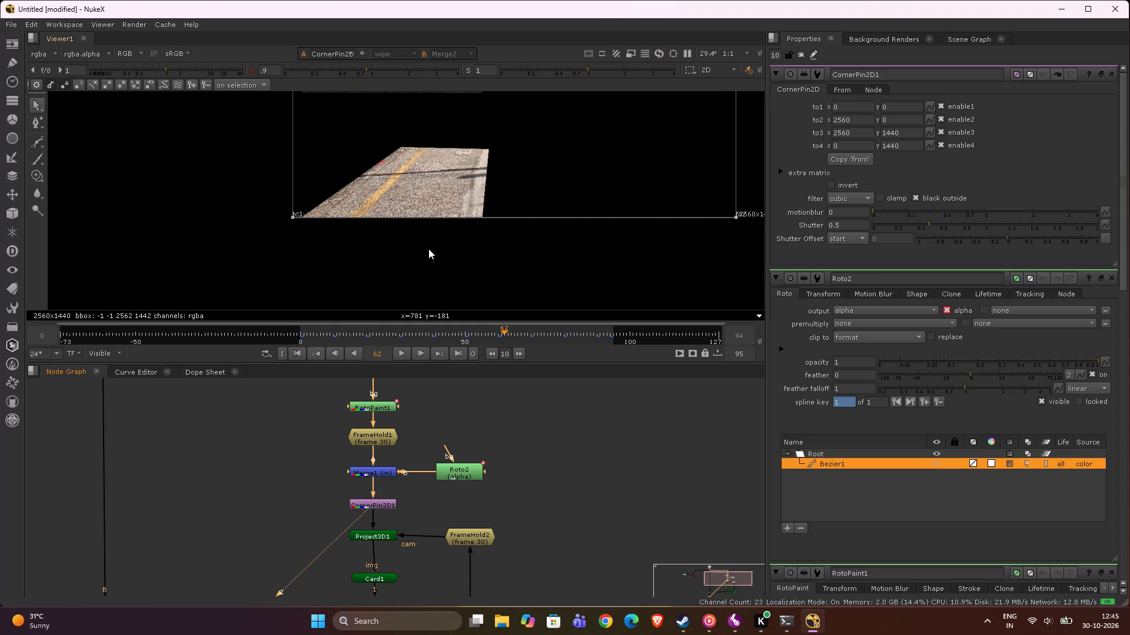
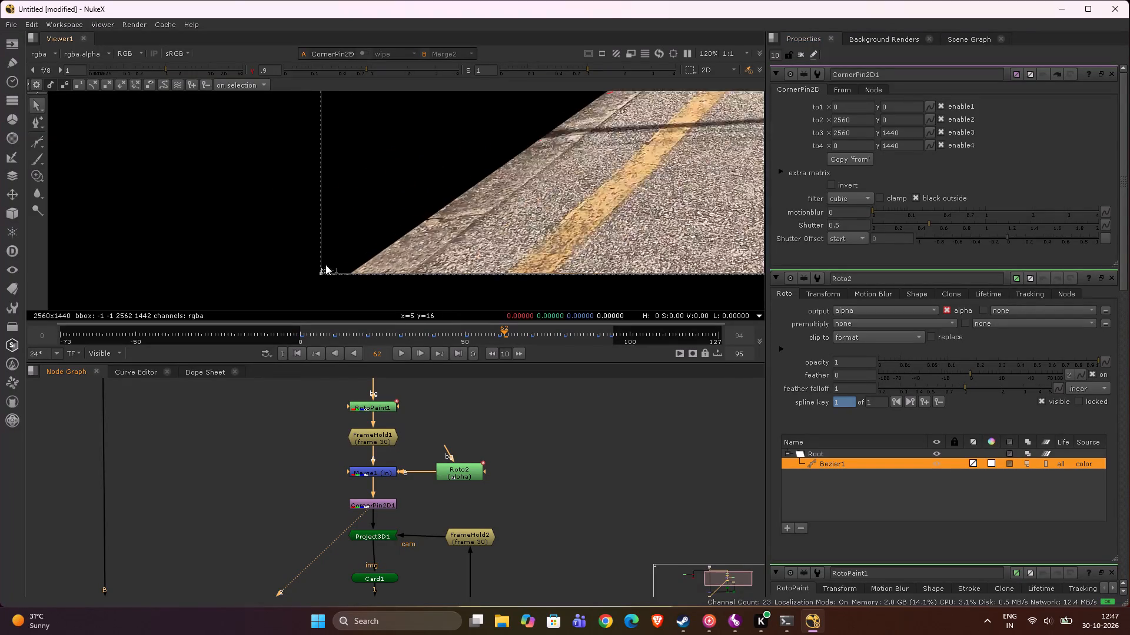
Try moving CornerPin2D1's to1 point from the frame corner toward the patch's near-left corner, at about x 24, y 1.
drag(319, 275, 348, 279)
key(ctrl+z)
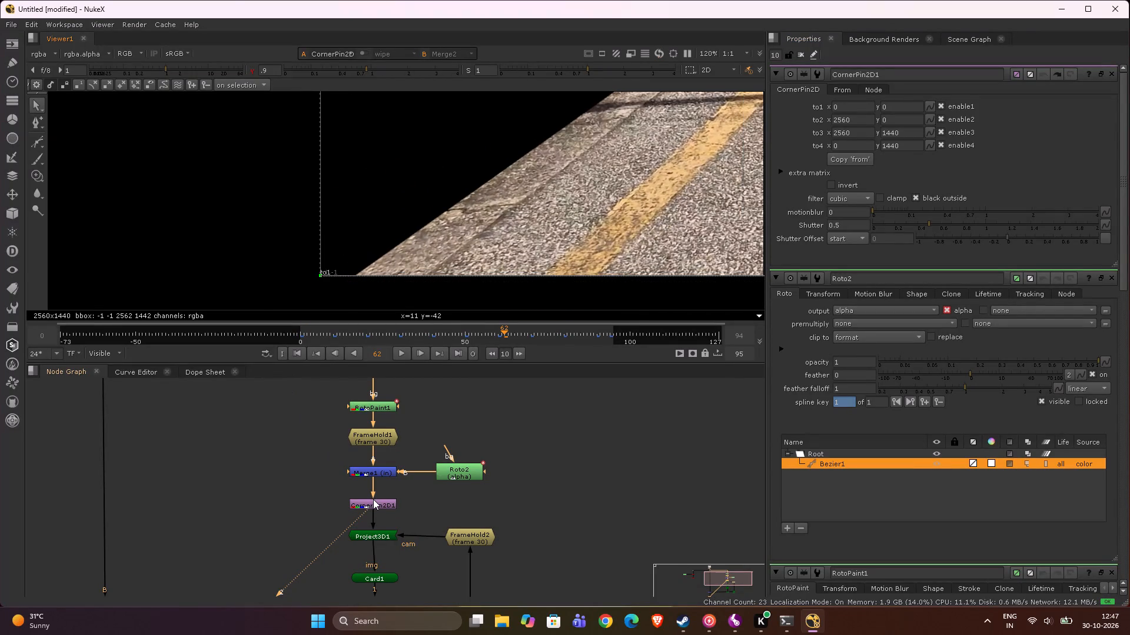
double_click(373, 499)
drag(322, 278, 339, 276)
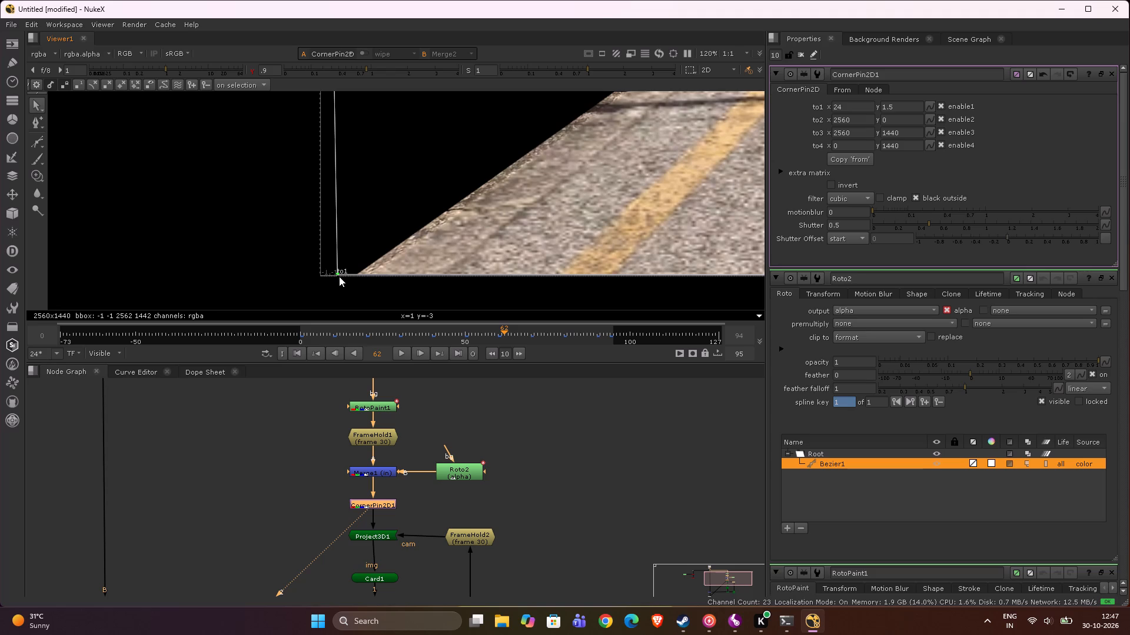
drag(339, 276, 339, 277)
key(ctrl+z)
Disconnect the extra viewer inputs and show Merge1's output in the viewer while CornerPin2D1's corner points stay editable.
scroll(454, 183, down, 5)
scroll(390, 215, down, 4)
middle_drag(387, 213, 373, 306)
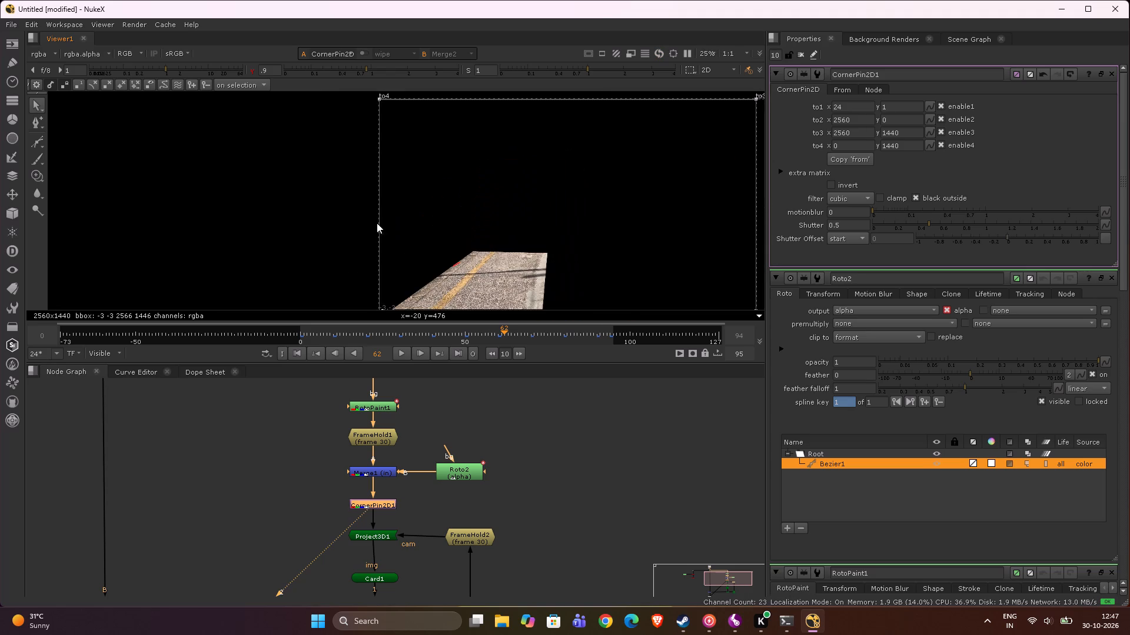
click(385, 467)
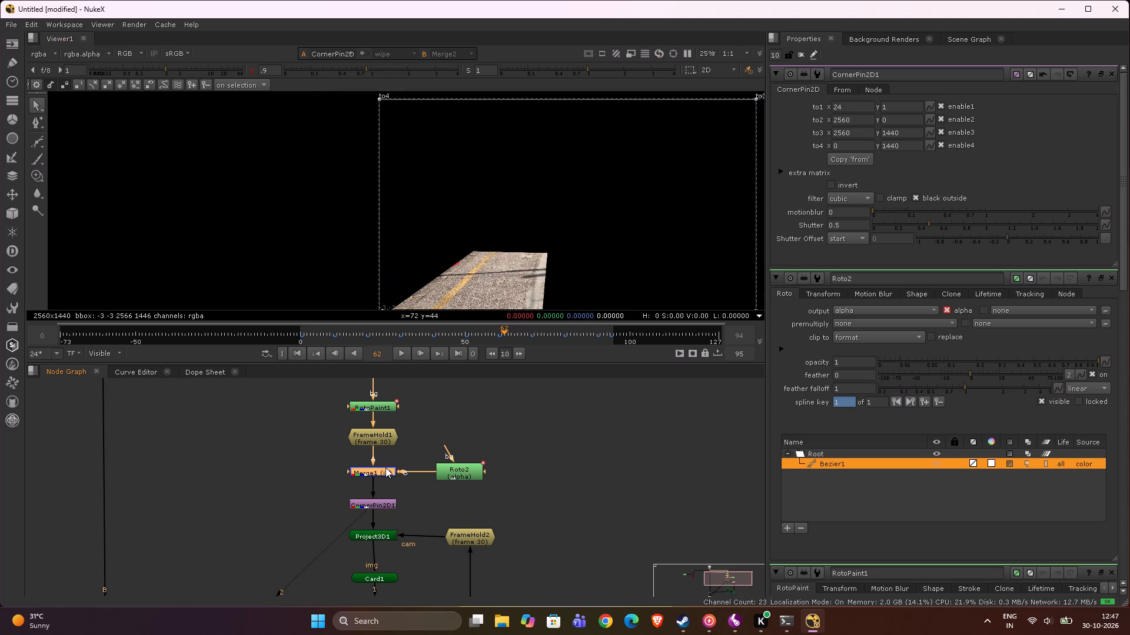
text(02)
key(2)
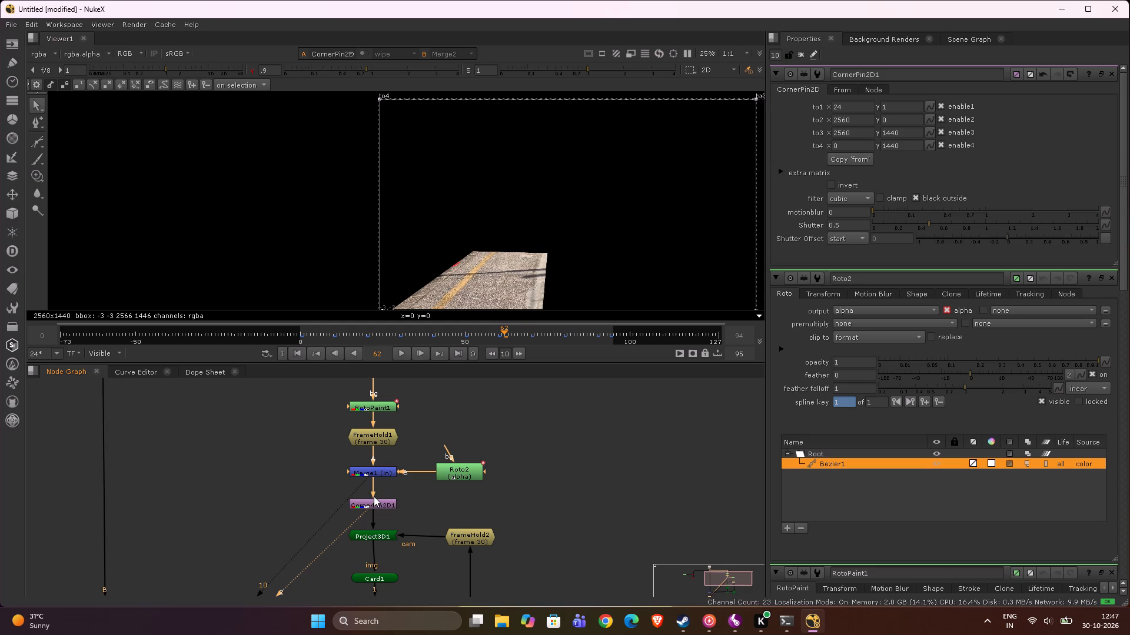
scroll(352, 479, down, 5)
scroll(258, 519, down, 1)
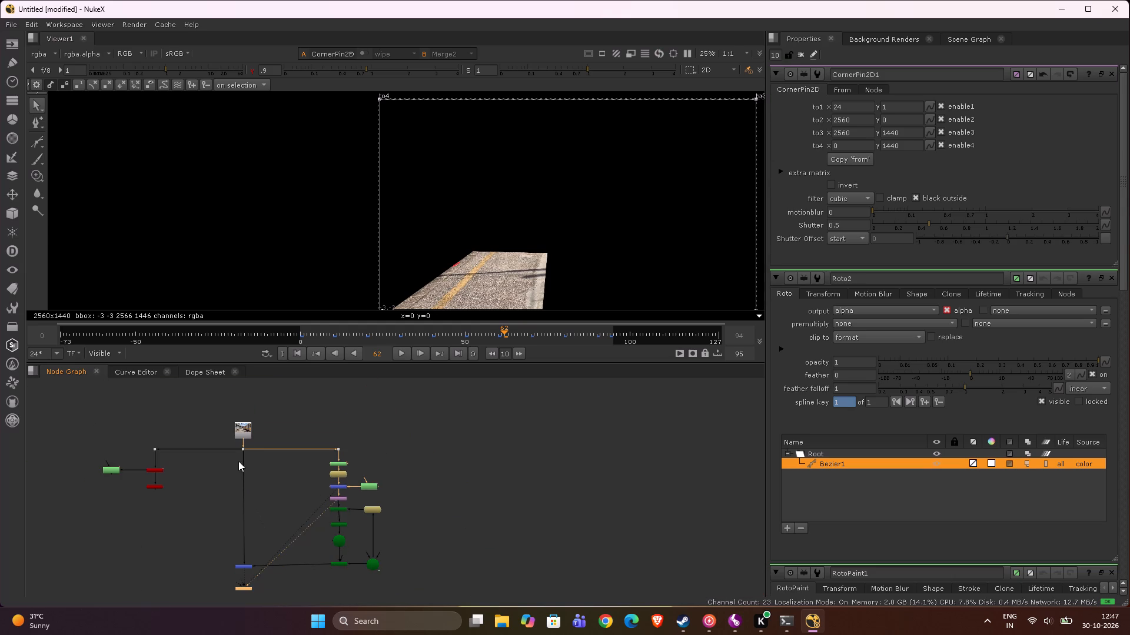
scroll(278, 555, up, 4)
middle_drag(260, 553, 281, 439)
scroll(256, 509, up, 4)
drag(238, 483, 244, 473)
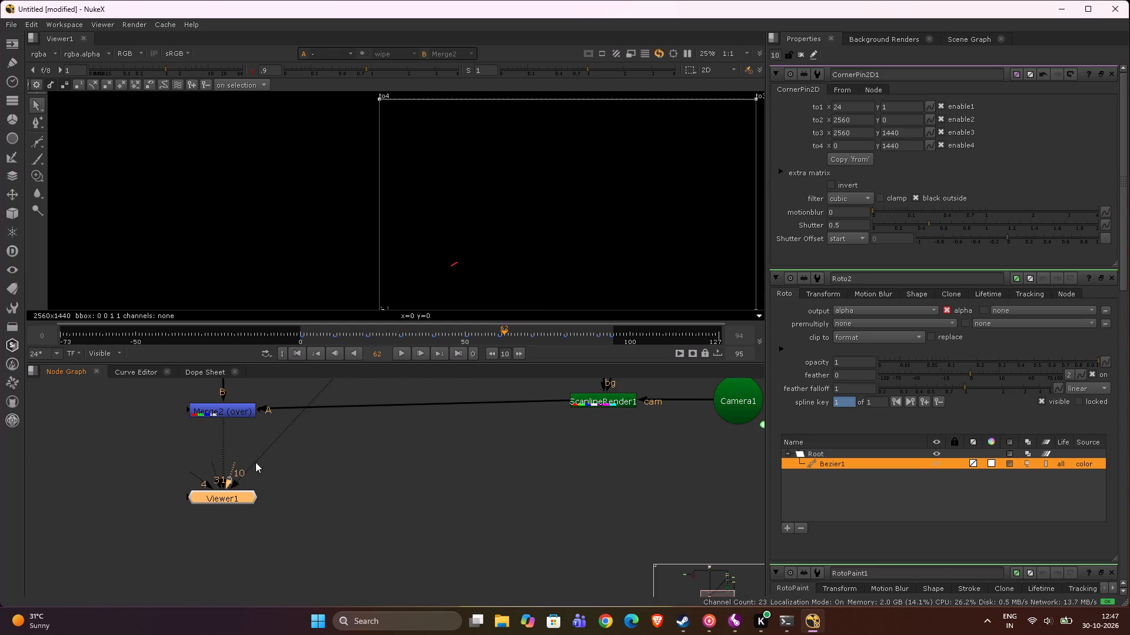
drag(235, 482, 261, 453)
scroll(268, 465, down, 5)
middle_drag(353, 436, 340, 570)
scroll(413, 457, up, 1)
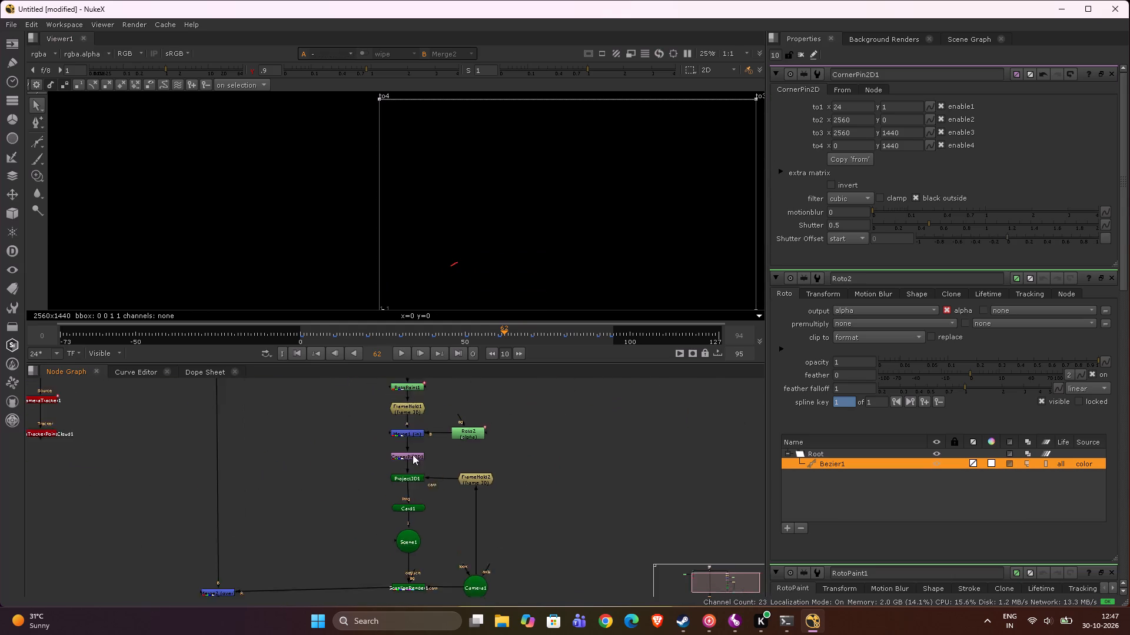
scroll(413, 454, up, 3)
click(406, 435)
key(2)
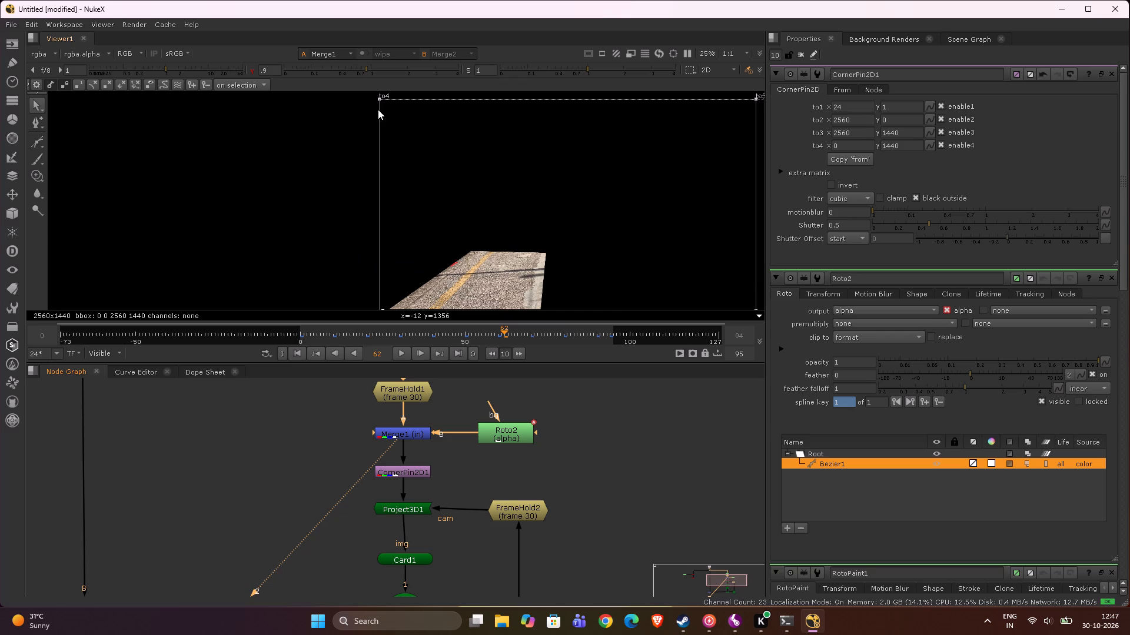
Place CornerPin2D1's to4 point on the patch's far-left corner, at about x 622, y 406.5.
drag(378, 100, 468, 252)
scroll(468, 252, up, 7)
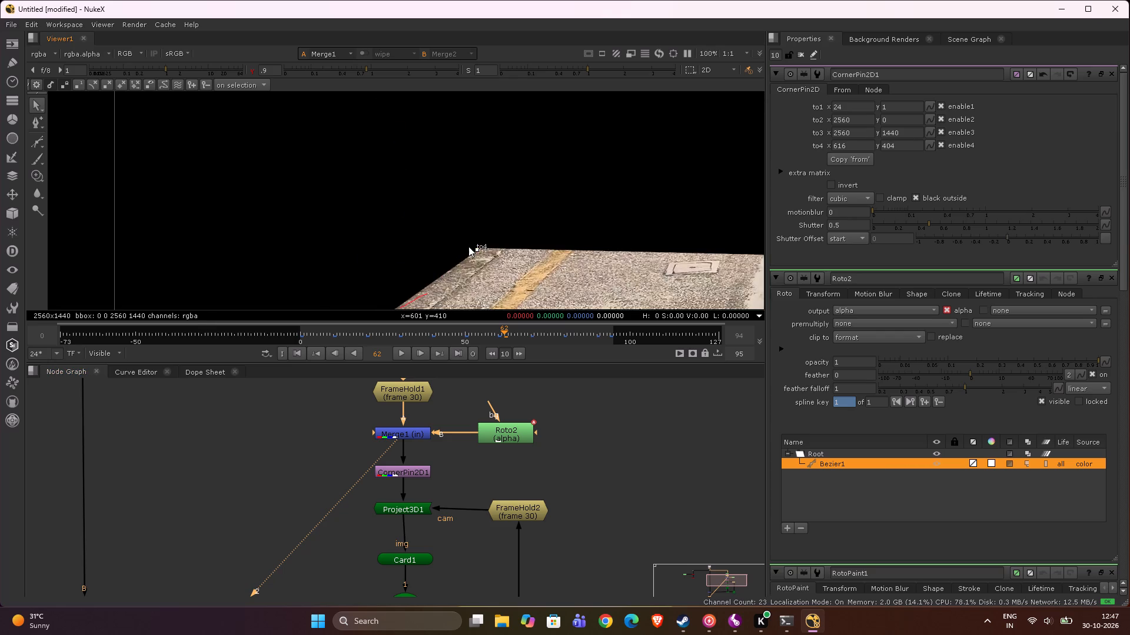
scroll(468, 246, up, 5)
drag(479, 235, 486, 233)
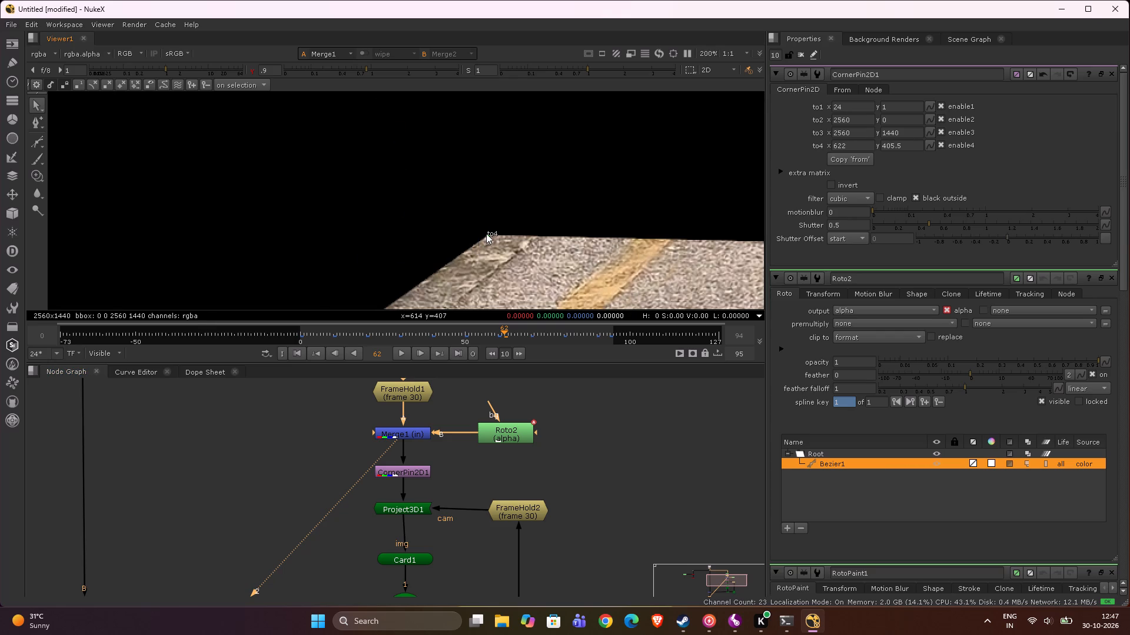
drag(486, 233, 486, 232)
Place CornerPin2D1's to1 point on the patch's near-left corner, at about x 49.4, y 0.2.
scroll(474, 263, down, 3)
middle_drag(474, 263, 487, 100)
middle_drag(313, 260, 507, 57)
scroll(540, 39, down, 3)
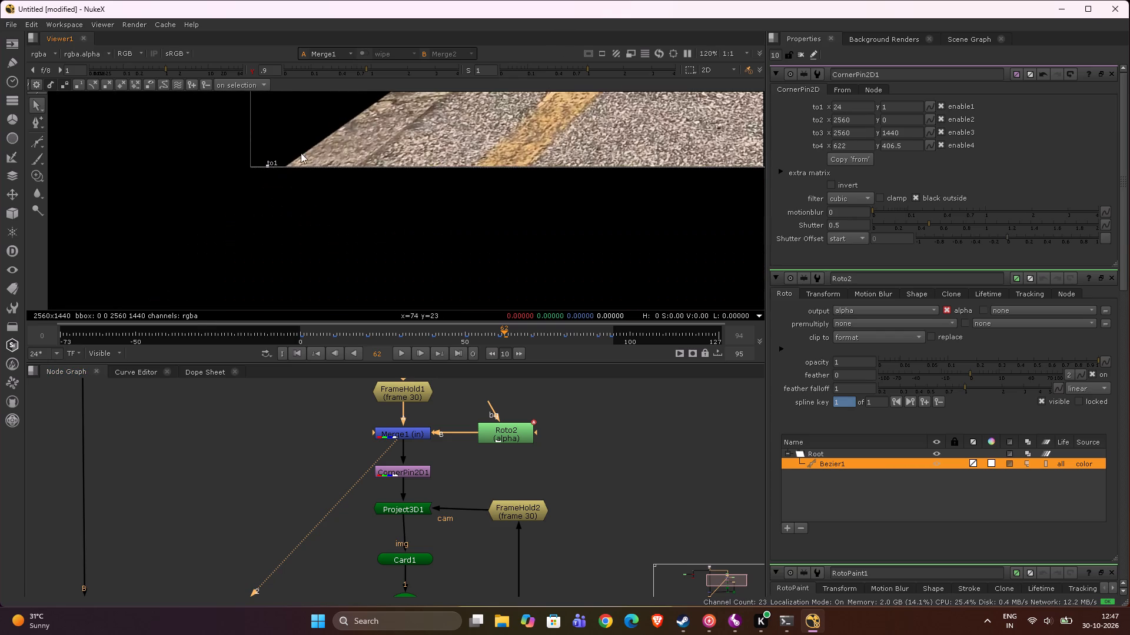
scroll(296, 158, up, 4)
drag(242, 173, 278, 175)
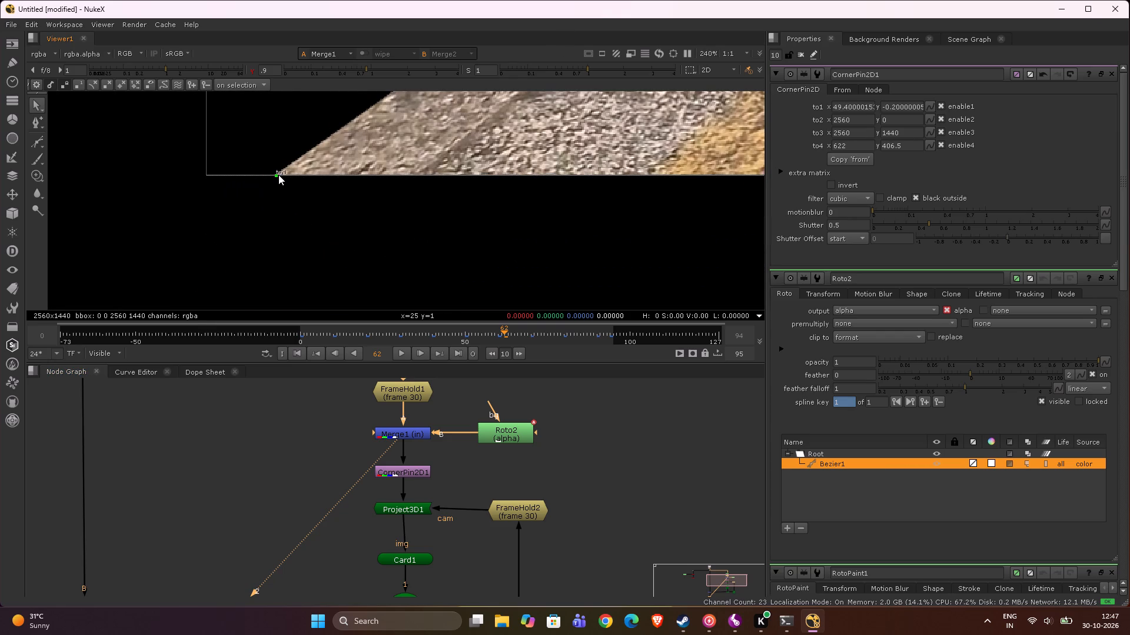
drag(278, 175, 278, 174)
Place CornerPin2D1's to2 point on the patch's near-right corner, at about x 1093.4, y 0.2.
scroll(436, 154, down, 8)
middle_drag(577, 153, 321, 176)
middle_drag(586, 173, 417, 180)
middle_drag(702, 186, 510, 190)
scroll(558, 194, down, 2)
drag(657, 188, 295, 190)
scroll(295, 191, up, 14)
drag(308, 220, 331, 193)
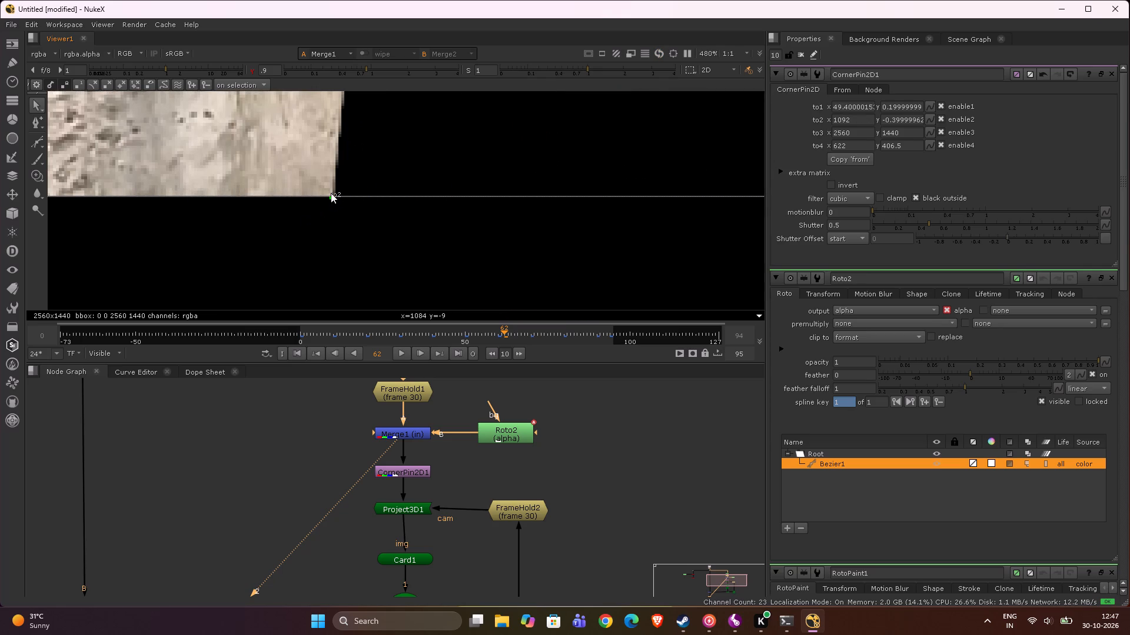
drag(331, 193, 335, 191)
Place CornerPin2D1's to3 point on the patch's far-right corner, at about x 1129.6, y 394.4.
scroll(323, 148, down, 5)
middle_drag(325, 129, 394, 314)
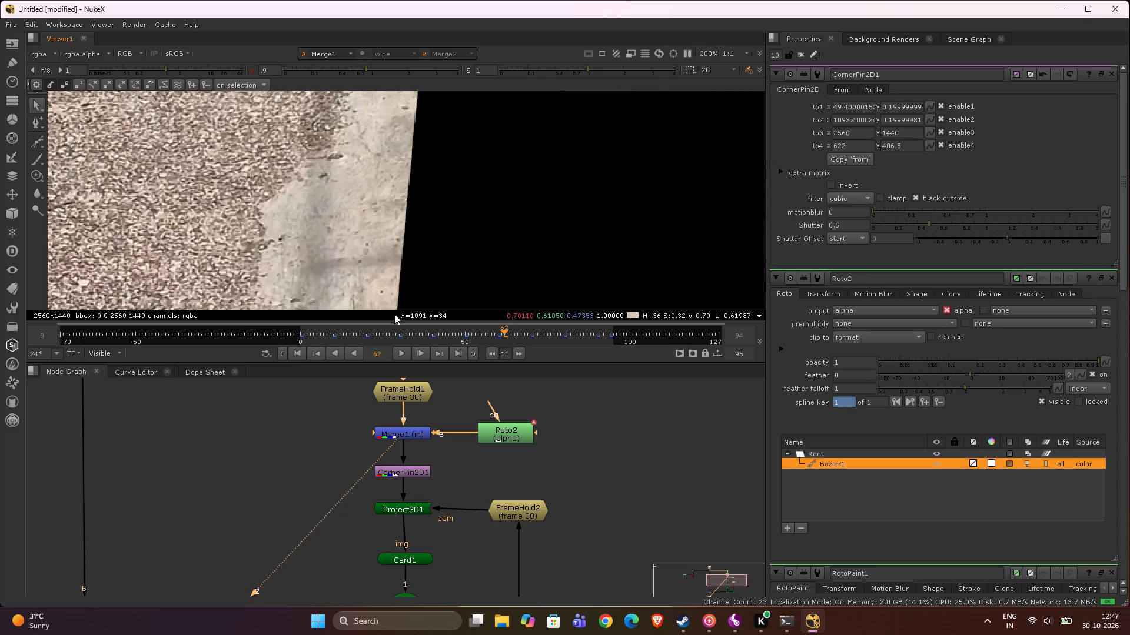
middle_drag(394, 314, 394, 313)
scroll(422, 132, down, 5)
middle_drag(417, 149, 417, 299)
scroll(436, 176, down, 7)
middle_drag(487, 198, 432, 288)
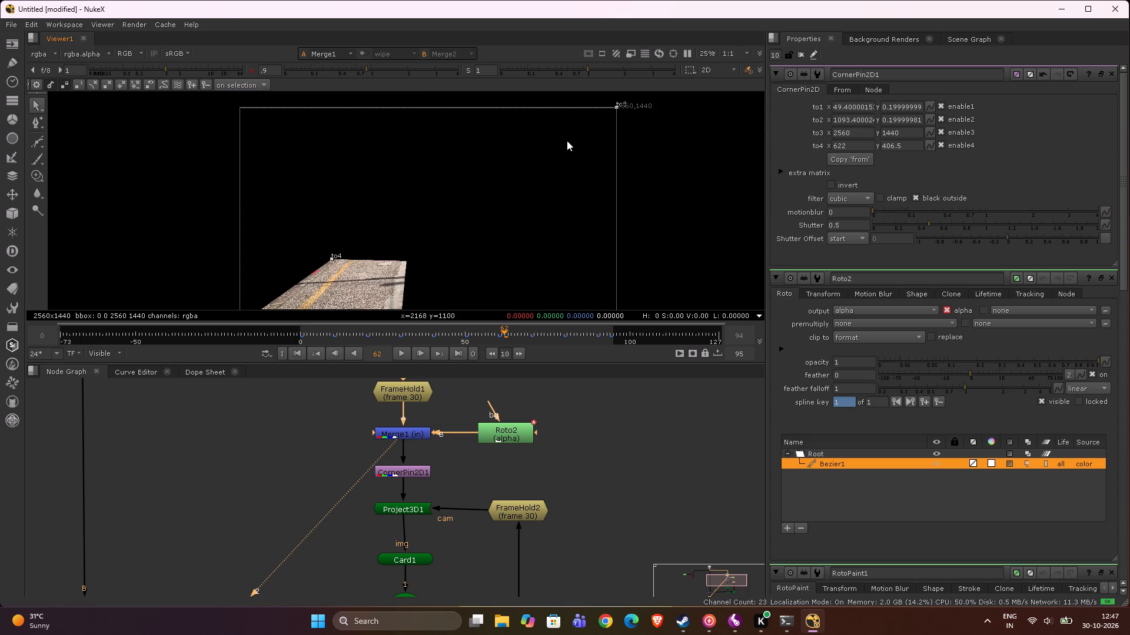
drag(616, 106, 406, 259)
scroll(404, 262, up, 10)
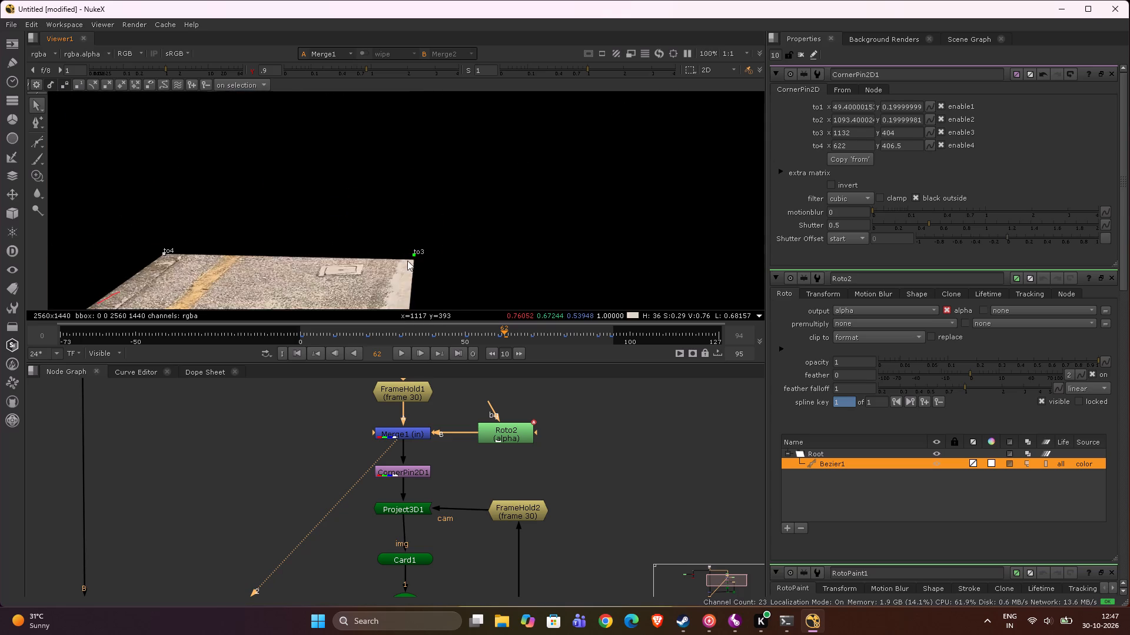
scroll(407, 260, up, 3)
drag(428, 243, 425, 257)
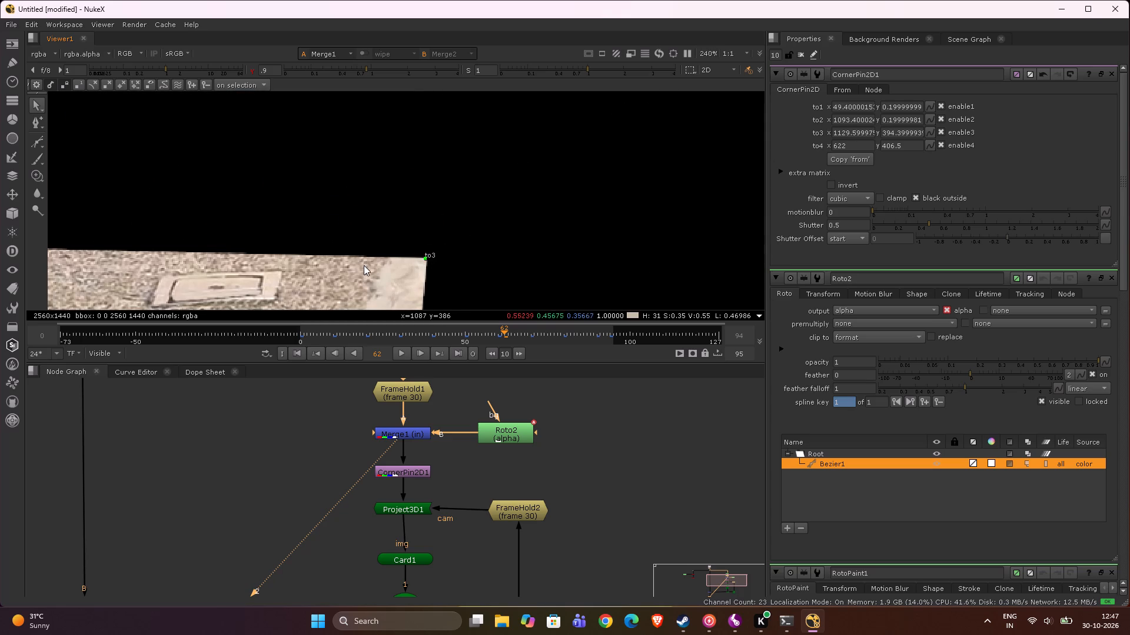
Go to frame 30 and fine-tune the to3 point on the patch's far-right corner to about x 1130.3, y 395.
scroll(363, 264, down, 5)
middle_drag(365, 260, 456, 196)
scroll(437, 241, down, 2)
middle_drag(438, 238, 462, 128)
middle_drag(431, 201, 432, 194)
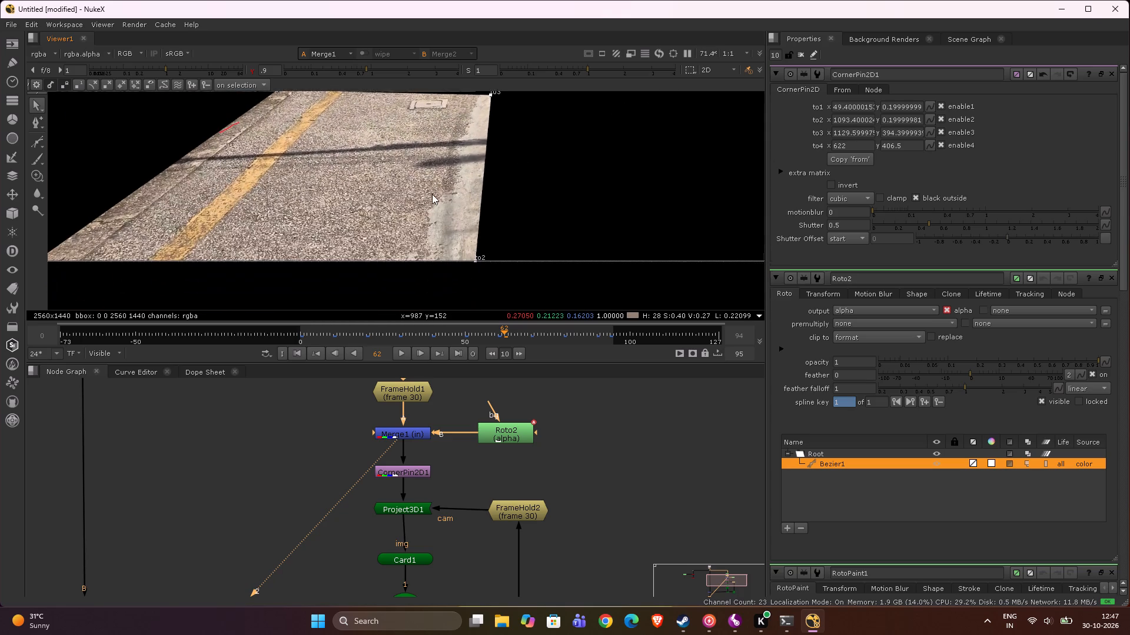
middle_drag(432, 194, 471, 205)
middle_drag(453, 188, 465, 255)
scroll(480, 269, up, 3)
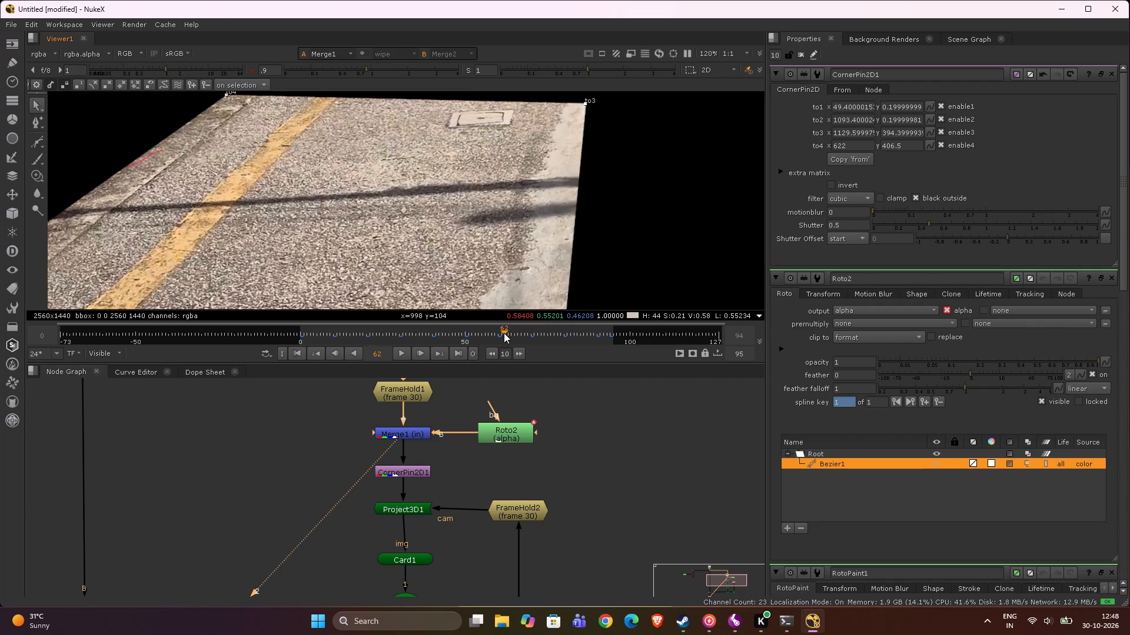
drag(504, 333, 401, 338)
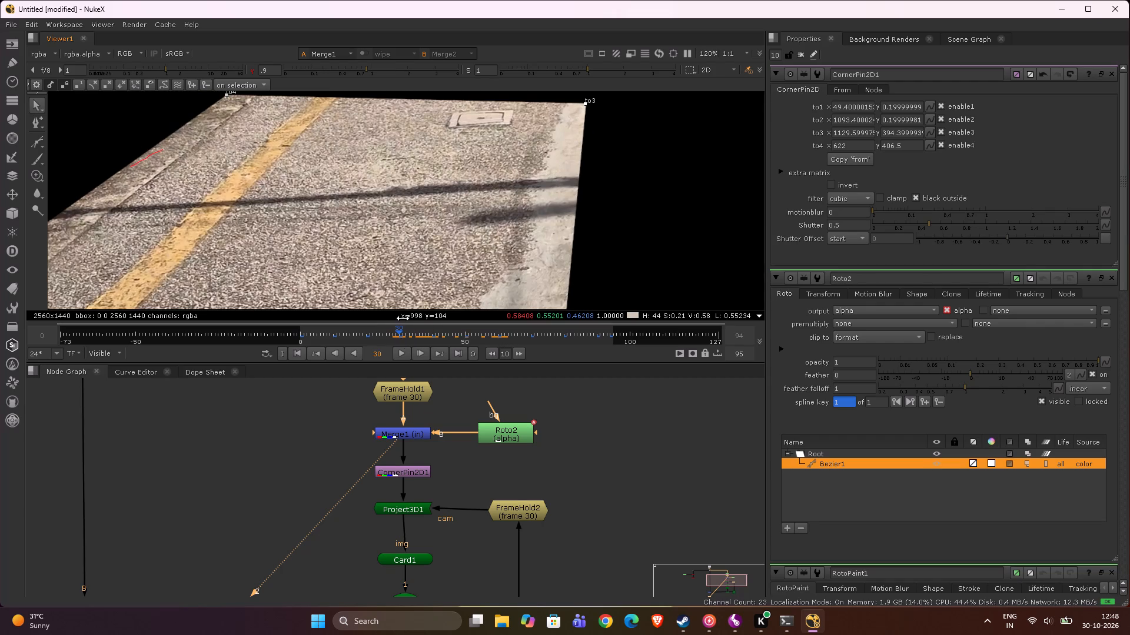
scroll(450, 191, down, 3)
scroll(523, 146, up, 14)
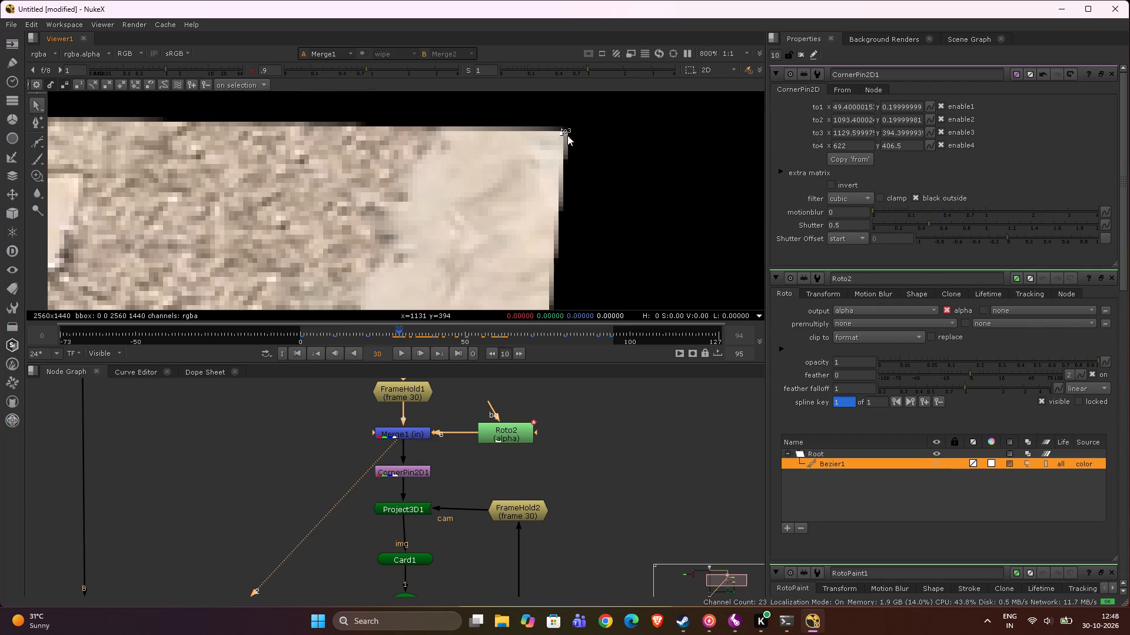
click(561, 135)
Fine-tune the to4 point on the patch's far-left corner to about x 620.7, y 406.9.
scroll(432, 147, down, 10)
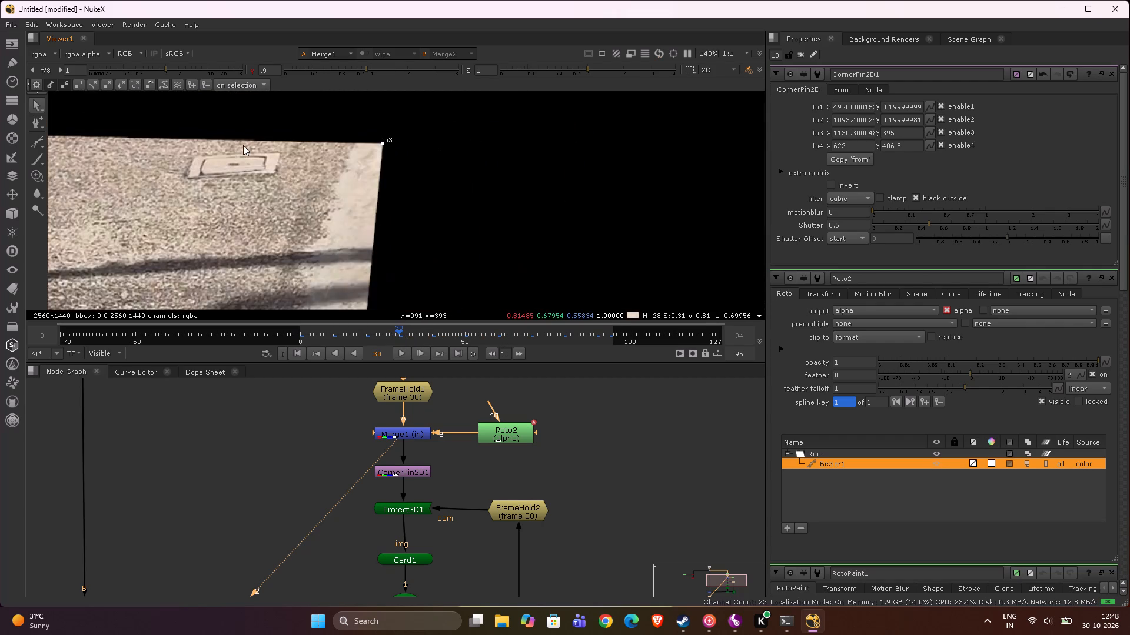
middle_drag(244, 145, 426, 107)
middle_drag(215, 149, 413, 193)
scroll(282, 139, up, 7)
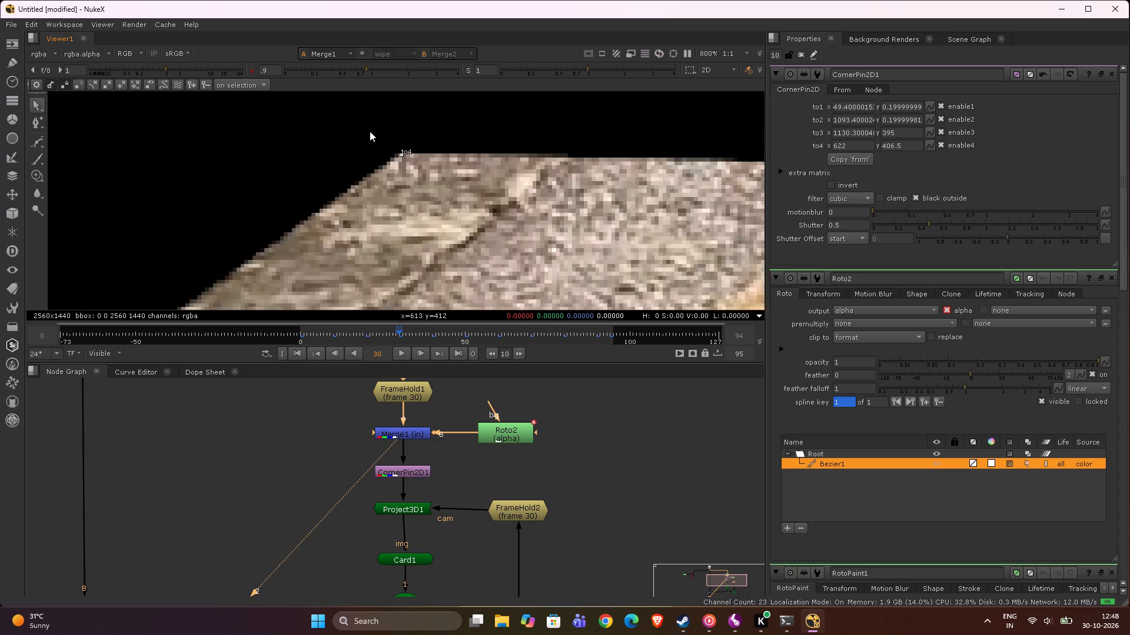
scroll(370, 131, up, 8)
drag(428, 178, 413, 173)
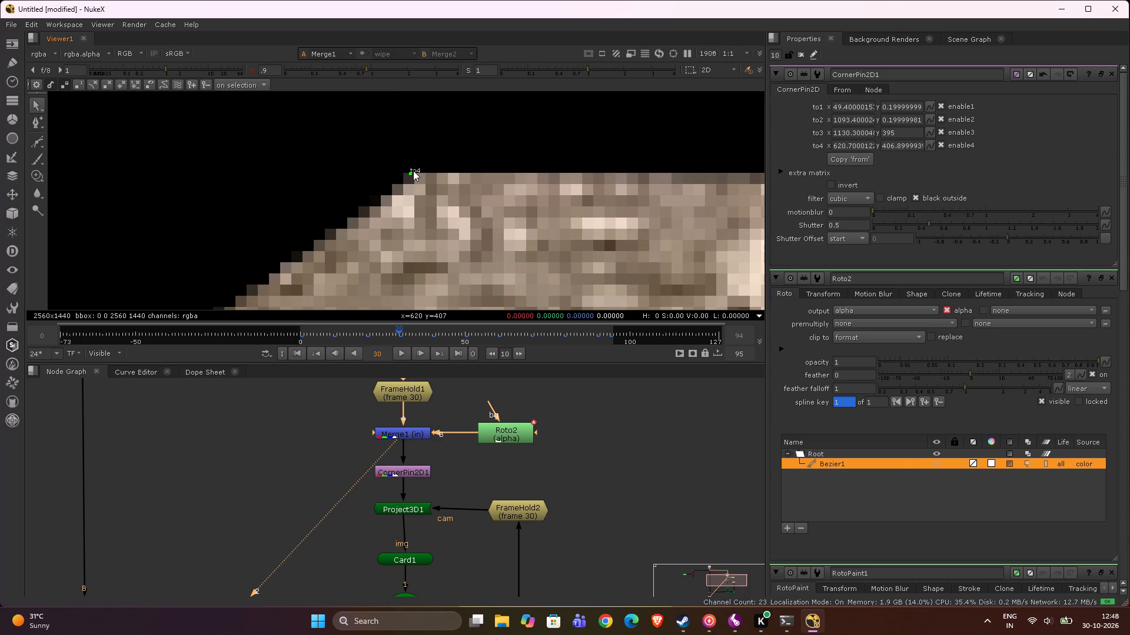
Examine up close how the to1 and to2 points sit on the patch's two near corners.
scroll(413, 171, down, 17)
middle_drag(401, 228, 533, 12)
scroll(187, 245, up, 6)
scroll(228, 186, up, 2)
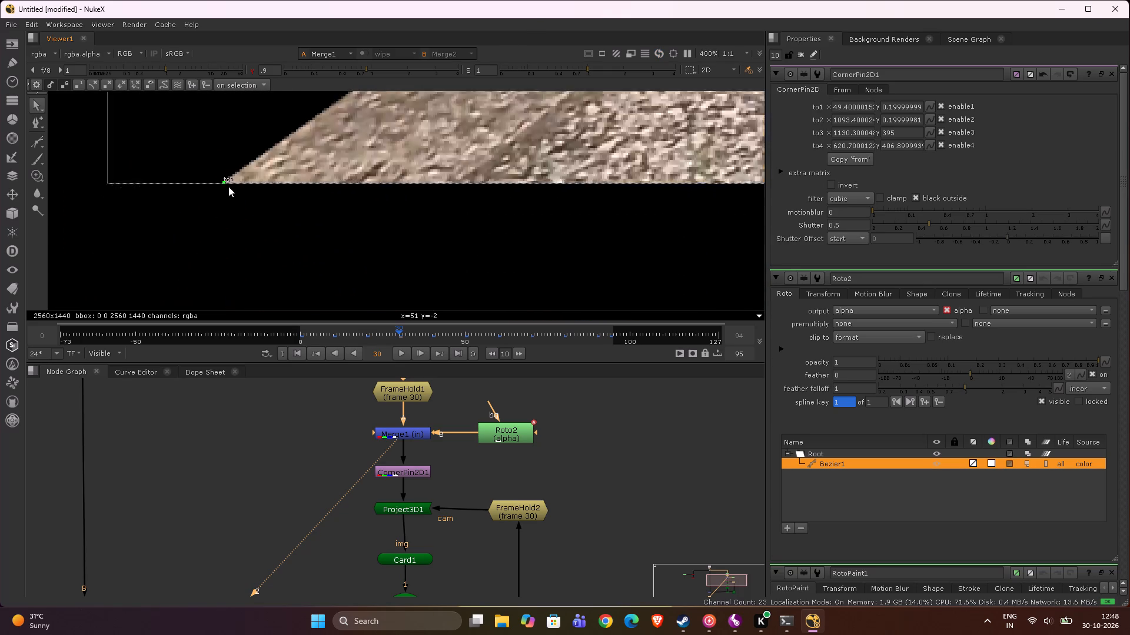
scroll(228, 186, up, 11)
scroll(223, 181, down, 19)
middle_drag(589, 171, 258, 163)
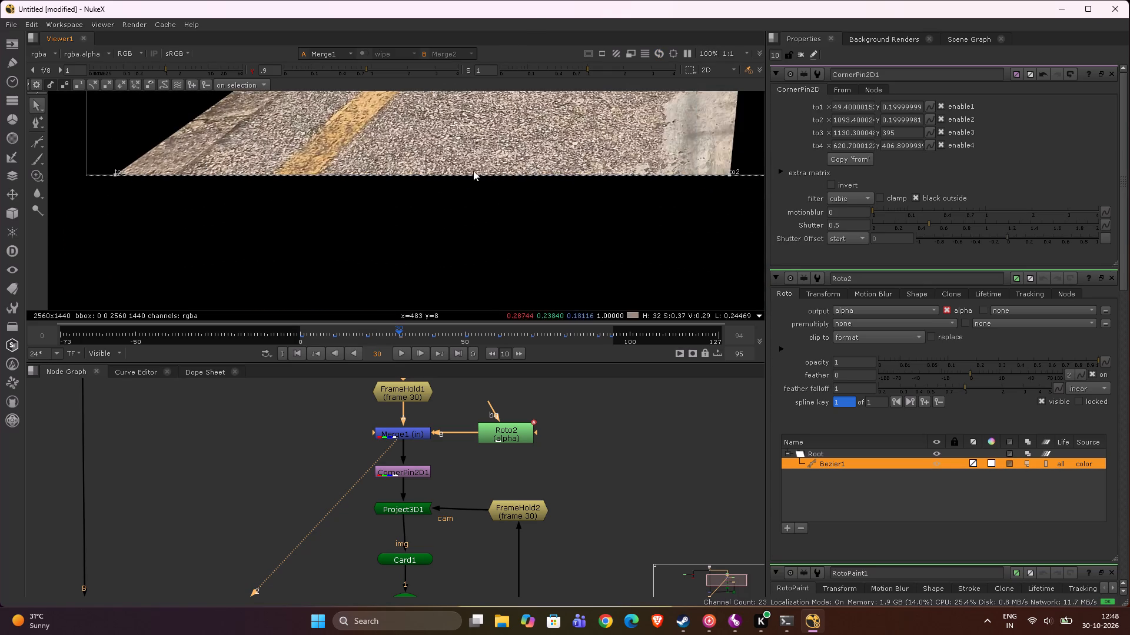
scroll(692, 165, up, 6)
middle_drag(726, 169, 518, 172)
scroll(530, 187, up, 11)
scroll(602, 193, down, 4)
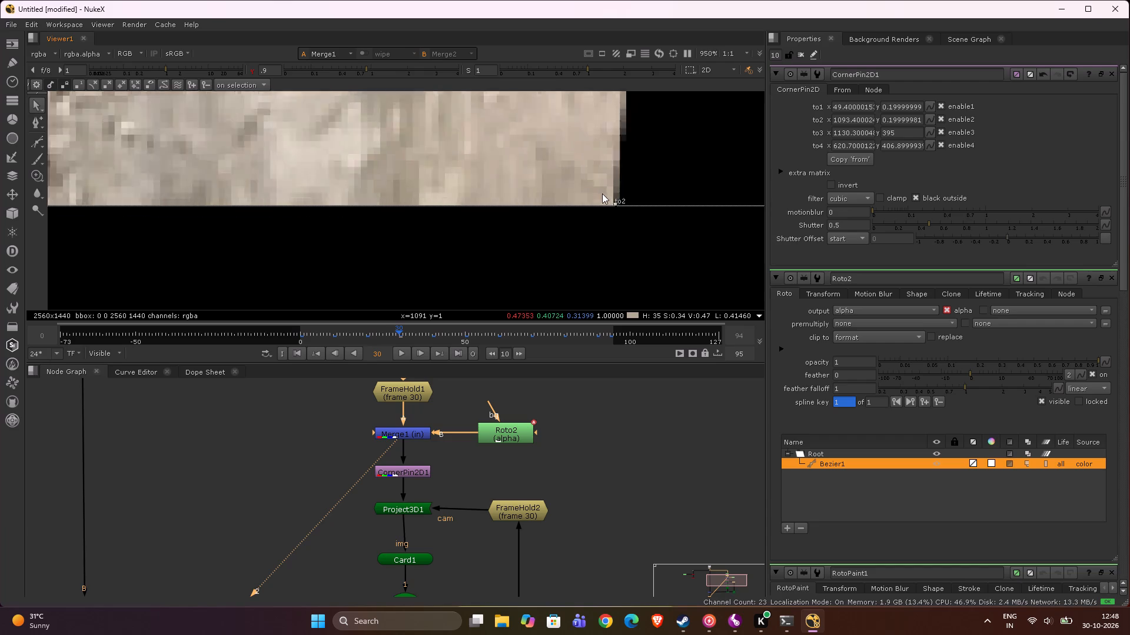
scroll(602, 193, down, 2)
scroll(557, 175, down, 9)
middle_drag(527, 155, 643, 224)
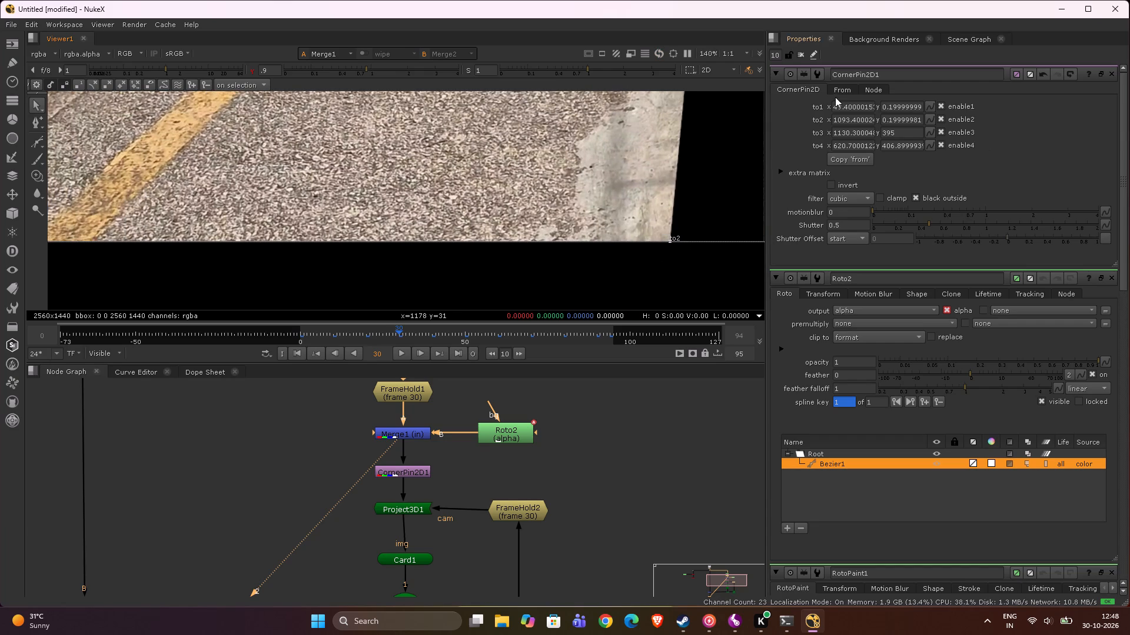
Copy CornerPin2D1's to points into its from points.
click(843, 89)
click(871, 158)
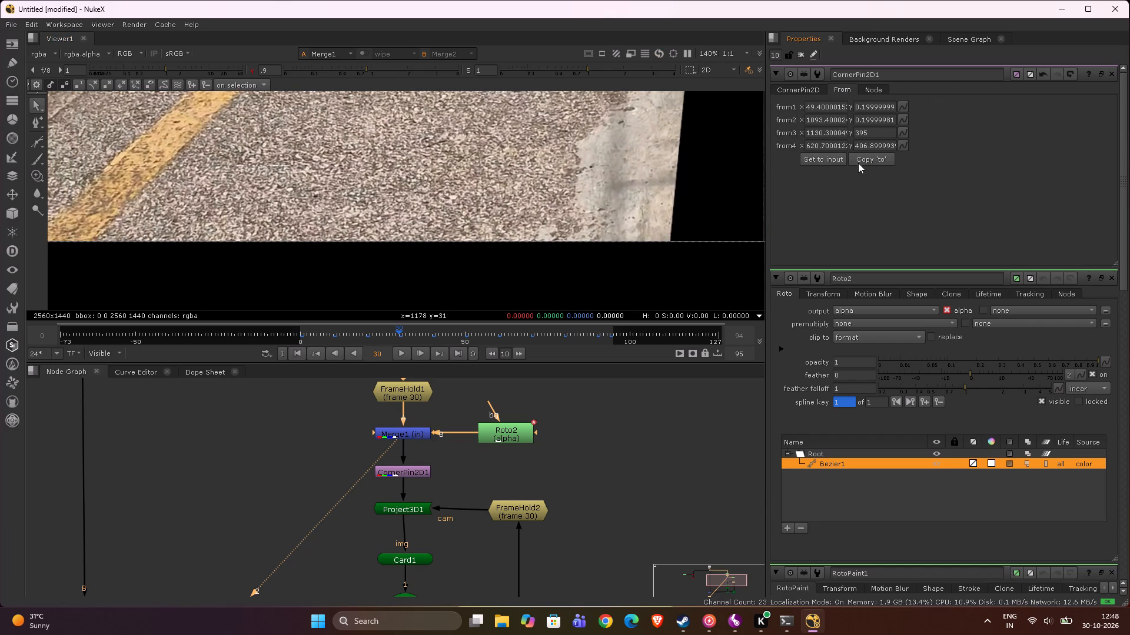
View CornerPin2D1's output to check the patch with the matched from and to points.
scroll(630, 183, down, 10)
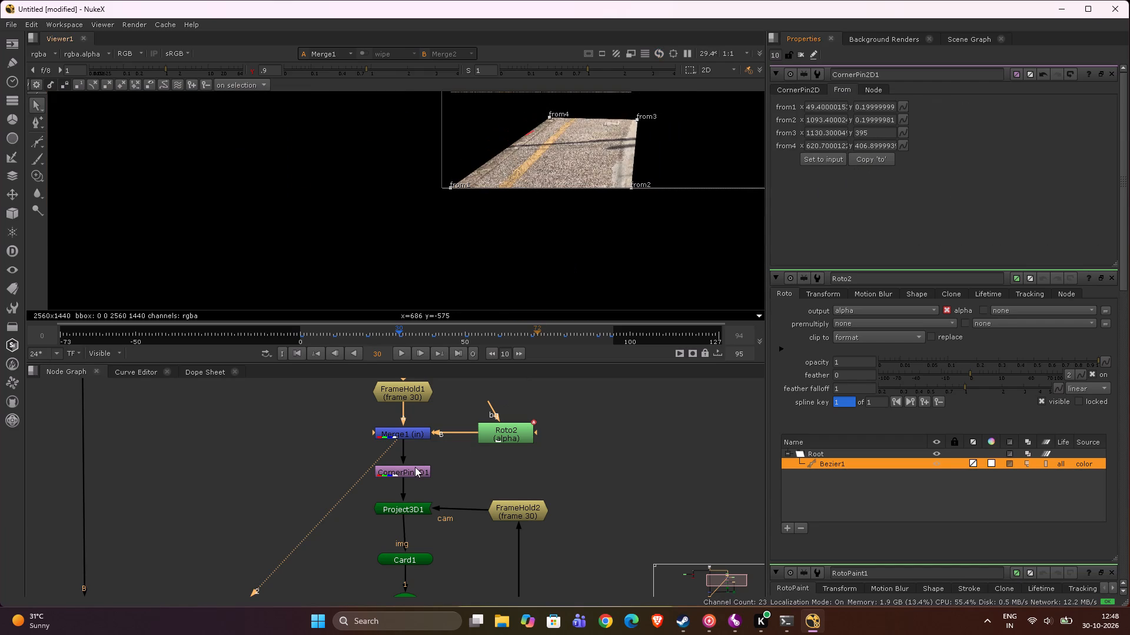
click(415, 469)
key(2)
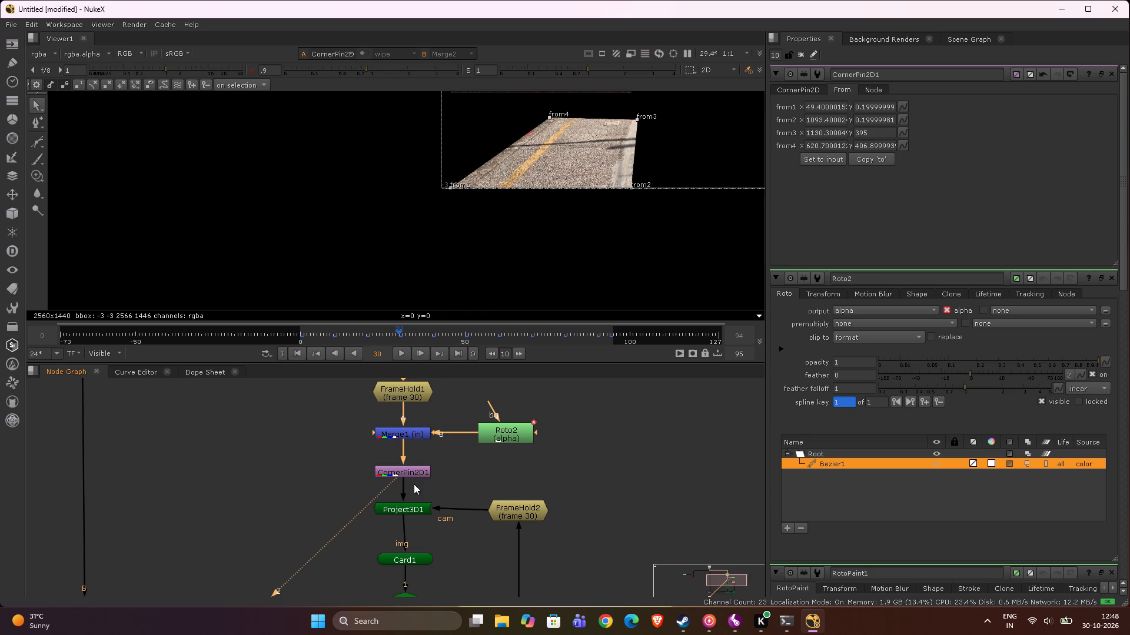
scroll(498, 216, down, 3)
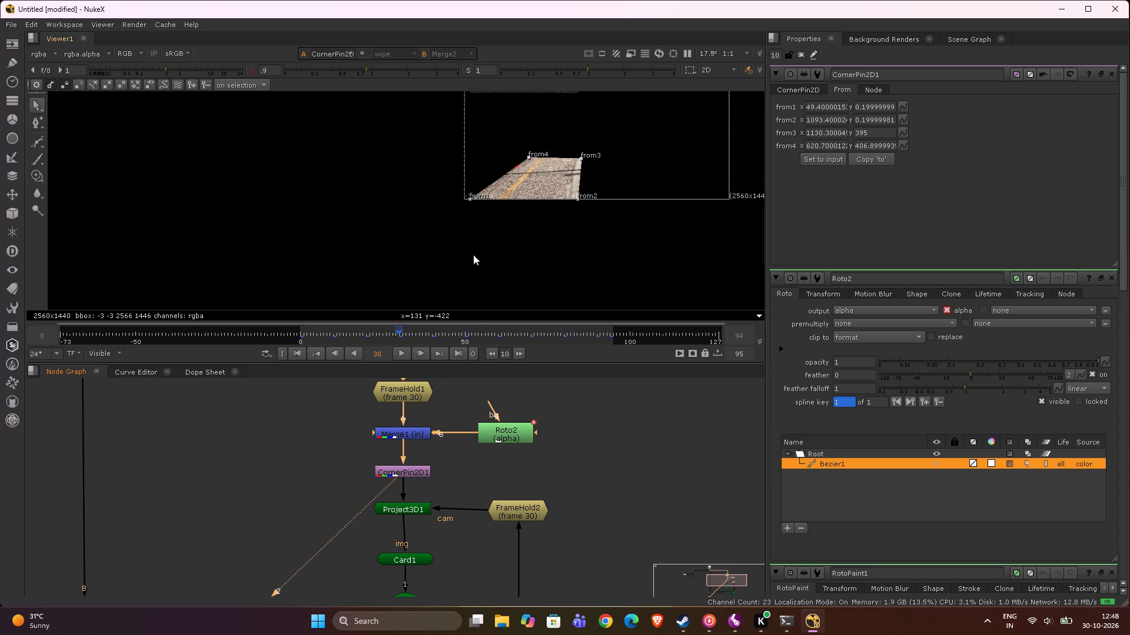
View Merge2's output to check how the projected platform patch sits over the footage.
scroll(405, 473, down, 5)
middle_drag(404, 473, 406, 425)
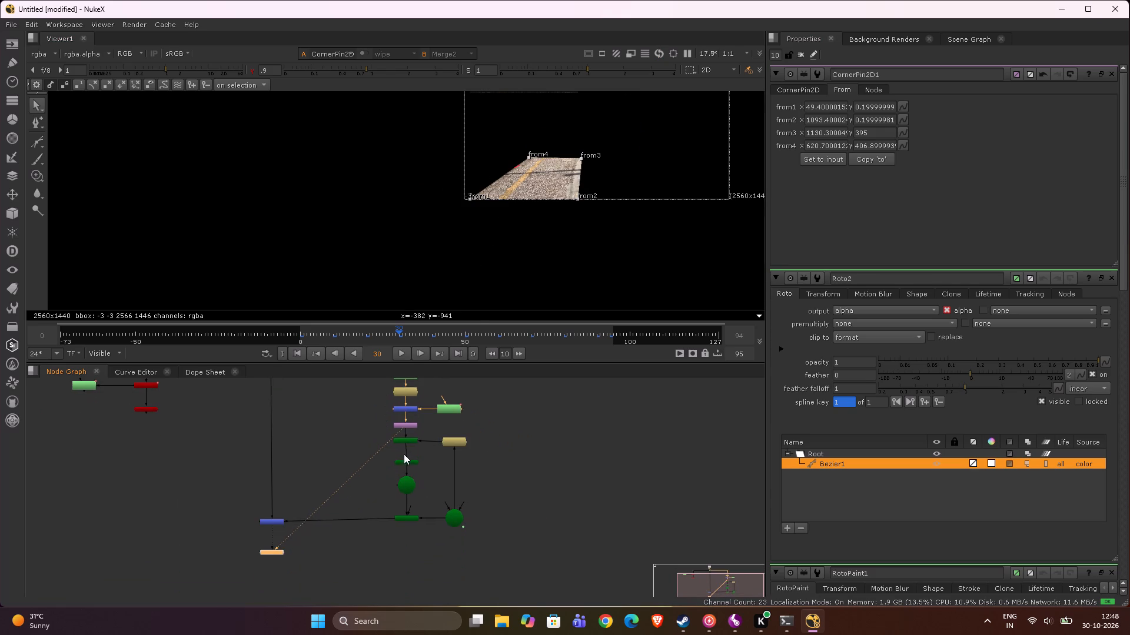
click(272, 523)
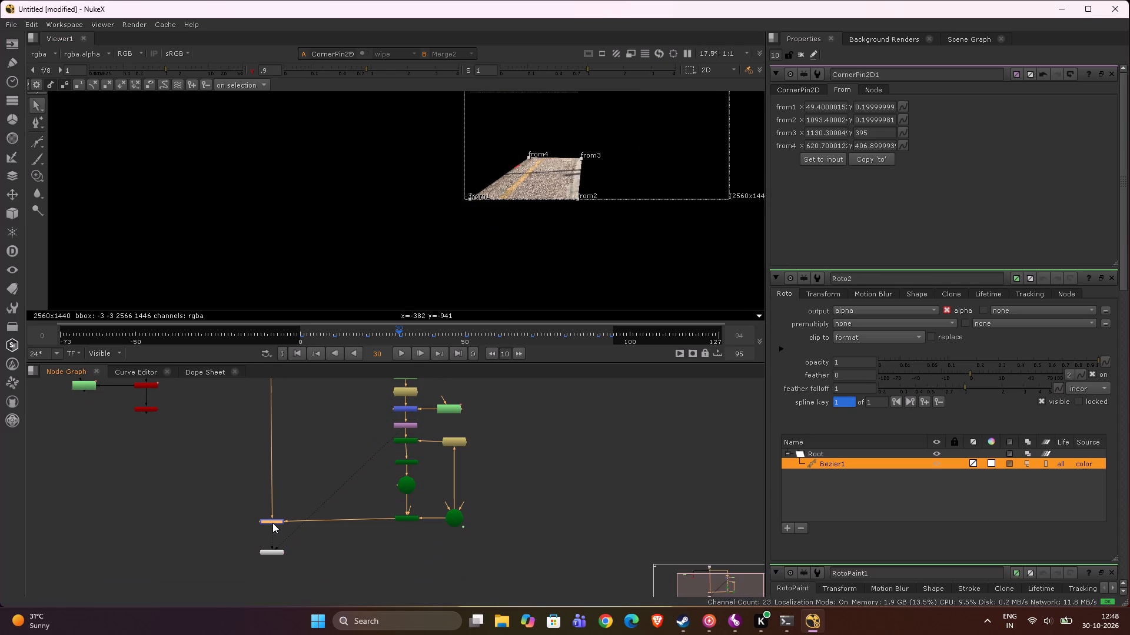
key(1)
scroll(523, 176, up, 4)
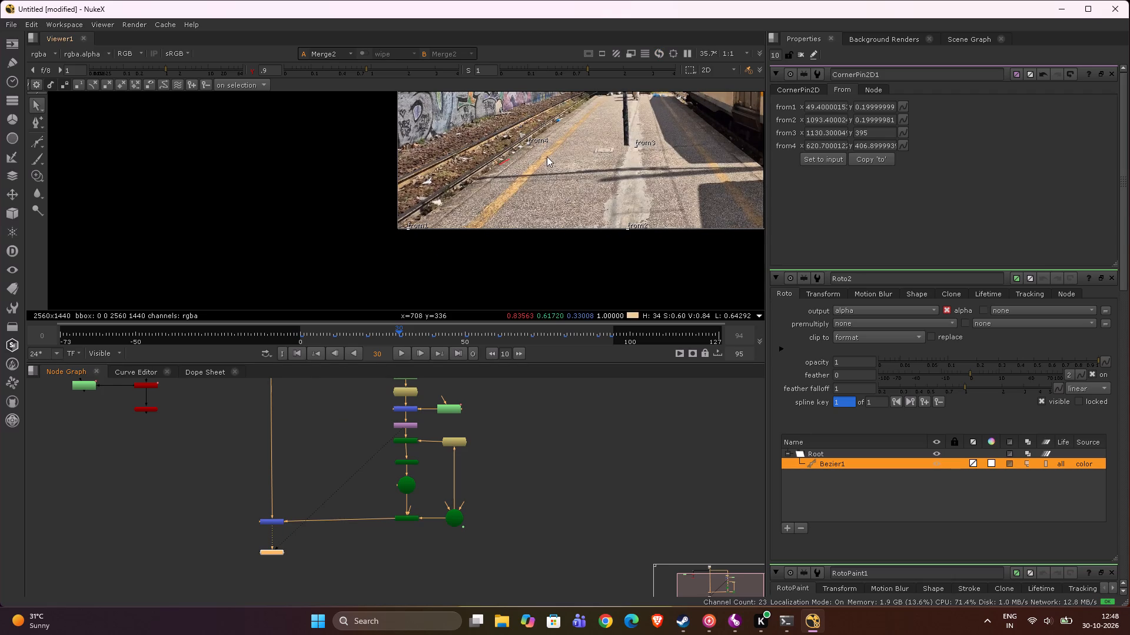
scroll(547, 151, up, 3)
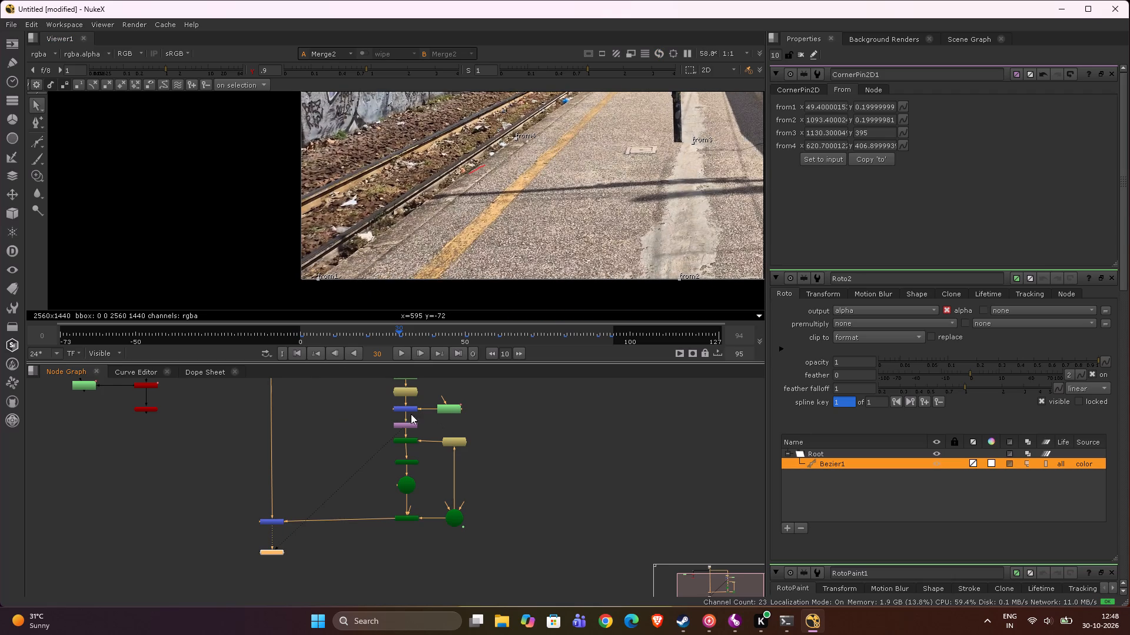
Set keyframes at frame 30 on CornerPin2D1's to1, to2, to3 and to4 points.
triple_click(408, 425)
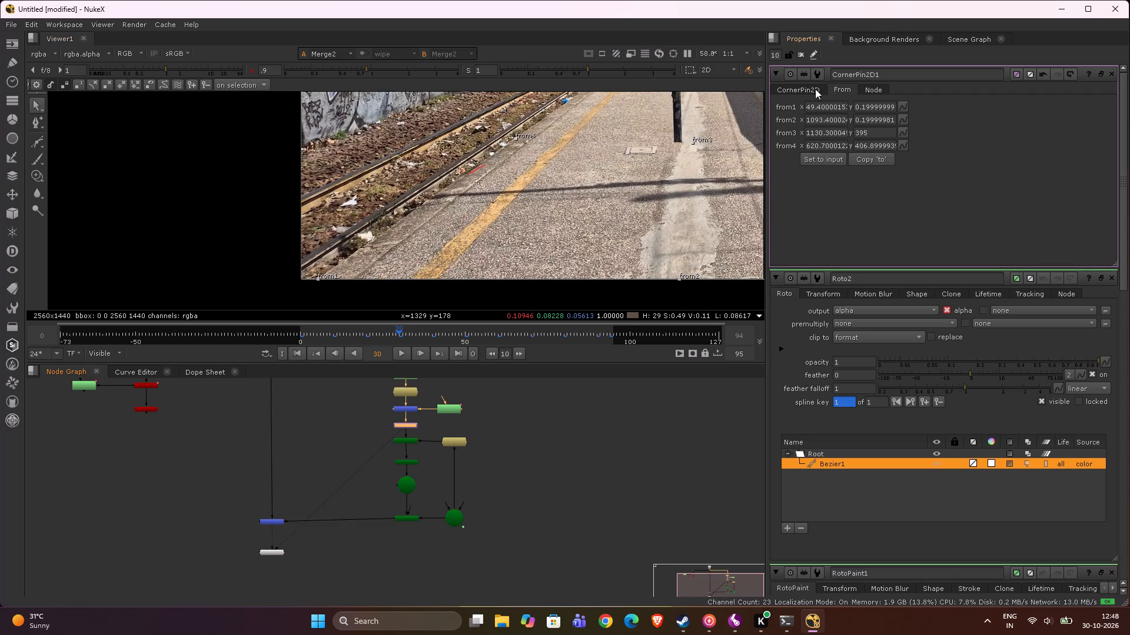
click(815, 89)
click(932, 107)
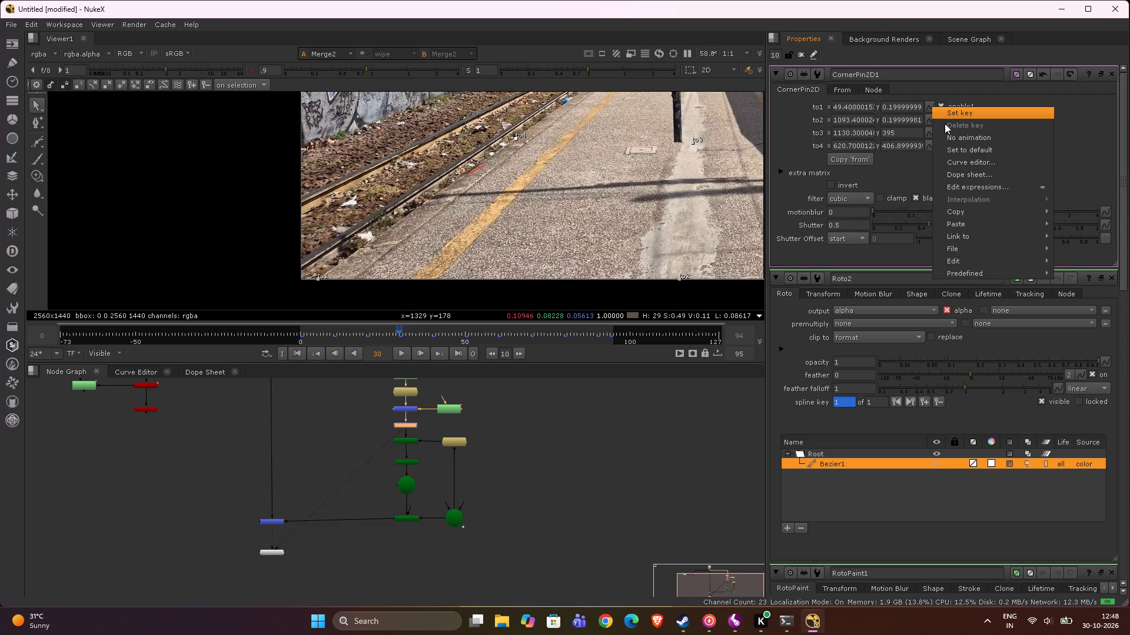
click(945, 114)
click(930, 121)
click(935, 130)
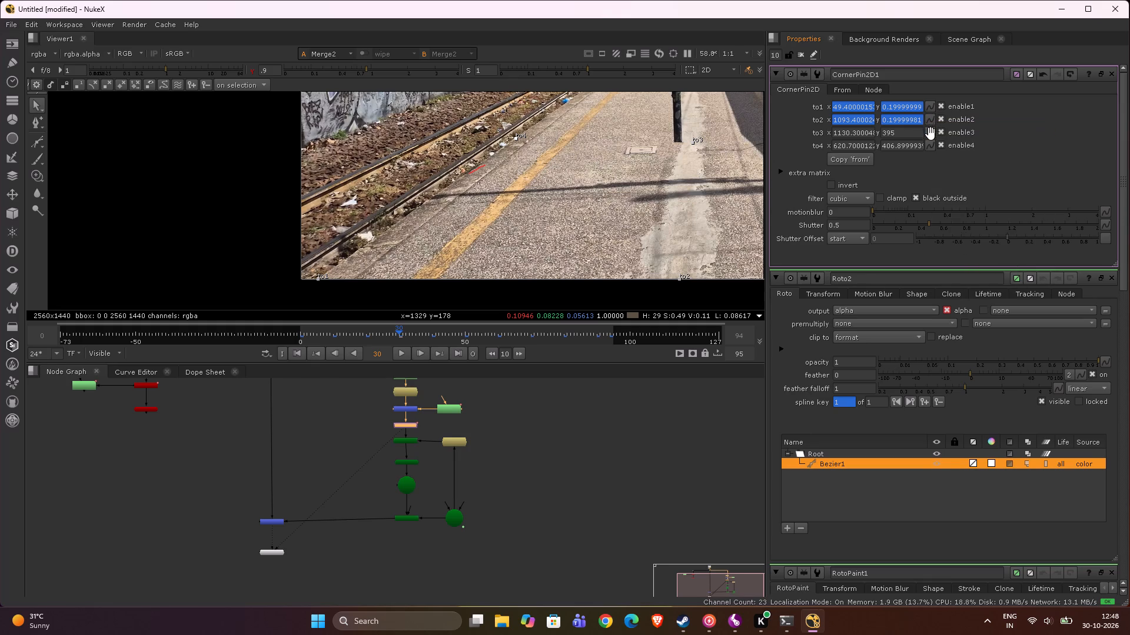
click(932, 135)
click(939, 145)
click(930, 144)
click(932, 152)
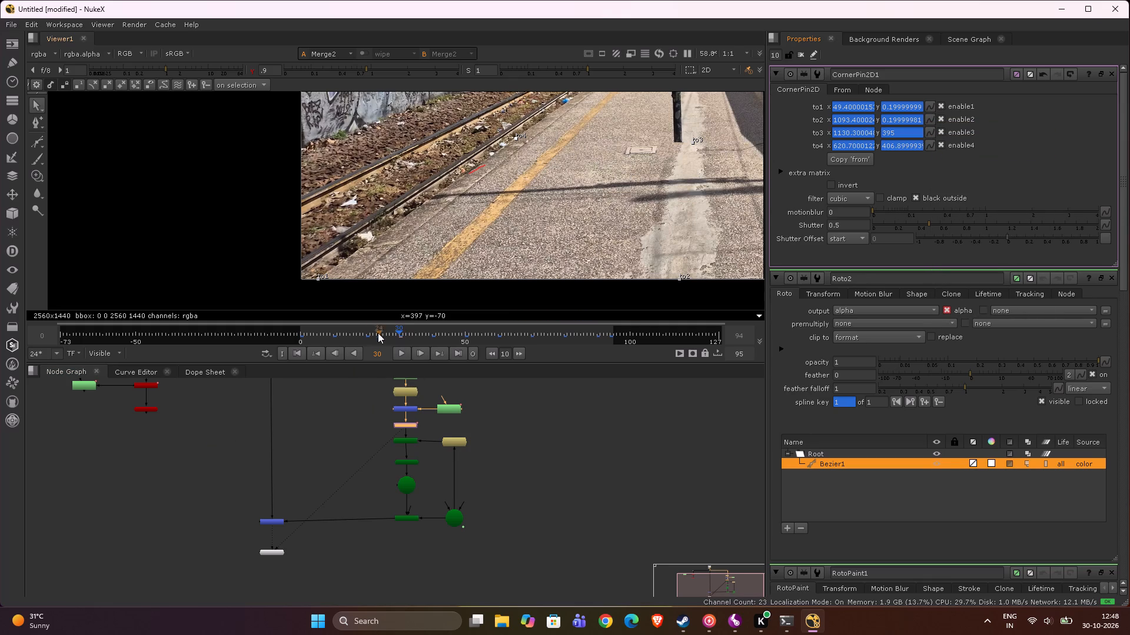
Compare the merged platform patch between frames 10 and 40 to judge how it drifts from the held frame 30.
click(493, 353)
scroll(660, 189, up, 5)
middle_drag(662, 187, 566, 187)
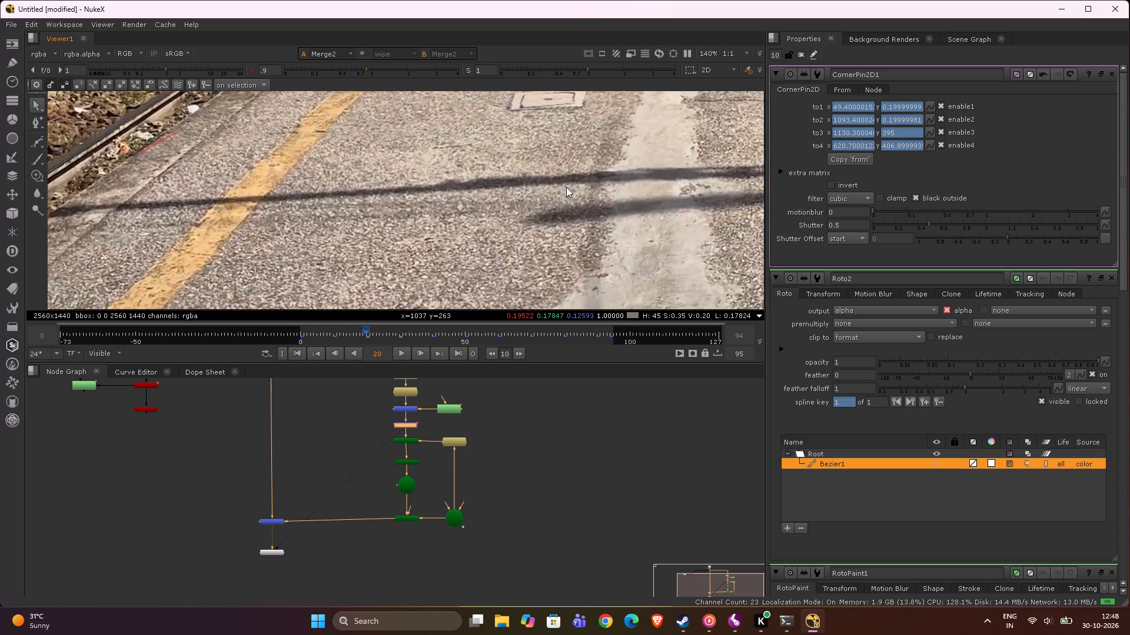
middle_drag(566, 187, 543, 187)
scroll(541, 188, down, 5)
drag(366, 329, 375, 328)
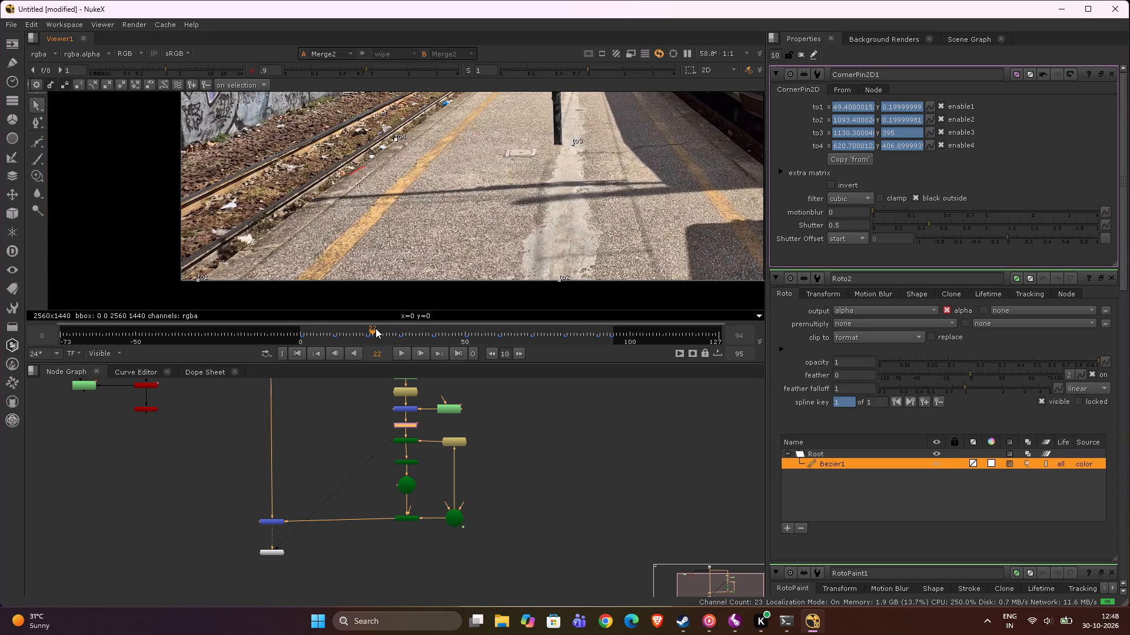
drag(375, 328, 394, 335)
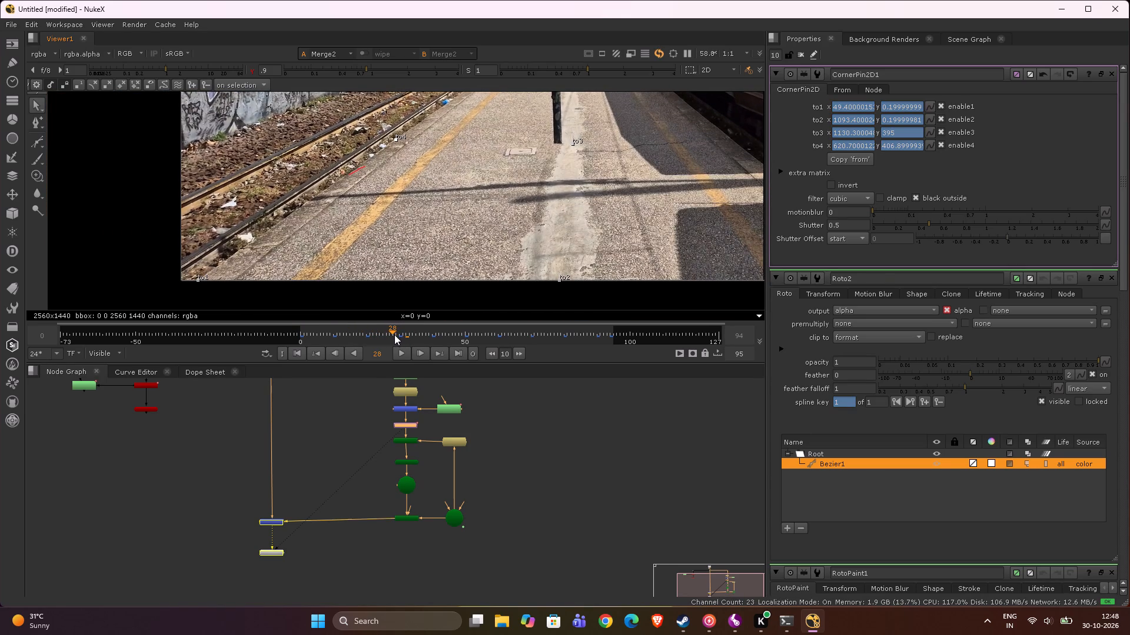
drag(394, 335, 431, 342)
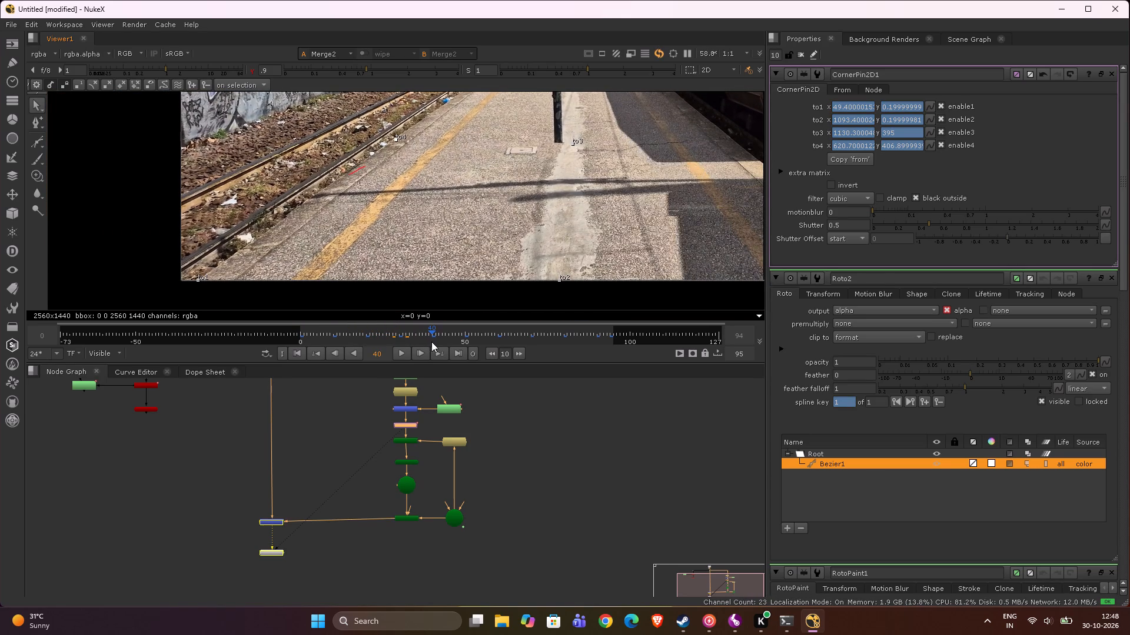
drag(431, 342, 400, 338)
click(494, 355)
click(494, 355)
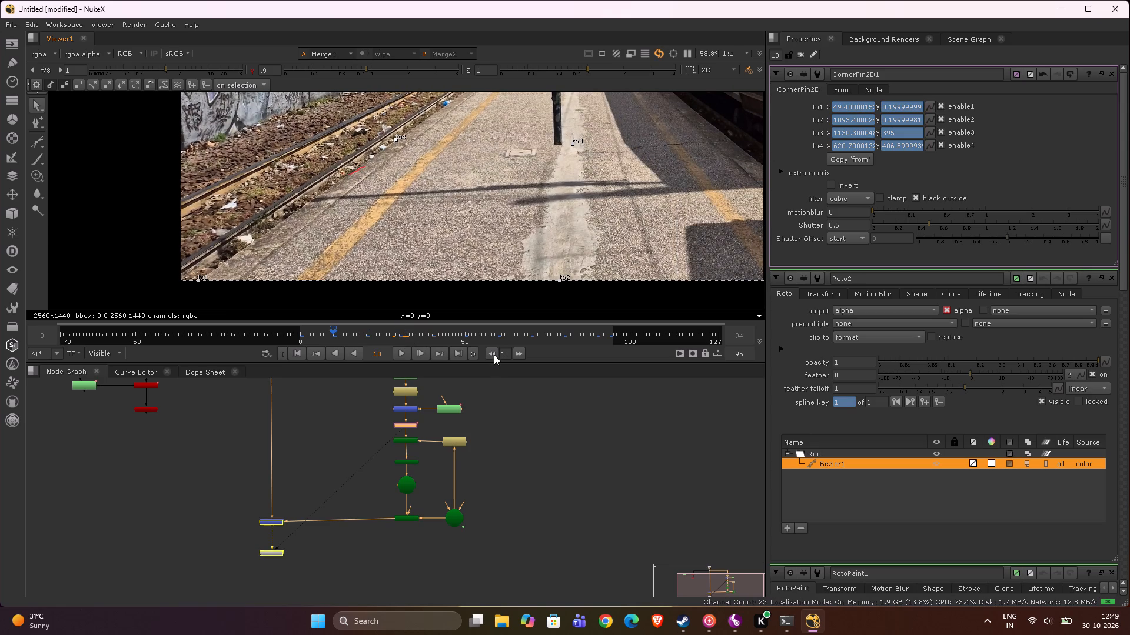
click(518, 355)
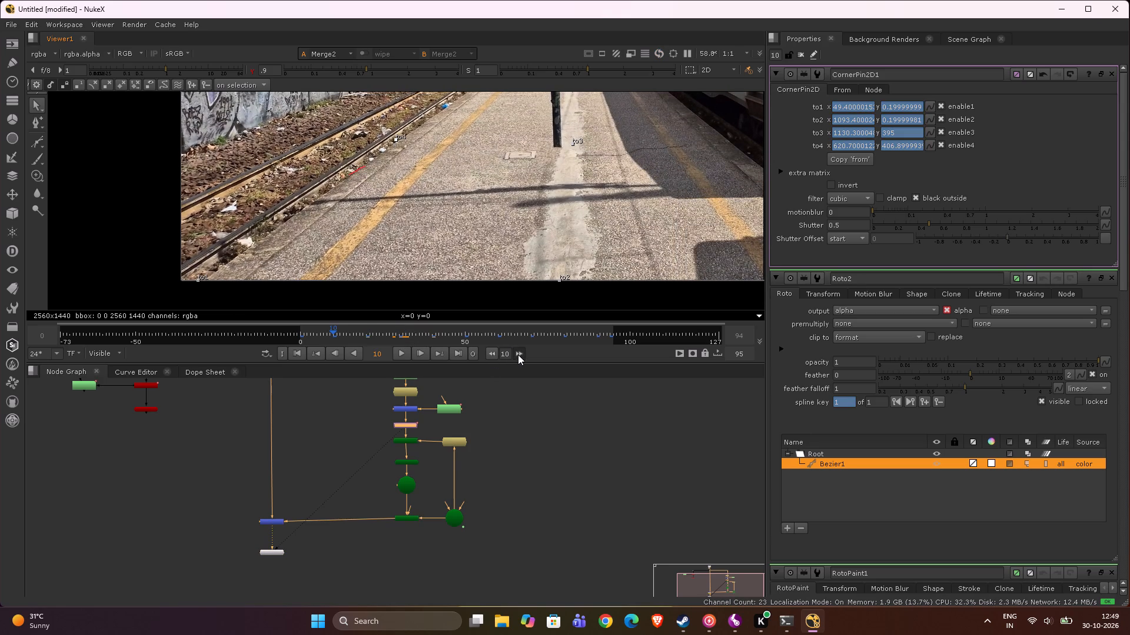
click(518, 355)
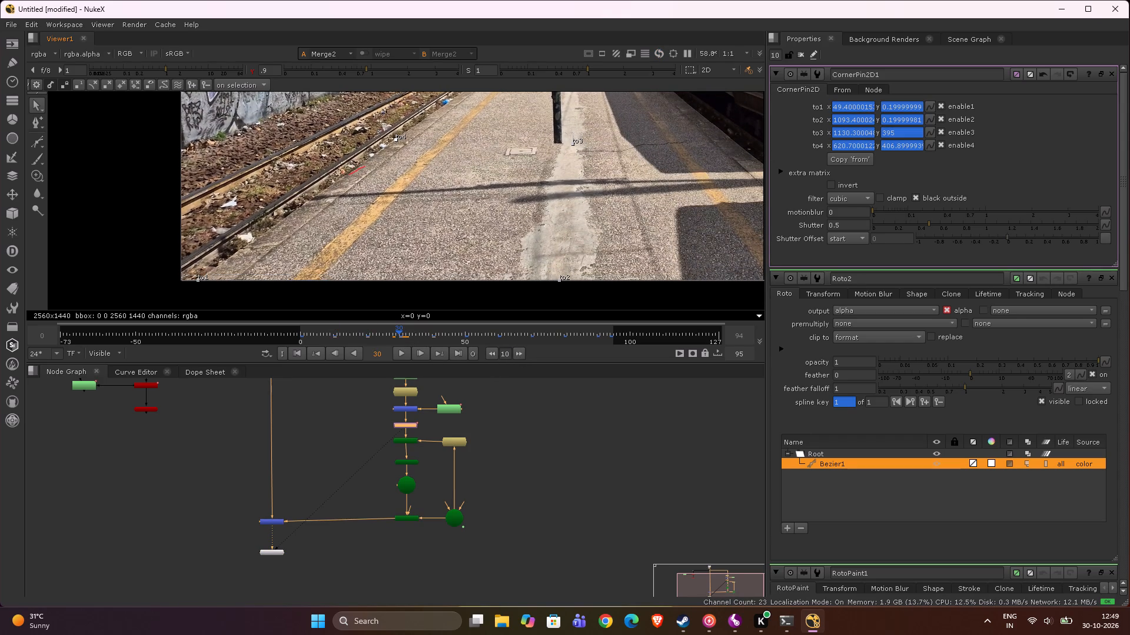
click(495, 350)
click(519, 353)
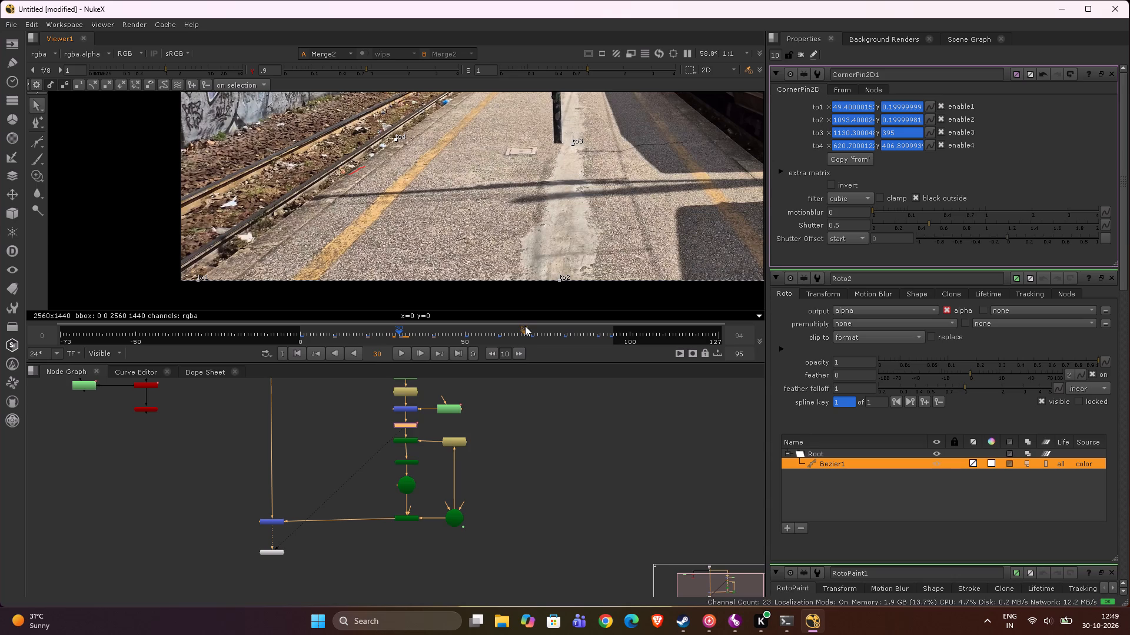
Examine up close the patch's near-left corner, the track-side platform edge and the yellow line at frame 30.
scroll(412, 220, down, 2)
middle_drag(413, 220, 413, 167)
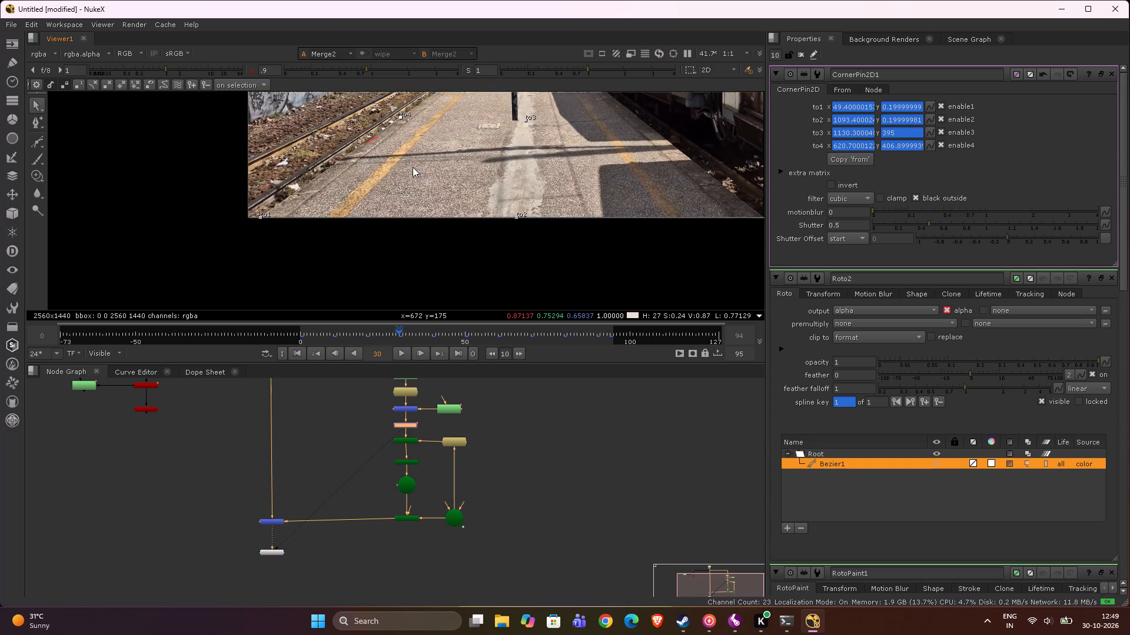
middle_drag(413, 167, 411, 164)
scroll(209, 219, up, 6)
scroll(353, 193, up, 5)
scroll(353, 182, down, 4)
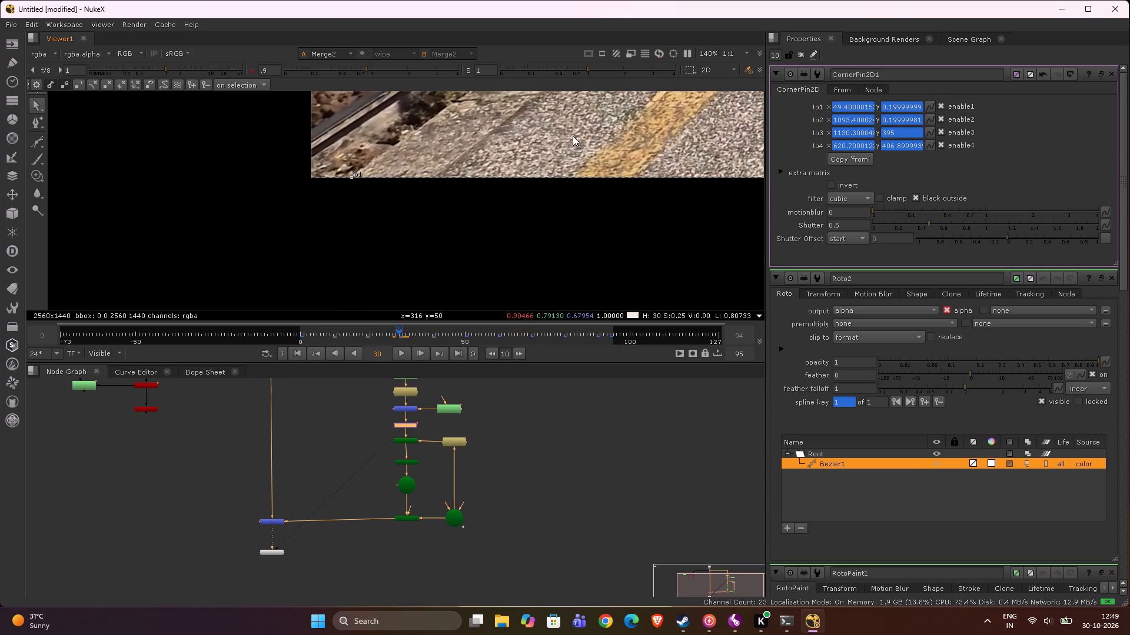
middle_drag(574, 136, 391, 222)
scroll(391, 222, down, 3)
scroll(473, 191, down, 3)
middle_drag(471, 190, 427, 203)
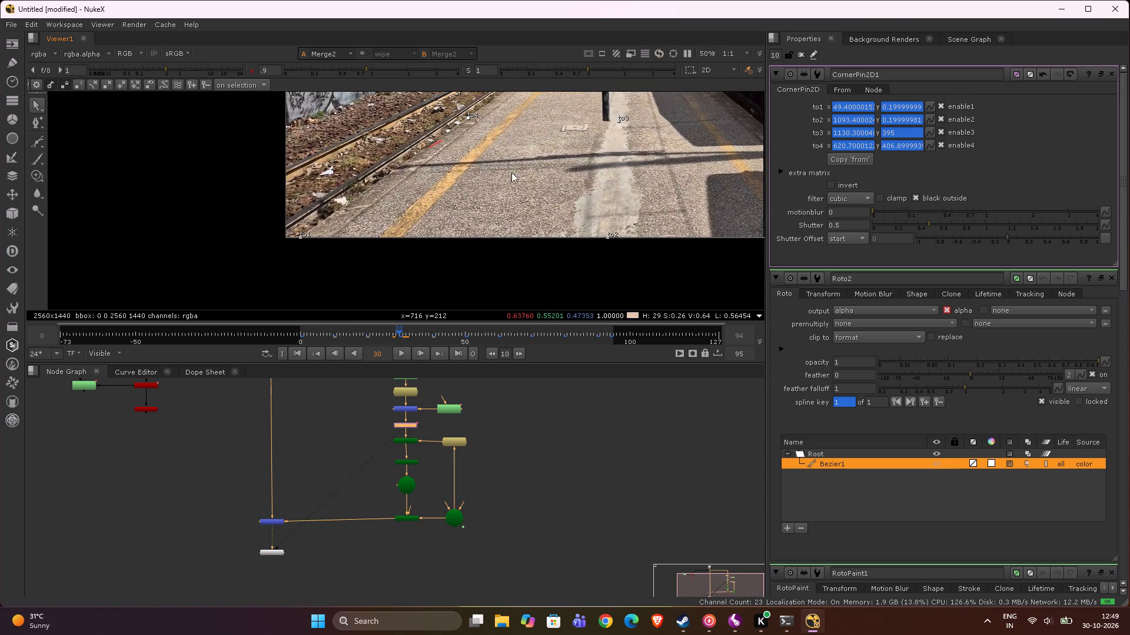
middle_drag(534, 195, 488, 190)
scroll(391, 129, up, 10)
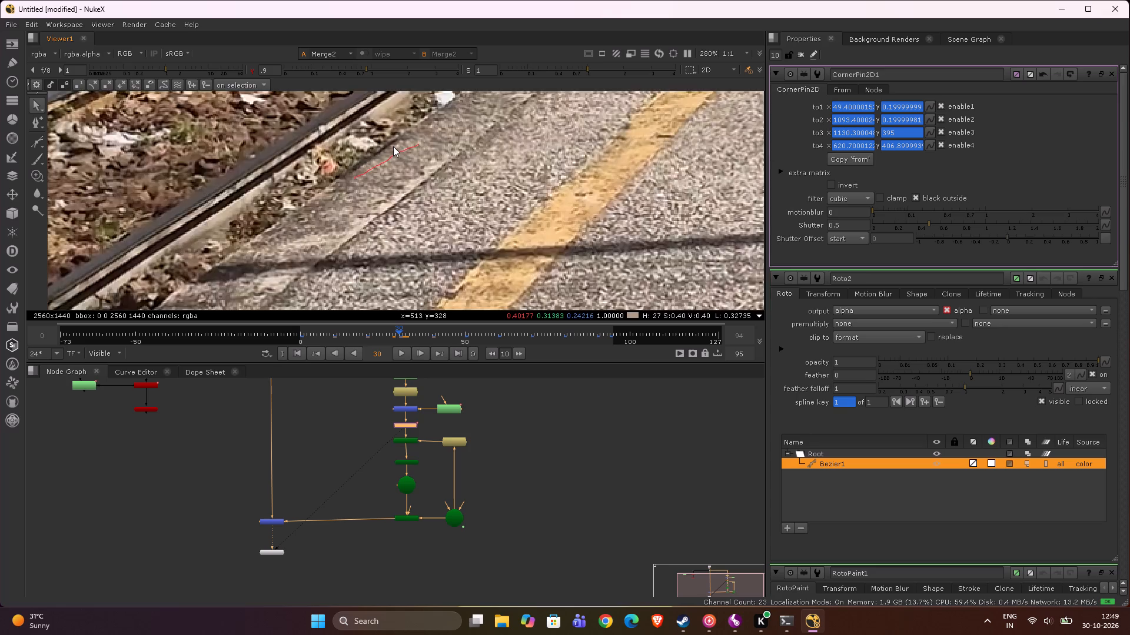
scroll(393, 146, down, 10)
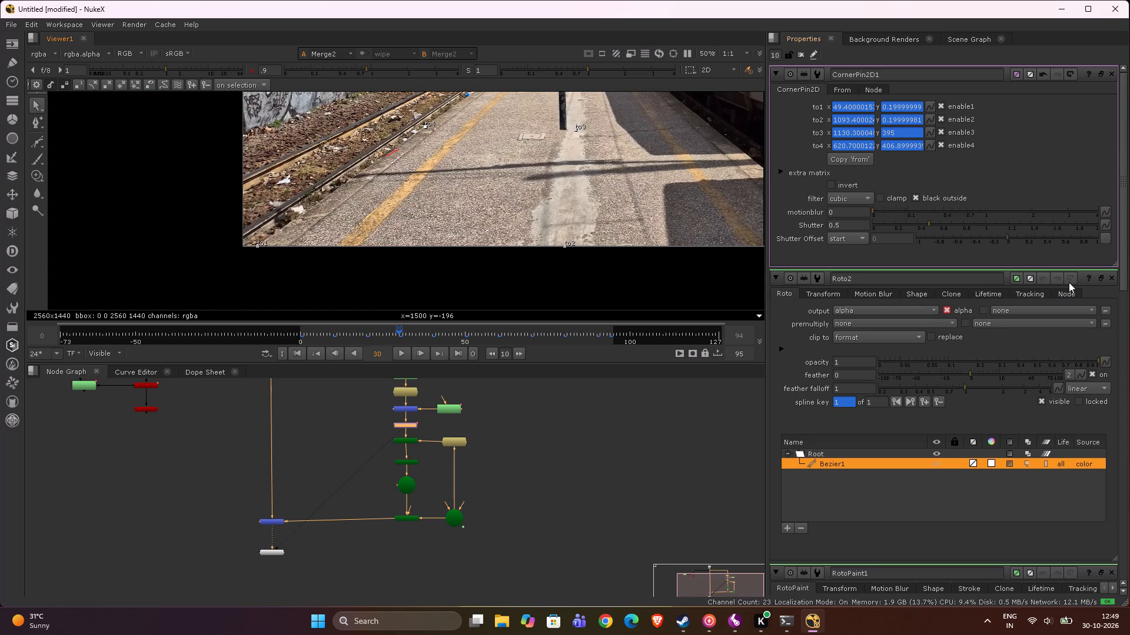
Close the properties of Roto2 and RotoPaint1.
click(1111, 279)
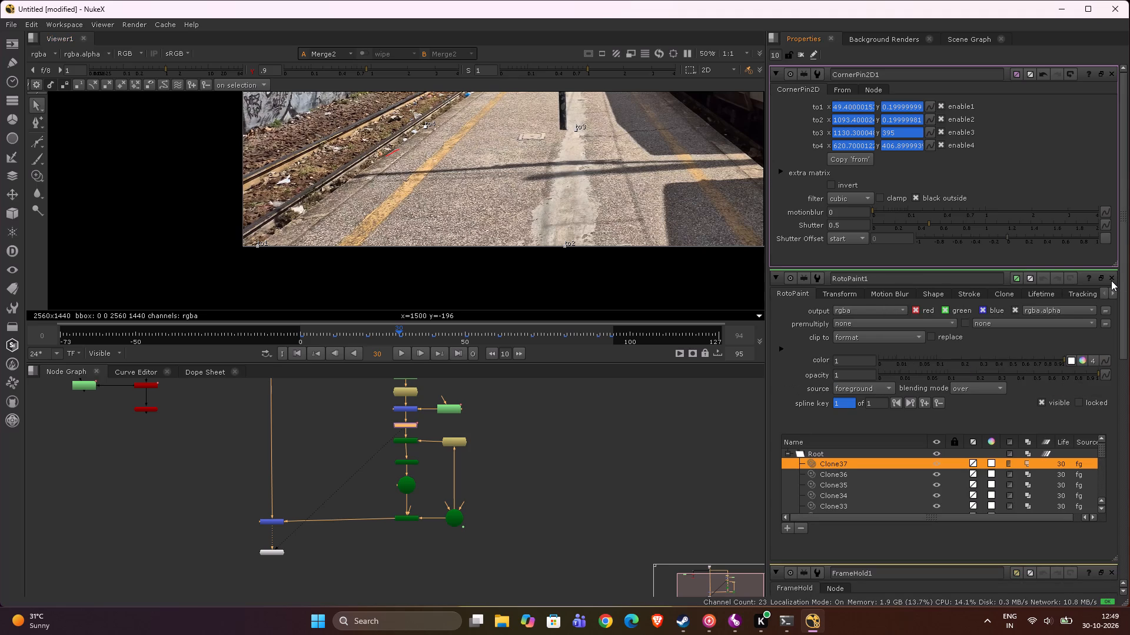
click(1111, 280)
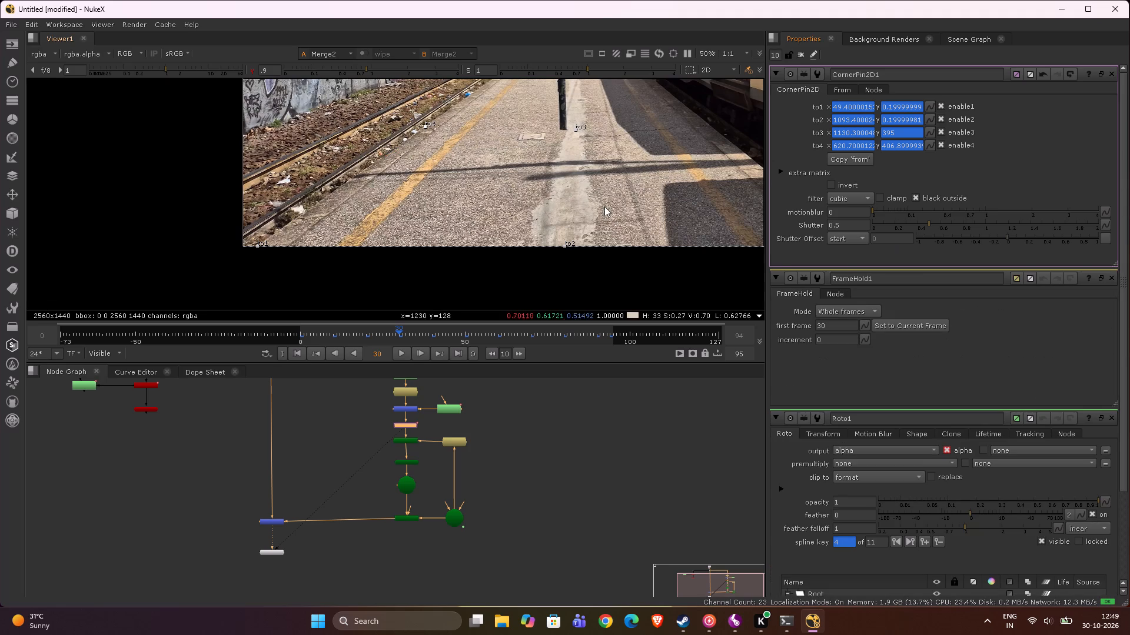
Compare the patch's near edge between frames 20 and 30 to judge its sideways shift.
scroll(557, 237, up, 8)
scroll(580, 235, down, 5)
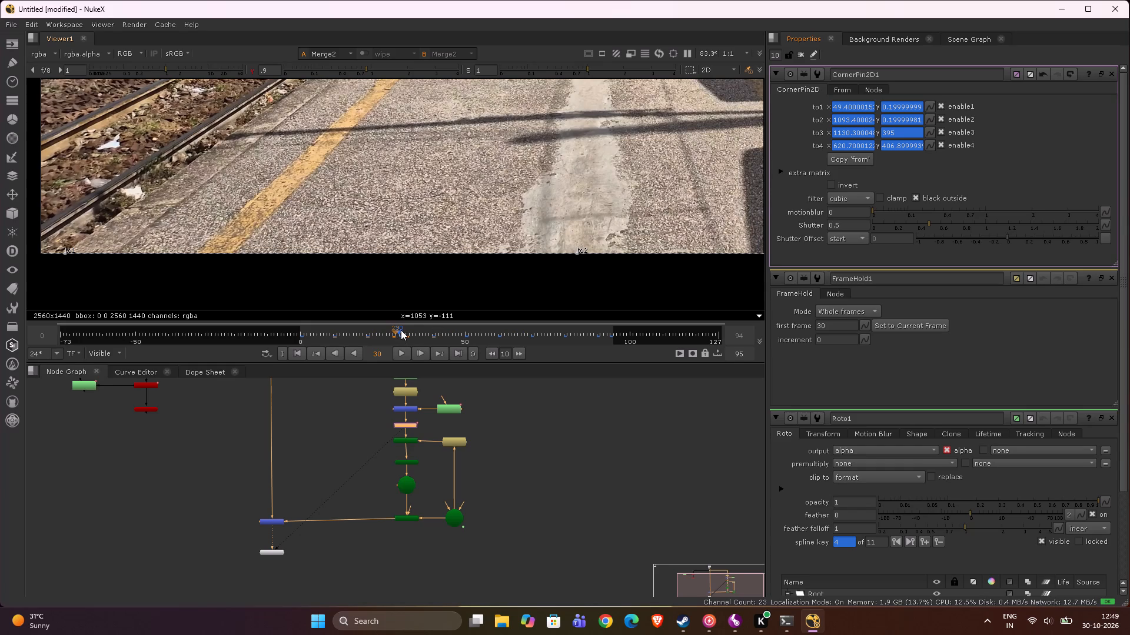
click(493, 353)
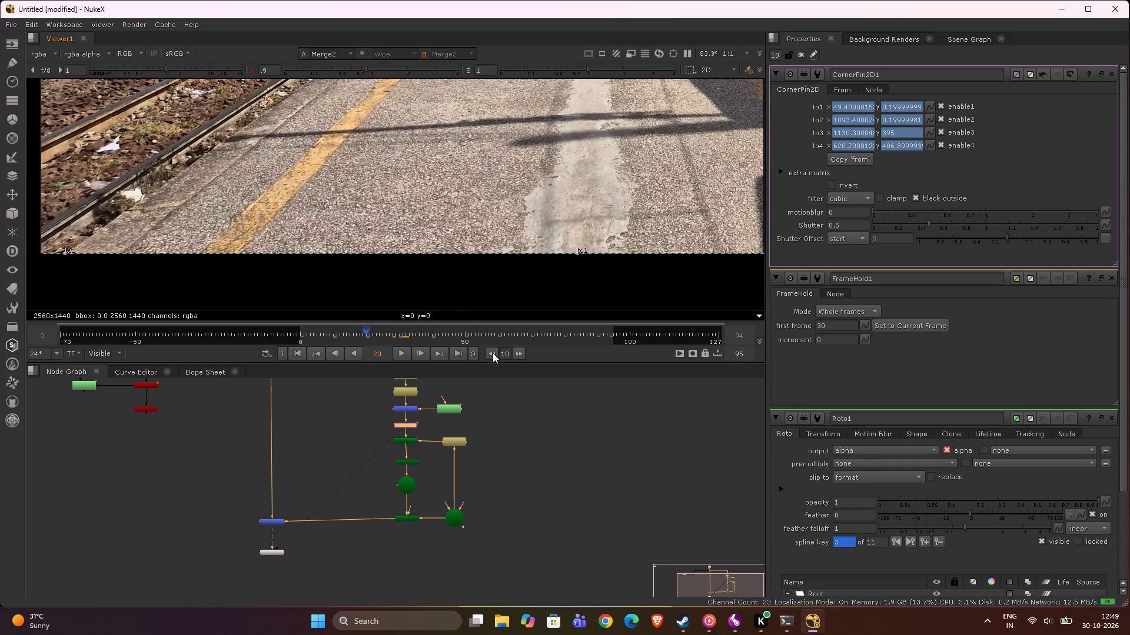
click(521, 353)
click(494, 354)
click(519, 352)
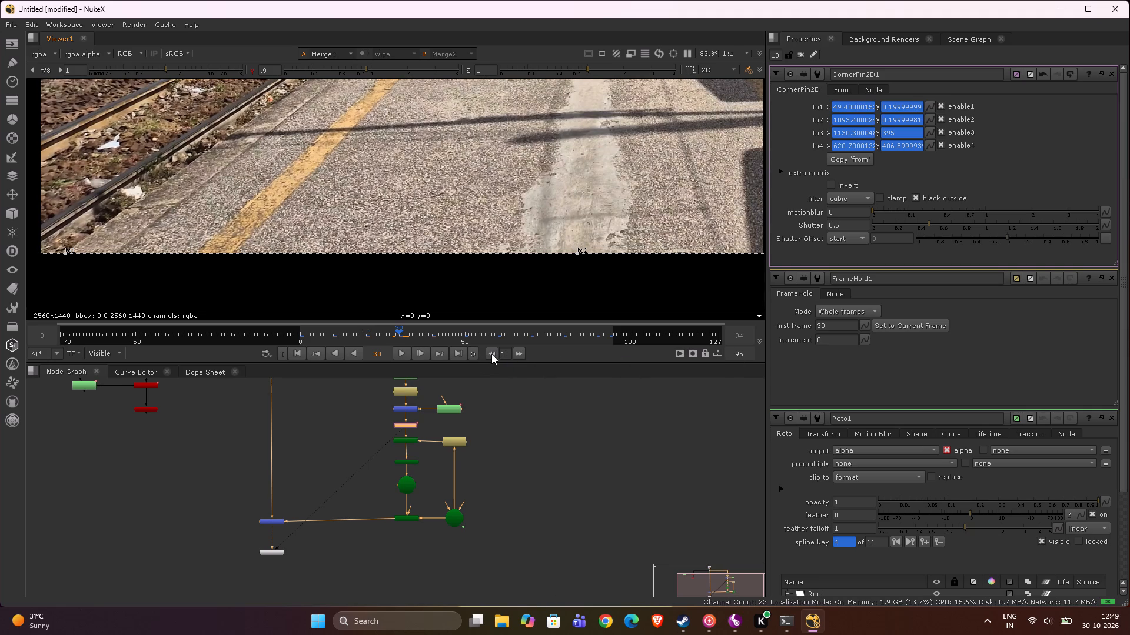
click(491, 353)
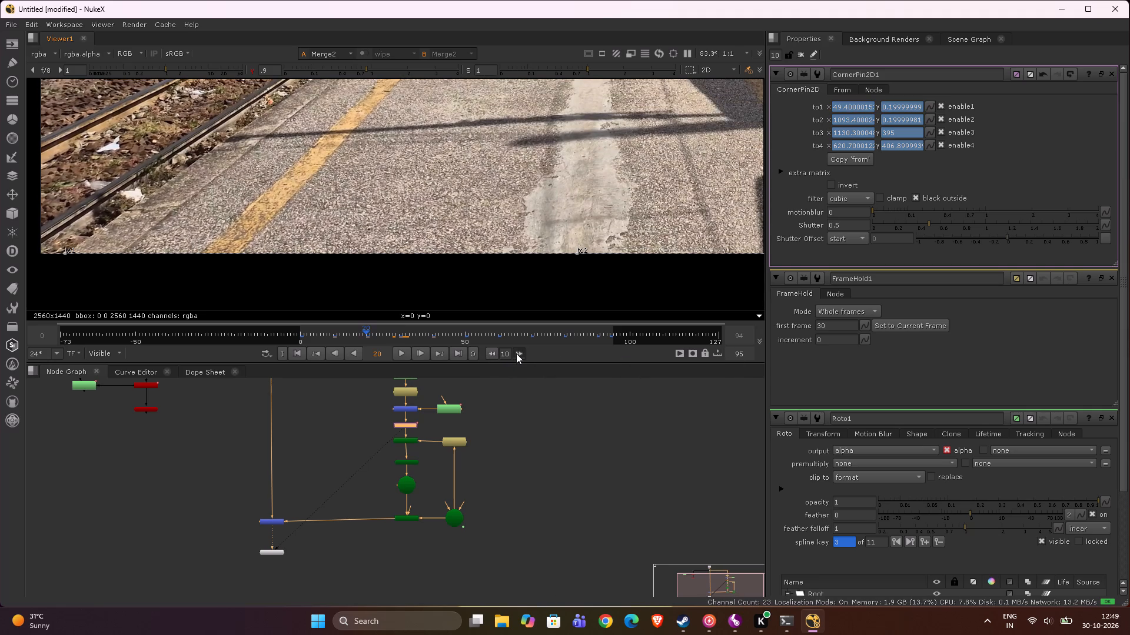
click(516, 353)
At frame 20, nudge the to1 and to2 points together horizontally to about x 42.4 and x 1086.4.
click(493, 355)
scroll(356, 243, down, 4)
middle_drag(356, 239, 364, 199)
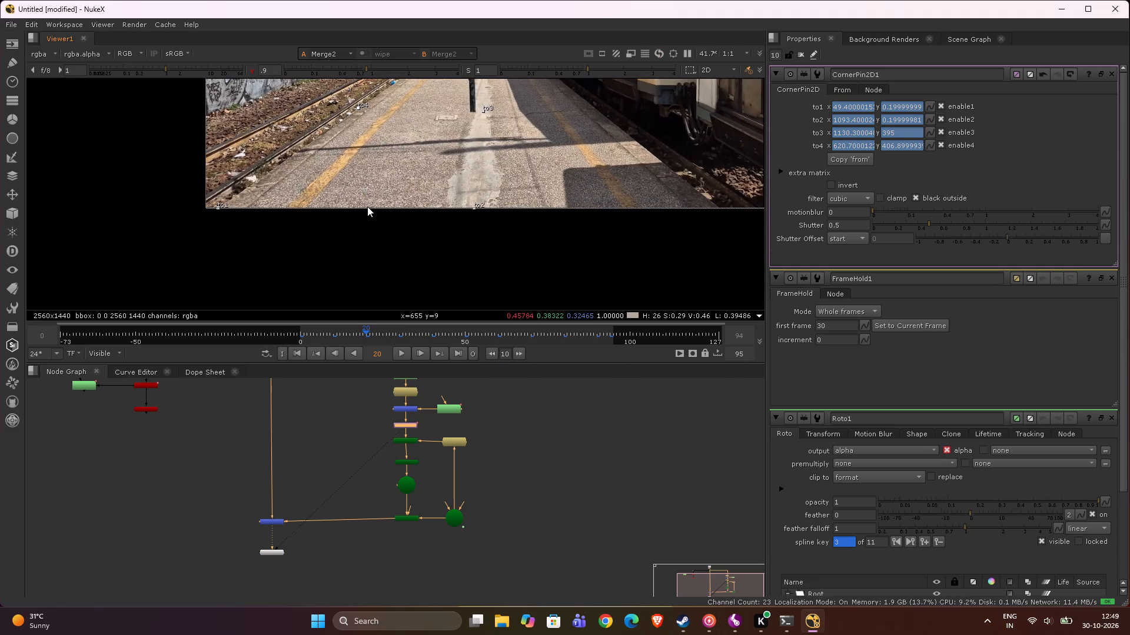
scroll(368, 201, up, 1)
drag(139, 193, 543, 273)
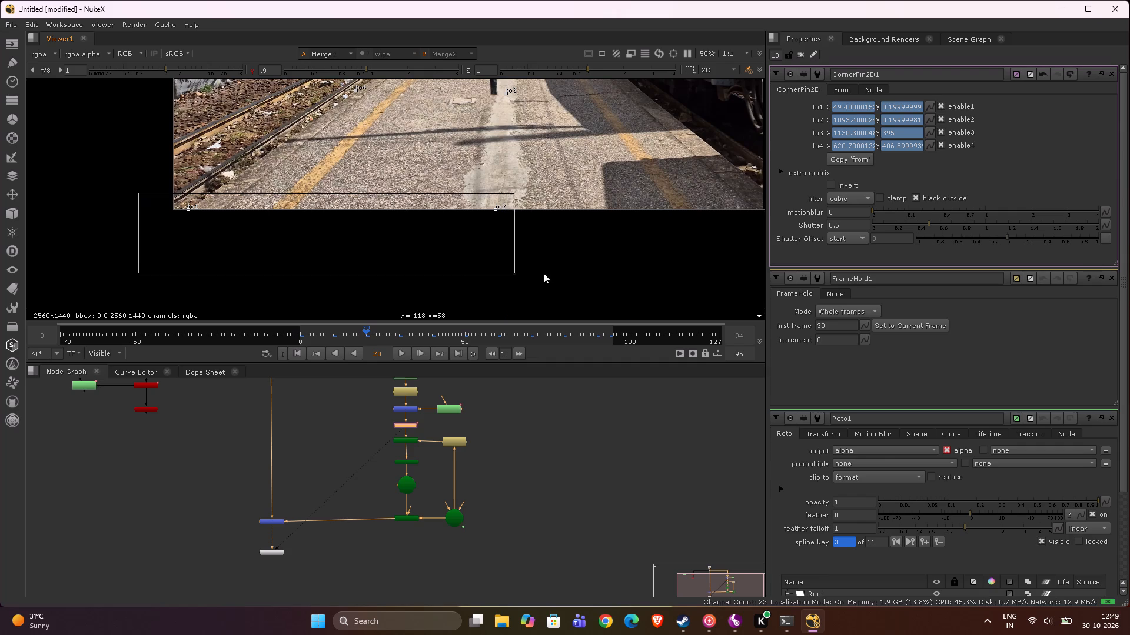
drag(543, 273, 545, 272)
scroll(247, 207, up, 4)
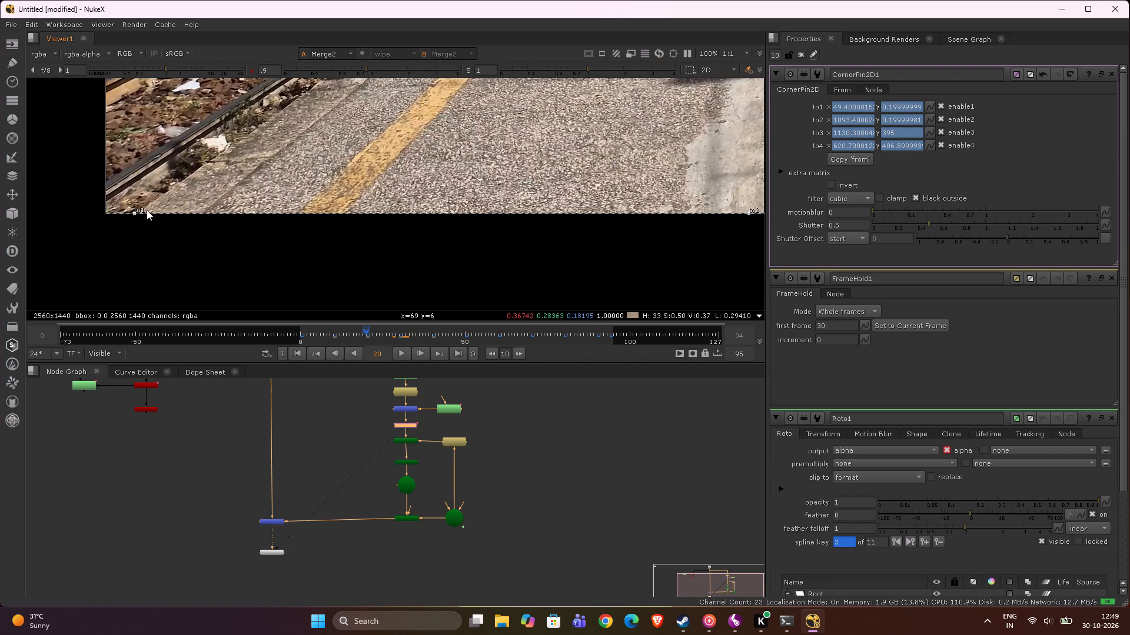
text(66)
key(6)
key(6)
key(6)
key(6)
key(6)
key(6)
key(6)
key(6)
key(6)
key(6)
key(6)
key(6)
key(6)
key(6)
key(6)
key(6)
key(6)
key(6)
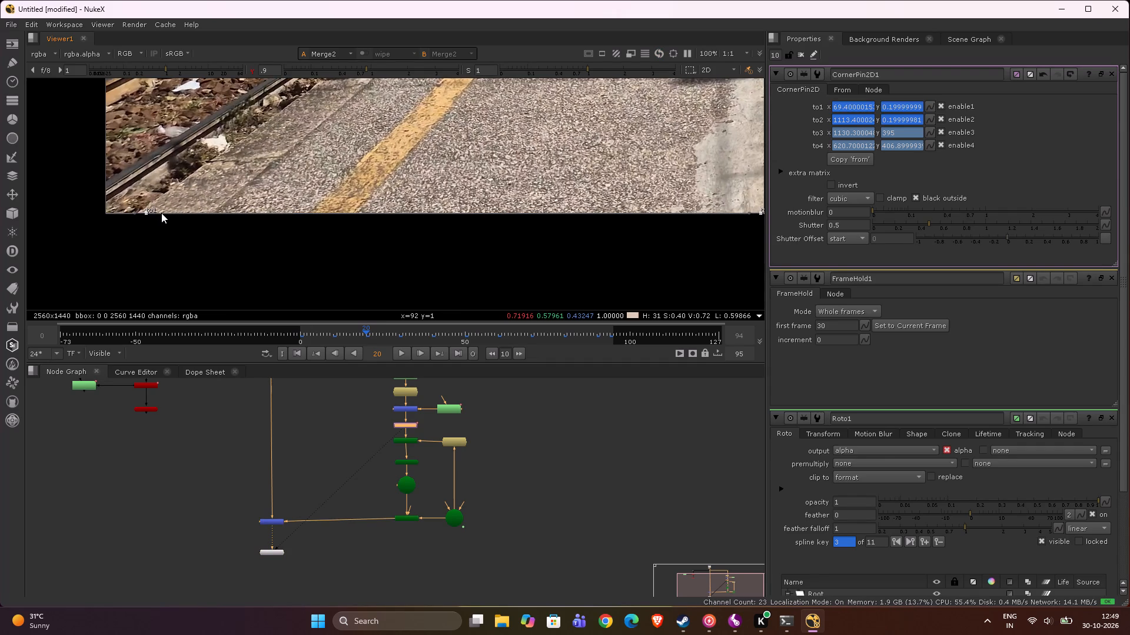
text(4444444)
scroll(153, 206, up, 8)
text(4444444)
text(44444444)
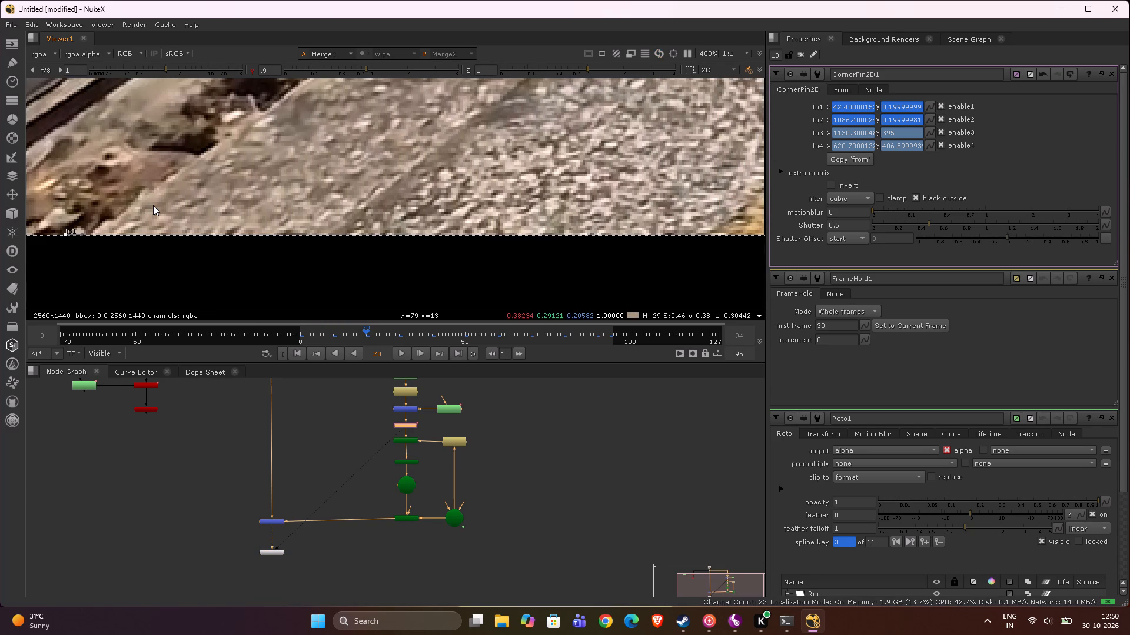
scroll(153, 205, down, 13)
scroll(428, 199, up, 6)
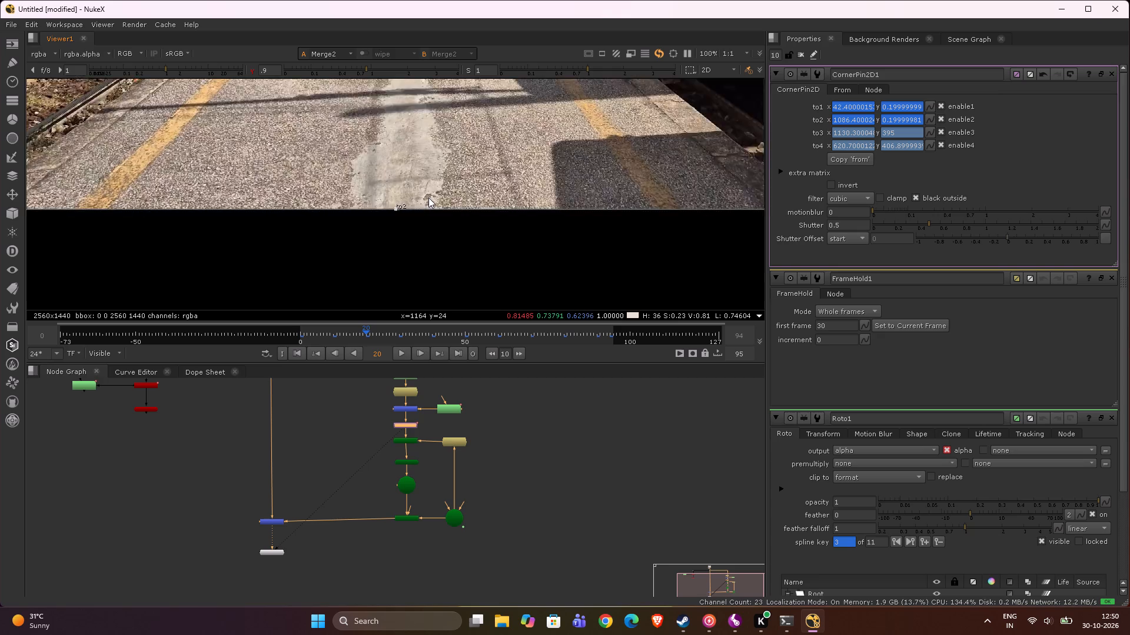
At frame 20, nudge the to1 and to2 points together horizontally to about x 41.4 and x 1085.4.
middle_drag(362, 171, 368, 278)
middle_drag(363, 202, 384, 325)
scroll(389, 321, down, 1)
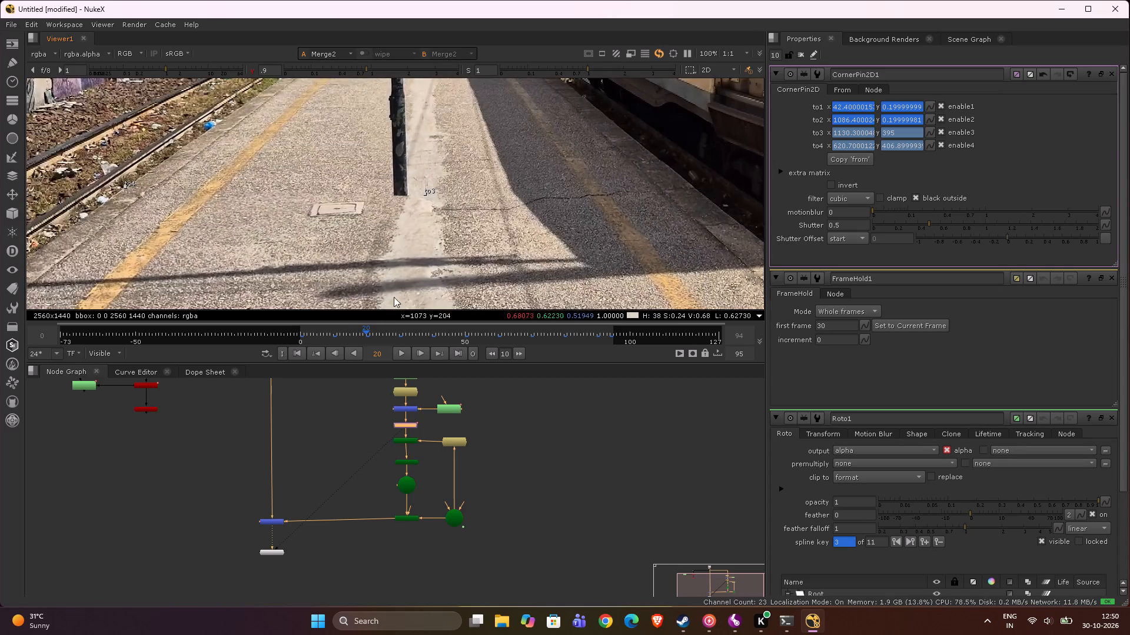
scroll(417, 198, up, 5)
scroll(427, 208, down, 8)
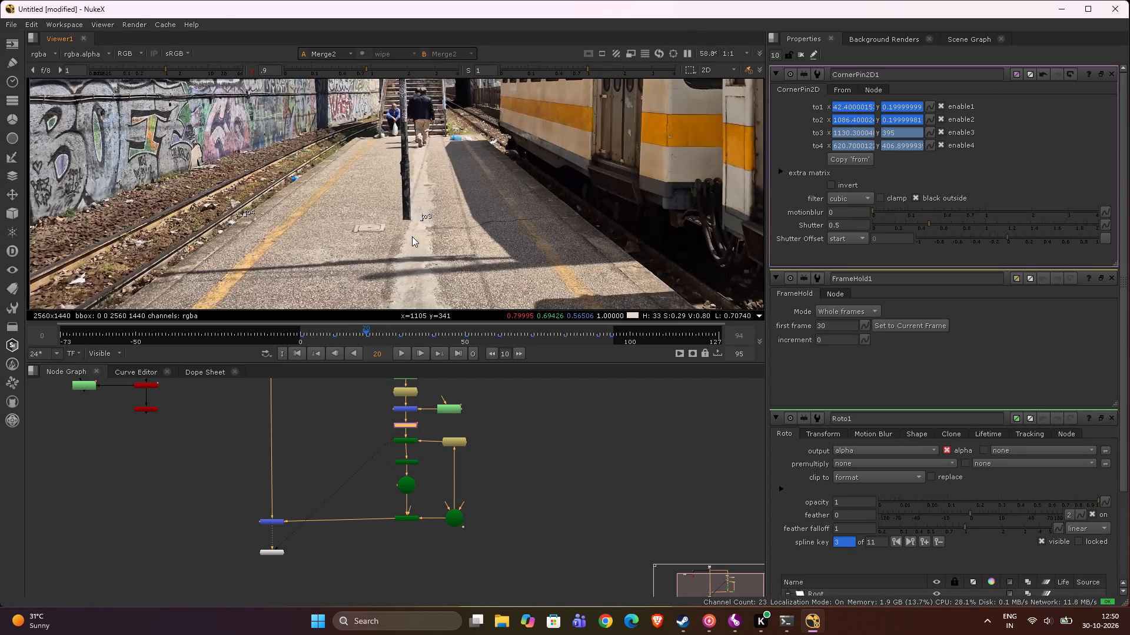
text(54)
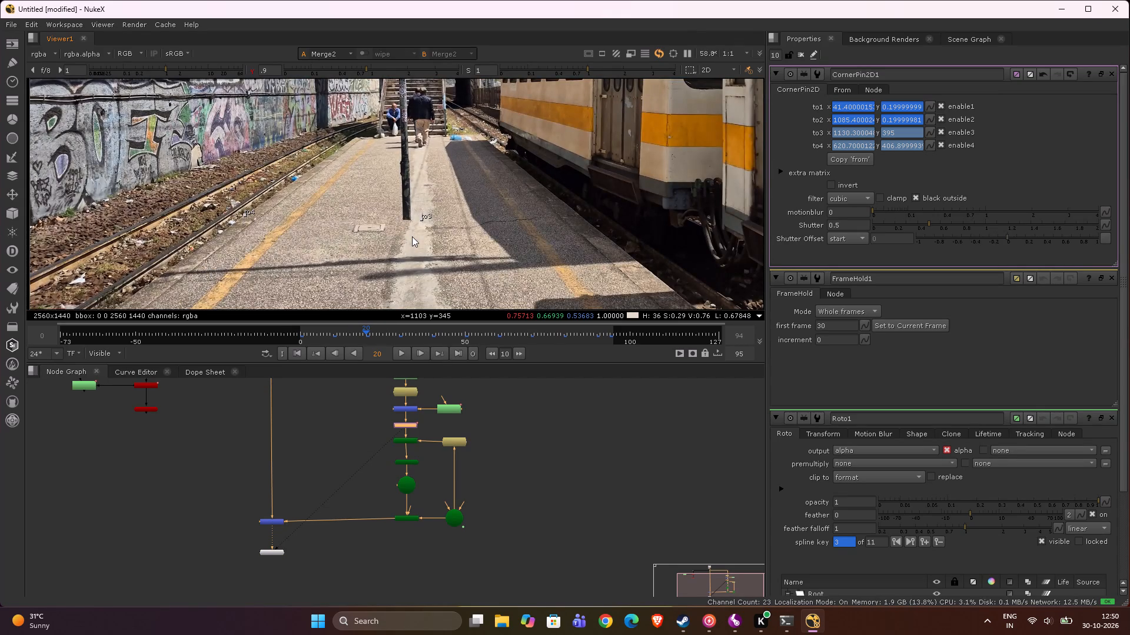
Compare the patch's near edge between frames 20 and 31, and inspect its track-side corner at frame 20.
middle_drag(368, 230, 368, 132)
scroll(383, 219, up, 4)
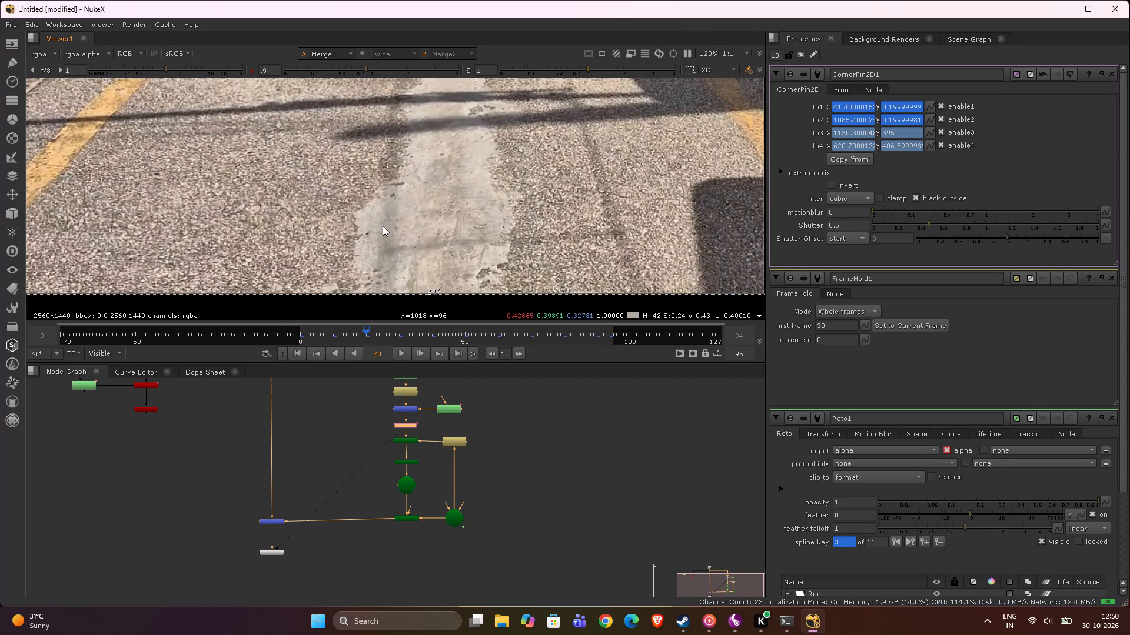
drag(368, 329, 393, 330)
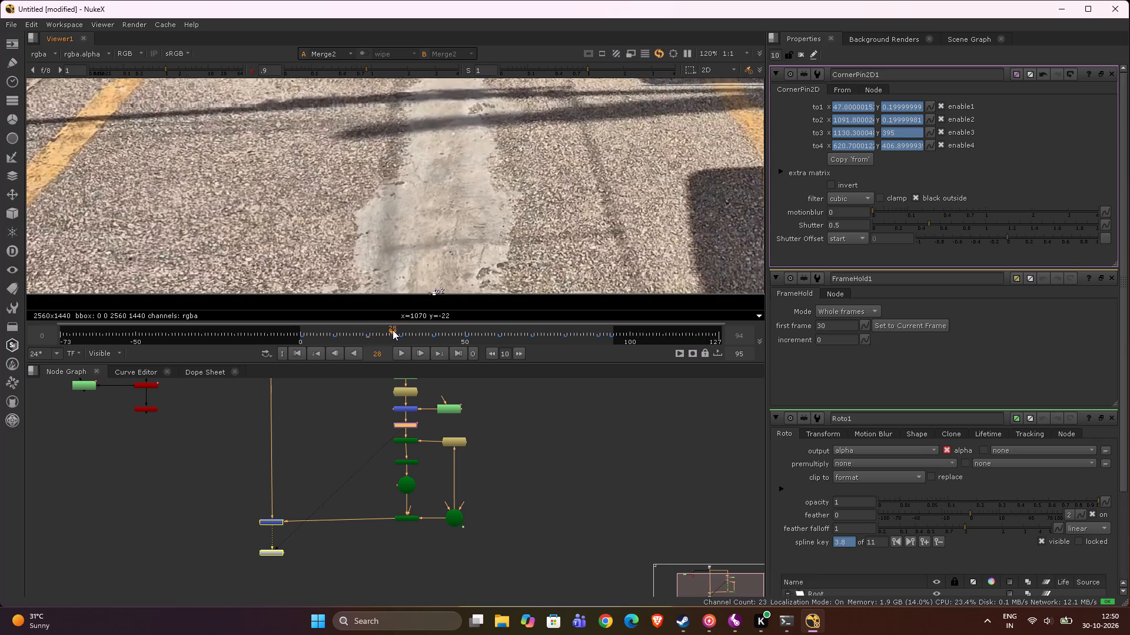
drag(393, 330, 404, 338)
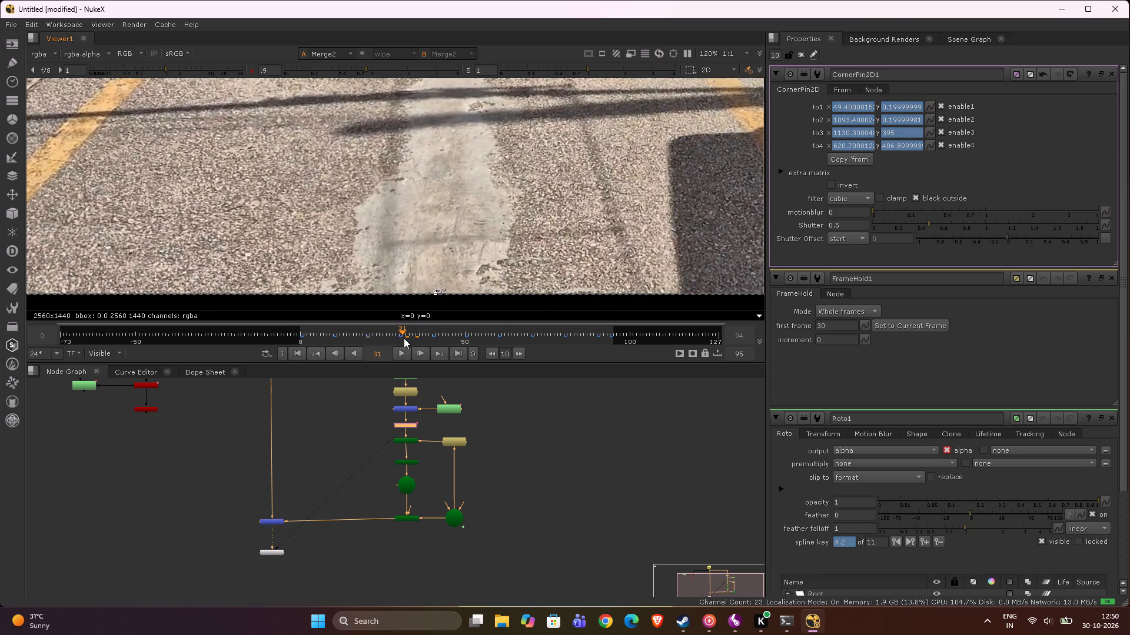
drag(404, 338, 373, 340)
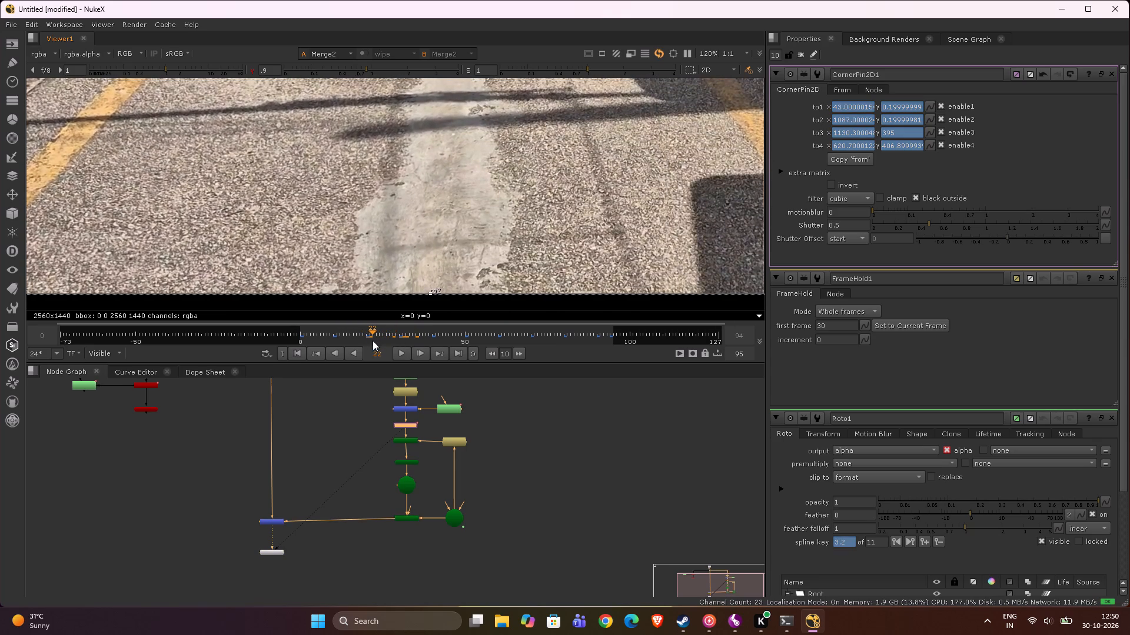
drag(373, 340, 368, 342)
scroll(365, 229, down, 5)
middle_drag(365, 228, 508, 181)
scroll(178, 205, up, 6)
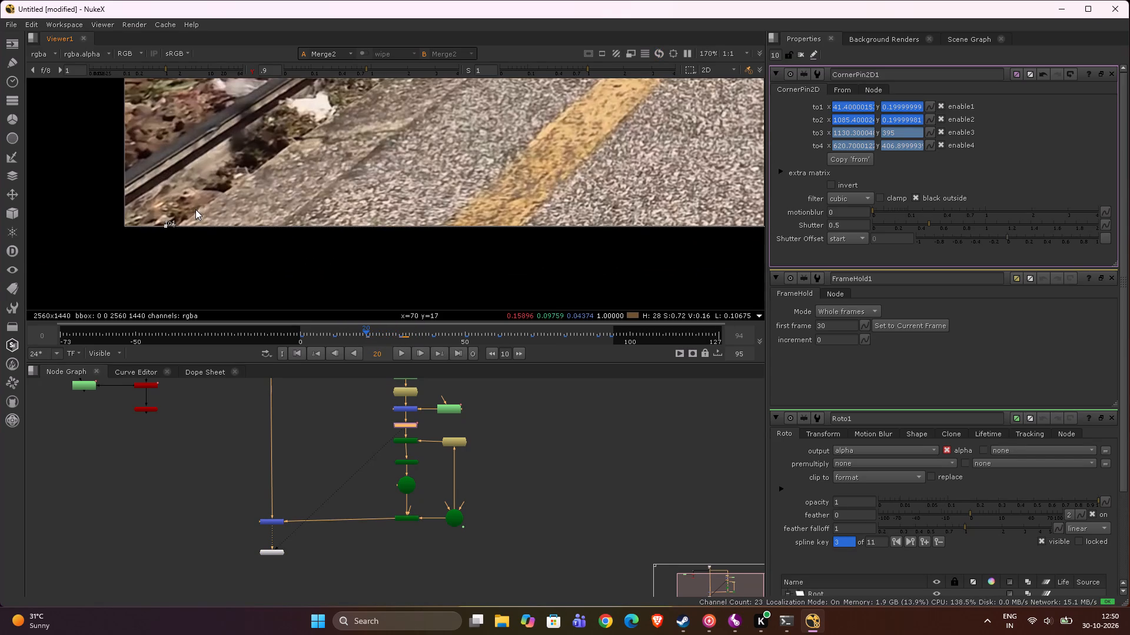
scroll(190, 228, up, 3)
At frame 10, nudge the to1 and to2 points together horizontally to about x 37.4 and x 1081.4.
click(493, 352)
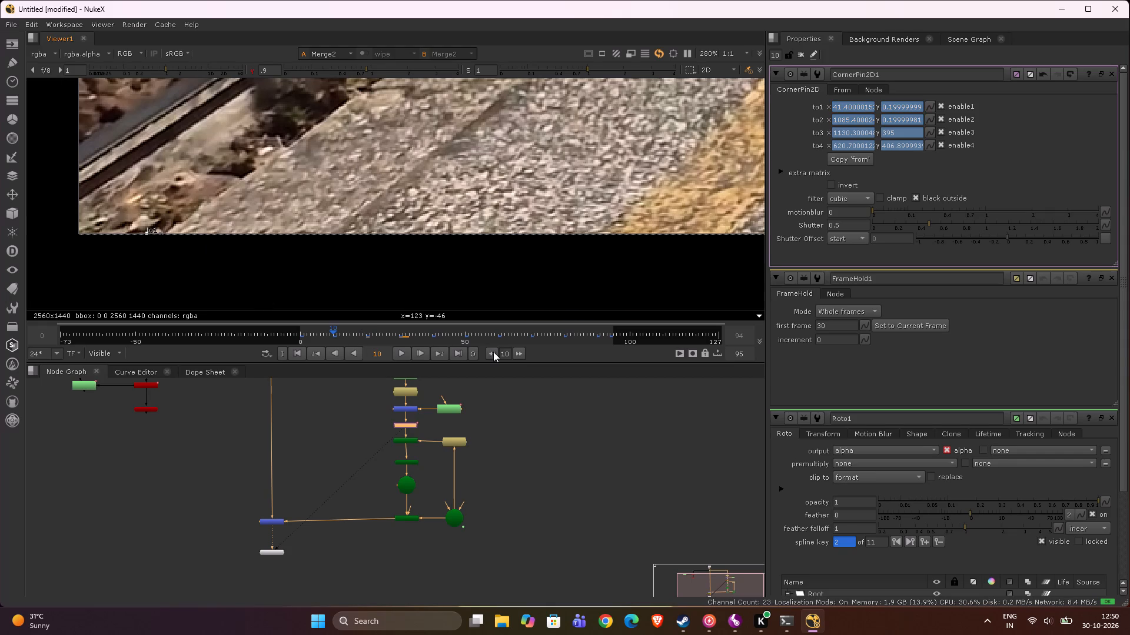
scroll(421, 212, down, 3)
key(5)
key(5)
key(5)
key(5)
key(5)
key(5)
key(5)
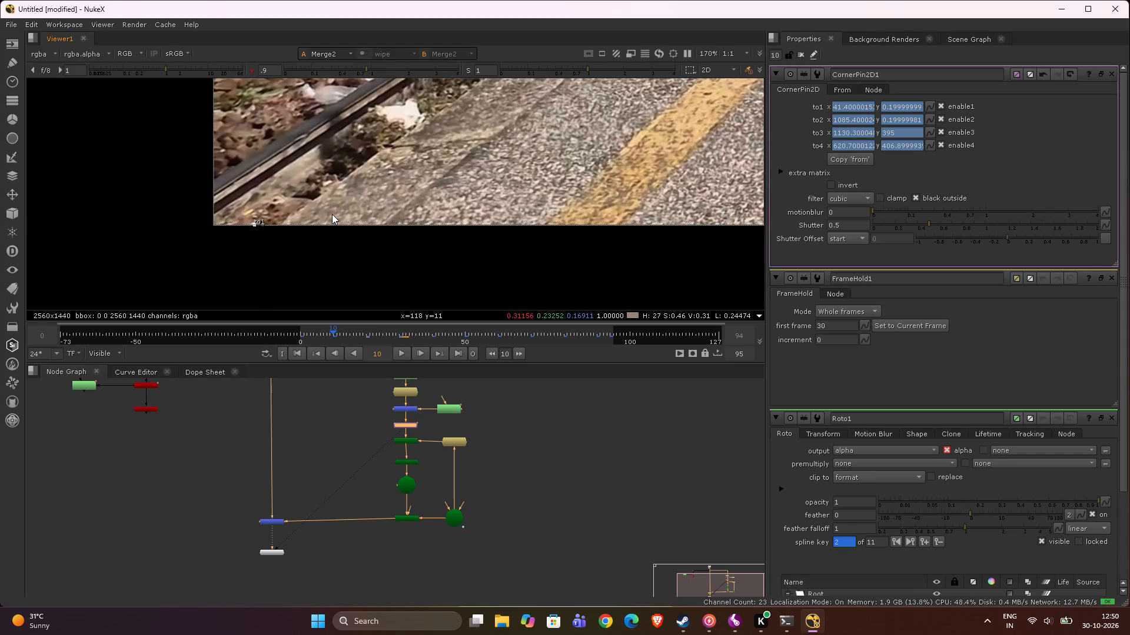
text(66)
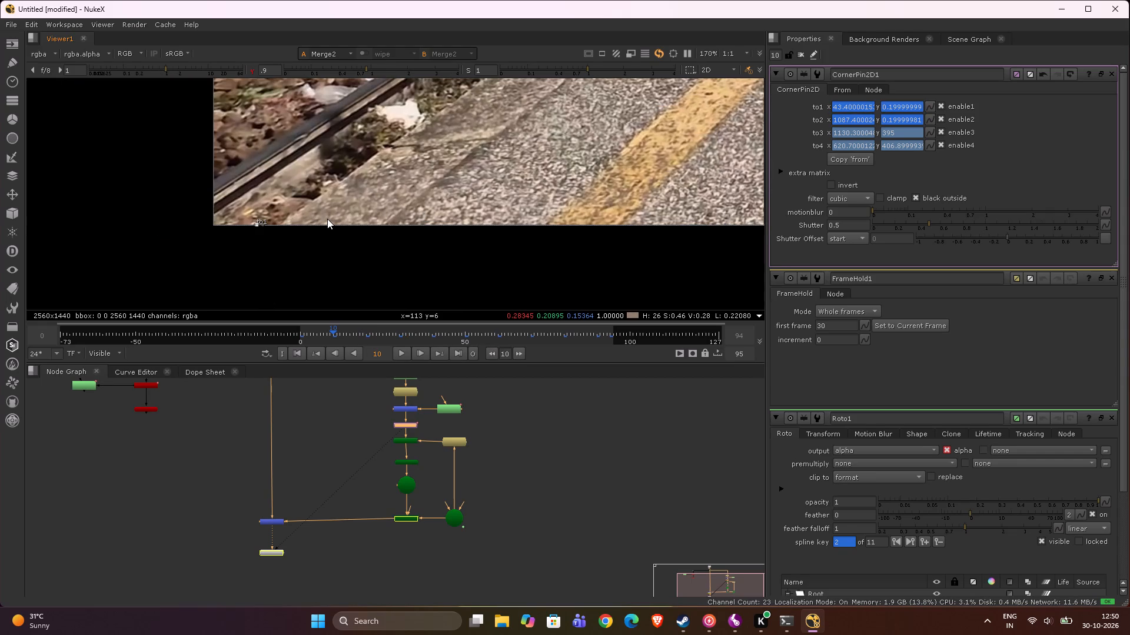
scroll(314, 217, up, 6)
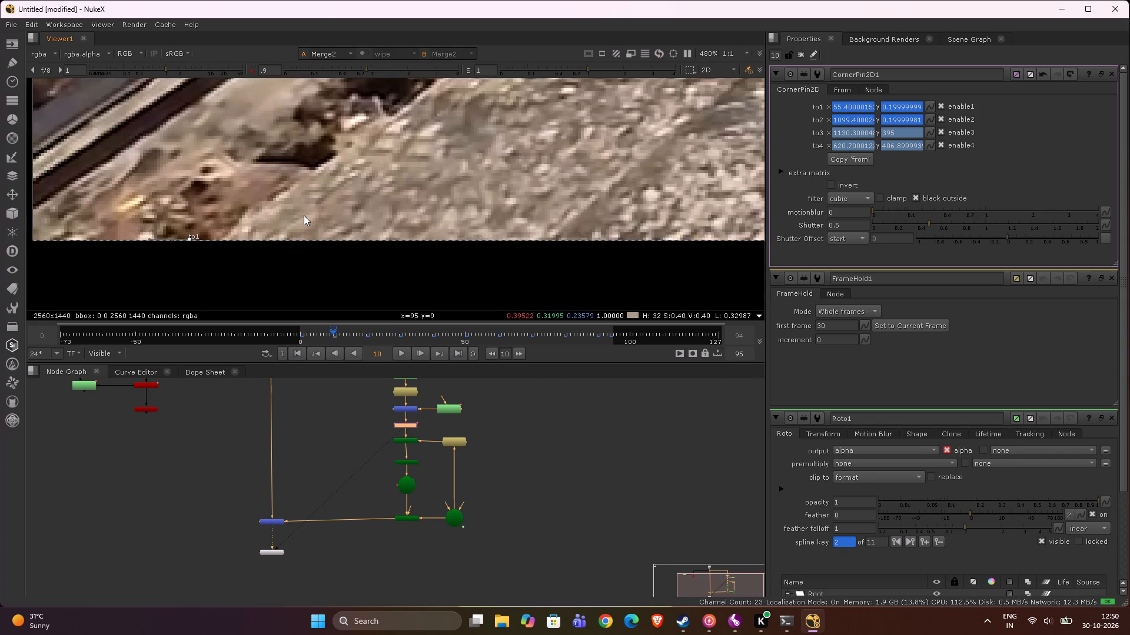
scroll(304, 215, up, 1)
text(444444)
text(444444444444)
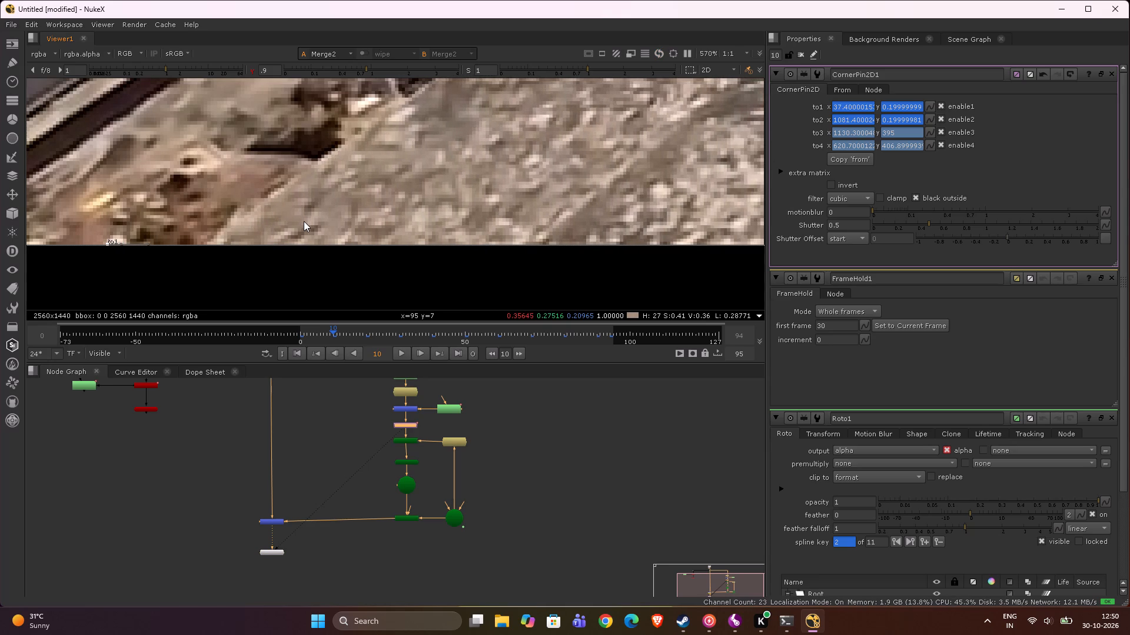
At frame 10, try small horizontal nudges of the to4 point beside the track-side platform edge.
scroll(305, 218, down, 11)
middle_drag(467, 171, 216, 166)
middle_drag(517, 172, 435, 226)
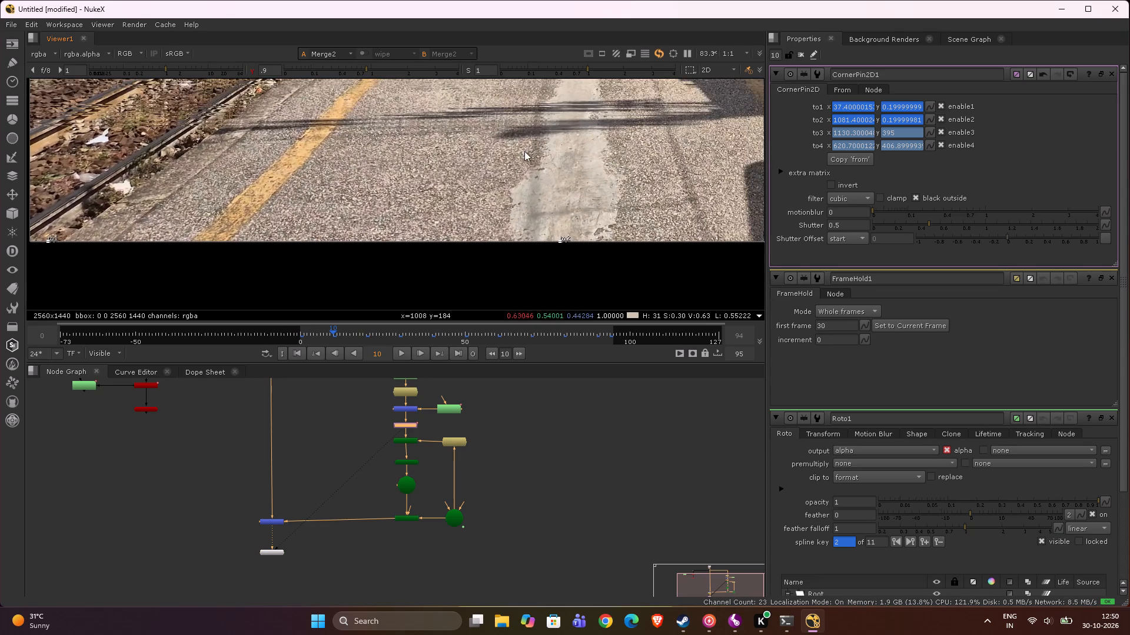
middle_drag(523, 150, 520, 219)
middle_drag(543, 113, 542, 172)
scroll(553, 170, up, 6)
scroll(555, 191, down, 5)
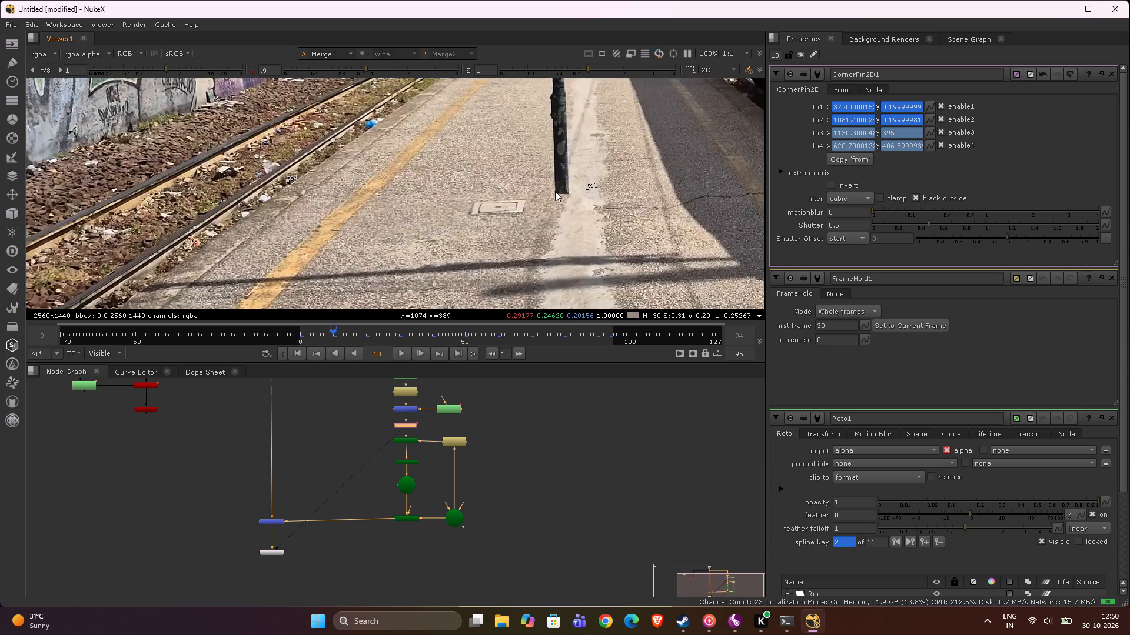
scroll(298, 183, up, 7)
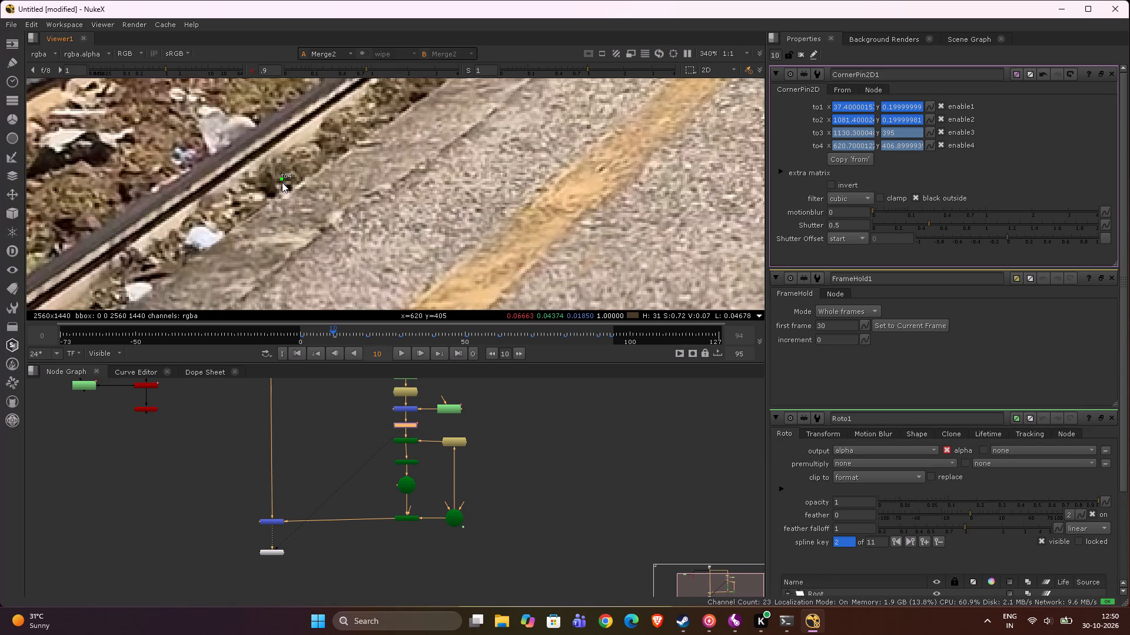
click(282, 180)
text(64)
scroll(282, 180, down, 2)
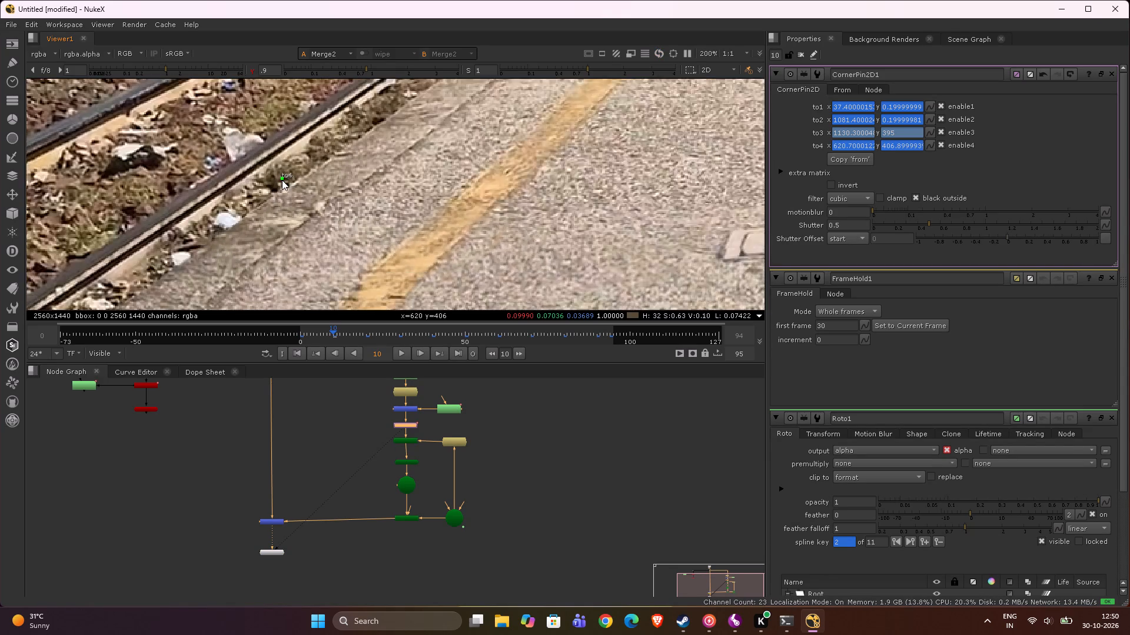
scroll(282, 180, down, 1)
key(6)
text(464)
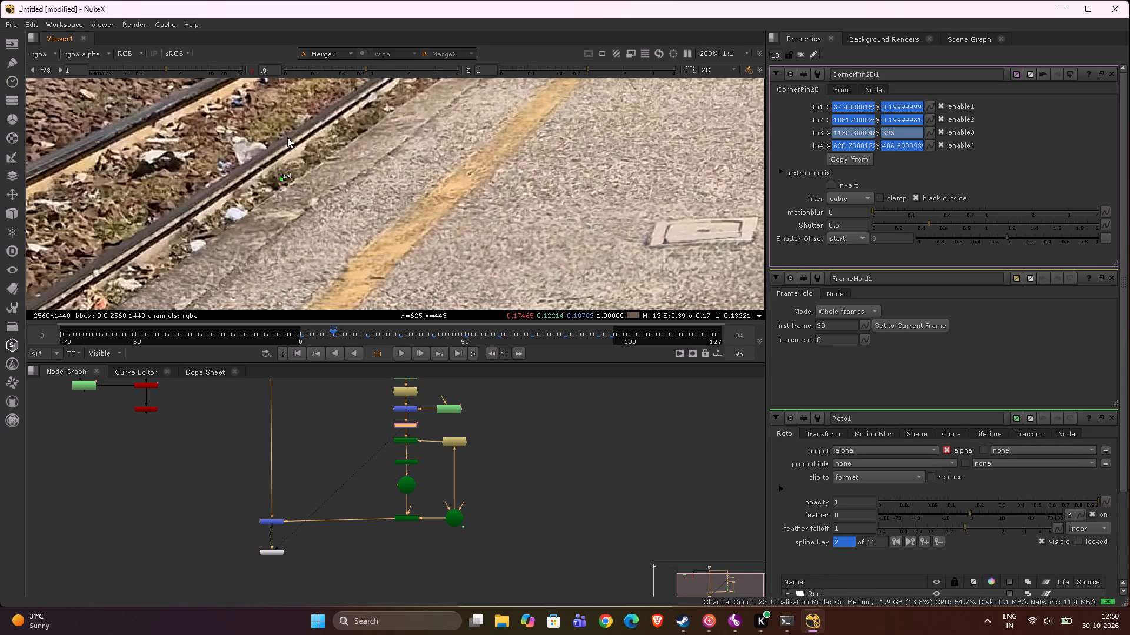
Examine the patch's track-side edge, near edge and near corners for alignment at frame 10.
click(287, 136)
scroll(284, 190, up, 10)
scroll(282, 193, down, 11)
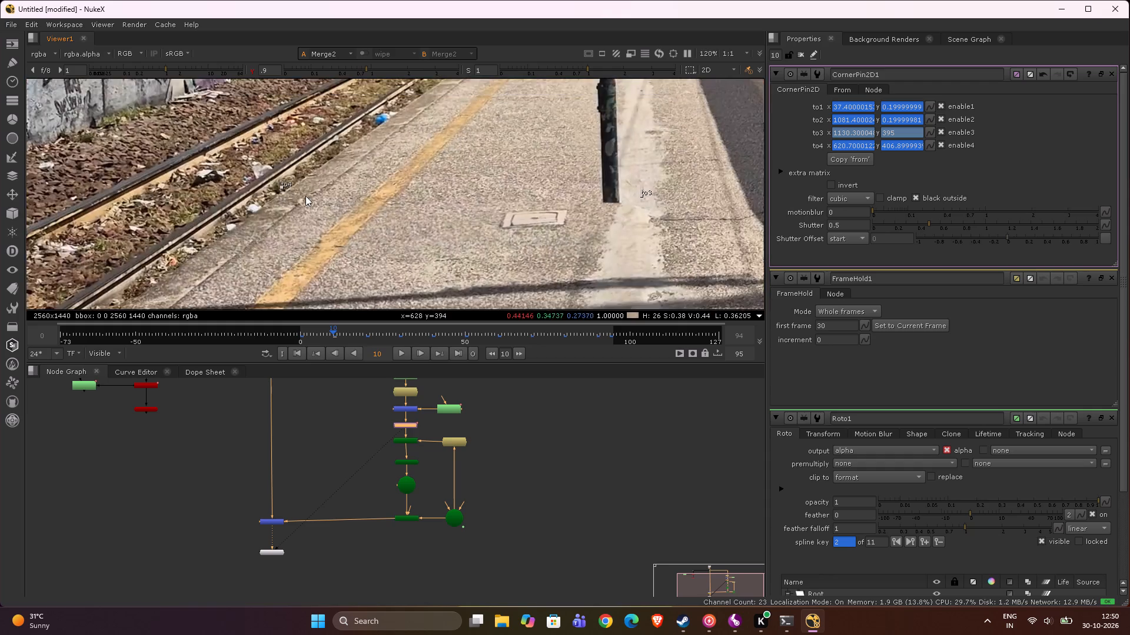
scroll(305, 196, down, 4)
scroll(580, 196, up, 5)
scroll(571, 202, down, 4)
middle_drag(571, 202, 554, 63)
middle_drag(423, 230, 494, 109)
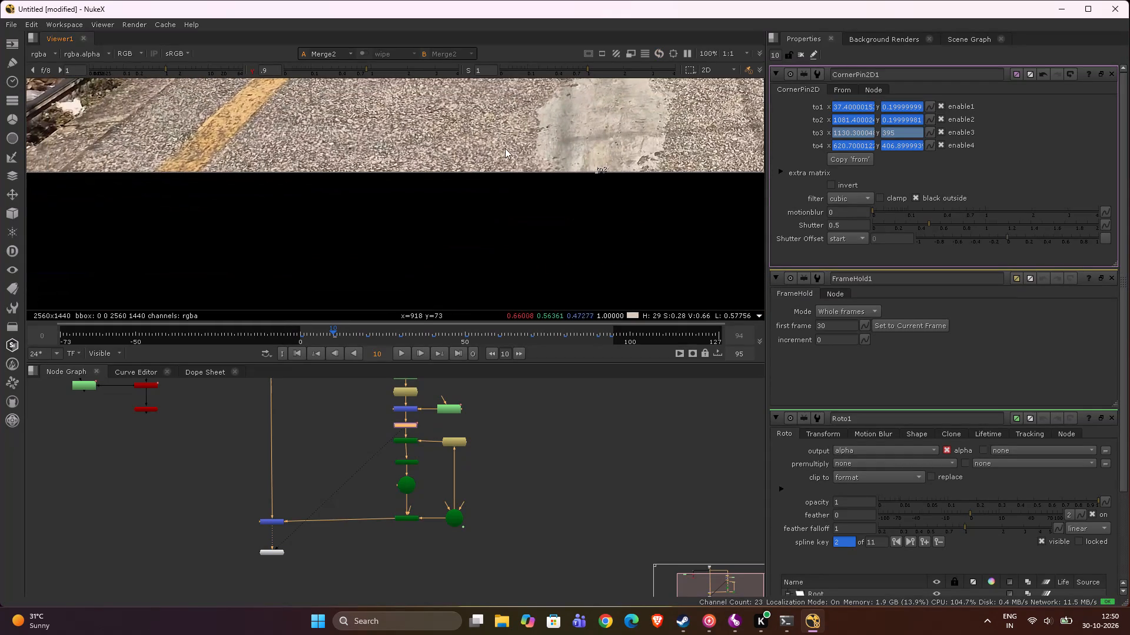
click(596, 172)
middle_drag(423, 153, 625, 174)
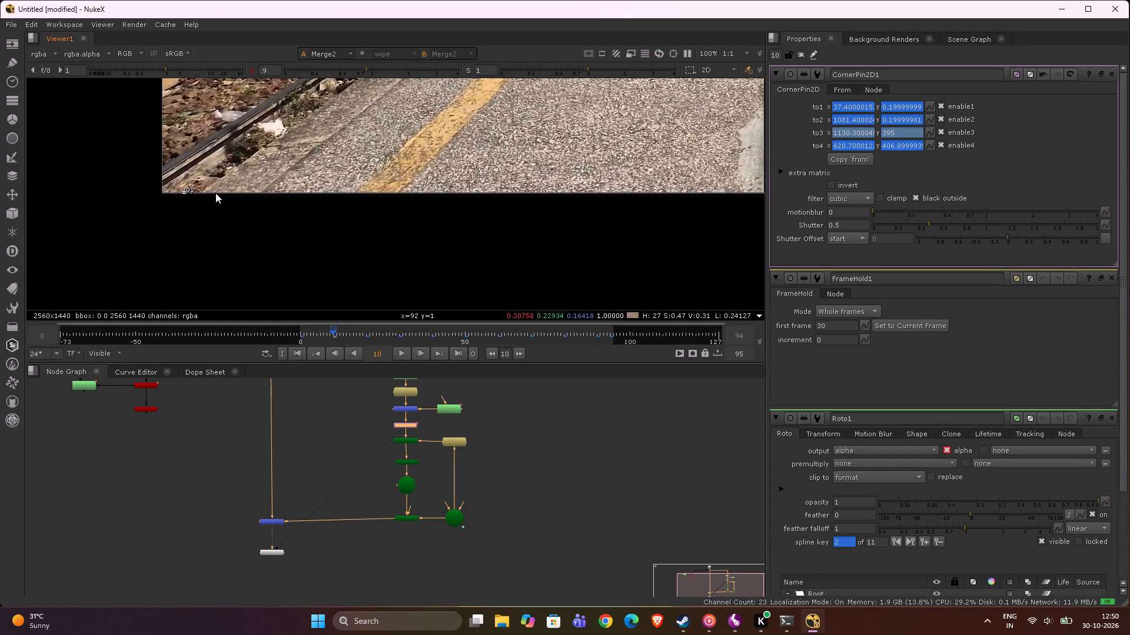
scroll(205, 195, up, 1)
scroll(239, 235, down, 2)
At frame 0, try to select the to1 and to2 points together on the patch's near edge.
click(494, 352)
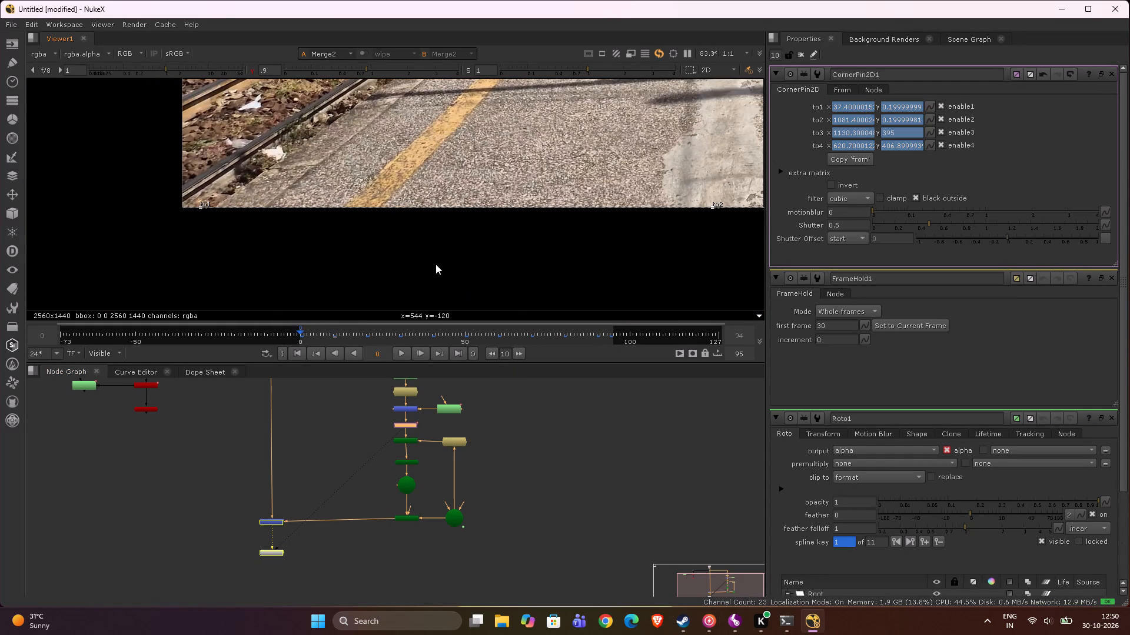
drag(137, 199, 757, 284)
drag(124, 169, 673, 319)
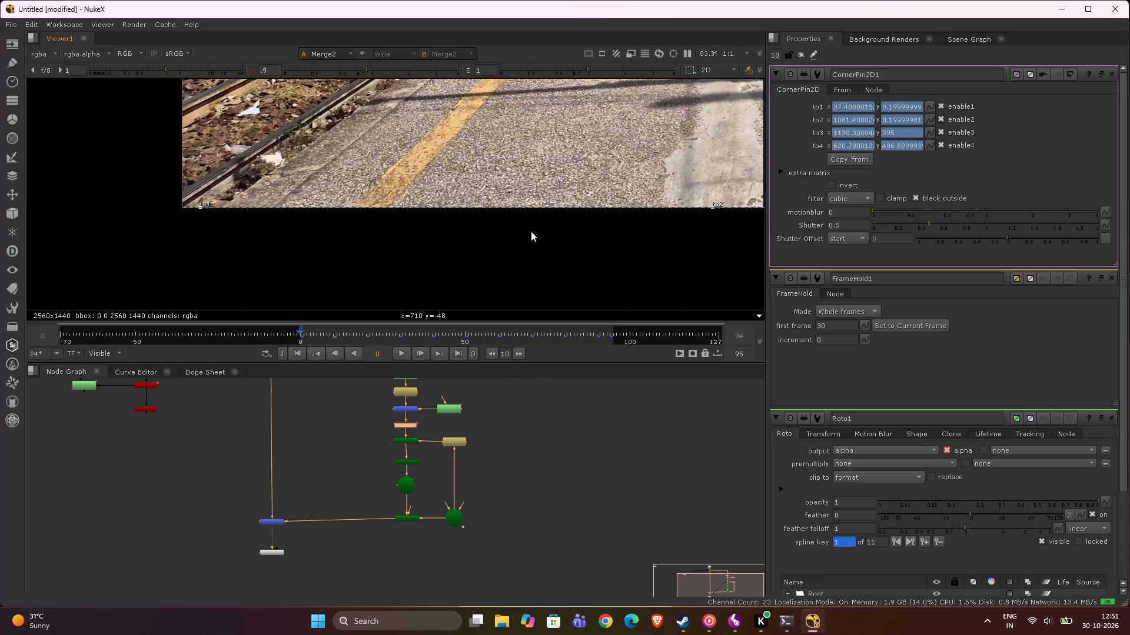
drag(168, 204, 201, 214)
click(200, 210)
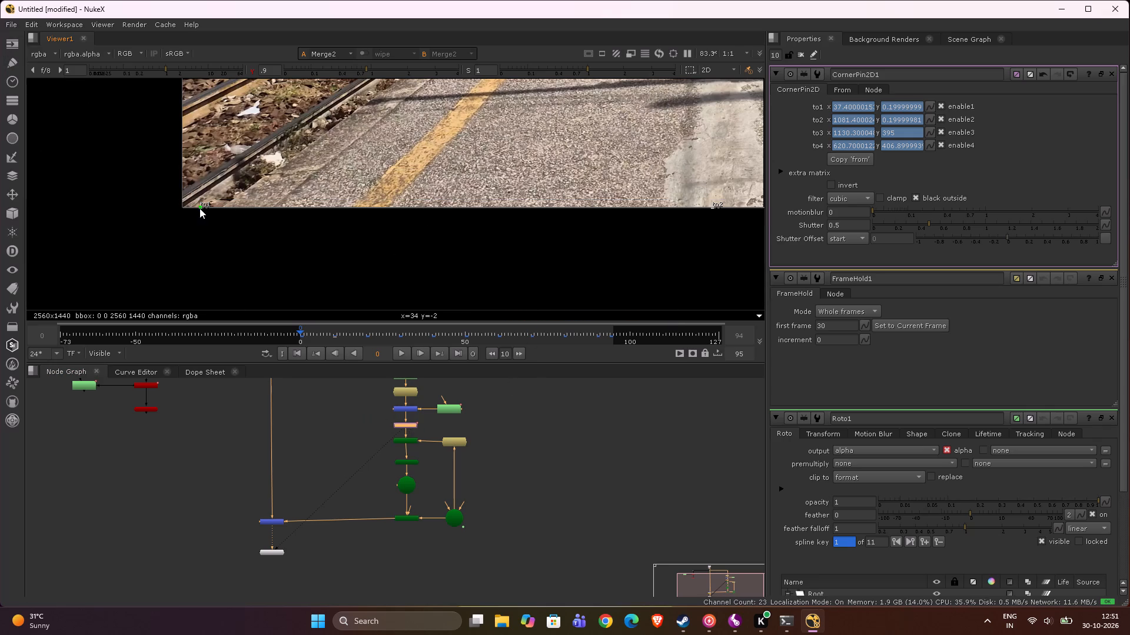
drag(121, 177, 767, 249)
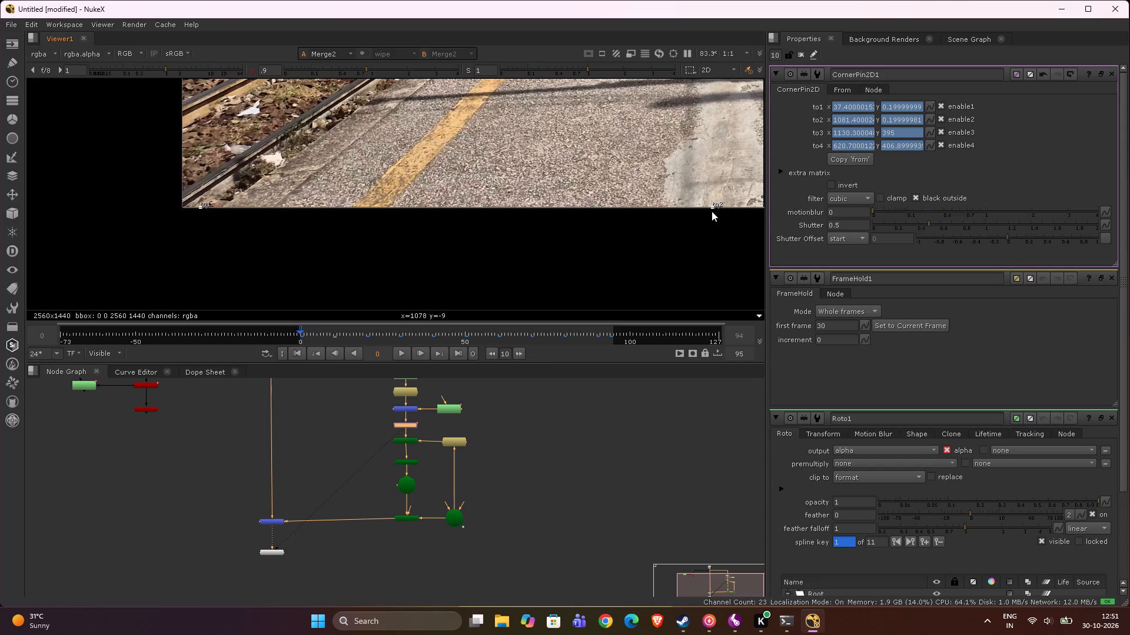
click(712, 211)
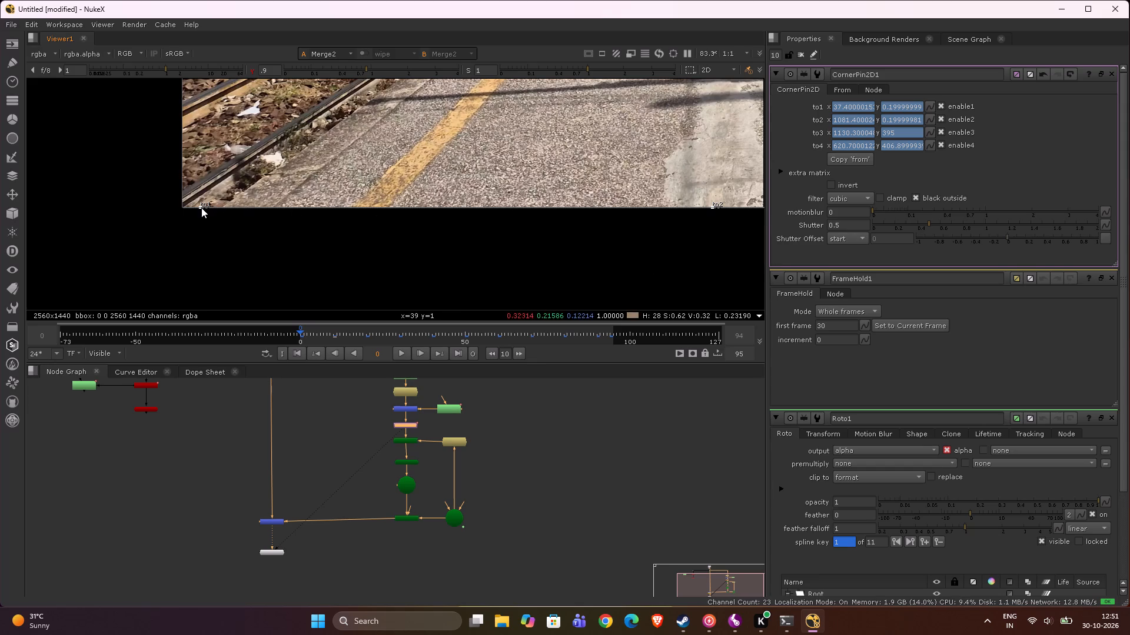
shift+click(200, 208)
Set the viewer's playback range to end at frame 30.
scroll(551, 170, down, 2)
middle_drag(549, 168, 482, 217)
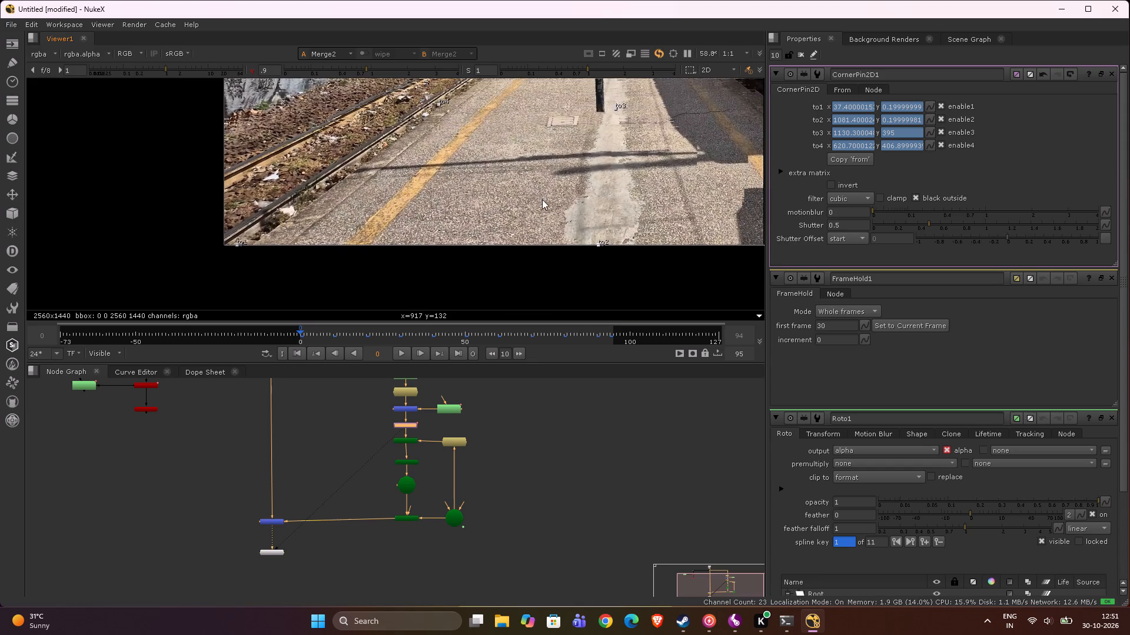
scroll(620, 182, up, 3)
middle_drag(618, 175, 601, 216)
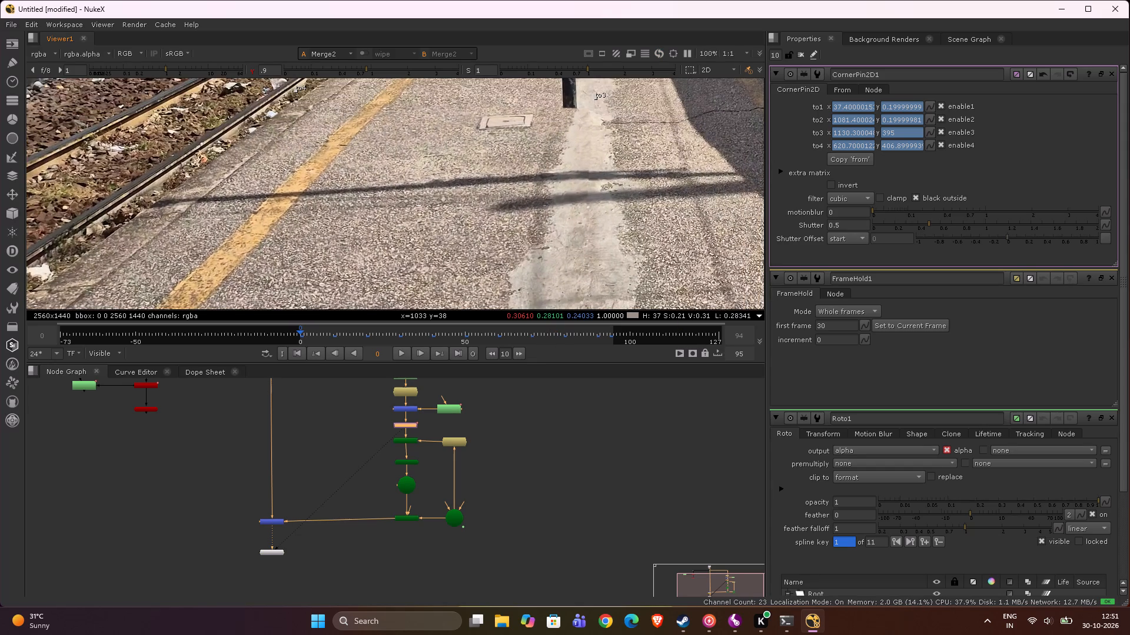
double_click(739, 335)
key(9)
key(BackSpace)
text(30)
key(Return)
Play back frames 0 to 30 in a loop and check the patch's alignment along the near edge.
click(408, 352)
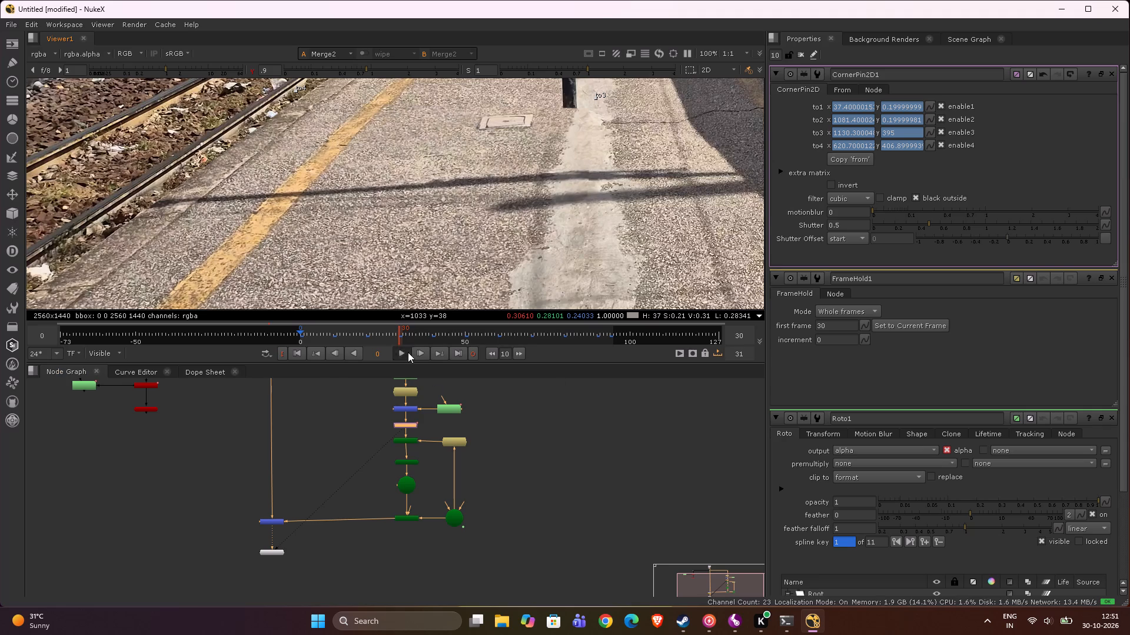
scroll(446, 254, down, 4)
middle_drag(446, 252, 446, 215)
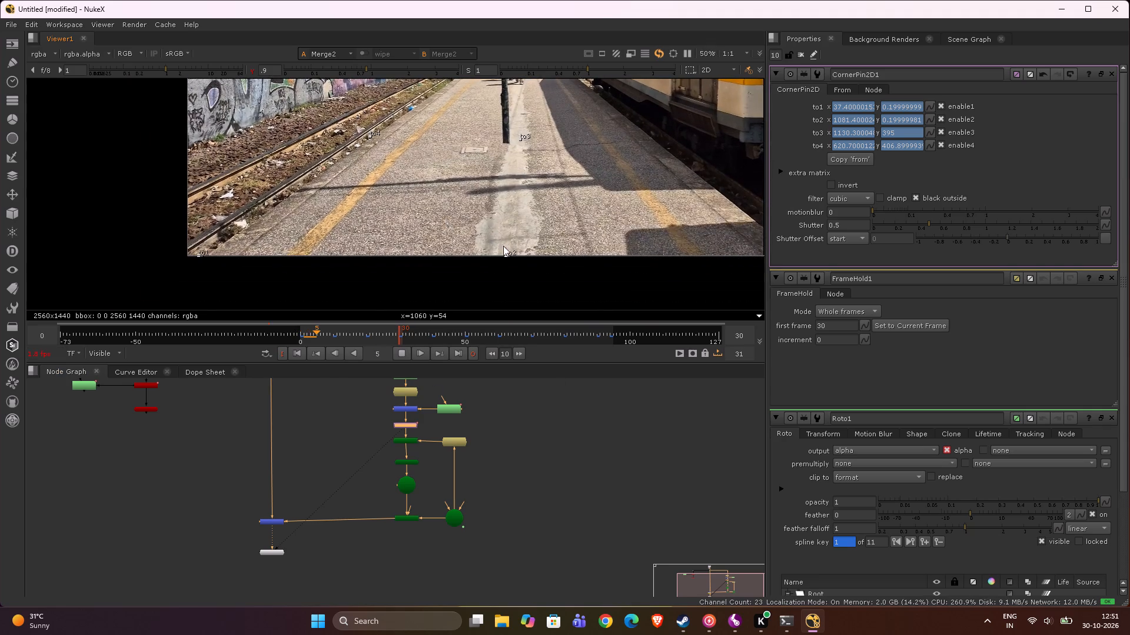
scroll(504, 249, up, 4)
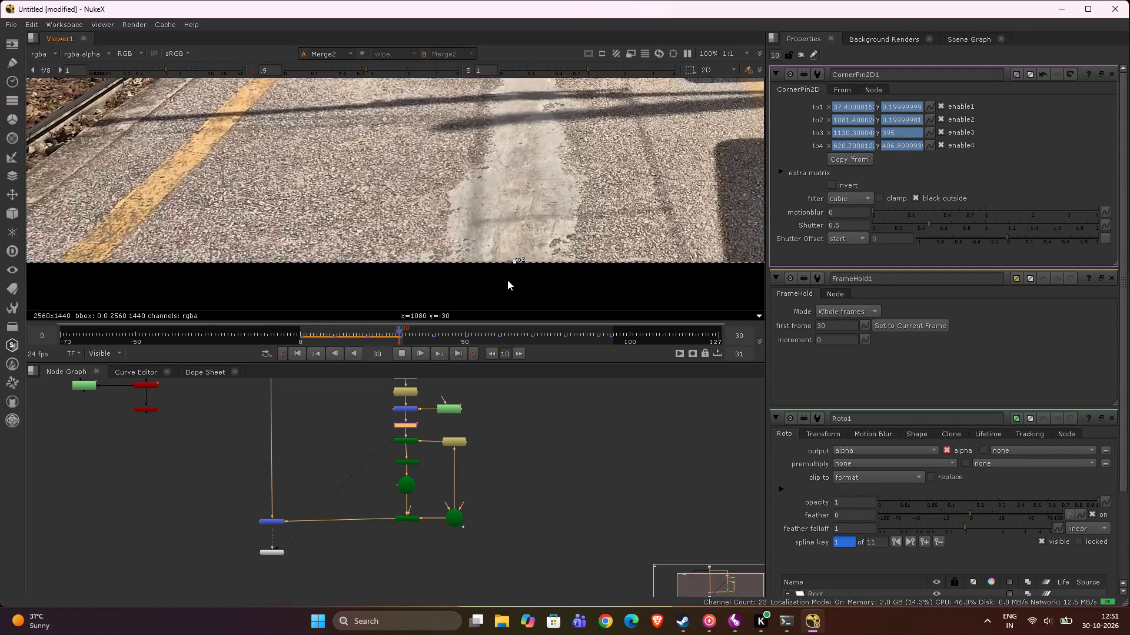
scroll(412, 249, down, 3)
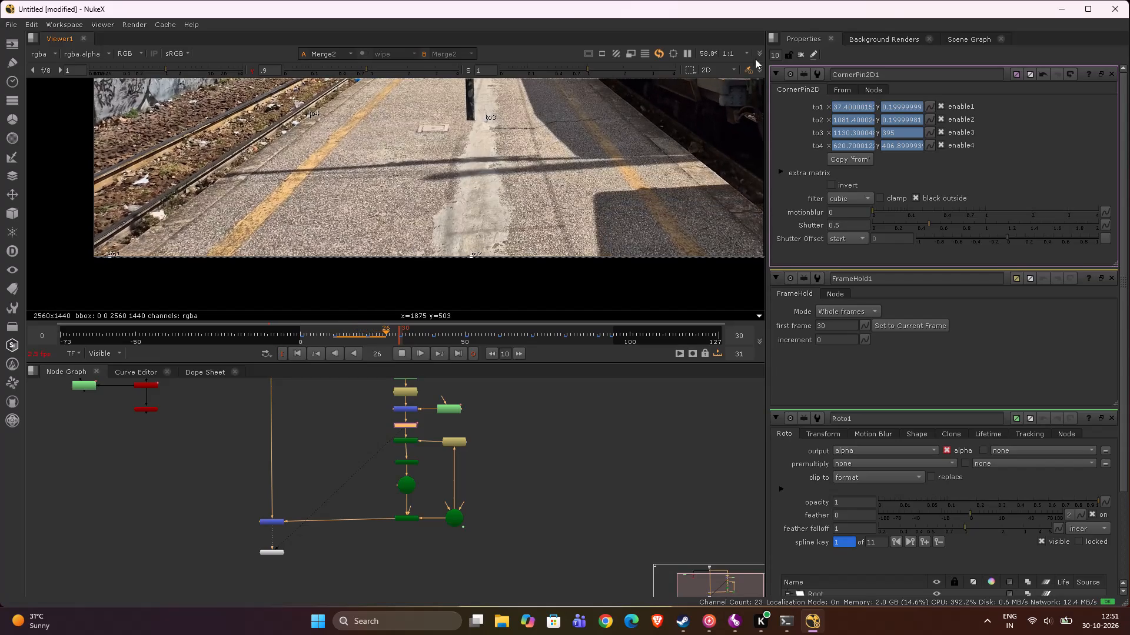
Lower the viewer's display resolution to 1:2 during playback.
click(737, 53)
click(742, 76)
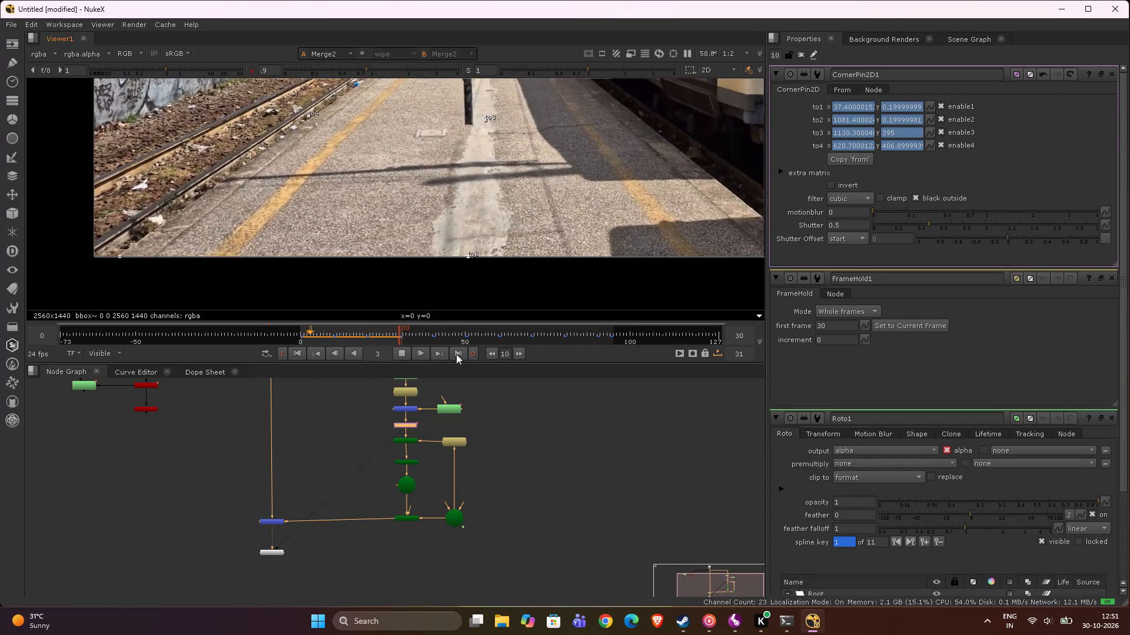
Stop playback and scrub through the frames back to frame 0 to check the patch's alignment.
click(401, 355)
drag(369, 332, 384, 335)
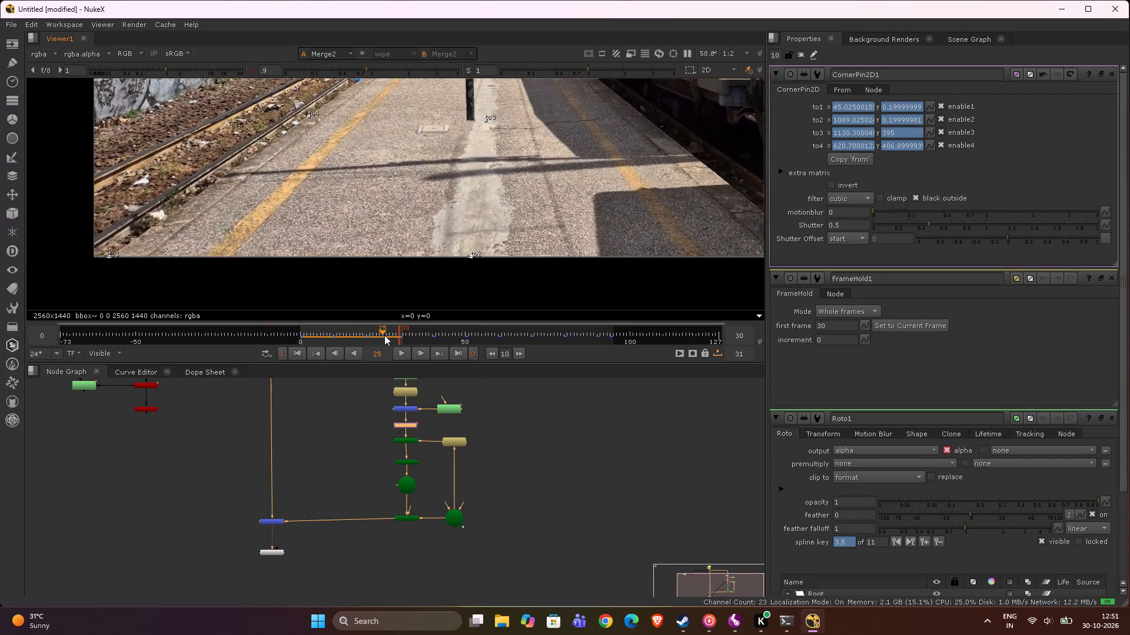
drag(384, 335, 371, 336)
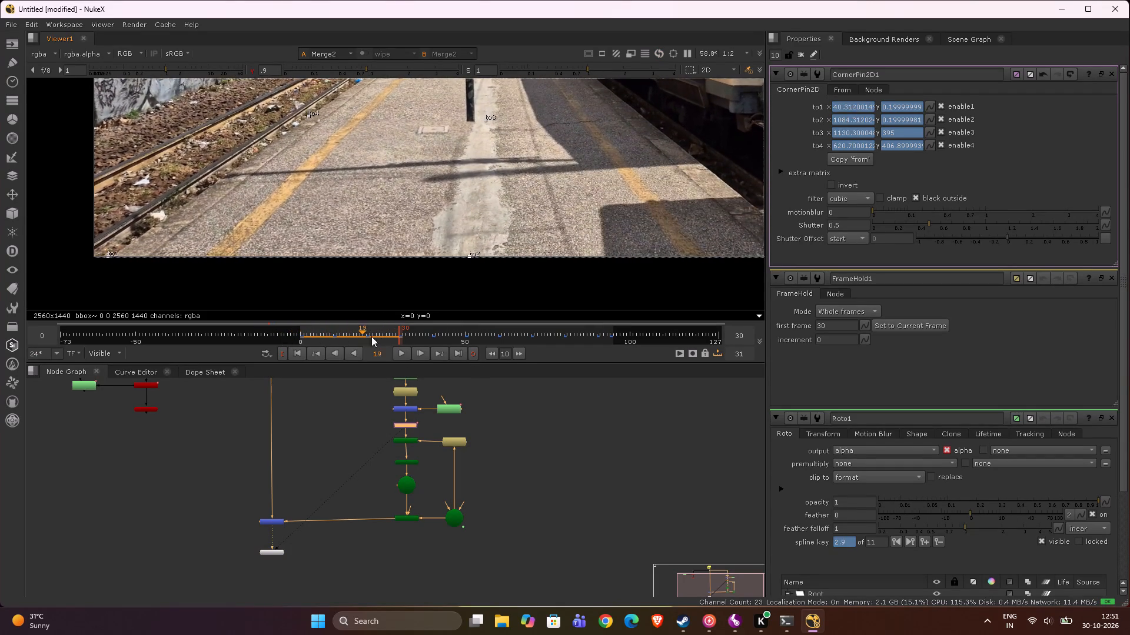
drag(371, 336, 301, 342)
Set the viewer's frame skip increment to 5.
drag(510, 353, 491, 355)
key(5)
click(517, 385)
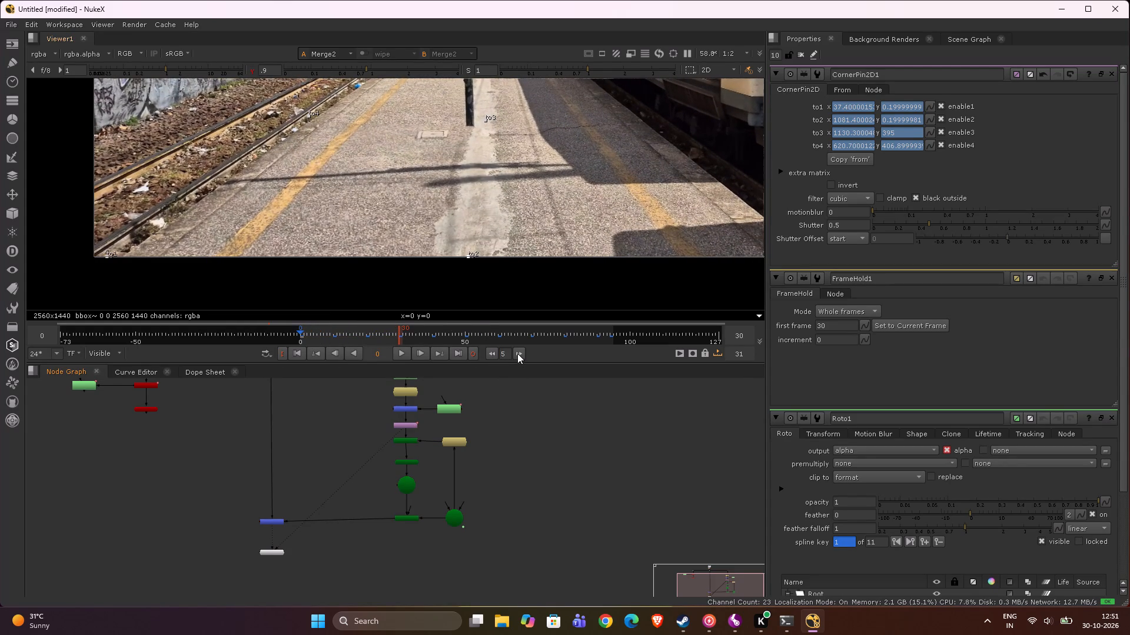
At frame 5, select the near-edge points to1 and to2 and key them at x about 37.4 and 1081.4, nudging to compare alignment.
click(517, 353)
scroll(148, 253, up, 2)
middle_drag(142, 251, 347, 206)
scroll(334, 206, up, 1)
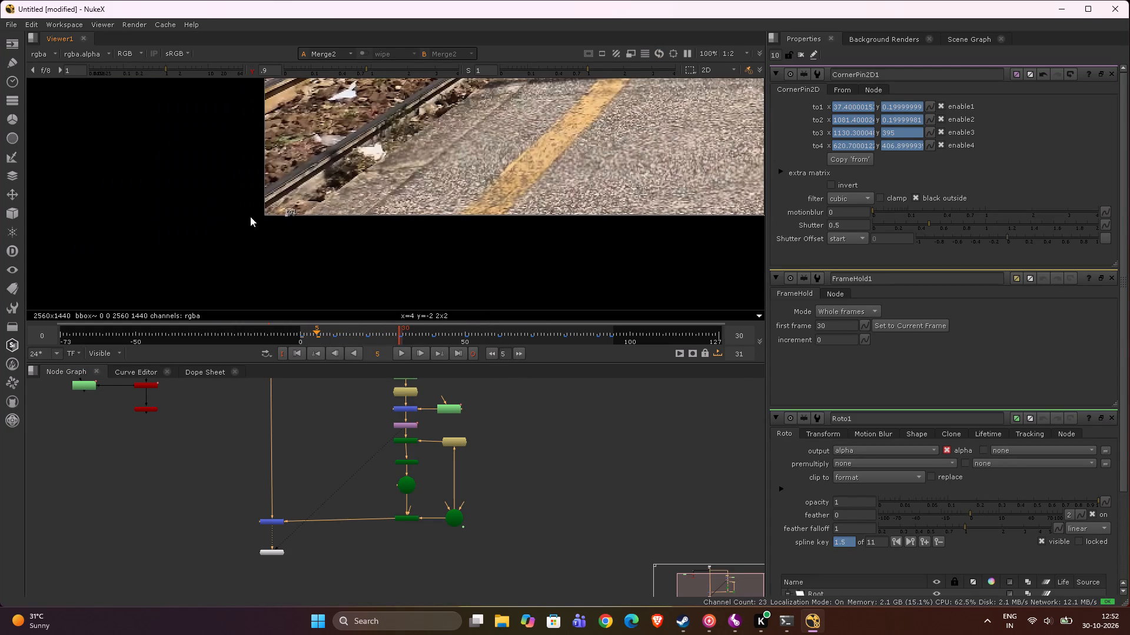
drag(208, 196, 455, 278)
scroll(222, 206, down, 4)
drag(157, 188, 600, 275)
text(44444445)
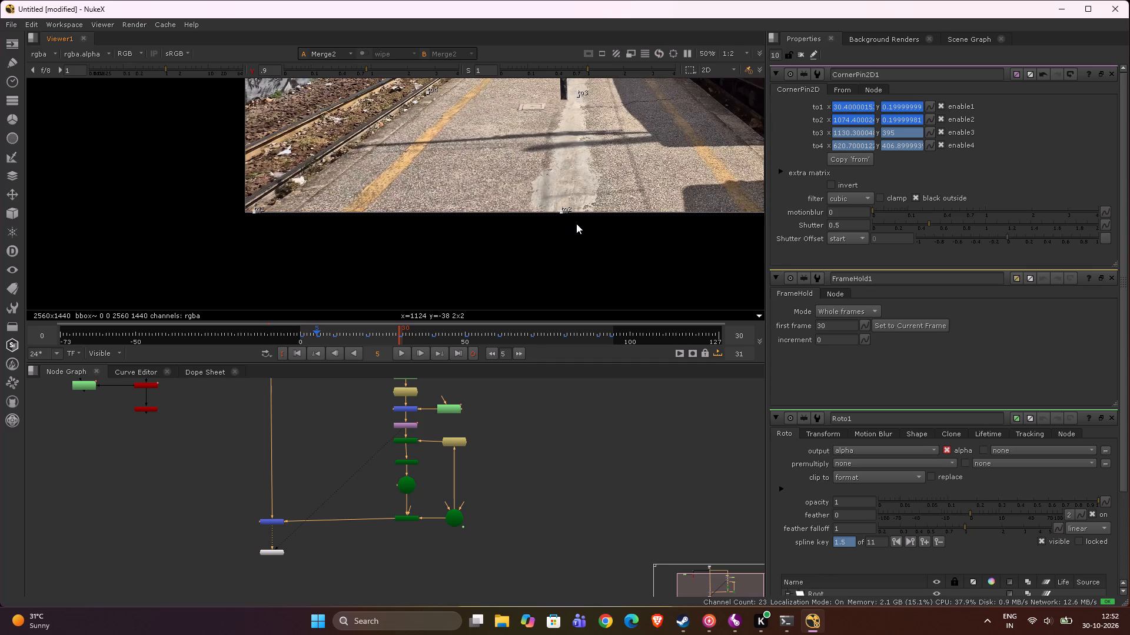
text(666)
scroll(274, 202, up, 12)
key(6)
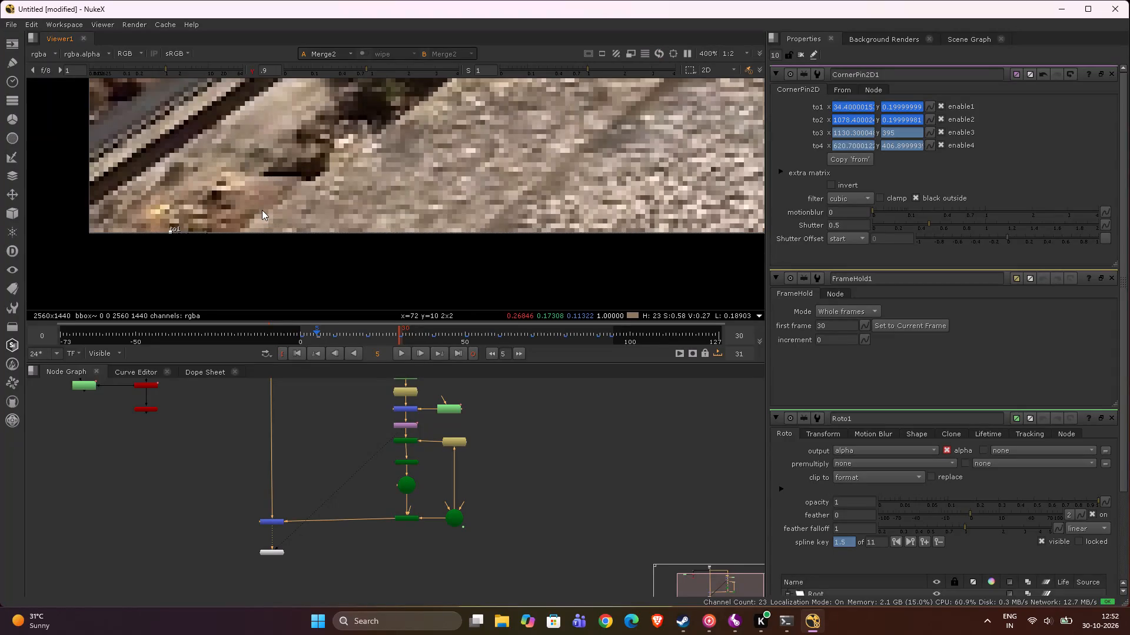
key(6)
key(6)
key(6)
key(6)
key(6)
key(6)
key(6)
key(6)
key(6)
key(6)
key(6)
key(6)
key(6)
key(6)
key(6)
key(6)
key(6)
key(6)
key(6)
key(6)
key(6)
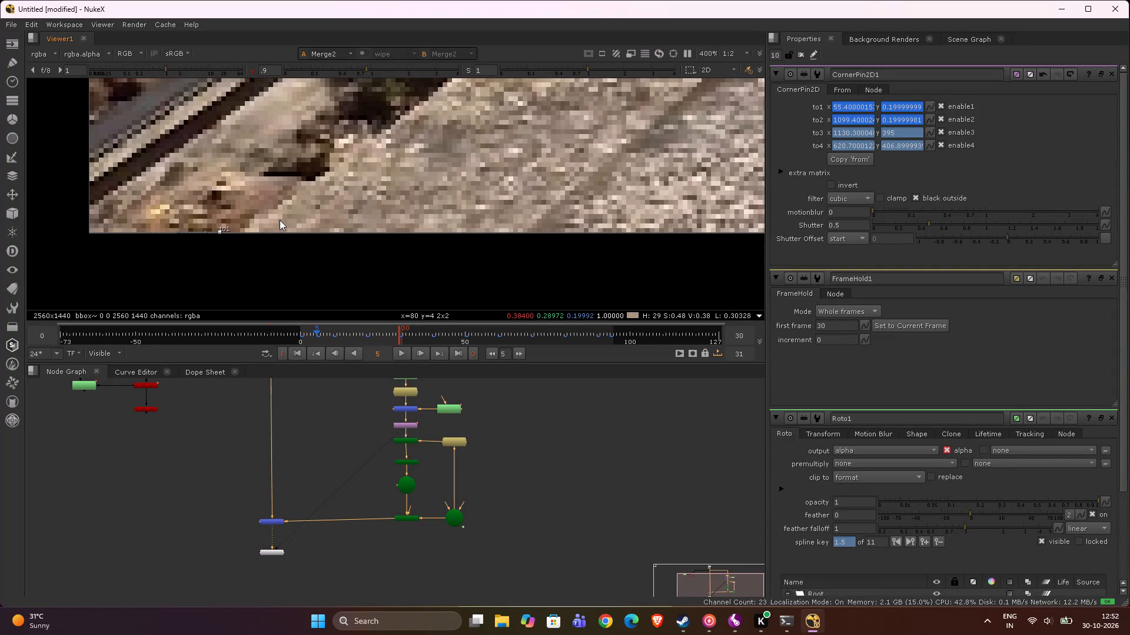
key(6)
key(6)
key(6)
key(4)
key(4)
key(4)
key(4)
key(4)
key(4)
key(4)
key(4)
key(4)
key(4)
key(4)
key(4)
key(4)
key(4)
key(4)
key(4)
key(4)
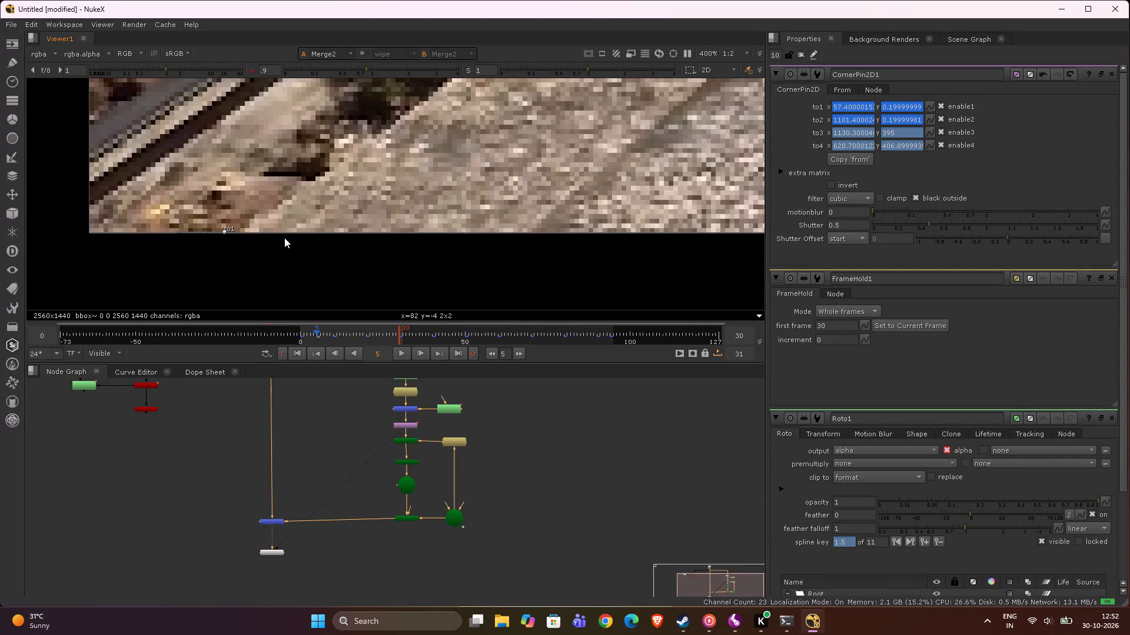
text(4444)
scroll(285, 233, down, 7)
middle_drag(432, 199, 251, 173)
scroll(262, 173, down, 4)
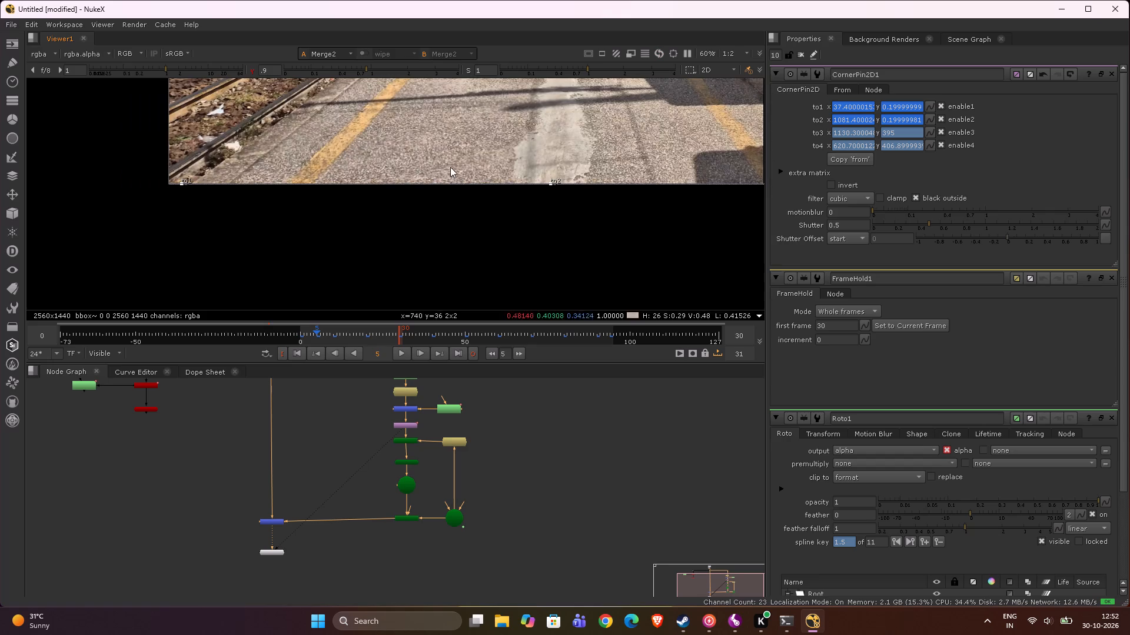
middle_drag(446, 169, 395, 215)
At frame 15, nudge to1 and to2 to x about 41.65 and 1085.65 and check the fit near to2.
double_click(520, 352)
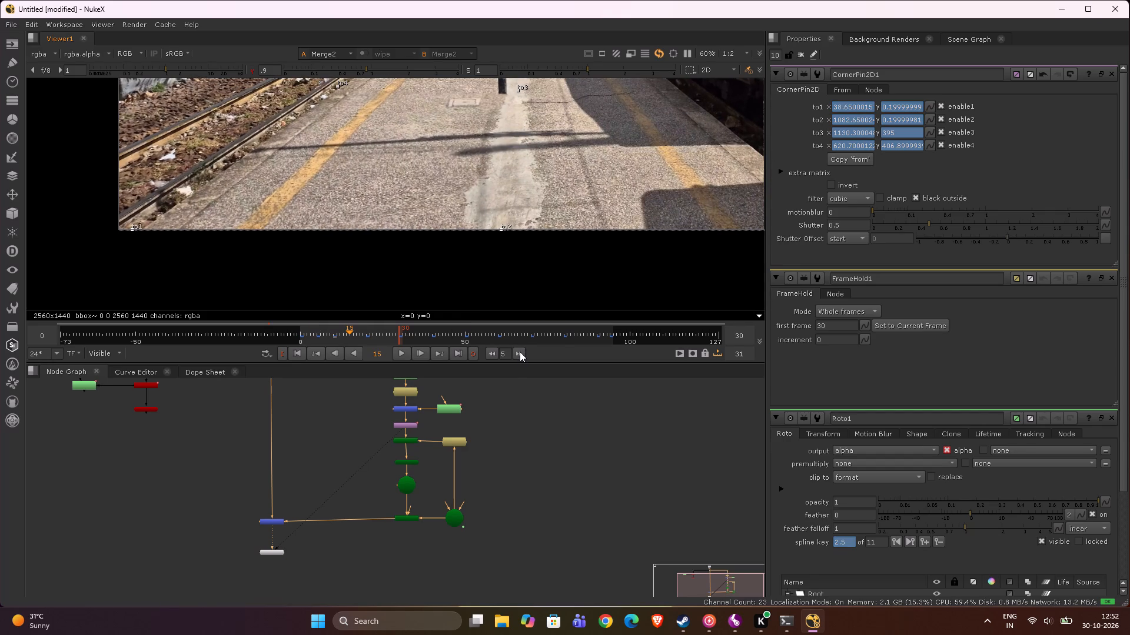
middle_drag(242, 196, 513, 138)
scroll(343, 165, up, 4)
scroll(479, 179, up, 5)
text(66)
key(6)
key(6)
scroll(497, 160, up, 5)
key(6)
key(6)
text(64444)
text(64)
scroll(497, 161, down, 4)
middle_drag(569, 167, 317, 167)
scroll(315, 168, down, 4)
middle_drag(584, 168, 268, 188)
scroll(267, 188, down, 3)
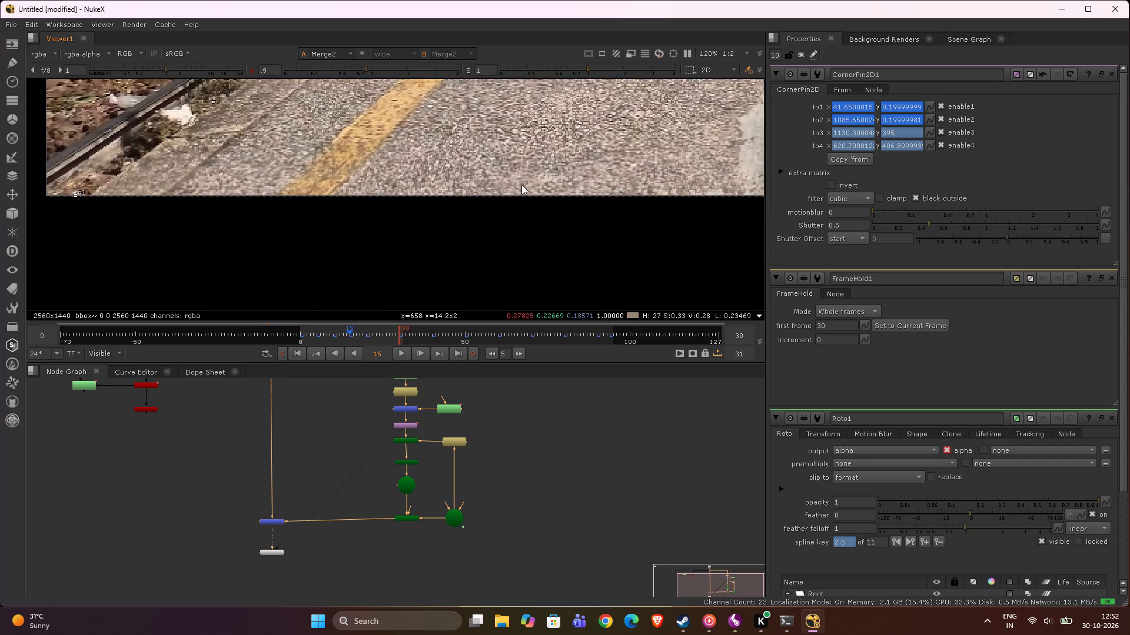
middle_drag(506, 186, 201, 219)
middle_drag(569, 193, 465, 215)
scroll(401, 223, up, 4)
scroll(401, 223, down, 4)
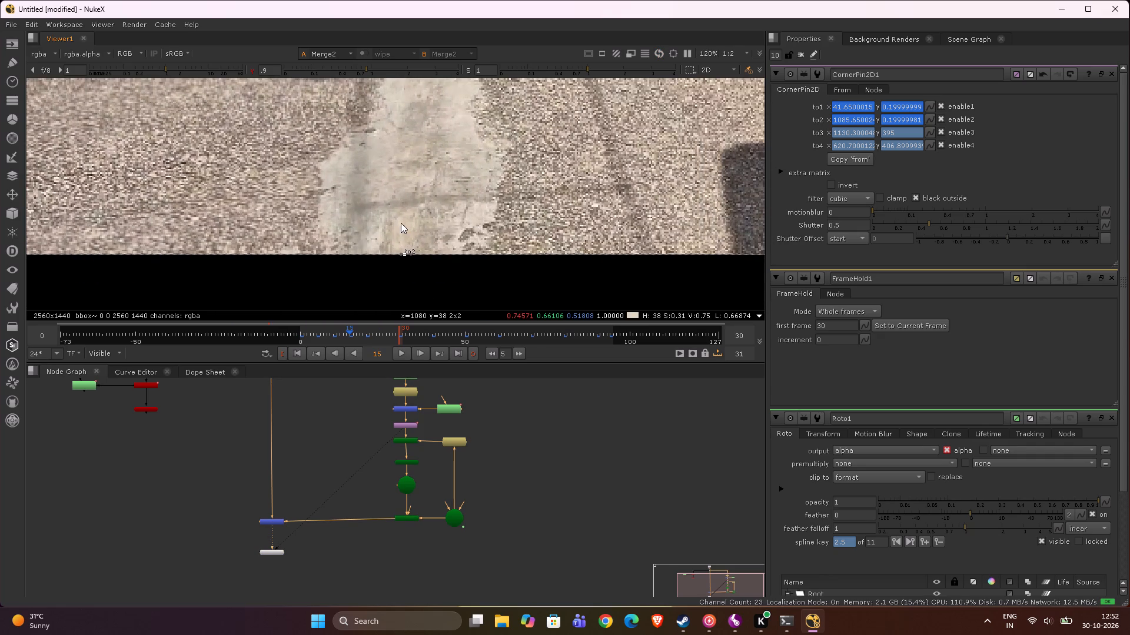
scroll(401, 223, down, 1)
middle_drag(401, 223, 425, 253)
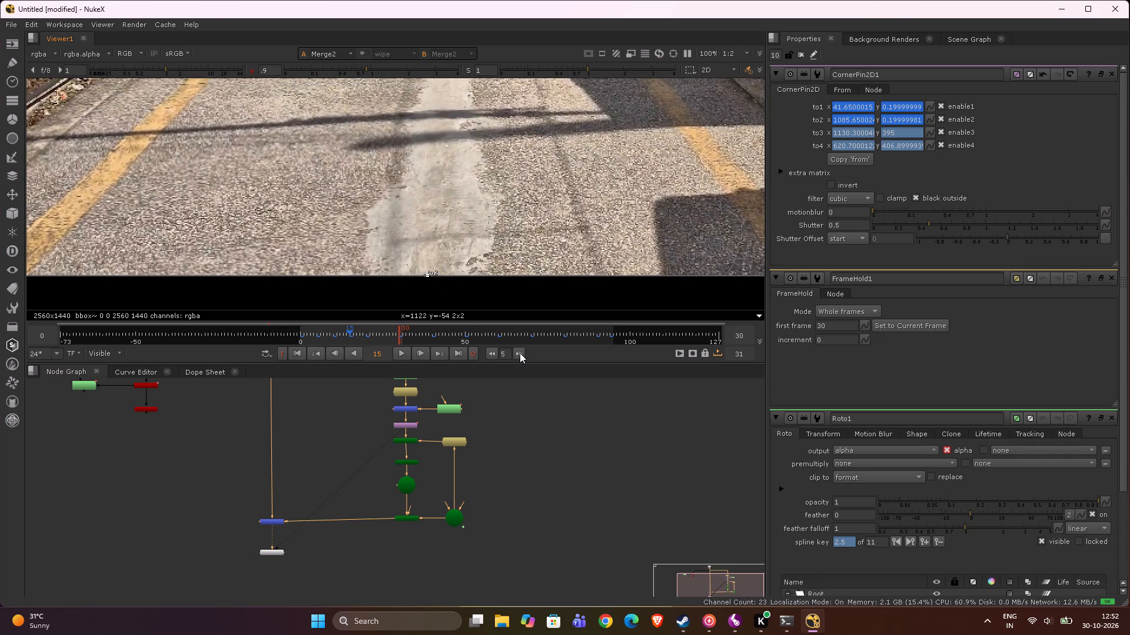
At frame 20, nudge to1 and to2 horizontally to x about 42.4 and 1086.4.
click(520, 352)
middle_drag(334, 162, 727, 141)
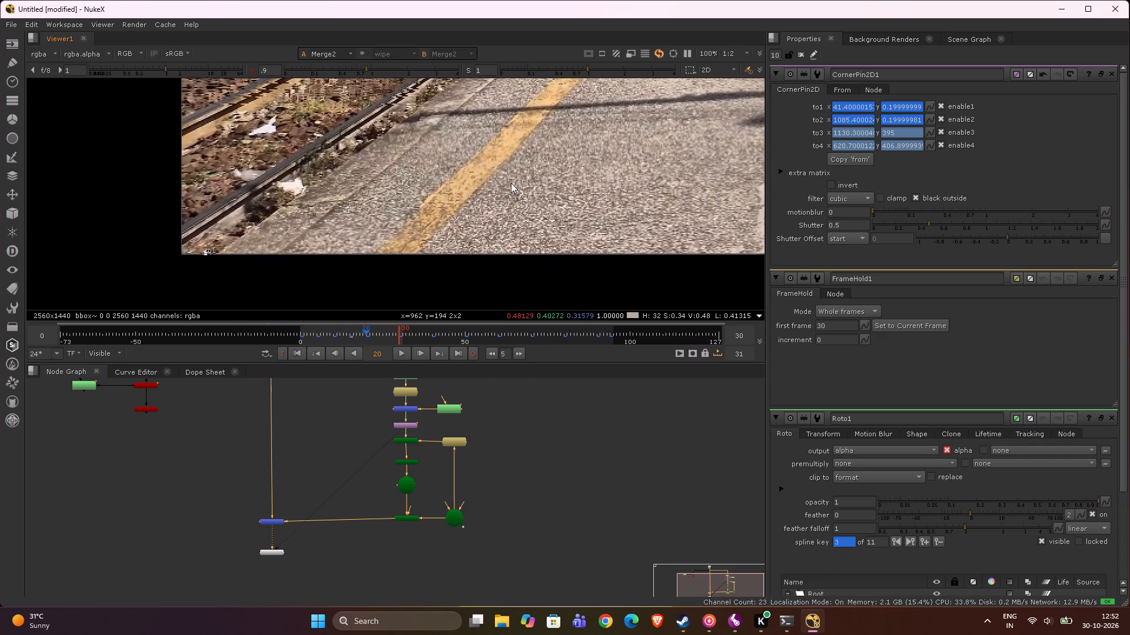
scroll(242, 239, up, 3)
key(6)
scroll(205, 260, up, 4)
key(4)
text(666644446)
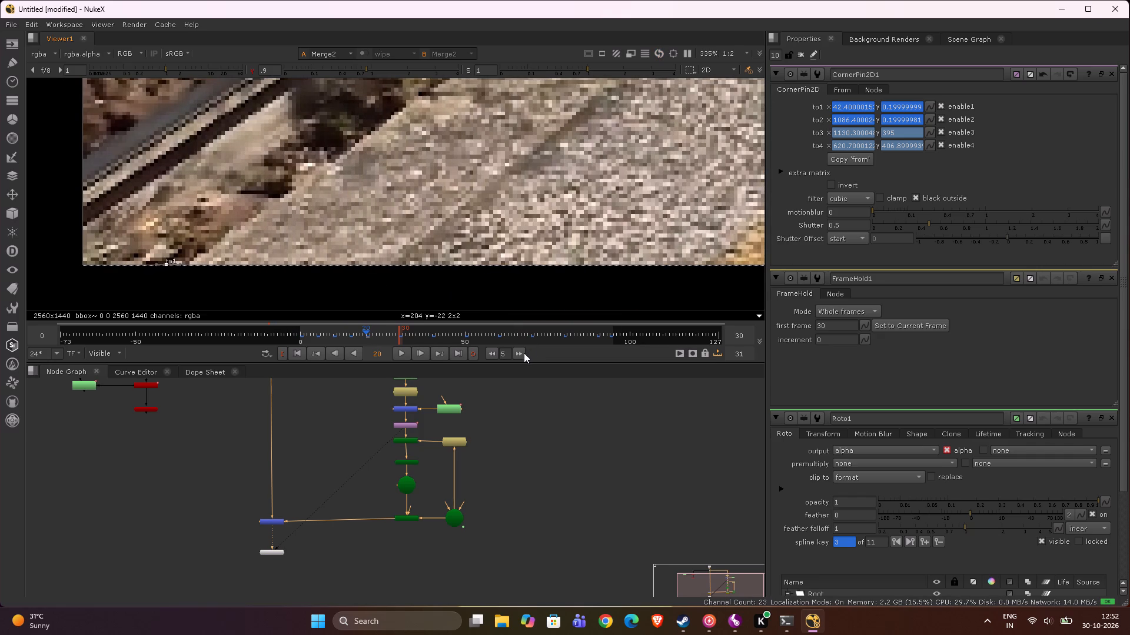
At frame 25, nudge to1 and to2 horizontally to x about 46.43 and 1090.43.
click(523, 352)
scroll(456, 238, down, 4)
key(4)
key(6)
key(6)
scroll(314, 238, up, 4)
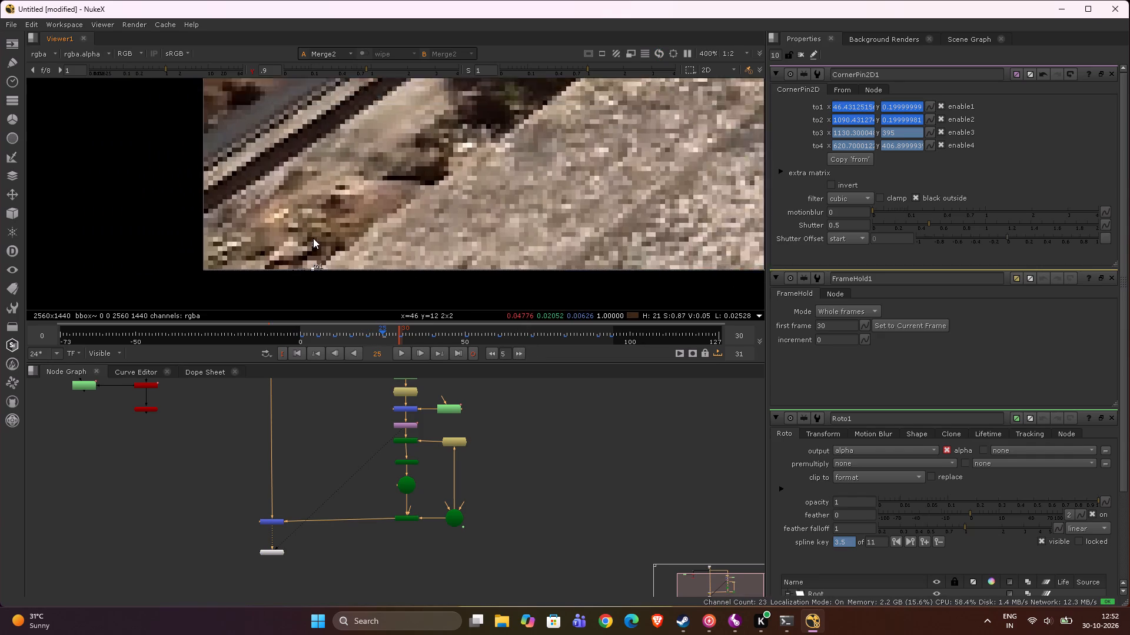
scroll(313, 238, up, 2)
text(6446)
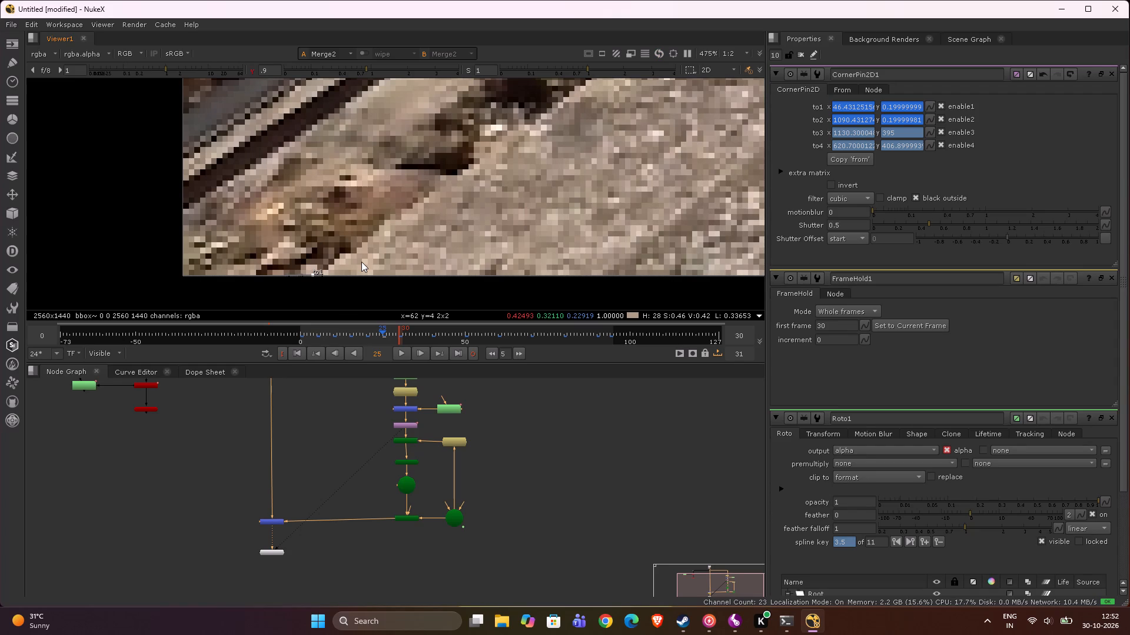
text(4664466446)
Select the far-edge points to3 and to4 and, at frame 30, nudge them 2 px towards the tracks.
scroll(362, 262, down, 7)
middle_drag(456, 214, 278, 341)
scroll(547, 151, down, 4)
middle_drag(531, 164, 369, 280)
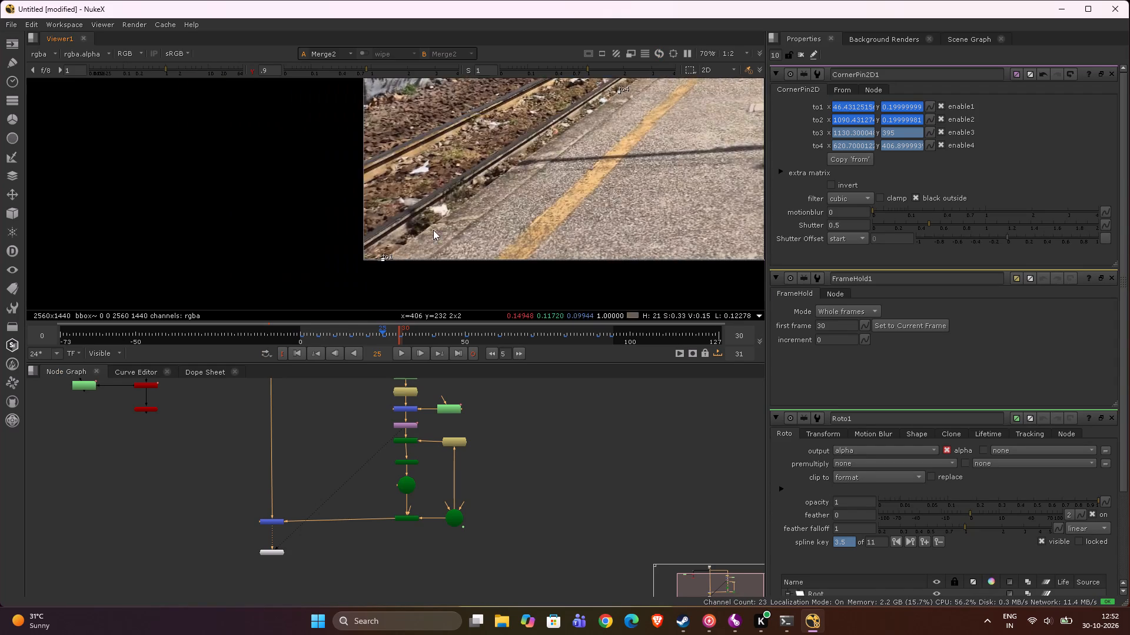
middle_drag(369, 280, 340, 308)
drag(370, 207, 665, 266)
scroll(579, 259, up, 3)
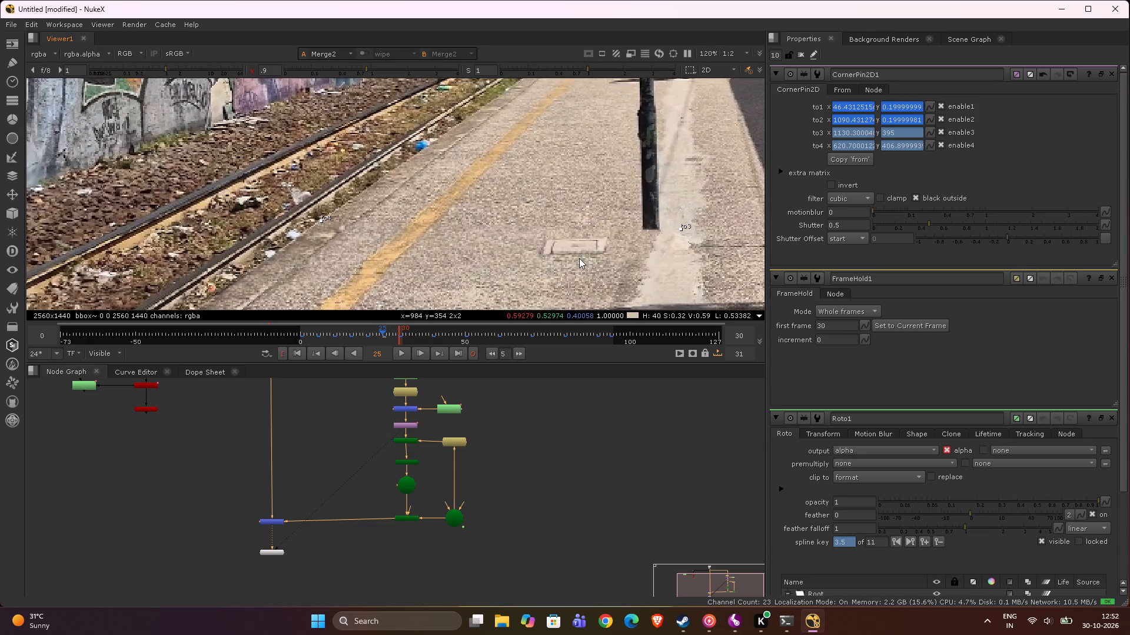
click(520, 352)
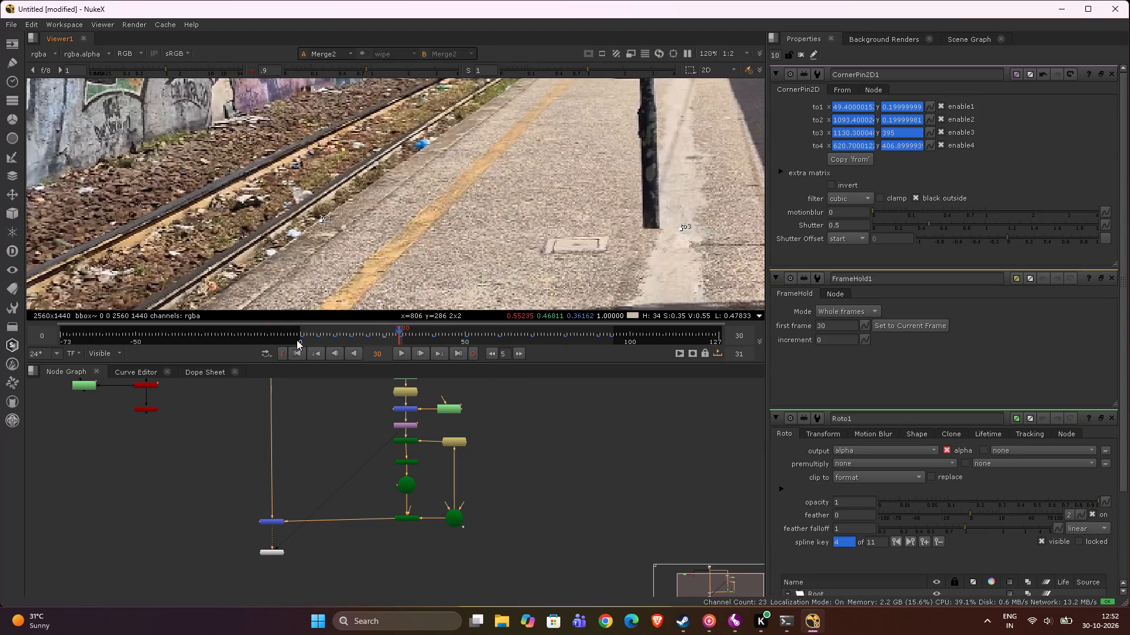
scroll(322, 227, up, 10)
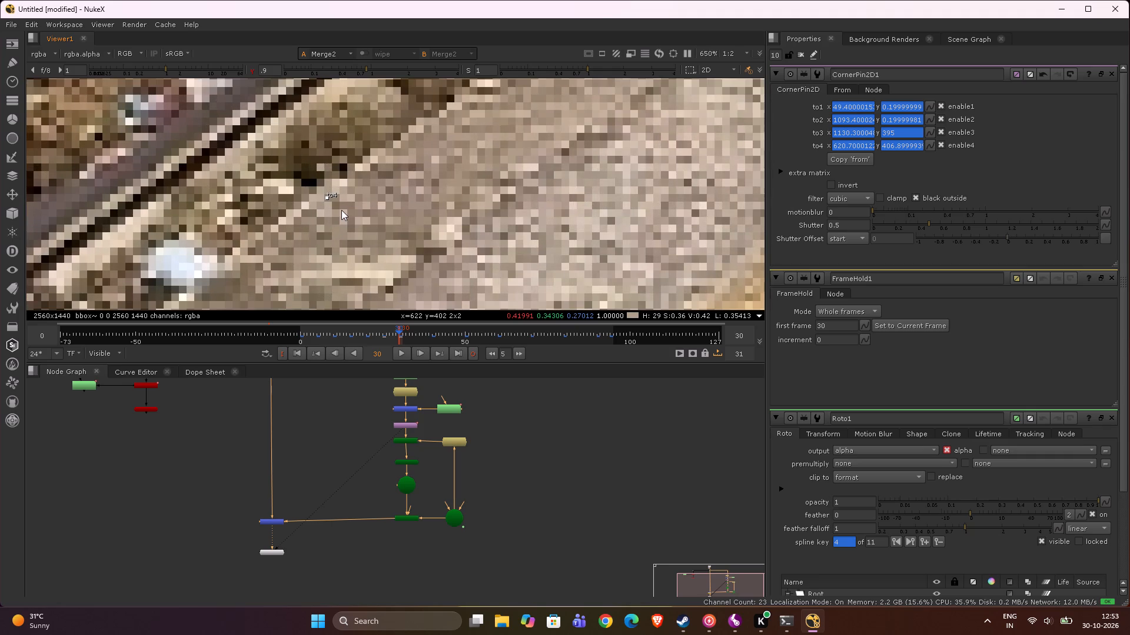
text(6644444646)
At frame 25, fine-tune to3 and to4 horizontally and key them at x about 1128.3 and 619.2.
click(493, 356)
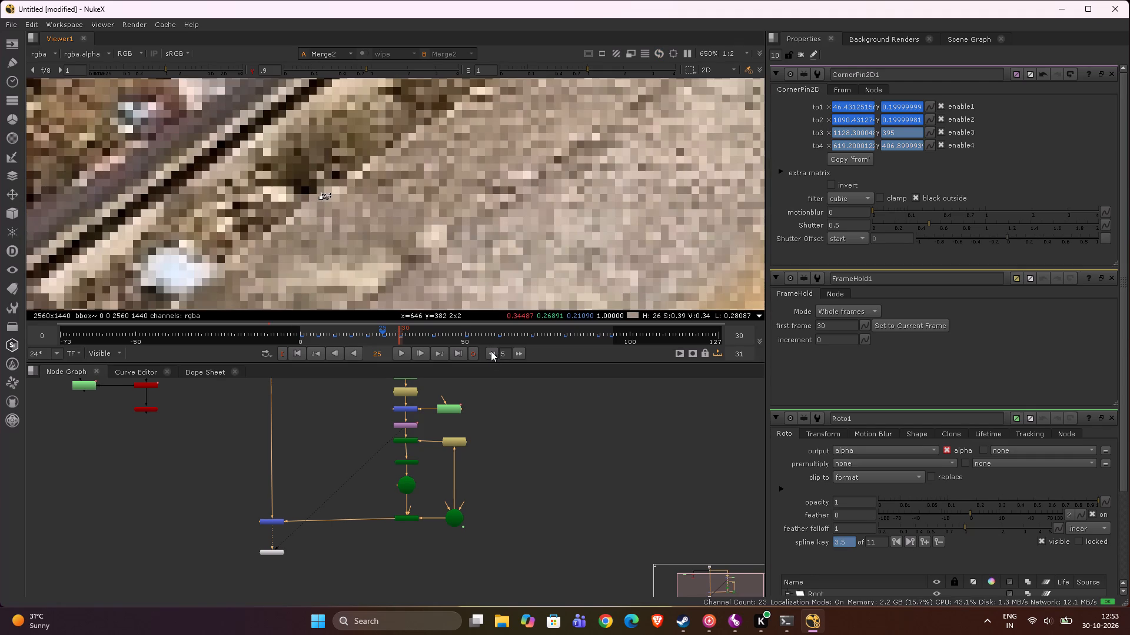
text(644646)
At frame 20, key to3 and to4 at x about 1128.3 and 619.7.
click(490, 352)
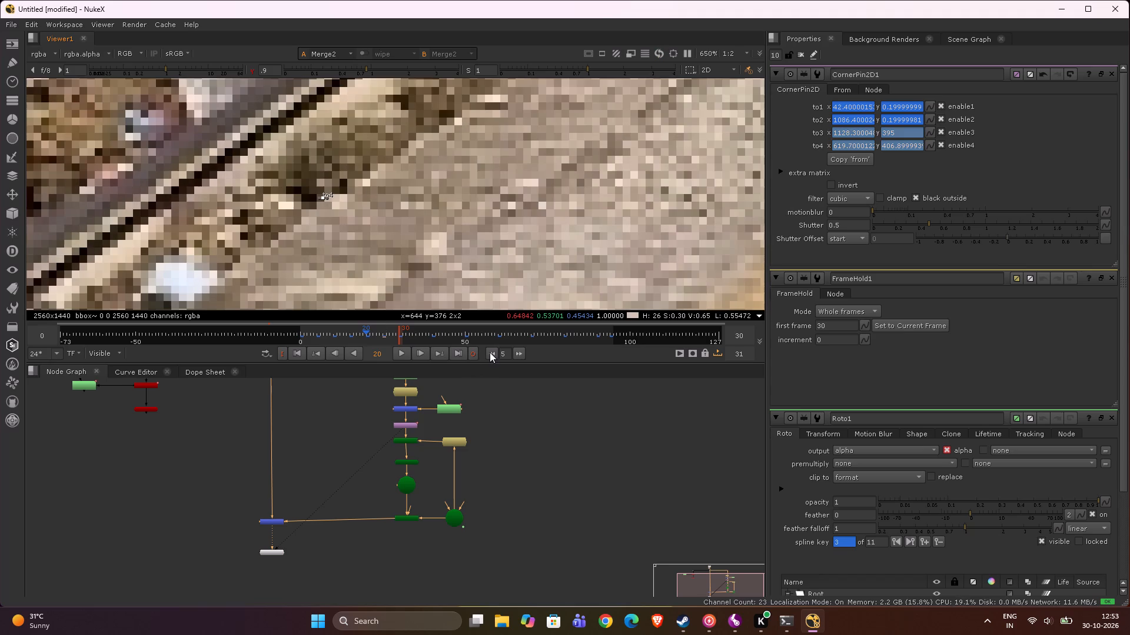
text(465)
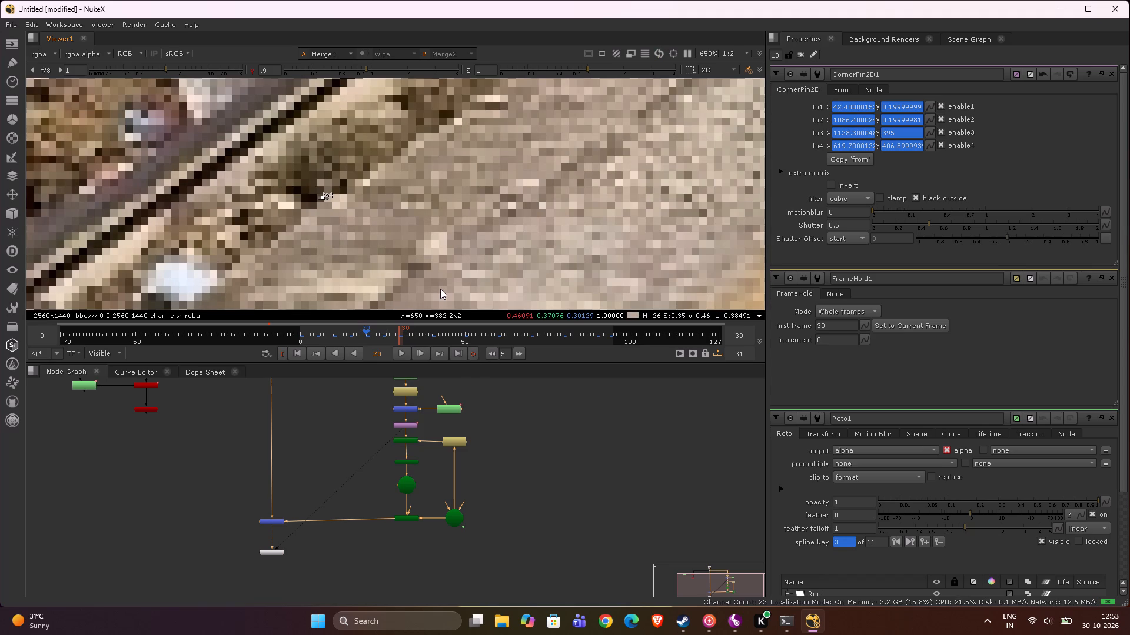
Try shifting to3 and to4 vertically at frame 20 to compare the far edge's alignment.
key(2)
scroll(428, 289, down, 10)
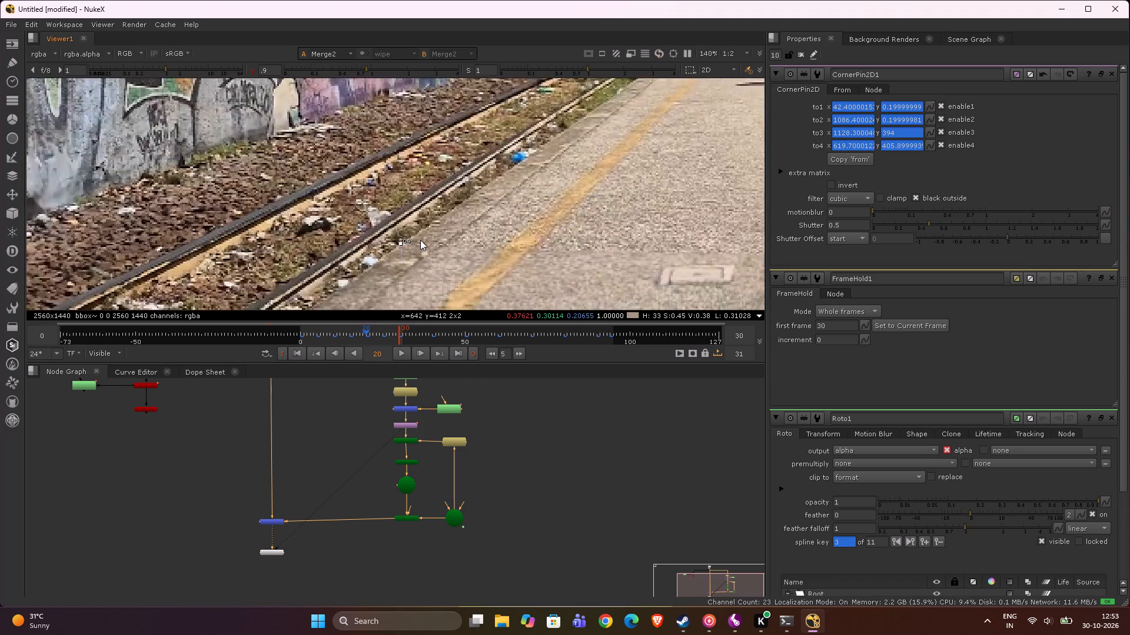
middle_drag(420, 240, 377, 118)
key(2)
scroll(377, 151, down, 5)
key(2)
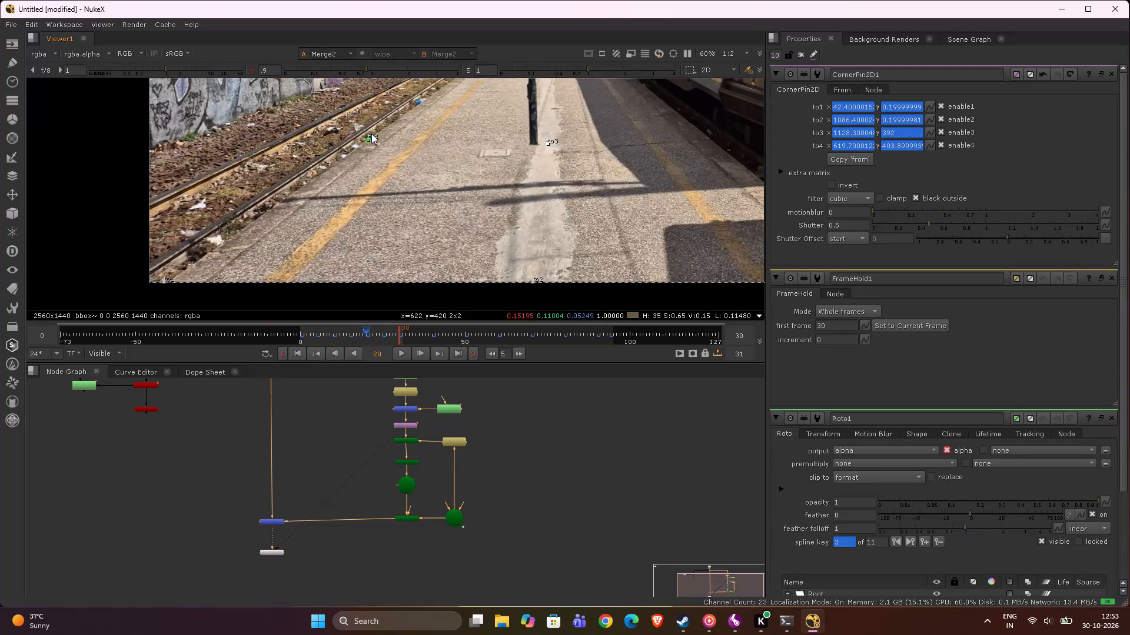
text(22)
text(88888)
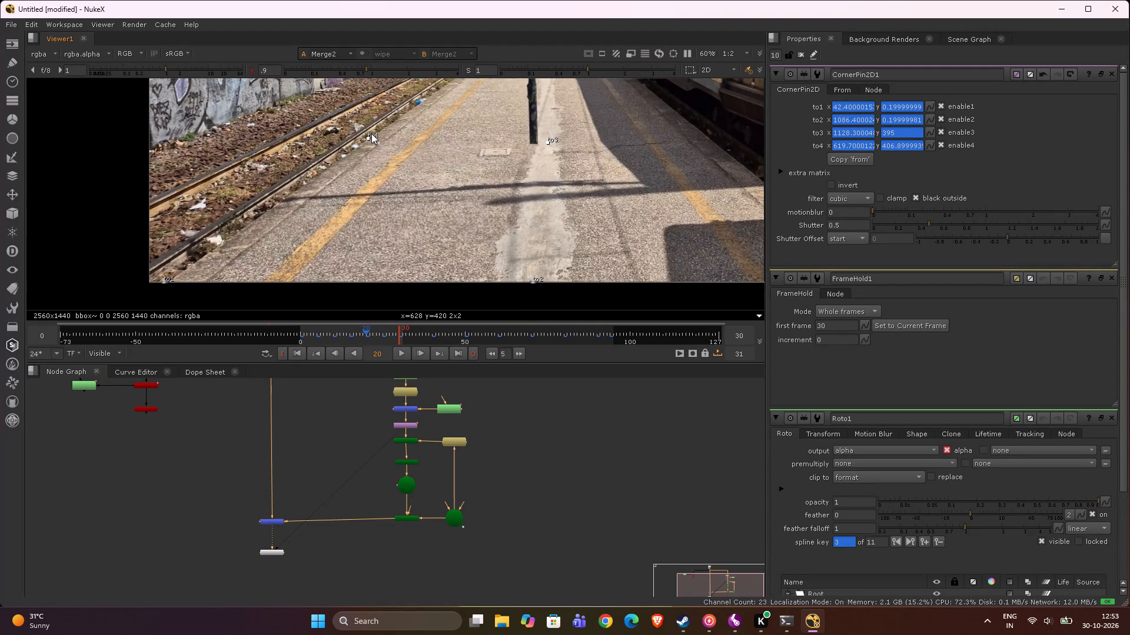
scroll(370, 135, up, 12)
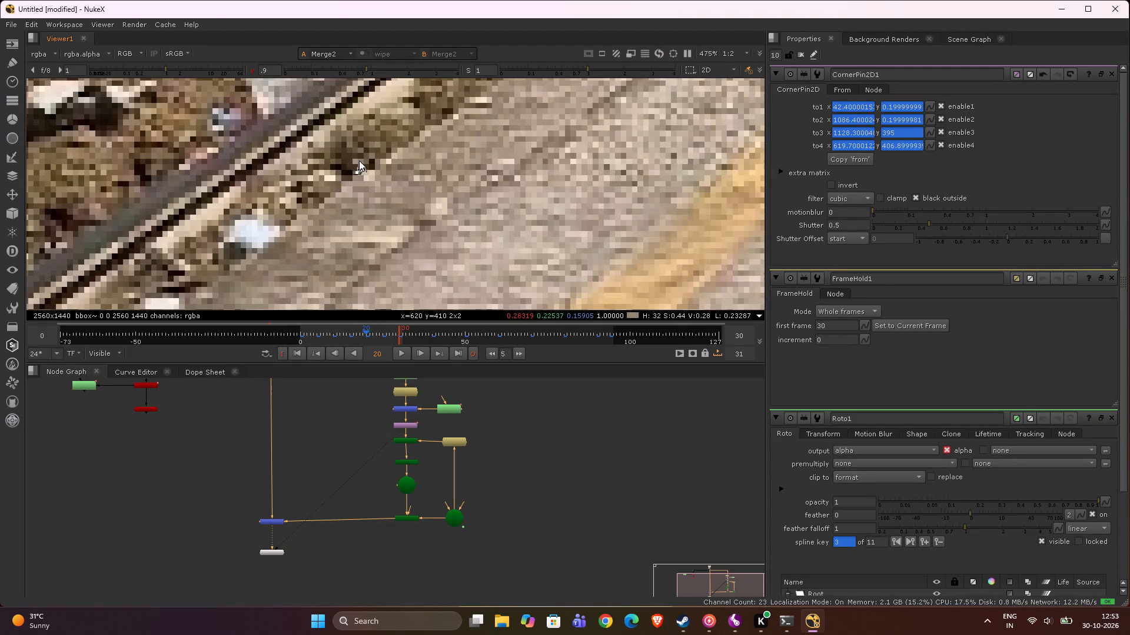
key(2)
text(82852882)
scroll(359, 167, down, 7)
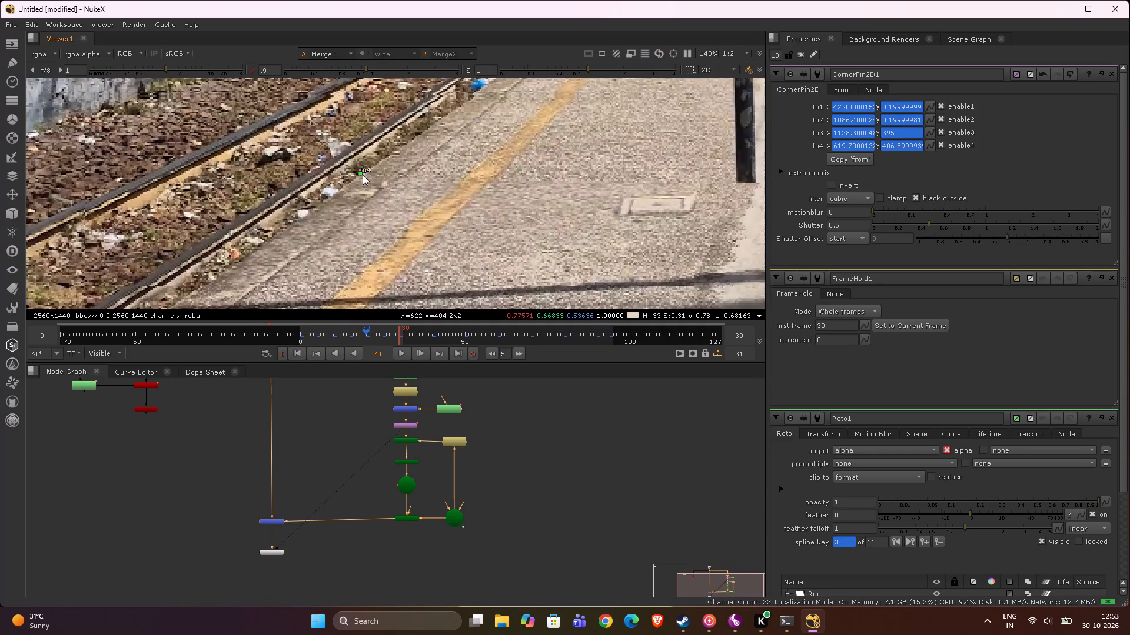
At frame 20, nudge to3 and to4 horizontally to x about 1129.3 and 620.7.
scroll(363, 175, up, 7)
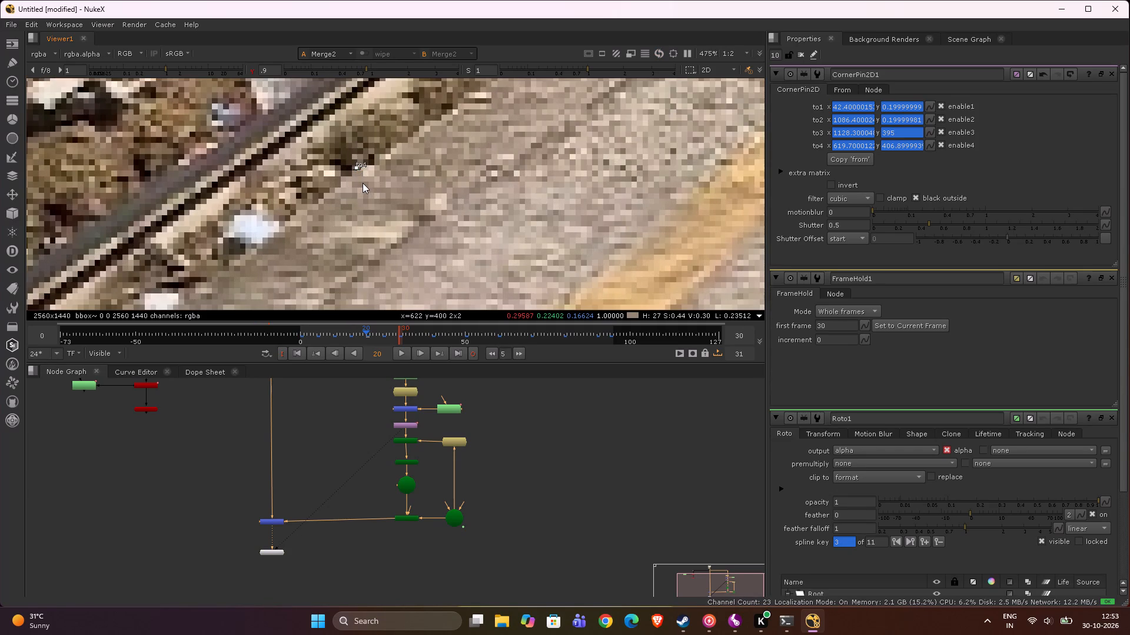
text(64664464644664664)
scroll(363, 183, down, 3)
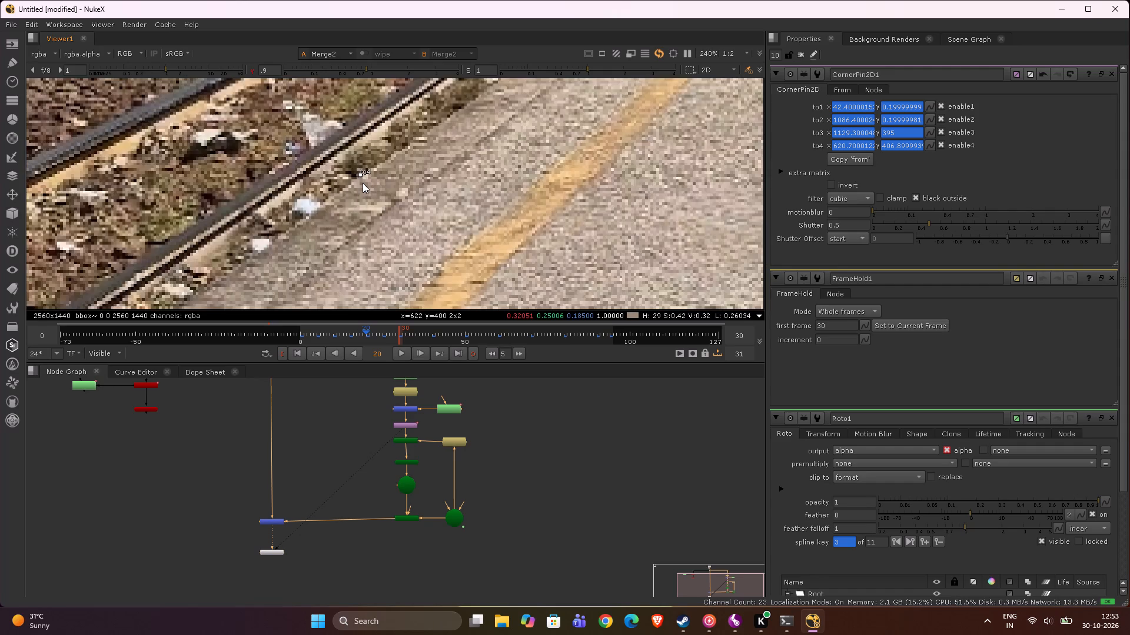
scroll(363, 183, down, 7)
At frame 15, nudge to3 and to4 horizontally to x about 1130.3 and 621.7.
click(494, 352)
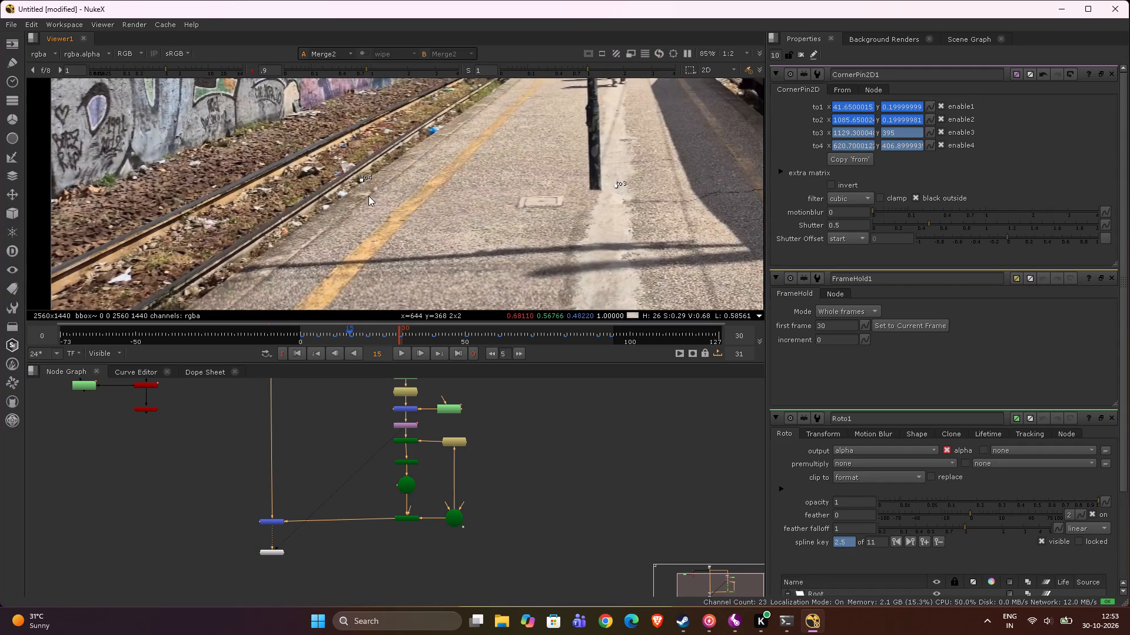
scroll(357, 179, up, 10)
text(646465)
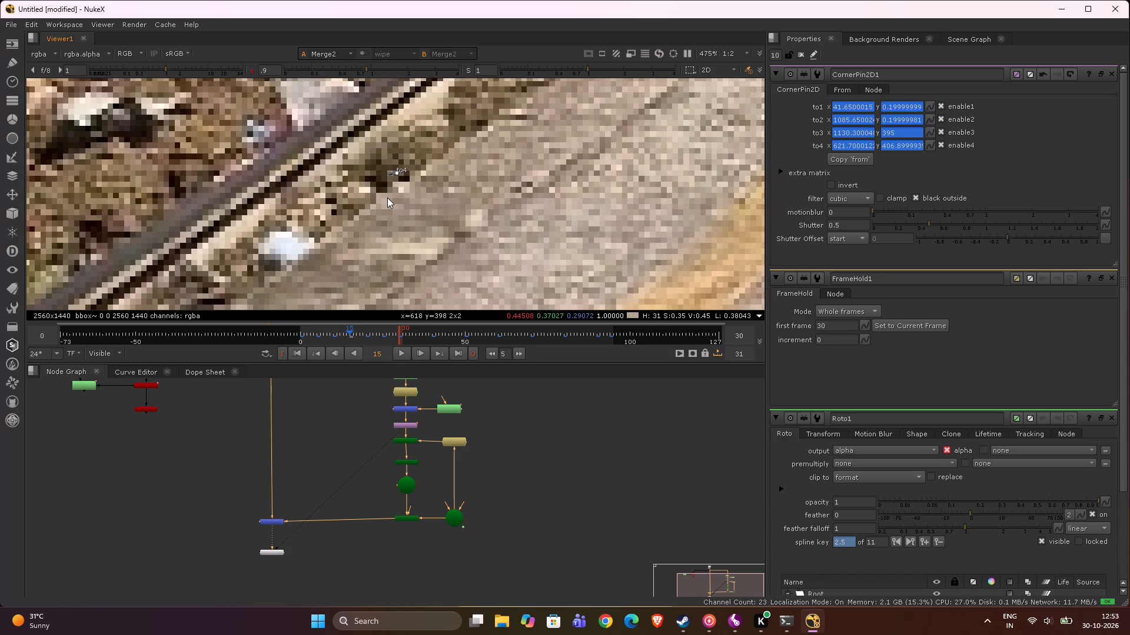
At frame 15, nudge to3 and to4 vertically to y about 397 and 408.9.
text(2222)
scroll(388, 198, down, 7)
text(22)
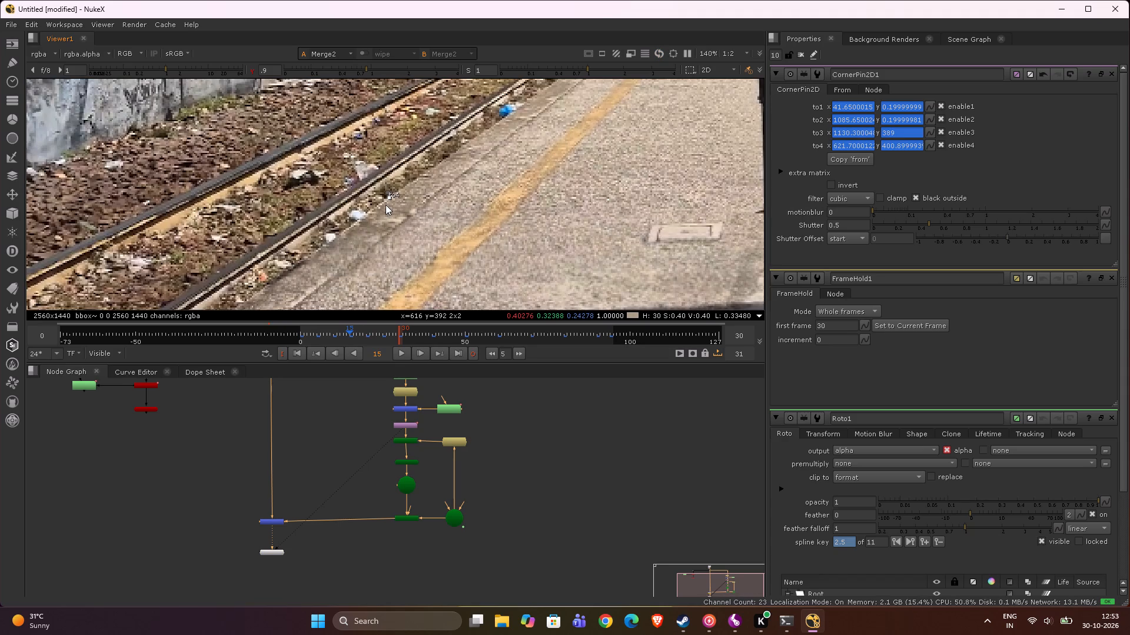
scroll(385, 205, down, 2)
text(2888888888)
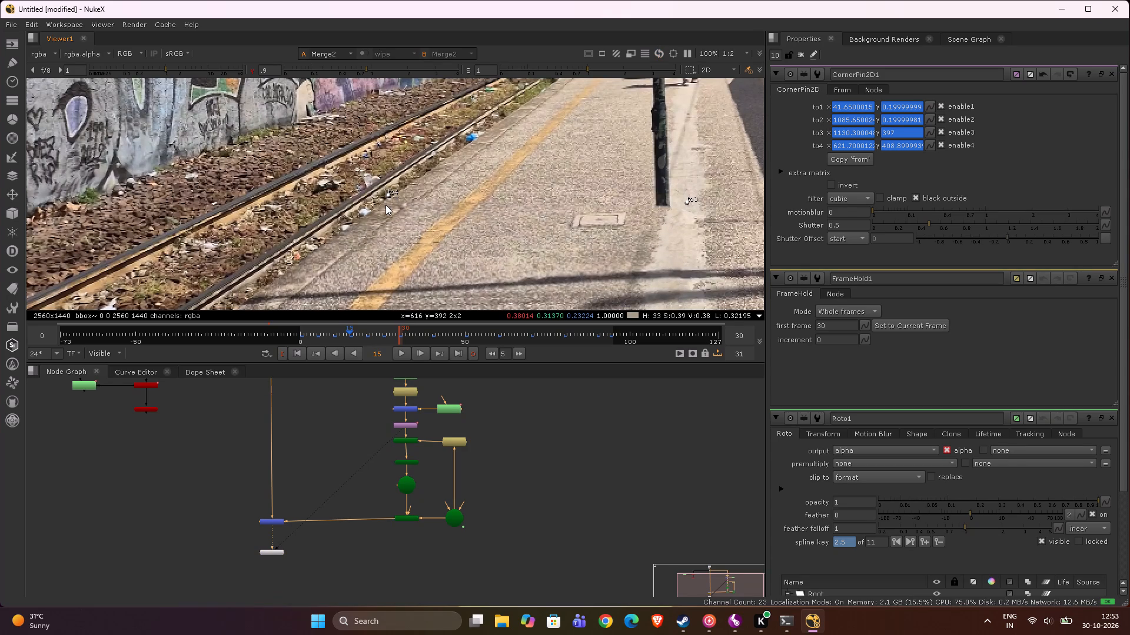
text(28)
At frame 15, nudge to3 and to4 horizontally to x about 1136.3 and 627.7.
scroll(383, 206, up, 11)
key(6)
scroll(390, 195, down, 4)
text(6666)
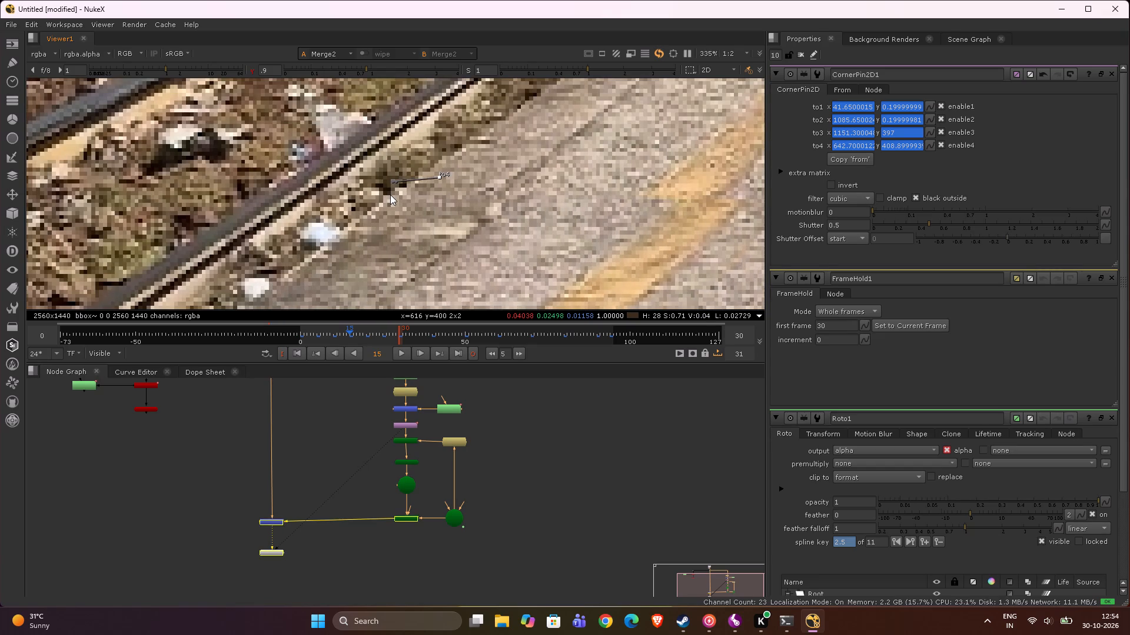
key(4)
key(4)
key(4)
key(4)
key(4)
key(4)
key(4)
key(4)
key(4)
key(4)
scroll(390, 198, up, 5)
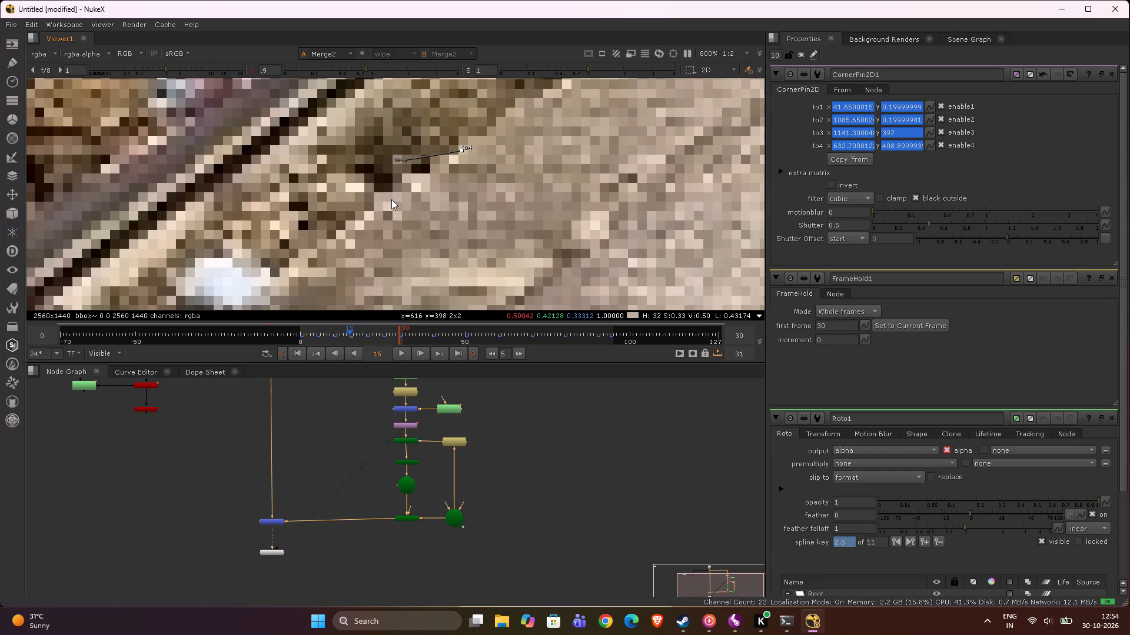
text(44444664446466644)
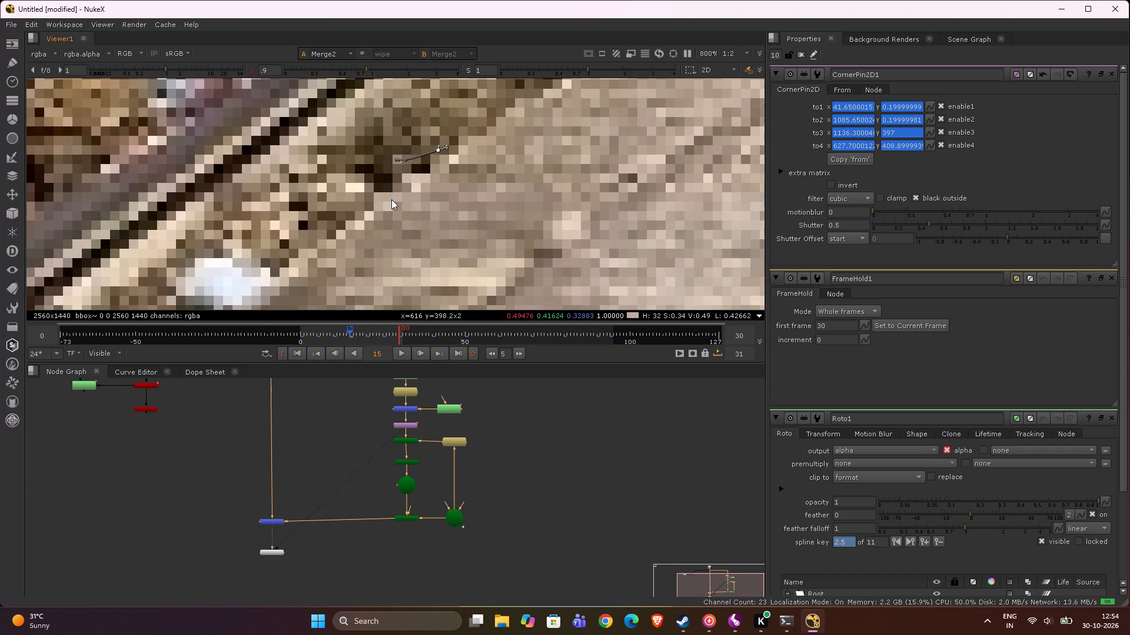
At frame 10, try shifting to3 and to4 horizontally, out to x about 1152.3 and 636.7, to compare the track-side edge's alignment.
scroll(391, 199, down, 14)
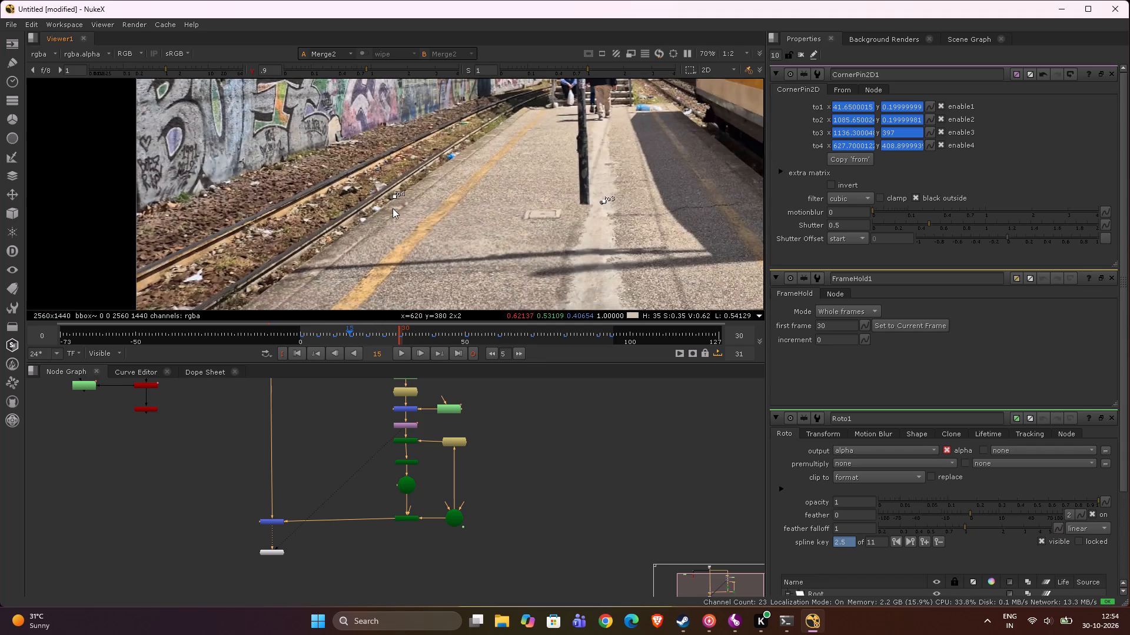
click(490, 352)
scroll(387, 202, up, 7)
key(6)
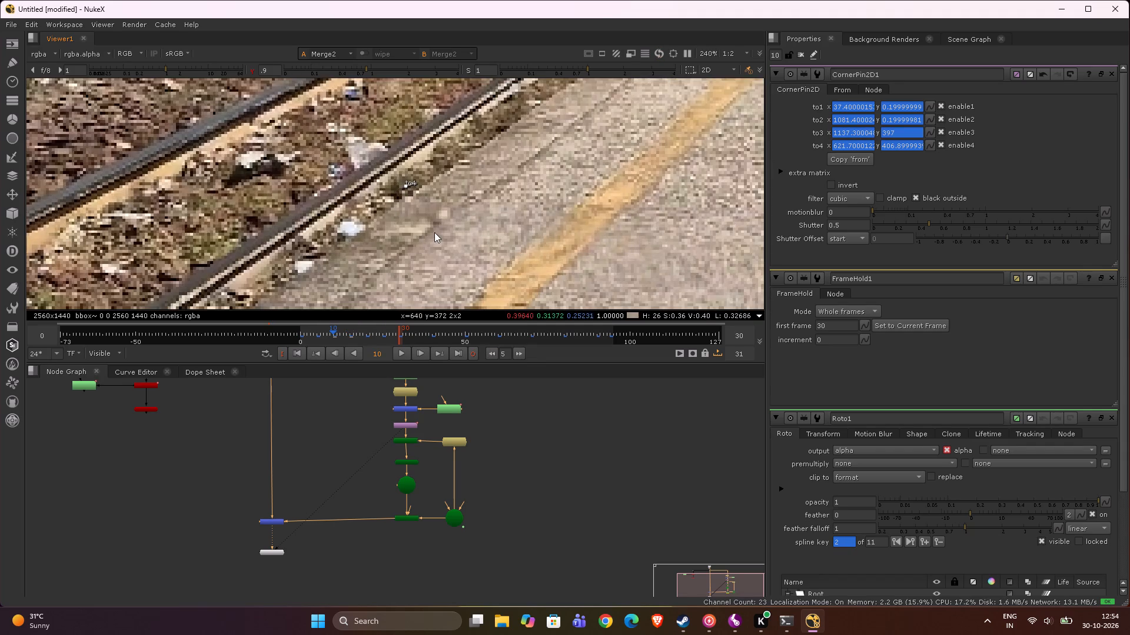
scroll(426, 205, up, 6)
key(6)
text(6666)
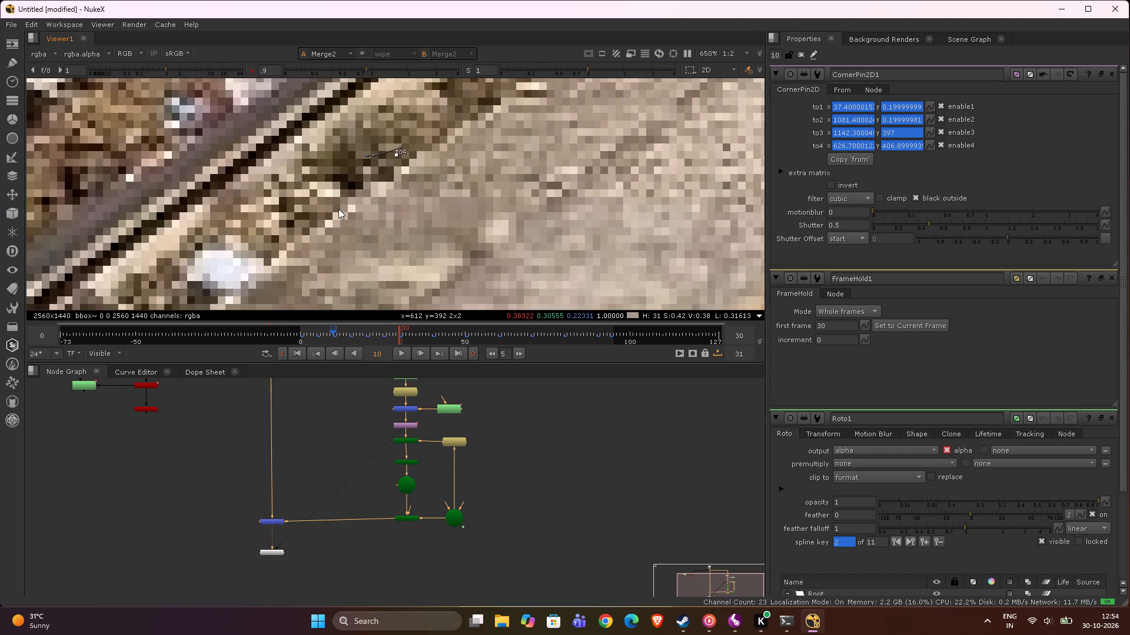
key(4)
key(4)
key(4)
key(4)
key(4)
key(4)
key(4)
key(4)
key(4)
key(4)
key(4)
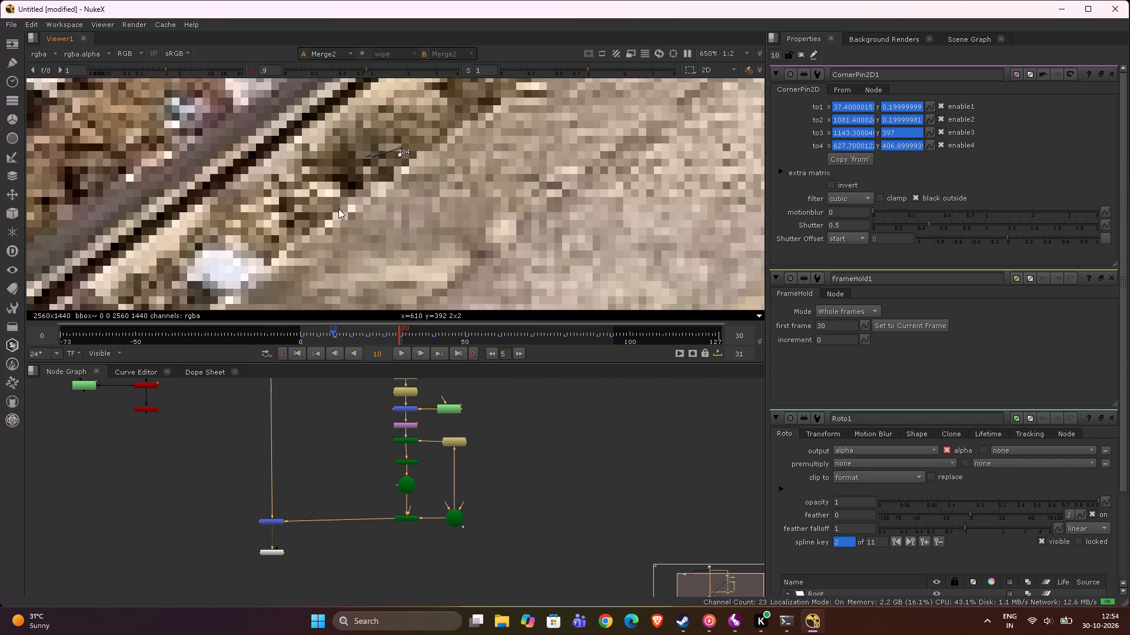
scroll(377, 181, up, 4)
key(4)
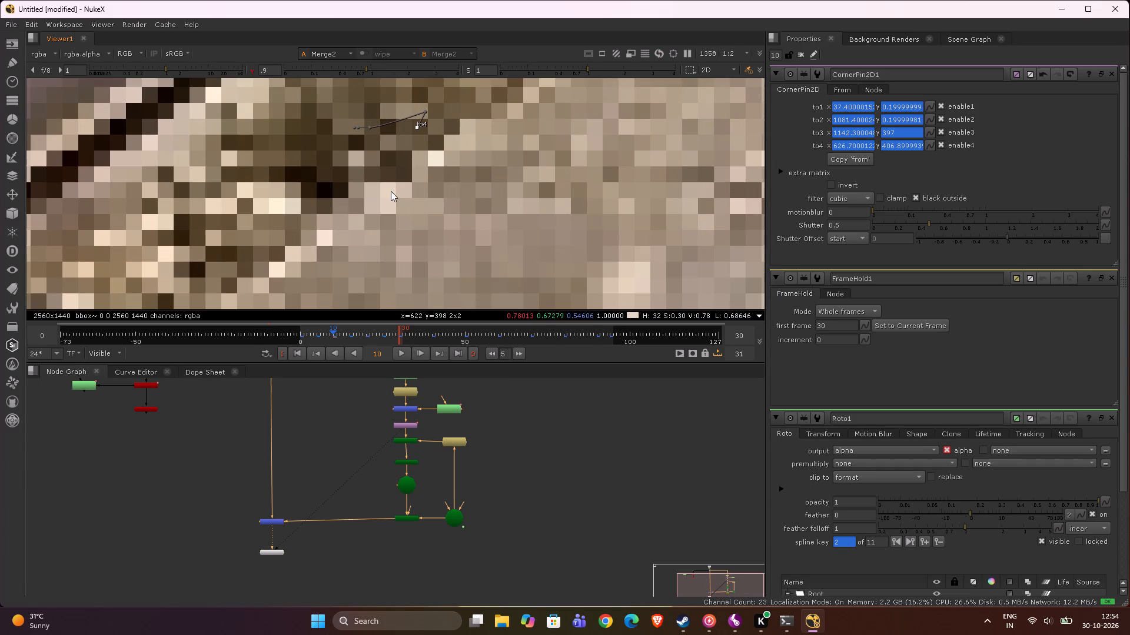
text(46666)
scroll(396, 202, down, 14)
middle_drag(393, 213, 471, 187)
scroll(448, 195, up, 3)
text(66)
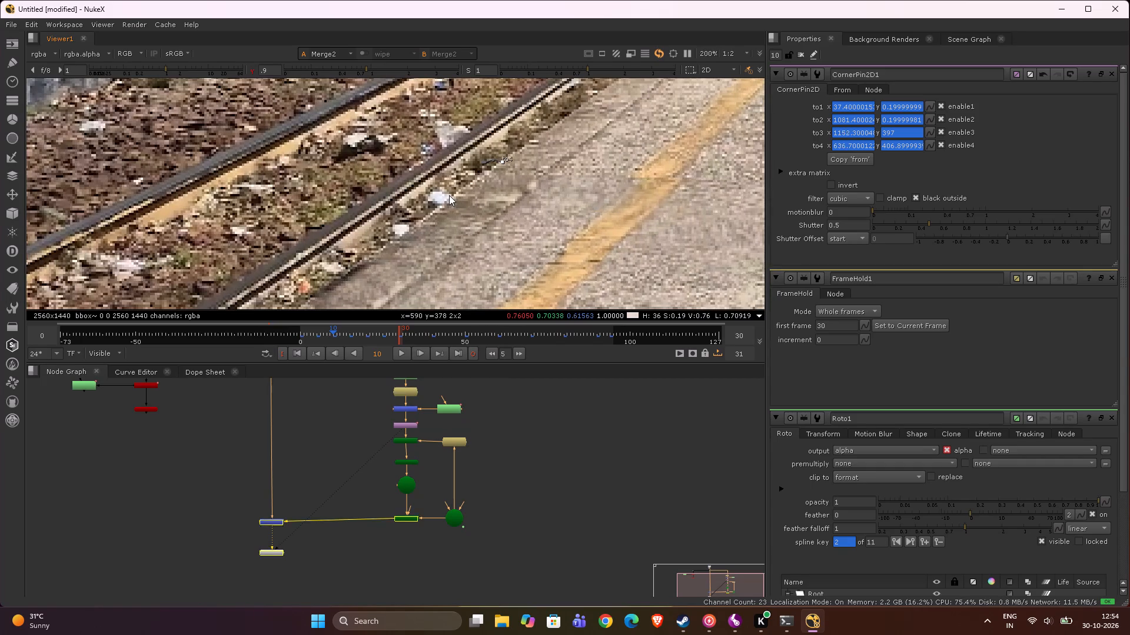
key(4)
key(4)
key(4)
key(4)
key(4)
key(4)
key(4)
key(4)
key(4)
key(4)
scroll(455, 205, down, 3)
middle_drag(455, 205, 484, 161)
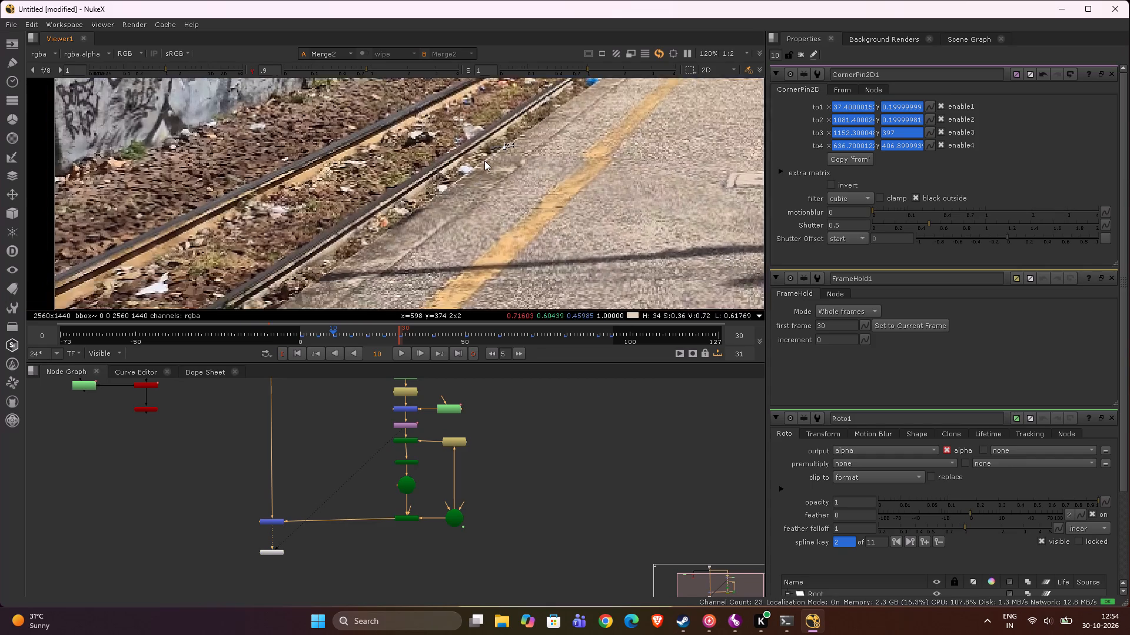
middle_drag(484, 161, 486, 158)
At frame 10, nudge to3 and to4 horizontally to x about 1138.3 and 622.7.
scroll(426, 197, up, 5)
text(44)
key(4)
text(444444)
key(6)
scroll(536, 141, down, 1)
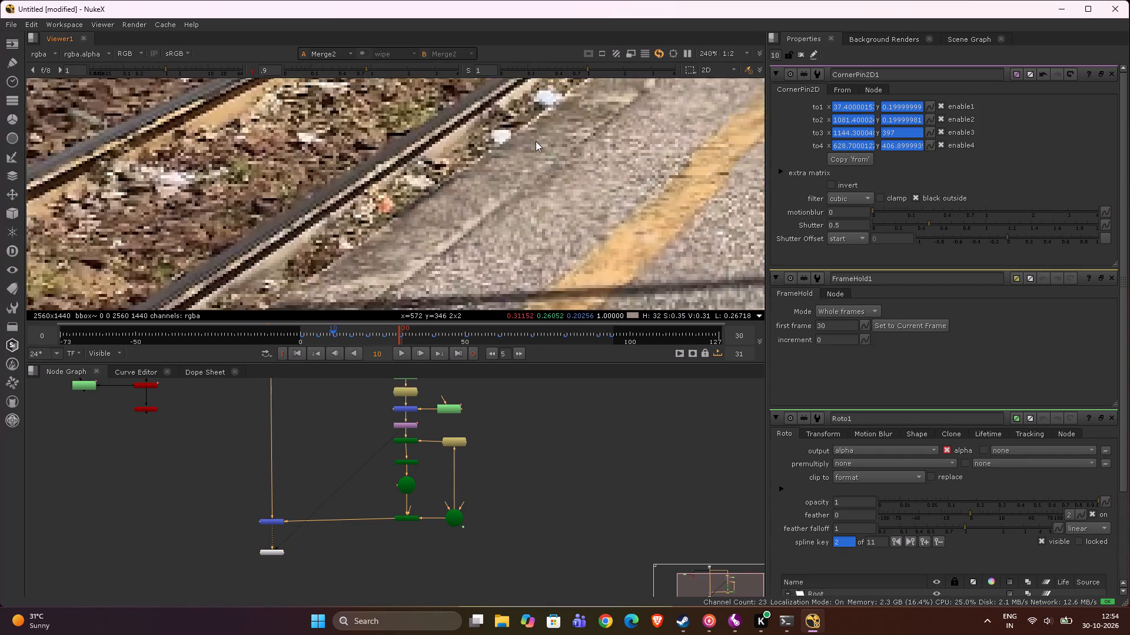
scroll(536, 141, down, 1)
middle_drag(534, 140, 461, 228)
scroll(488, 182, up, 3)
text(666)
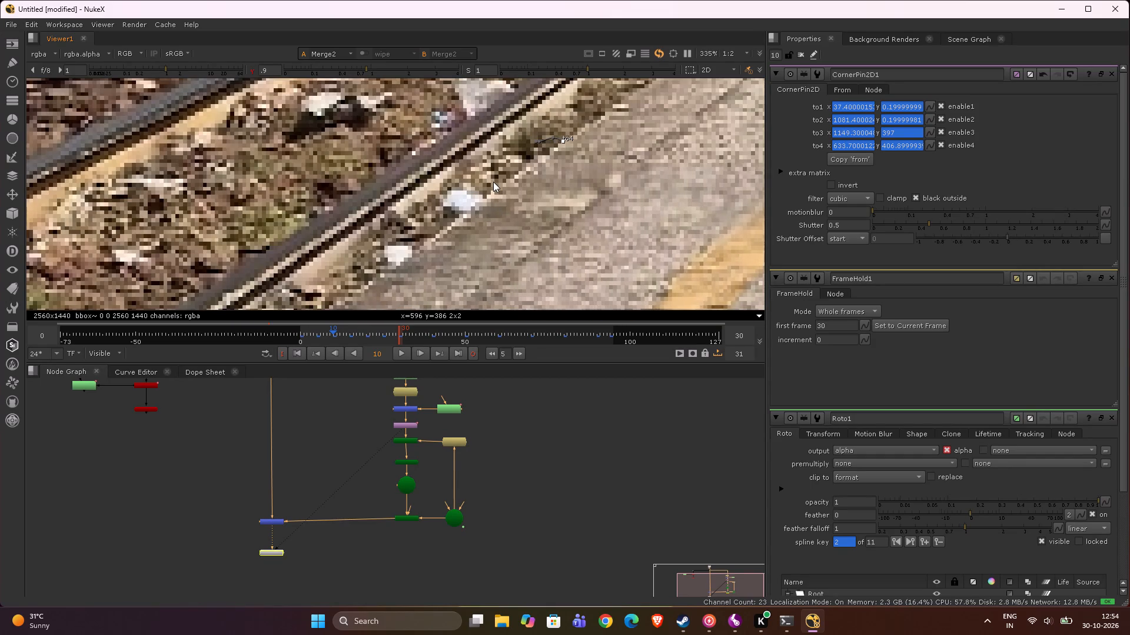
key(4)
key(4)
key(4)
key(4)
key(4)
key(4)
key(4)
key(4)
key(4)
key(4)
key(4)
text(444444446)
At frame 5, nudge to3 and to4 horizontally to x about 1139.3 and 623.7.
scroll(493, 182, down, 8)
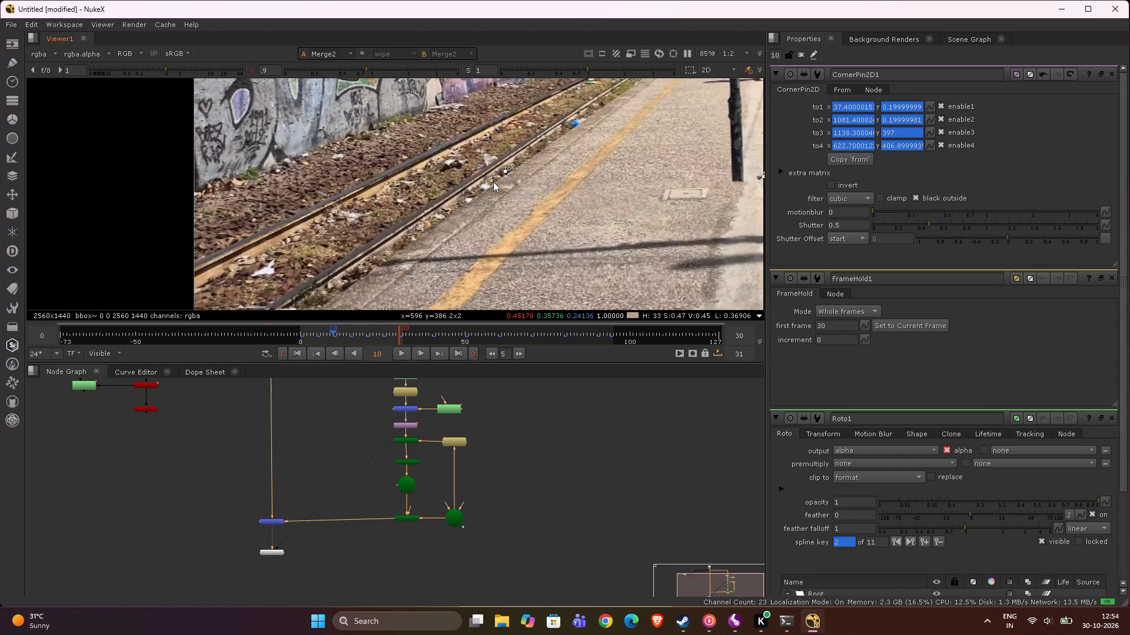
scroll(493, 182, down, 5)
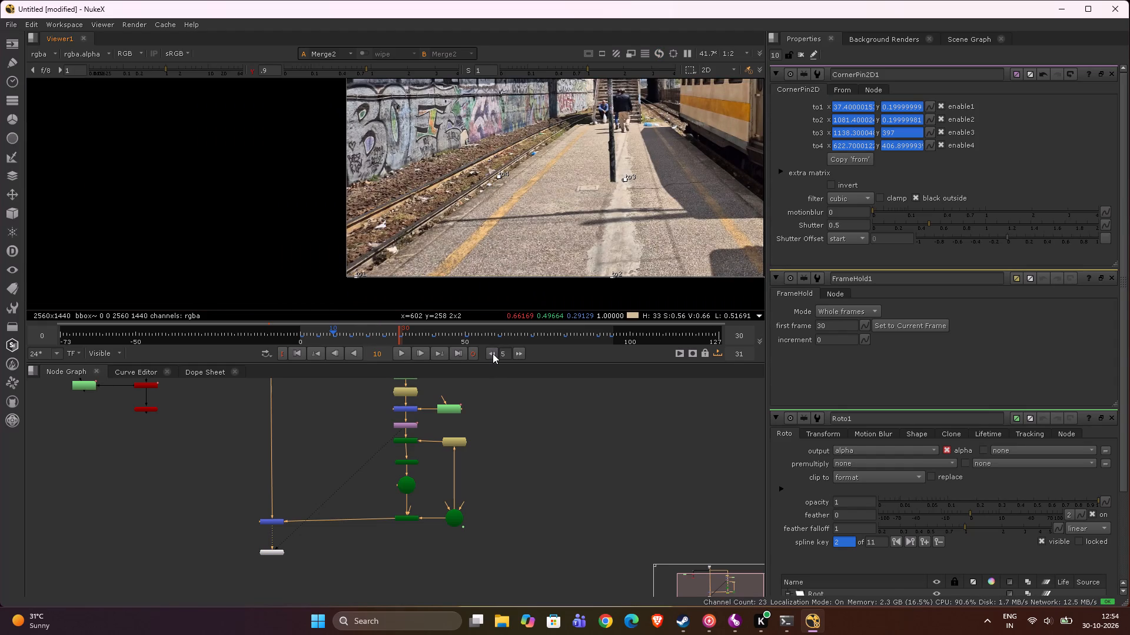
click(493, 353)
scroll(508, 192, up, 7)
middle_drag(486, 155, 491, 206)
scroll(492, 206, up, 5)
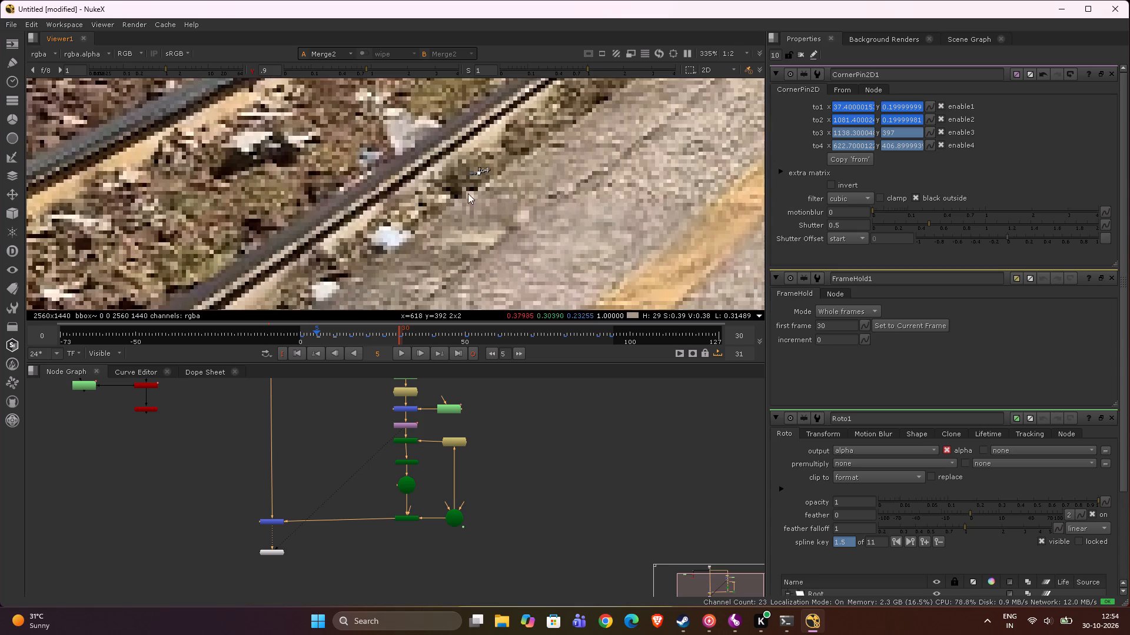
scroll(432, 162, down, 1)
scroll(468, 202, up, 8)
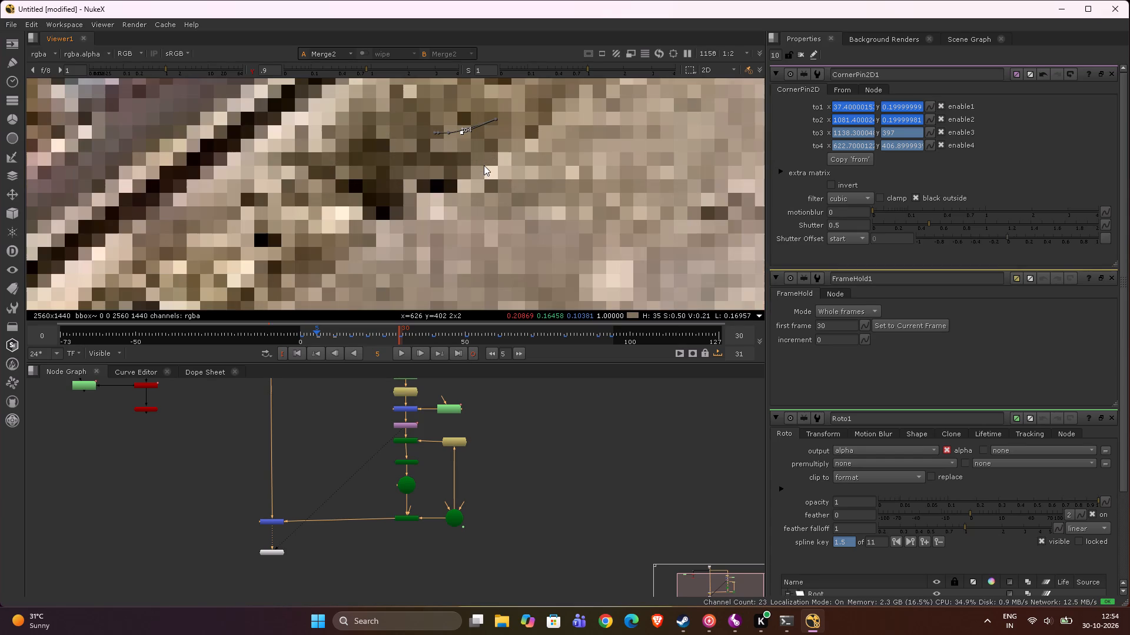
scroll(463, 200, down, 8)
key(6)
key(6)
key(6)
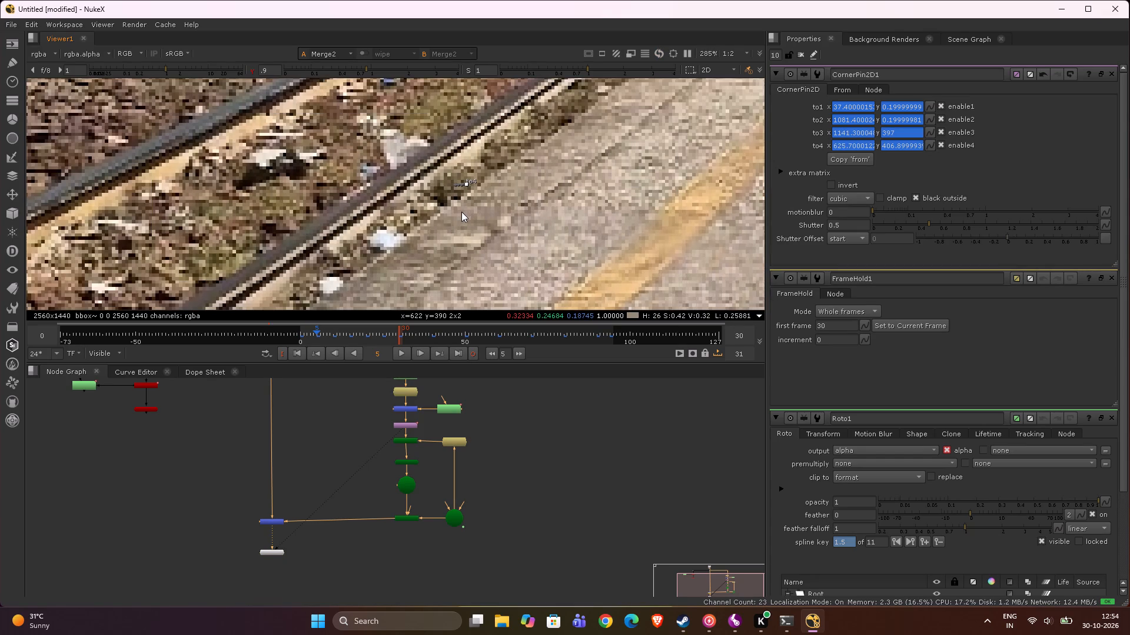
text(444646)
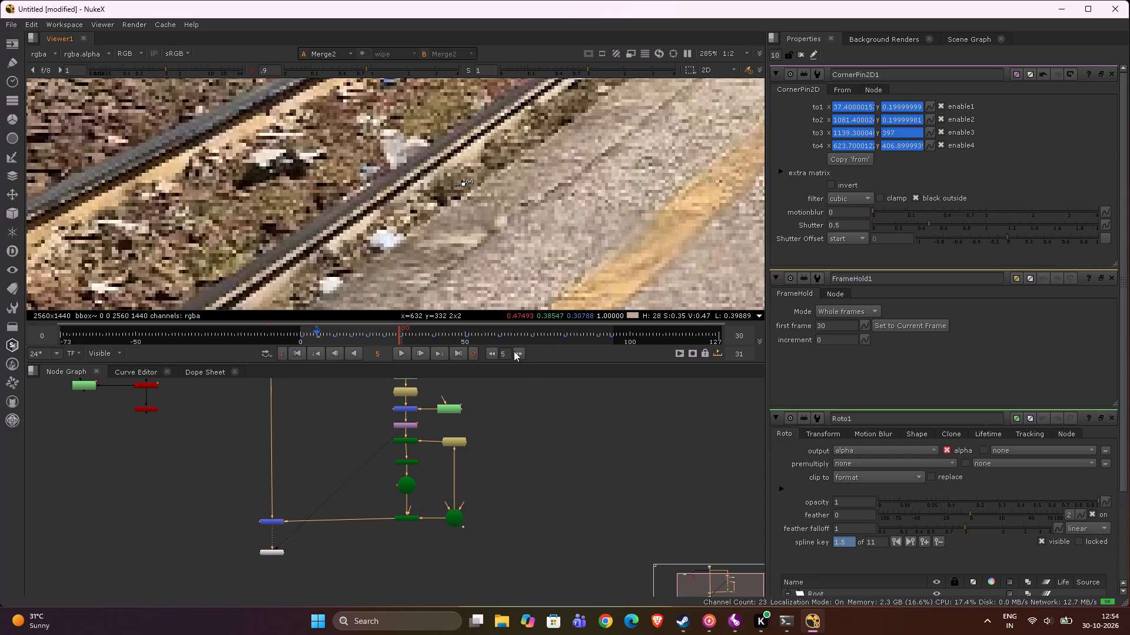
At frame 0, nudge to3 and to4 horizontally to x about 1141.3 and 625.7.
click(489, 354)
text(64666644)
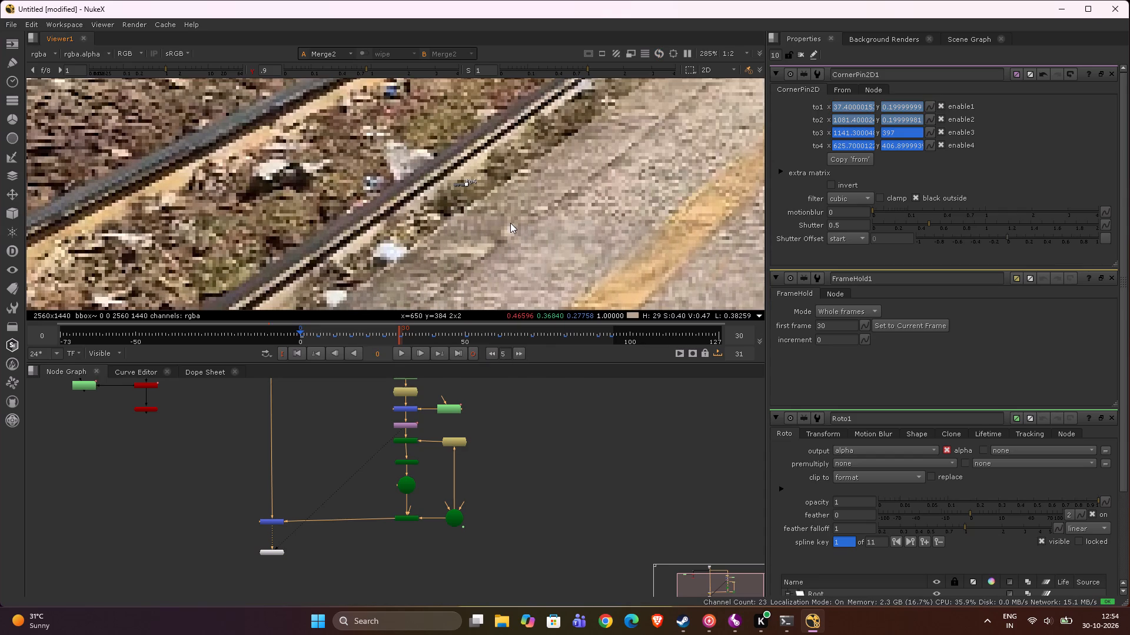
Play the Merge2 result from frame 0 and examine how well the platform patch follows the footage.
scroll(510, 223, down, 10)
middle_drag(549, 243, 507, 174)
scroll(612, 165, up, 2)
scroll(612, 165, down, 4)
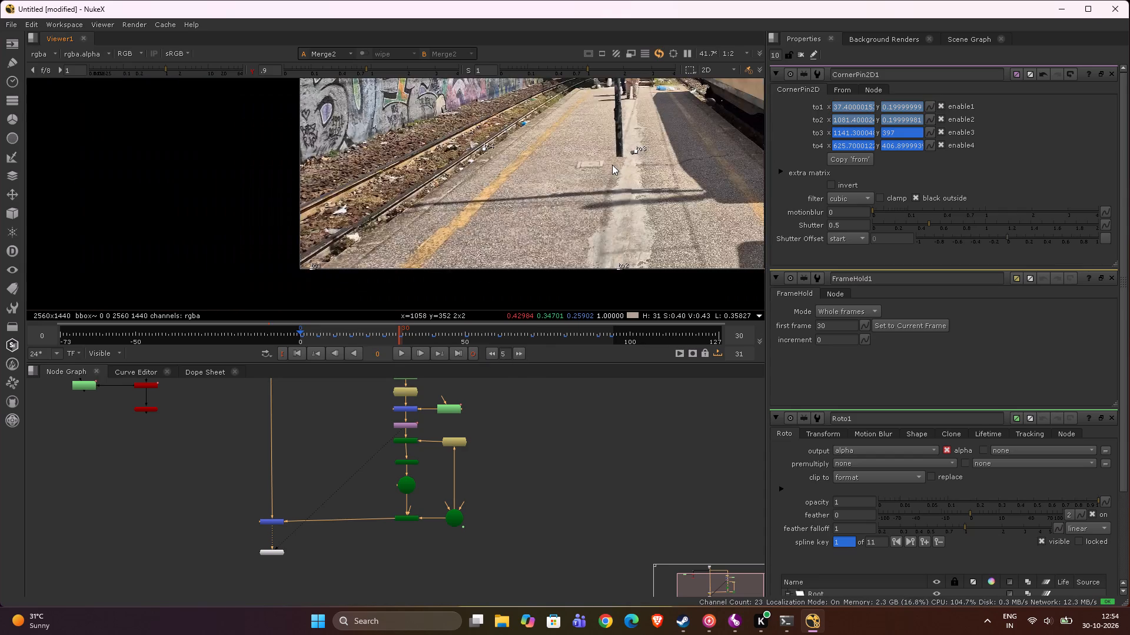
click(400, 353)
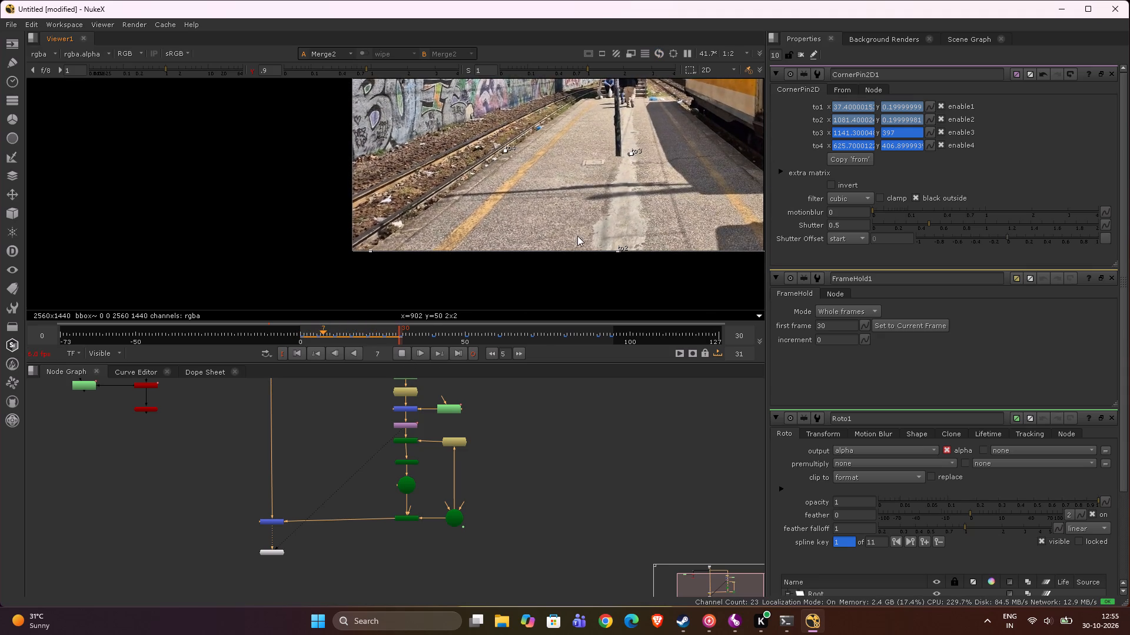
scroll(588, 226, up, 3)
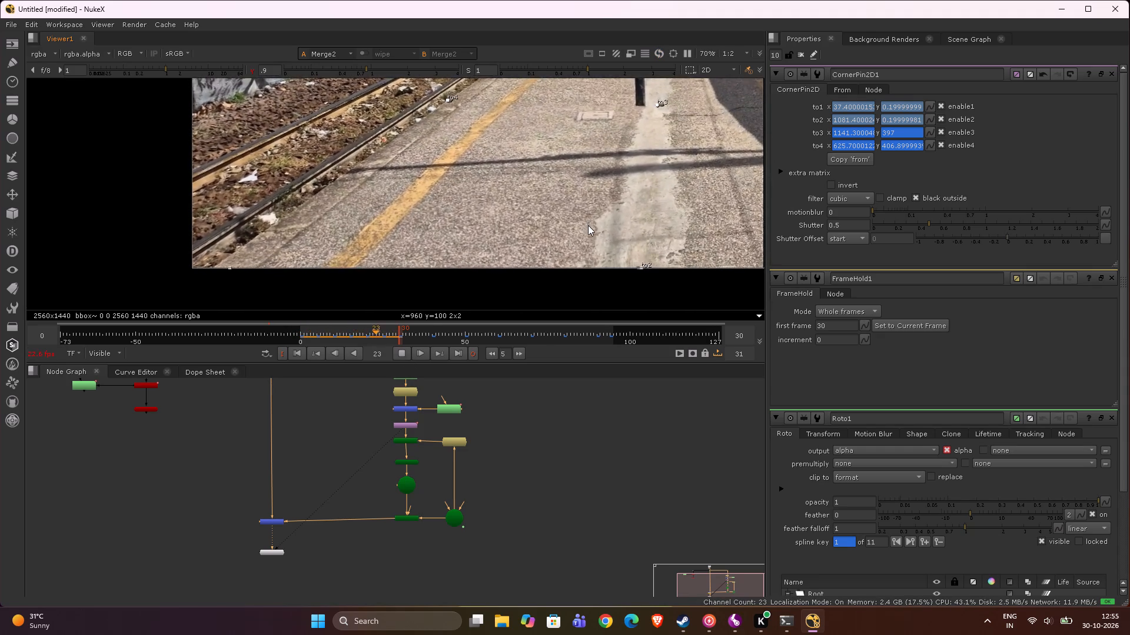
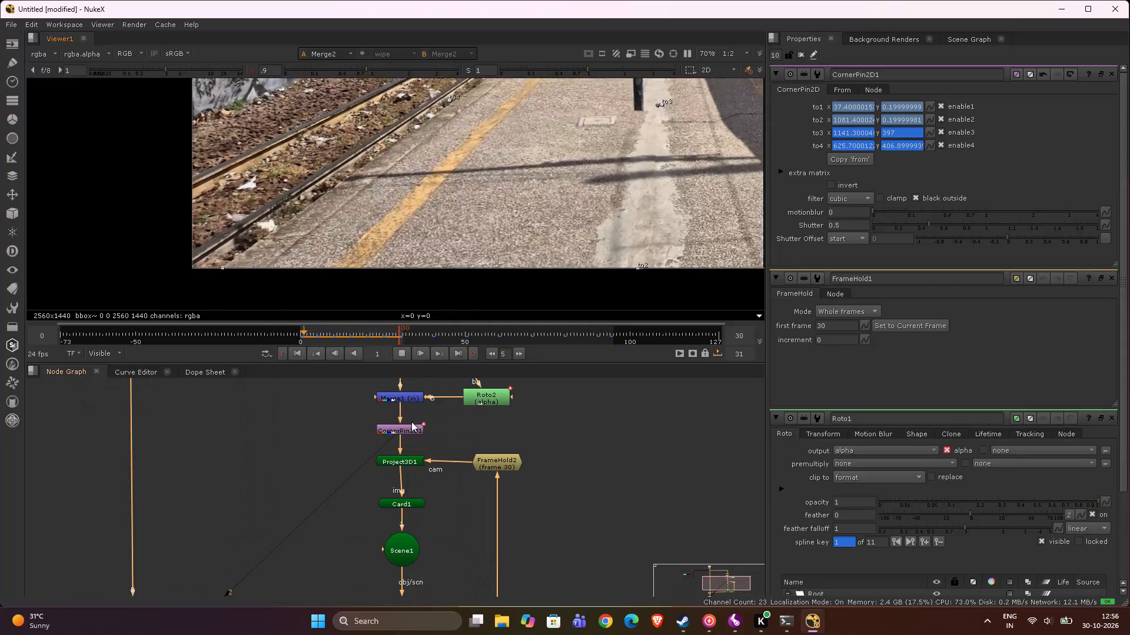
Disable CornerPin2D1 and review the Merge2 playback without it to compare how the platform patch follows the footage, then stop playback.
click(397, 433)
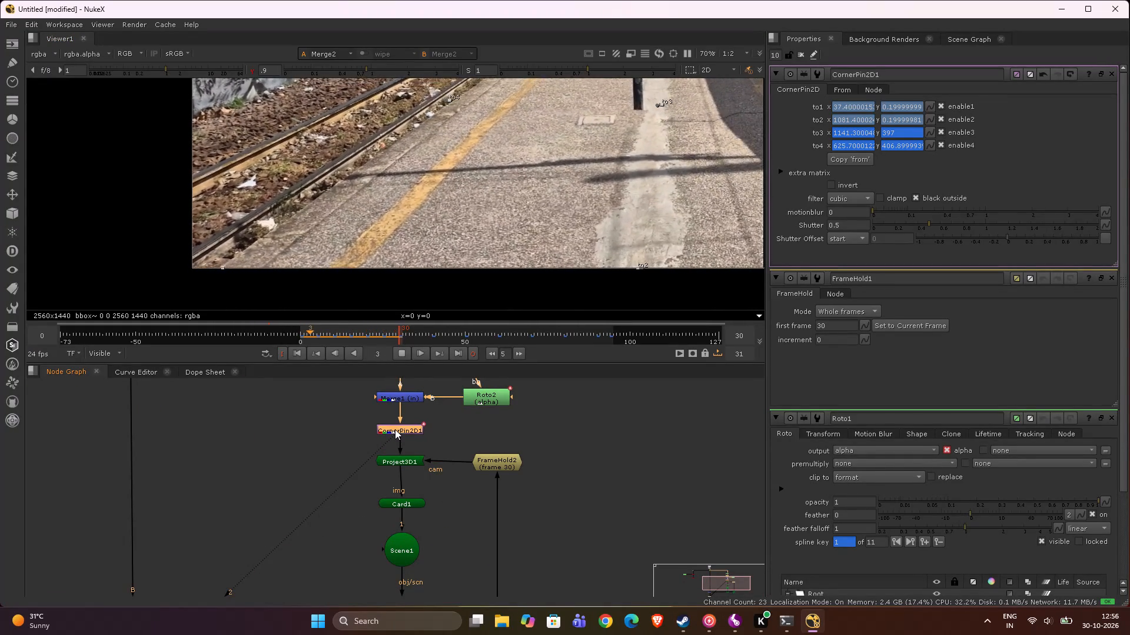
key(d)
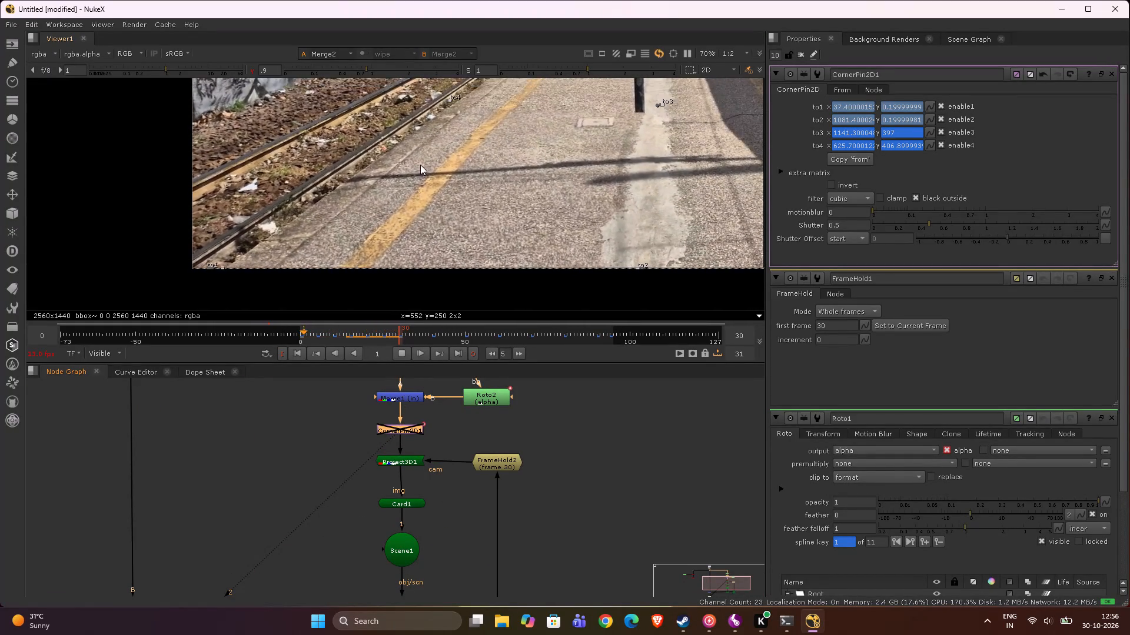
scroll(420, 165, down, 3)
scroll(420, 163, up, 2)
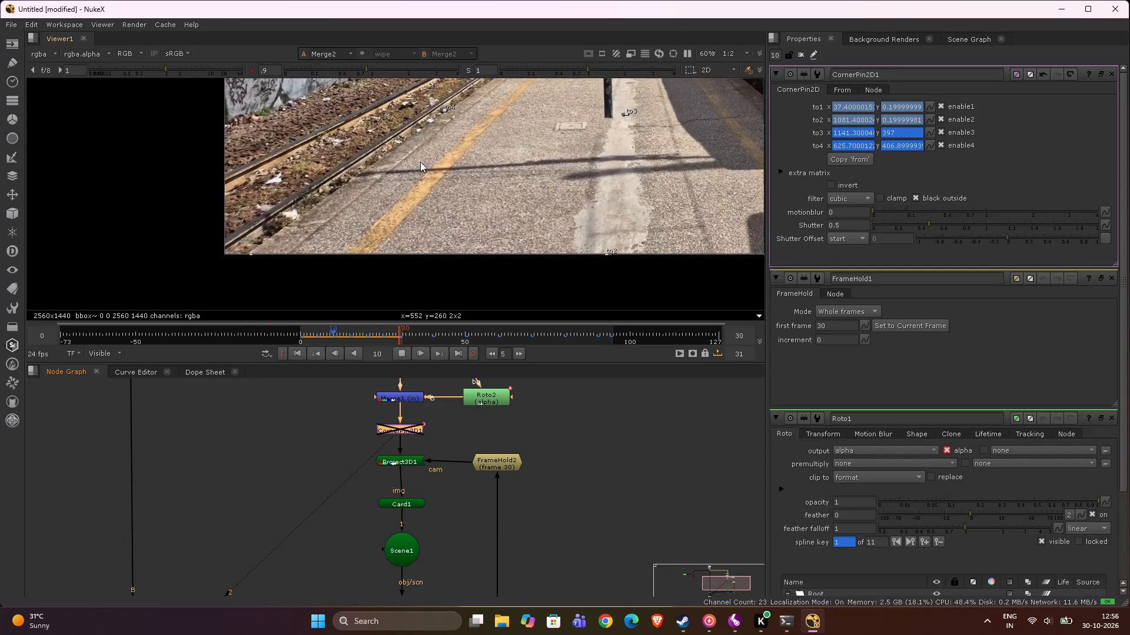
scroll(464, 155, down, 4)
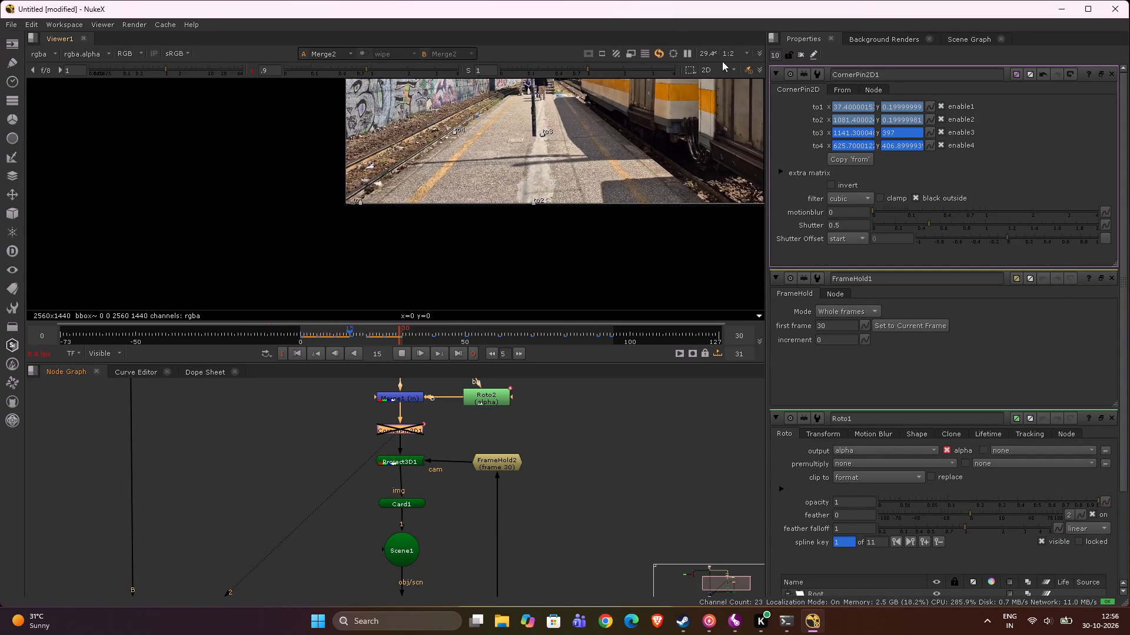
scroll(536, 128, up, 3)
middle_drag(536, 128, 534, 176)
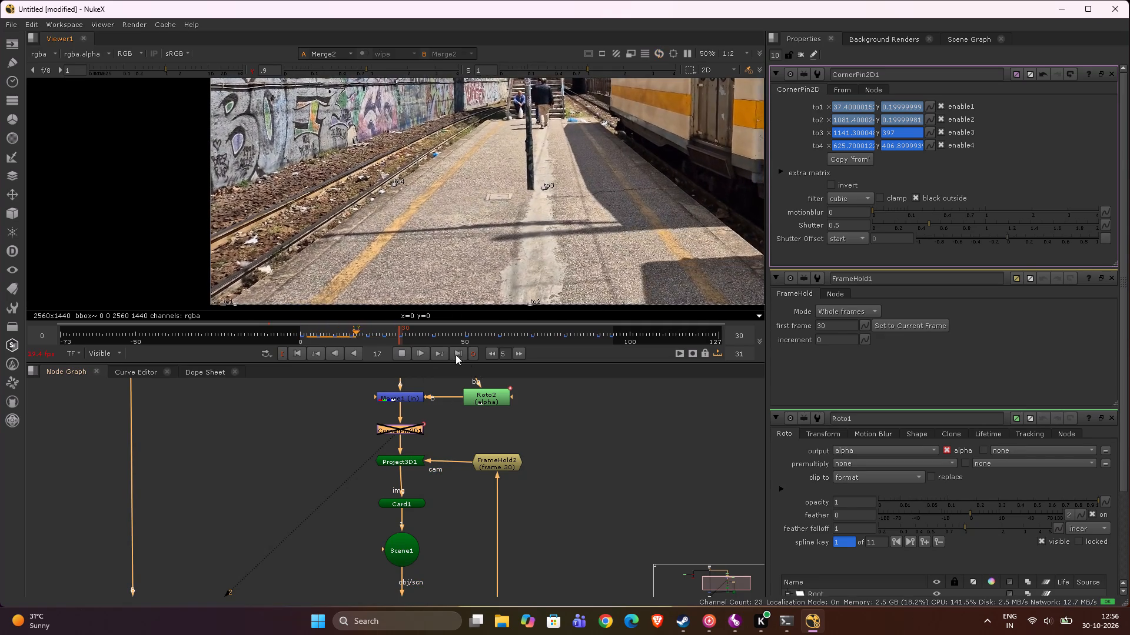
click(404, 352)
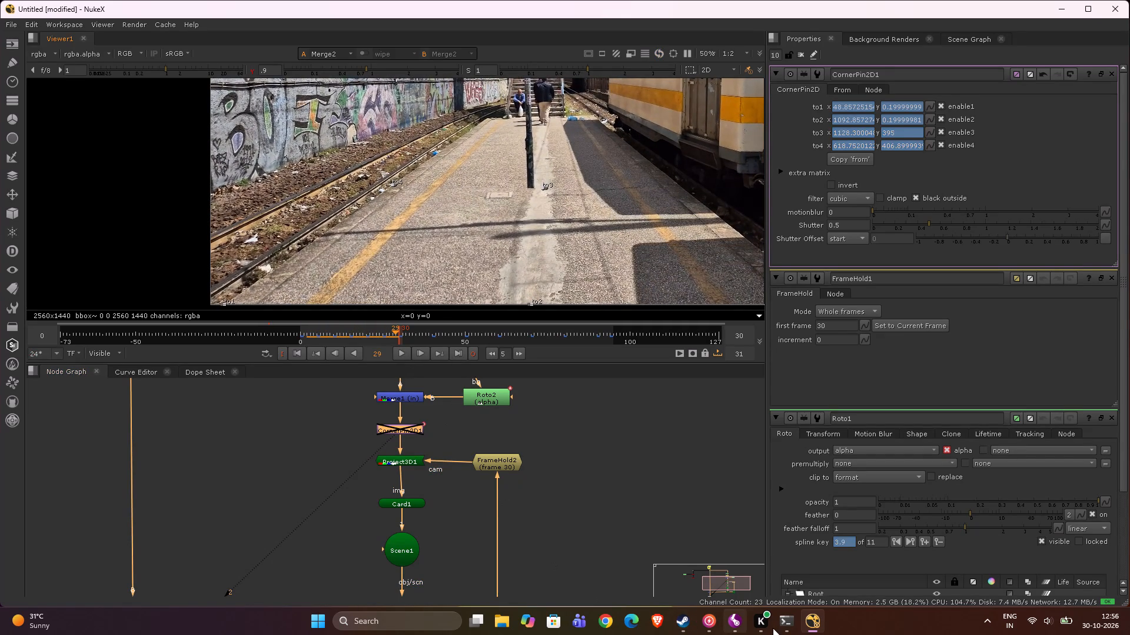
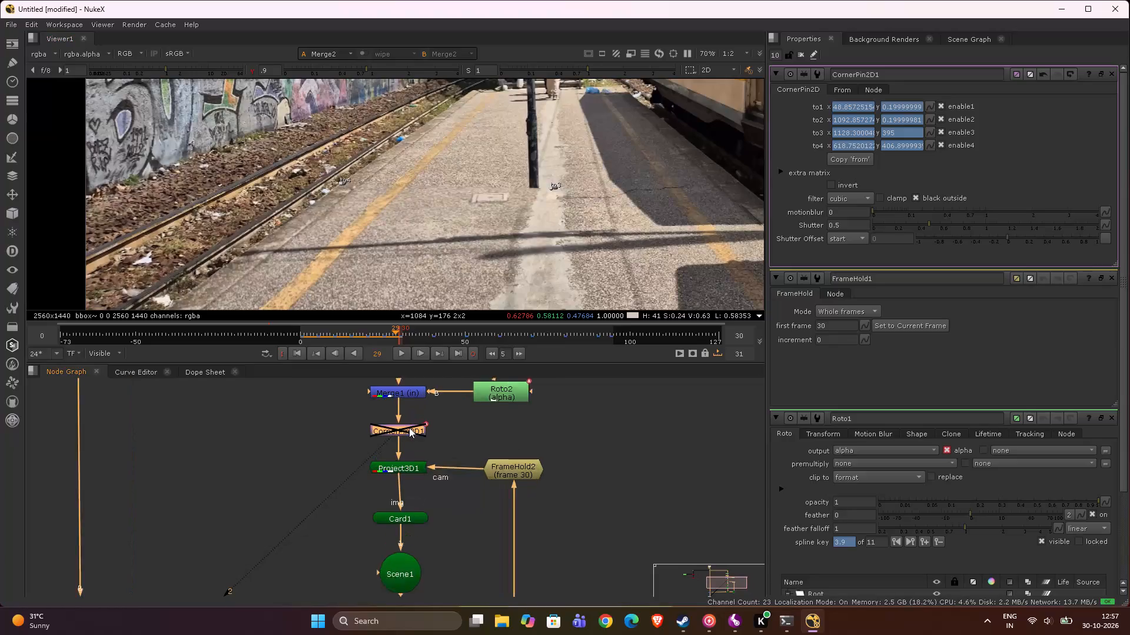
Replace the disabled CornerPin2D1 with a fresh CornerPin node connected between Merge1 and Project3D1.
click(408, 430)
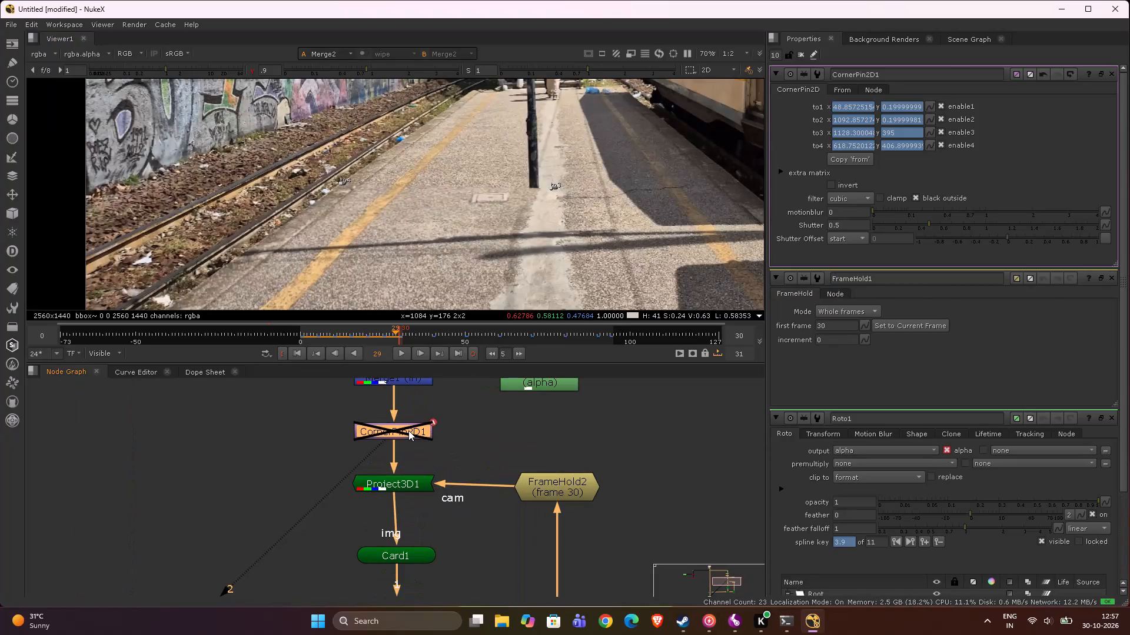
key(BackSpace)
click(441, 416)
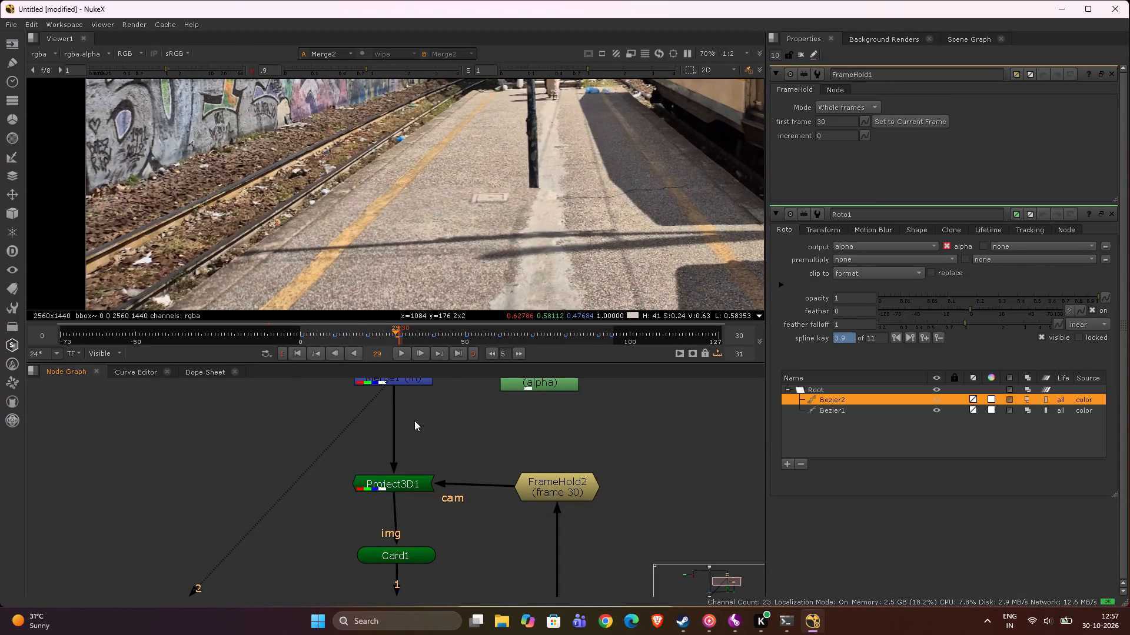
key(Tab)
text(CO)
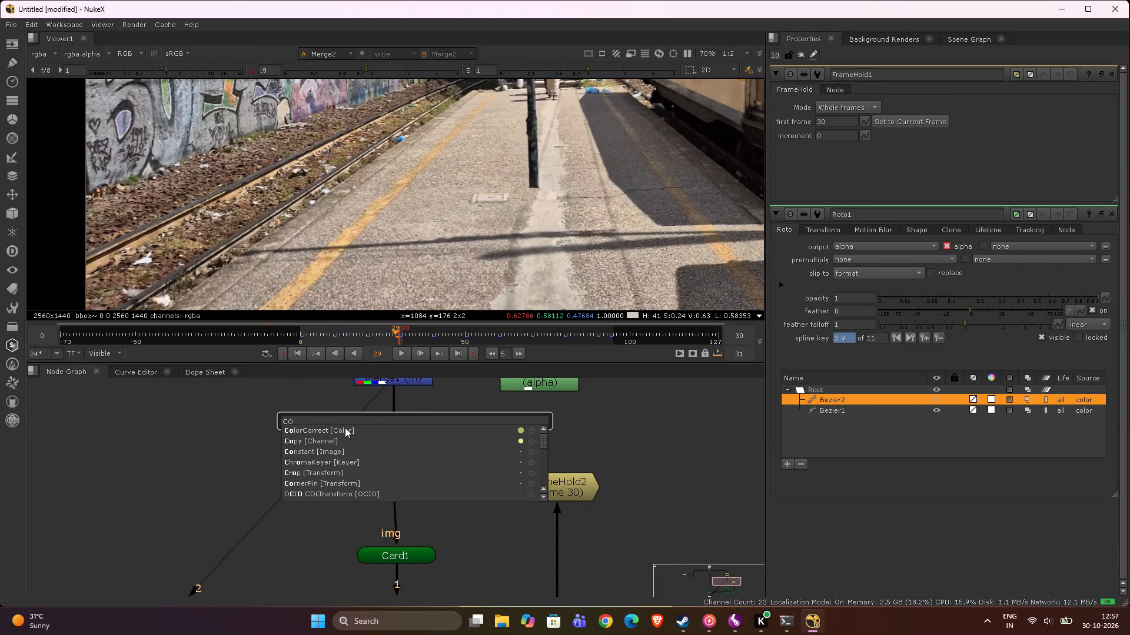
text(RN)
click(320, 432)
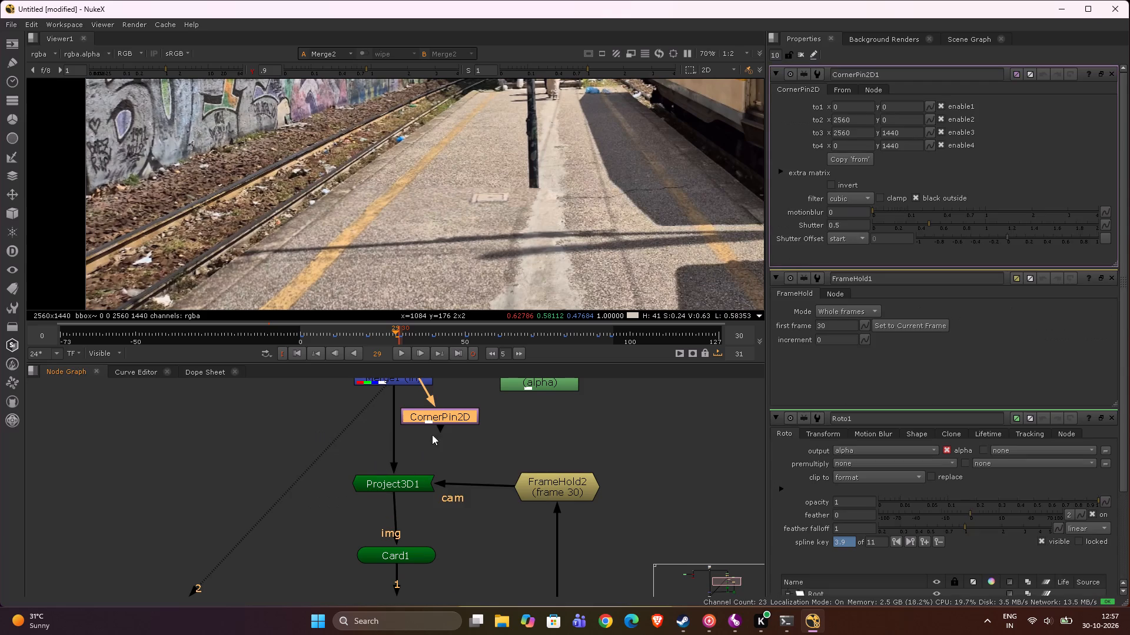
drag(432, 420, 381, 433)
drag(383, 432, 388, 431)
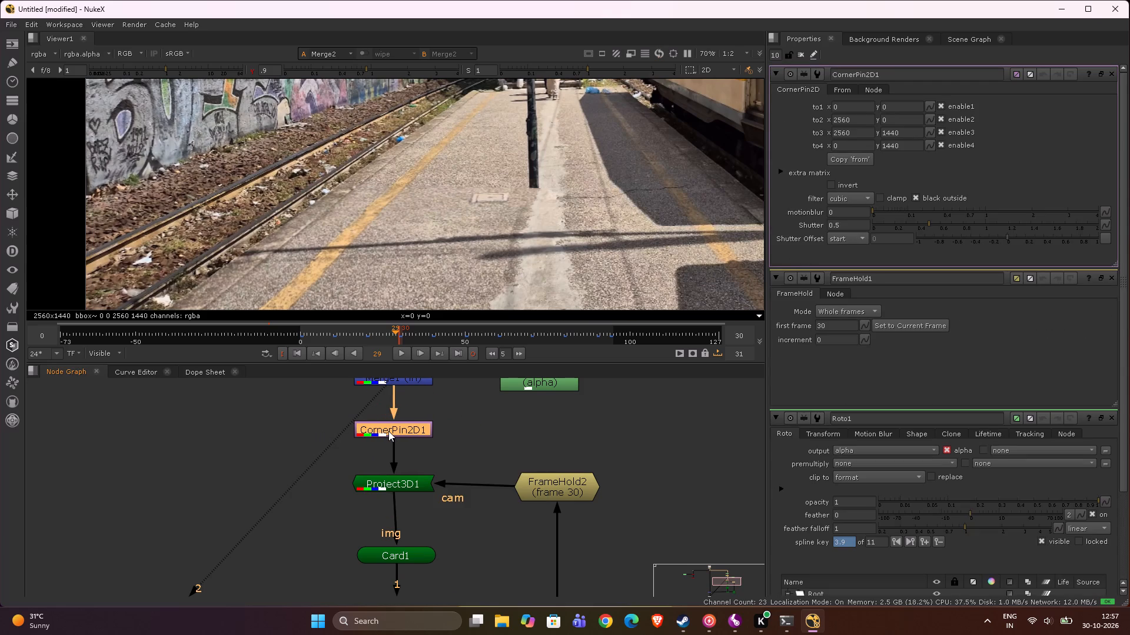
Display Merge1 and place the to1 point on the patch's near-left corner, at about x 48, y 0.
scroll(406, 411, down, 3)
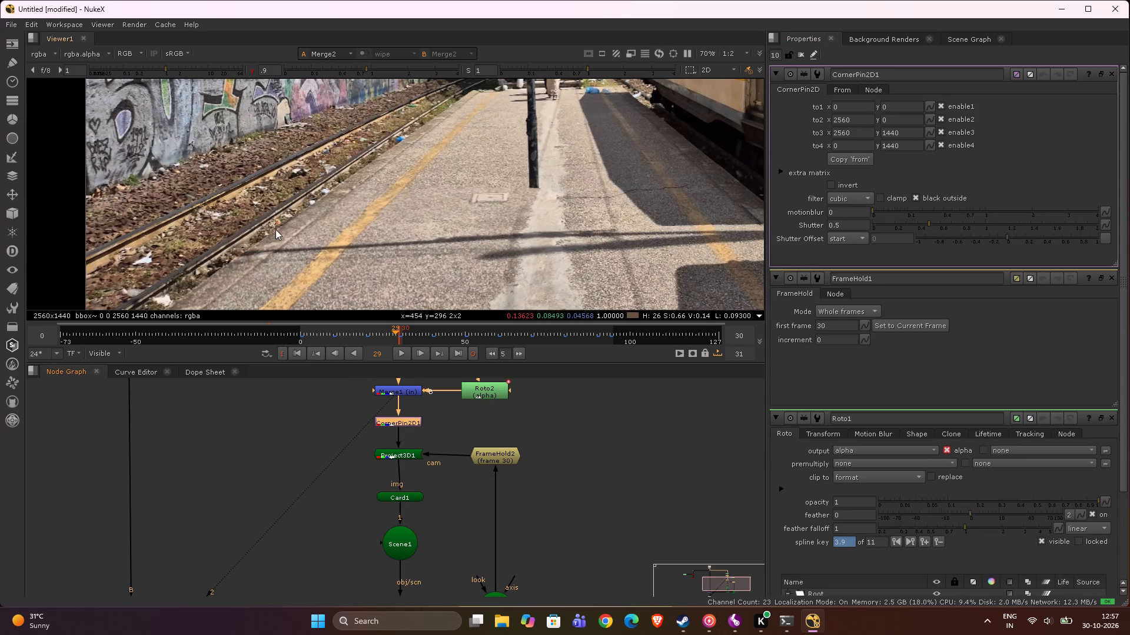
click(398, 392)
key(2)
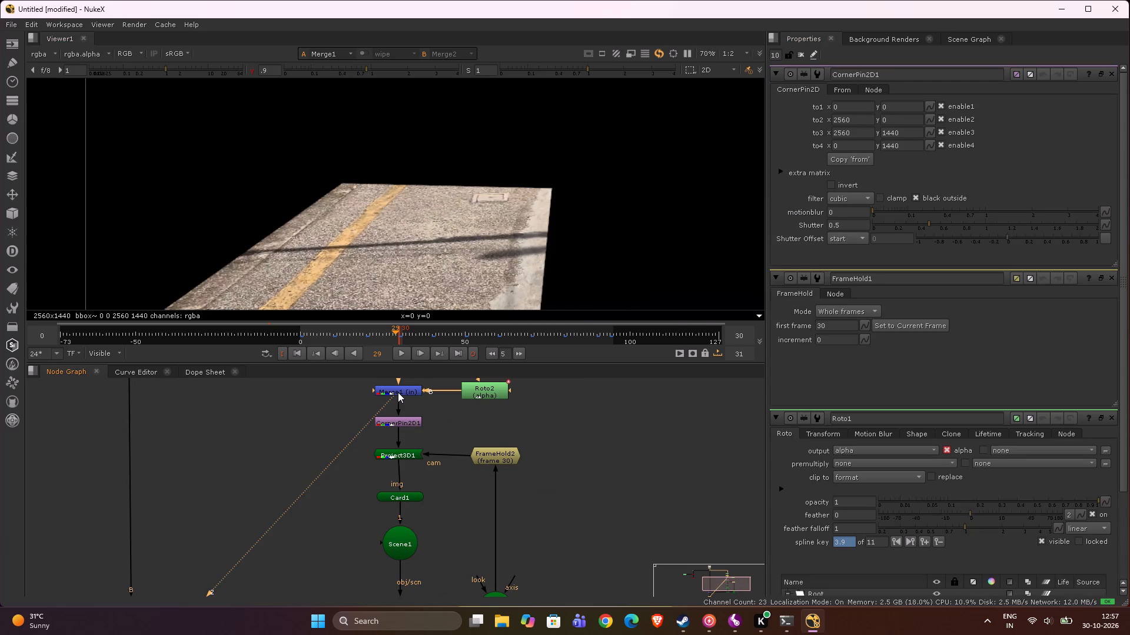
scroll(321, 126, down, 5)
middle_drag(318, 130, 324, 199)
scroll(225, 99, down, 3)
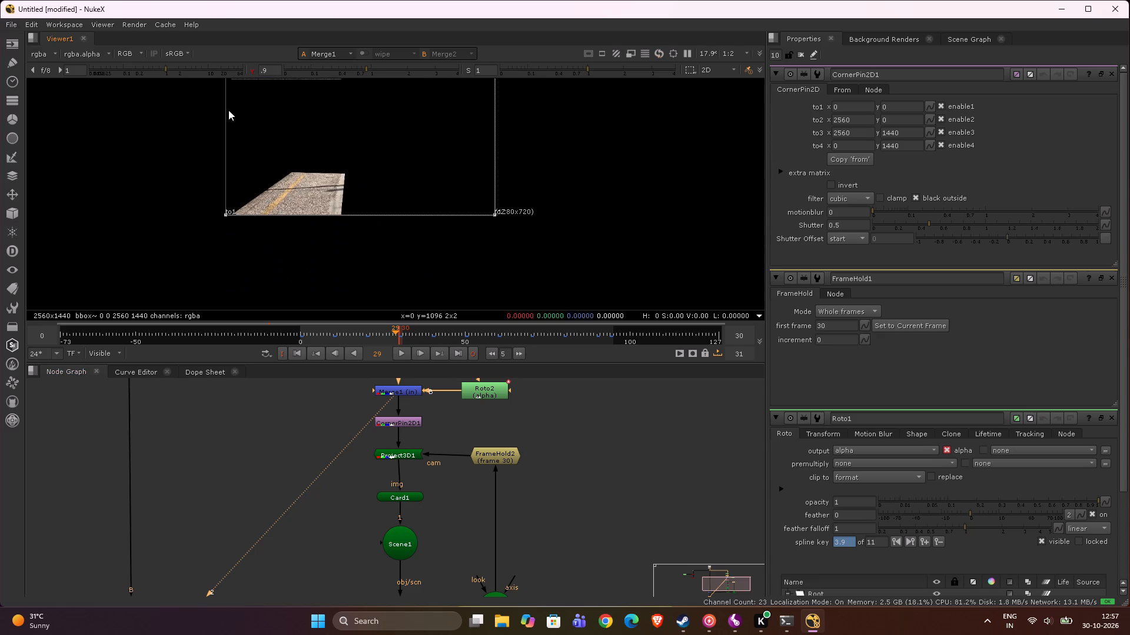
scroll(238, 247, up, 7)
scroll(227, 145, up, 11)
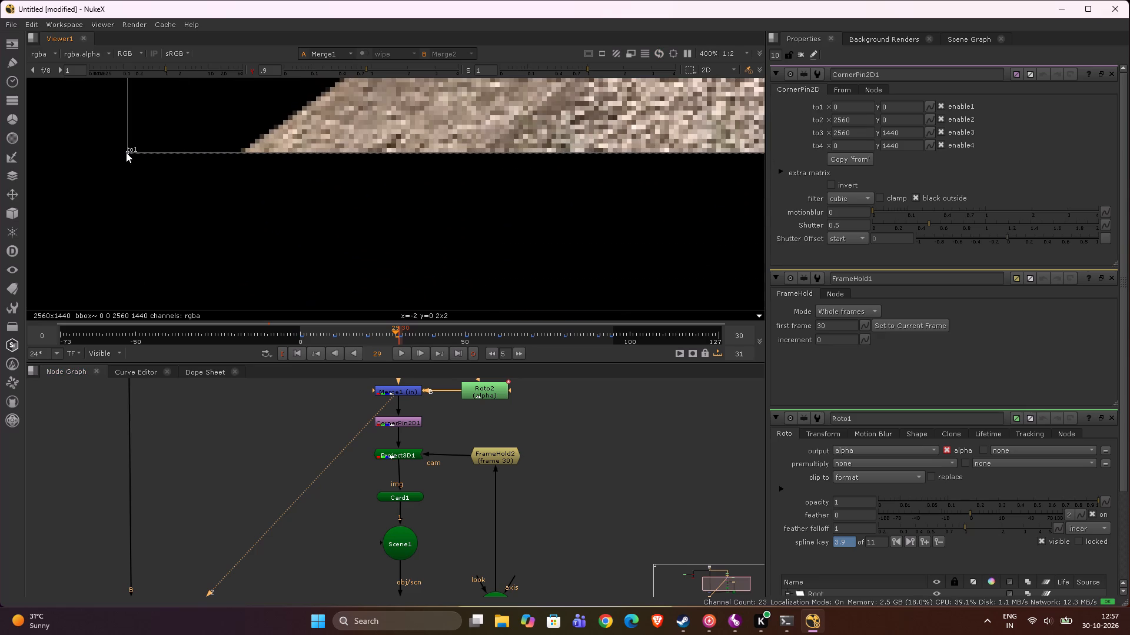
drag(126, 152, 240, 153)
scroll(238, 151, up, 11)
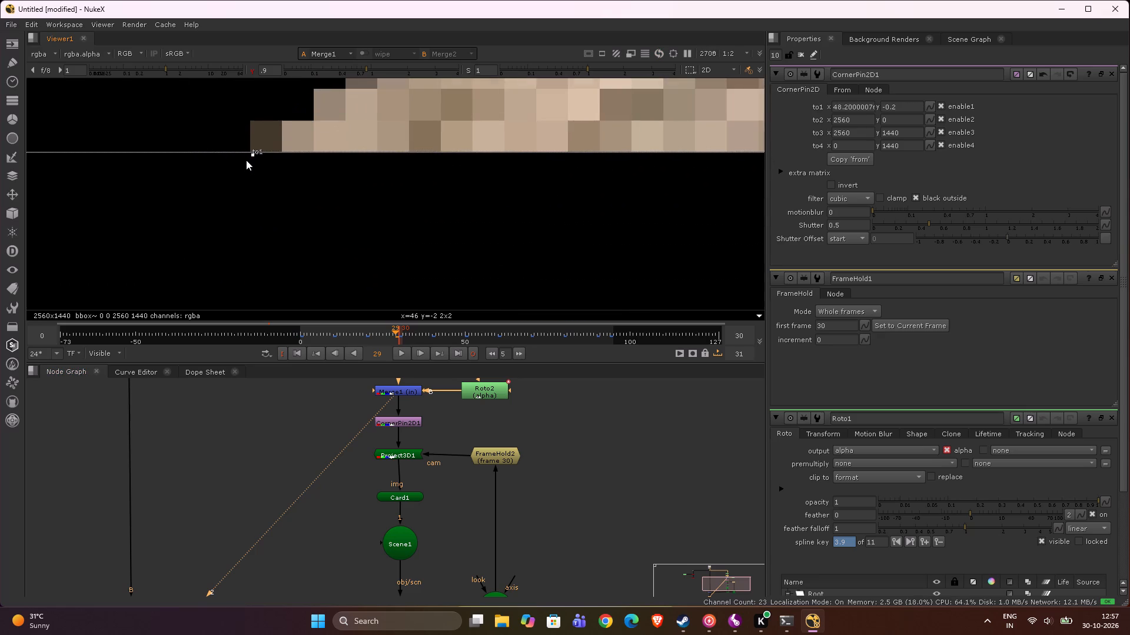
click(251, 152)
Place the to4 point on the patch's far-left corner, at about x 620, y 408.
scroll(280, 123, down, 5)
middle_drag(284, 109, 271, 149)
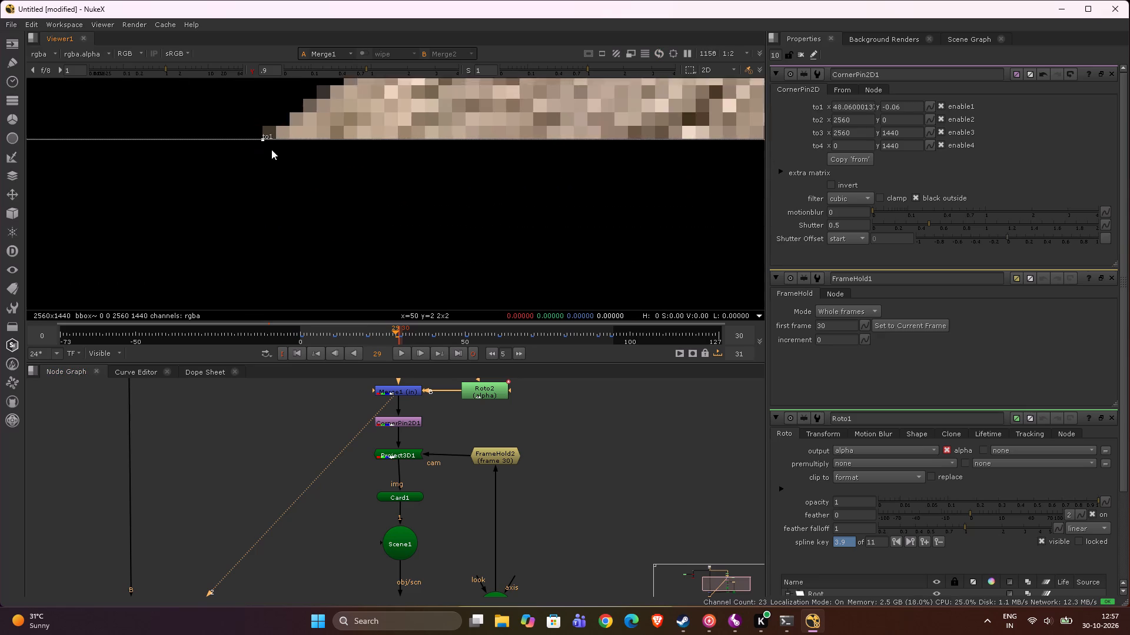
middle_drag(271, 149, 261, 324)
scroll(261, 298, down, 20)
middle_drag(475, 135, 355, 281)
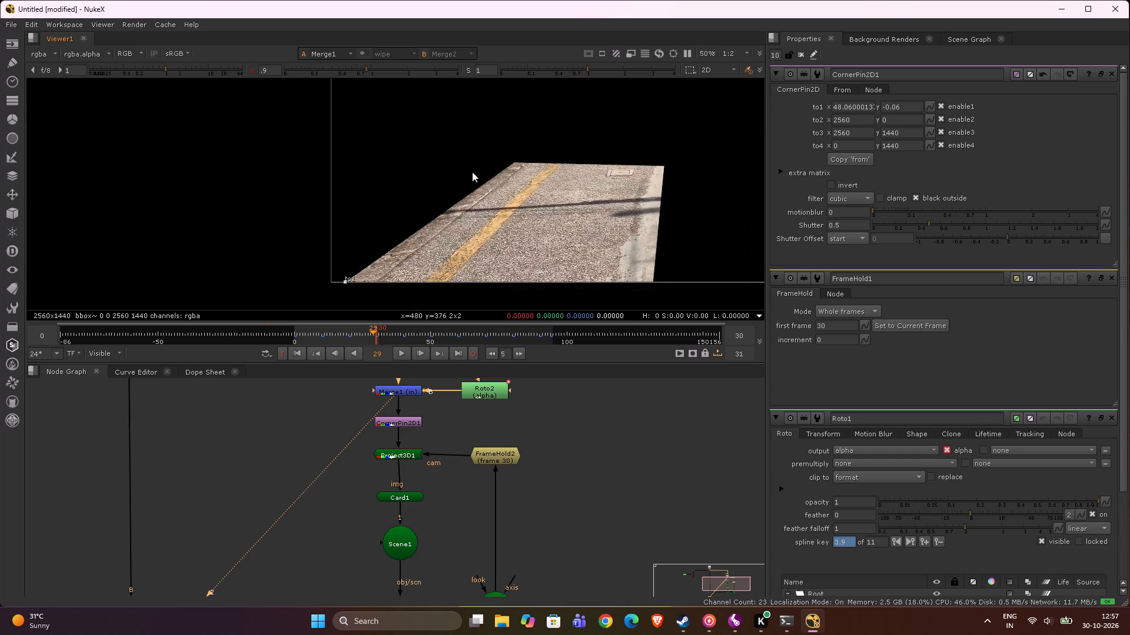
scroll(472, 172, down, 2)
middle_drag(461, 175, 361, 342)
scroll(274, 127, down, 2)
drag(256, 89, 375, 263)
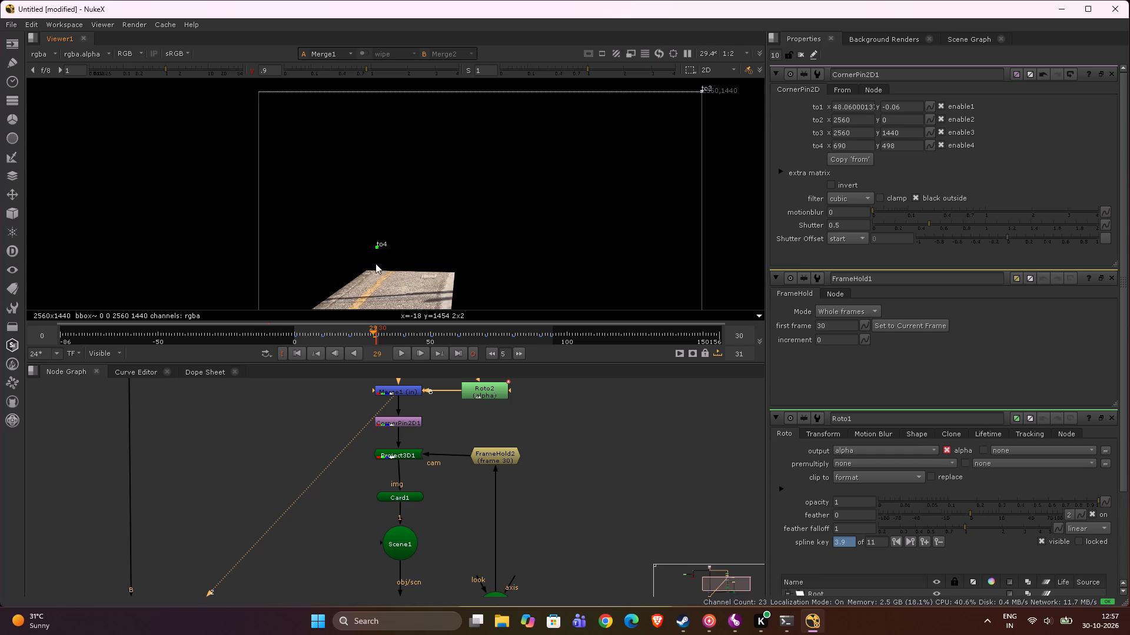
drag(375, 263, 364, 267)
scroll(363, 269, up, 14)
middle_drag(385, 279, 403, 176)
scroll(407, 176, up, 6)
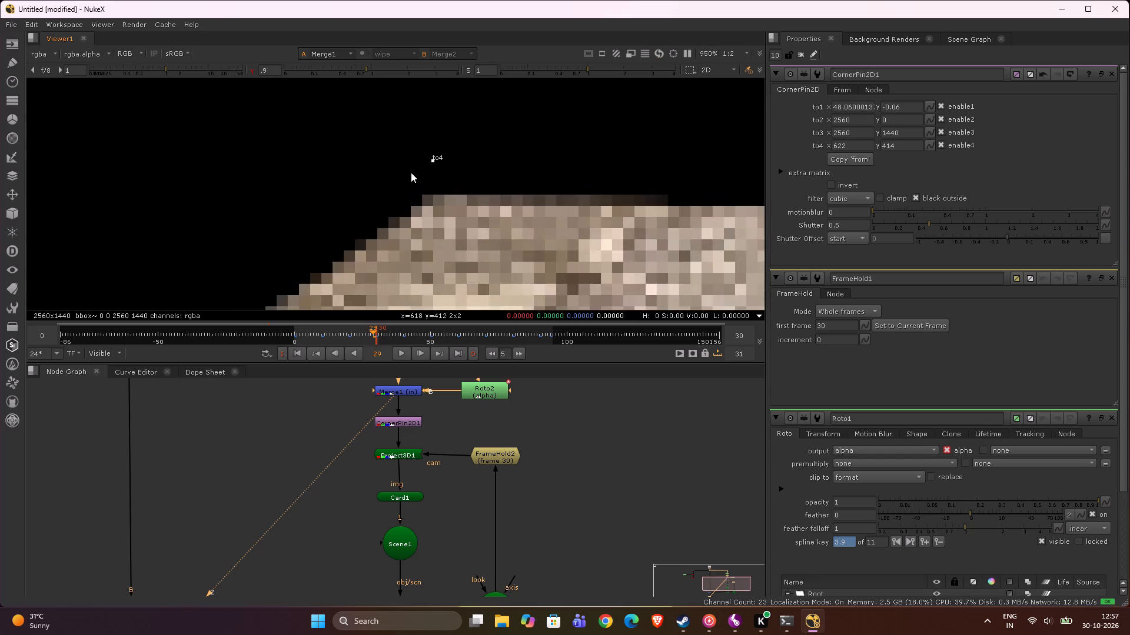
scroll(411, 172, up, 3)
drag(447, 153, 428, 208)
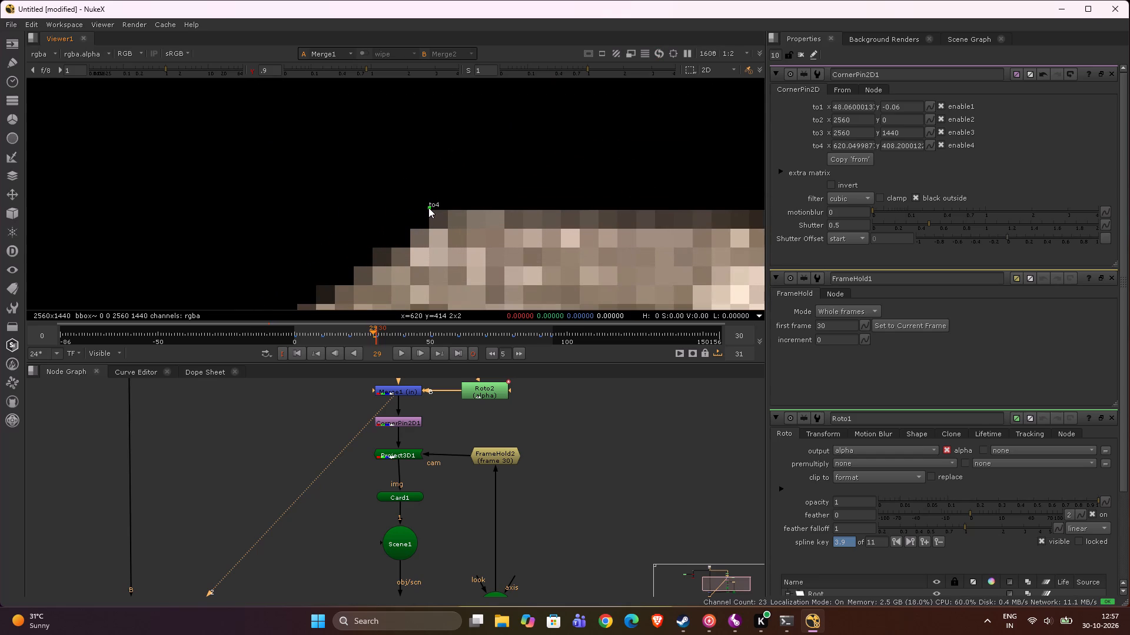
drag(428, 208, 428, 210)
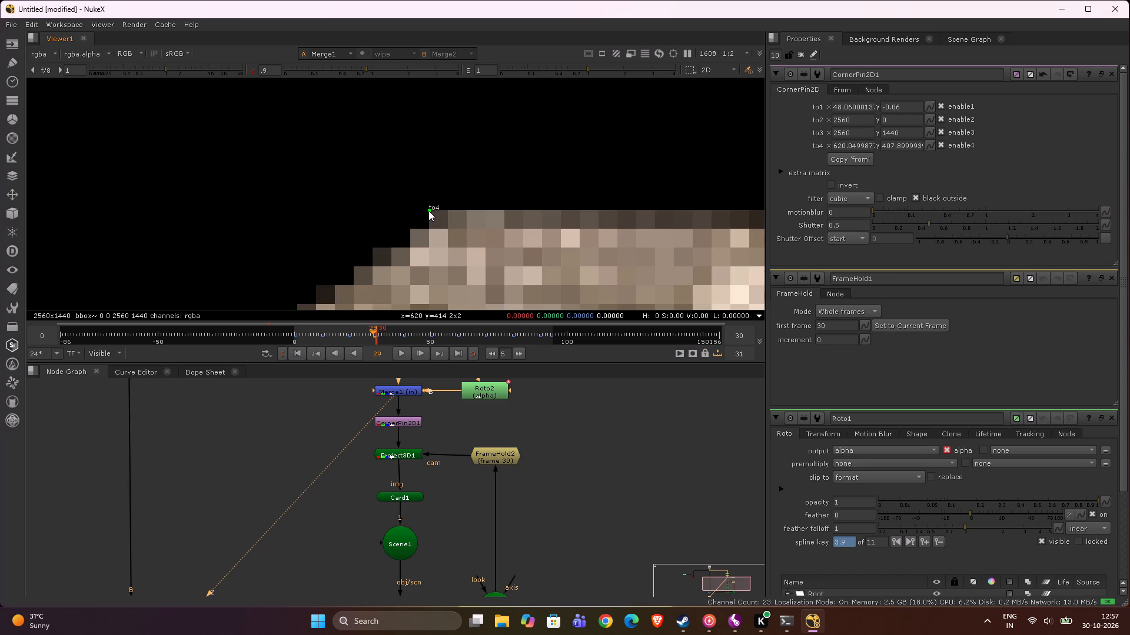
Place the to2 point on the patch's near-right corner, at about x 1094, y 0.
scroll(428, 210, down, 15)
middle_drag(532, 223, 158, 127)
scroll(434, 158, down, 5)
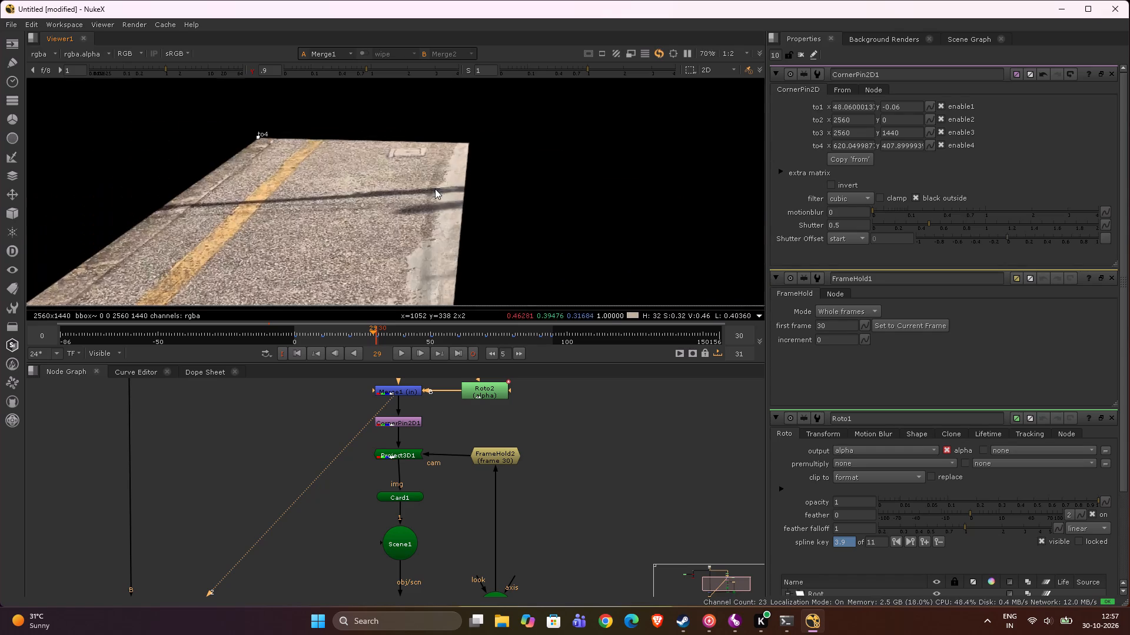
scroll(456, 185, down, 3)
drag(760, 243, 433, 240)
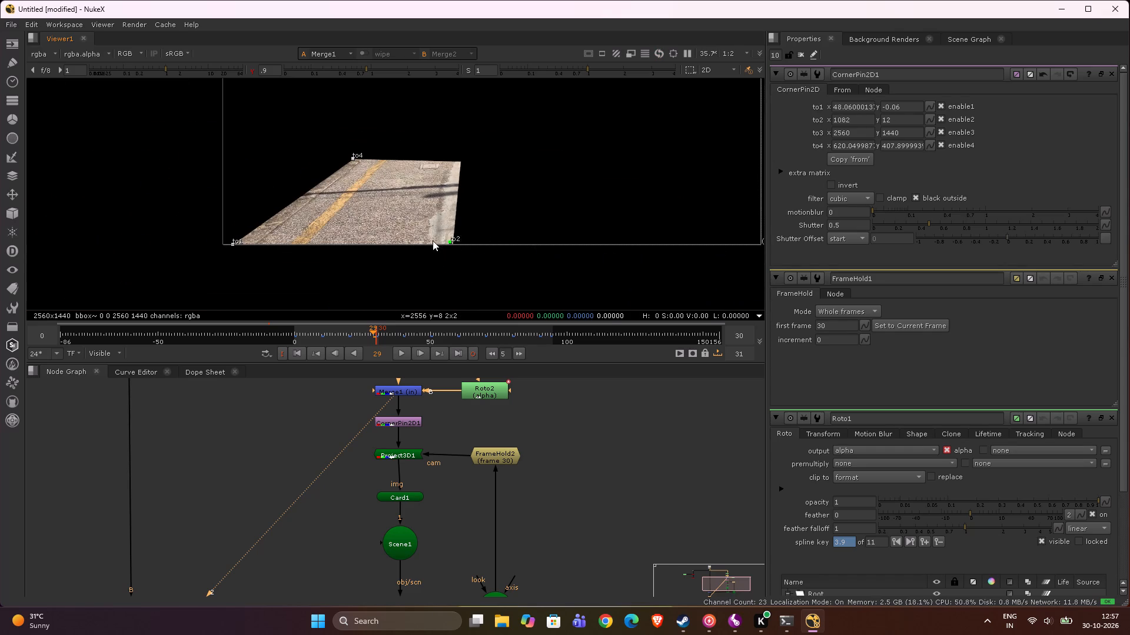
drag(433, 240, 453, 240)
scroll(453, 243, up, 19)
drag(468, 220, 464, 235)
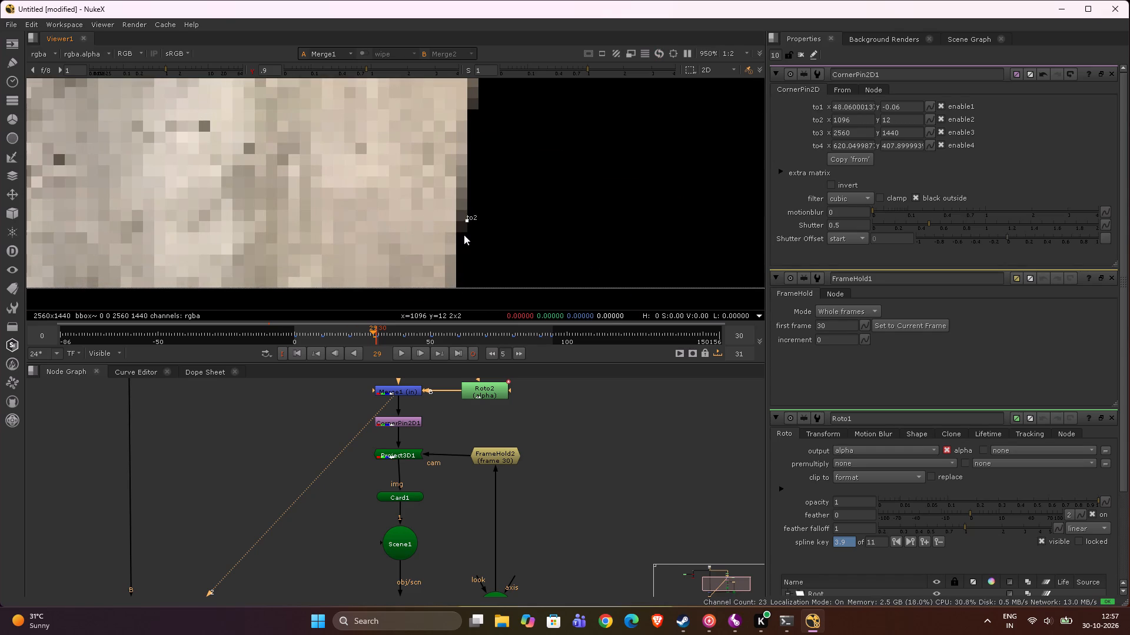
drag(464, 235, 457, 287)
scroll(511, 153, up, 1)
scroll(513, 149, down, 17)
Place the to3 point on the patch's far-right corner, at about x 1132, y 396.
middle_drag(517, 135, 486, 347)
scroll(486, 349, down, 6)
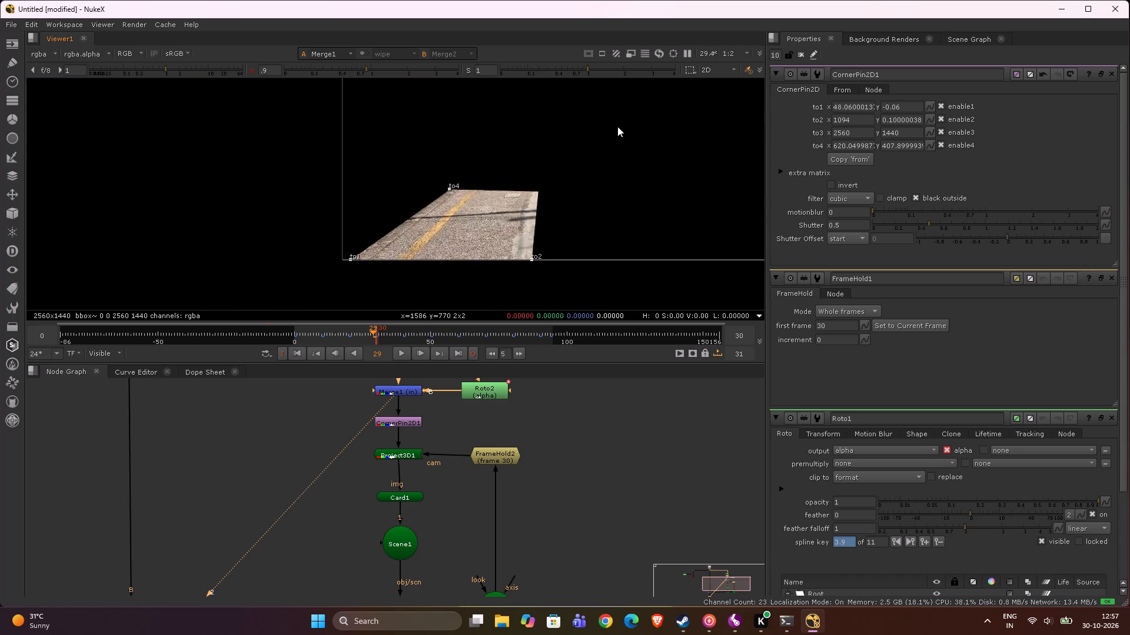
scroll(617, 126, down, 2)
middle_drag(659, 116, 601, 189)
drag(646, 143, 520, 235)
scroll(517, 230, up, 20)
drag(506, 233, 574, 190)
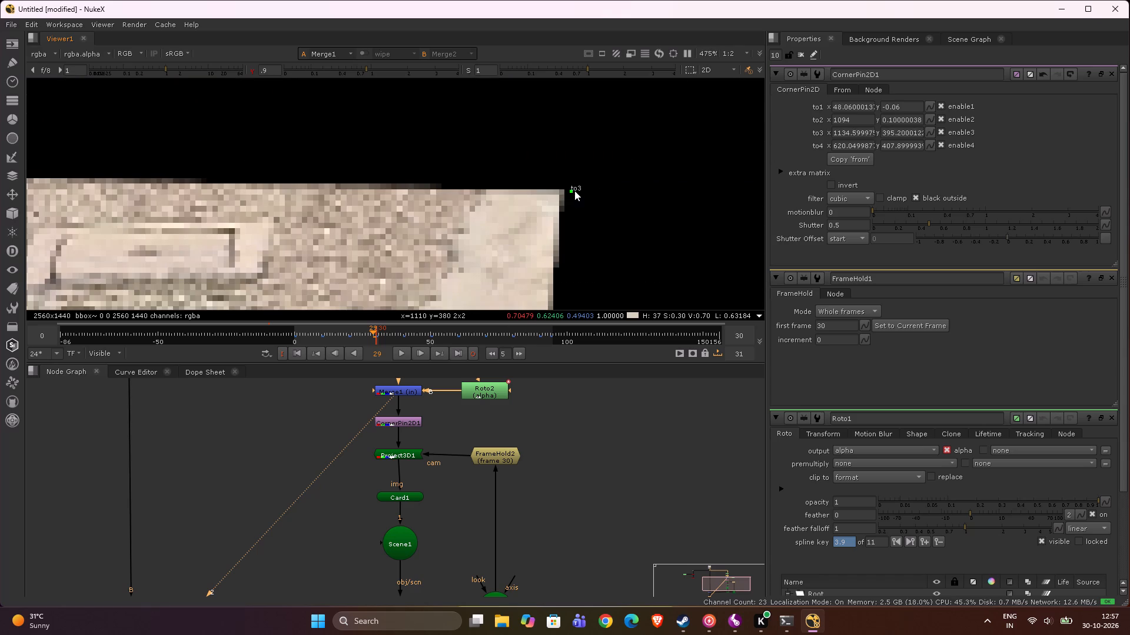
drag(574, 190, 567, 189)
scroll(567, 191, up, 1)
Go to frame 30 and copy CornerPin2D1's to-point positions into its from points.
scroll(561, 213, down, 2)
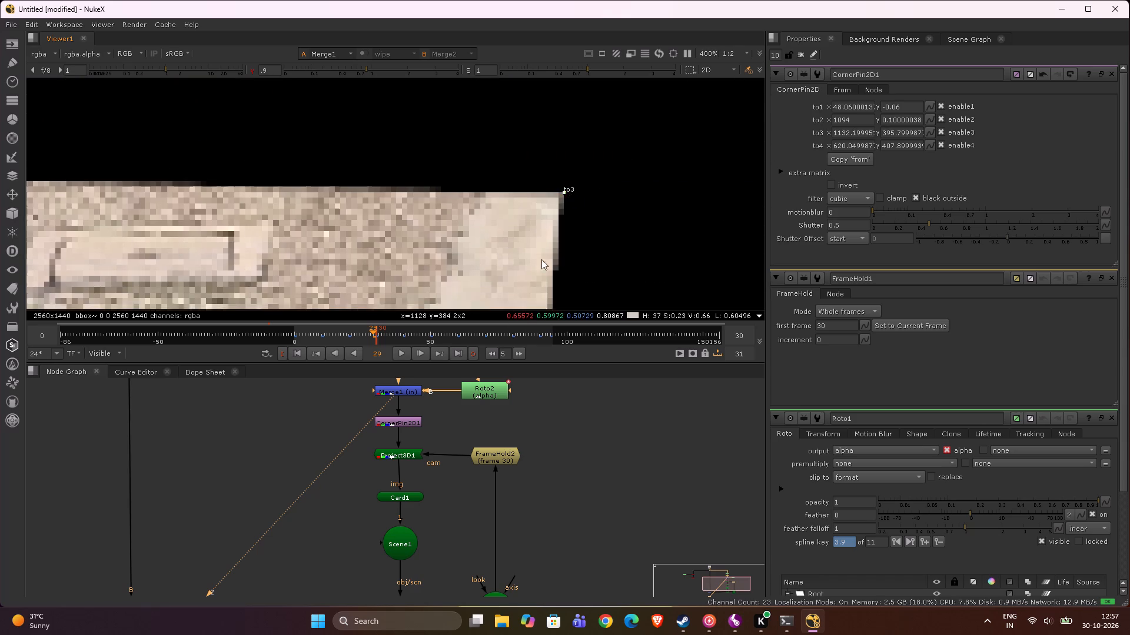
scroll(541, 259, down, 4)
click(372, 332)
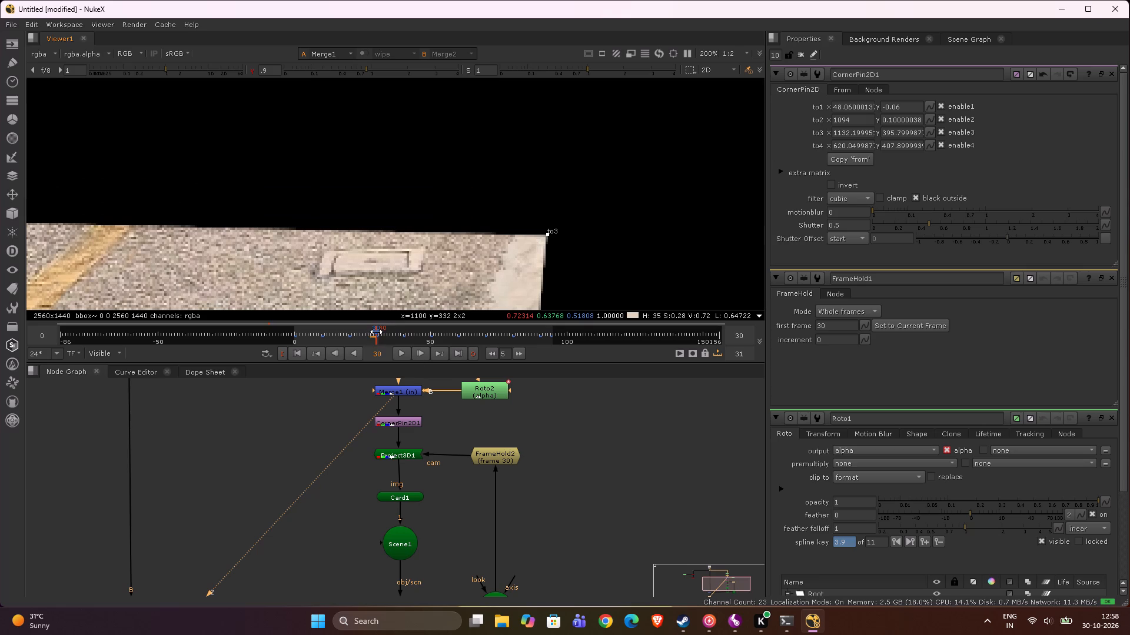
scroll(676, 153, down, 5)
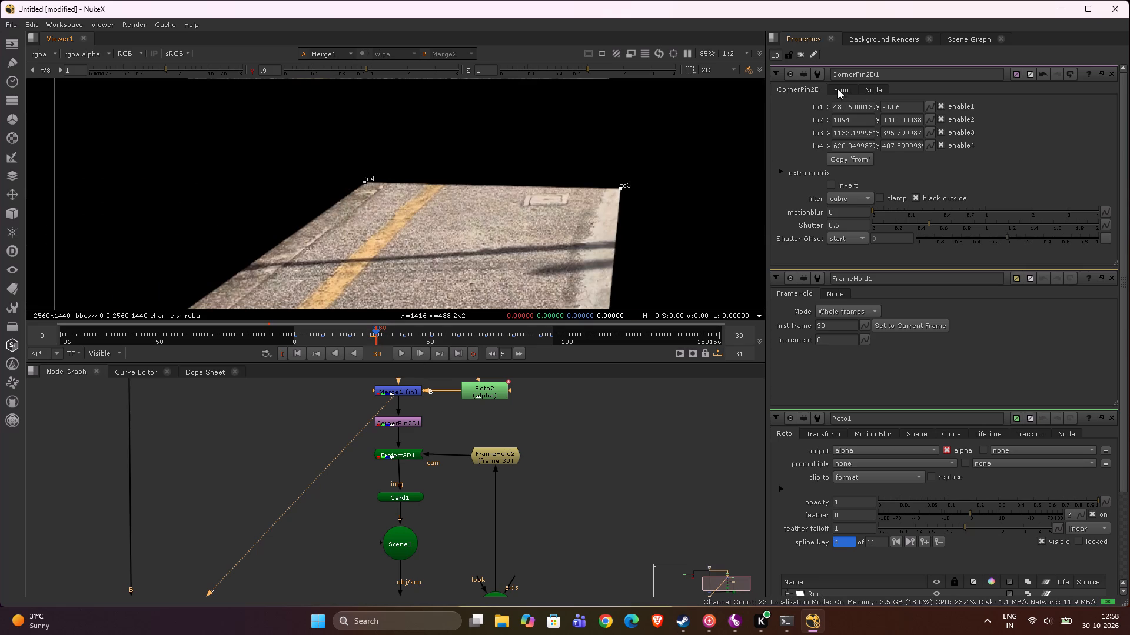
click(837, 88)
click(861, 160)
click(793, 86)
Set keyframes on to1, to2, to3 and to4 of CornerPin2D1 at frame 30.
click(932, 111)
click(933, 108)
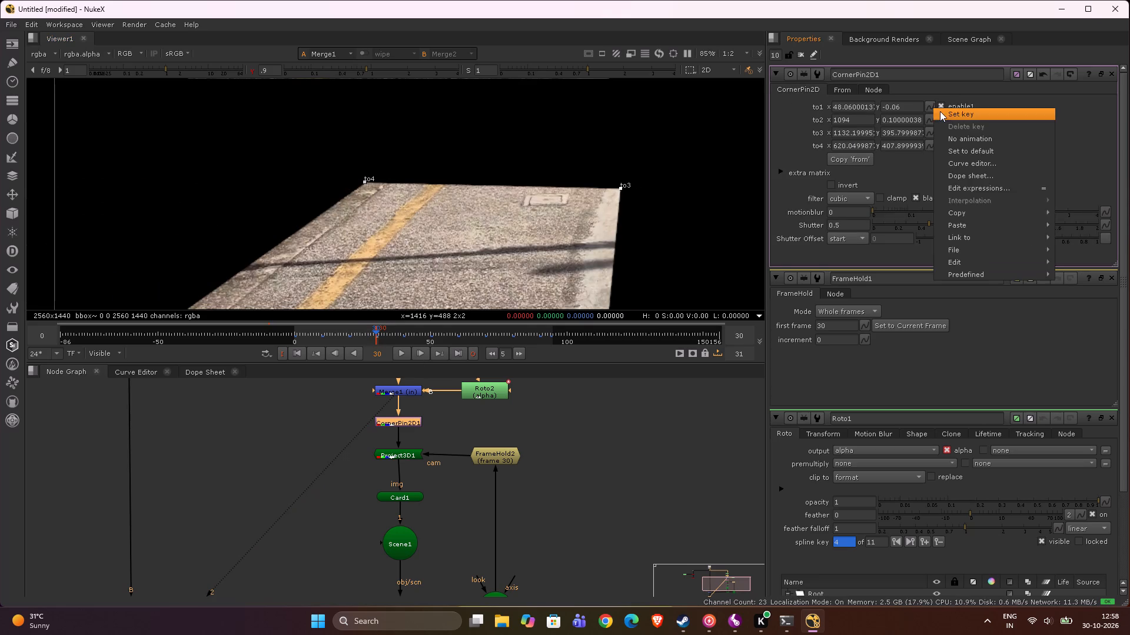
click(943, 115)
click(929, 117)
click(939, 126)
click(930, 129)
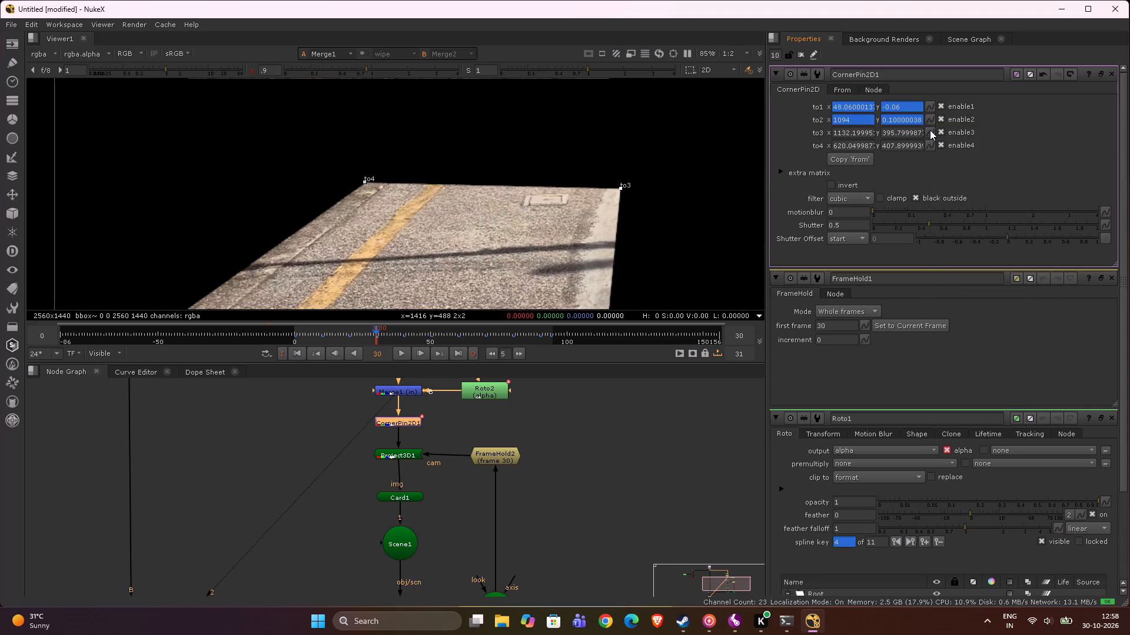
click(938, 139)
click(932, 145)
click(938, 151)
Display Merge2 and compare the platform patch with the footage between frame 0 and frame 30.
scroll(602, 198, down, 5)
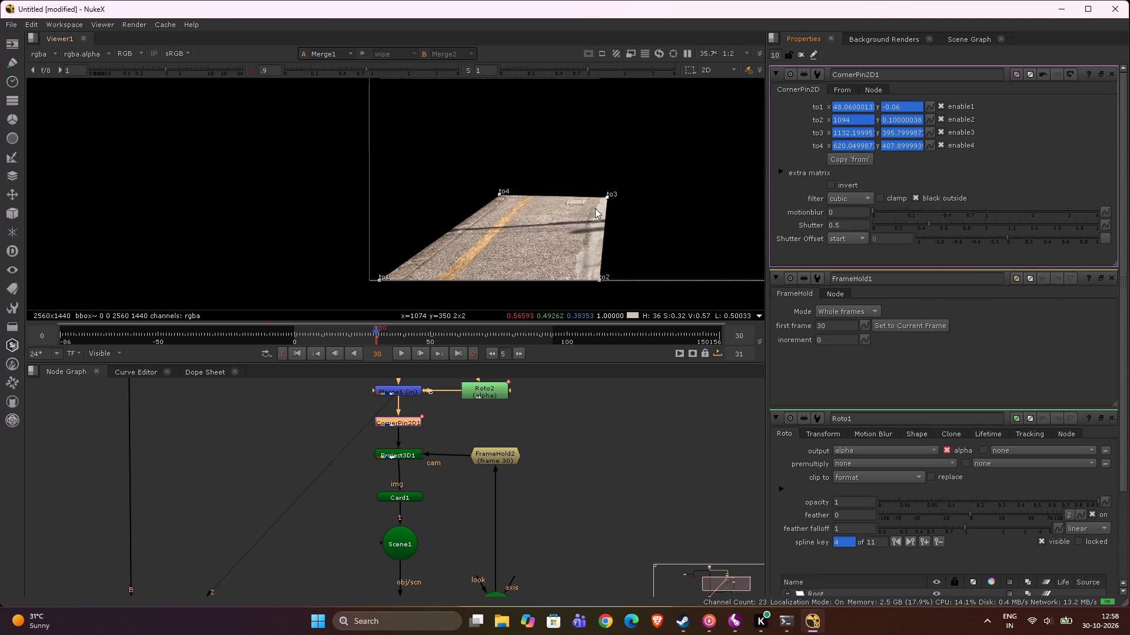
scroll(595, 208, down, 2)
scroll(400, 466, down, 4)
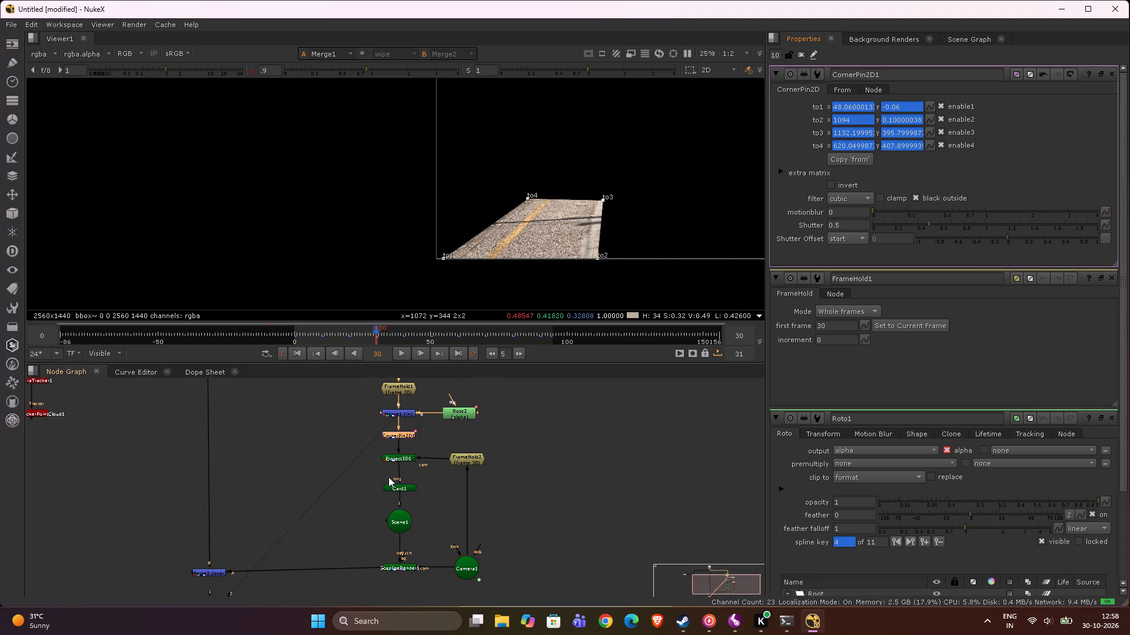
click(262, 540)
key(1)
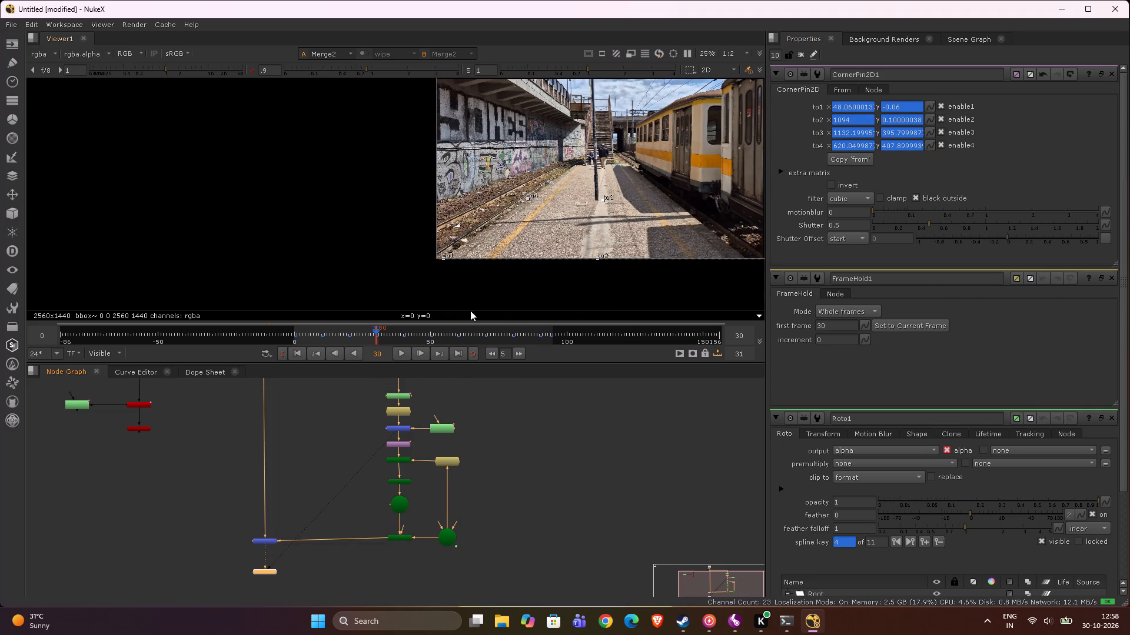
scroll(567, 228, up, 5)
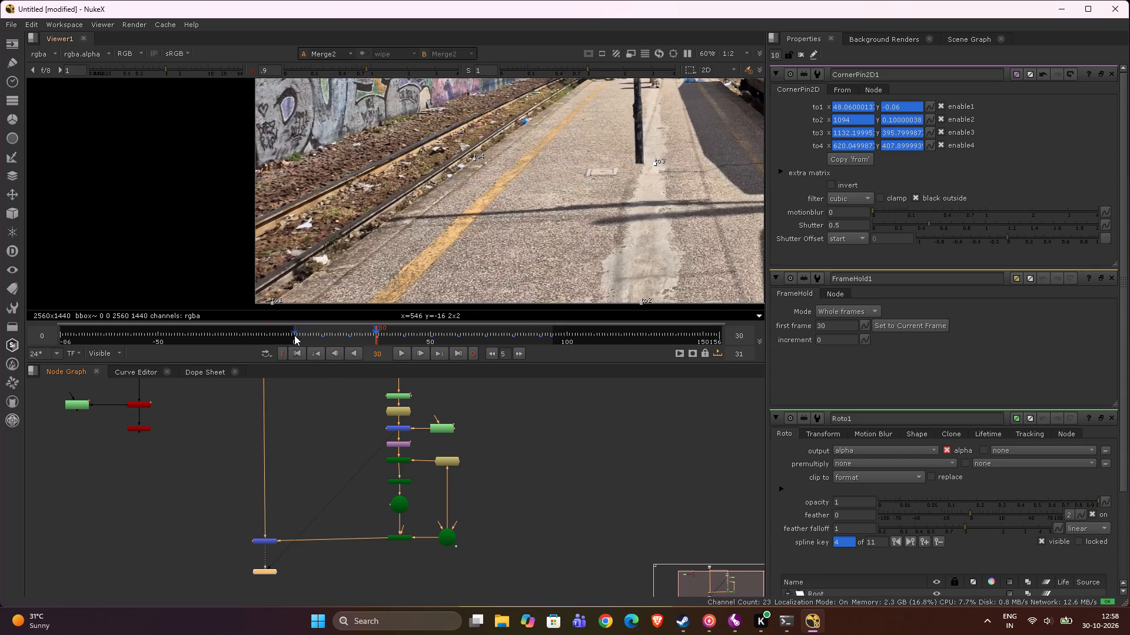
click(294, 335)
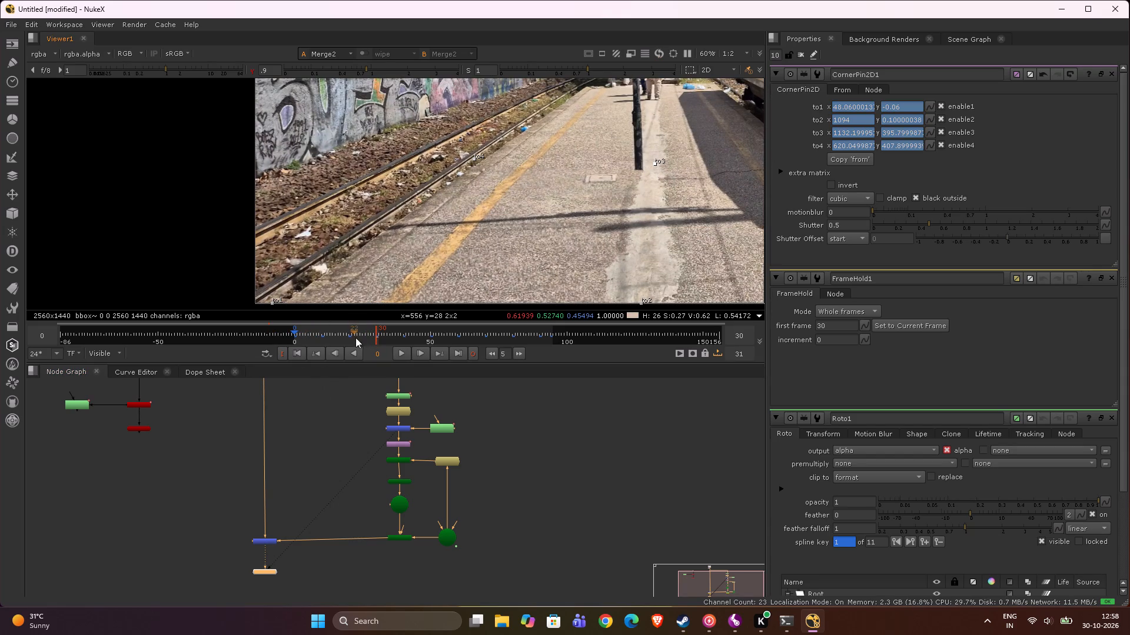
click(375, 334)
click(373, 332)
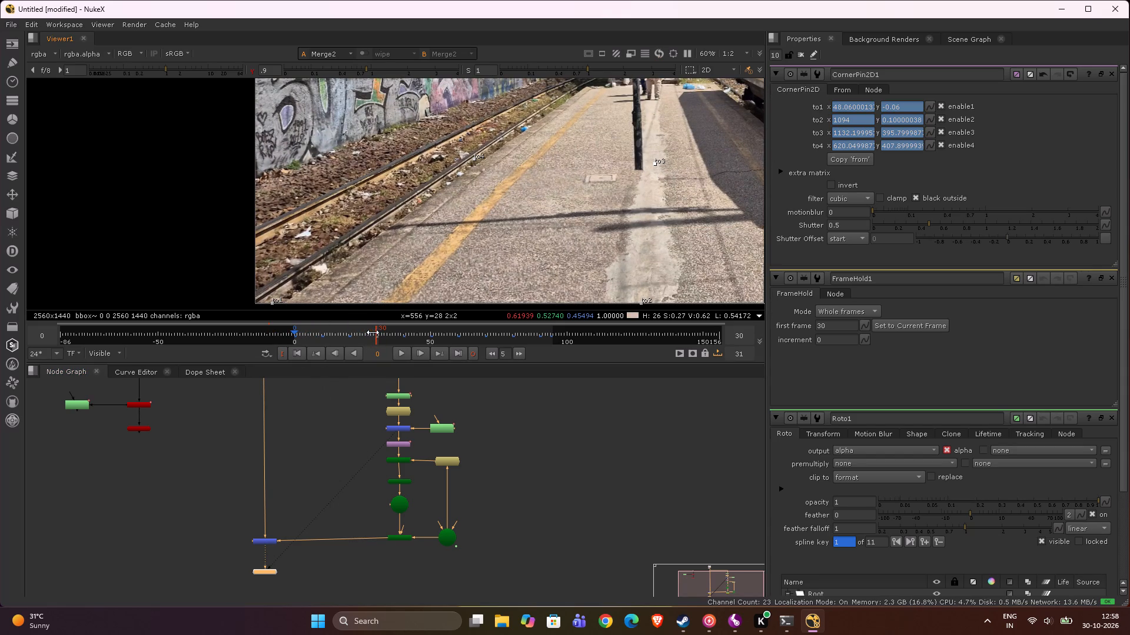
drag(369, 327, 372, 328)
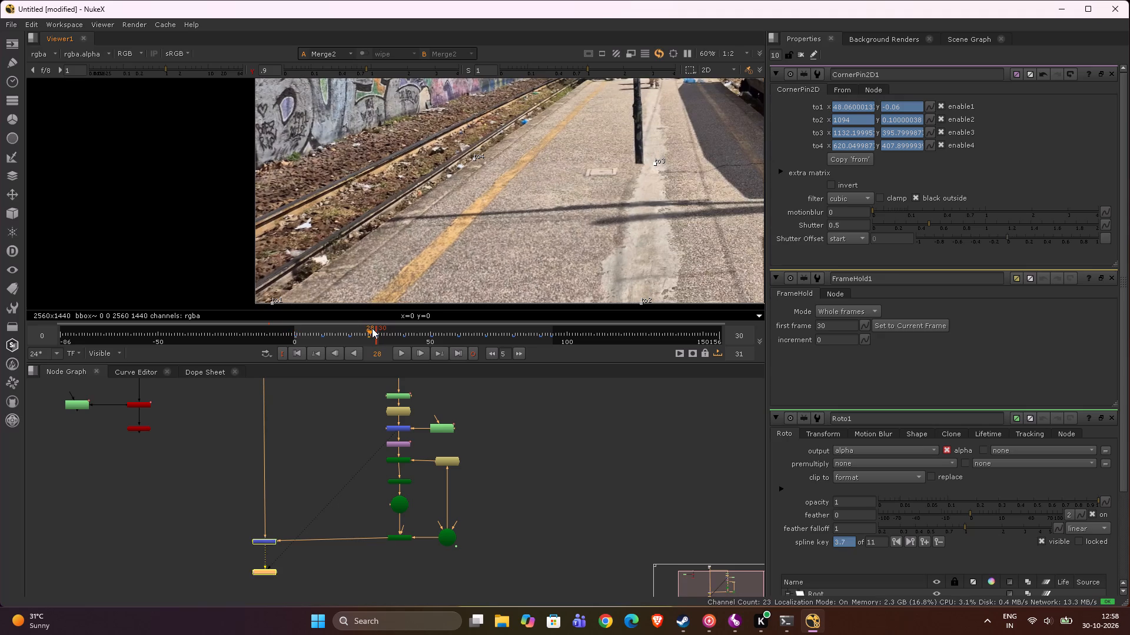
drag(372, 328, 375, 330)
Compare the platform patch's alignment with the footage in Merge2 between frames 25 and 30, focusing on the yellow line.
click(494, 353)
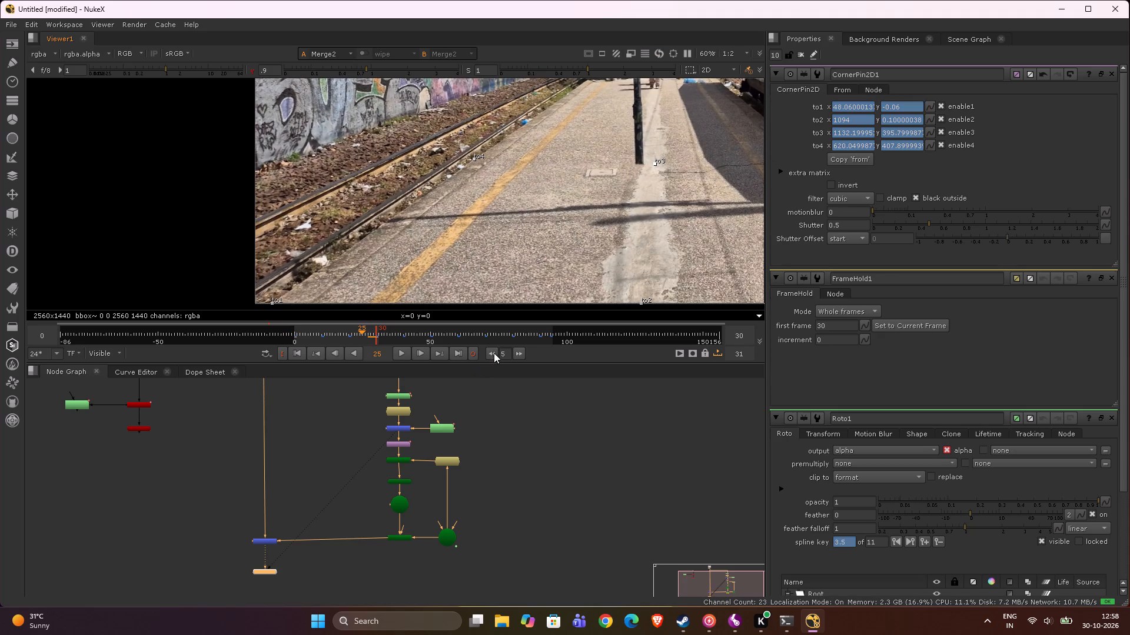
click(519, 350)
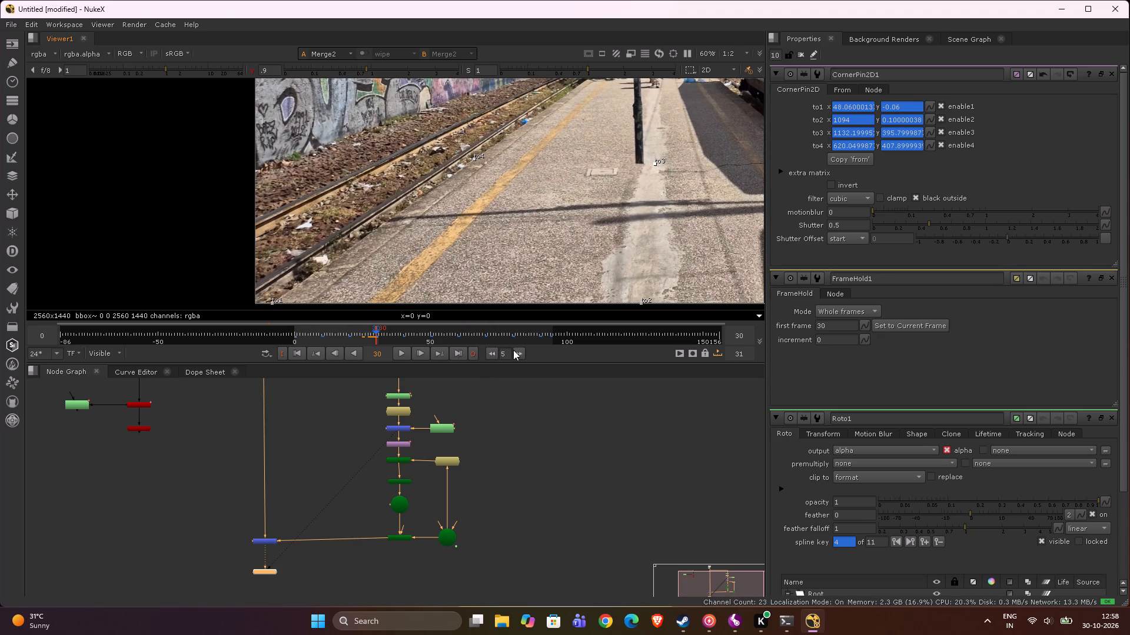
click(493, 355)
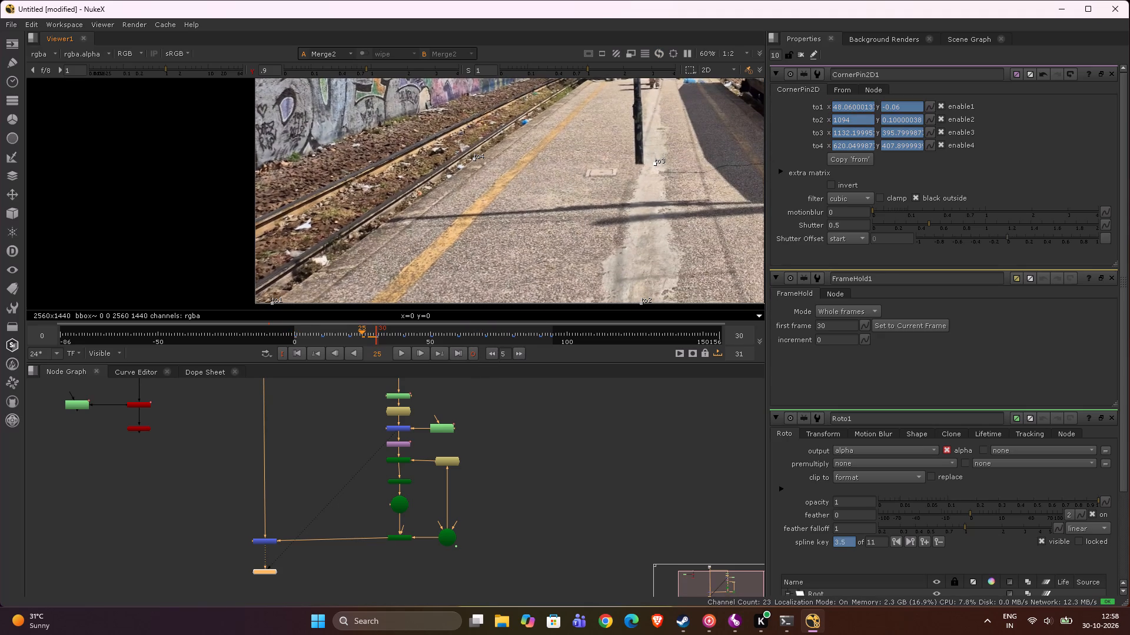
click(521, 353)
scroll(533, 158, up, 10)
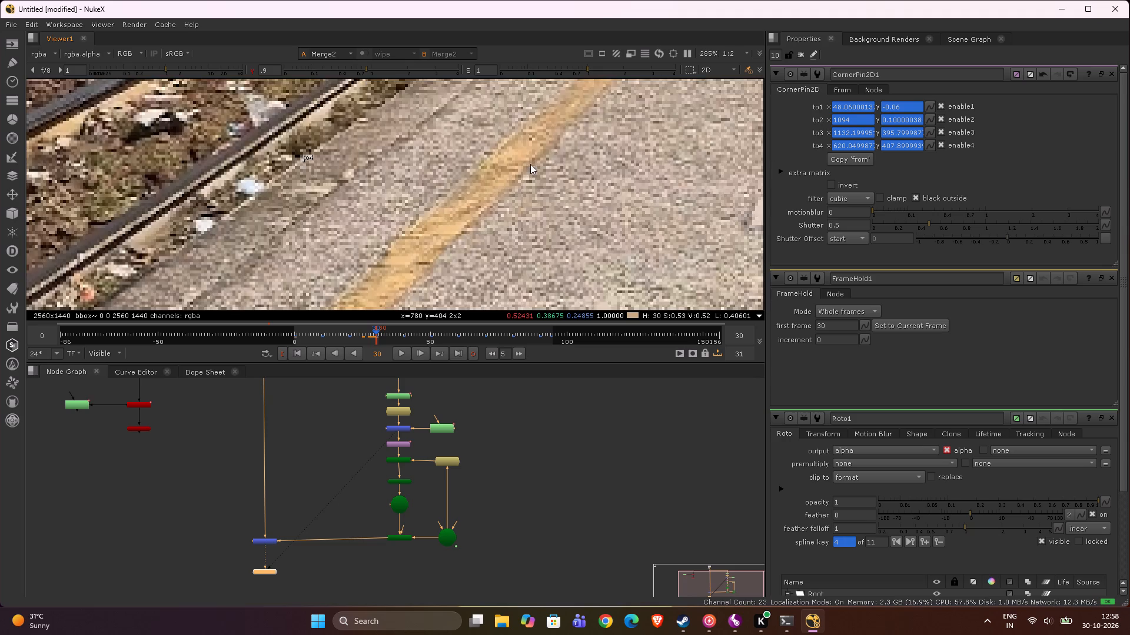
click(491, 350)
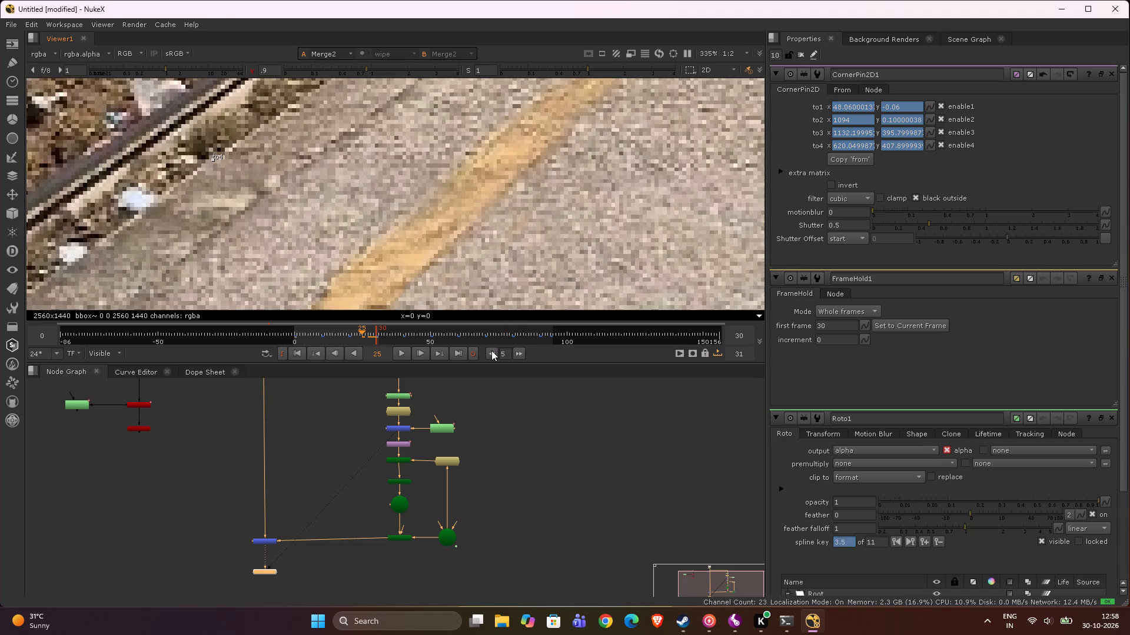
click(521, 353)
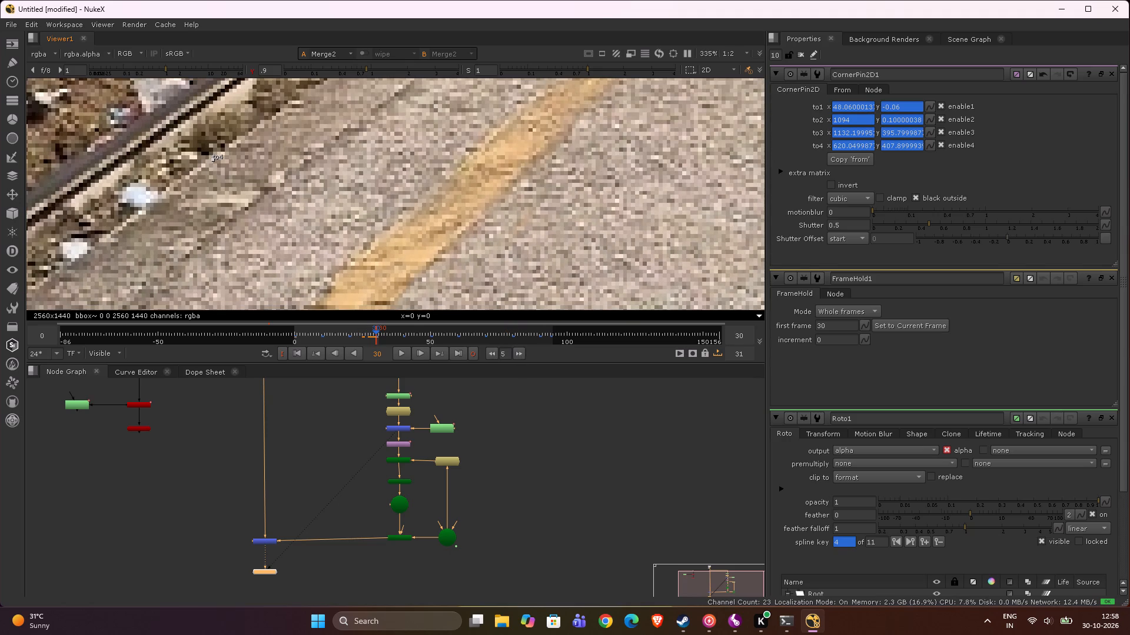
At frame 25, try small sideways nudges of to3 and to4 together, keying them at x about 1132 and 620.
click(491, 355)
scroll(481, 199, down, 4)
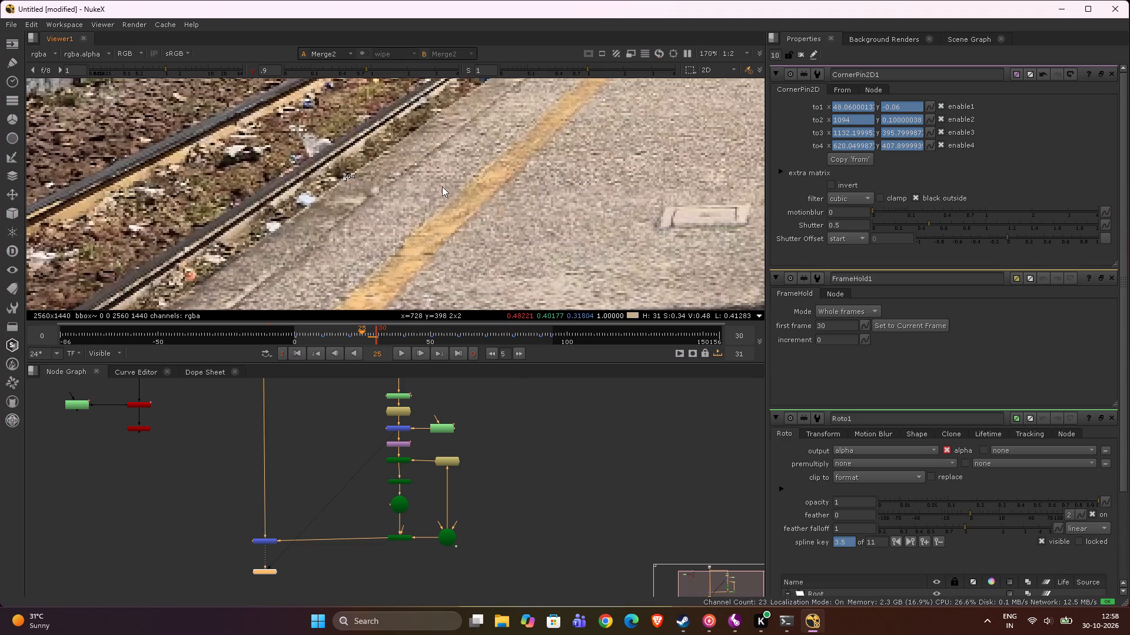
drag(311, 159, 884, 272)
double_click(400, 440)
double_click(400, 444)
scroll(400, 440, up, 4)
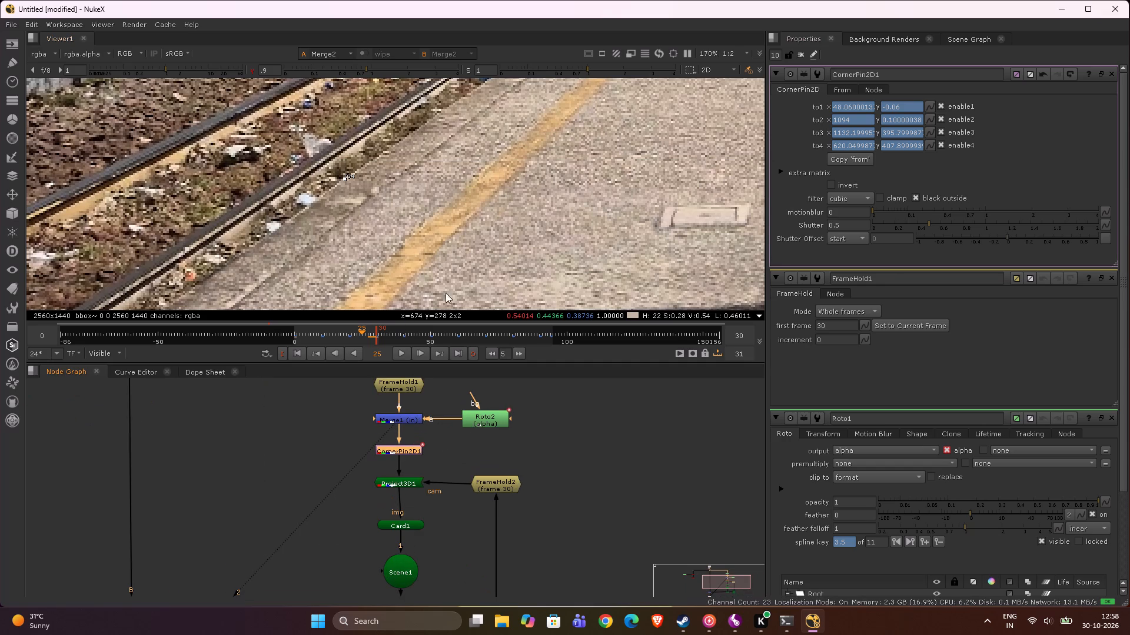
drag(325, 141, 1026, 257)
scroll(649, 213, down, 4)
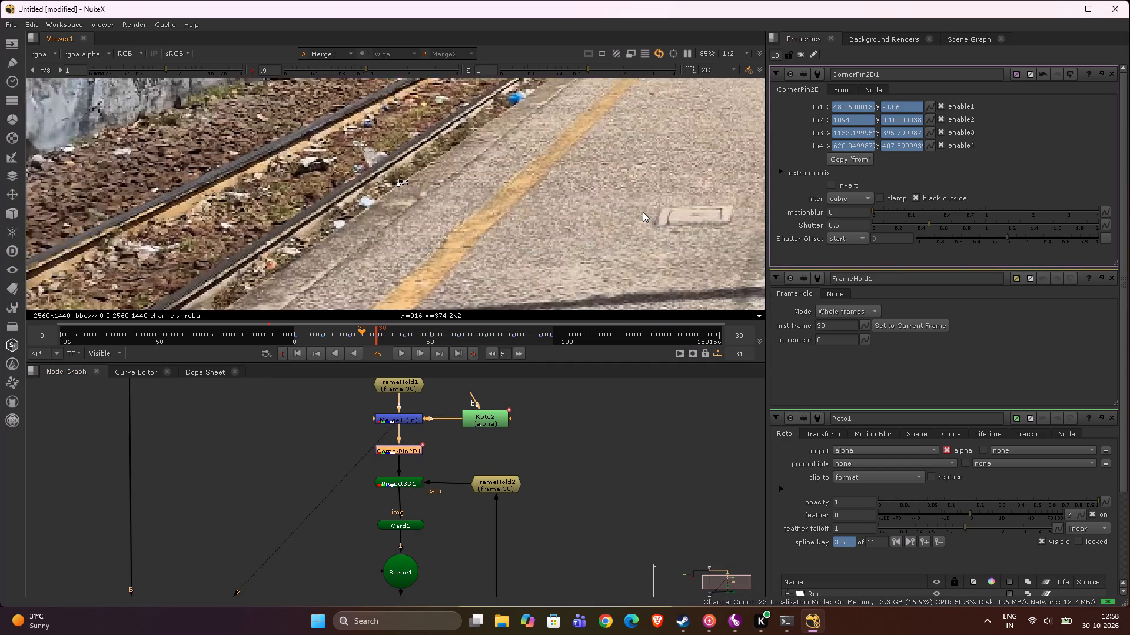
middle_drag(638, 210, 594, 209)
scroll(581, 188, up, 3)
scroll(451, 208, up, 2)
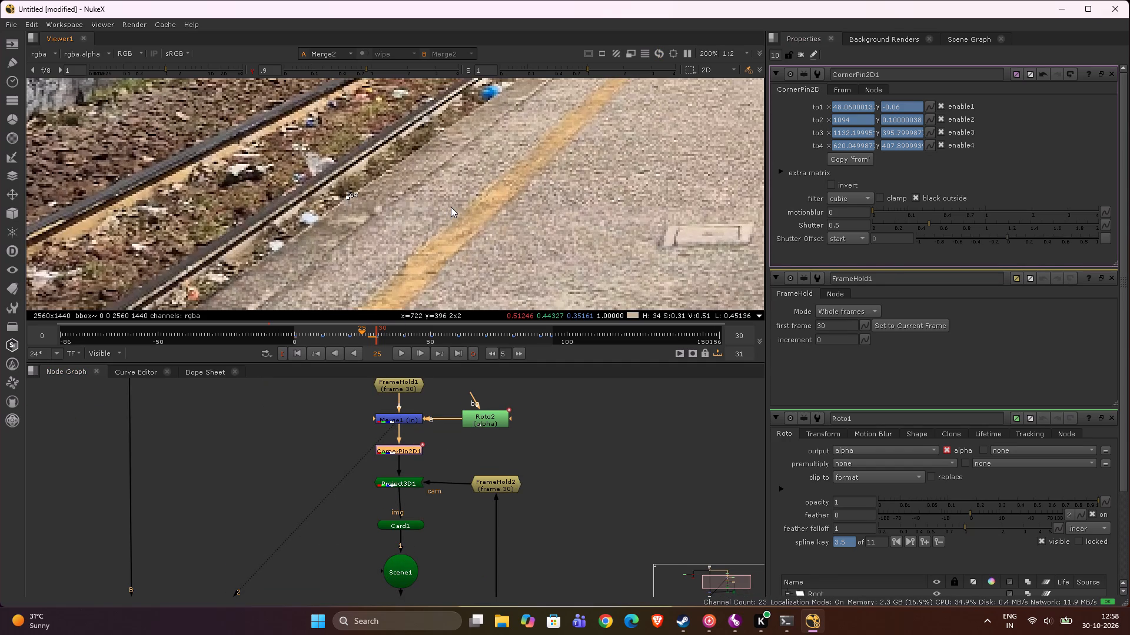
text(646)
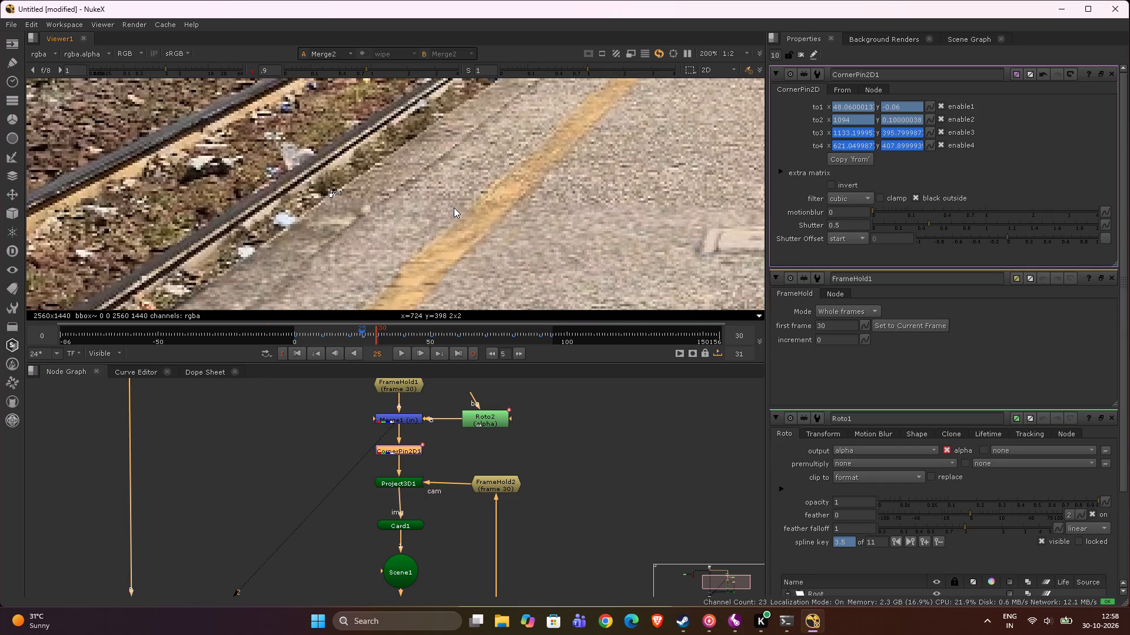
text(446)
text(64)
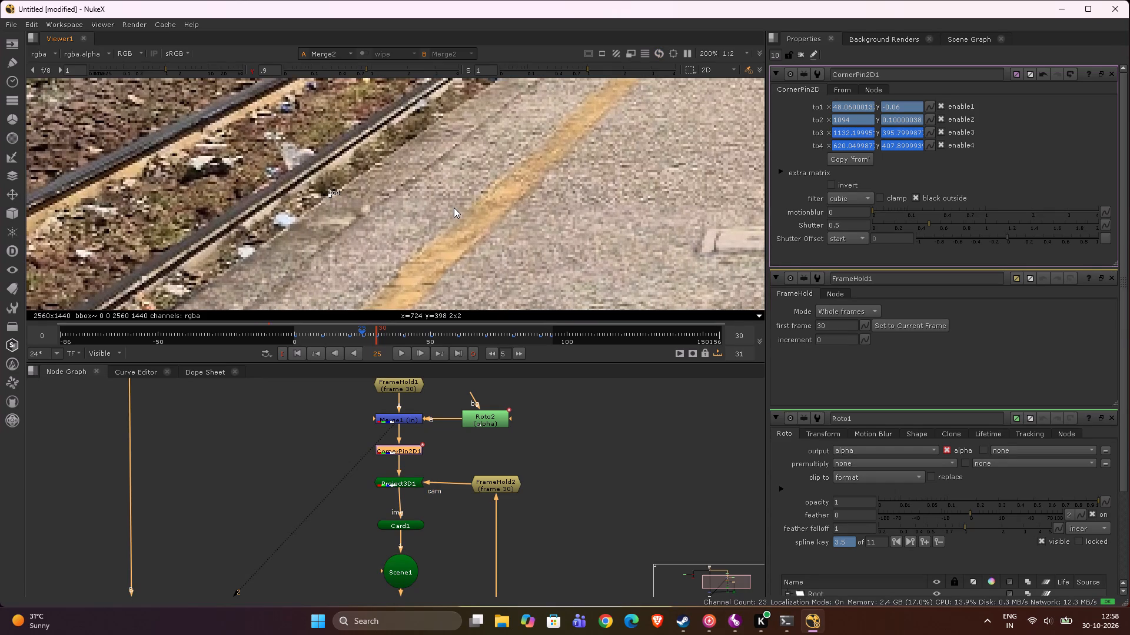
scroll(454, 208, down, 4)
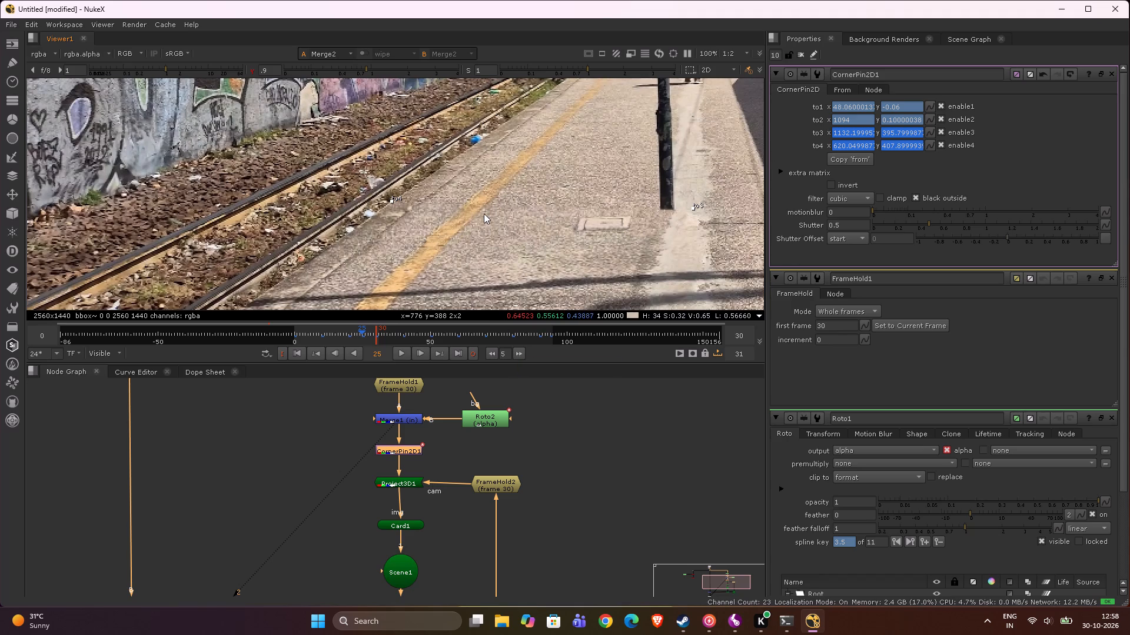
scroll(484, 213, up, 5)
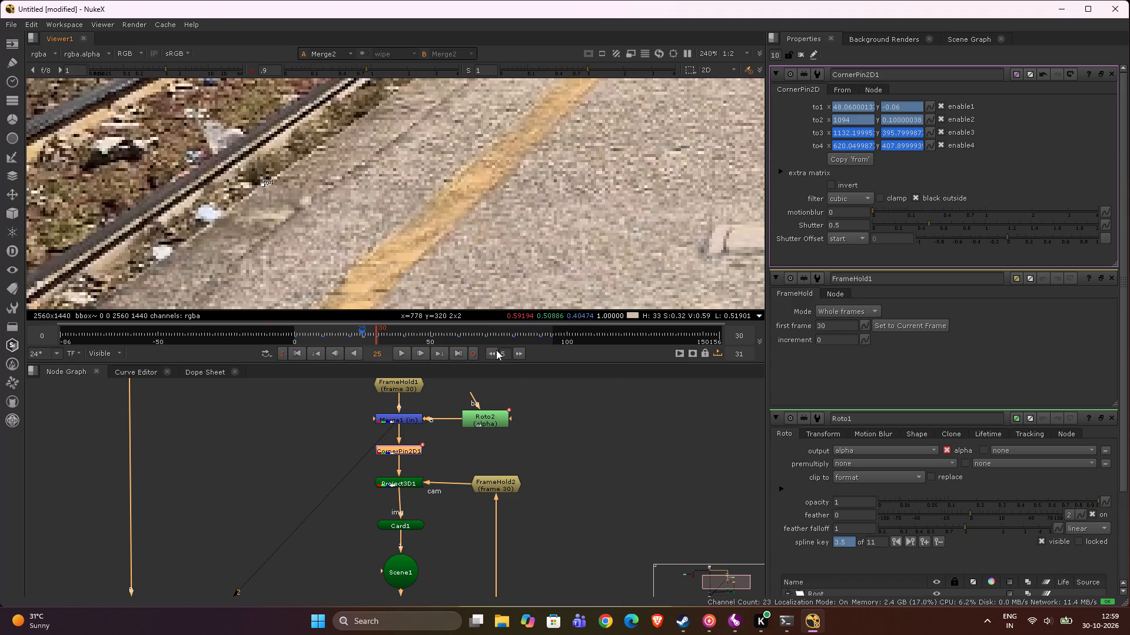
At frame 20, nudge to3 and to4 together horizontally to x about 1133 and 621.
click(496, 350)
text(64)
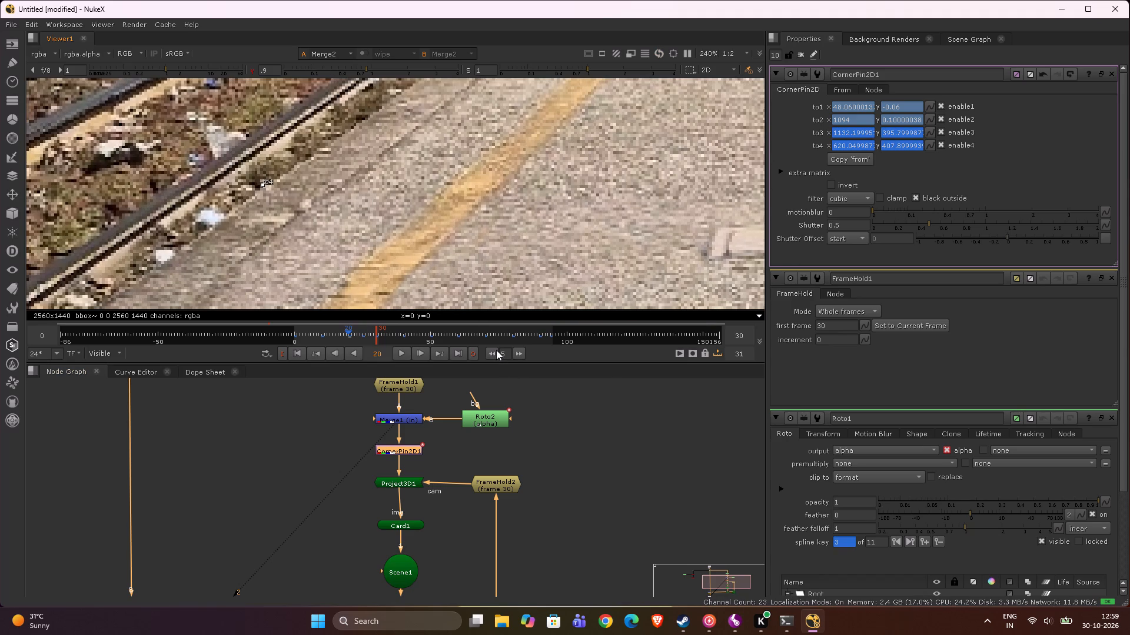
key(6)
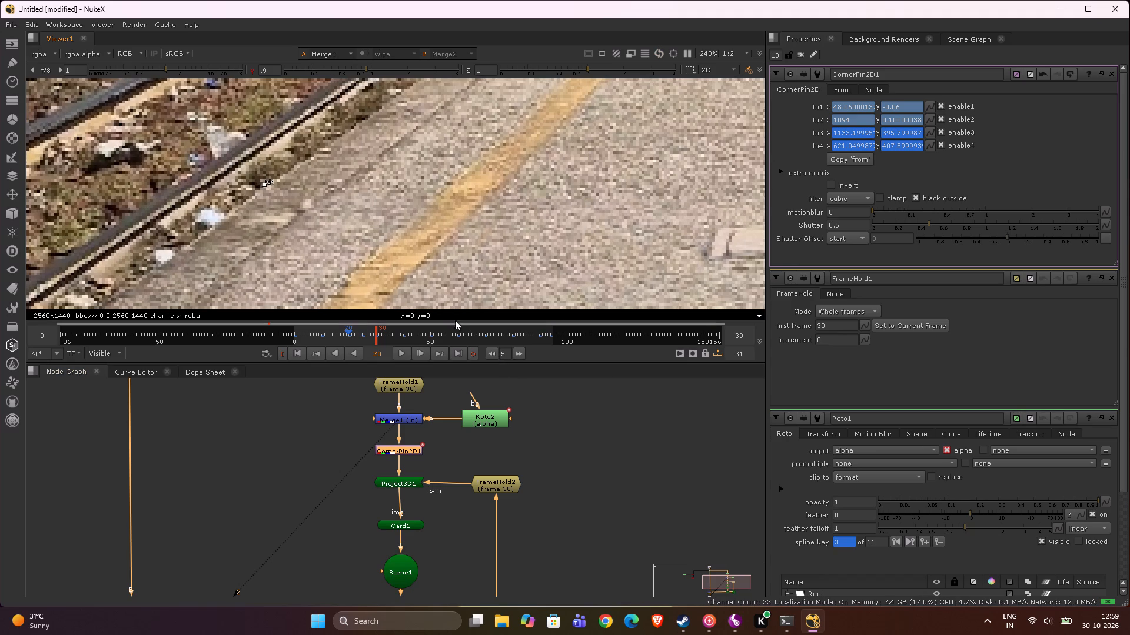
scroll(437, 229, down, 12)
middle_drag(426, 248, 446, 163)
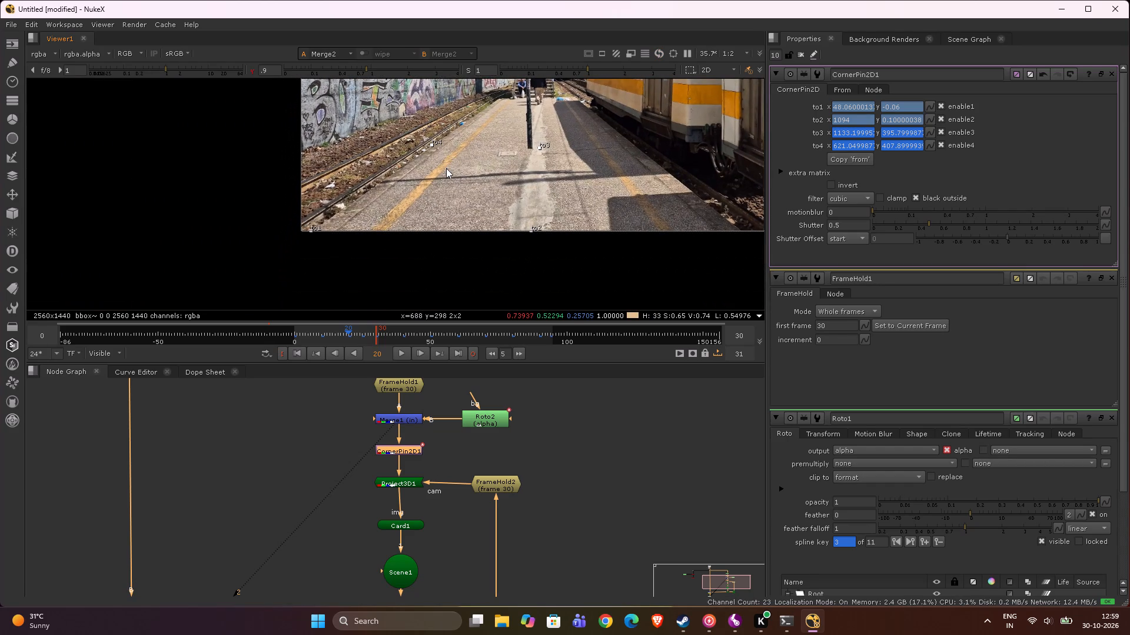
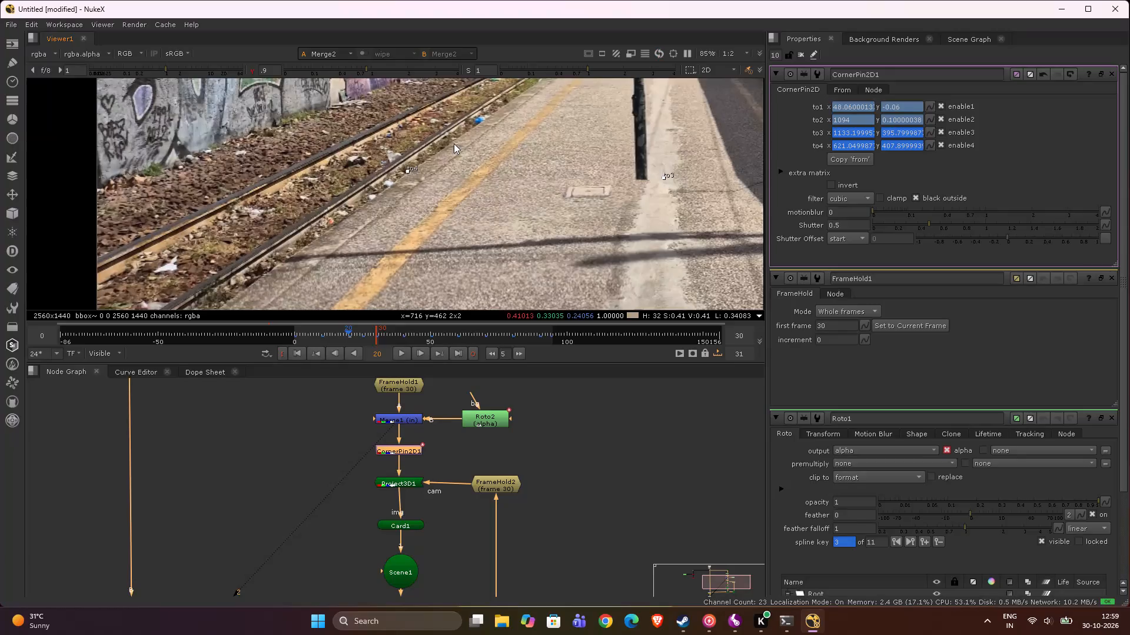
At frame 20, nudge to3 and to4 together sideways to x about 1135 and 623.
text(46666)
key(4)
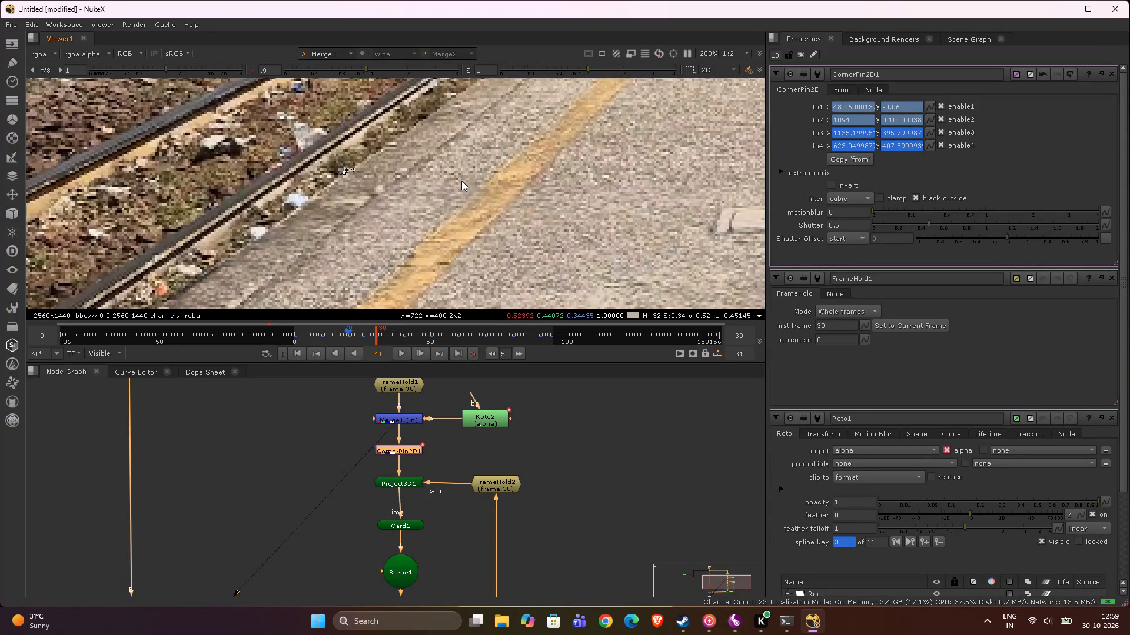
At frame 15, key to3 and to4 together at x about 1136 and 624, judging by the yellow line.
scroll(461, 181, down, 7)
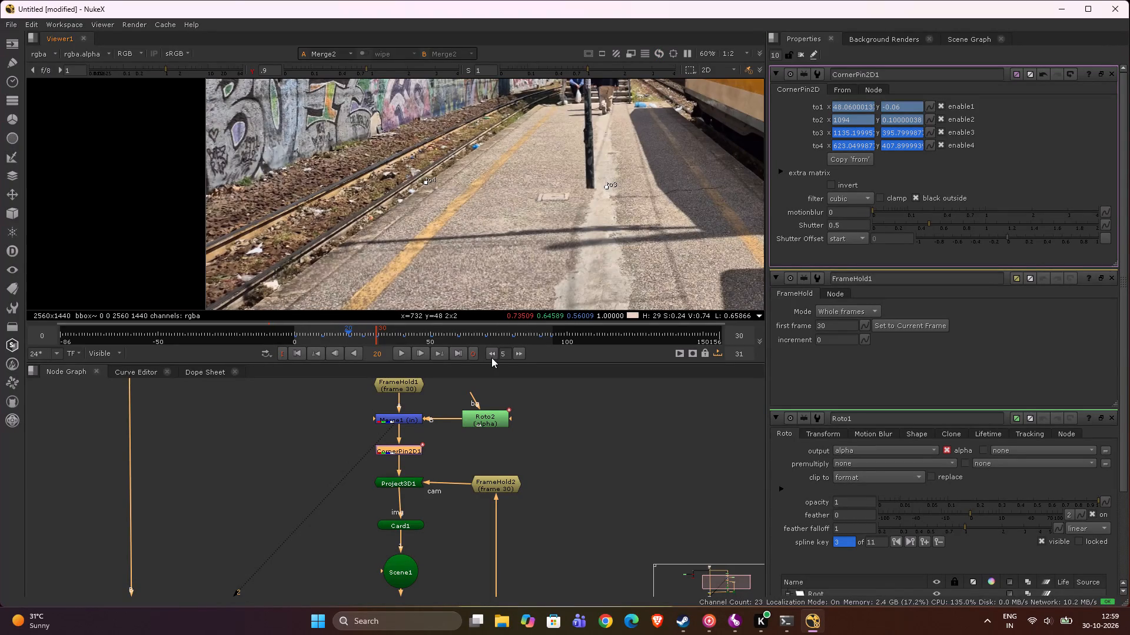
click(491, 356)
scroll(462, 182, up, 6)
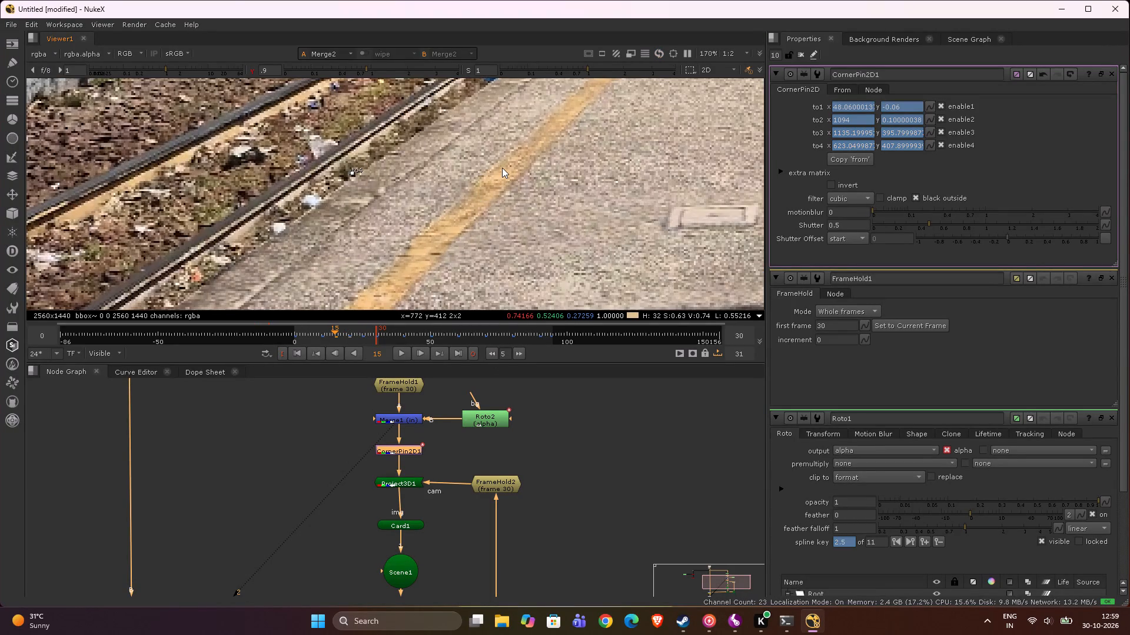
text(64)
scroll(497, 186, up, 6)
key(6)
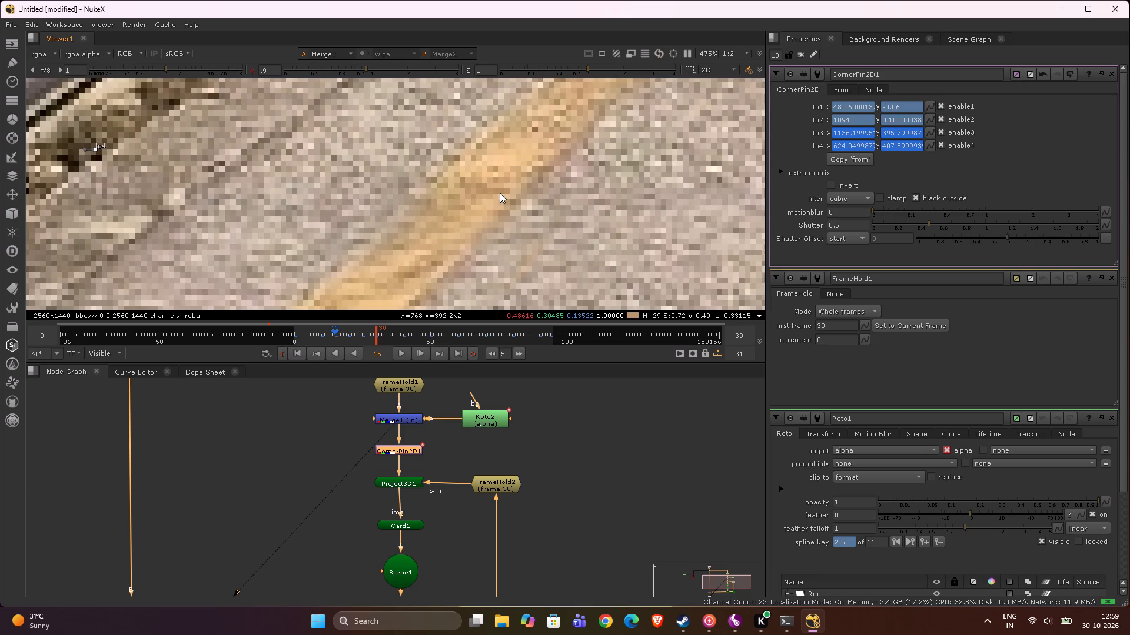
At frame 10, key to3 and to4 together at x about 1137 and 625.
scroll(500, 193, down, 8)
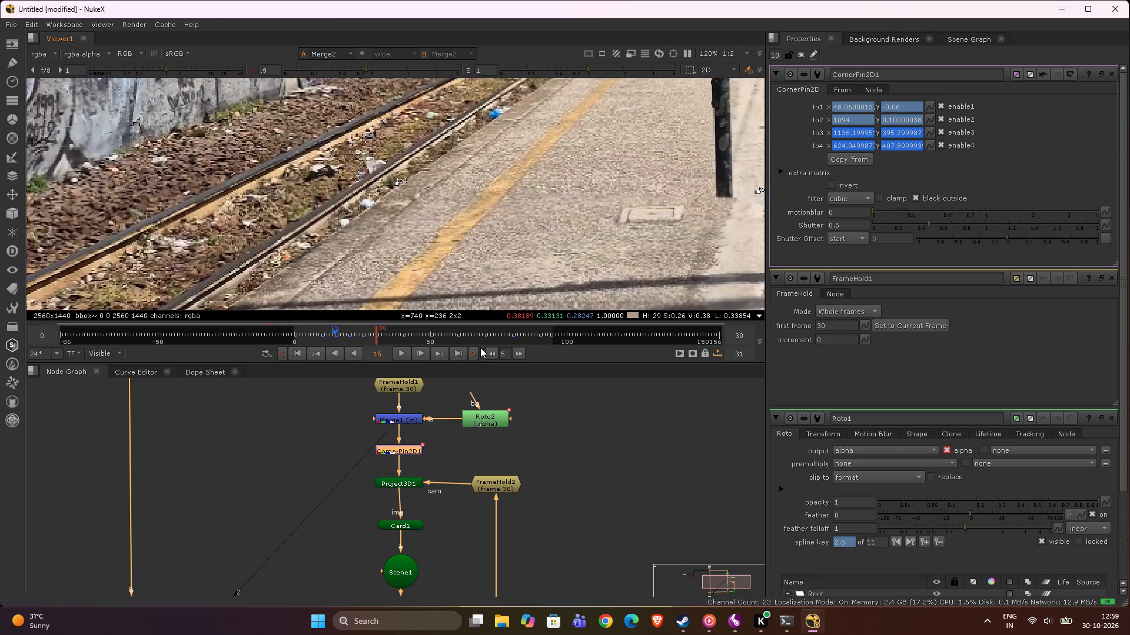
click(494, 353)
scroll(497, 212, up, 9)
key(6)
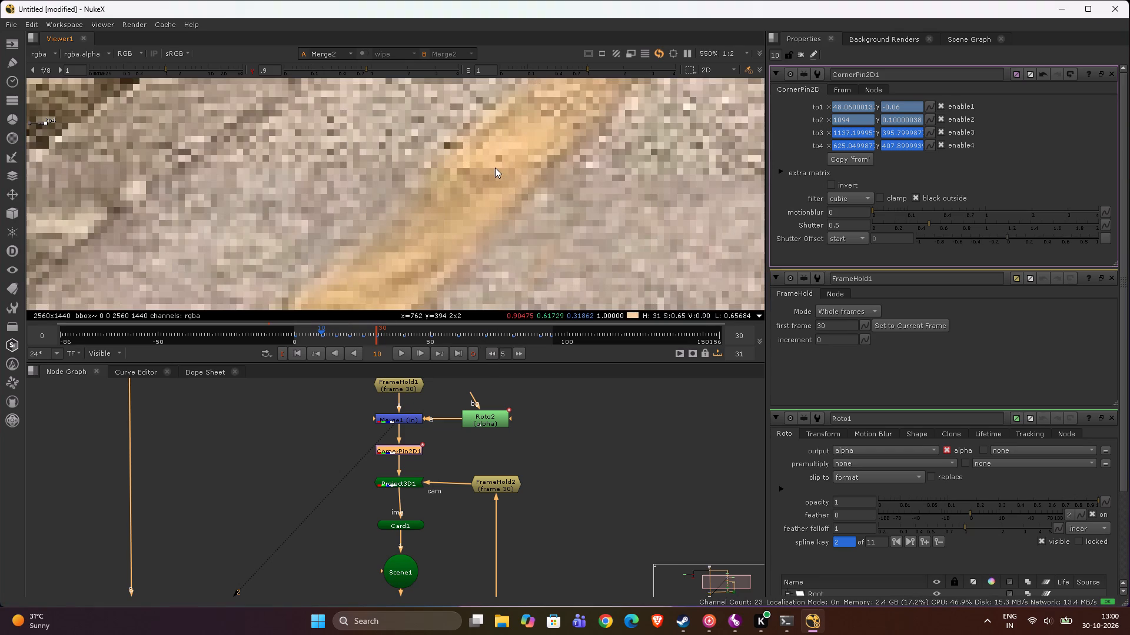
At frame 5, key to3 and to4 together at x about 1138 and 626.
scroll(495, 168, down, 7)
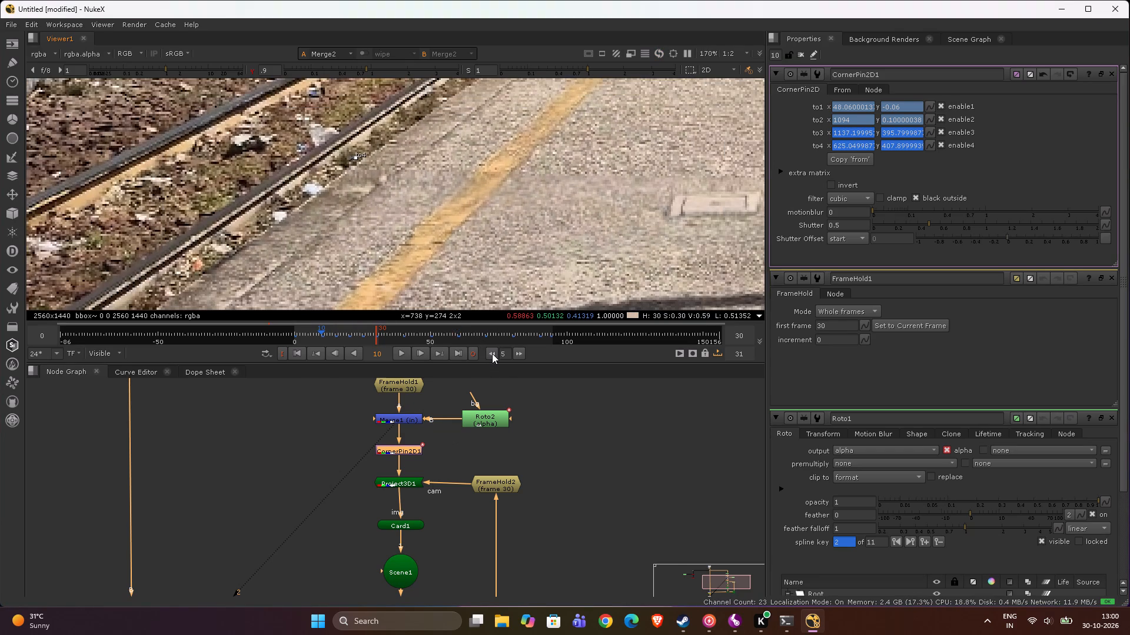
click(492, 353)
scroll(481, 193, up, 5)
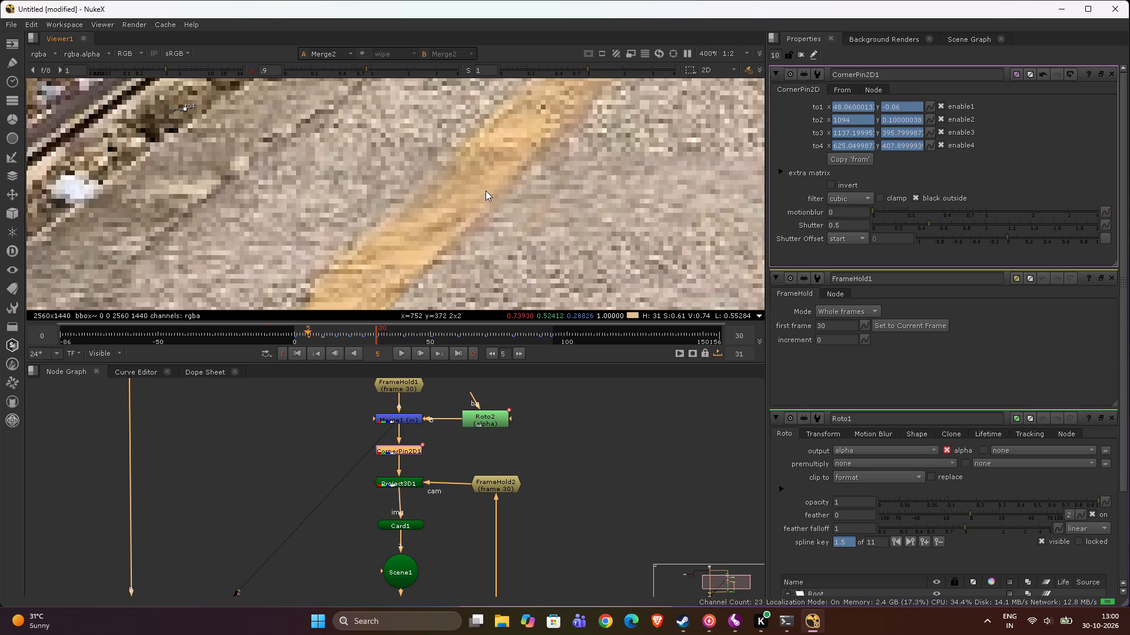
scroll(486, 190, up, 2)
key(6)
At frame 0, key to3 and to4 together at x about 1138 and 626.
scroll(486, 190, down, 5)
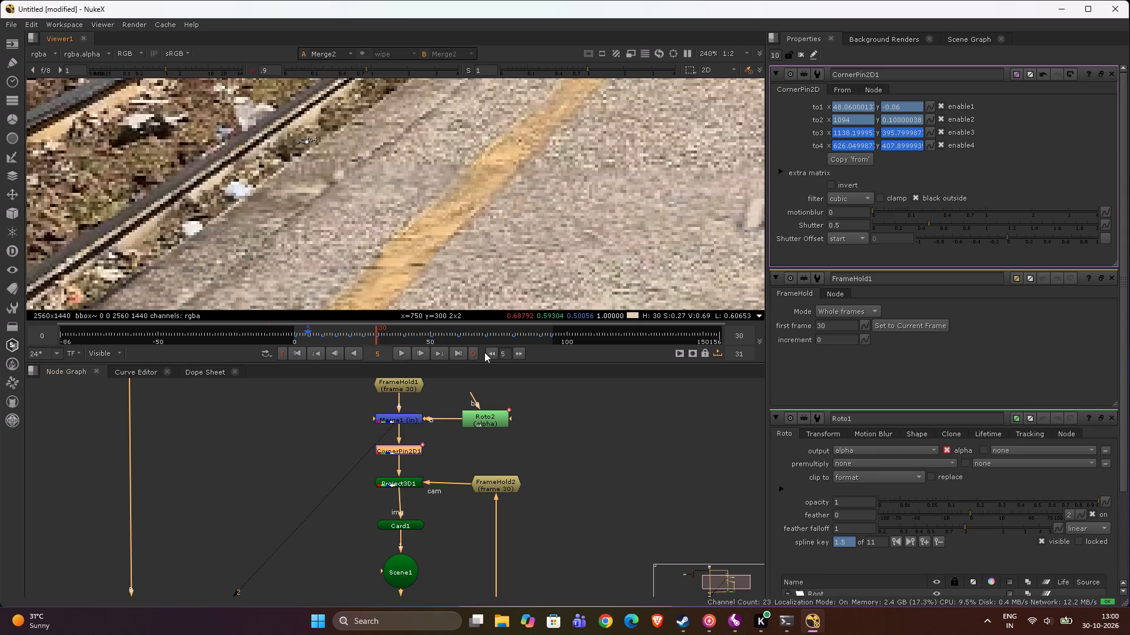
click(491, 355)
scroll(493, 195, up, 4)
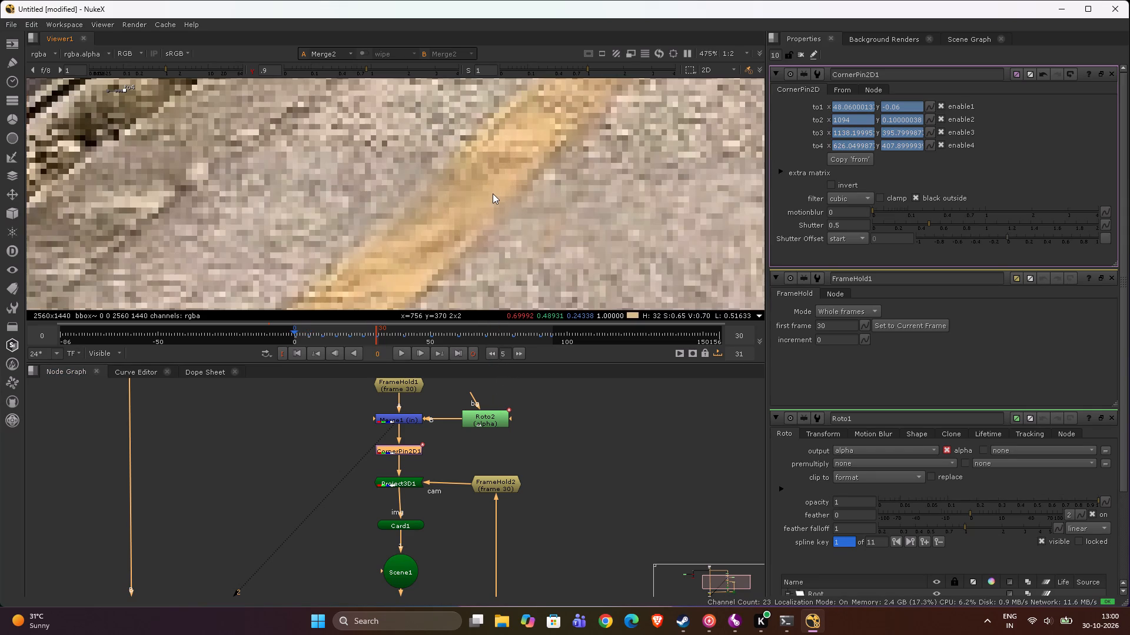
text(64)
Select the lower pins to1 and to2, and at frame 30 nudge them together sideways to x about 47 and 1093.
scroll(493, 193, down, 12)
middle_drag(491, 215, 491, 157)
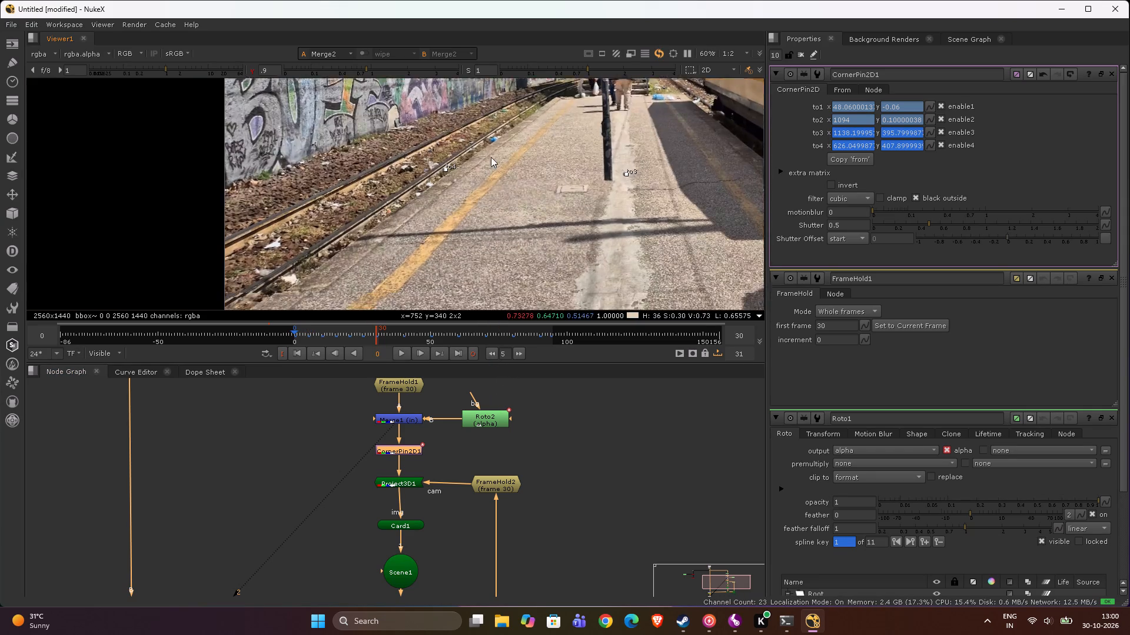
middle_drag(491, 157, 487, 85)
drag(157, 174, 668, 271)
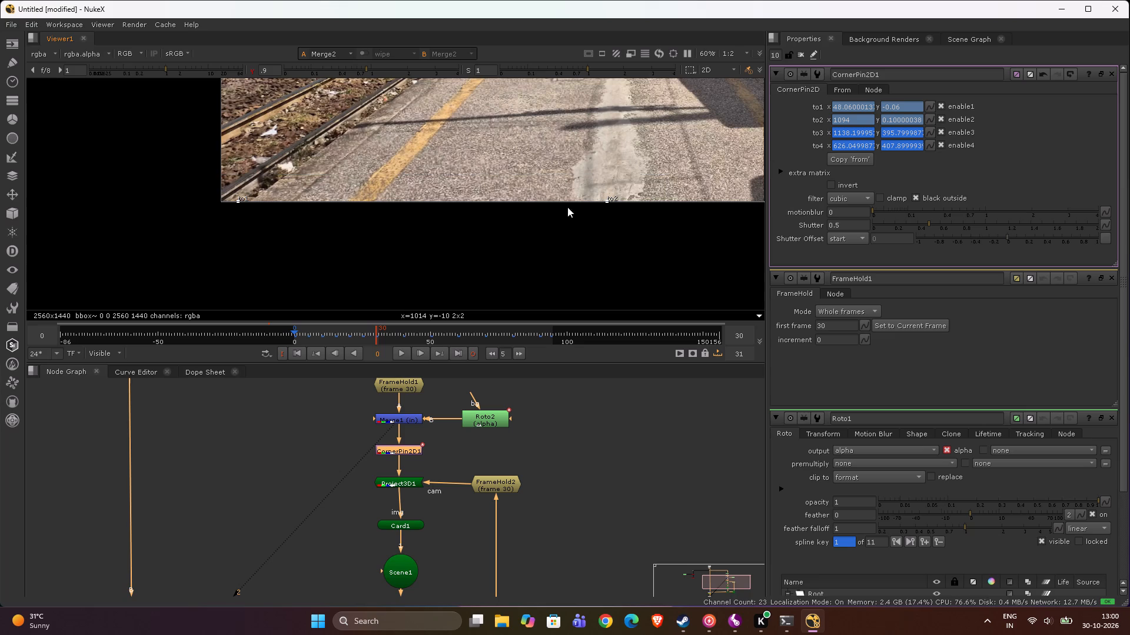
click(372, 334)
drag(367, 329, 374, 332)
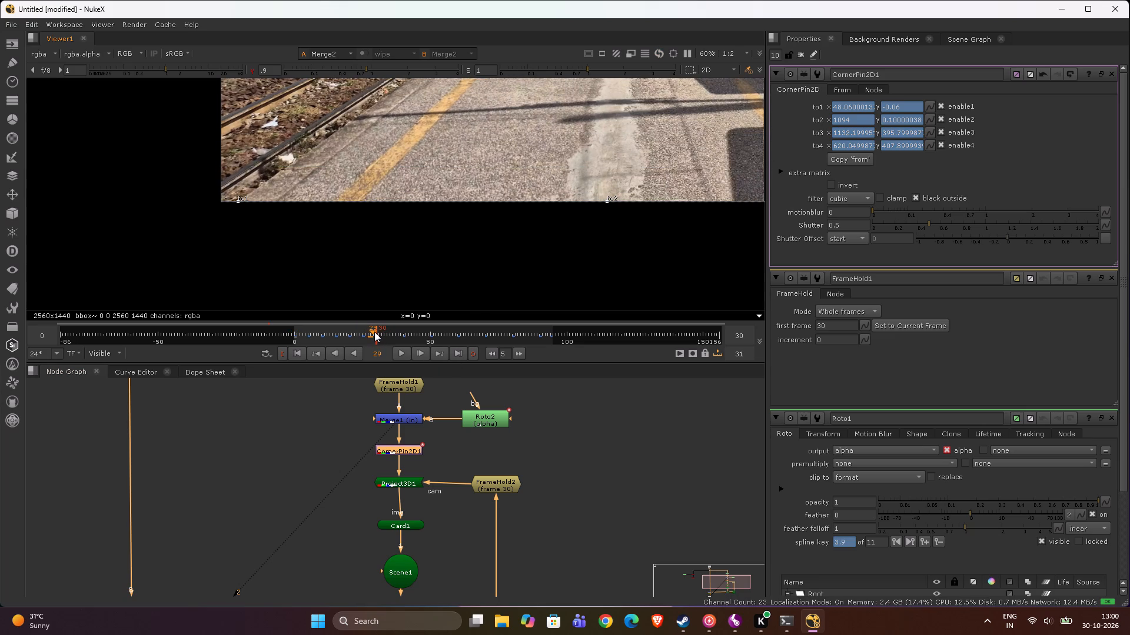
drag(374, 332, 375, 333)
scroll(441, 143, up, 3)
middle_drag(432, 148, 426, 193)
scroll(426, 193, down, 4)
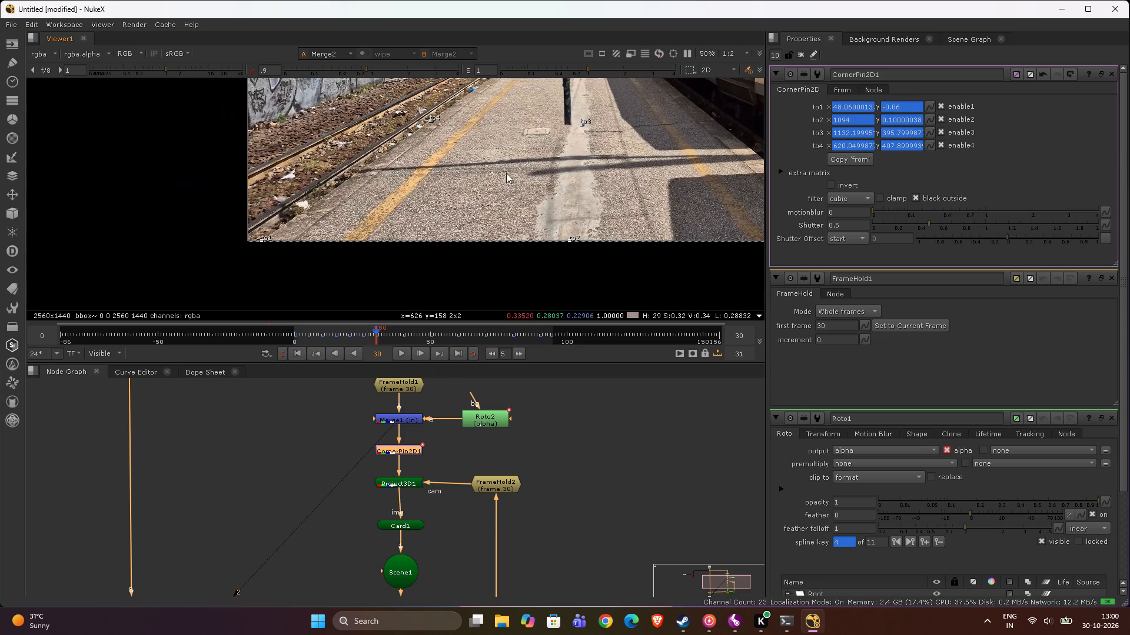
key(6)
key(4)
scroll(523, 179, up, 4)
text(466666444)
scroll(629, 252, up, 4)
key(4)
scroll(614, 259, up, 5)
key(4)
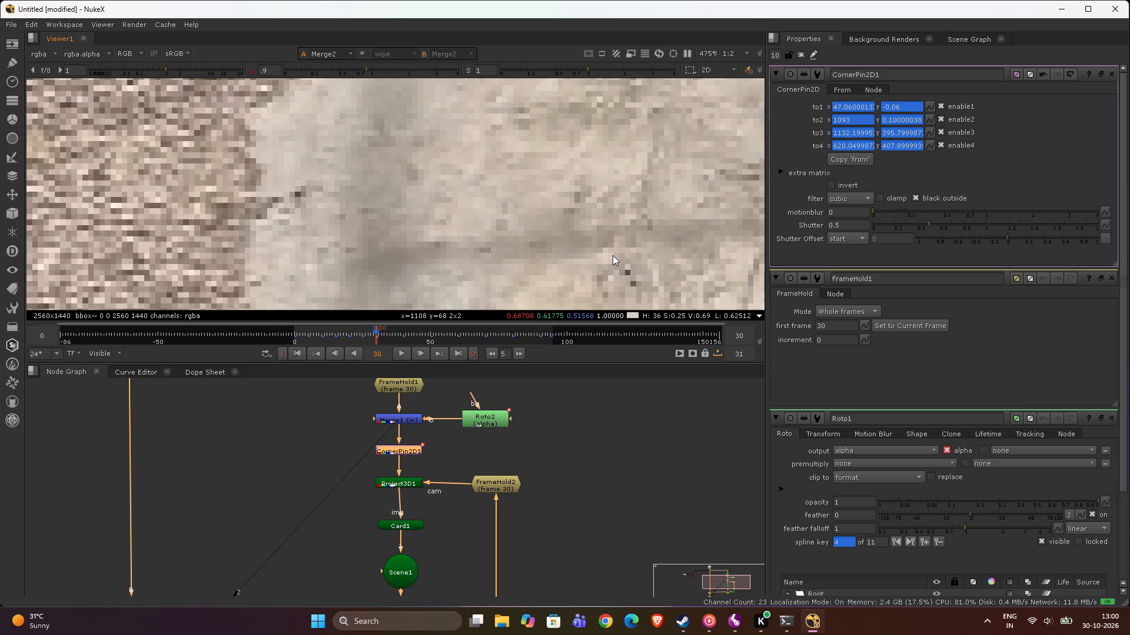
Still at frame 30, fine-tune to1 and to2 together to x about 48 and 1094, judging by the frame's lower corner.
scroll(612, 254, down, 11)
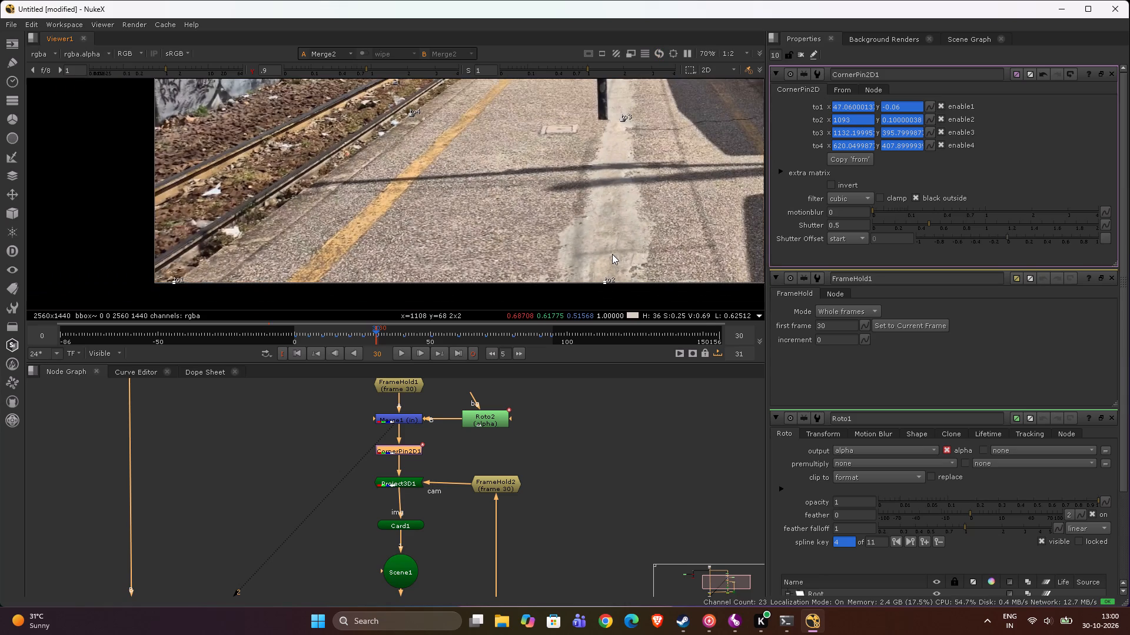
text(66)
scroll(142, 270, up, 5)
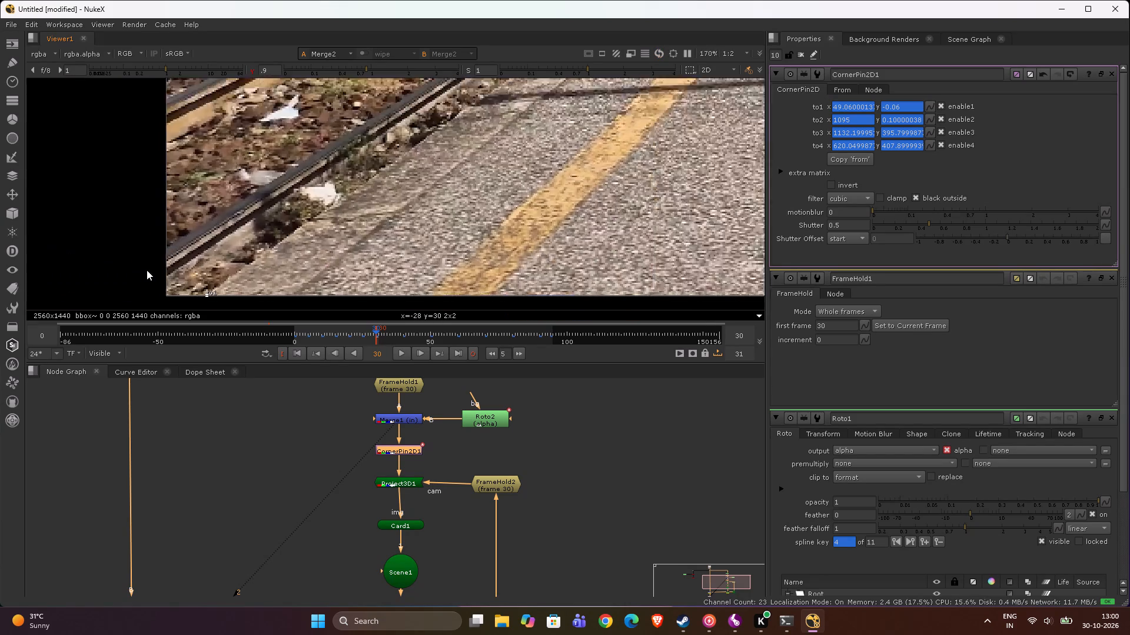
middle_drag(245, 280, 287, 162)
scroll(254, 195, up, 6)
key(6)
key(6)
text(44446)
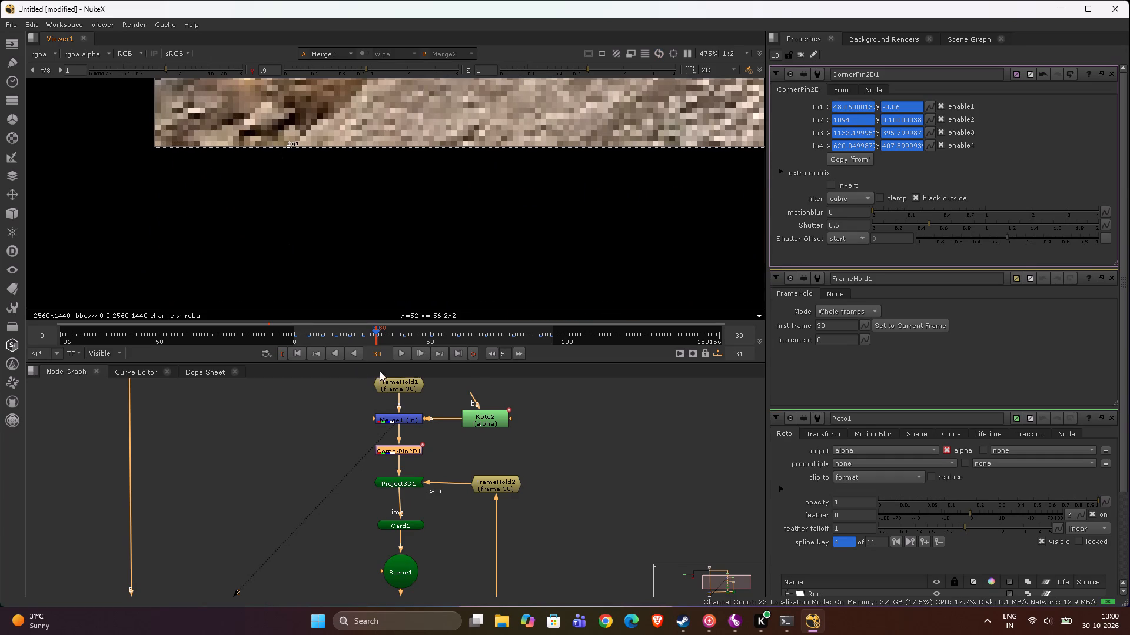
At frame 25, key to1 and to2 together at x about 47 and 1093.
click(495, 352)
text(64464)
At frame 20, nudge to1 and to2 together sideways to x about 44 and 1090.
scroll(308, 185, down, 5)
middle_drag(307, 182, 282, 247)
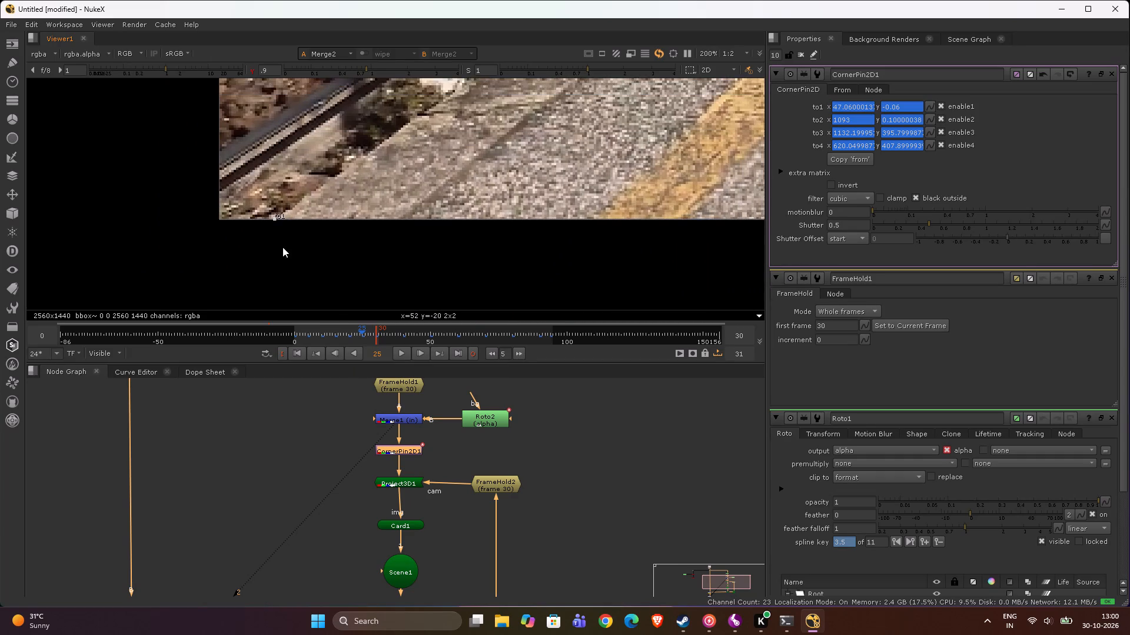
middle_drag(282, 247, 282, 248)
click(489, 354)
scroll(358, 220, up, 4)
middle_drag(271, 228, 300, 168)
key(6)
key(4)
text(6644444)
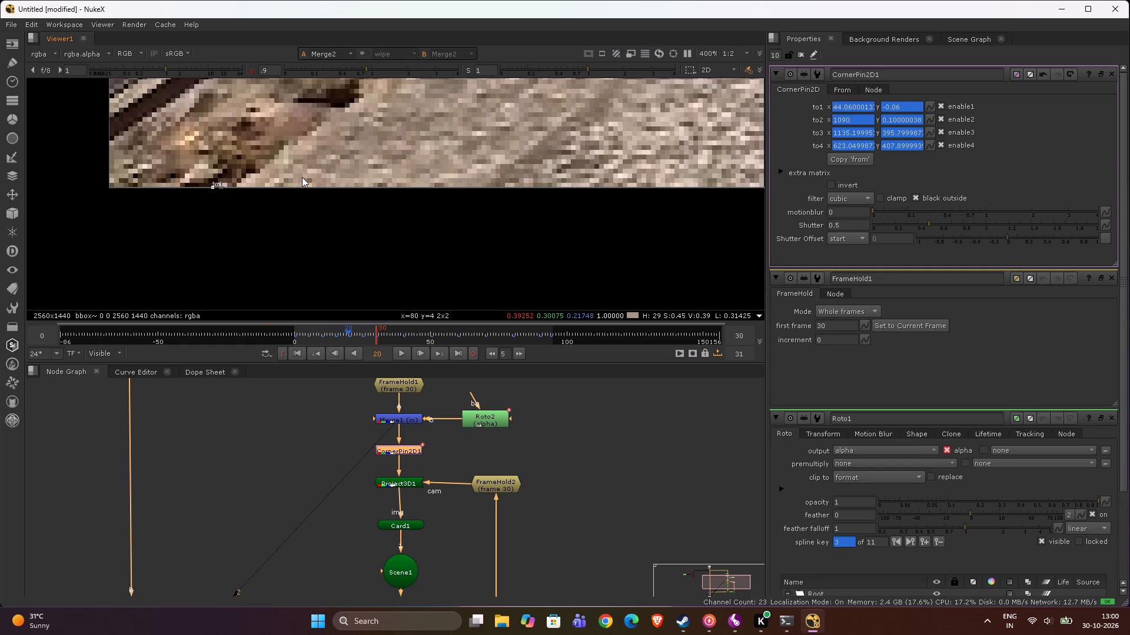
At frame 15, nudge to1 and to2 together sideways to x about 42 and 1088.
scroll(303, 176, down, 10)
middle_drag(370, 165, 271, 335)
scroll(423, 174, down, 3)
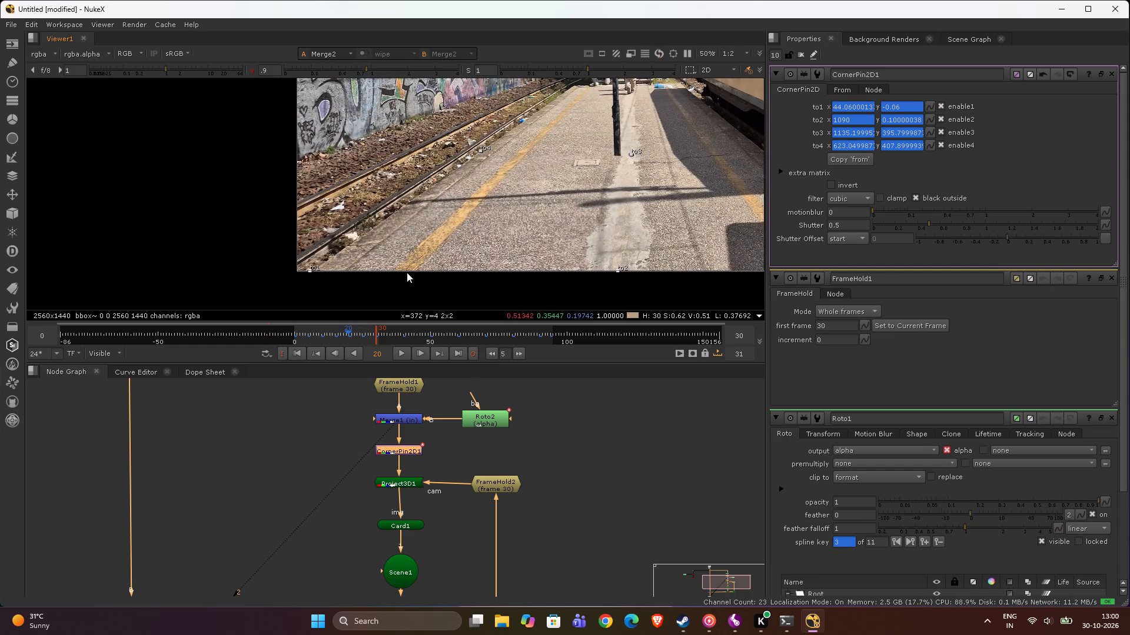
click(494, 353)
middle_drag(431, 202, 490, 100)
scroll(343, 191, up, 5)
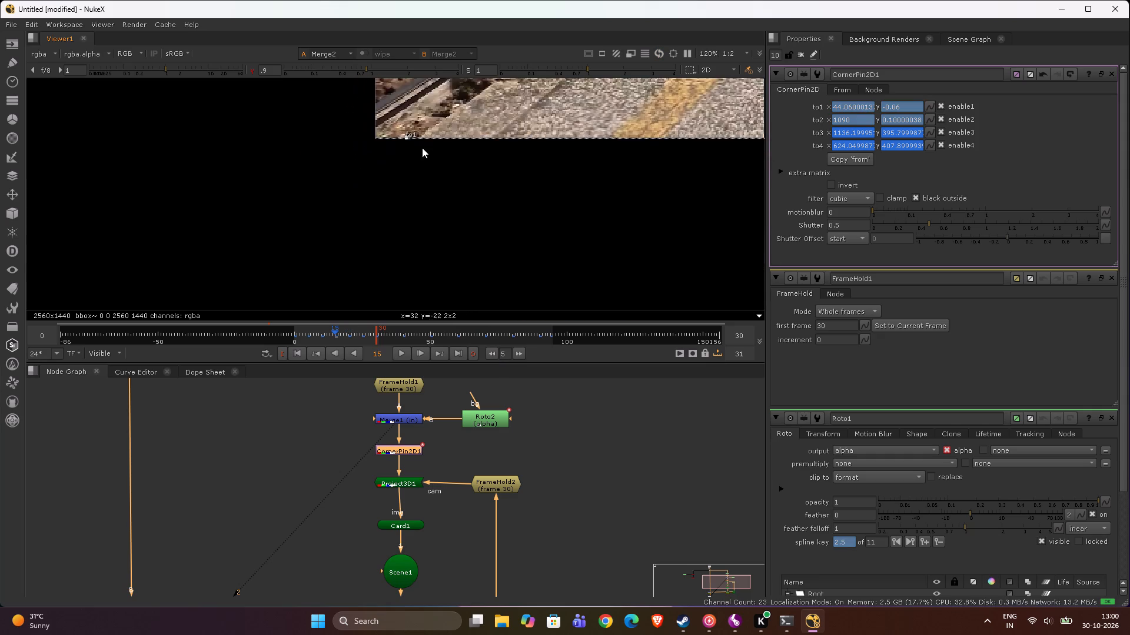
scroll(436, 133, up, 6)
key(6)
key(4)
text(44)
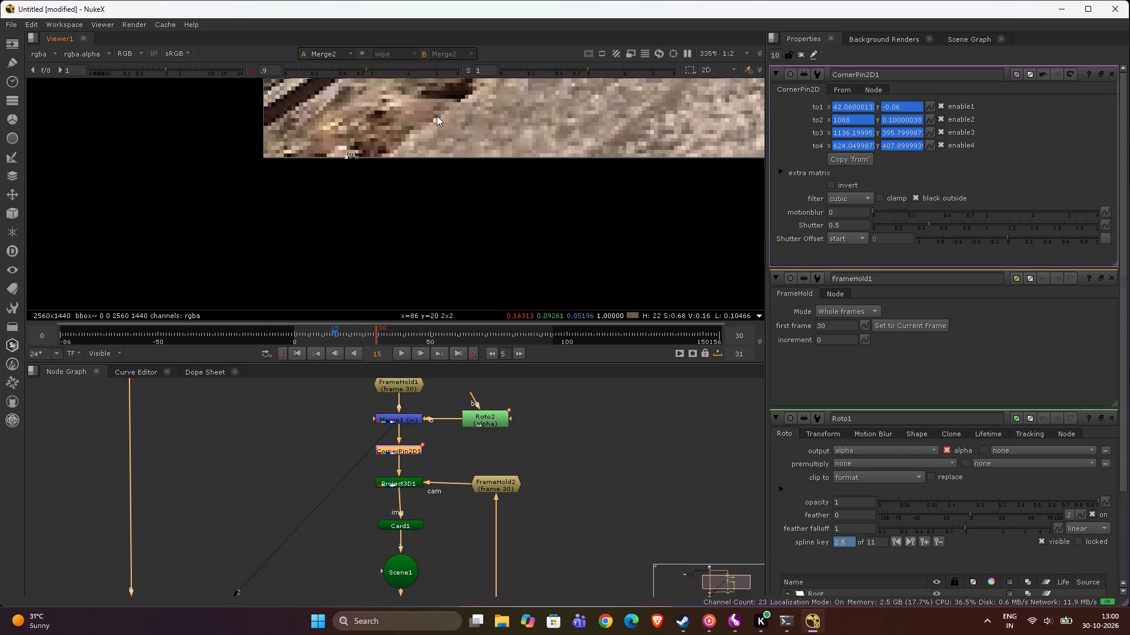
At frame 10, nudge to1 and to2 together sideways to x about 39 and 1085.
click(495, 352)
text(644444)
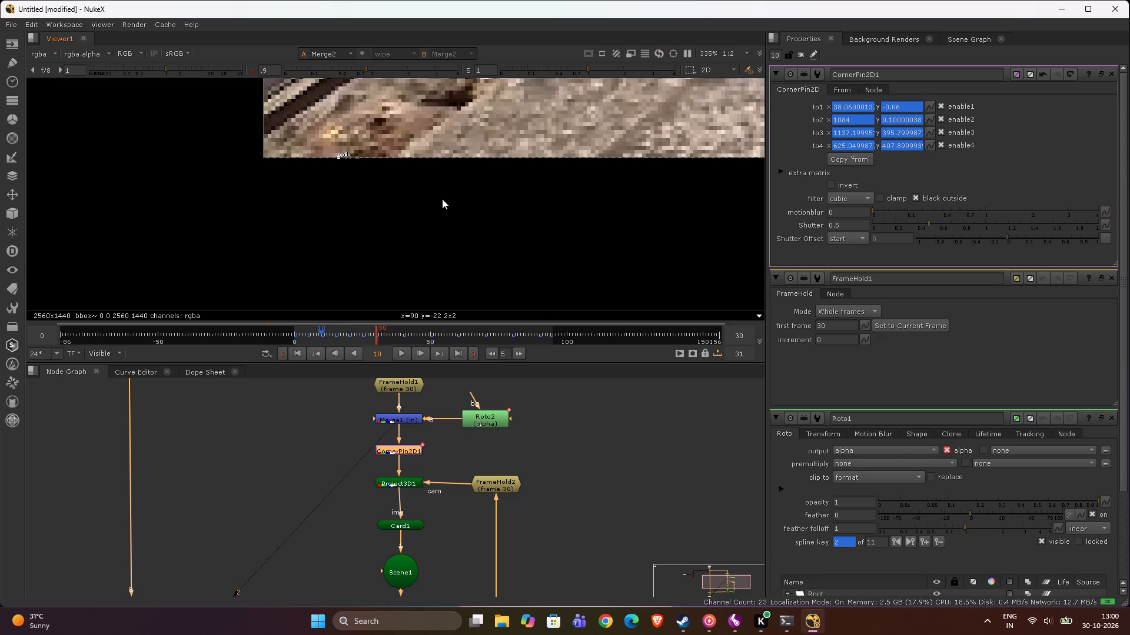
scroll(442, 196, down, 9)
middle_drag(532, 189, 504, 218)
key(6)
At frame 5, nudge to1 and to2 together sideways to x about 35 and 1081.
scroll(510, 208, down, 2)
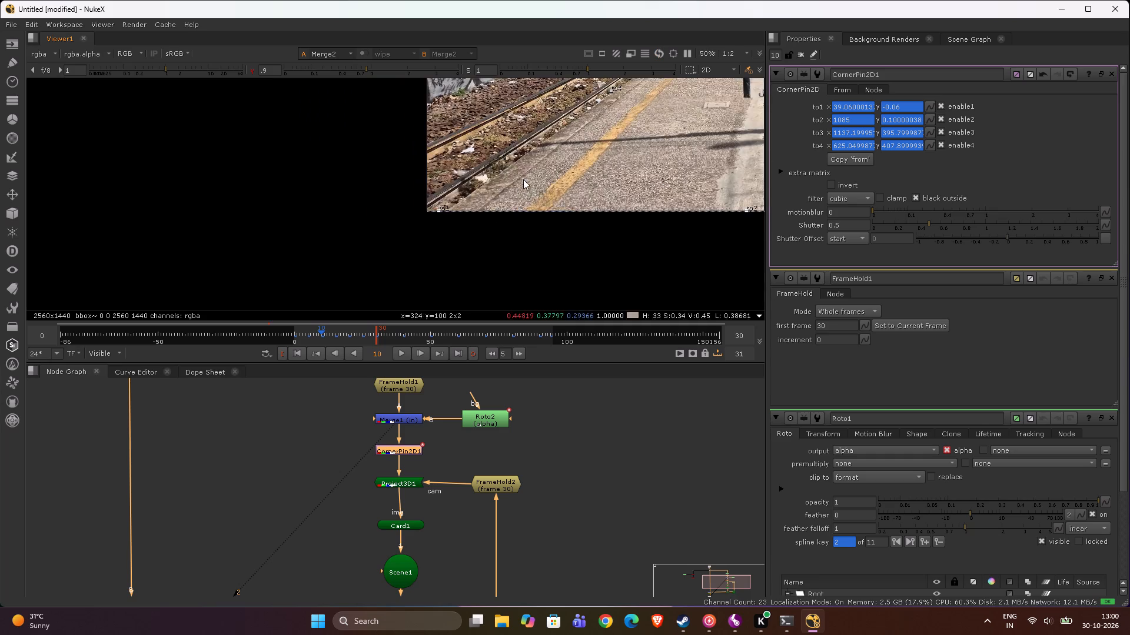
scroll(523, 179, down, 2)
middle_drag(518, 176, 469, 240)
click(492, 353)
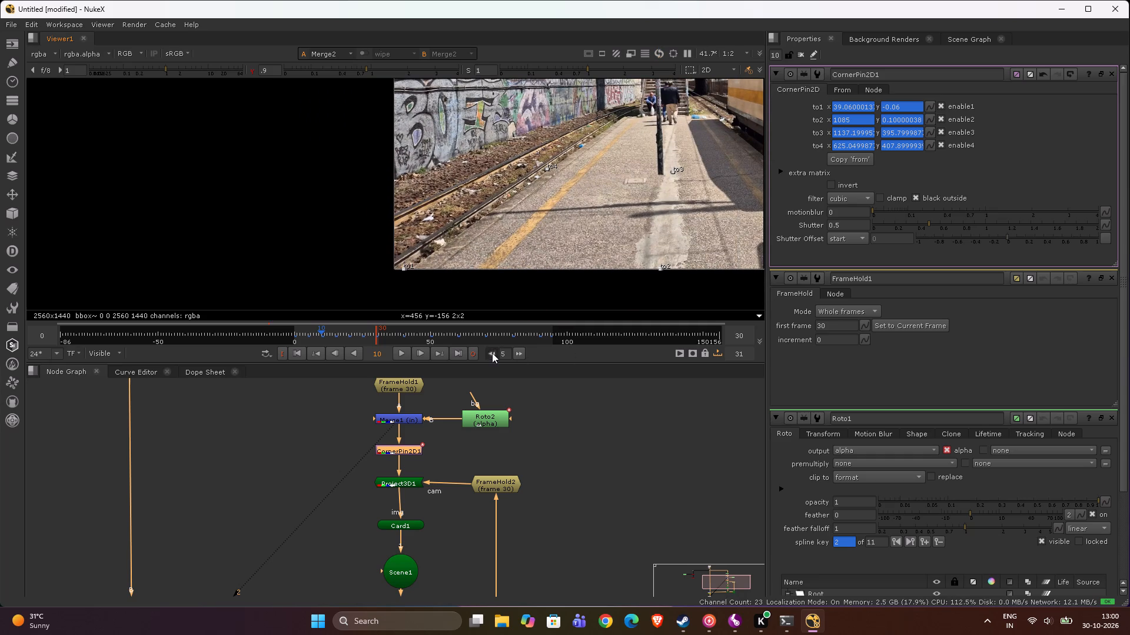
scroll(479, 274, up, 5)
scroll(407, 263, up, 4)
scroll(205, 253, up, 5)
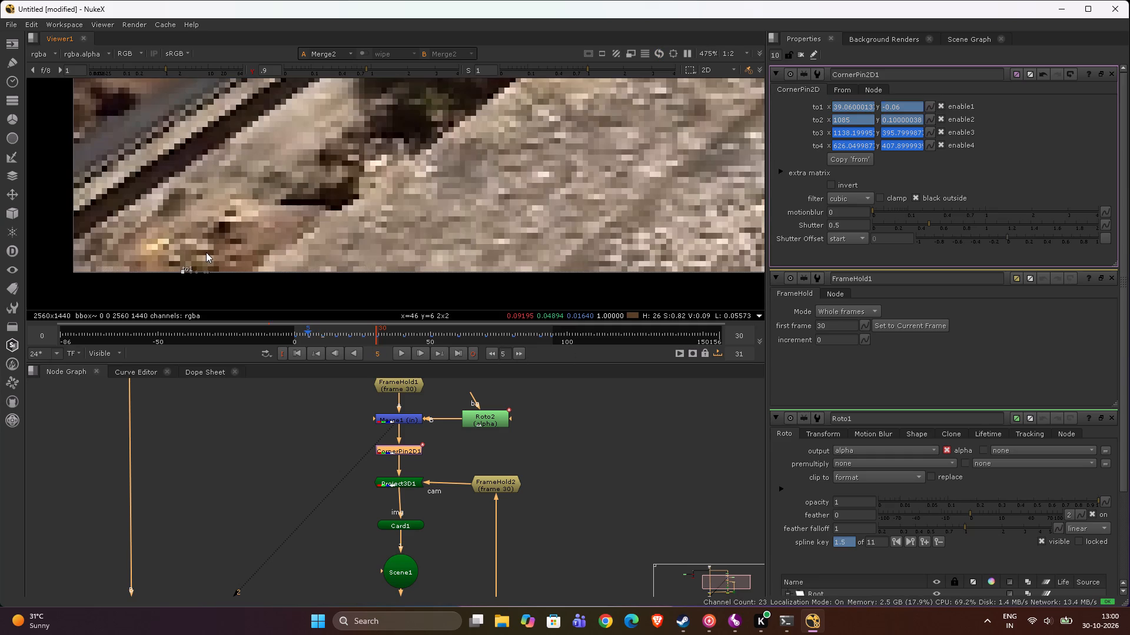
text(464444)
At frame 0, nudge to1 and to2 together sideways to x about 31 and 1077.
click(494, 353)
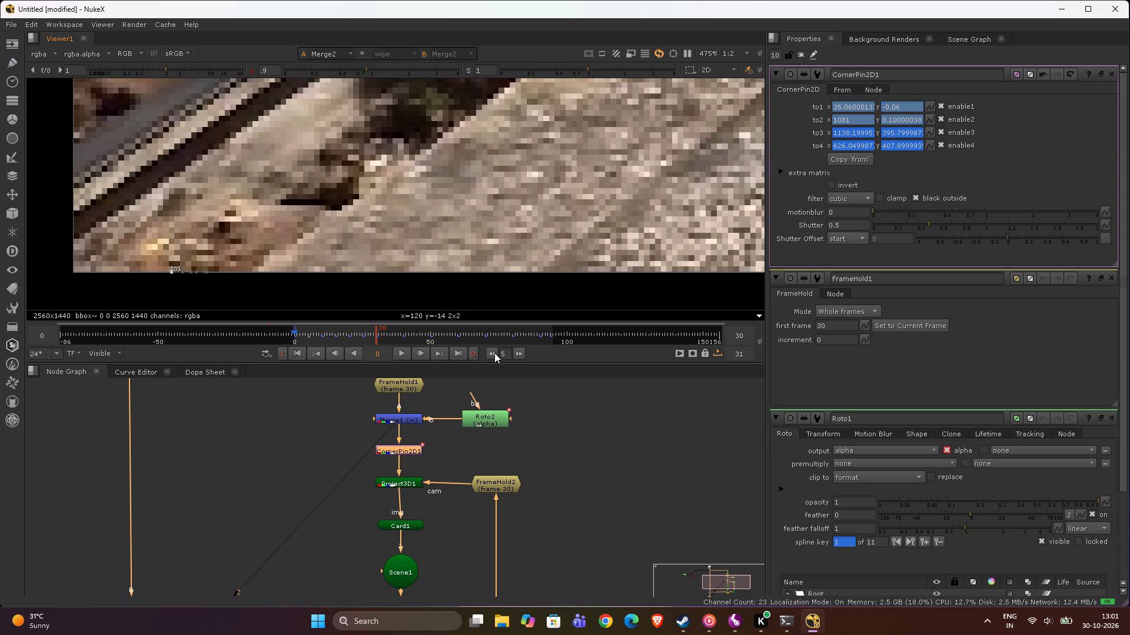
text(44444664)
Play frames 0 to 30 in a loop and examine the patch's alignment along the yellow line and concrete strip, stopping playback when done.
scroll(466, 256, down, 10)
middle_drag(577, 221, 375, 234)
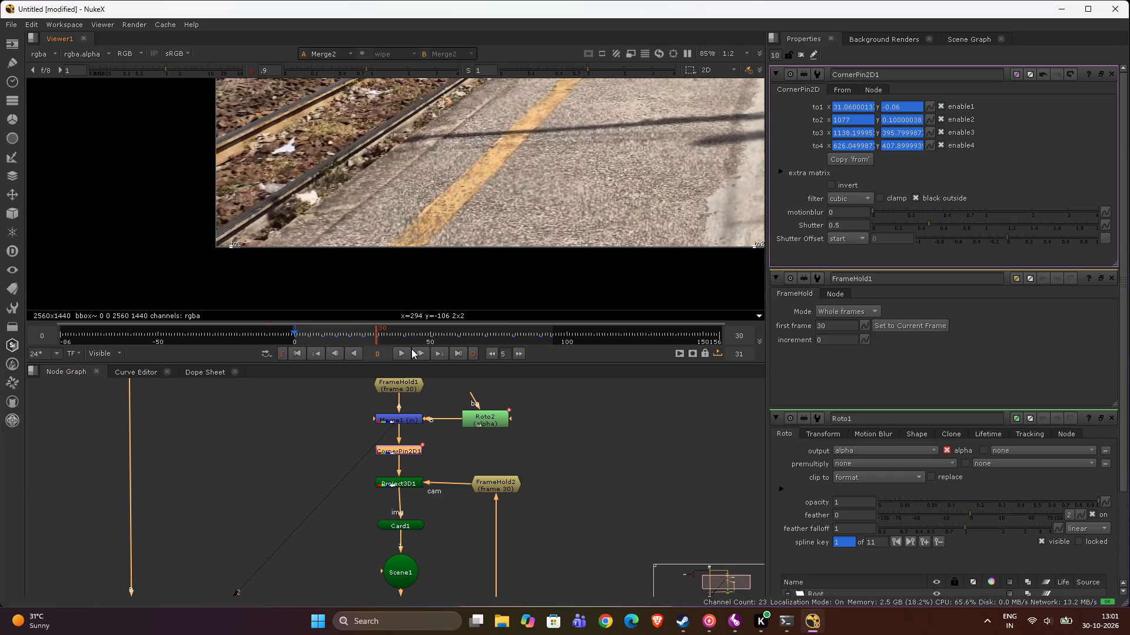
click(404, 350)
scroll(464, 221, down, 7)
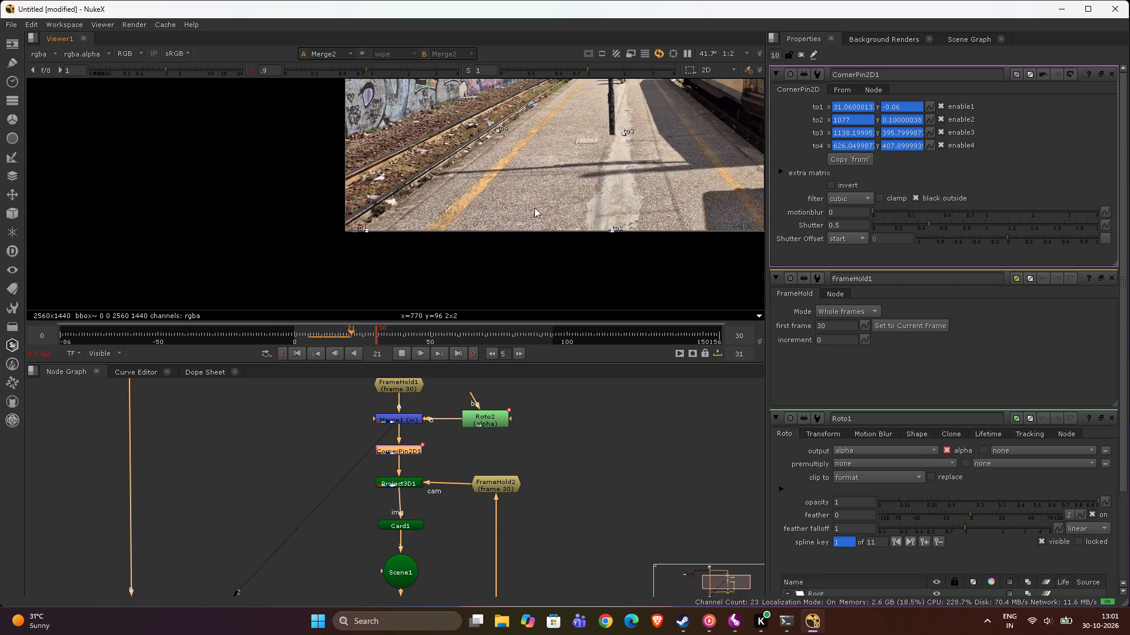
scroll(569, 136, up, 3)
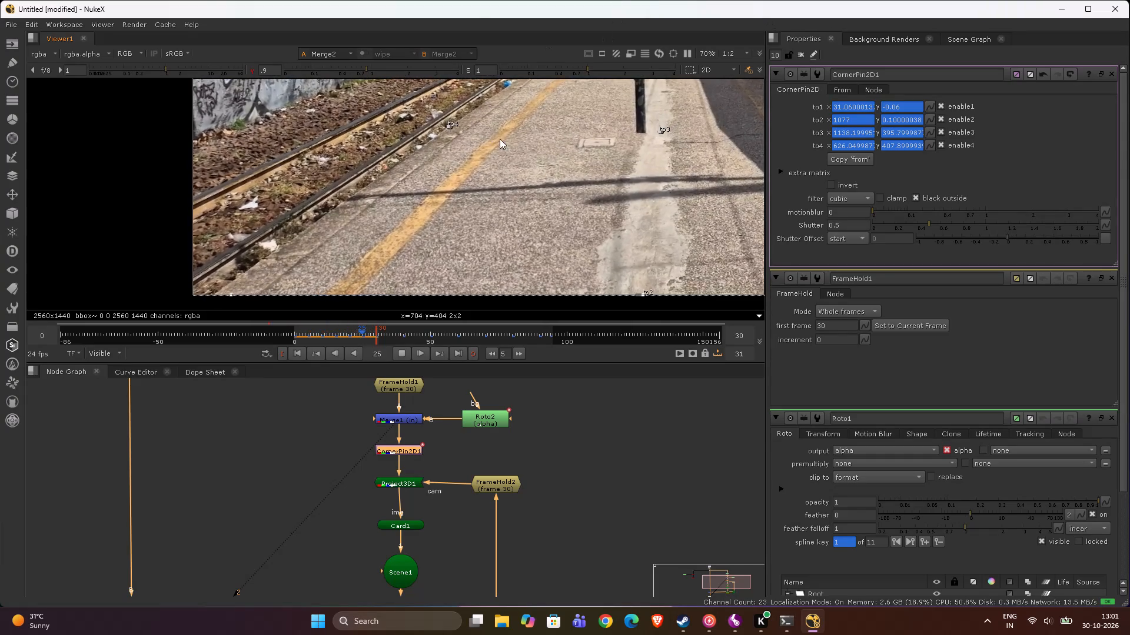
scroll(549, 205, down, 2)
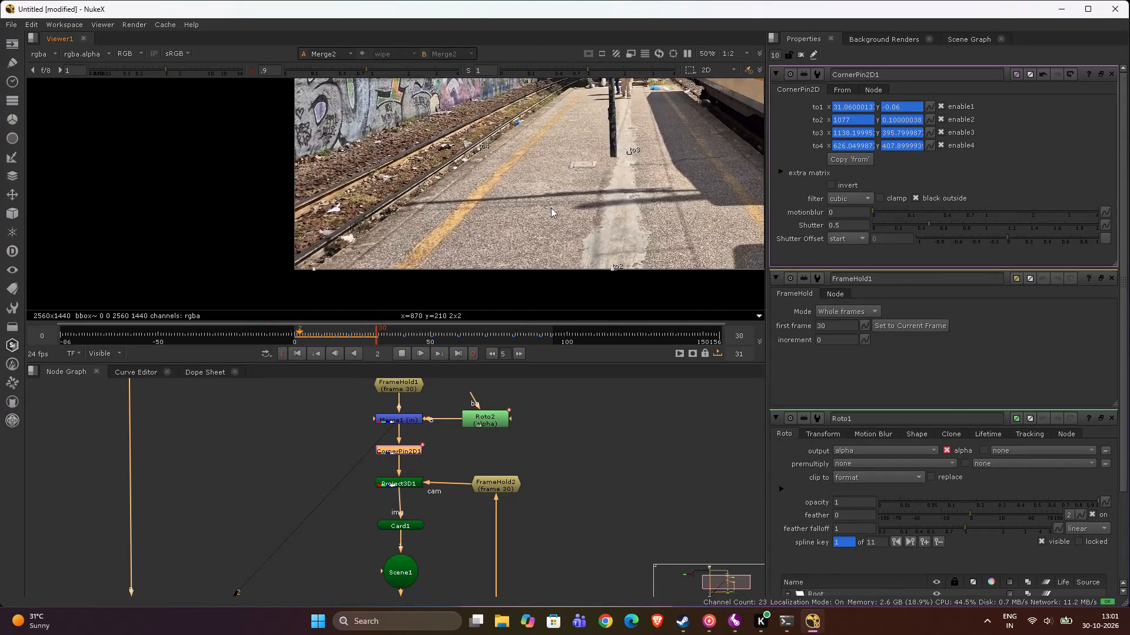
scroll(665, 177, up, 3)
middle_drag(609, 211, 634, 186)
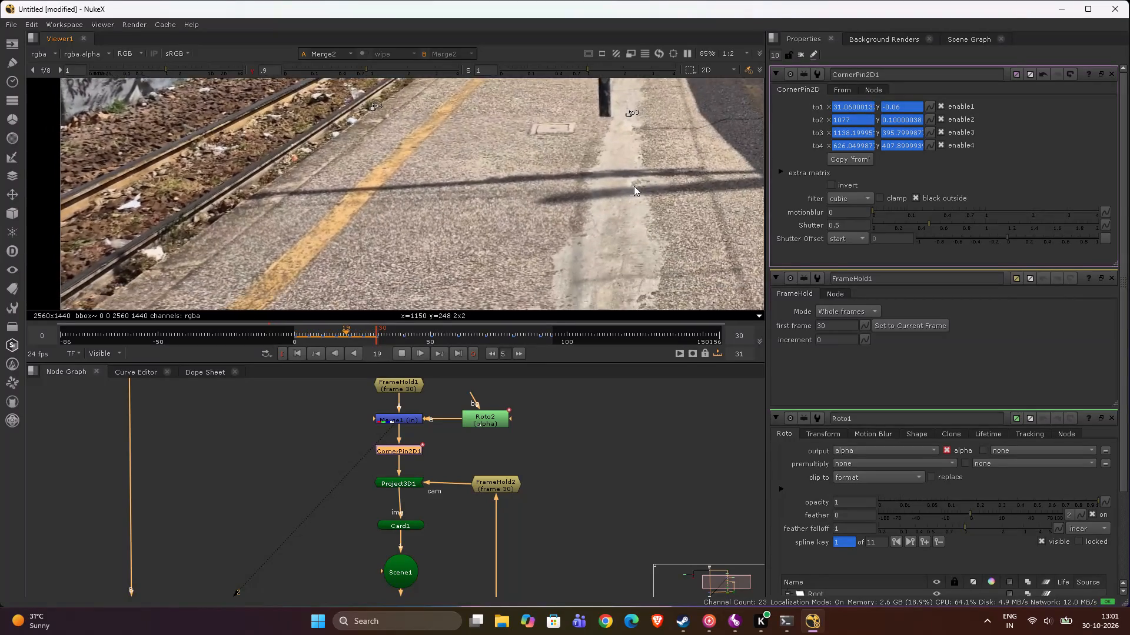
middle_drag(634, 186, 634, 182)
middle_drag(619, 247, 632, 173)
scroll(619, 205, up, 5)
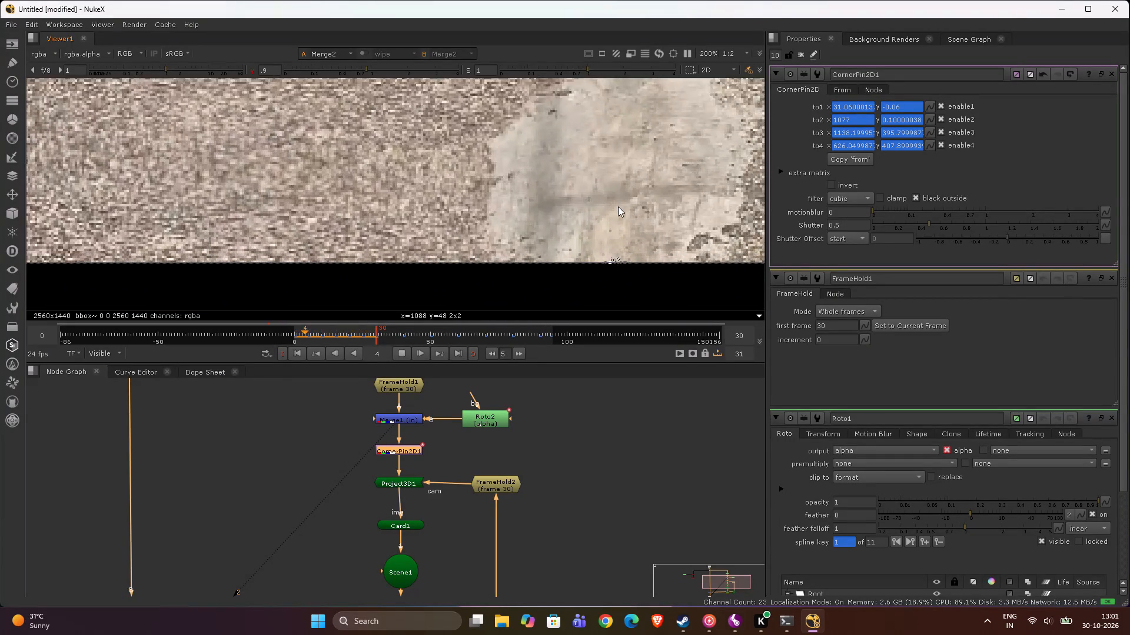
scroll(618, 206, down, 5)
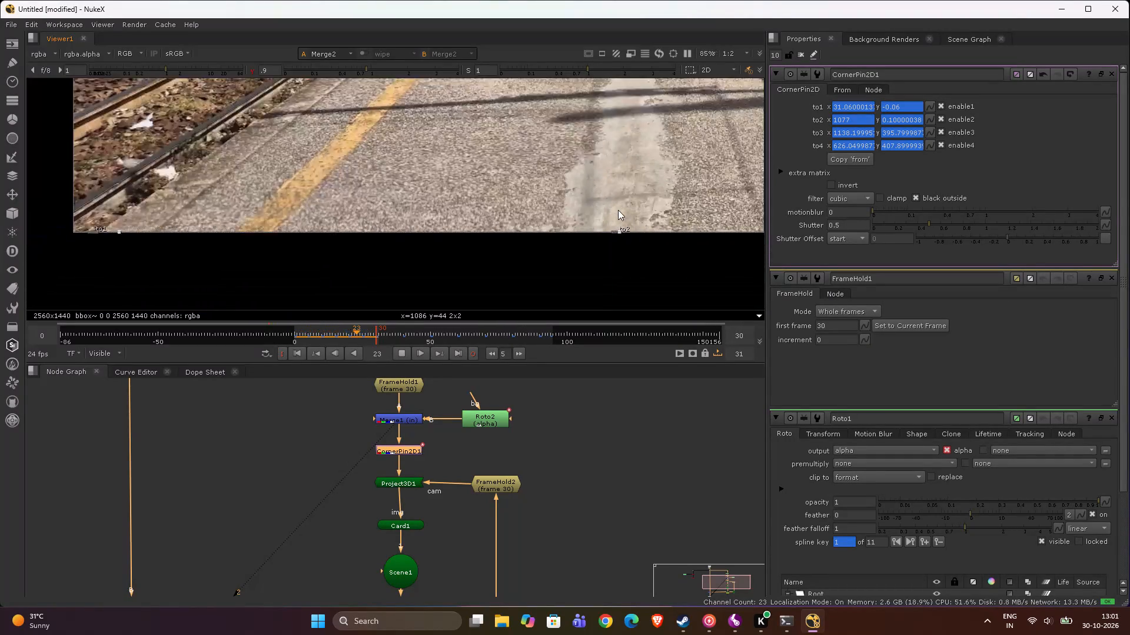
scroll(618, 210, down, 2)
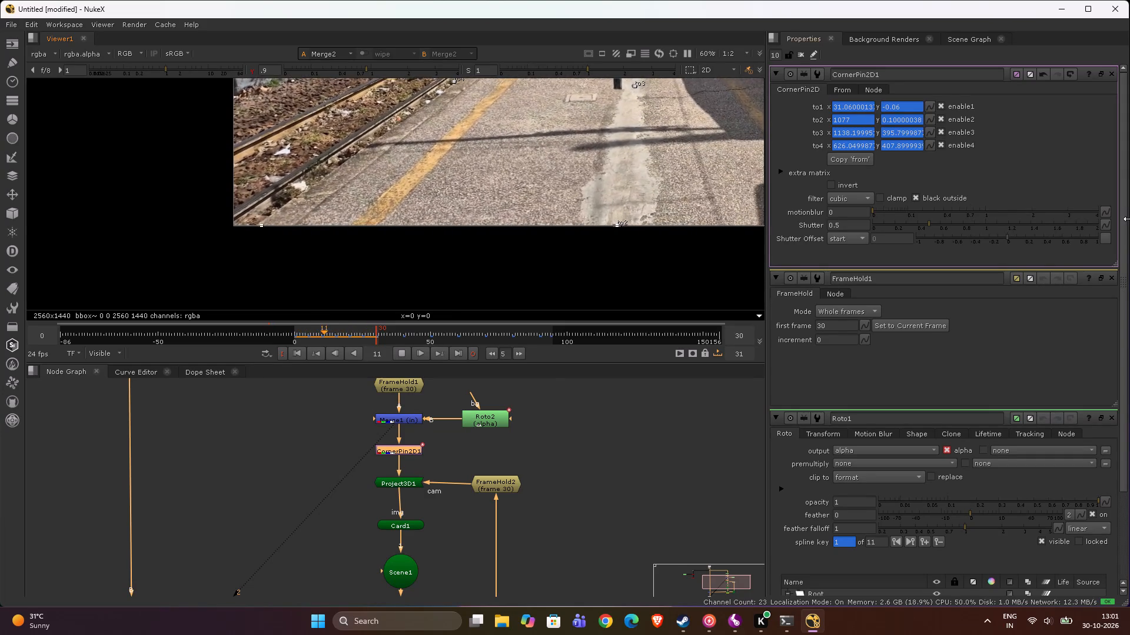
click(402, 351)
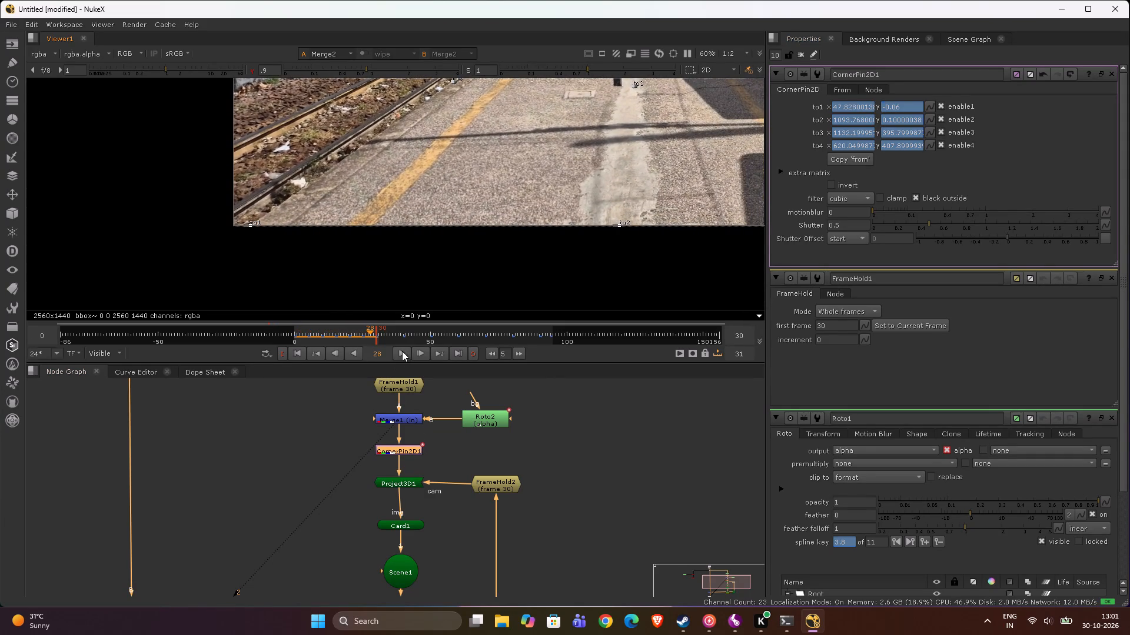
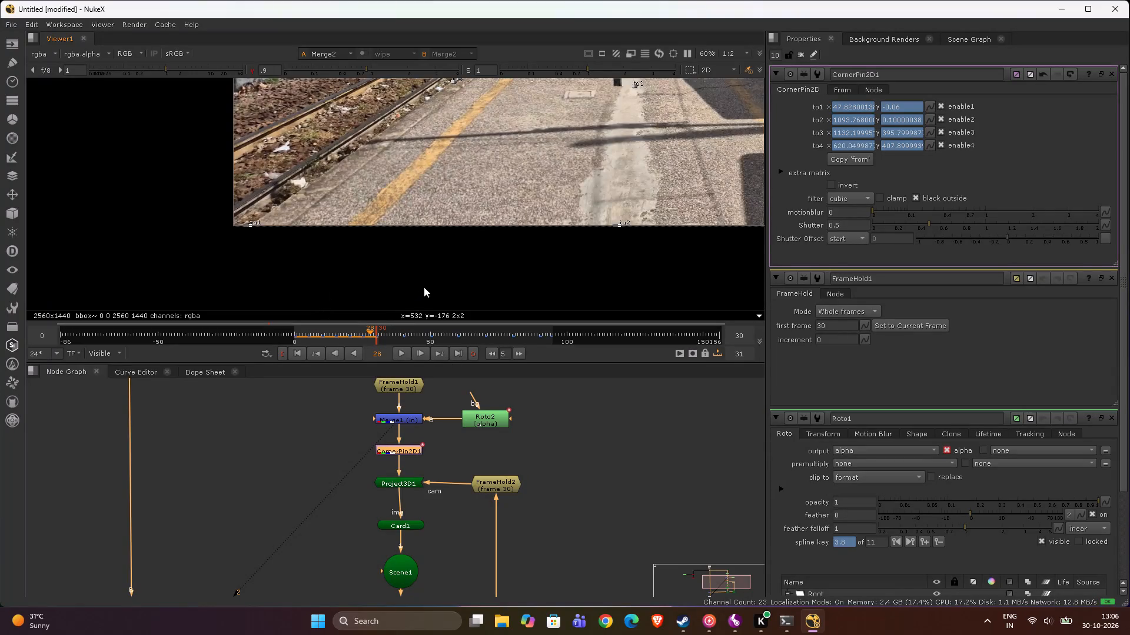
Scrub between frames 9 and 31 and examine the patch's alignment along the concrete strip and its surrounding shadows.
scroll(426, 286, down, 3)
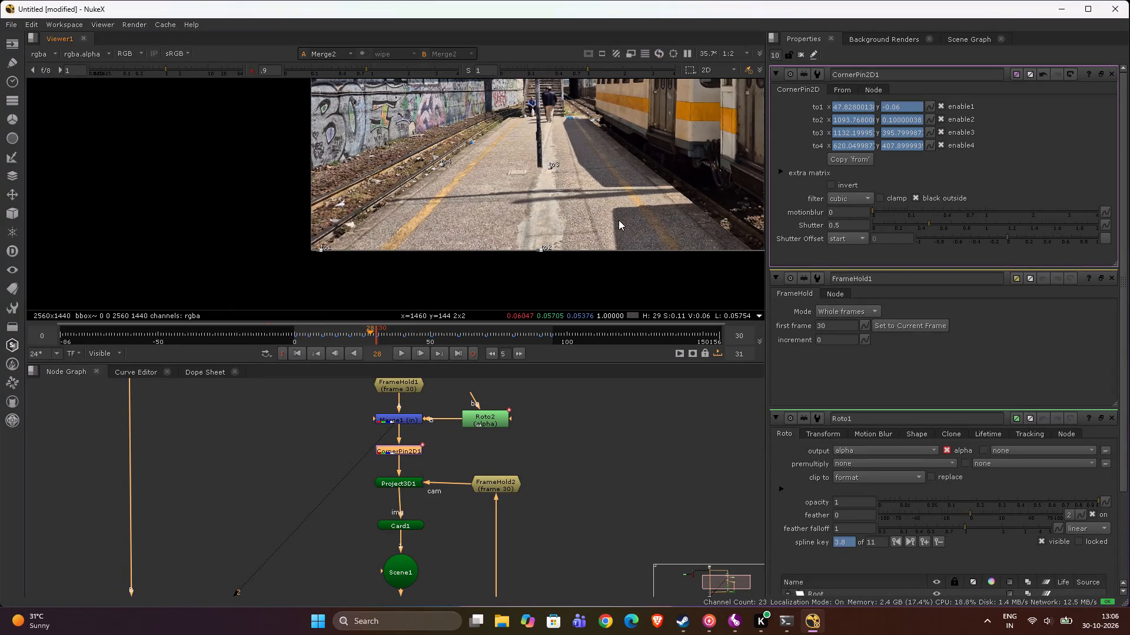
scroll(624, 171, up, 4)
scroll(528, 173, up, 4)
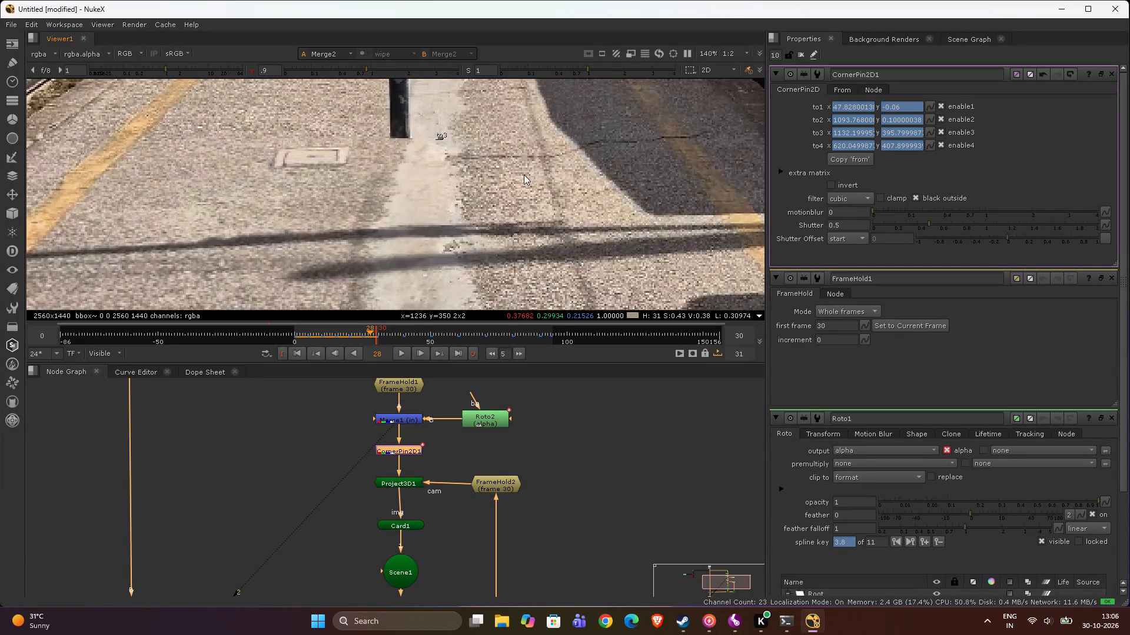
scroll(447, 155, down, 5)
scroll(431, 229, down, 1)
scroll(428, 262, up, 5)
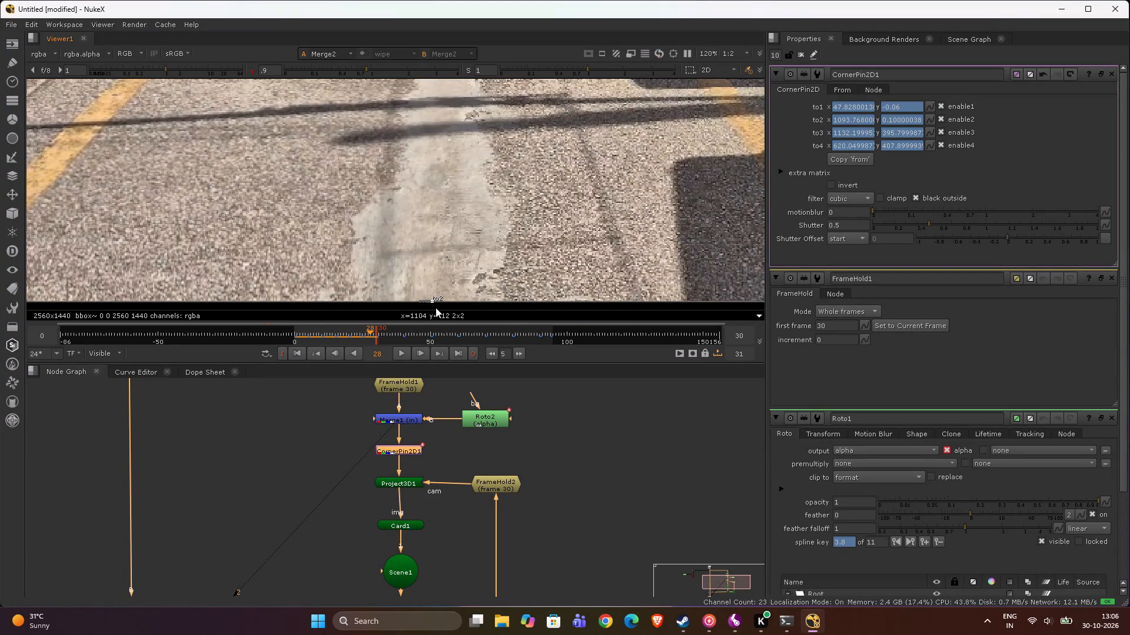
drag(363, 335, 338, 332)
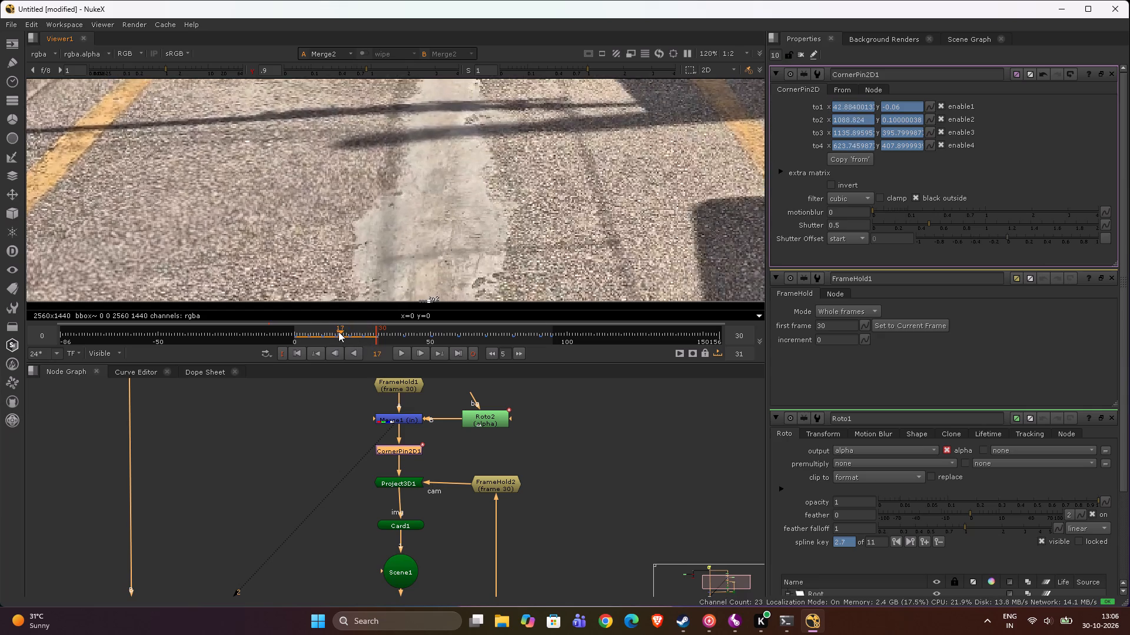
drag(338, 332, 385, 338)
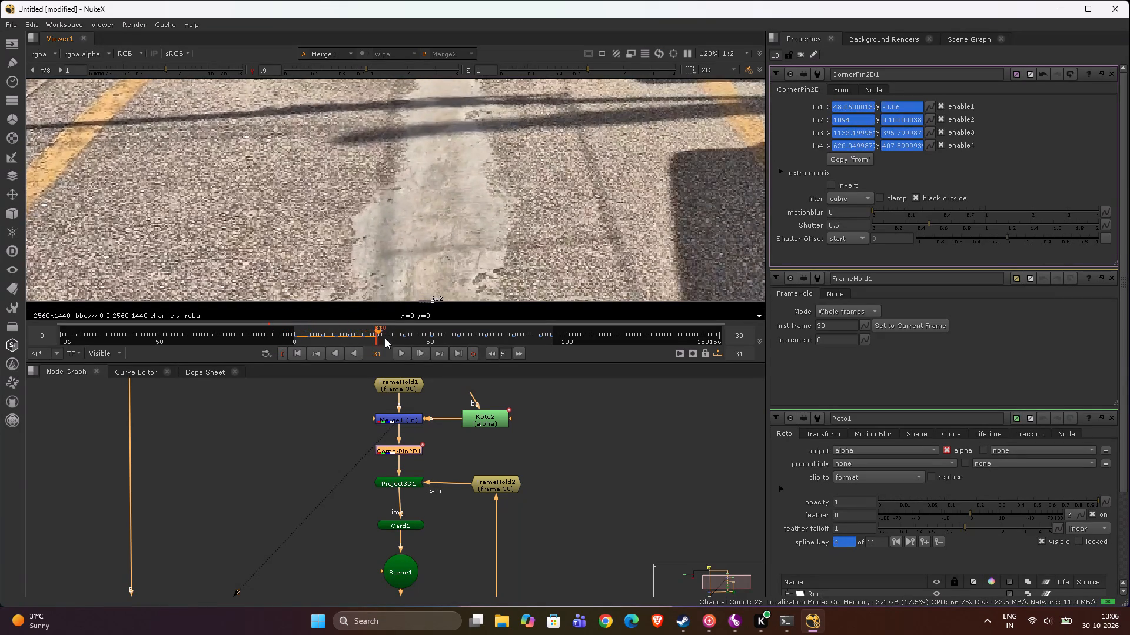
drag(385, 338, 342, 330)
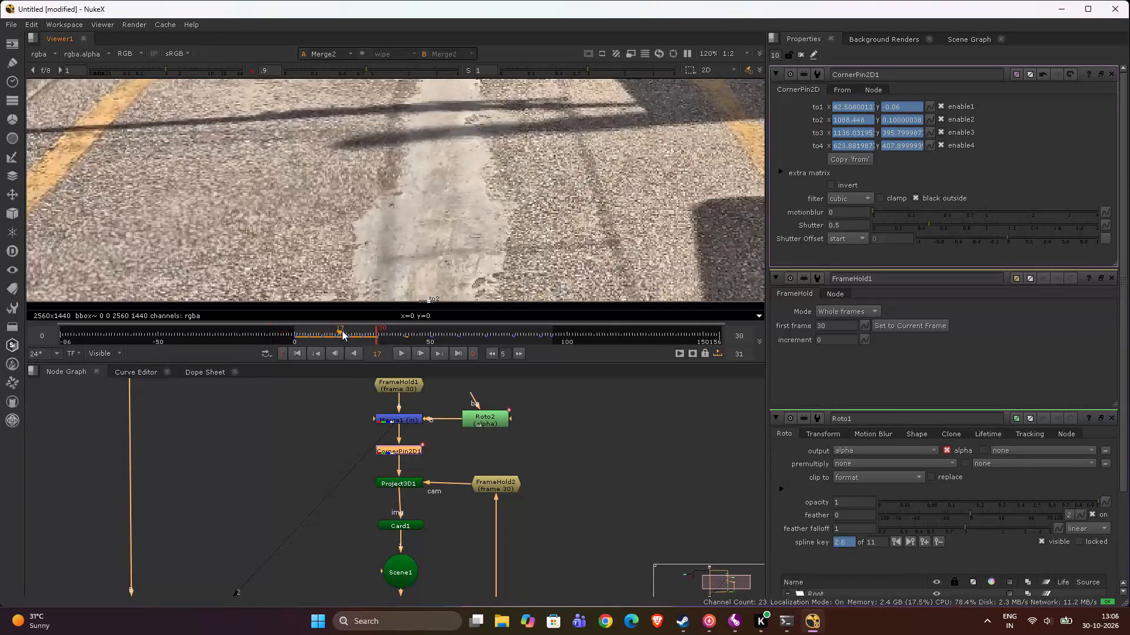
drag(342, 330, 319, 335)
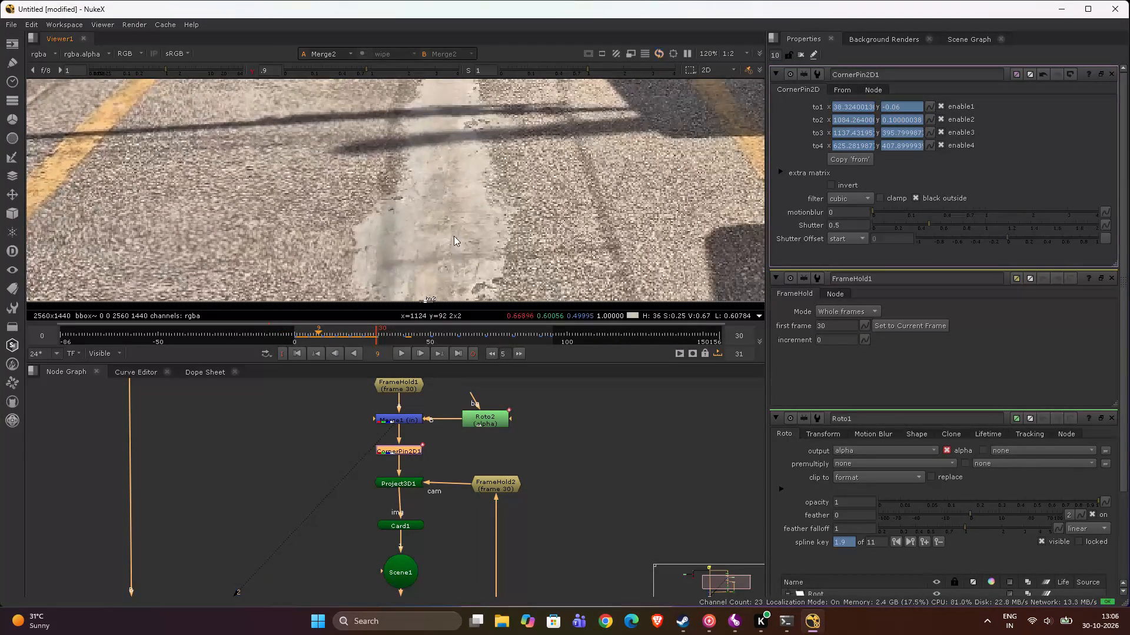
scroll(454, 235, down, 5)
scroll(492, 178, down, 2)
scroll(476, 169, up, 4)
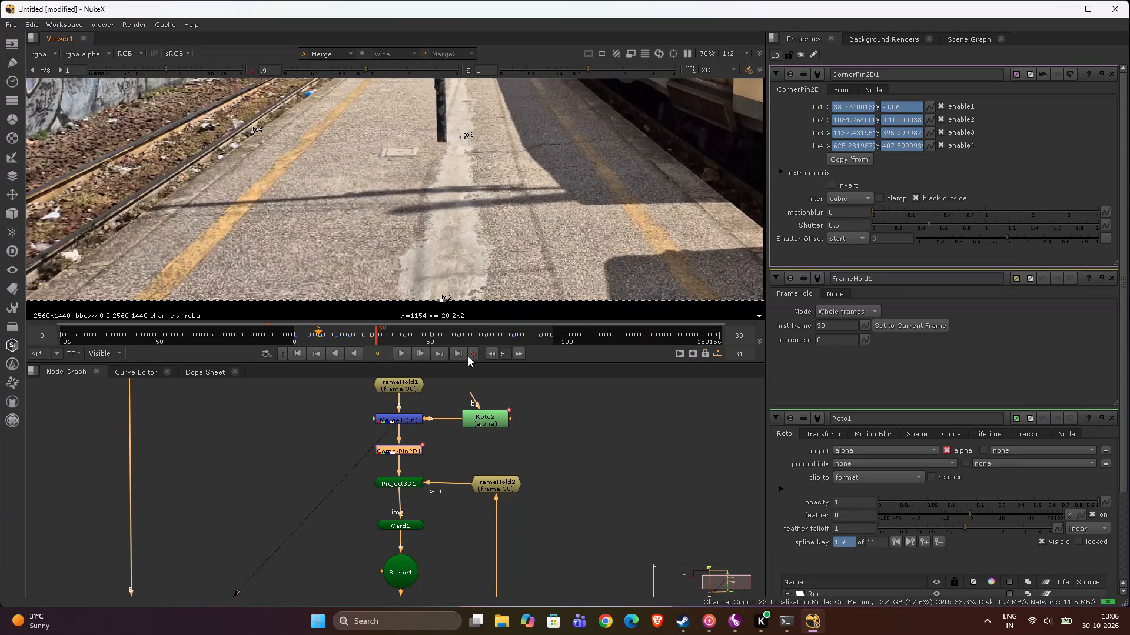
Open Roto2's controls with its shape visible over the platform, go to frame 30, and close the CornerPin2D1 properties.
click(395, 452)
scroll(459, 426, down, 2)
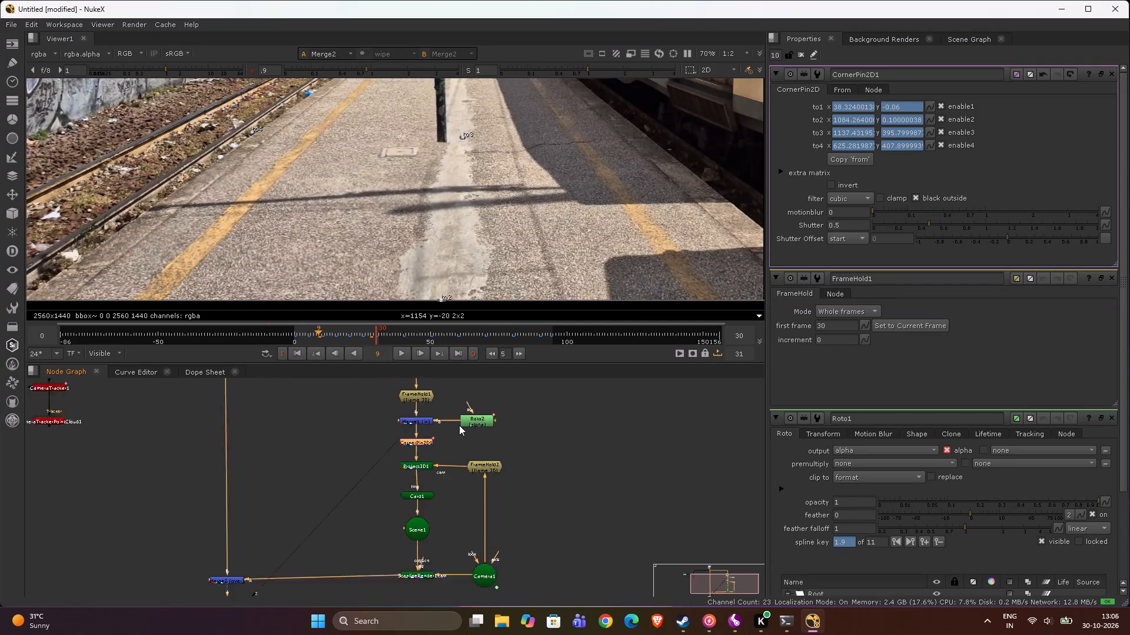
scroll(459, 425, down, 1)
double_click(475, 422)
click(475, 422)
scroll(450, 207, up, 3)
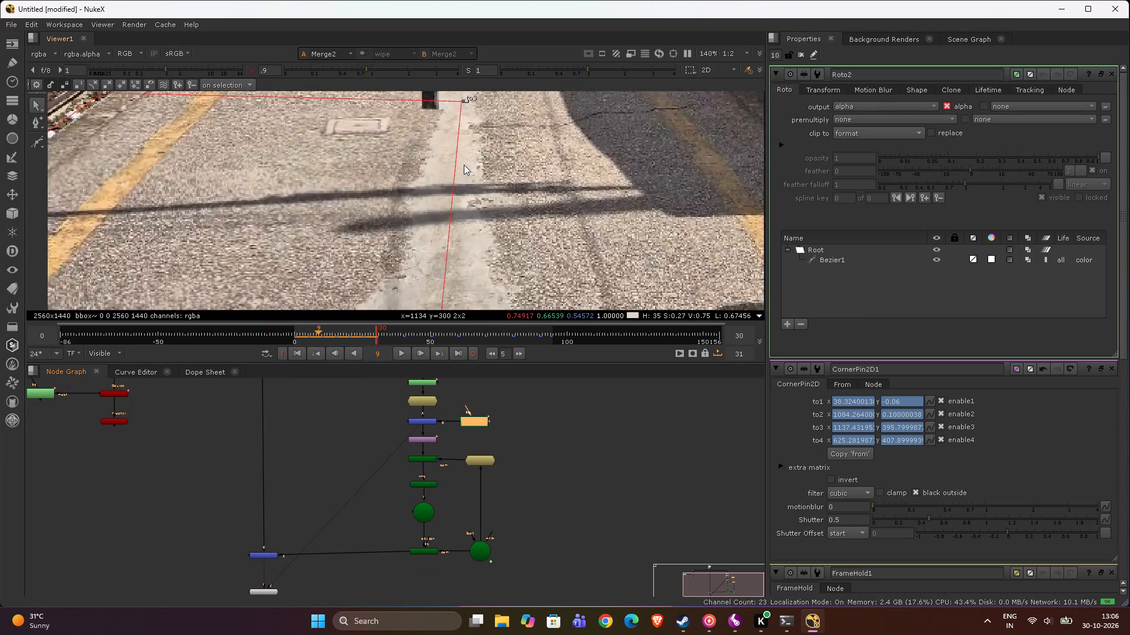
scroll(464, 165, up, 1)
scroll(462, 142, down, 1)
middle_drag(460, 143, 454, 226)
scroll(446, 189, down, 1)
scroll(446, 189, up, 4)
scroll(448, 177, down, 3)
scroll(458, 177, up, 4)
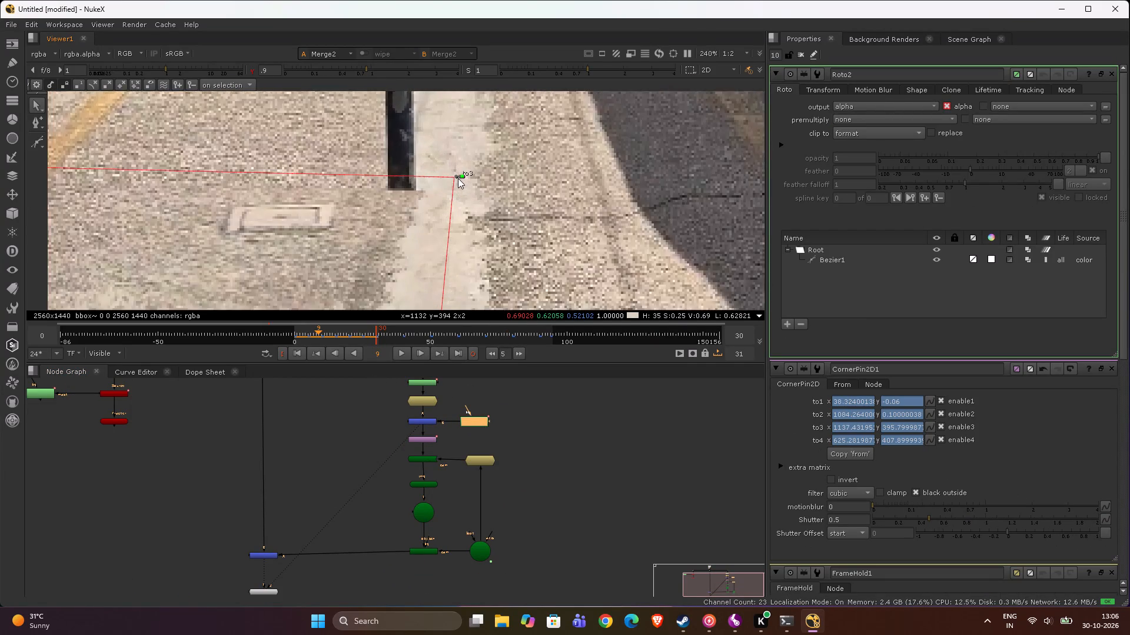
scroll(454, 177, up, 1)
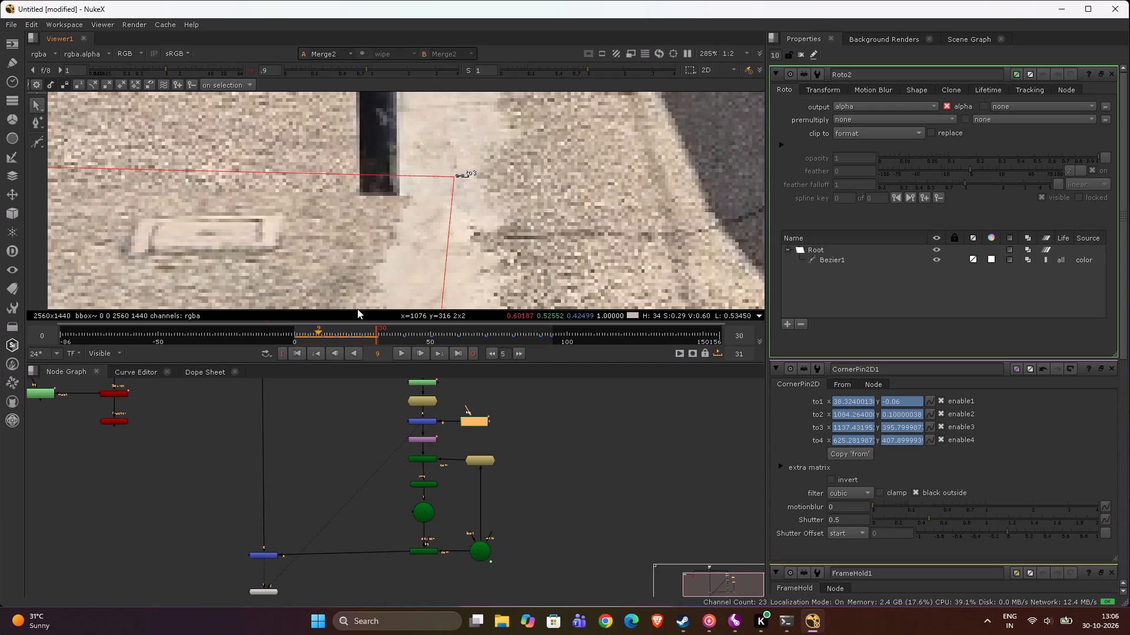
drag(318, 332, 375, 342)
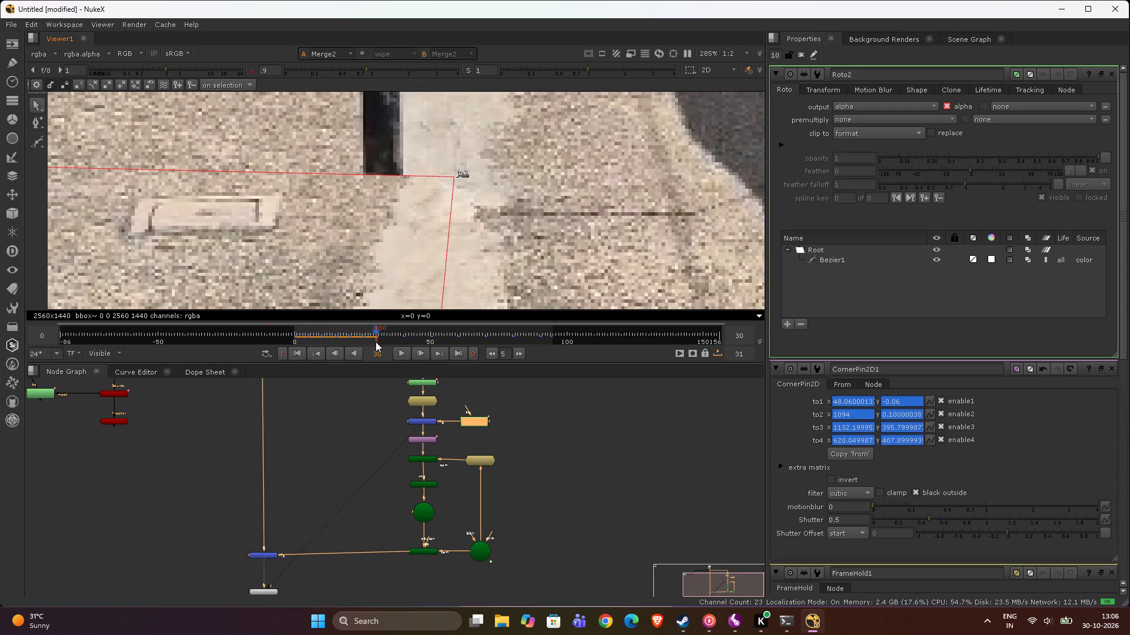
drag(375, 342, 377, 342)
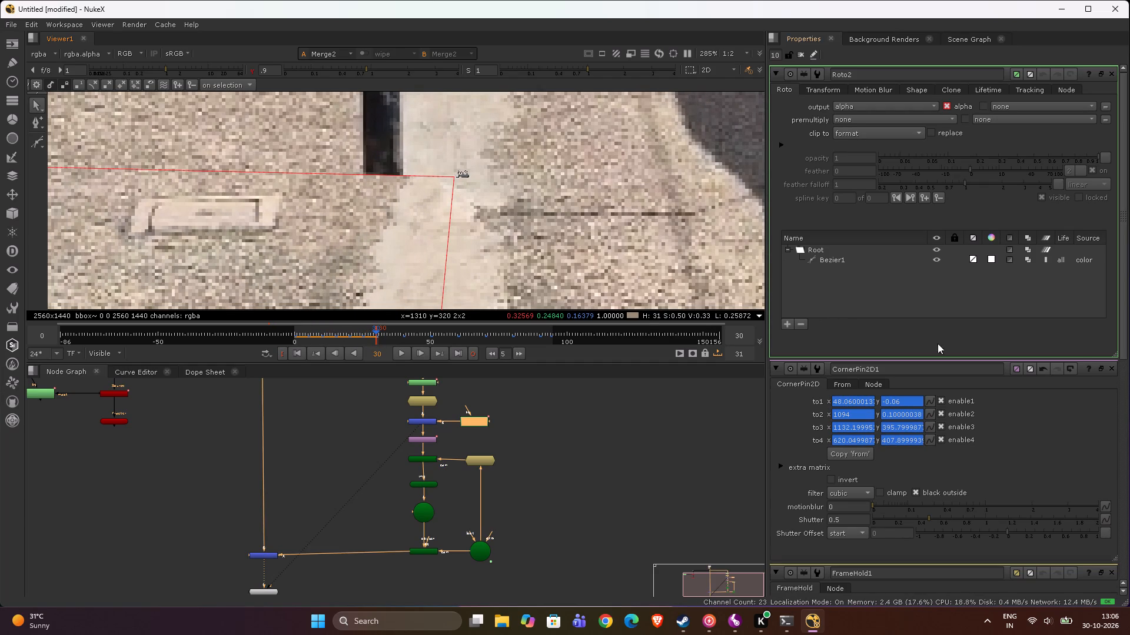
click(1109, 367)
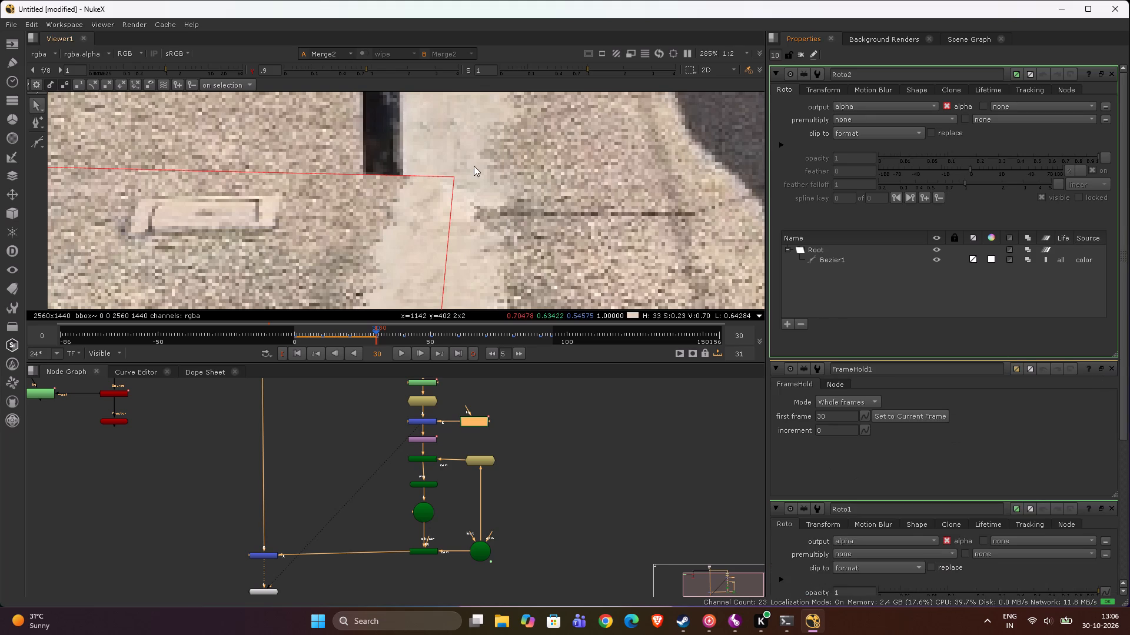
Move Roto2 Bezier1's upper corner point beside the pole sideways across the concrete strip onto the asphalt just beyond it.
click(453, 188)
drag(451, 176, 458, 152)
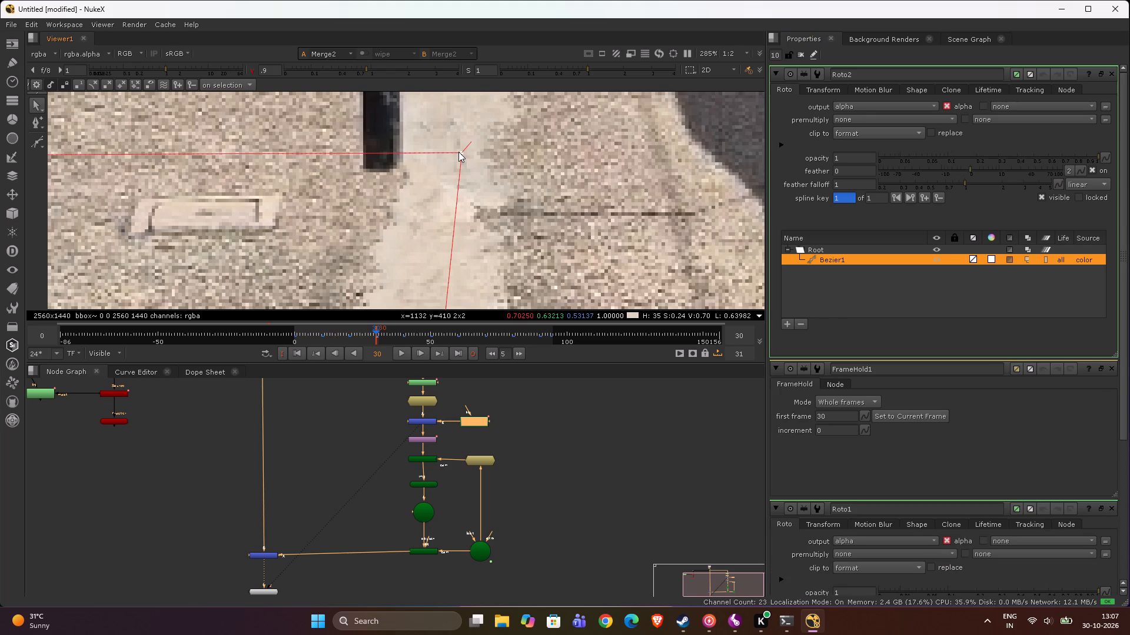
drag(458, 152, 460, 172)
drag(460, 172, 541, 174)
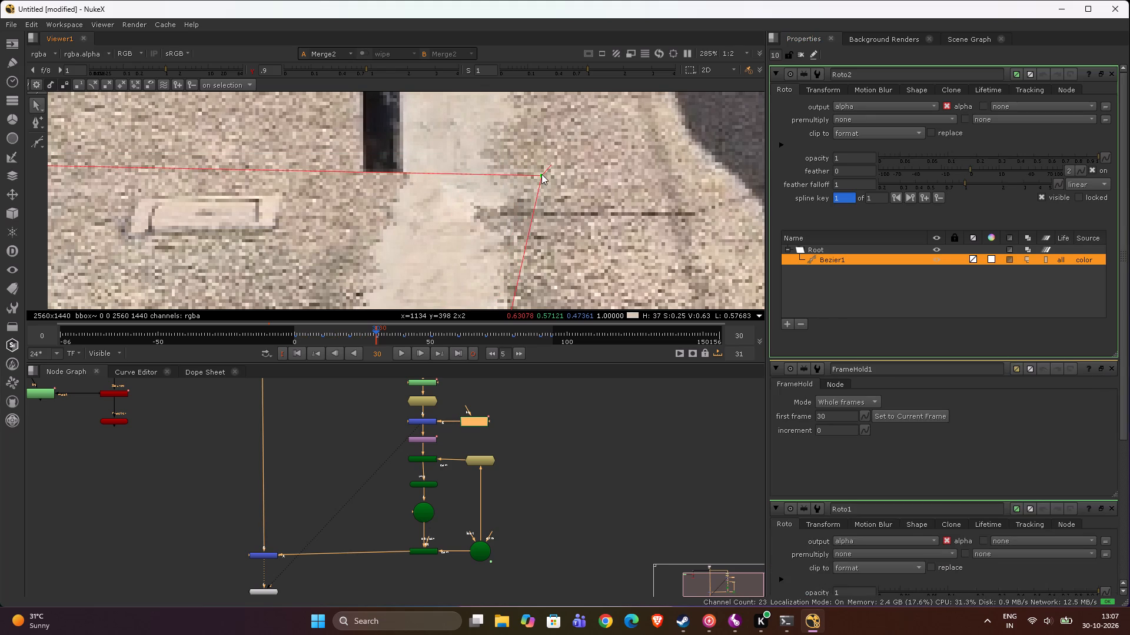
drag(541, 174, 543, 173)
drag(543, 173, 569, 175)
Move Bezier1's lower corner point along the image's bottom edge to just past the concrete strip's far side.
scroll(507, 232, down, 5)
middle_drag(508, 227, 447, 0)
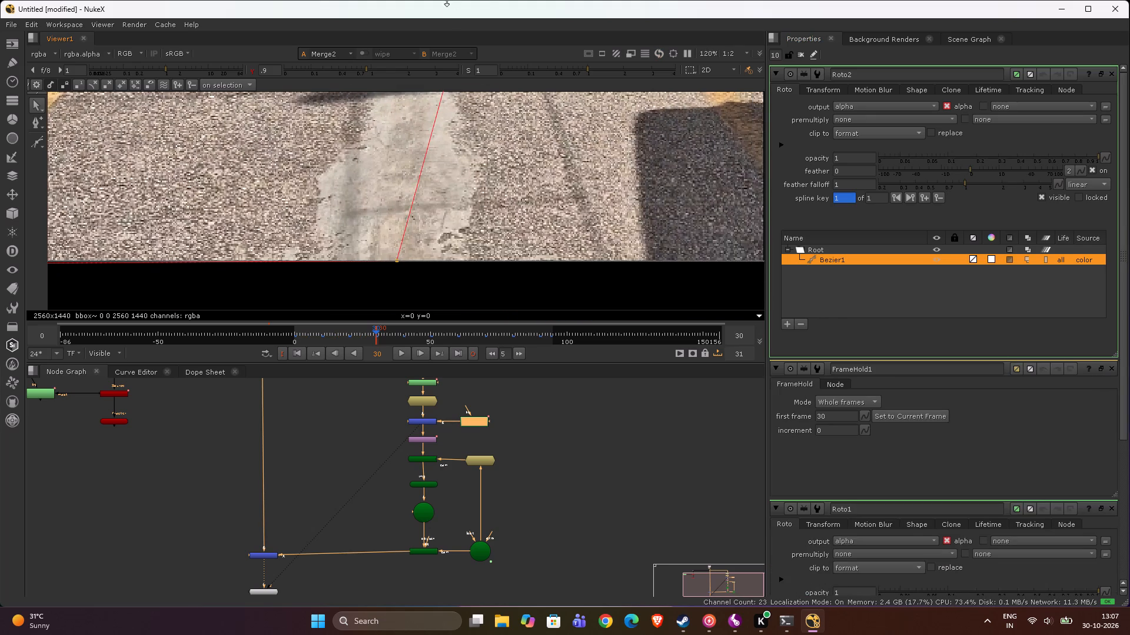
drag(397, 262, 501, 261)
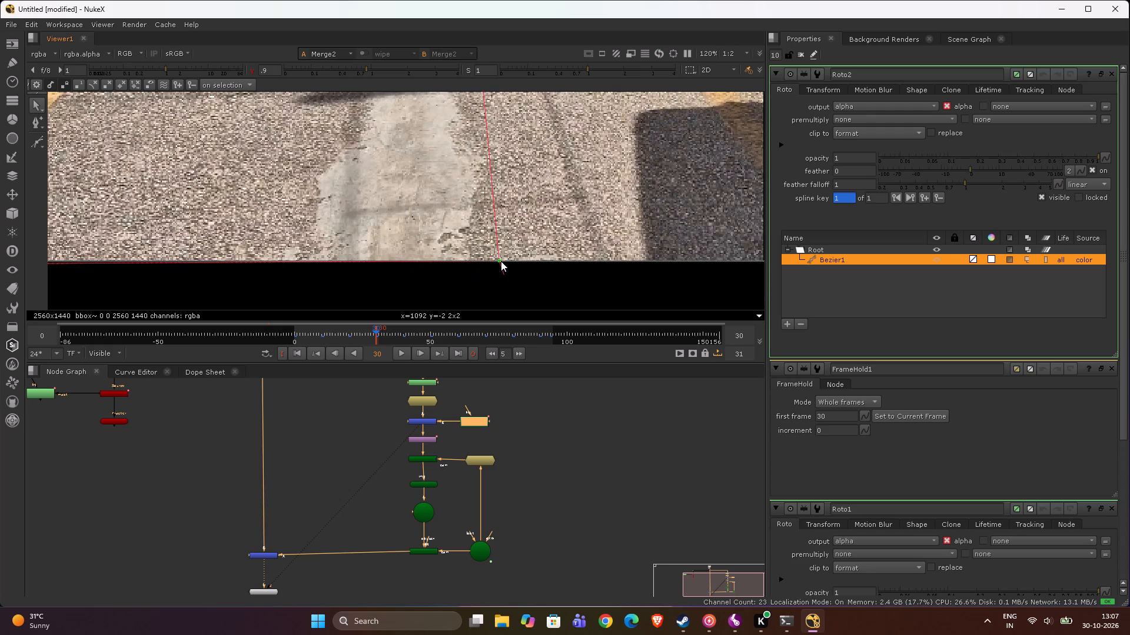
drag(501, 261, 506, 262)
scroll(470, 169, down, 5)
middle_drag(468, 187, 475, 237)
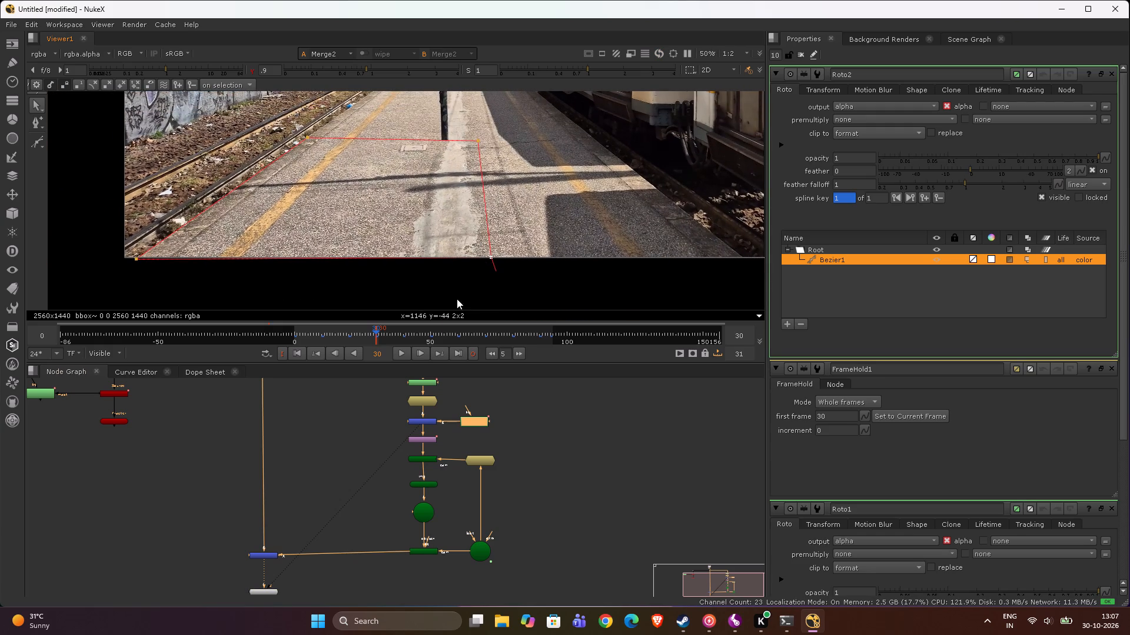
Show the Merge2 output in the viewer to check the widened roto patch.
click(266, 559)
key(1)
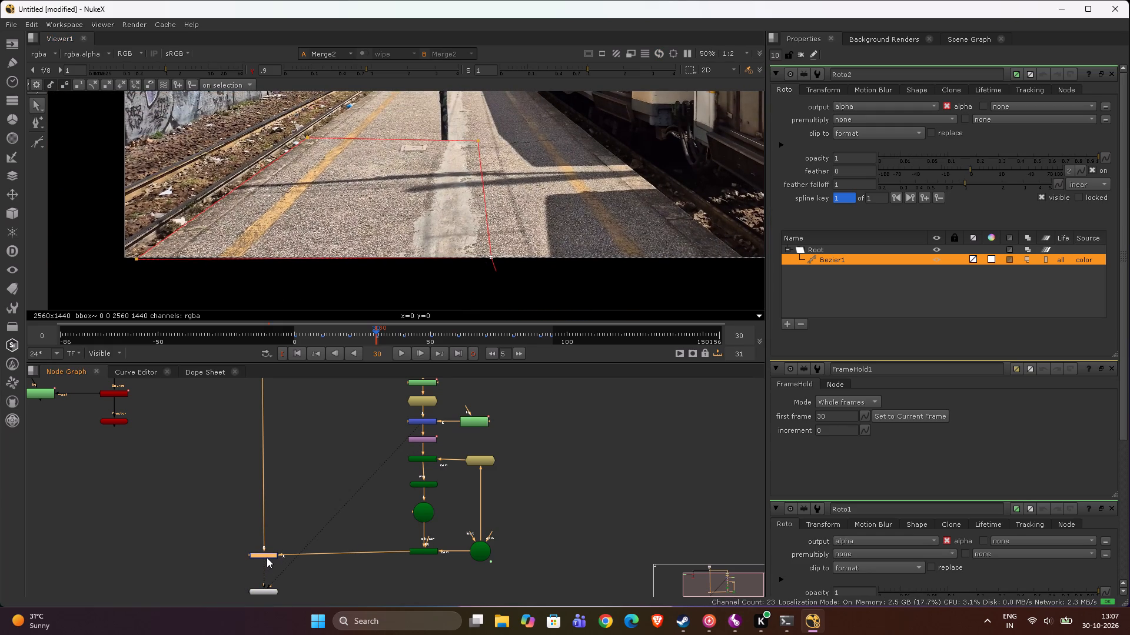
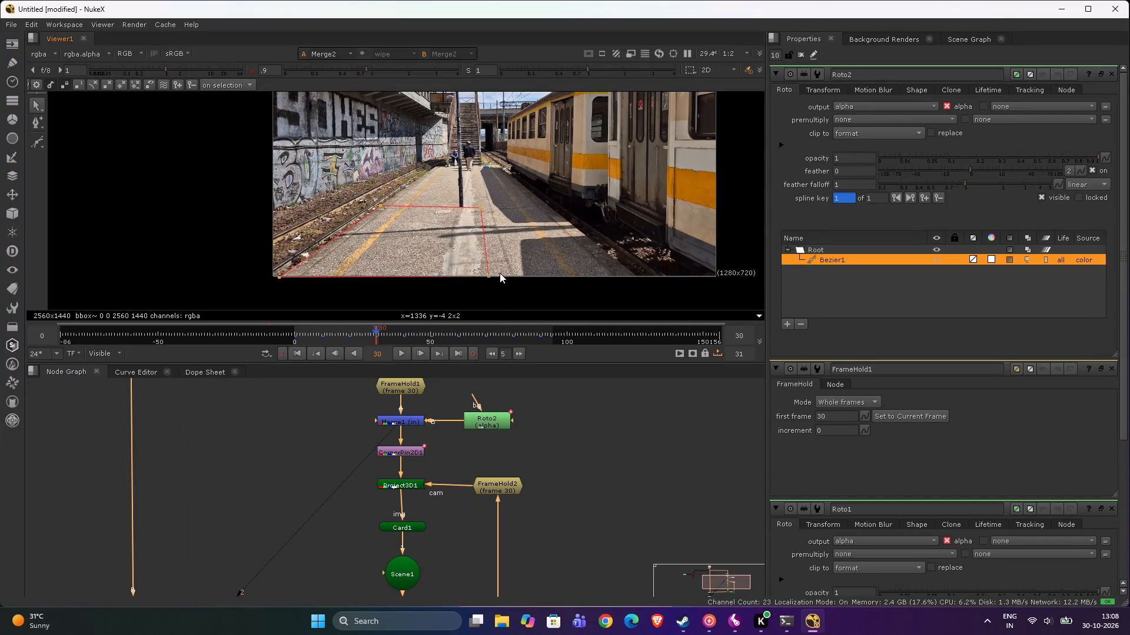
Deselect the roto shape, play the Merge2 output and examine the patch edge along the concrete strip.
click(224, 180)
scroll(363, 496, down, 1)
middle_drag(369, 480, 445, 345)
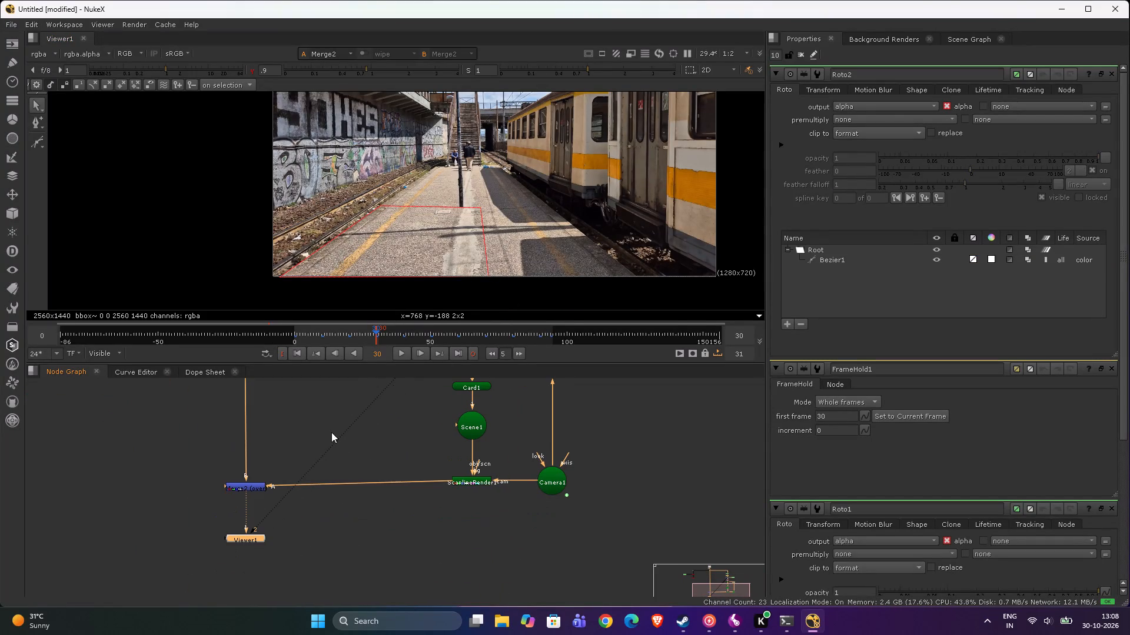
click(405, 356)
scroll(483, 232, up, 9)
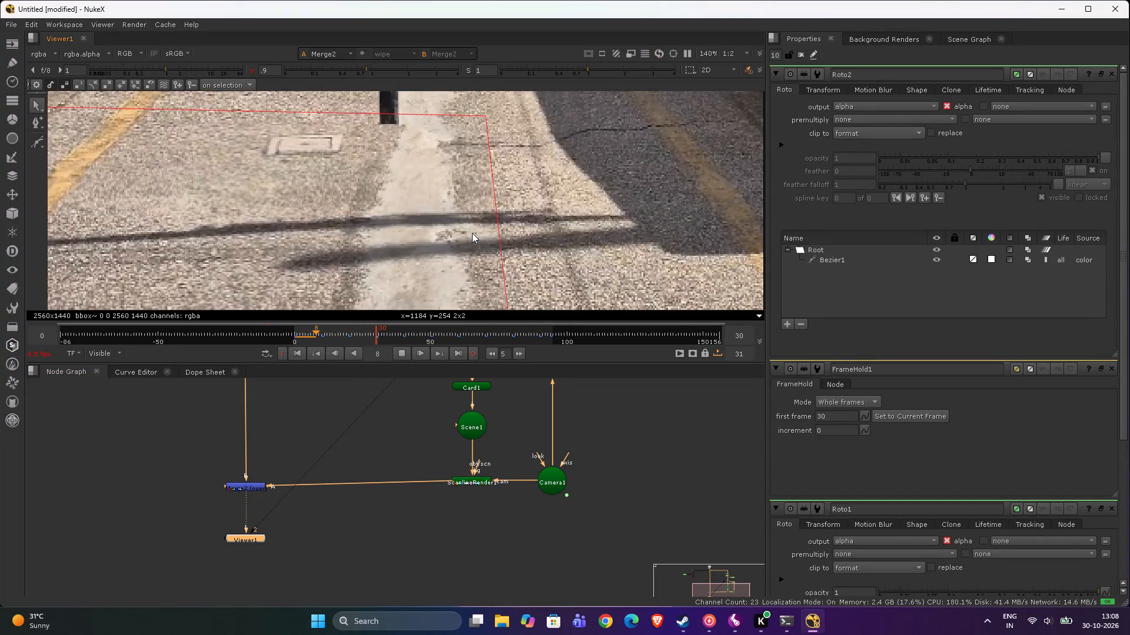
scroll(472, 233, down, 4)
middle_drag(467, 246, 473, 172)
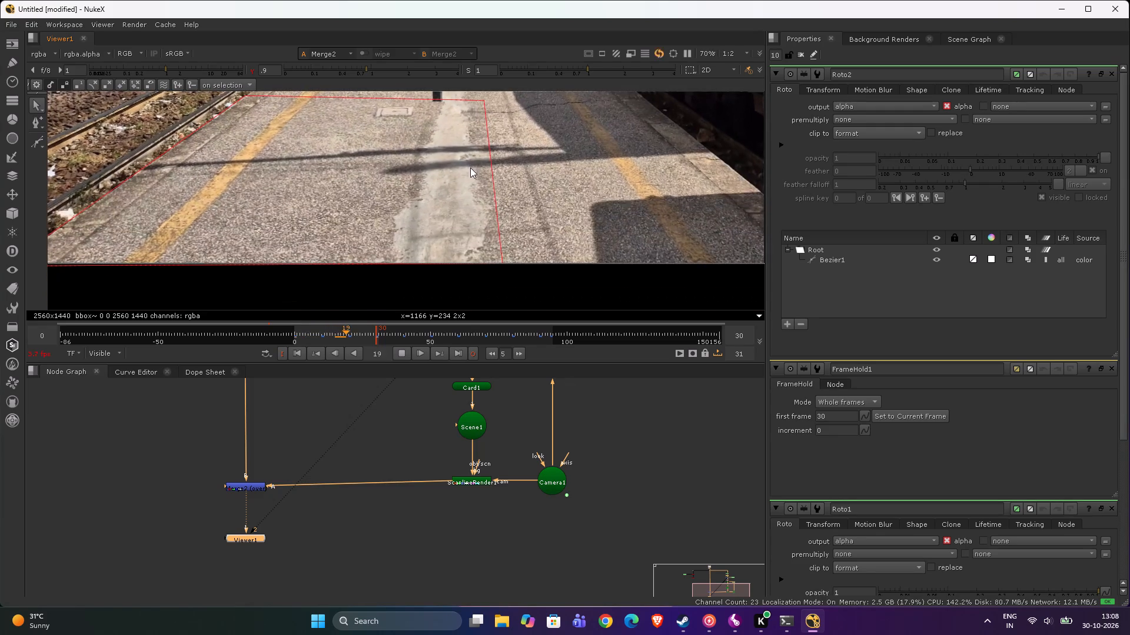
middle_drag(457, 166, 452, 233)
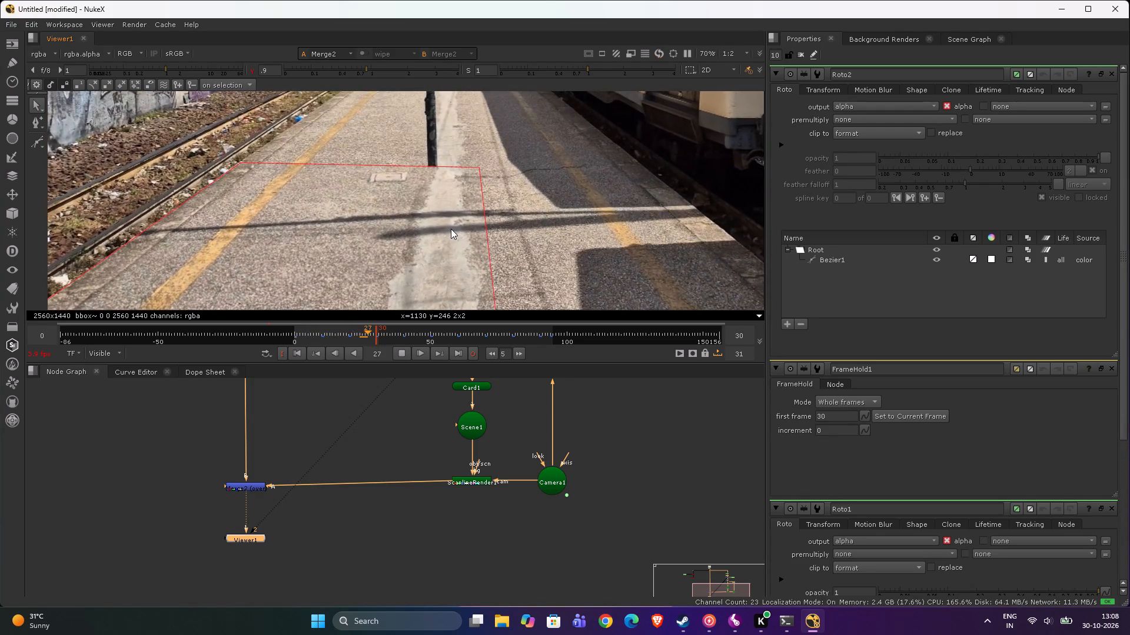
Disable the CornerPin2D1 node between Merge1 and Project3D1.
middle_drag(458, 397, 454, 517)
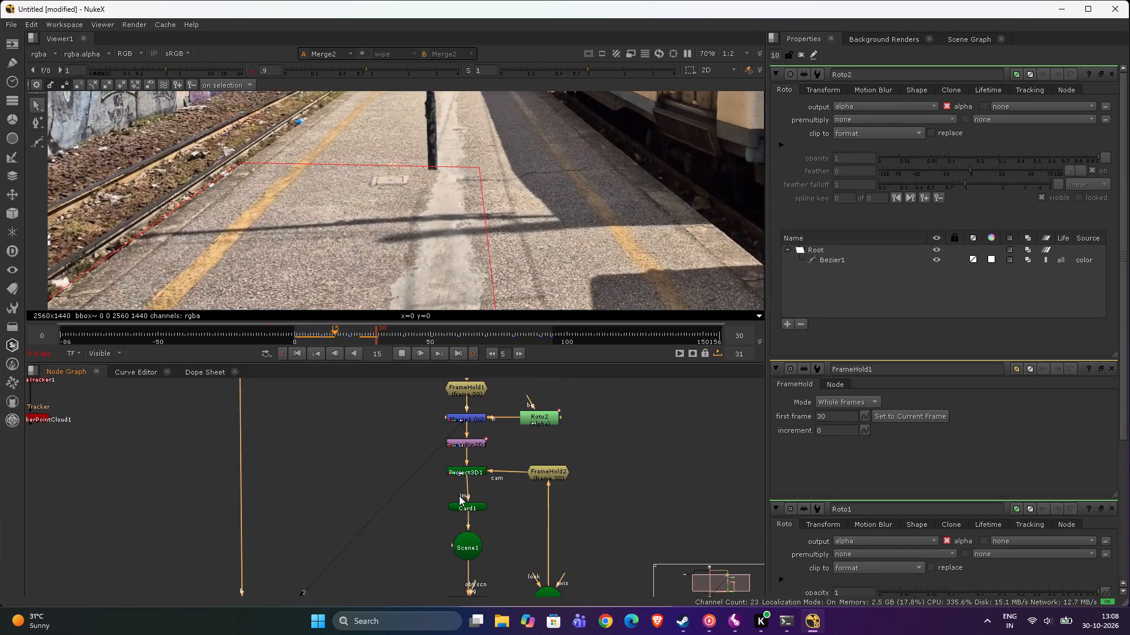
scroll(478, 413, up, 2)
click(464, 456)
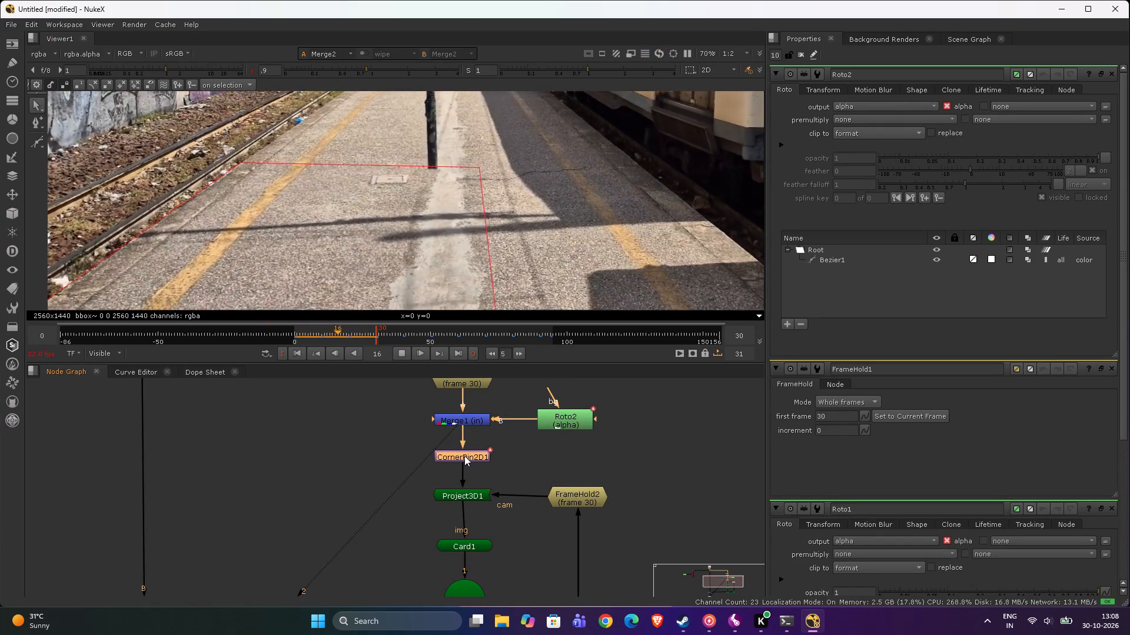
key(d)
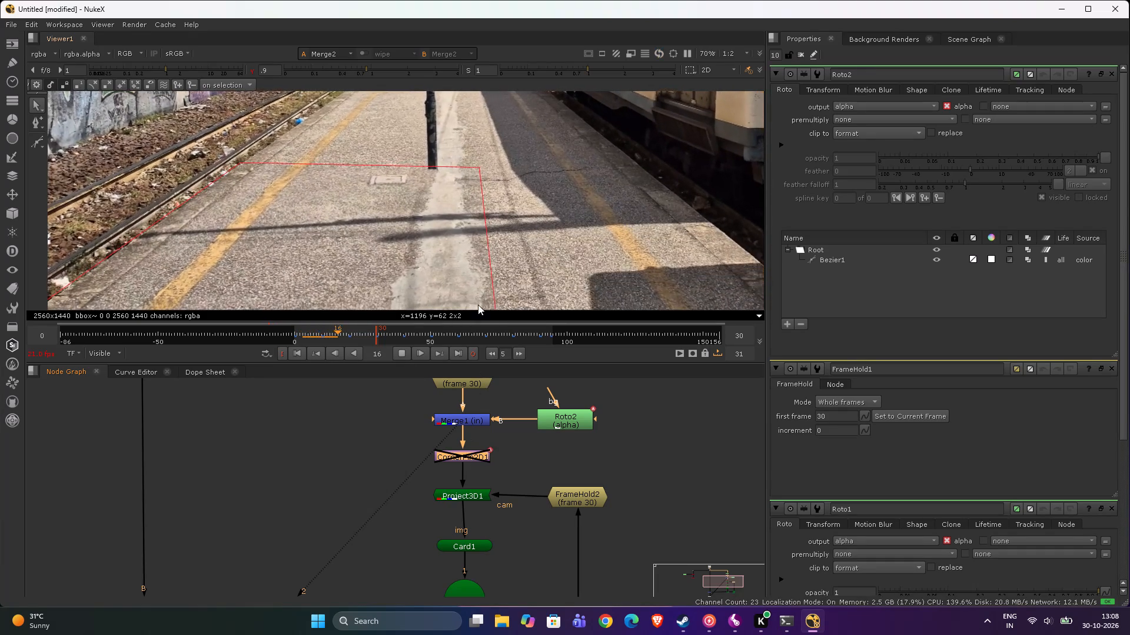
Turn off the viewer overlay and set the viewer's downscale ratio to 1:1.
key(q)
scroll(543, 182, down, 3)
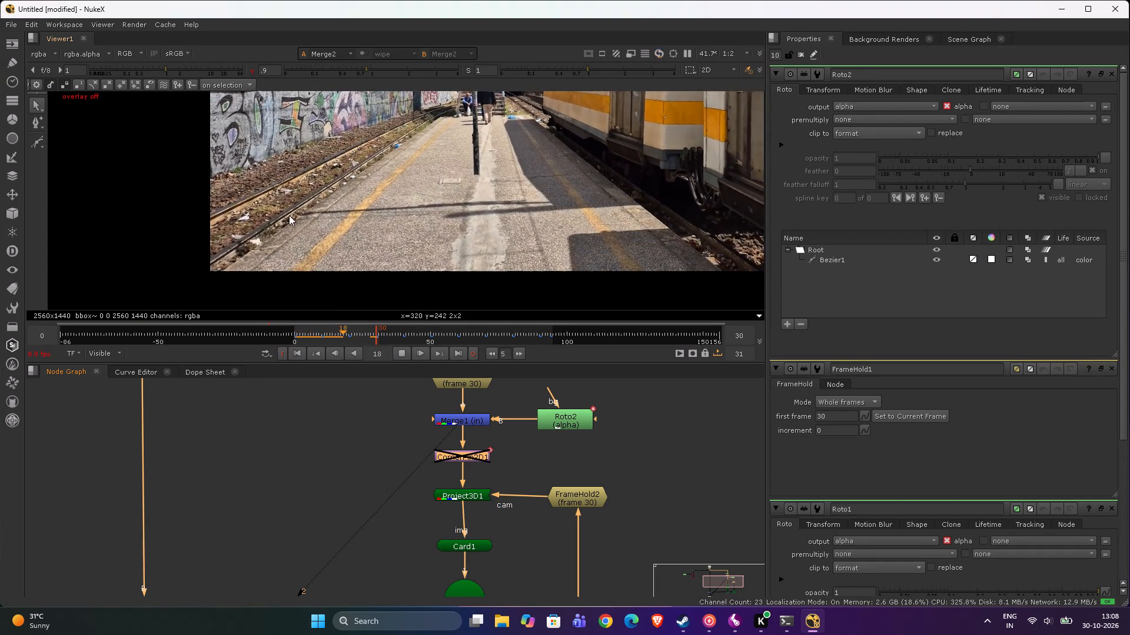
scroll(262, 264, up, 7)
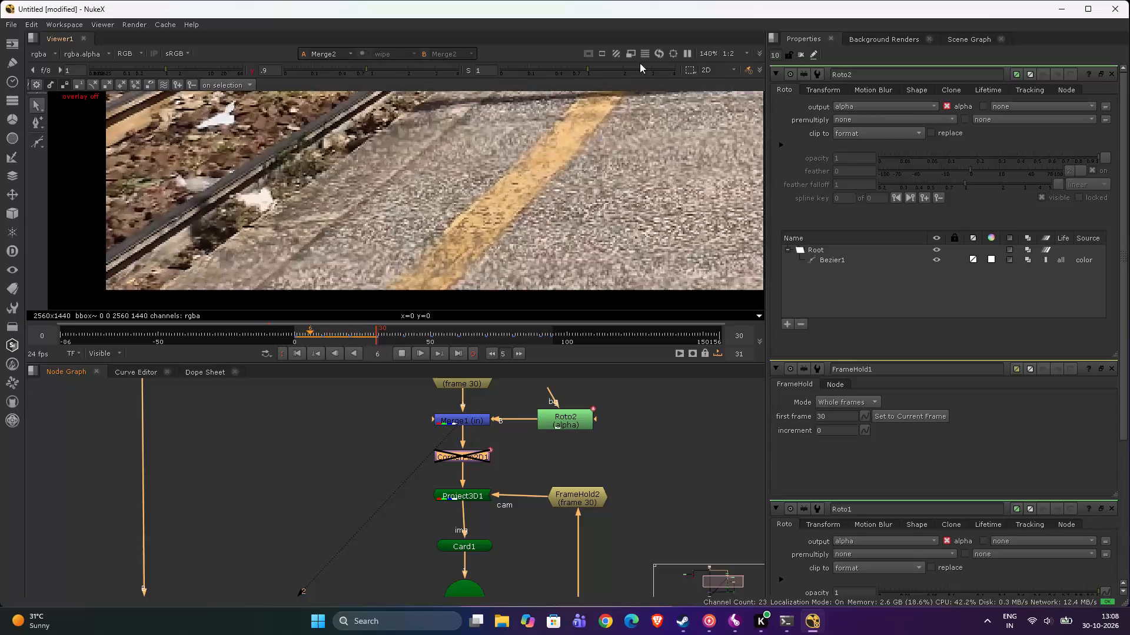
click(732, 54)
click(741, 65)
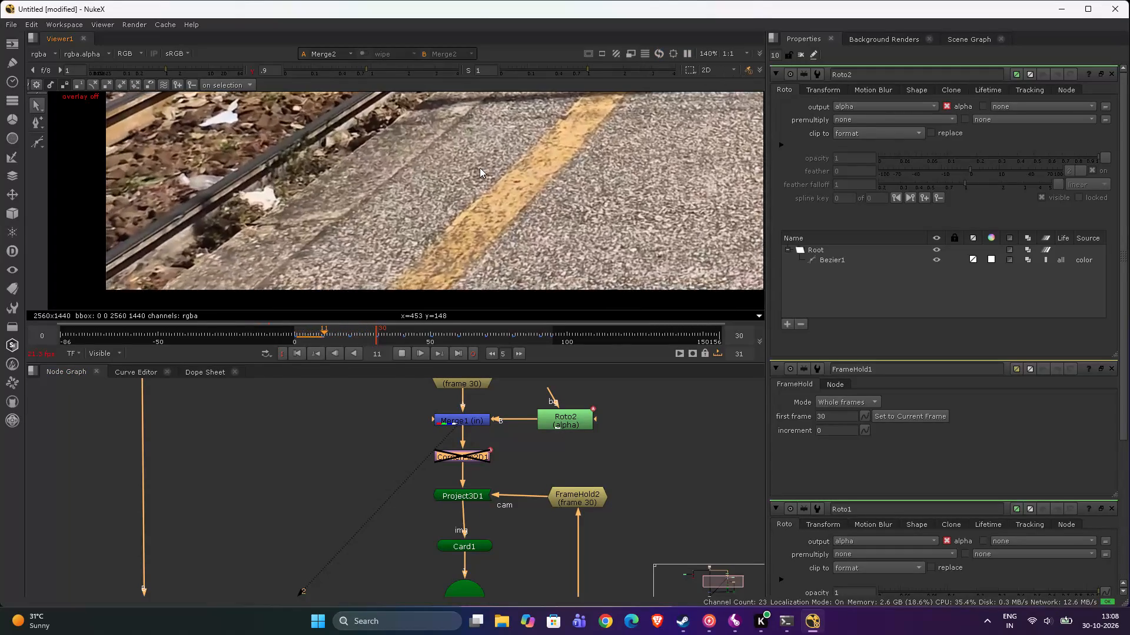
Examine the platform patch at full resolution during playback, checking the yellow line, drain cover and concrete strip.
scroll(480, 168, down, 3)
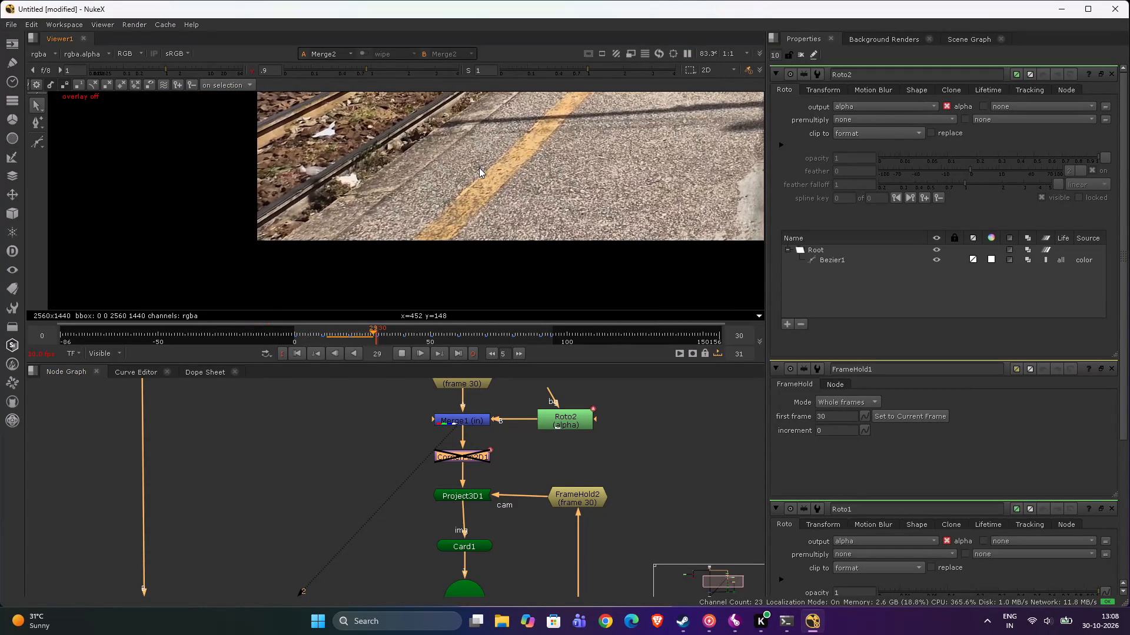
scroll(546, 172, down, 2)
middle_drag(560, 178, 504, 246)
middle_drag(611, 216, 540, 231)
scroll(593, 231, up, 2)
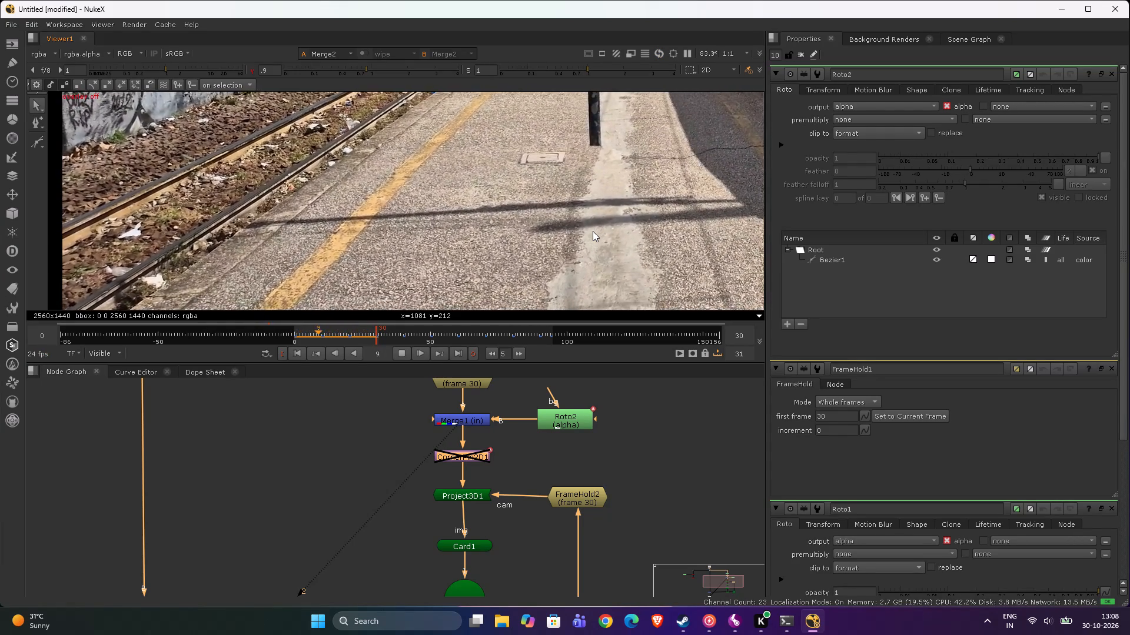
scroll(593, 231, down, 7)
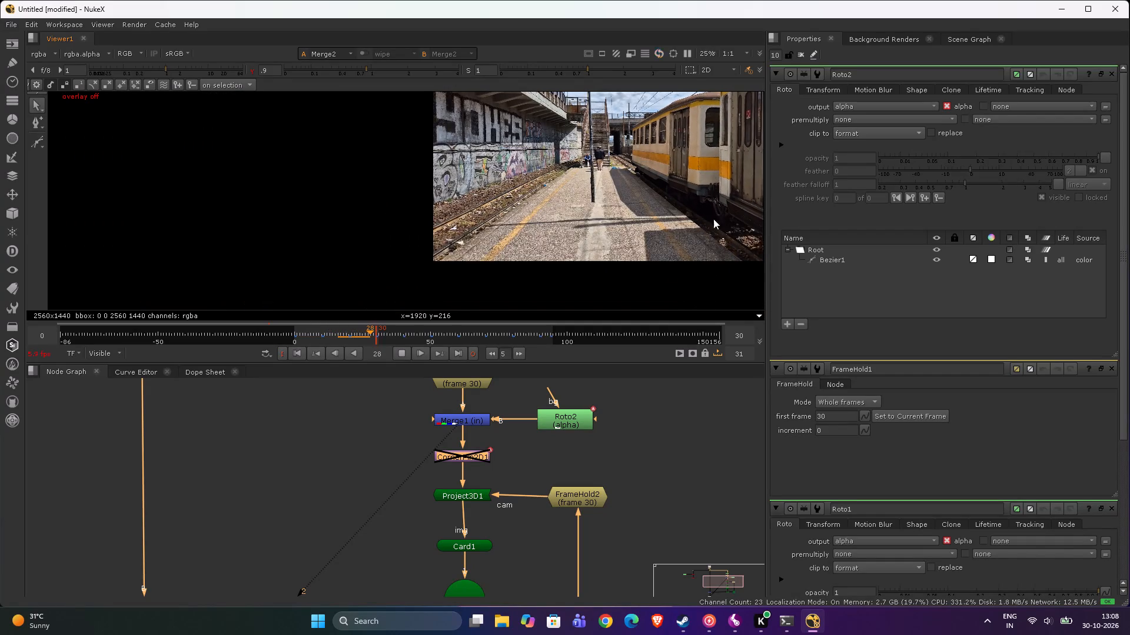
scroll(669, 149, down, 3)
scroll(558, 161, up, 4)
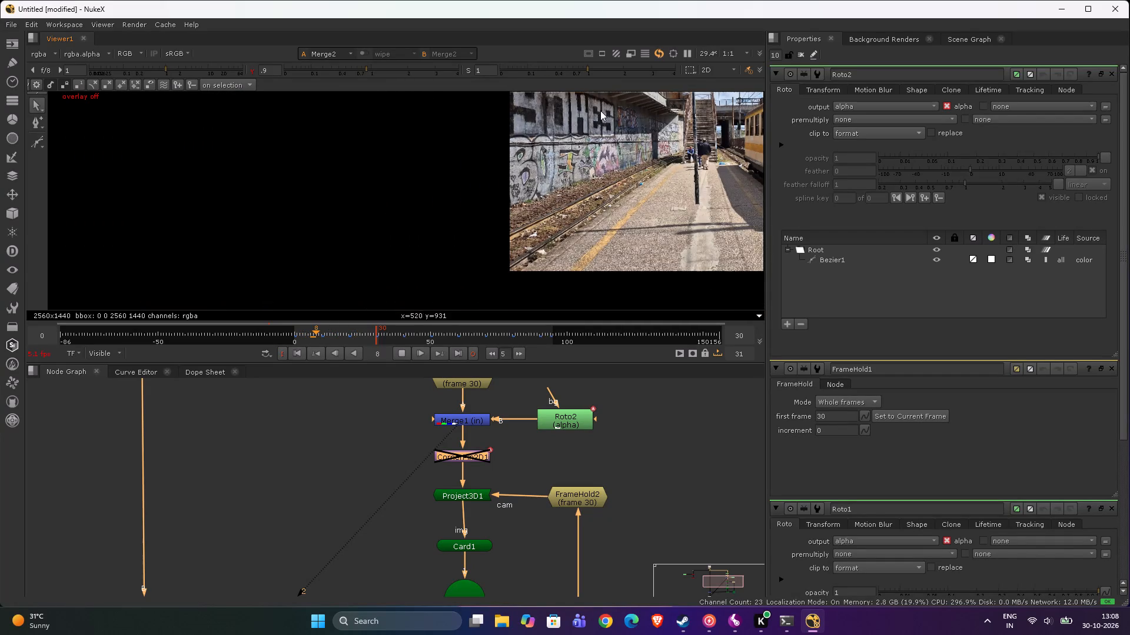
Examine the graffiti wall, overpass and stairs in the playing Merge2 output, and stop playback.
middle_drag(604, 122, 583, 216)
scroll(526, 172, up, 3)
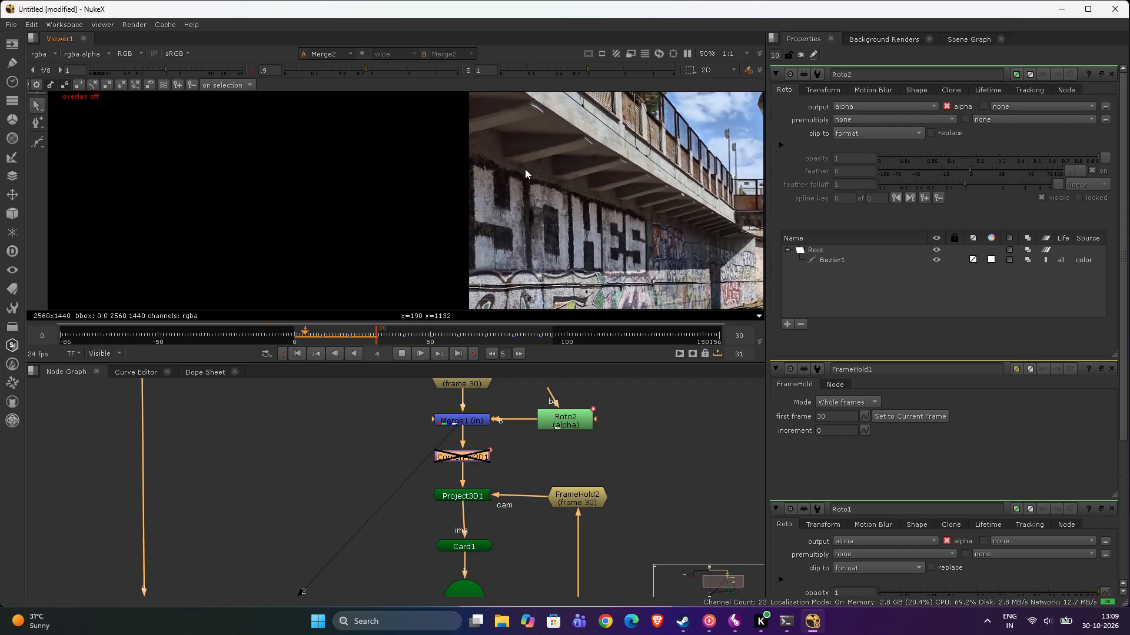
scroll(539, 227, down, 3)
scroll(572, 272, up, 5)
middle_drag(561, 269, 583, 177)
scroll(485, 161, up, 4)
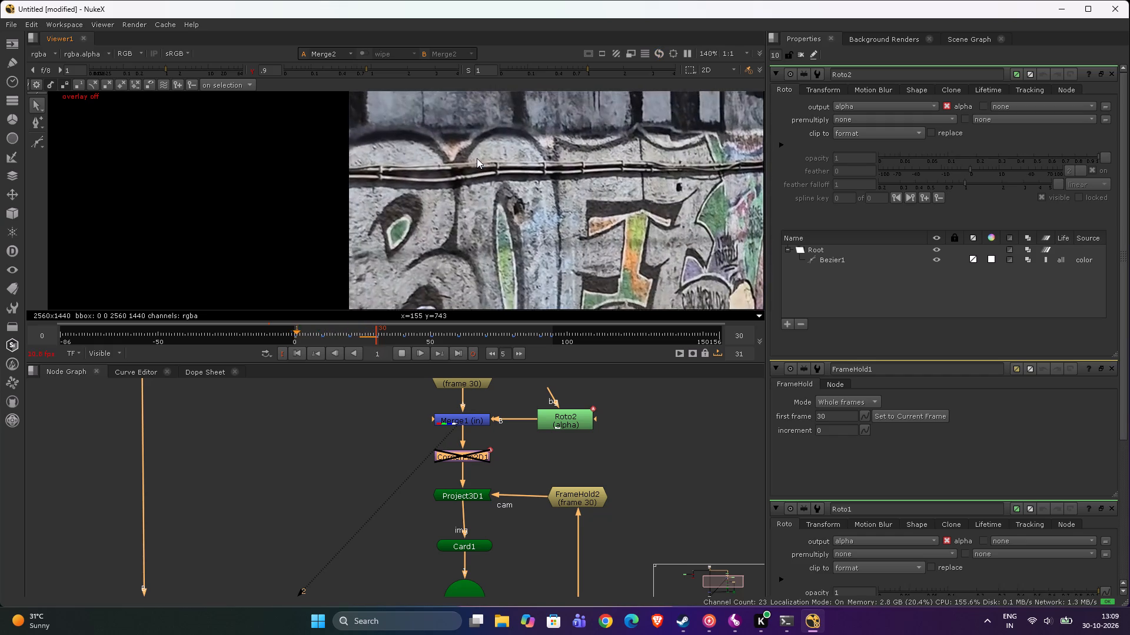
scroll(479, 166, down, 7)
middle_drag(457, 139, 401, 229)
scroll(452, 155, up, 1)
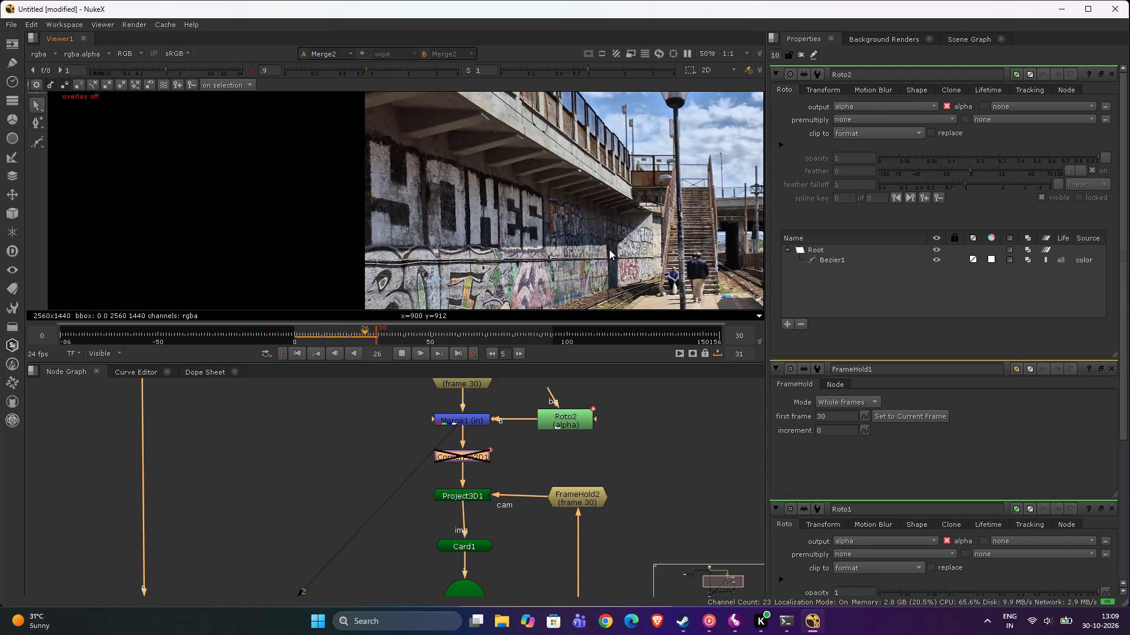
scroll(587, 257, down, 2)
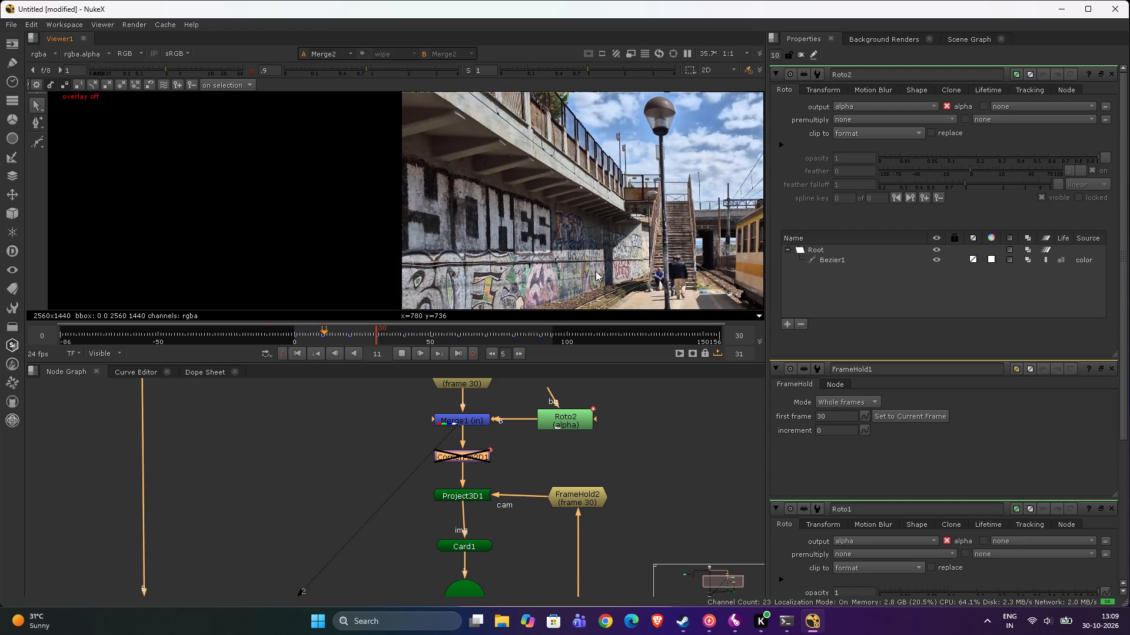
scroll(527, 465, down, 8)
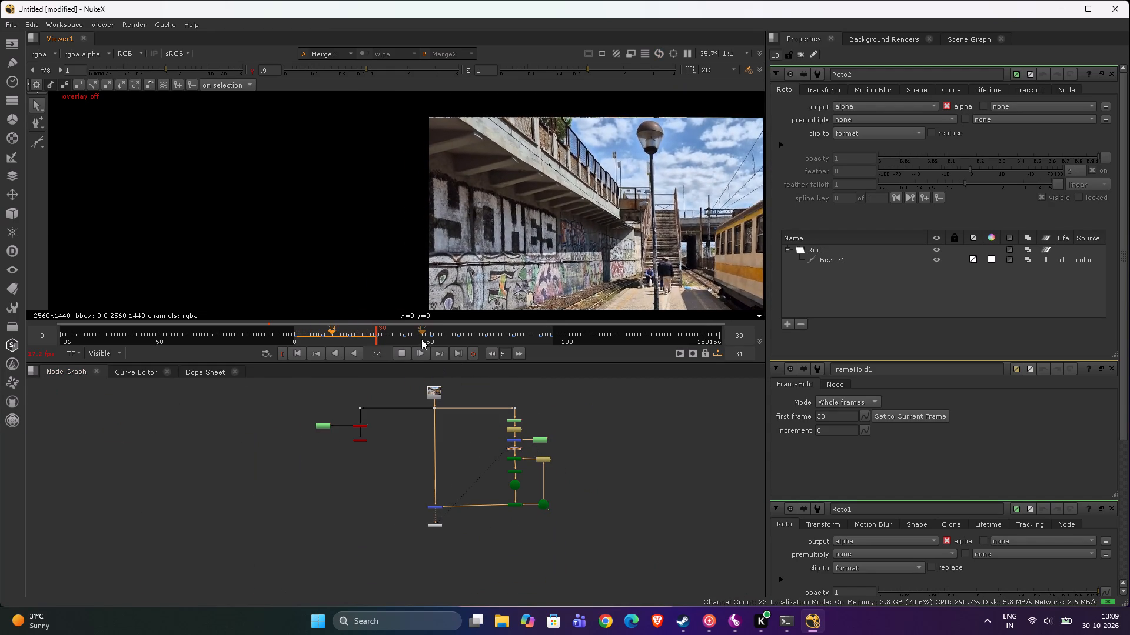
click(407, 353)
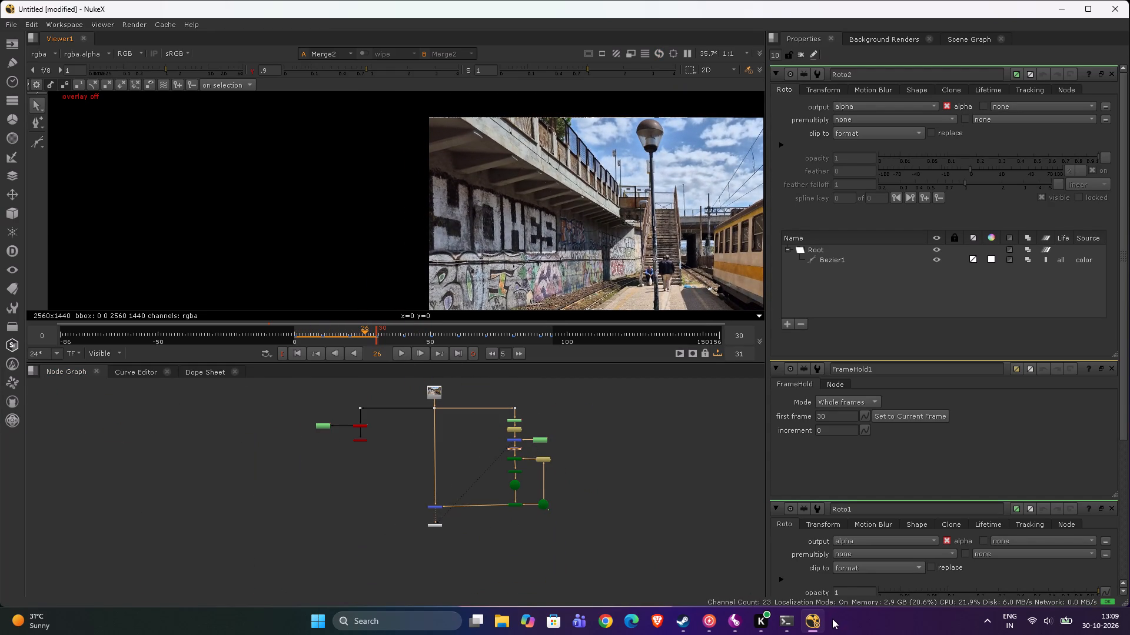
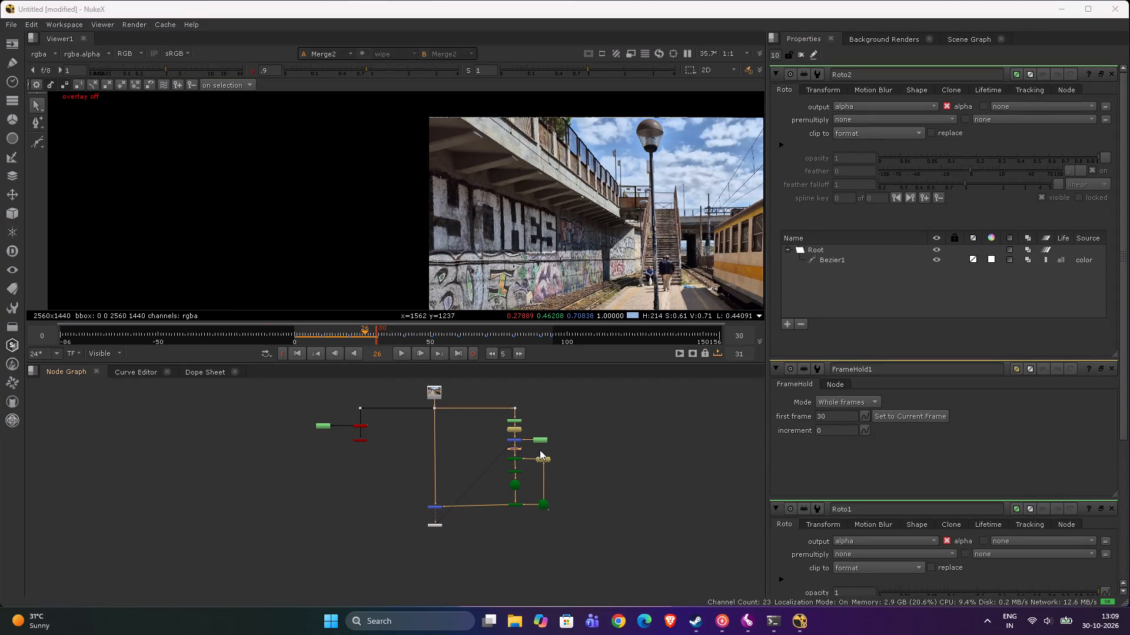
Save the script as MAIN in E:/Portfolio/New folder/.
key(ctrl+s)
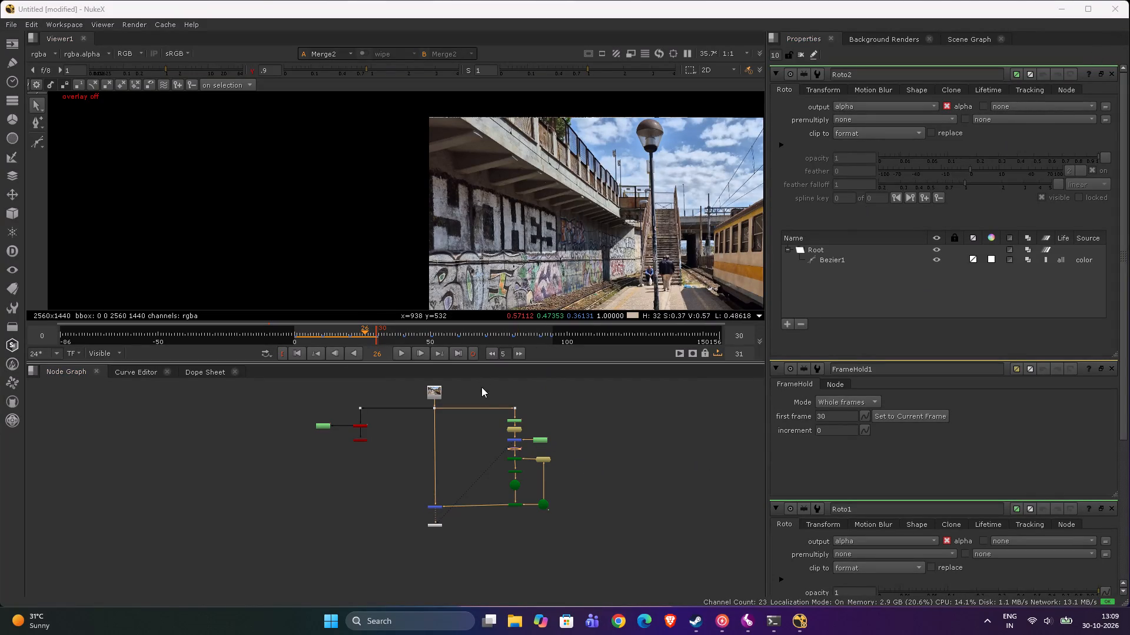
key(ctrl+s)
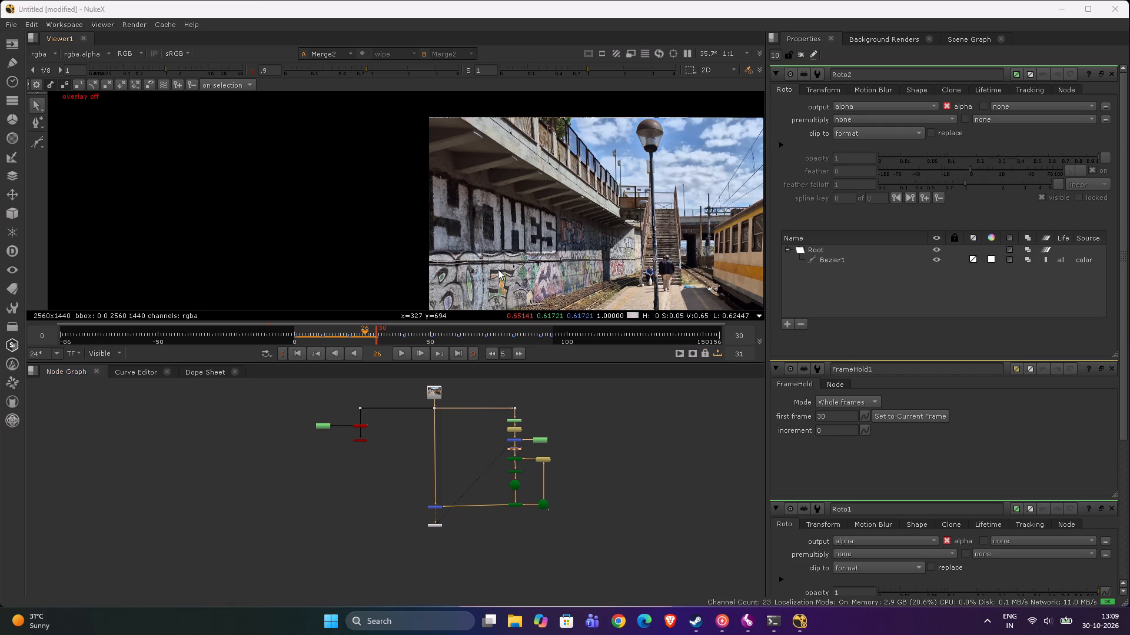
click(20, 22)
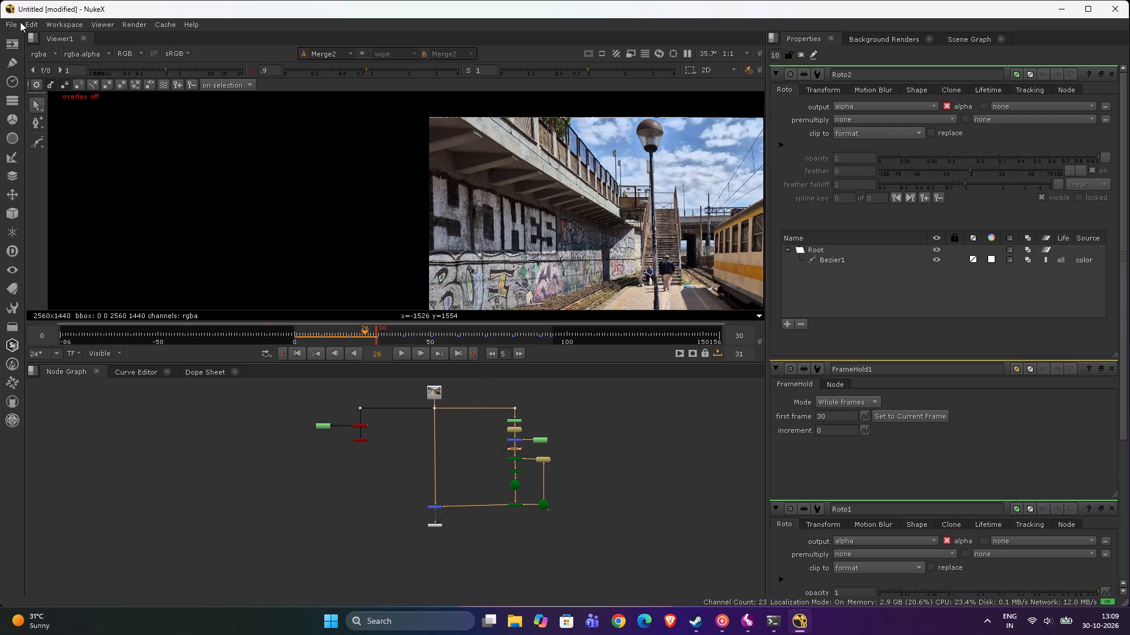
click(8, 28)
click(300, 217)
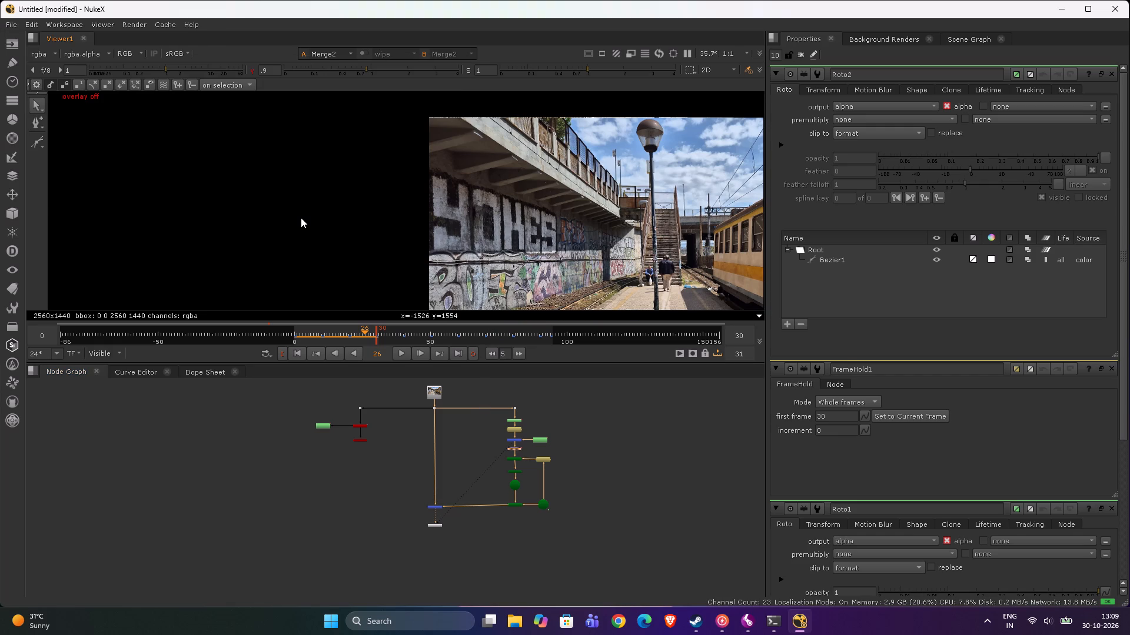
key(ctrl+s)
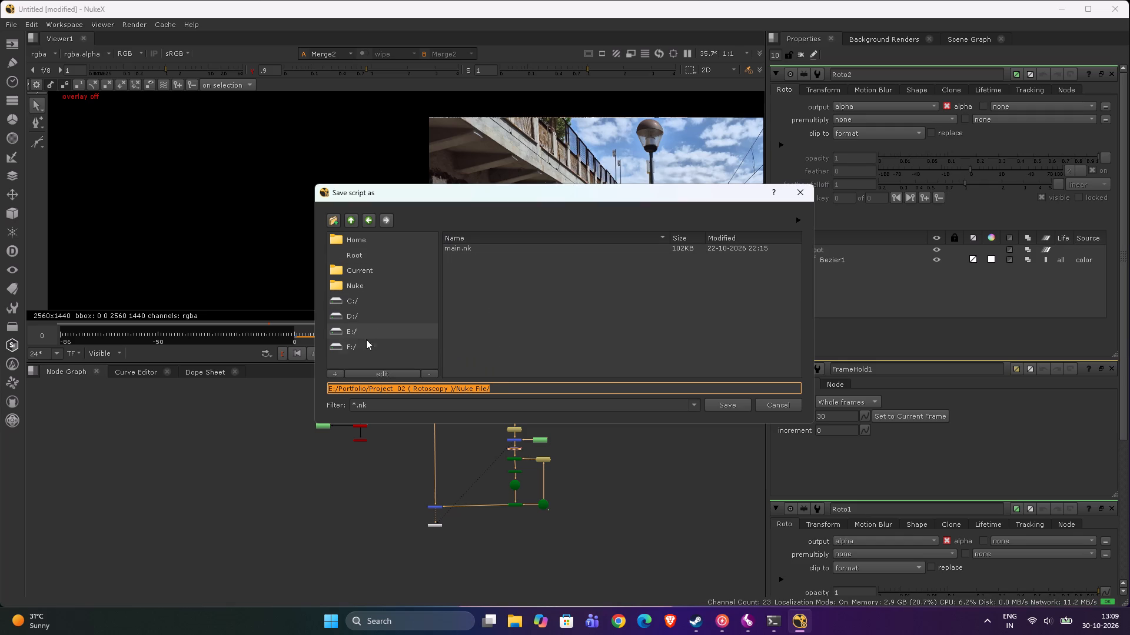
click(352, 222)
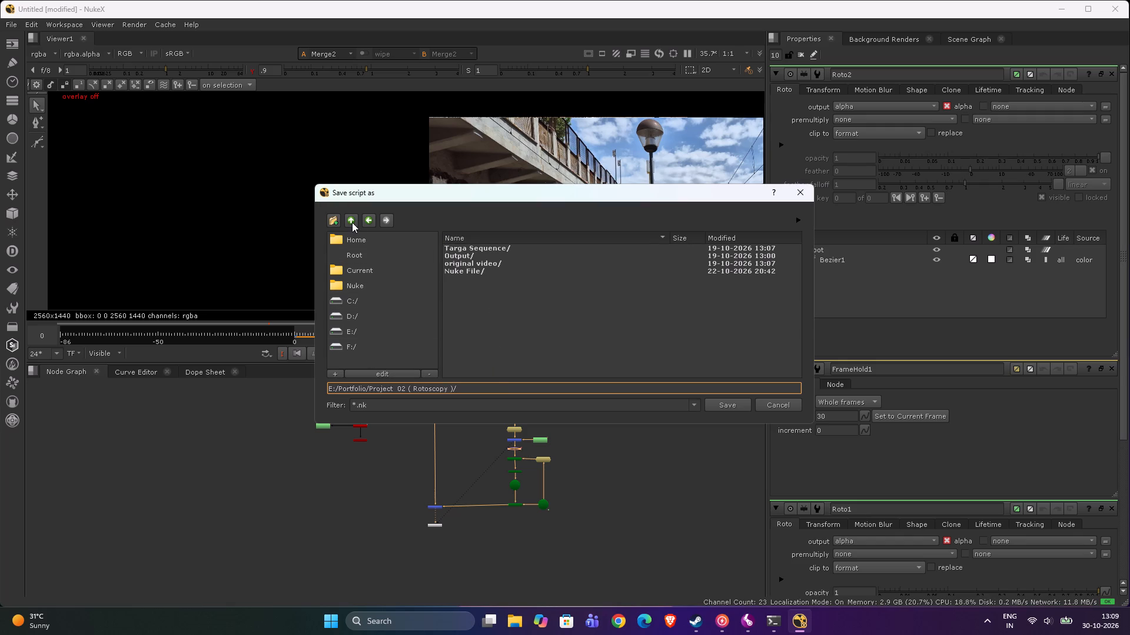
click(349, 220)
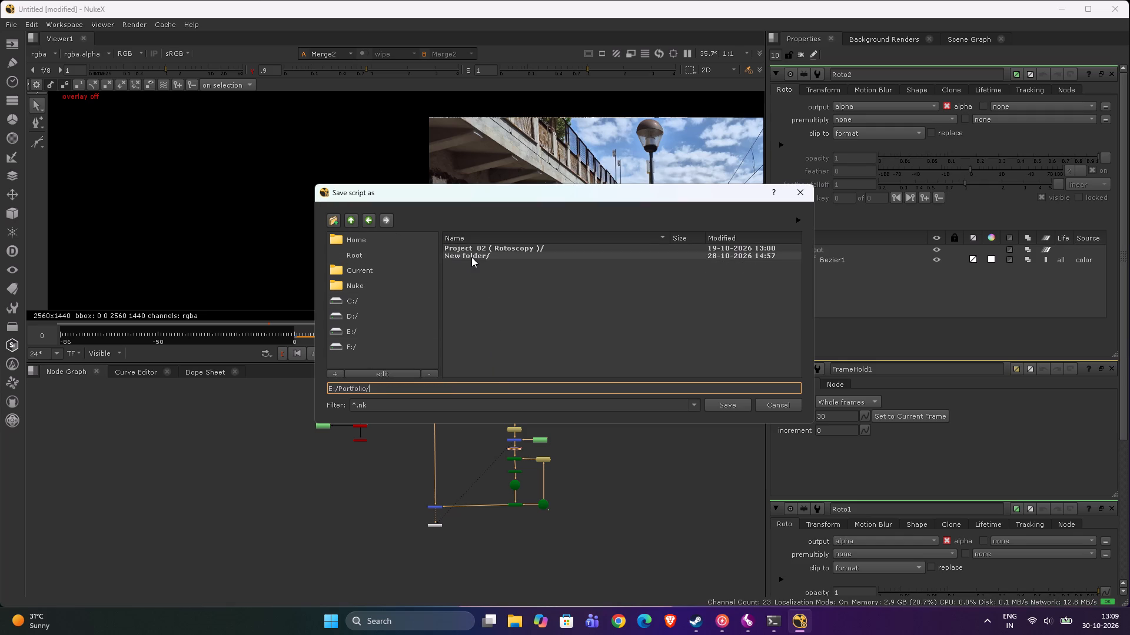
click(471, 257)
double_click(467, 243)
double_click(467, 246)
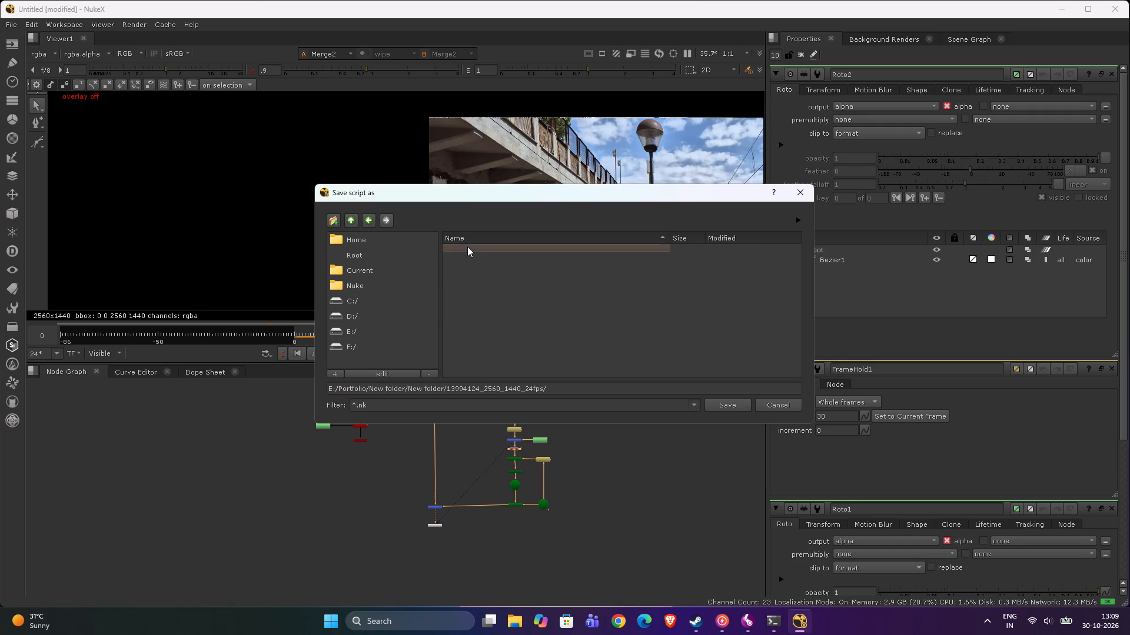
click(350, 221)
click(350, 221)
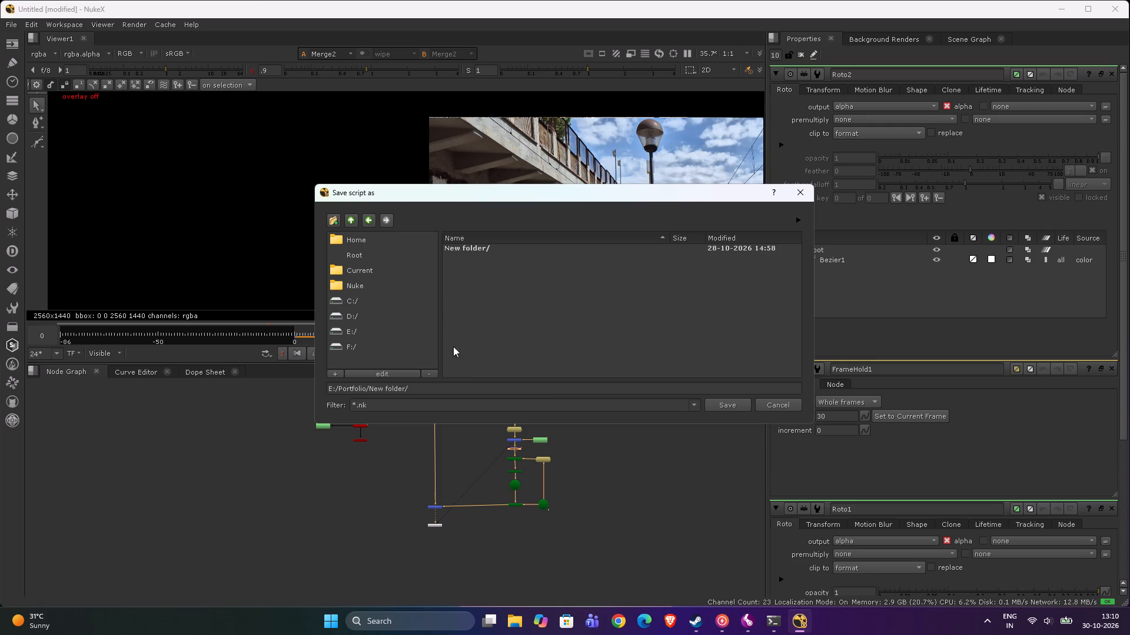
click(451, 389)
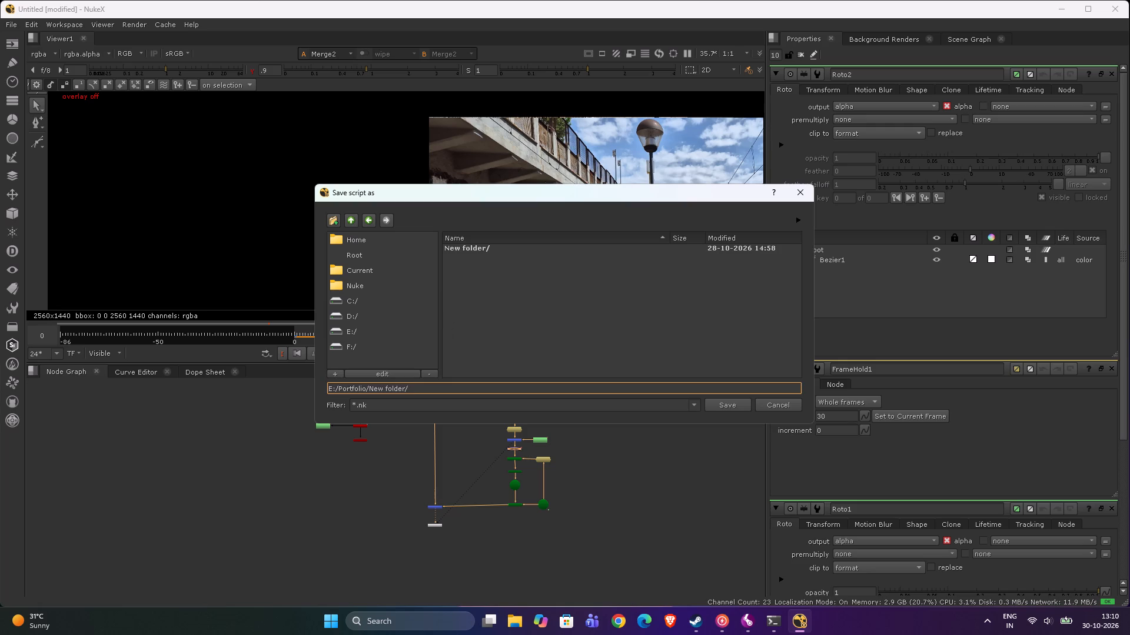
key(m)
key(a)
text(IN)
click(753, 399)
click(740, 399)
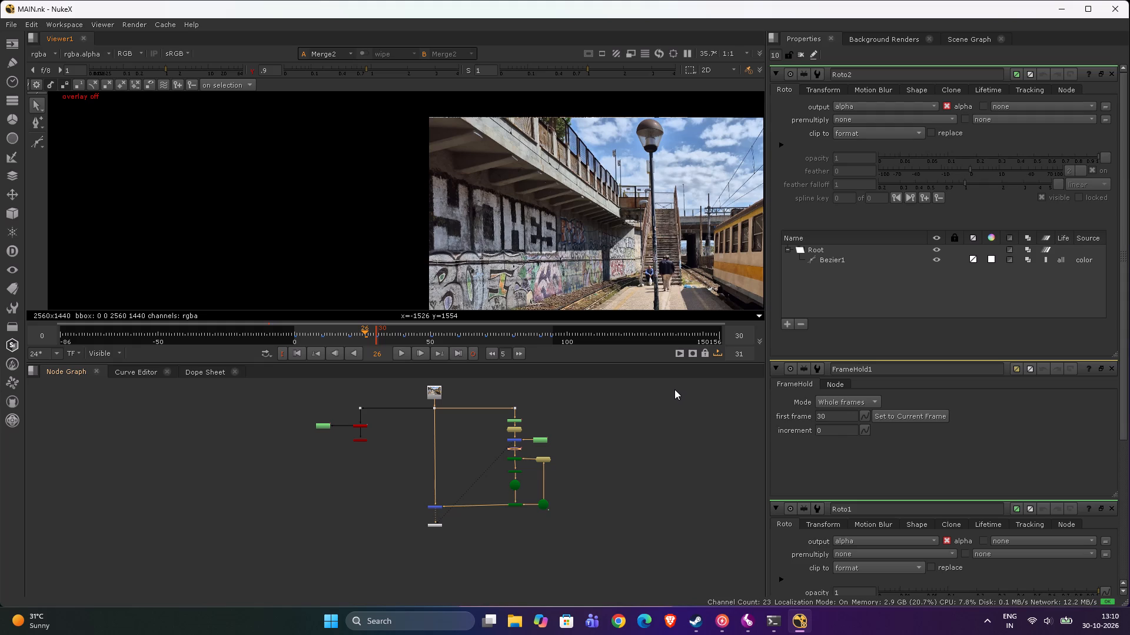
Close NukeX.
click(1123, 8)
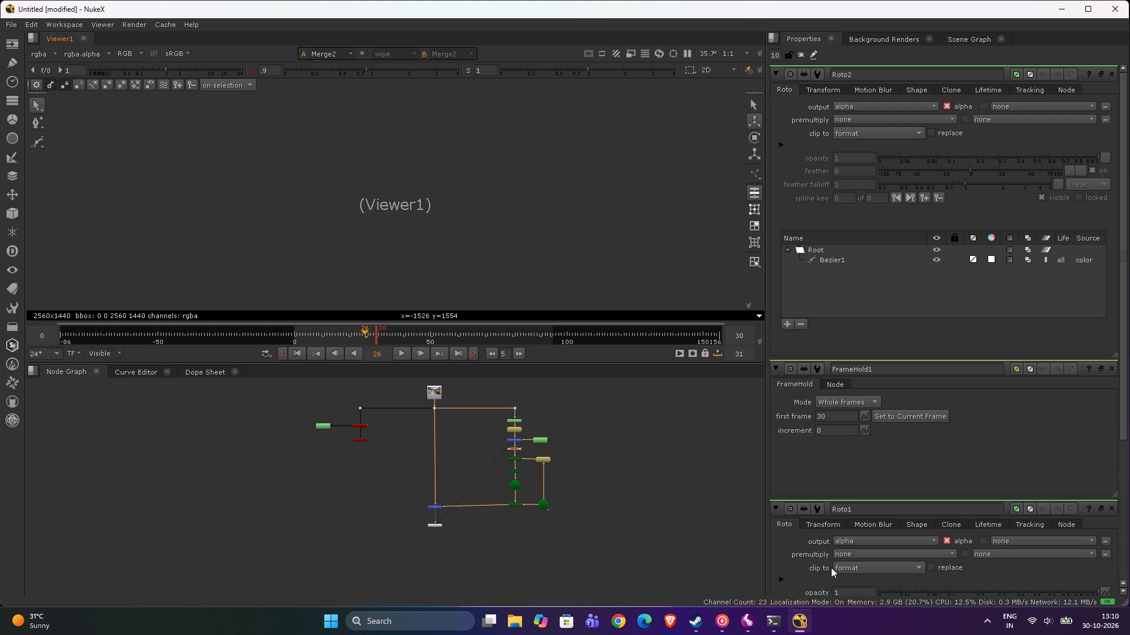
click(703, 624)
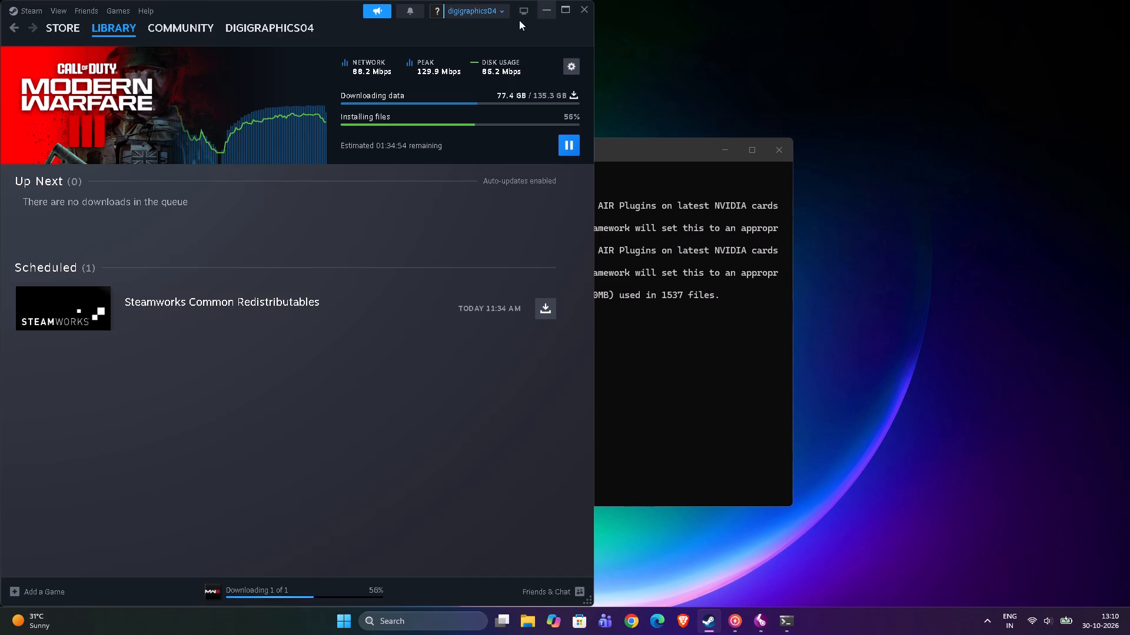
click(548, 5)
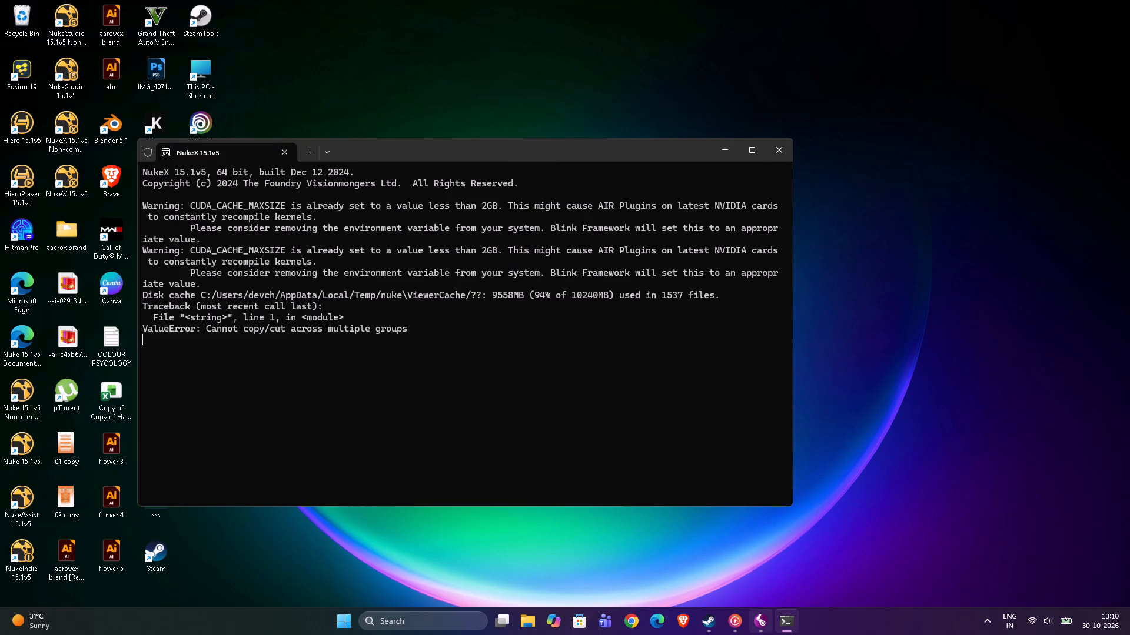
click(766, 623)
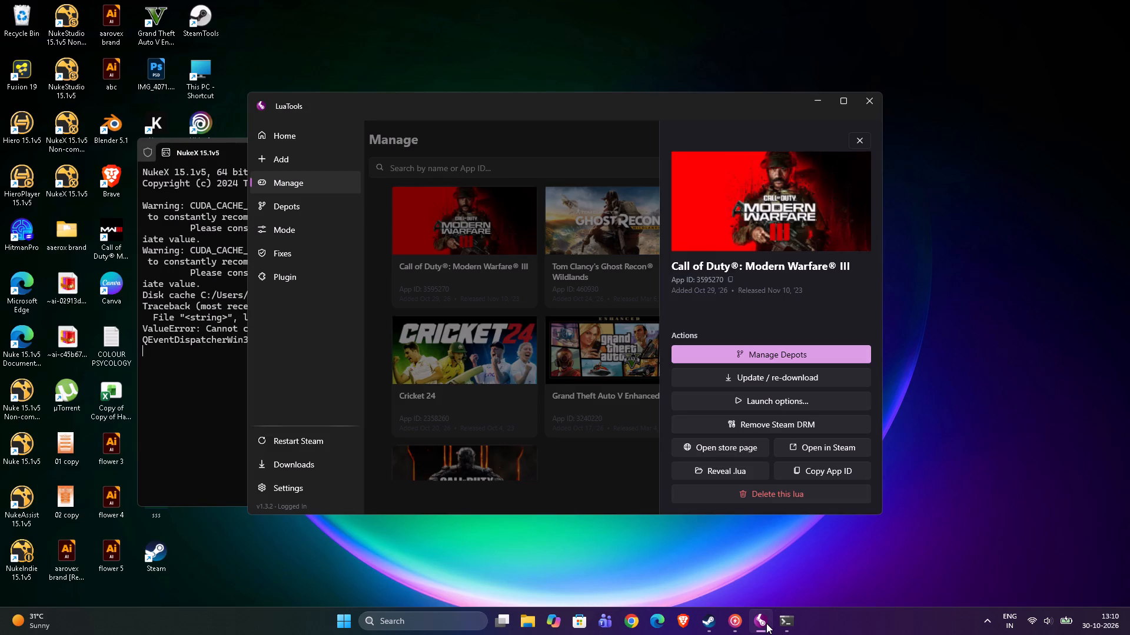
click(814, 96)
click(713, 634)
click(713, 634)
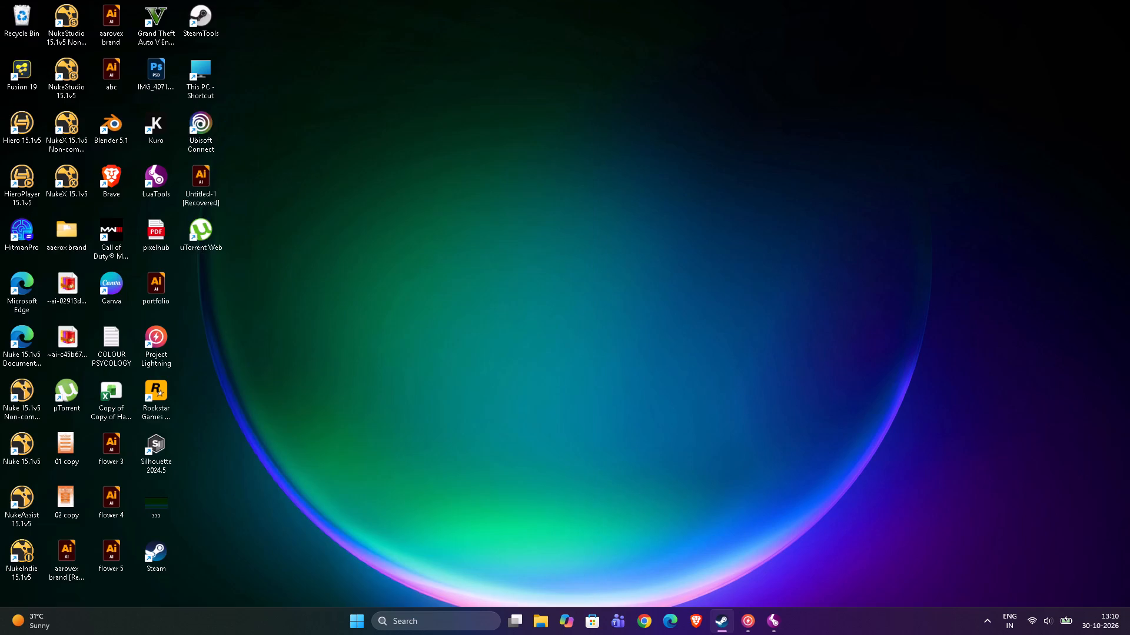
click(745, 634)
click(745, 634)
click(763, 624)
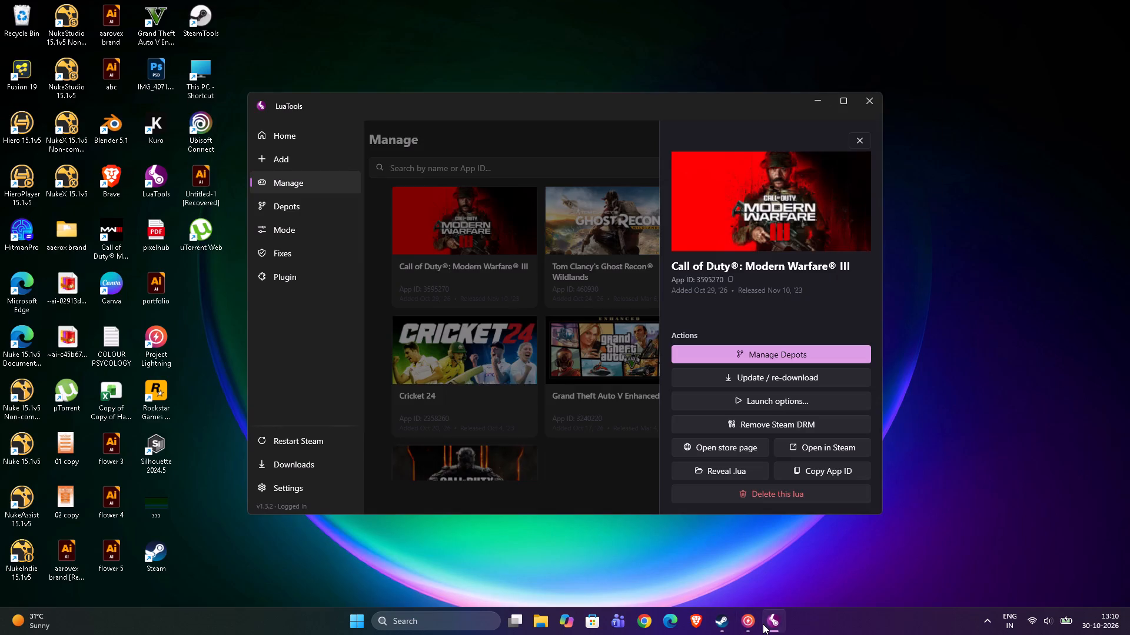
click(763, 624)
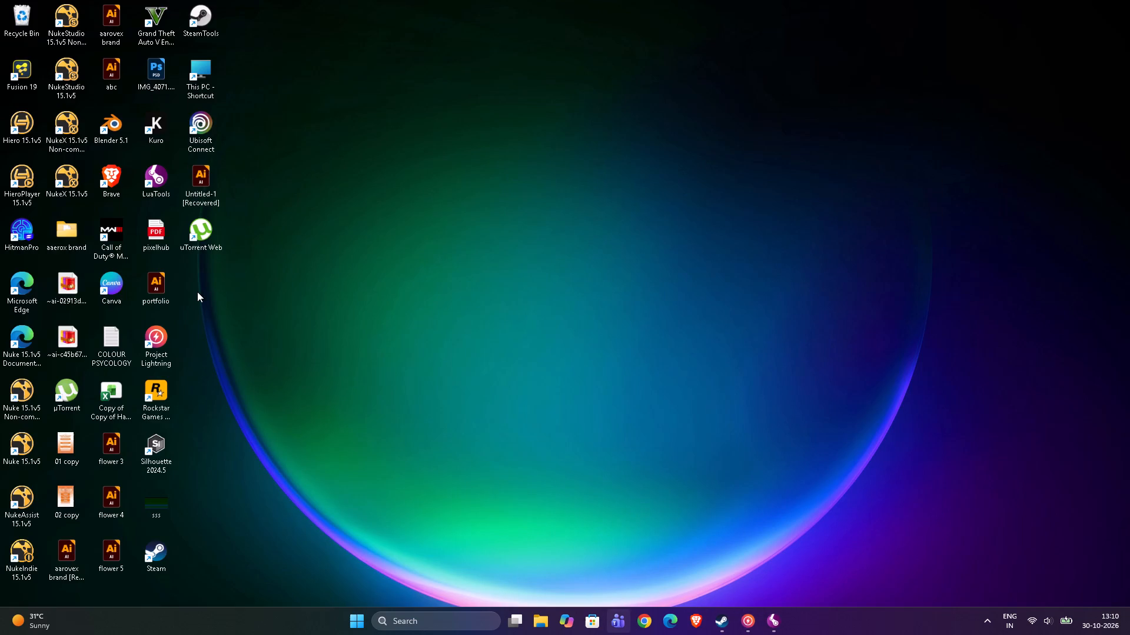
Launch the Kuro app from the desktop.
double_click(148, 121)
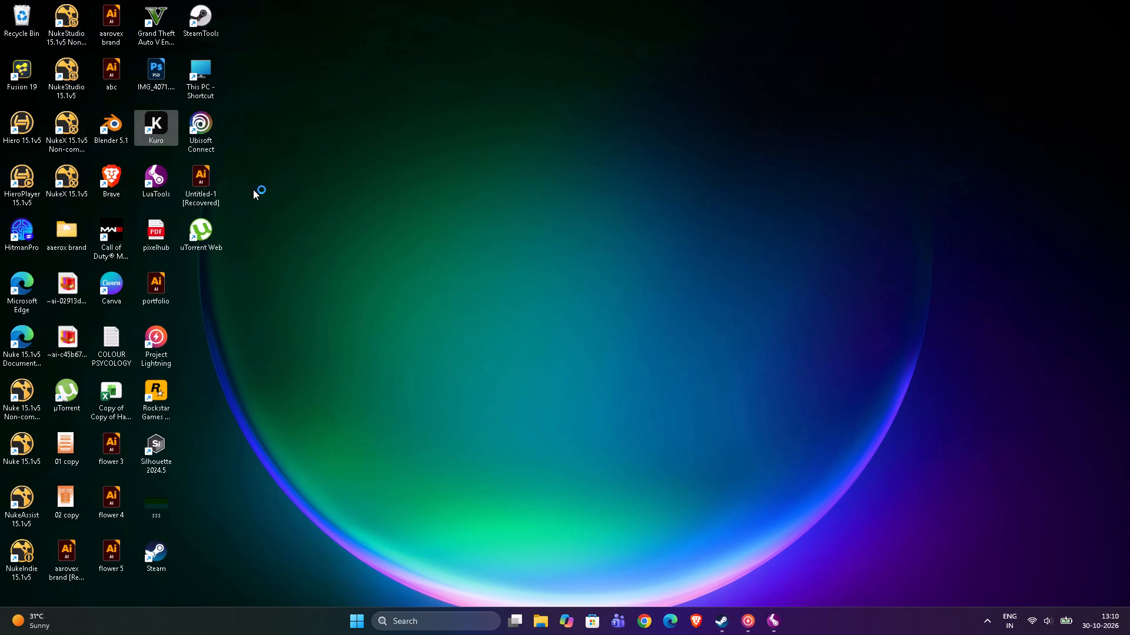